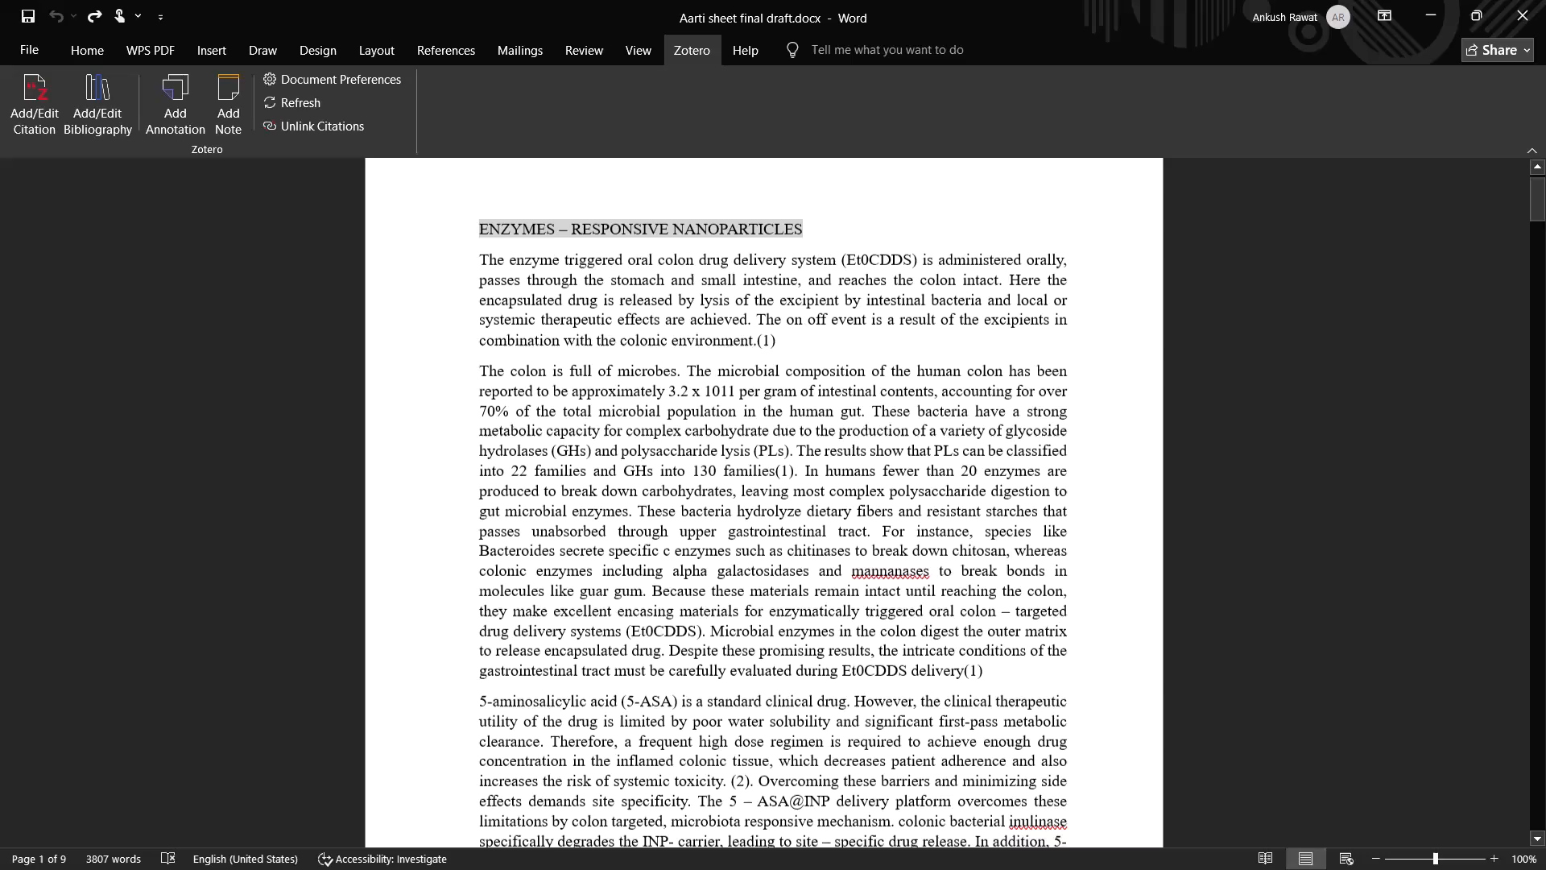
Copy the Aarti sheet text from the "ENZYMES – RESPONSIVE NANOPARTICLES" heading through the last paragraph before the references.
{"action": "left_click", "coordinate": [475, 222]}
{"action": "scroll", "coordinate": [634, 381], "scroll_direction": "up", "scroll_amount": 1}
{"action": "scroll", "coordinate": [639, 390], "scroll_direction": "down", "scroll_amount": 3}
{"action": "scroll", "coordinate": [805, 594], "scroll_direction": "up", "scroll_amount": 1}
{"action": "scroll", "coordinate": [895, 675], "scroll_direction": "down", "scroll_amount": 2}
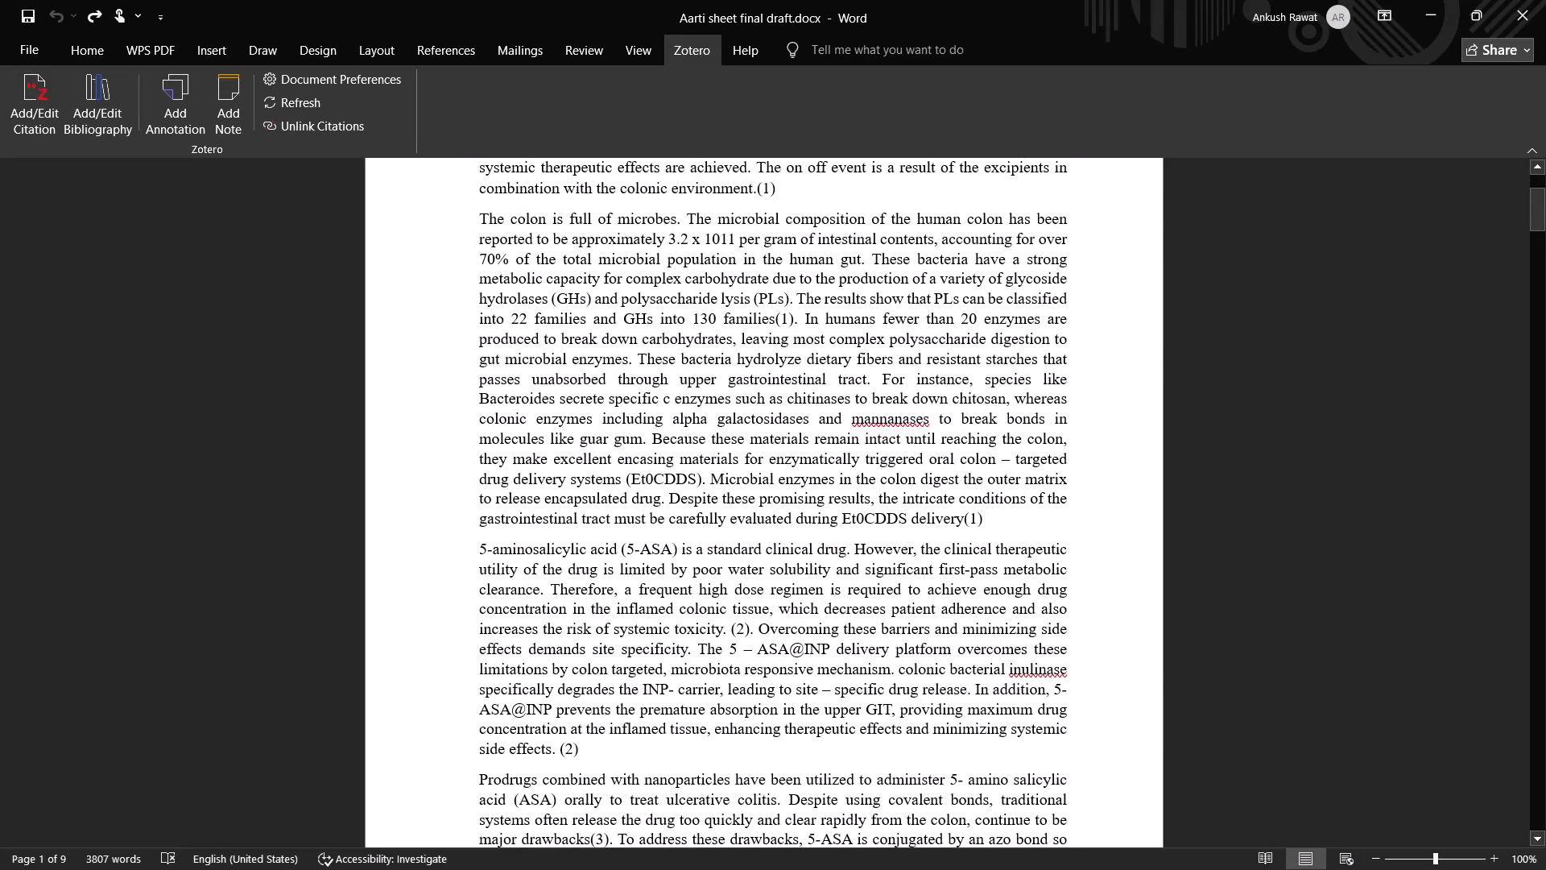
{"action": "left_click_drag", "start_coordinate": [1534, 216], "coordinate": [1509, 410]}
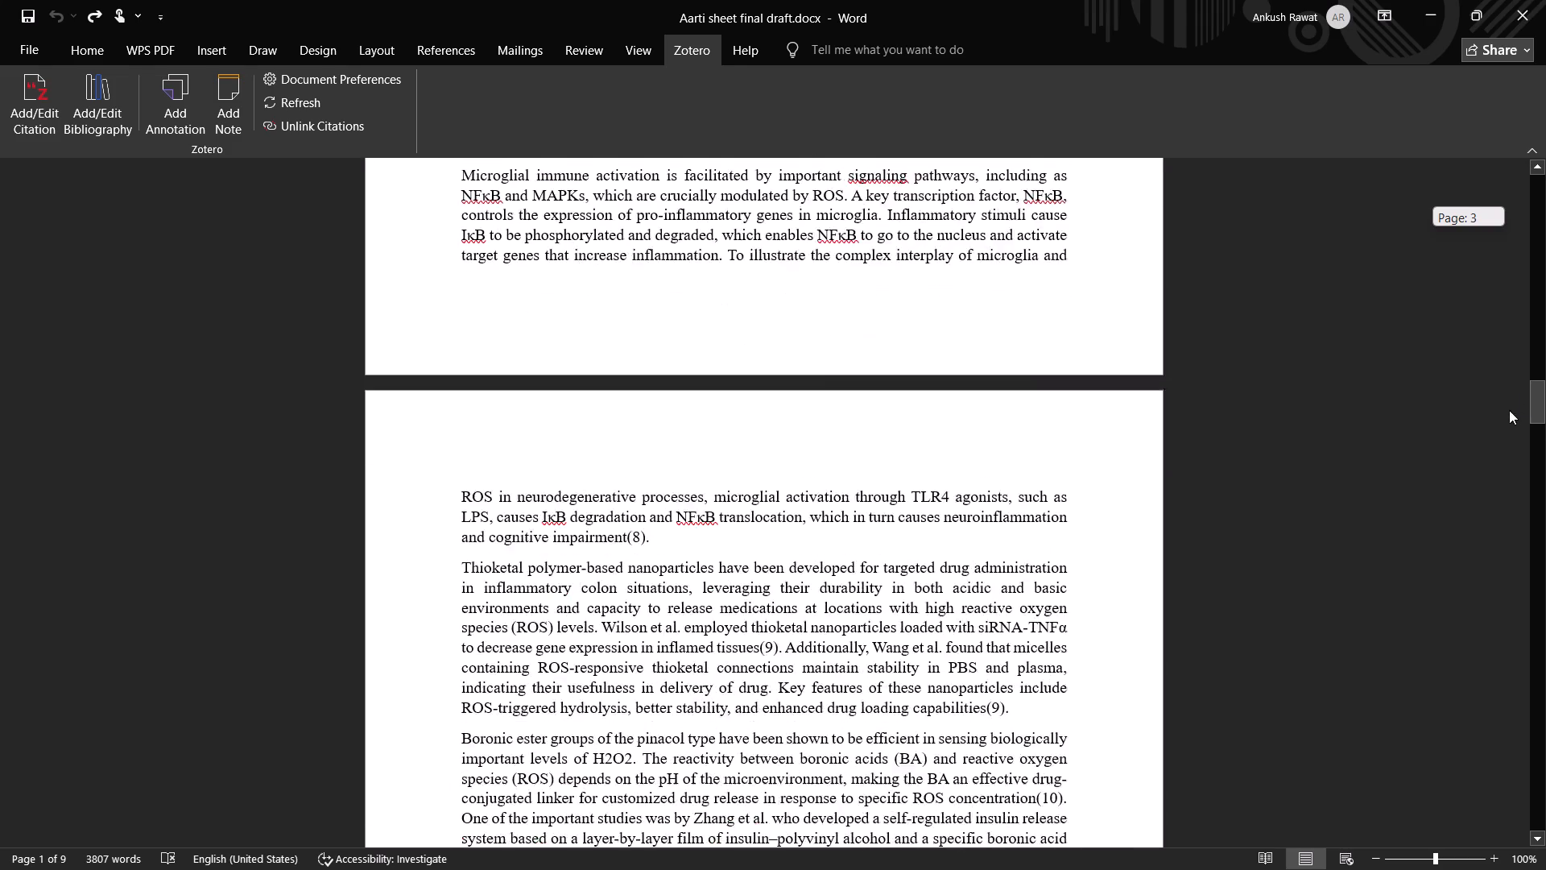
{"action": "left_click_drag", "start_coordinate": [1509, 410], "coordinate": [1494, 587]}
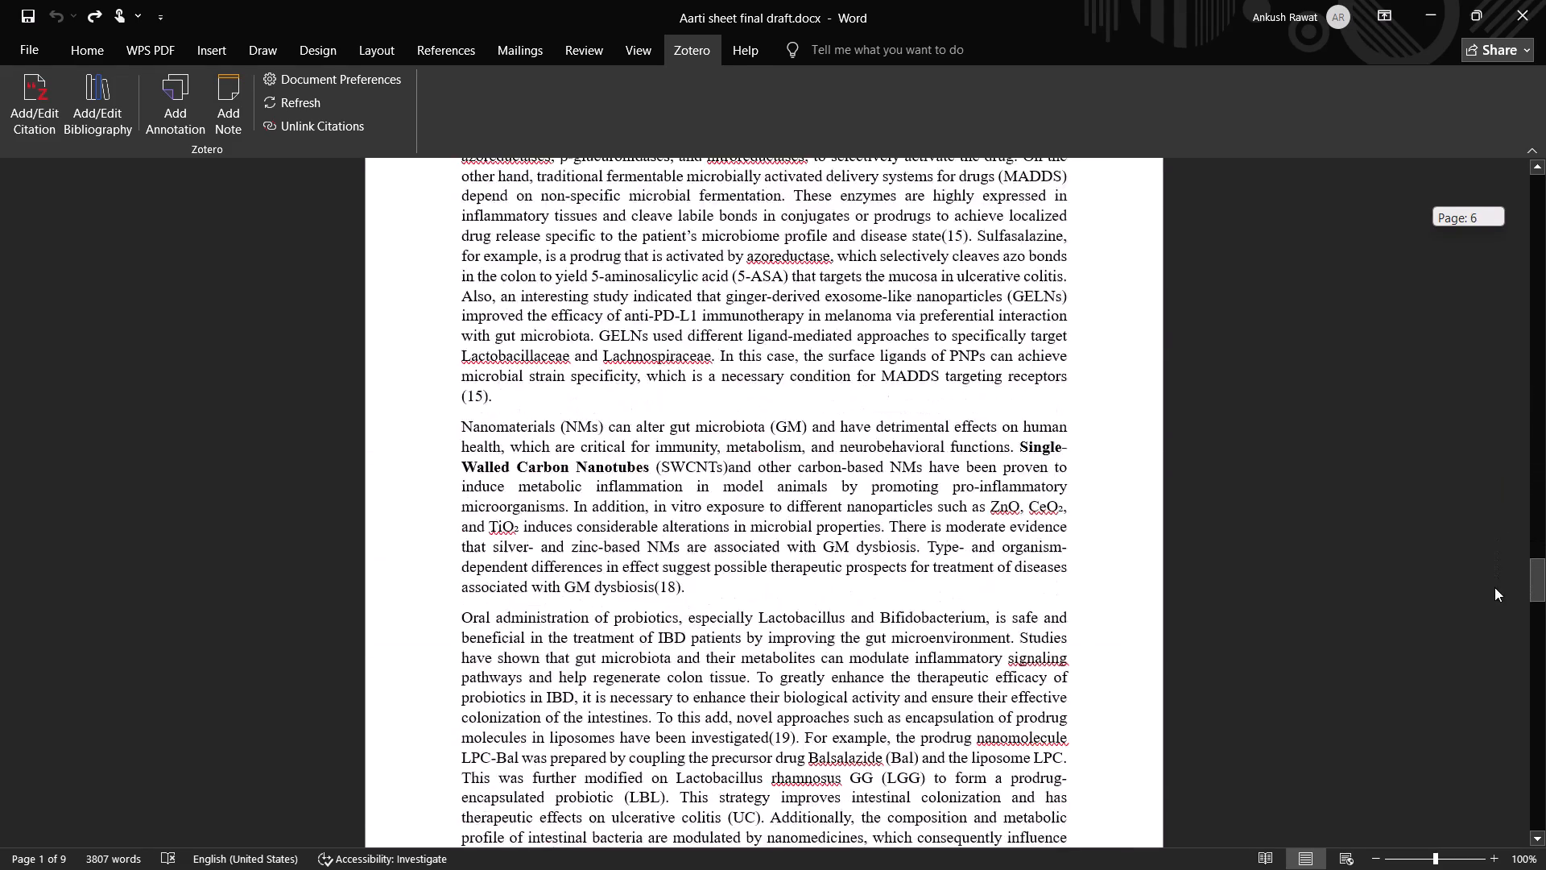
{"action": "left_click_drag", "start_coordinate": [1494, 587], "coordinate": [1493, 647]}
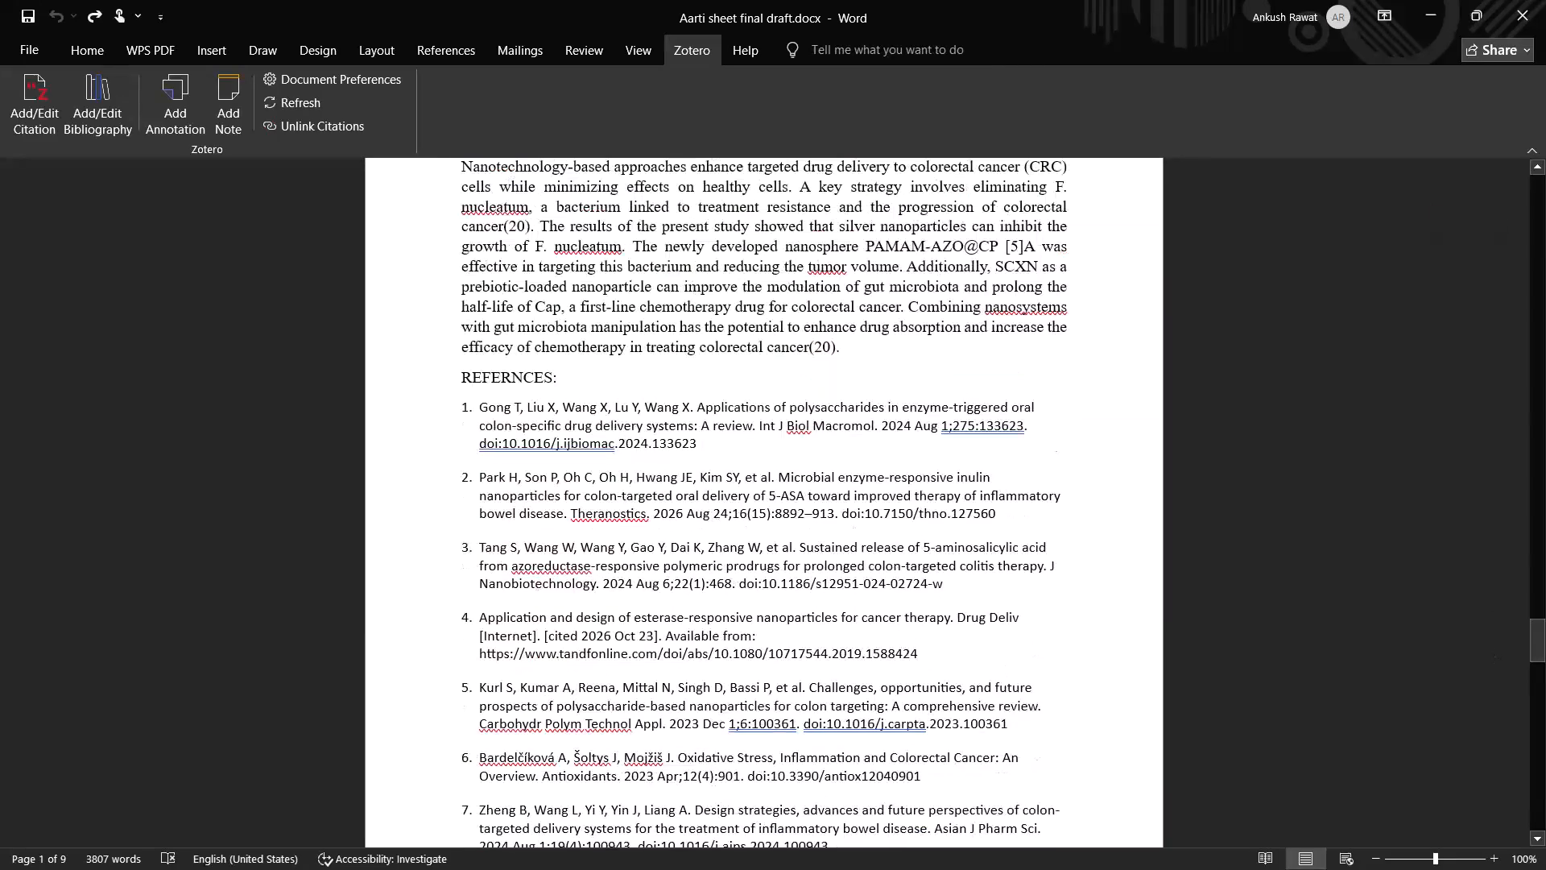
{"action": "left_click", "coordinate": [844, 348], "text": "shift"}
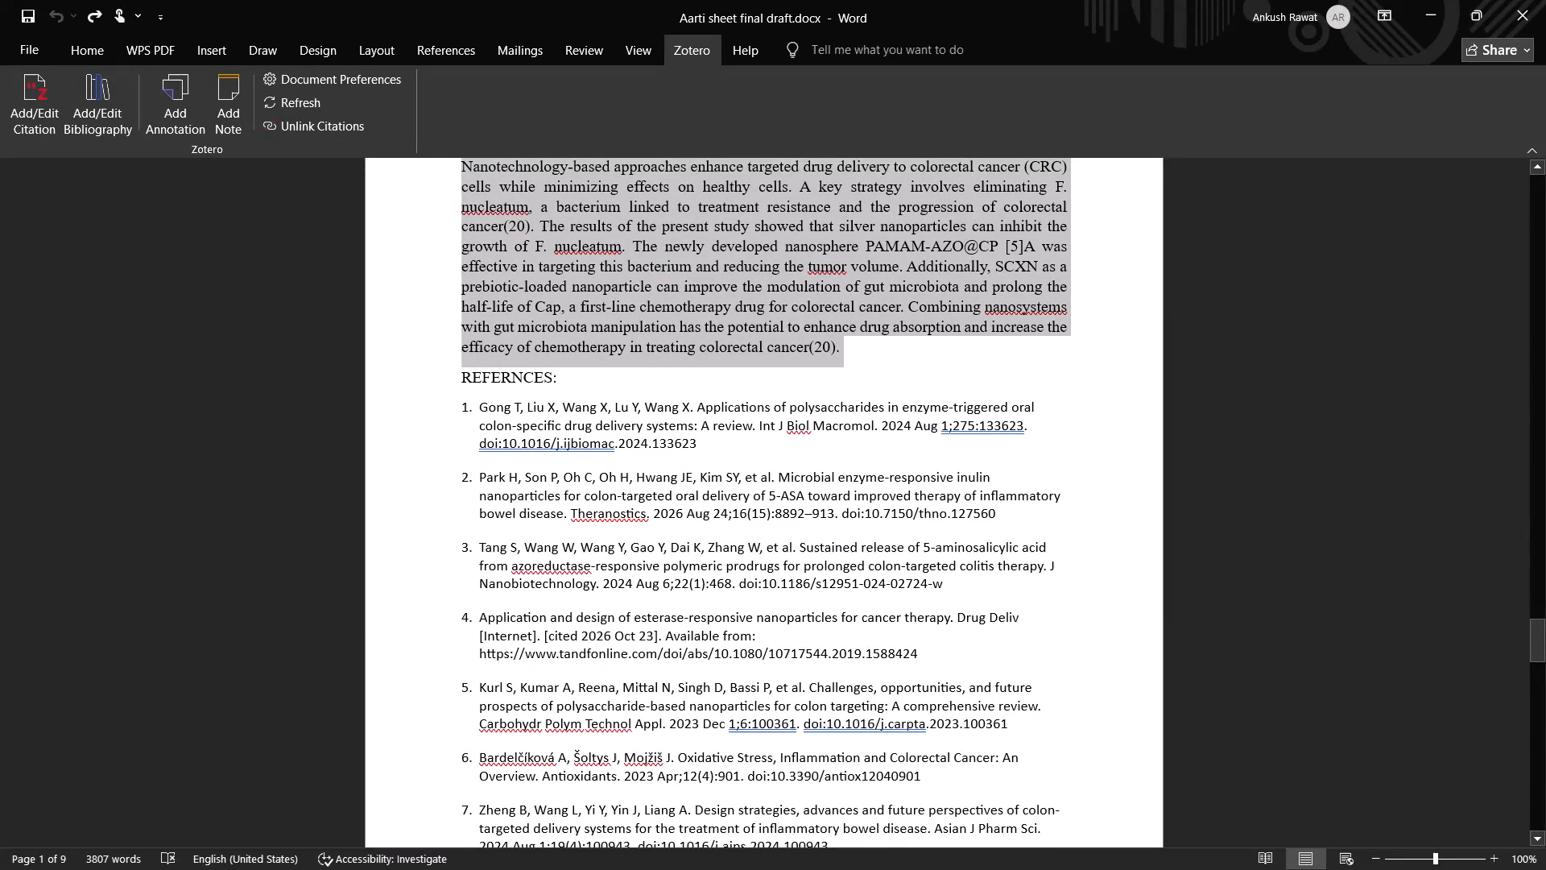
{"action": "key", "text": "ctrl+c"}
{"action": "key", "text": "ctrl+c"}
{"action": "key", "text": "ctrl+c"}
Paste the copied Aarti sheet text into Document2 below the "Book chapter combined final draft" line, leaving an empty line between them.
{"action": "key", "text": "alt+Tab"}
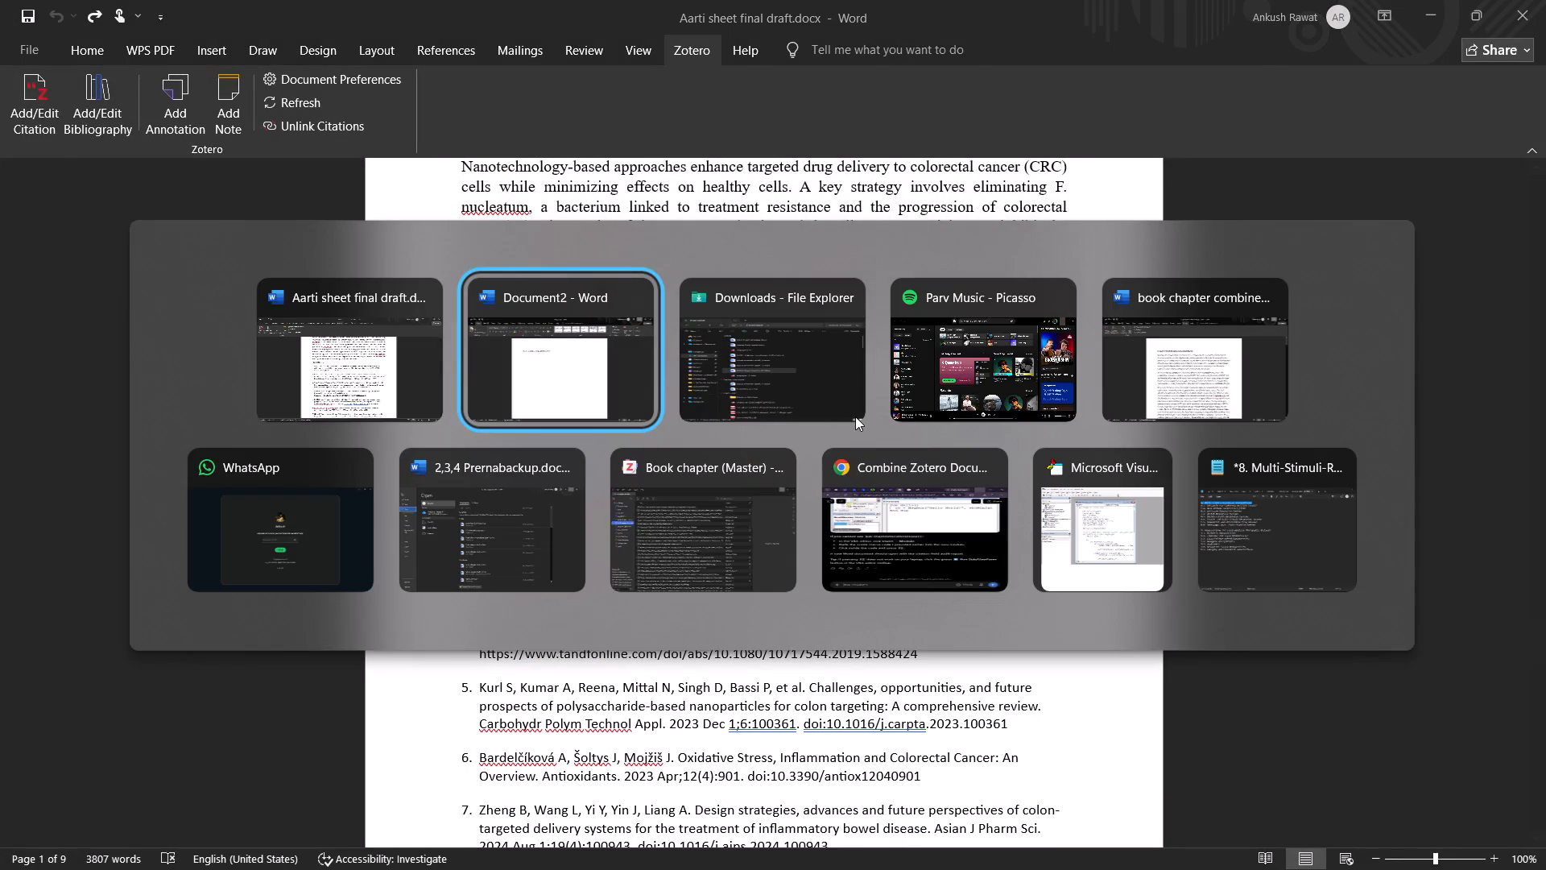
{"action": "key", "text": "Return"}
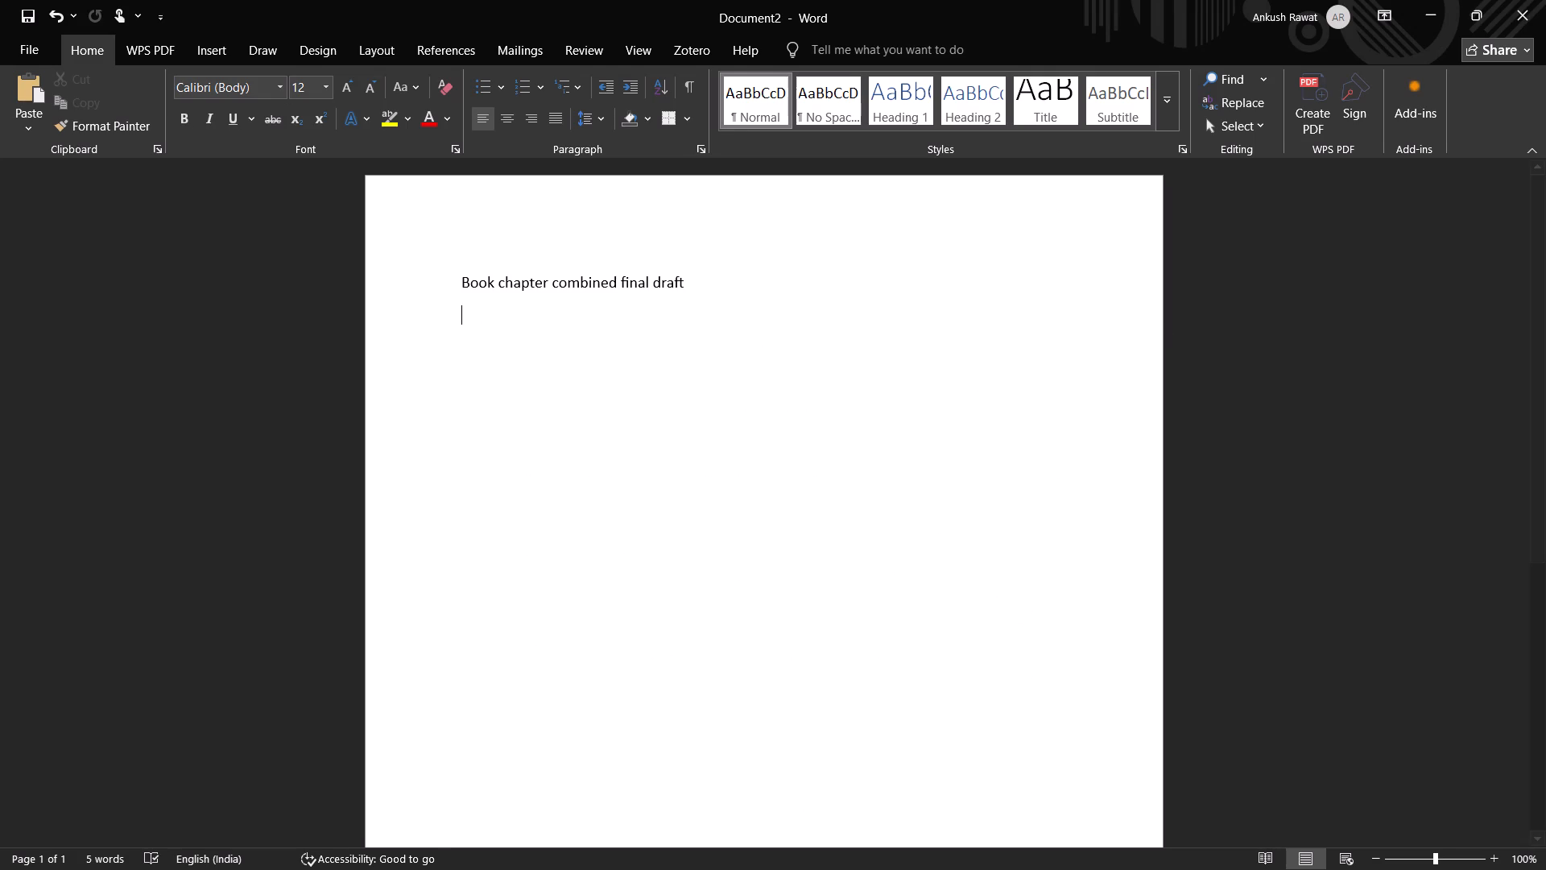
{"action": "key", "text": "Return"}
{"action": "key", "text": "ctrl+v"}
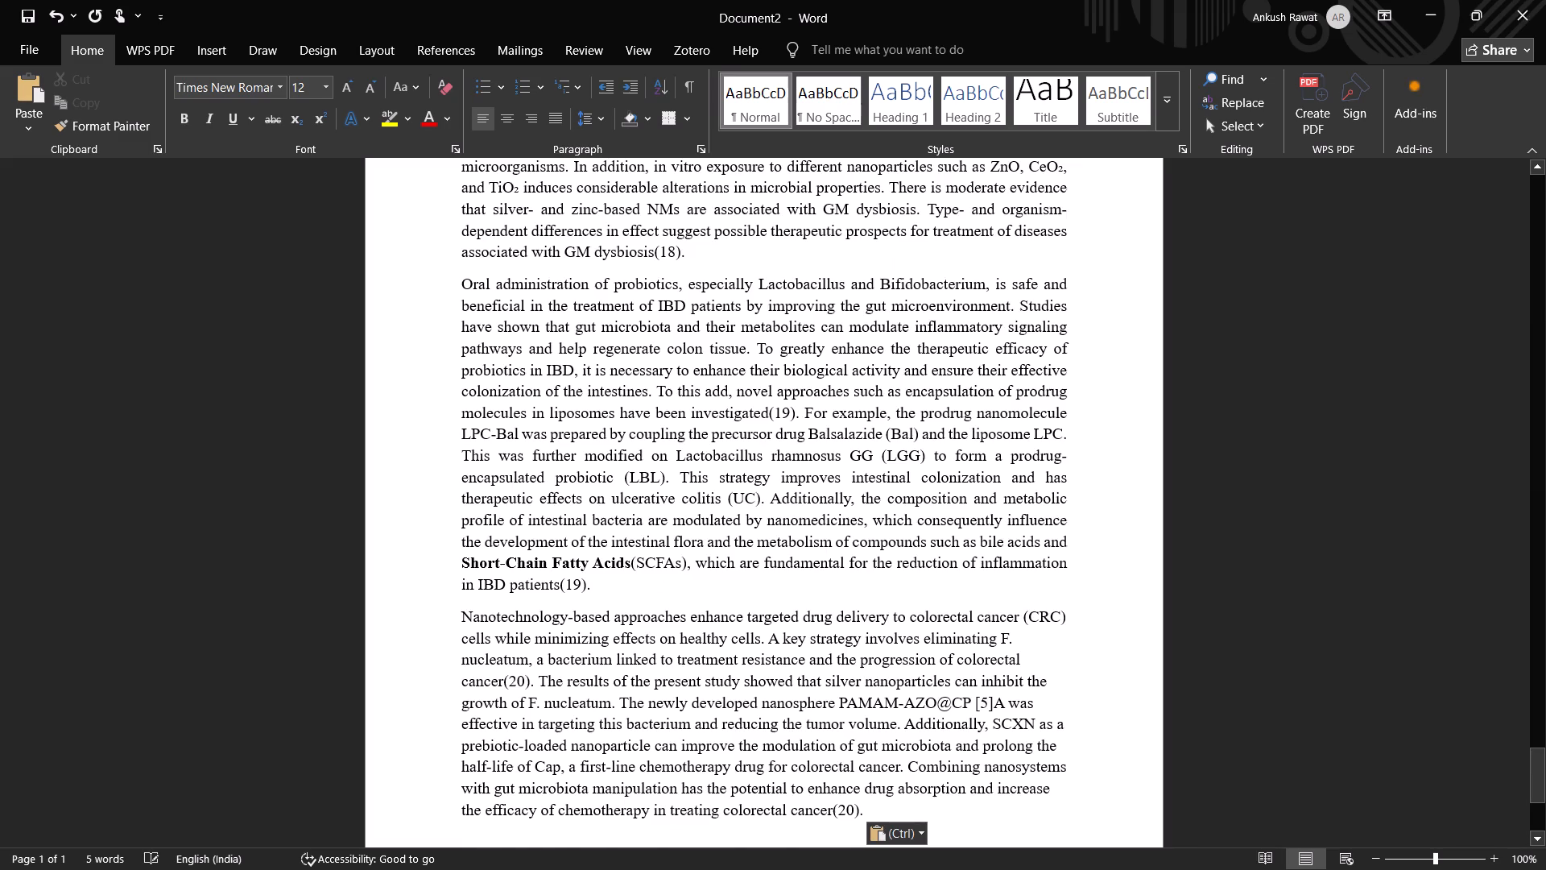
Place the insertion point on the empty line between the "Book chapter combined final draft" title and the "ENZYMES – RESPONSIVE NANOPARTICLES" heading.
{"action": "middle_click_drag", "start_coordinate": [426, 509], "coordinate": [425, 366]}
{"action": "middle_click_drag", "start_coordinate": [424, 358], "coordinate": [410, 228]}
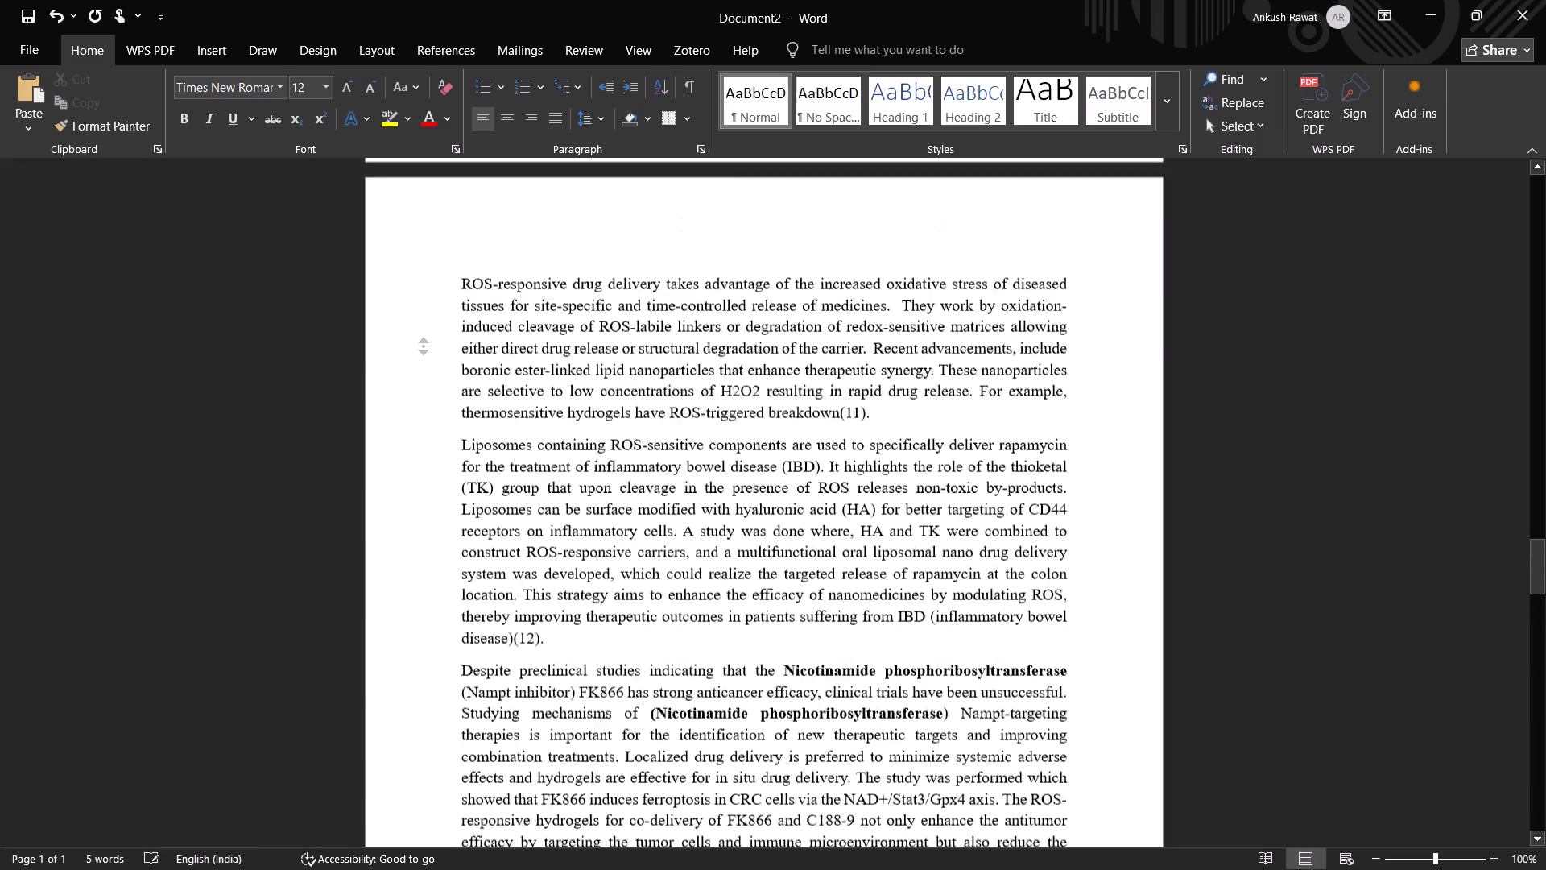
{"action": "middle_click_drag", "start_coordinate": [410, 228], "coordinate": [406, 206]}
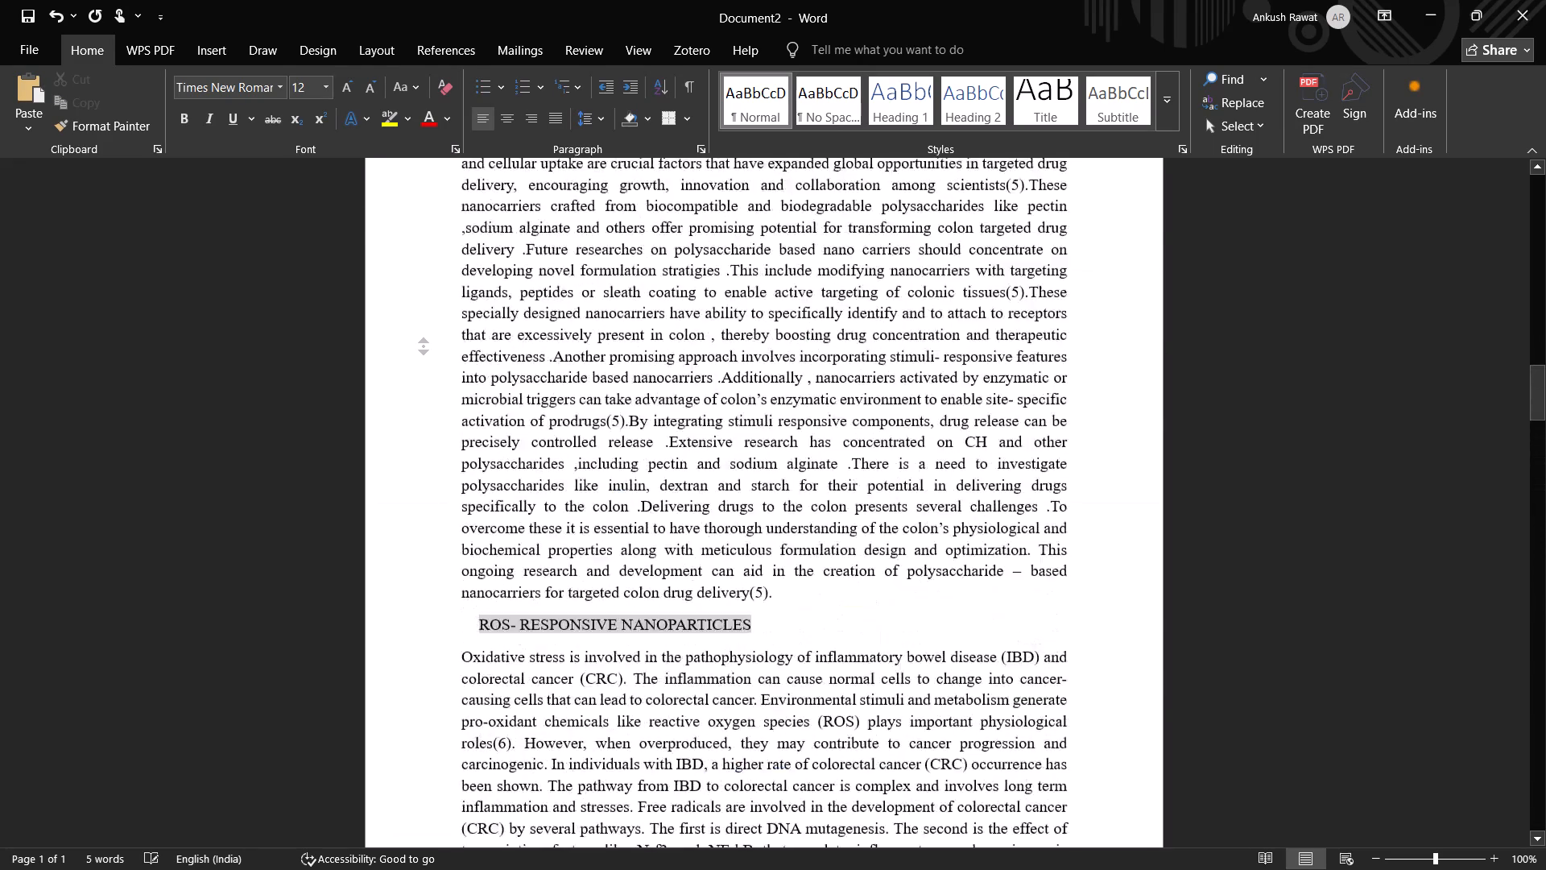
{"action": "middle_click_drag", "start_coordinate": [406, 206], "coordinate": [406, 199]}
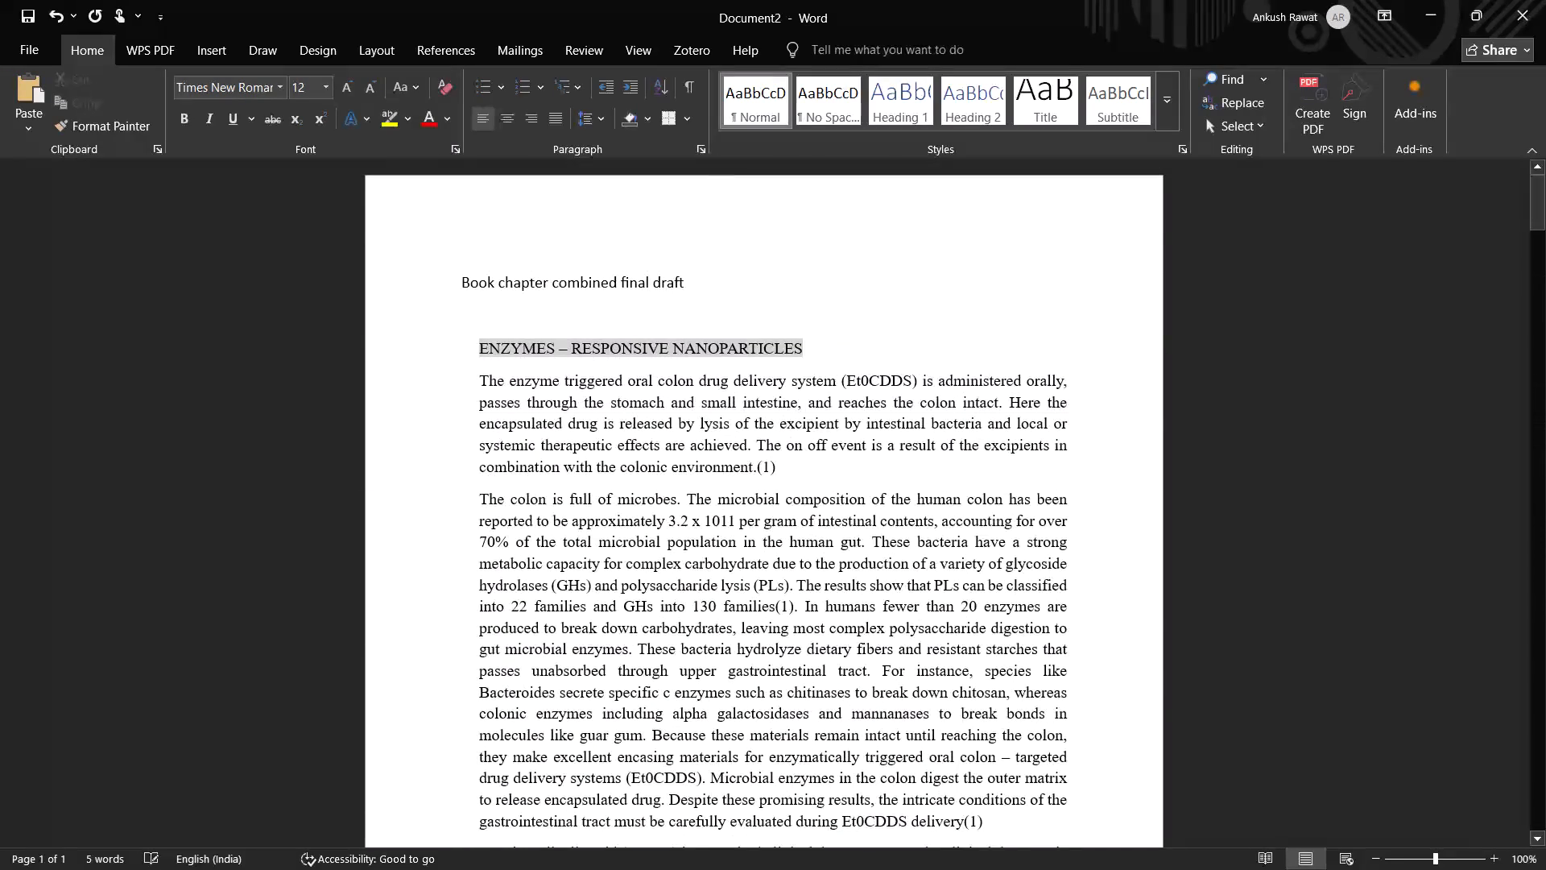
{"action": "left_click", "coordinate": [424, 408]}
{"action": "left_click", "coordinate": [416, 474]}
{"action": "left_click", "coordinate": [813, 309]}
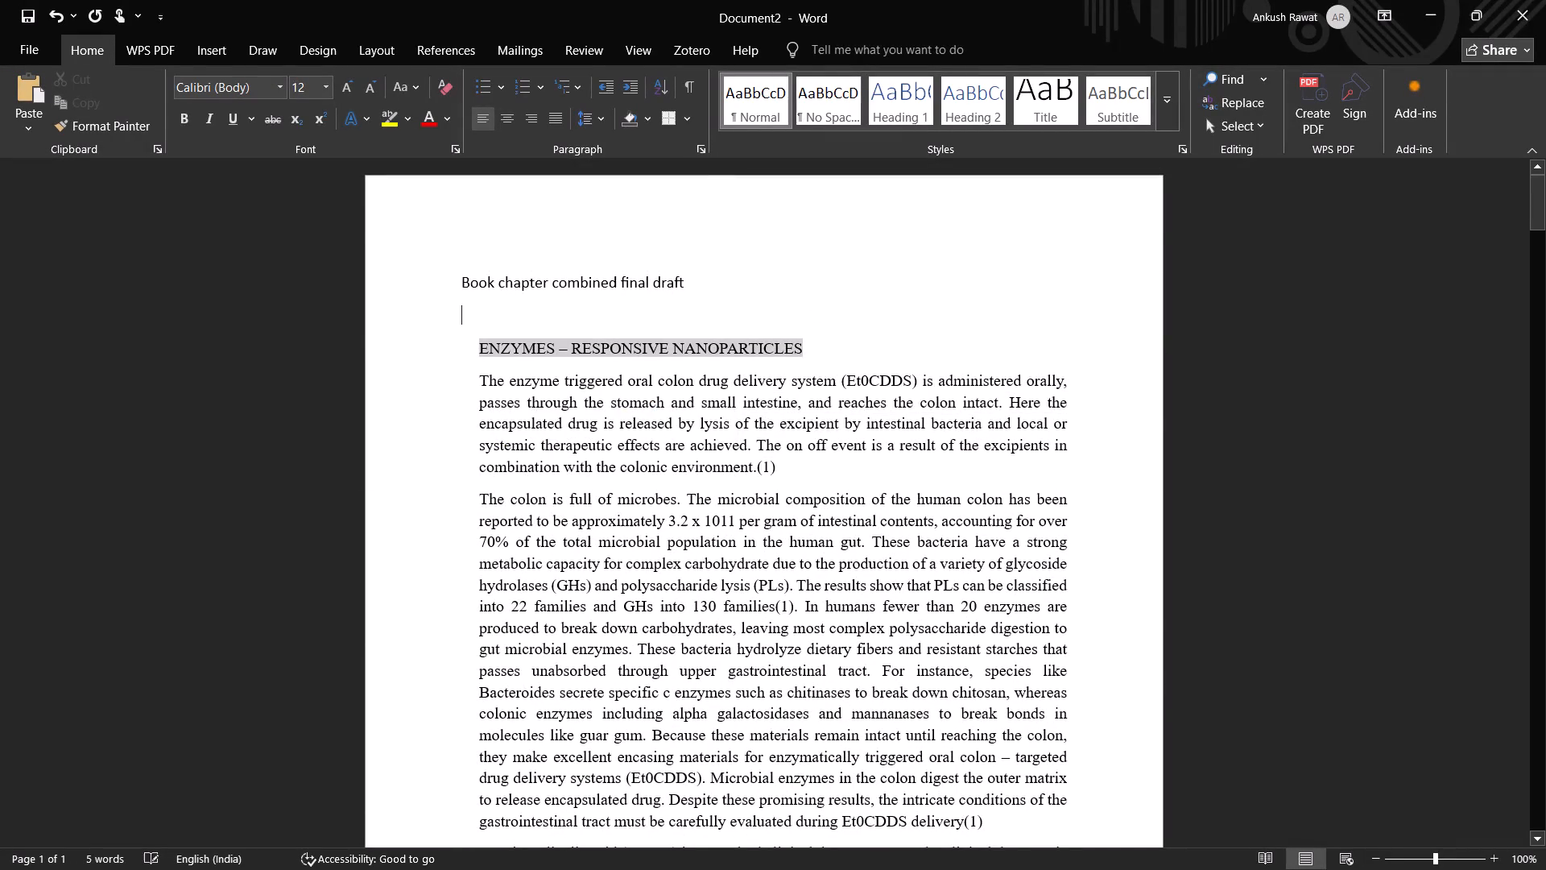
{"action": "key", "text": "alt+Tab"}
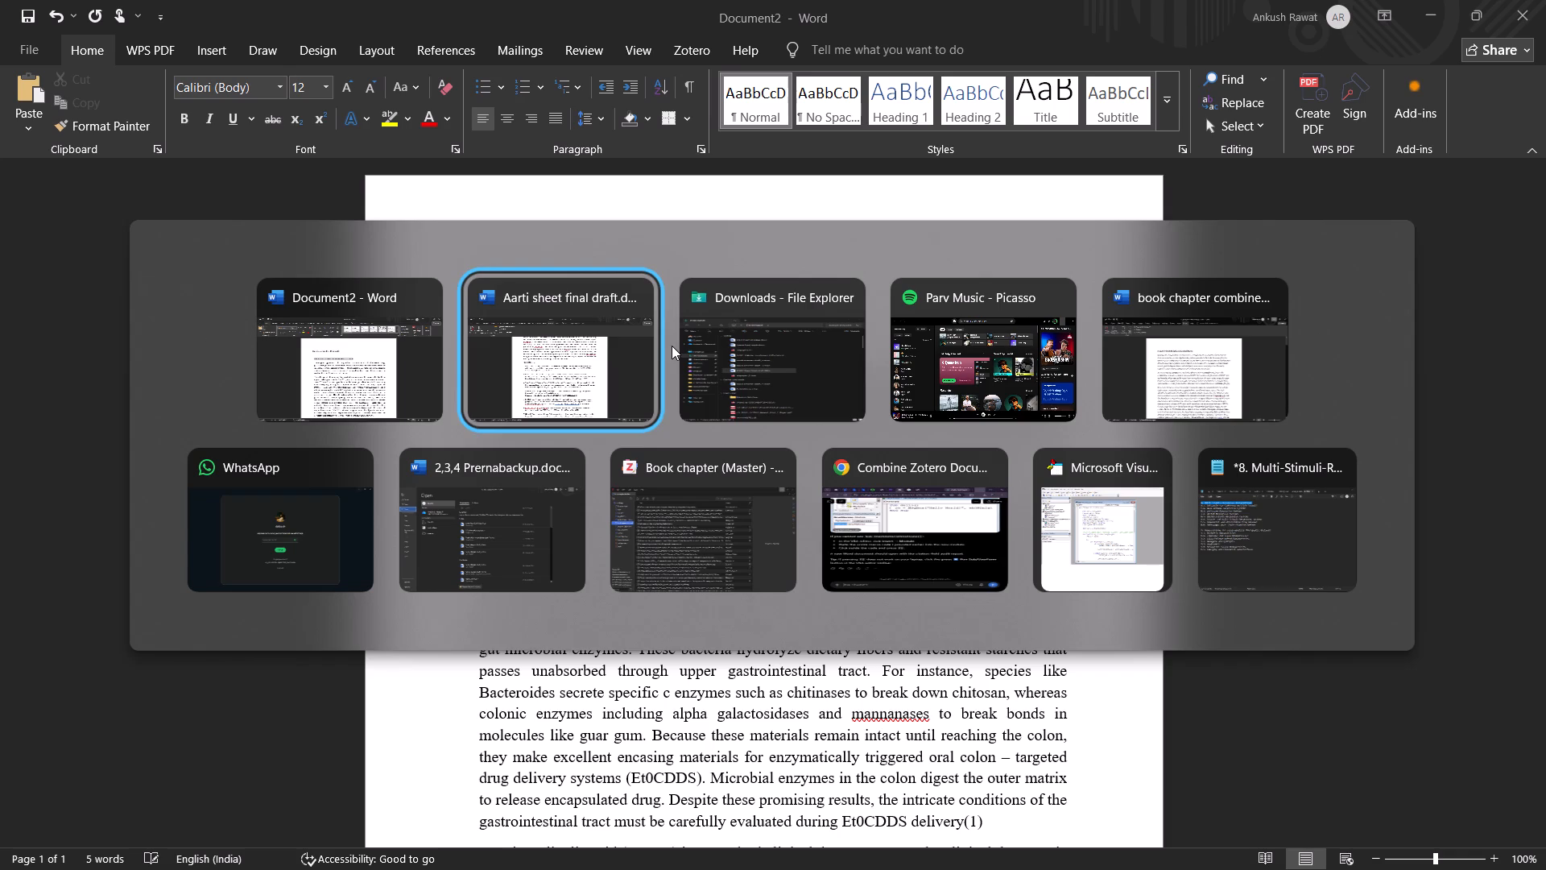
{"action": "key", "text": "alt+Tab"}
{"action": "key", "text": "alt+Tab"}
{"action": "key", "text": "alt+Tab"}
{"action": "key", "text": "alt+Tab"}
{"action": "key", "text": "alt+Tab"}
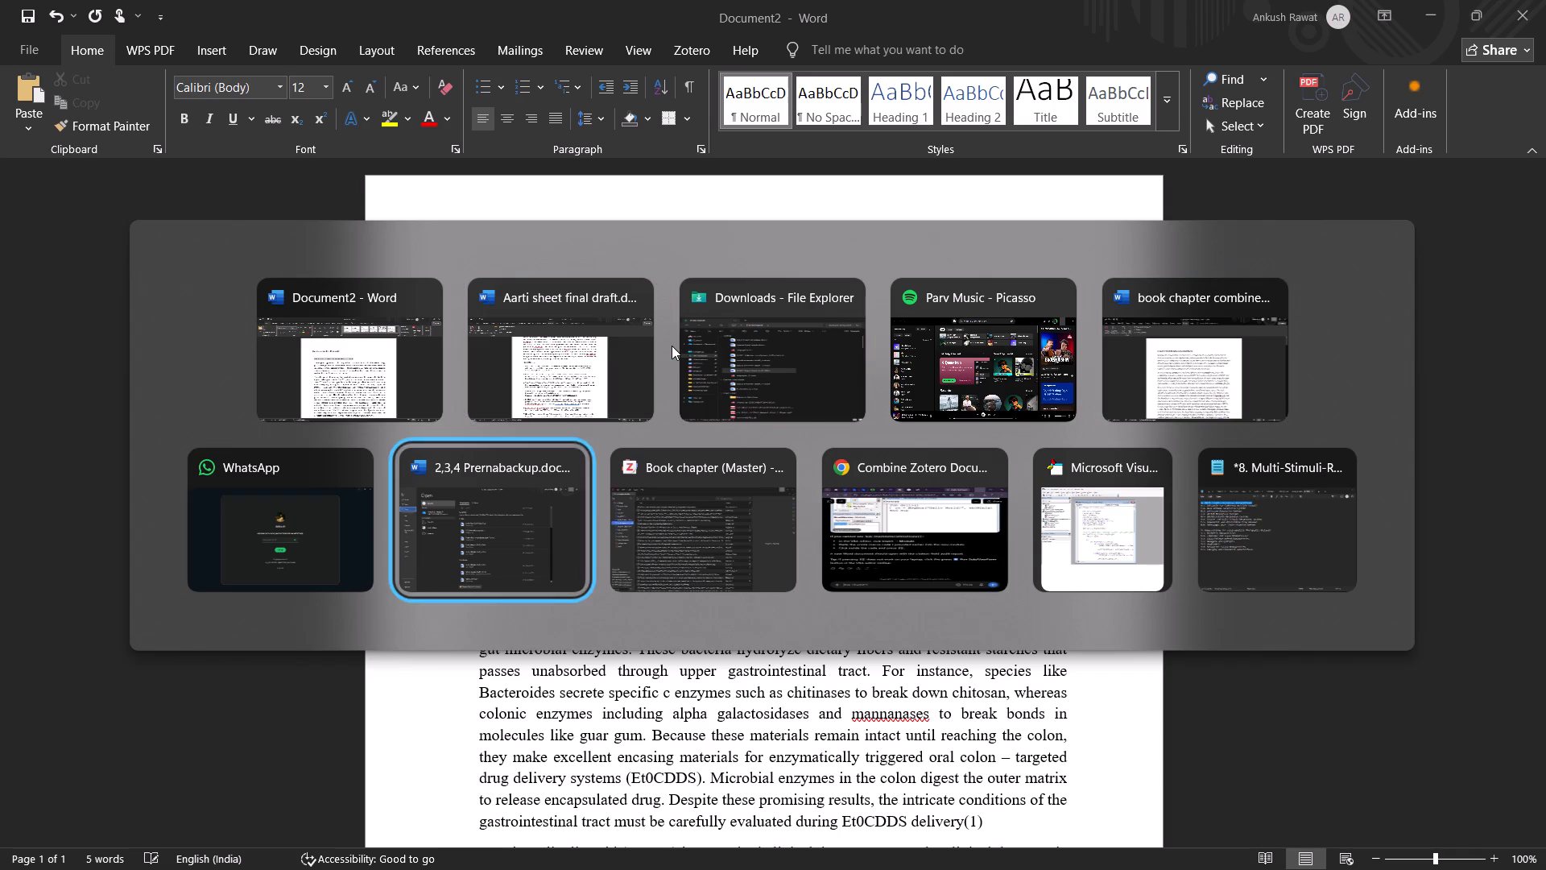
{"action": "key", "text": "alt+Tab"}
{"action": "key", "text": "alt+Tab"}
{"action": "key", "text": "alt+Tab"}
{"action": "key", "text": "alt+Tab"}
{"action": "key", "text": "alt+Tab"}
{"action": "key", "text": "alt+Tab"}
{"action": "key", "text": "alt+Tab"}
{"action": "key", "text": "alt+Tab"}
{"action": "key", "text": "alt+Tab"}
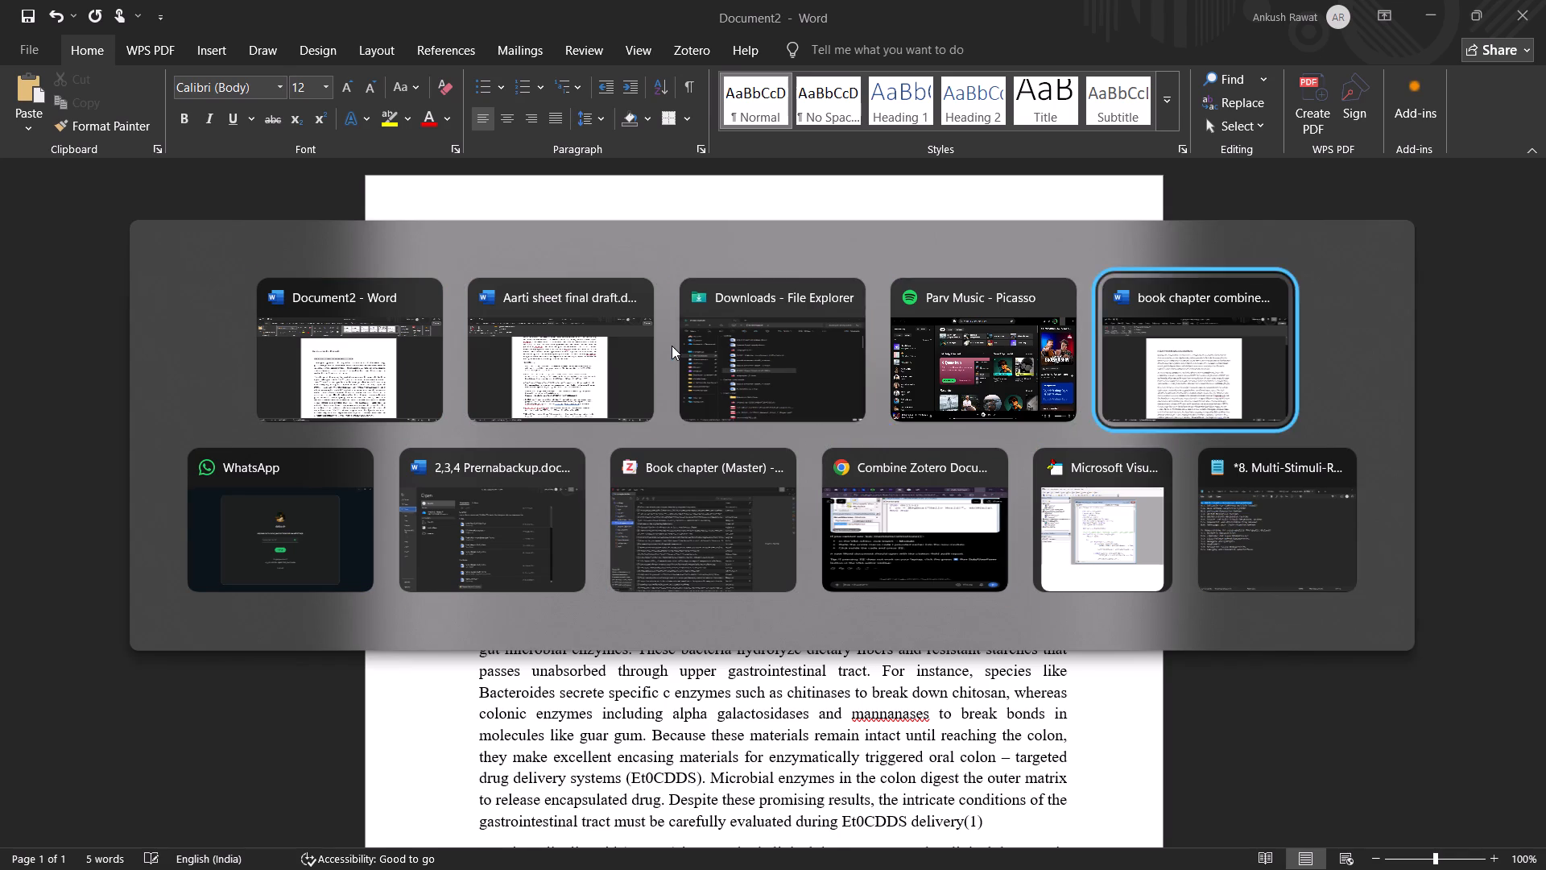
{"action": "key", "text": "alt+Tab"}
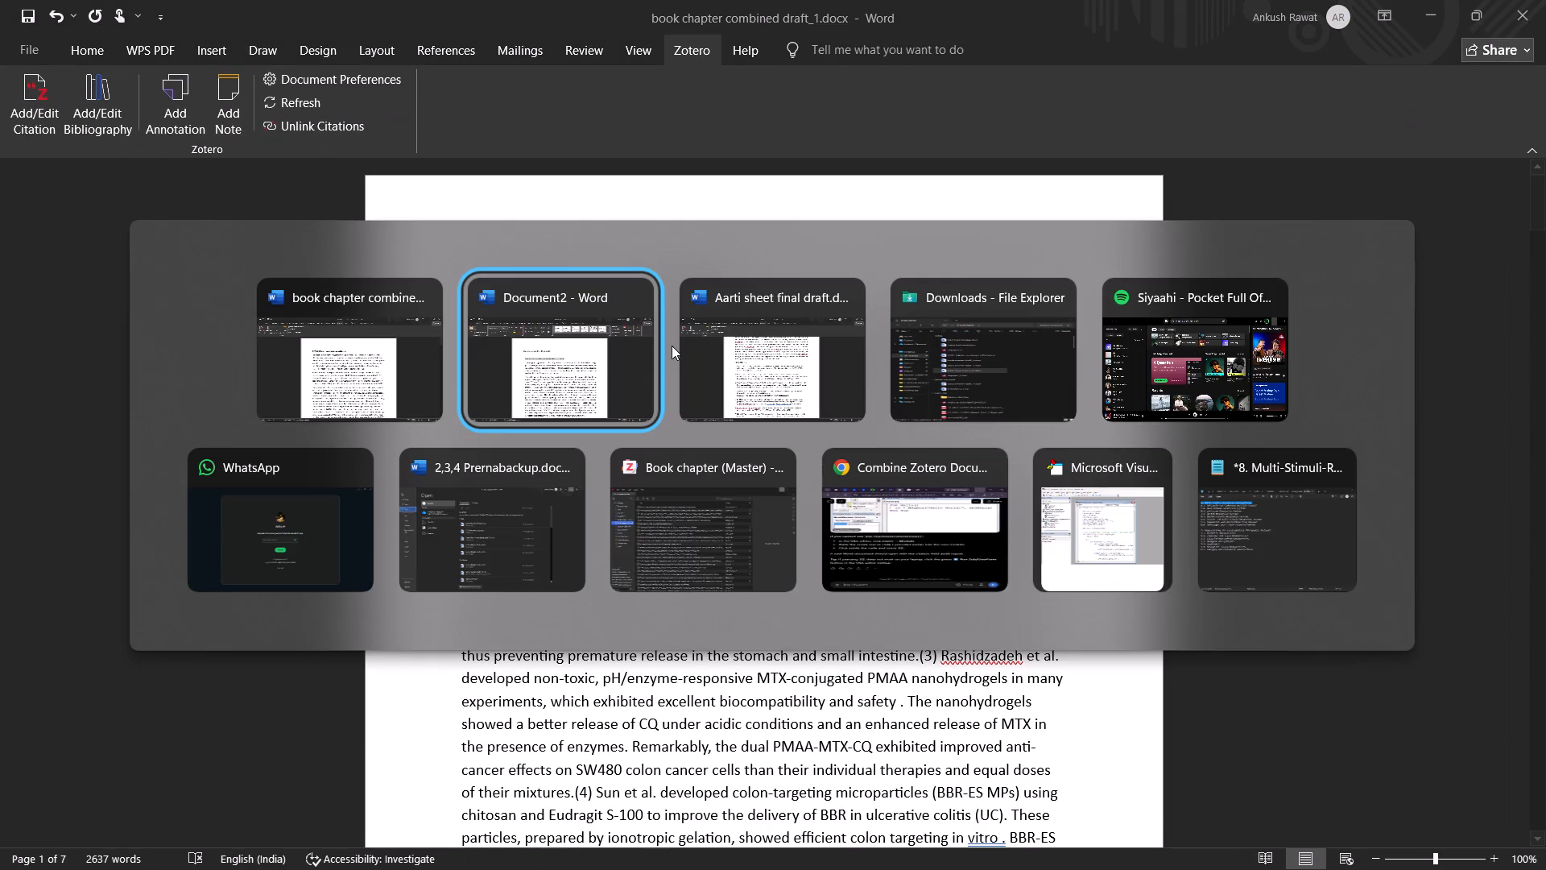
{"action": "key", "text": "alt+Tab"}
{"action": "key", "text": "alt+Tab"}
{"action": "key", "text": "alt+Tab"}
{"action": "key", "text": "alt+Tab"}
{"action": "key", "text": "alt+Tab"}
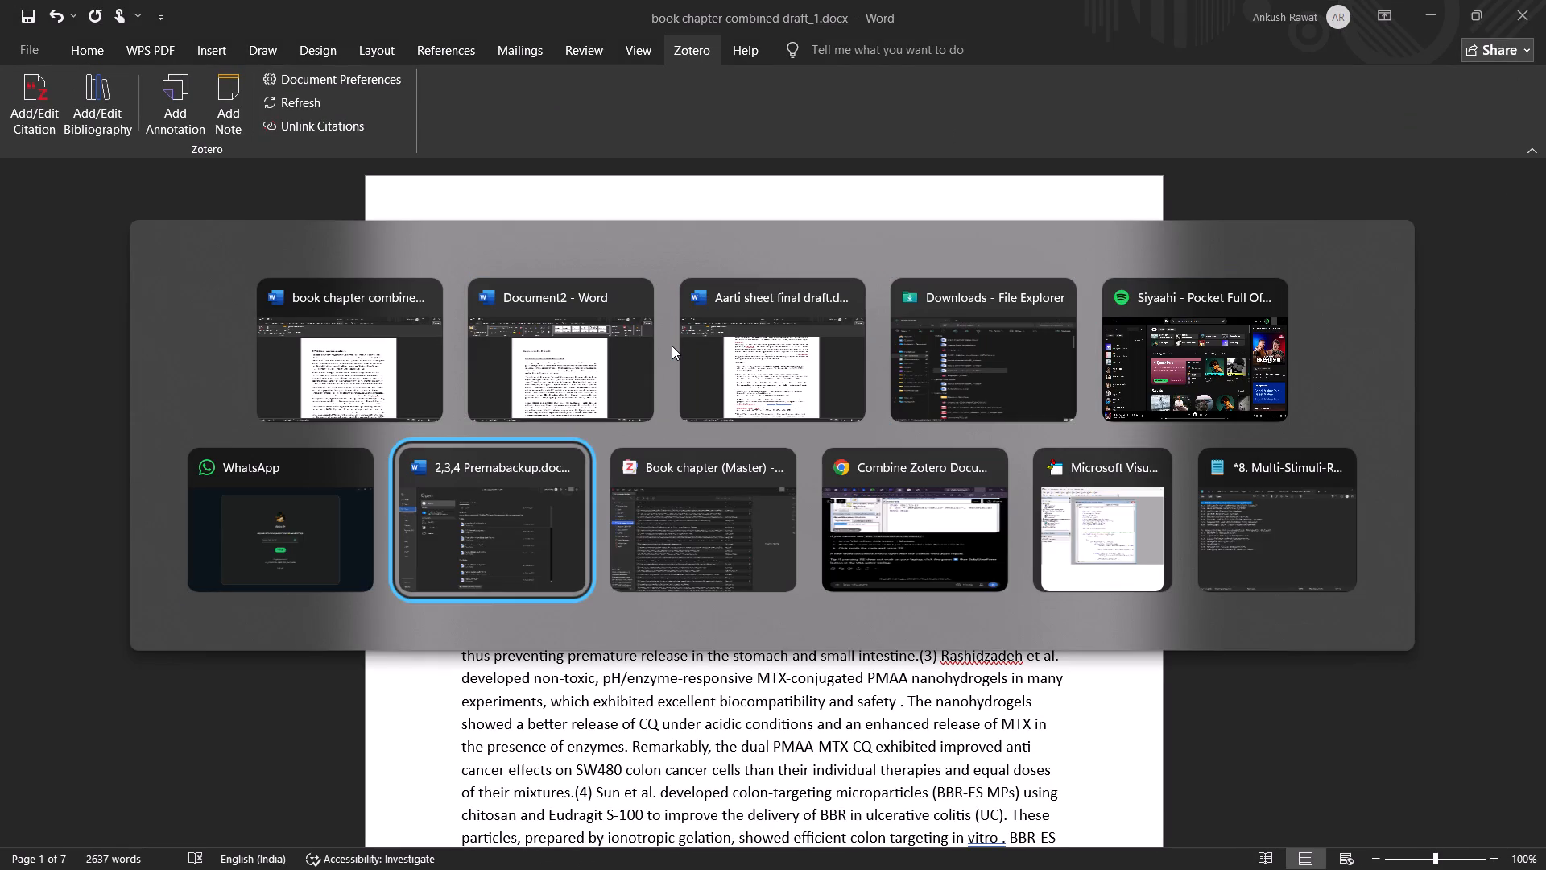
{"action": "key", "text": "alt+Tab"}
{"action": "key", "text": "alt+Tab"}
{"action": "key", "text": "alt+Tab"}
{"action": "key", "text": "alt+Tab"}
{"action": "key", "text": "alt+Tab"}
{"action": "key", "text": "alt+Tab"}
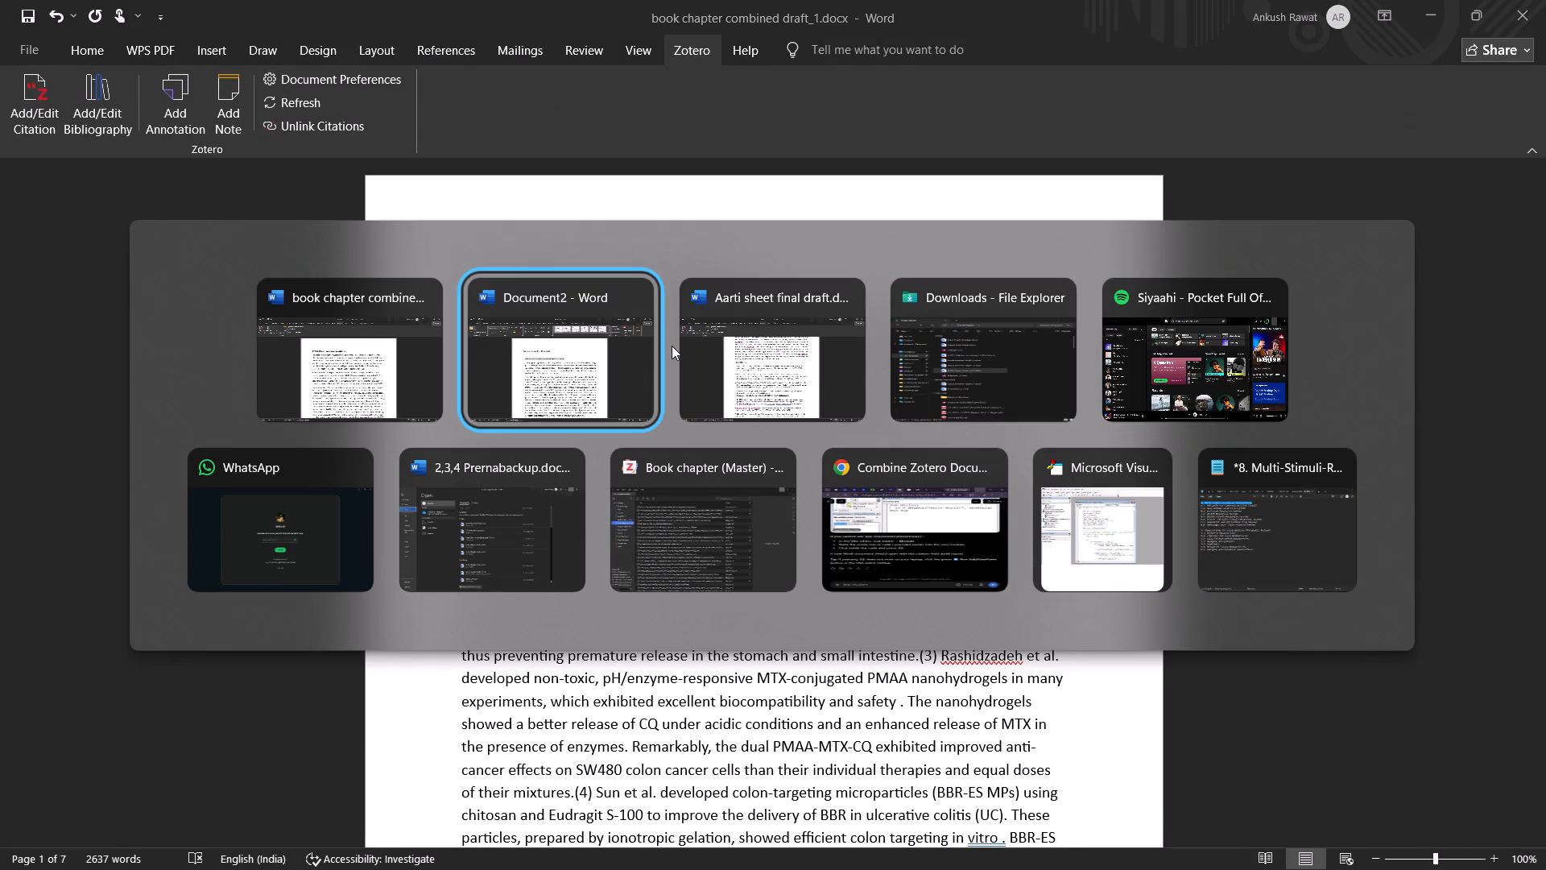
Switch to book chapter combined draft_1.docx and copy its text from the "8. Multi-Stimuli-Responsive Nanoplatforms:" heading through the last paragraph before the references.
{"action": "key", "text": "alt+Tab"}
{"action": "key", "text": "alt+Tab"}
{"action": "key", "text": "alt+Tab"}
{"action": "key", "text": "alt+Tab"}
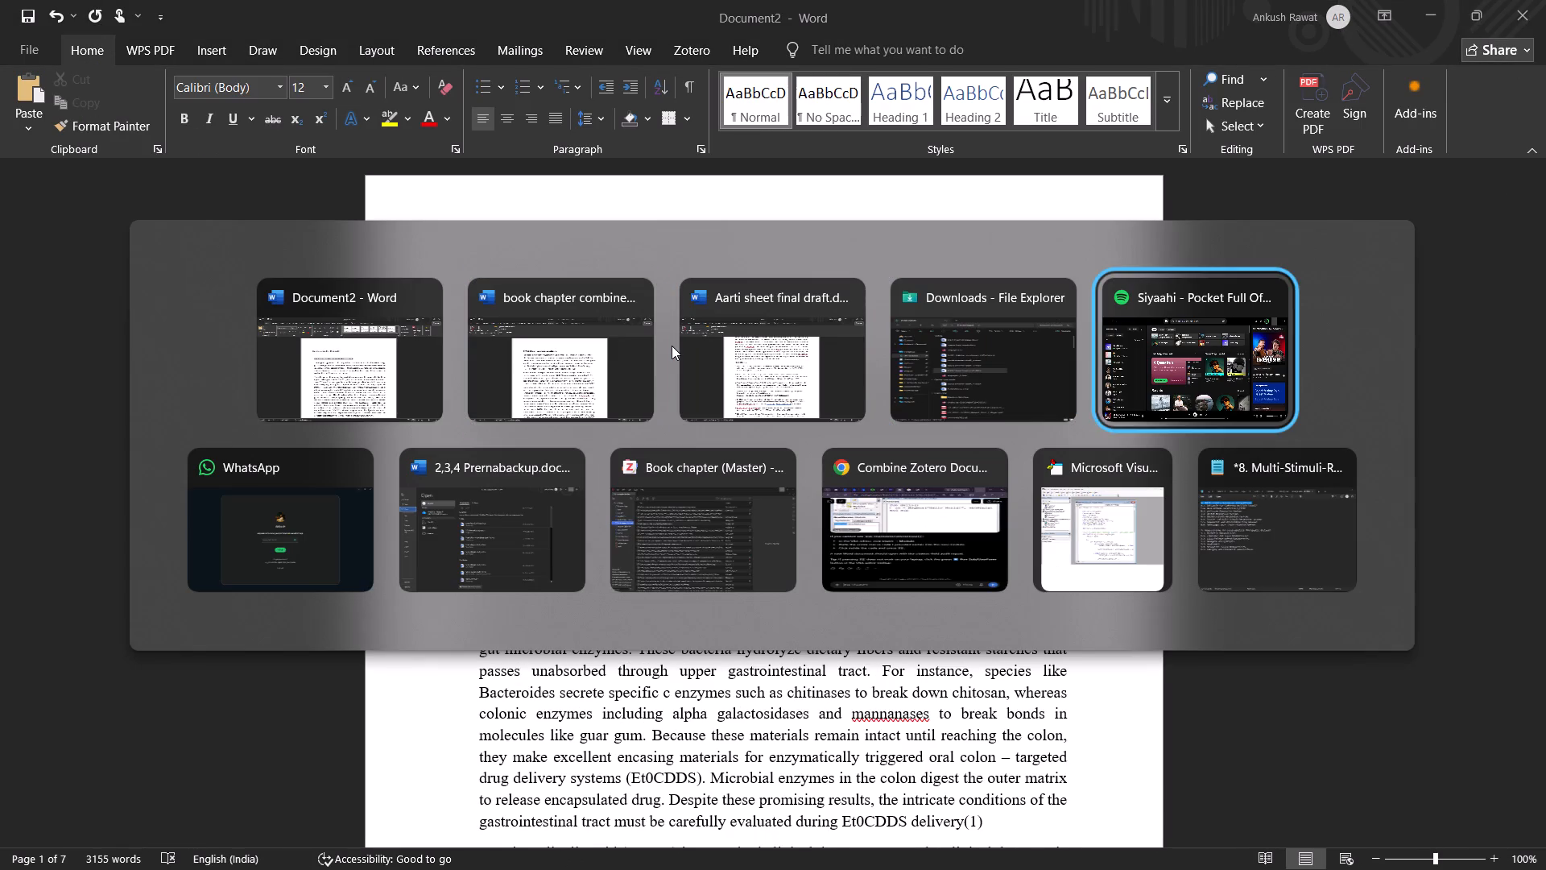
{"action": "key", "text": "alt+Tab"}
{"action": "key", "text": "alt+Tab"}
{"action": "key", "text": "alt+Tab"}
{"action": "key", "text": "alt+Tab"}
{"action": "key", "text": "alt+Tab"}
{"action": "key", "text": "alt+Tab"}
{"action": "key", "text": "alt+Tab"}
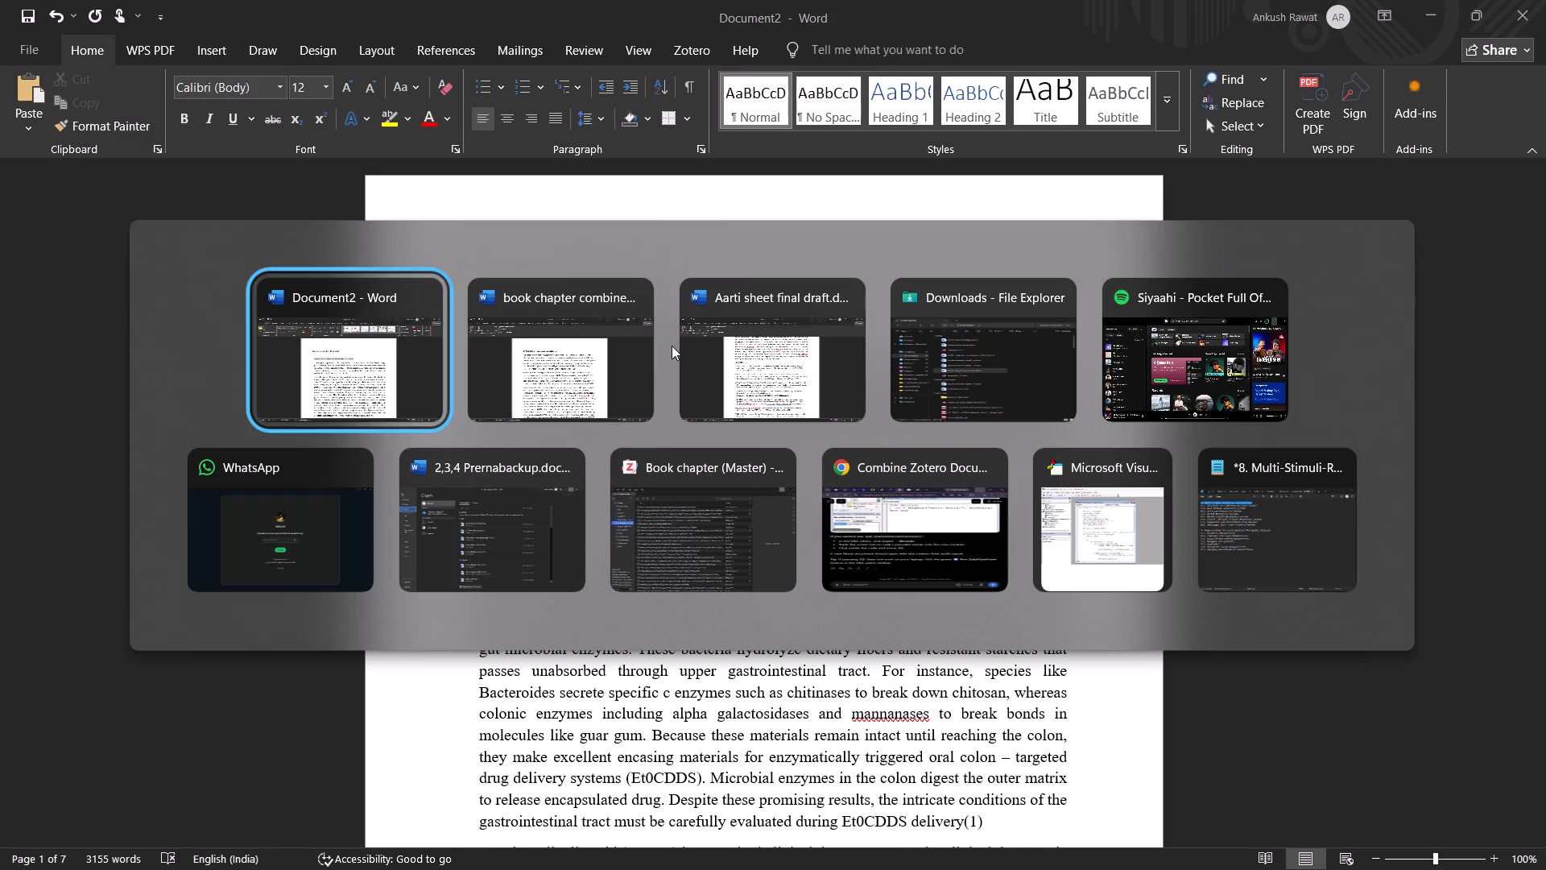
{"action": "key", "text": "alt+Tab"}
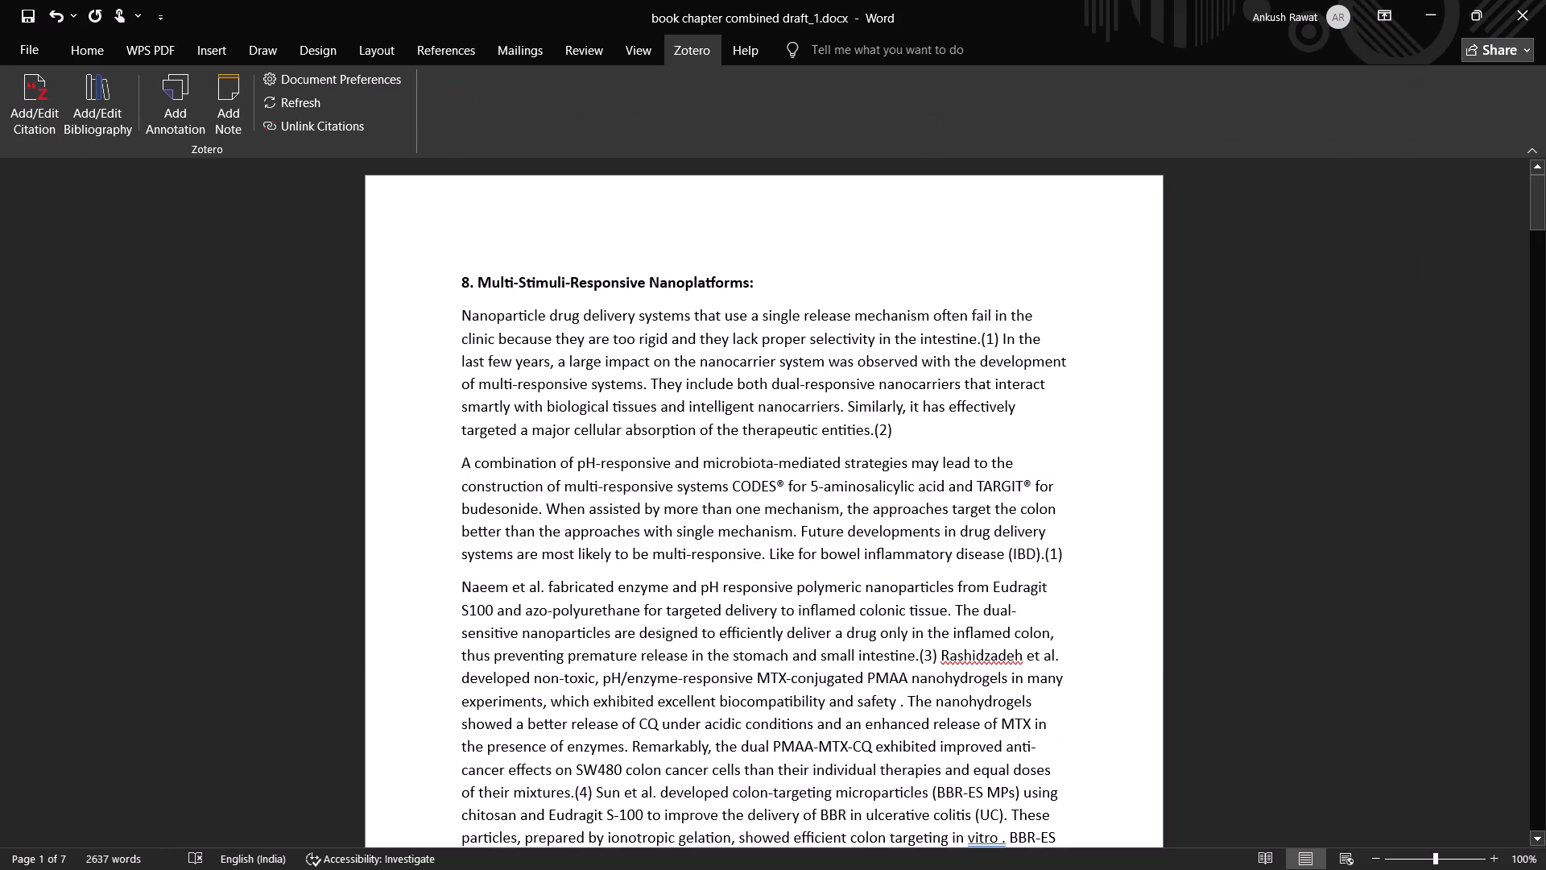
{"action": "middle_click_drag", "start_coordinate": [1197, 483], "coordinate": [1199, 314]}
{"action": "middle_click_drag", "start_coordinate": [1283, 338], "coordinate": [1311, 536]}
{"action": "middle_click_drag", "start_coordinate": [1307, 541], "coordinate": [1299, 401]}
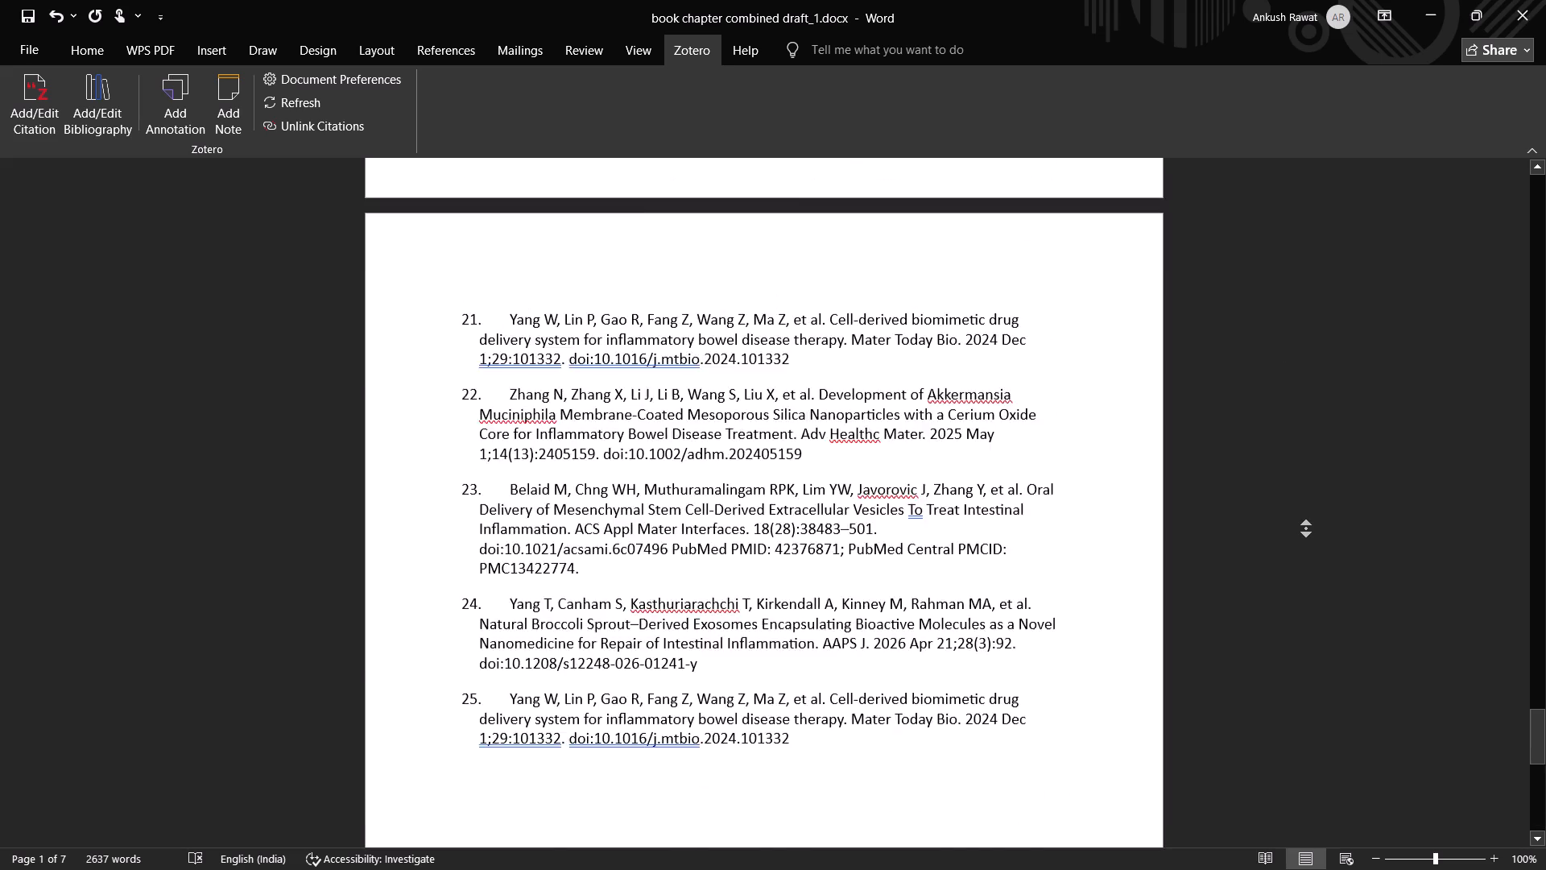
{"action": "middle_click_drag", "start_coordinate": [1299, 401], "coordinate": [1298, 386]}
{"action": "middle_click_drag", "start_coordinate": [1277, 511], "coordinate": [1285, 407]}
{"action": "middle_click_drag", "start_coordinate": [1285, 463], "coordinate": [1288, 391]}
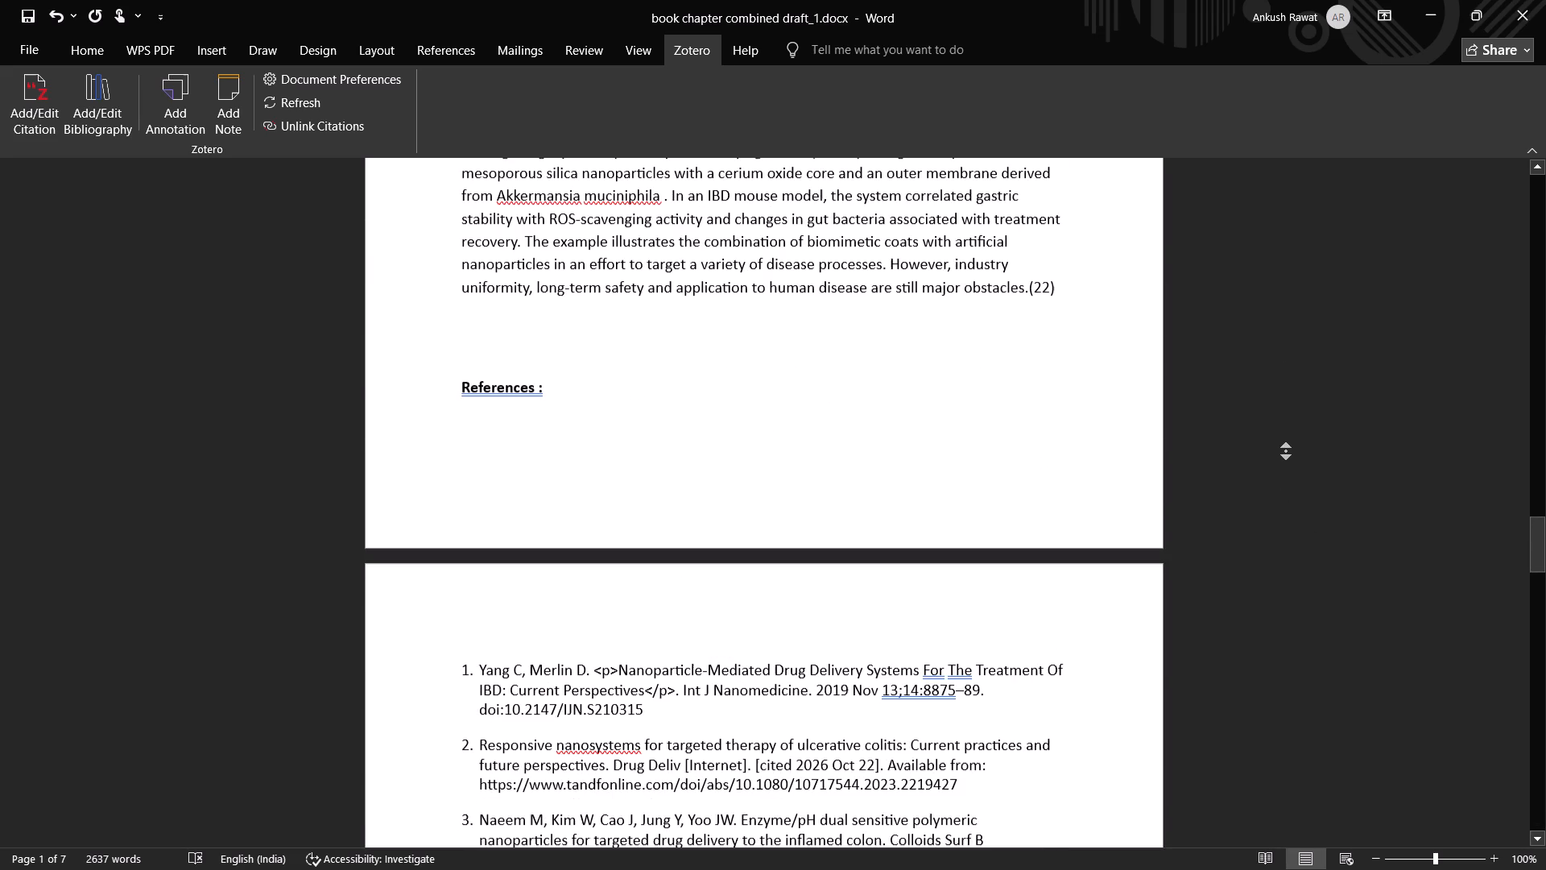
{"action": "left_click_drag", "start_coordinate": [1058, 294], "coordinate": [446, 137]}
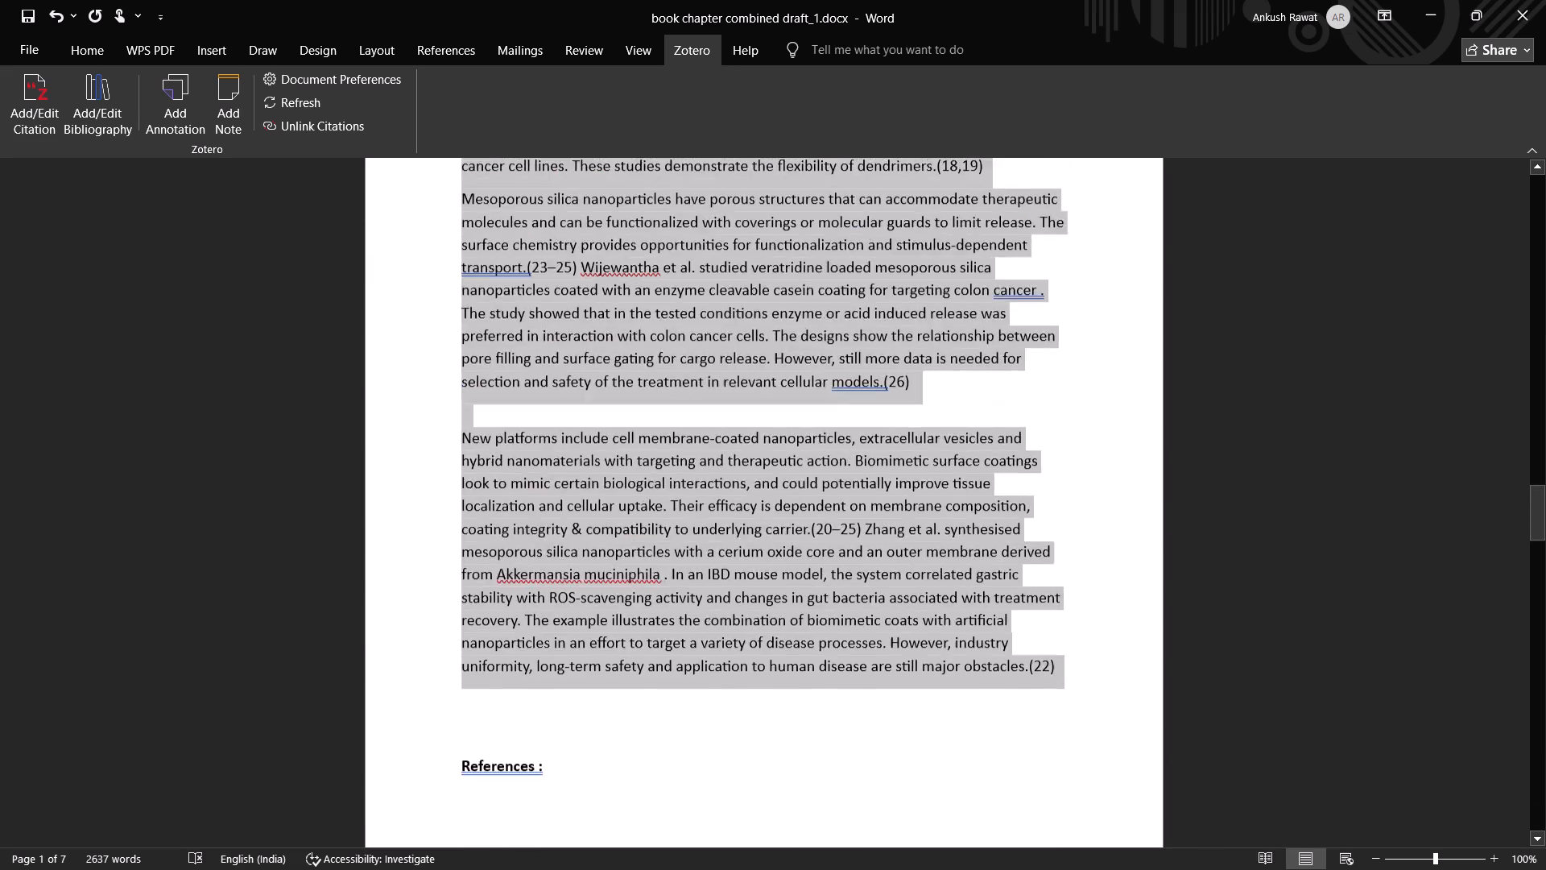
{"action": "left_click_drag", "start_coordinate": [446, 137], "coordinate": [442, 88]}
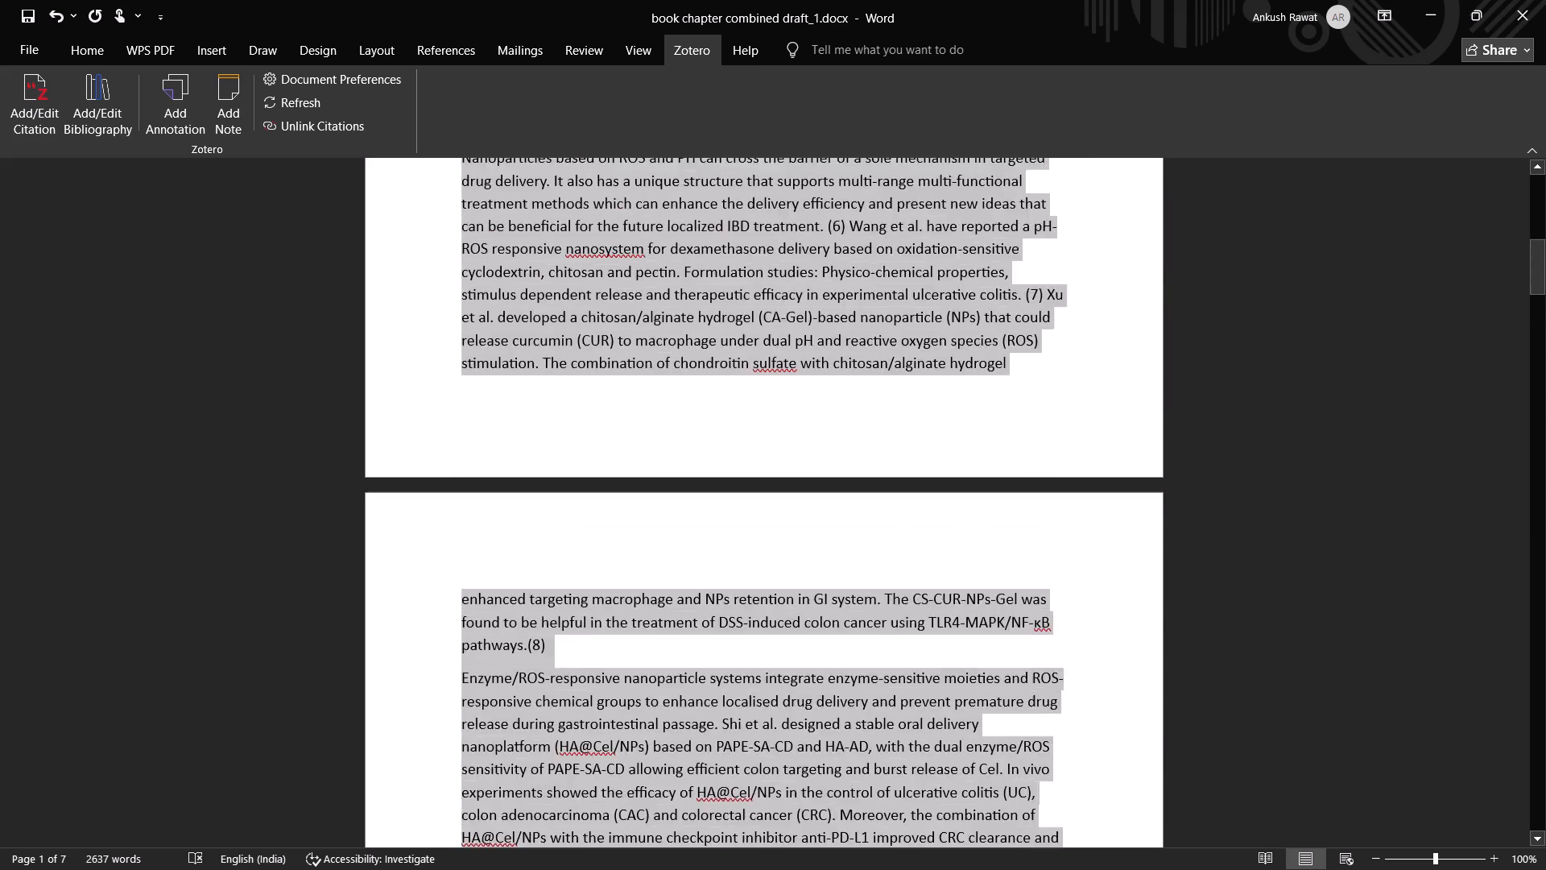
{"action": "left_click_drag", "start_coordinate": [442, 88], "coordinate": [441, 280]}
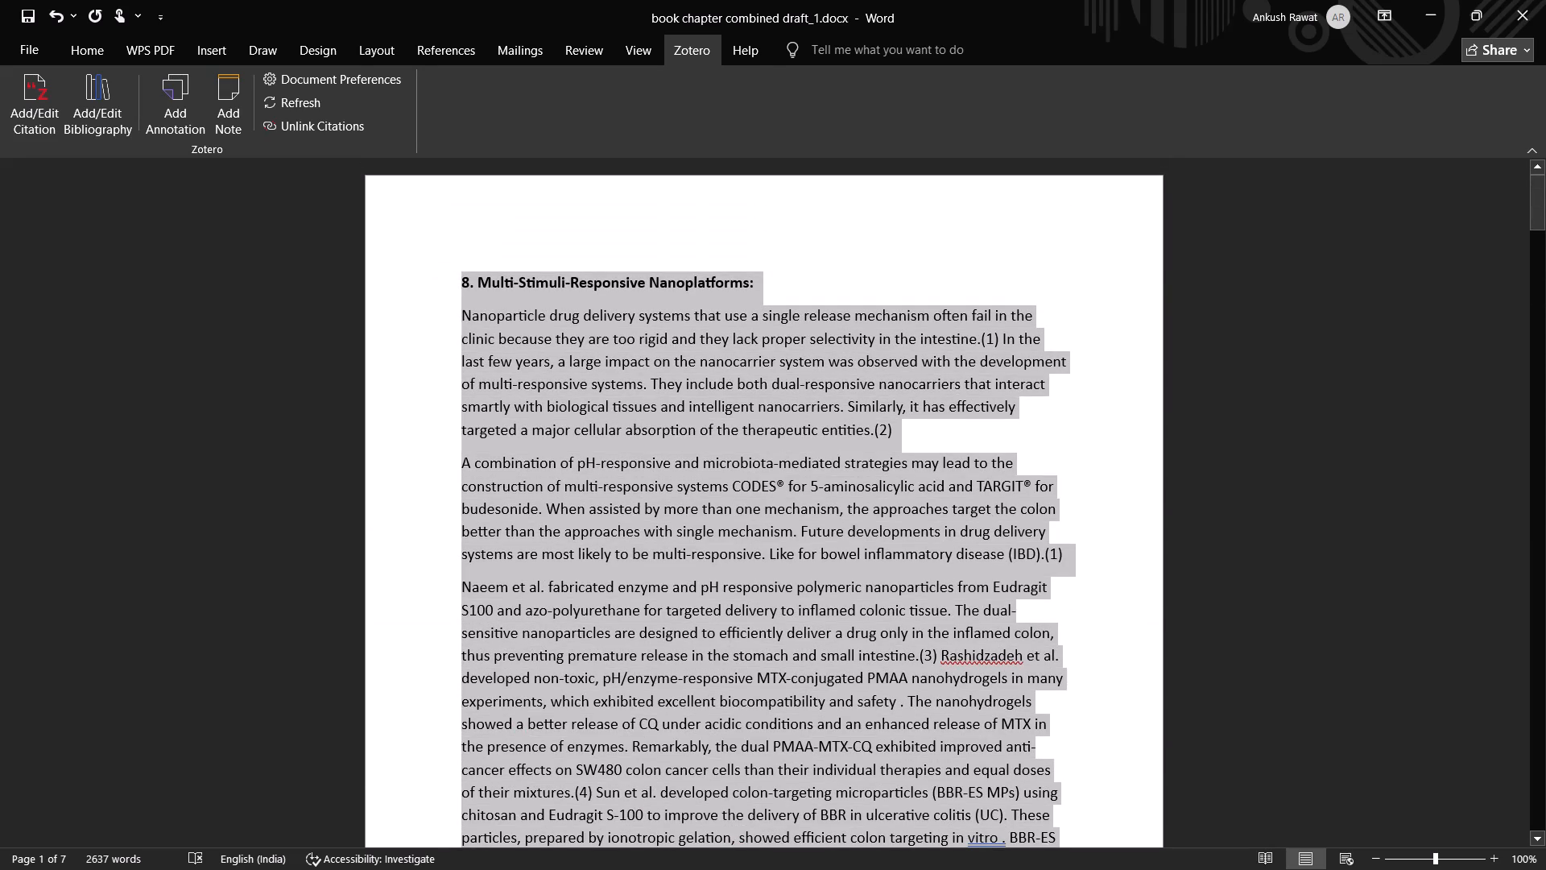
{"action": "key", "text": "ctrl+c"}
{"action": "key", "text": "ctrl+c"}
{"action": "key", "text": "ctrl+c"}
Paste the copied section 8 text into Document2 on a new line after the final colorectal cancer paragraph.
{"action": "key", "text": "alt+Tab"}
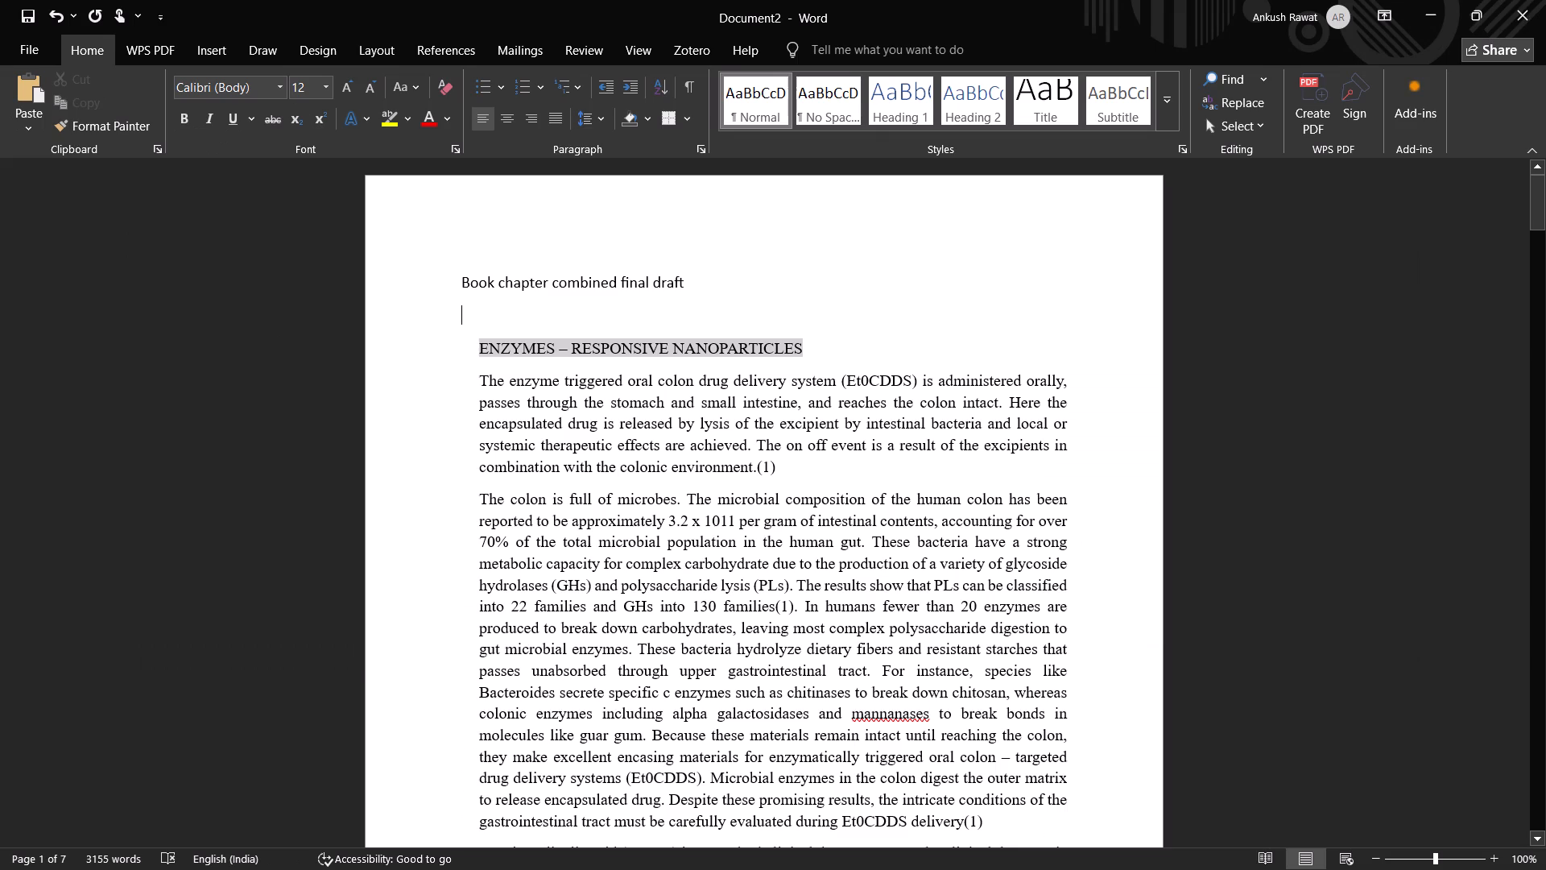
{"action": "scroll", "coordinate": [783, 367], "scroll_direction": "down", "scroll_amount": 1}
{"action": "scroll", "coordinate": [783, 367], "scroll_direction": "up", "scroll_amount": 1}
{"action": "scroll", "coordinate": [783, 367], "scroll_direction": "down", "scroll_amount": 4}
{"action": "scroll", "coordinate": [785, 367], "scroll_direction": "up", "scroll_amount": 1}
{"action": "scroll", "coordinate": [785, 367], "scroll_direction": "down", "scroll_amount": 3}
{"action": "scroll", "coordinate": [986, 394], "scroll_direction": "down", "scroll_amount": 2}
{"action": "scroll", "coordinate": [1018, 404], "scroll_direction": "up", "scroll_amount": 3}
{"action": "scroll", "coordinate": [1046, 409], "scroll_direction": "down", "scroll_amount": 1}
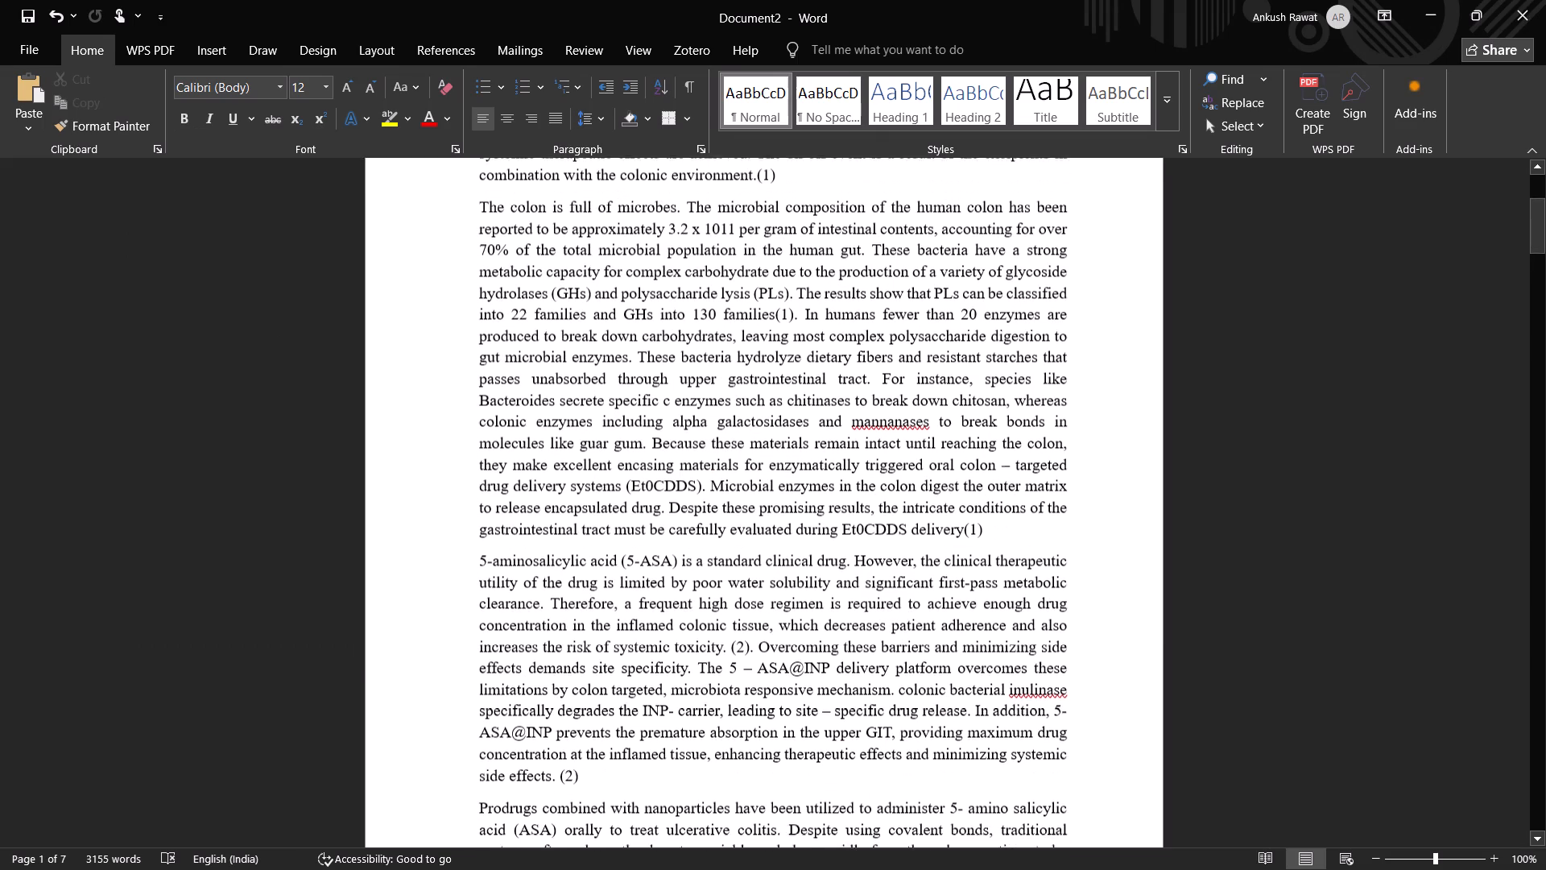
{"action": "left_click_drag", "start_coordinate": [1532, 222], "coordinate": [1490, 503]}
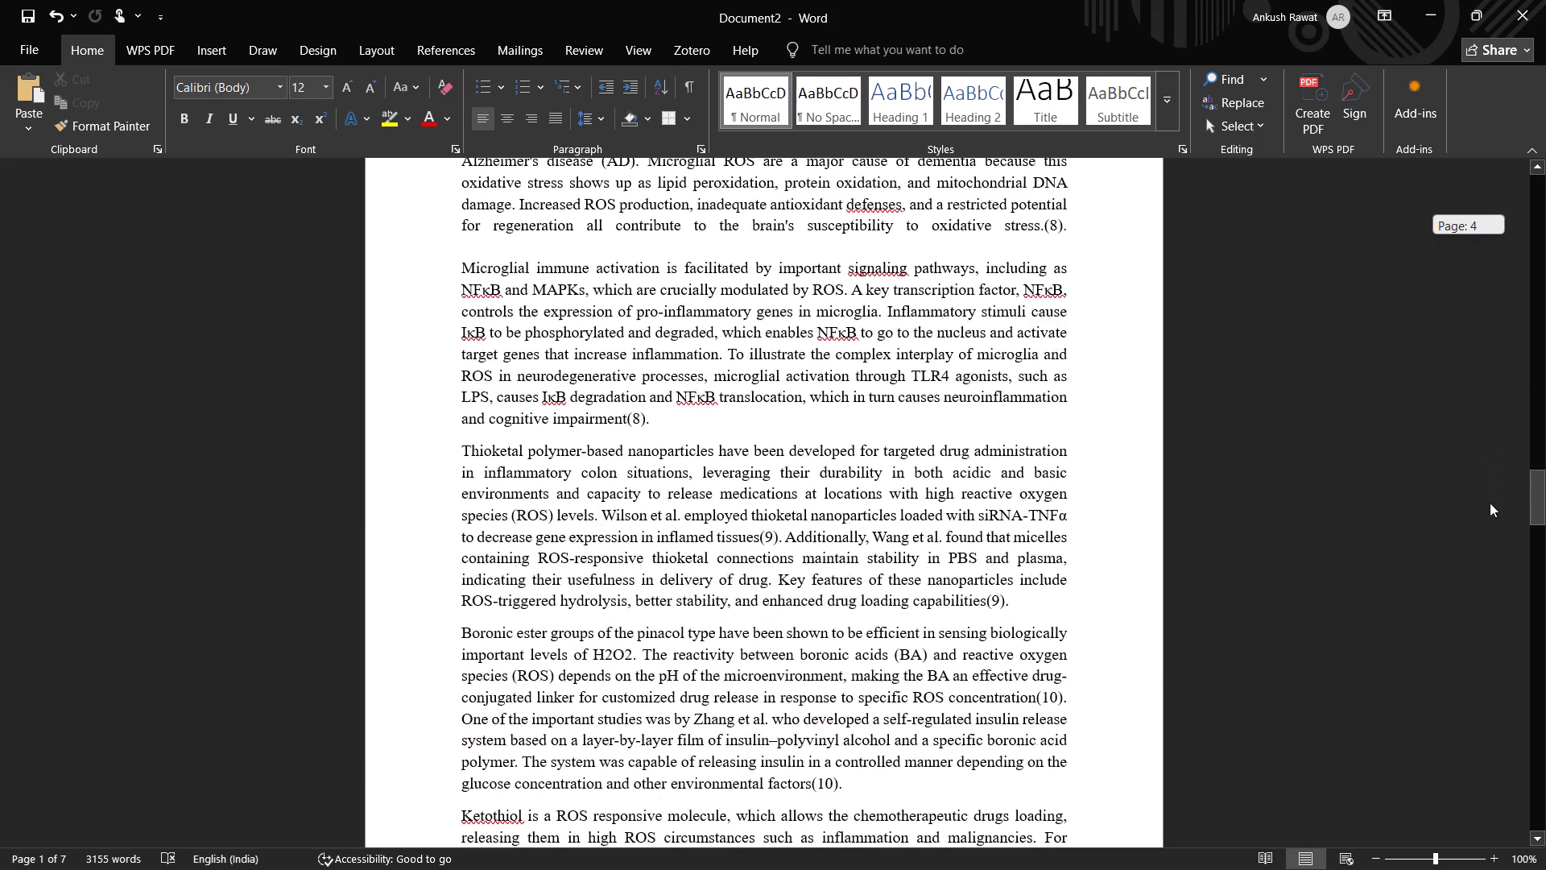
{"action": "left_click_drag", "start_coordinate": [1490, 503], "coordinate": [1487, 697]}
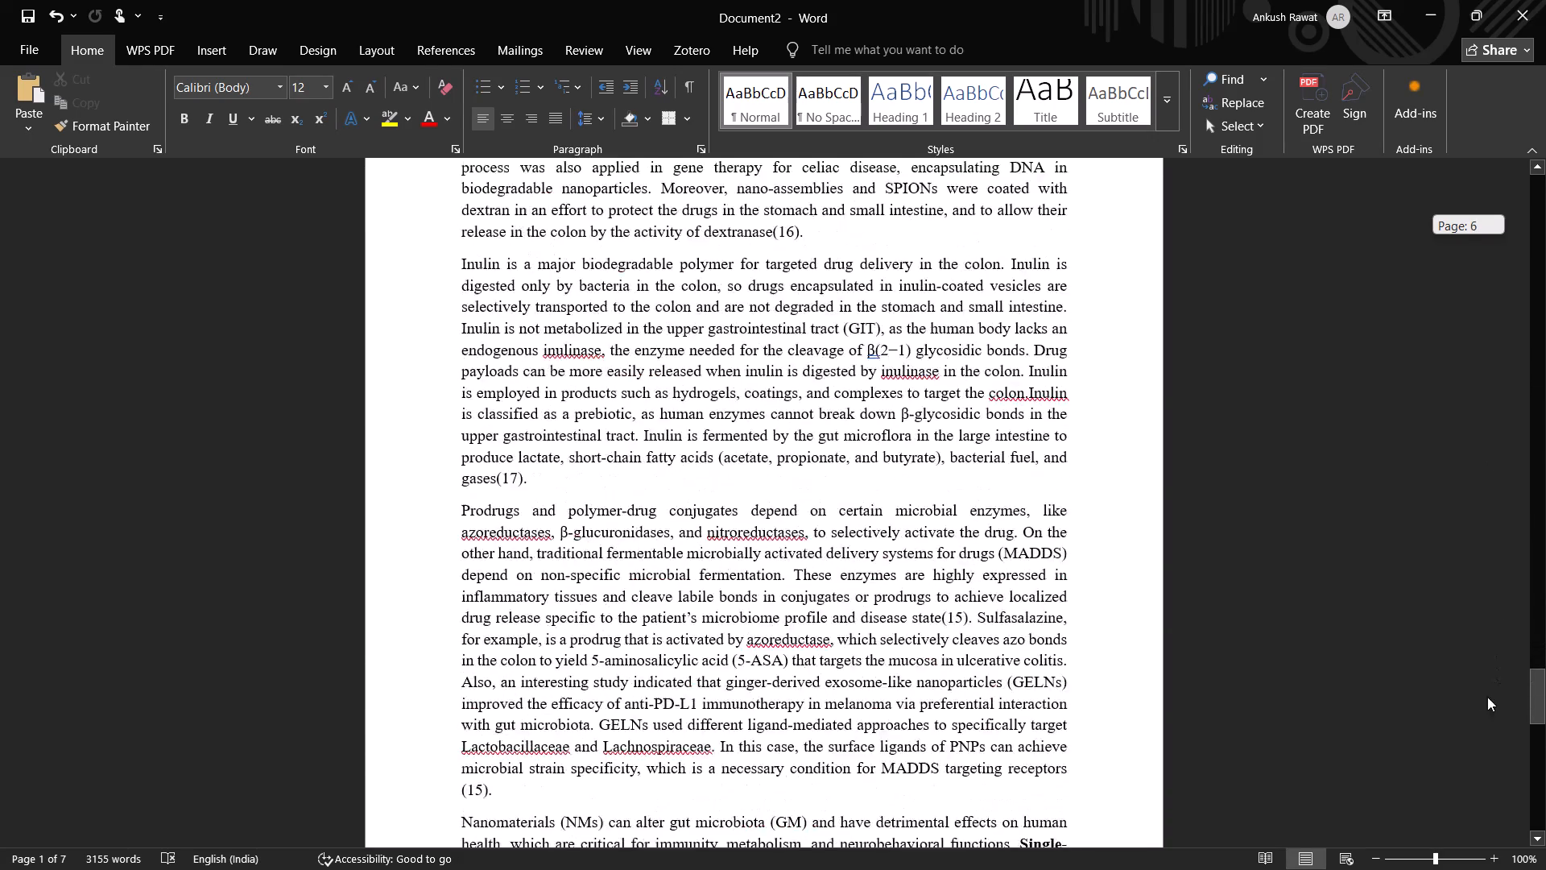
{"action": "left_click_drag", "start_coordinate": [1487, 697], "coordinate": [1472, 806]}
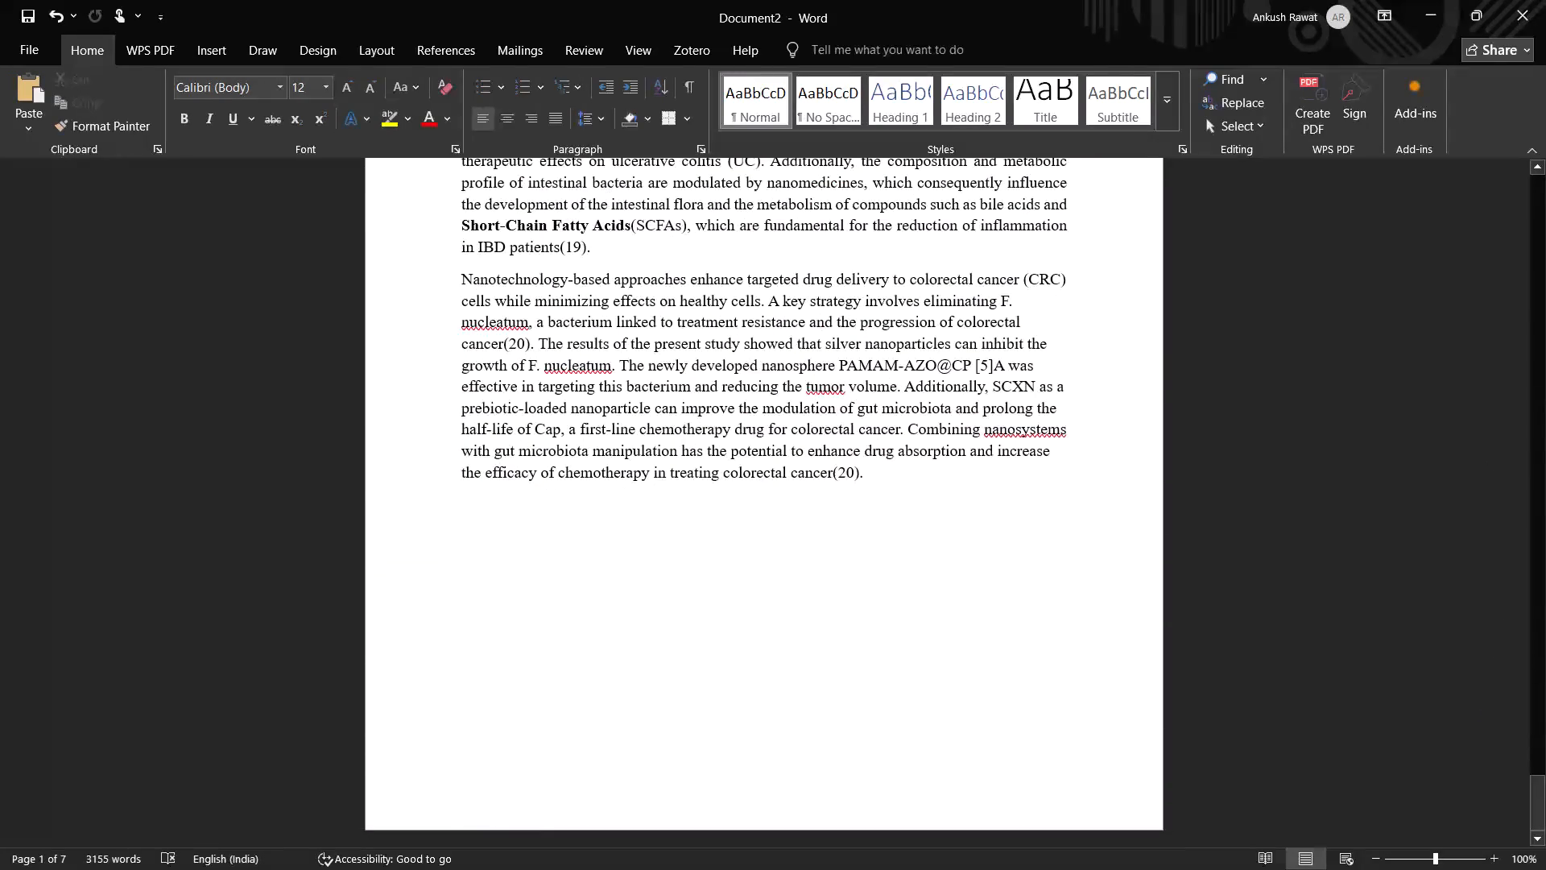
{"action": "left_click", "coordinate": [862, 474]}
{"action": "key", "text": "Return"}
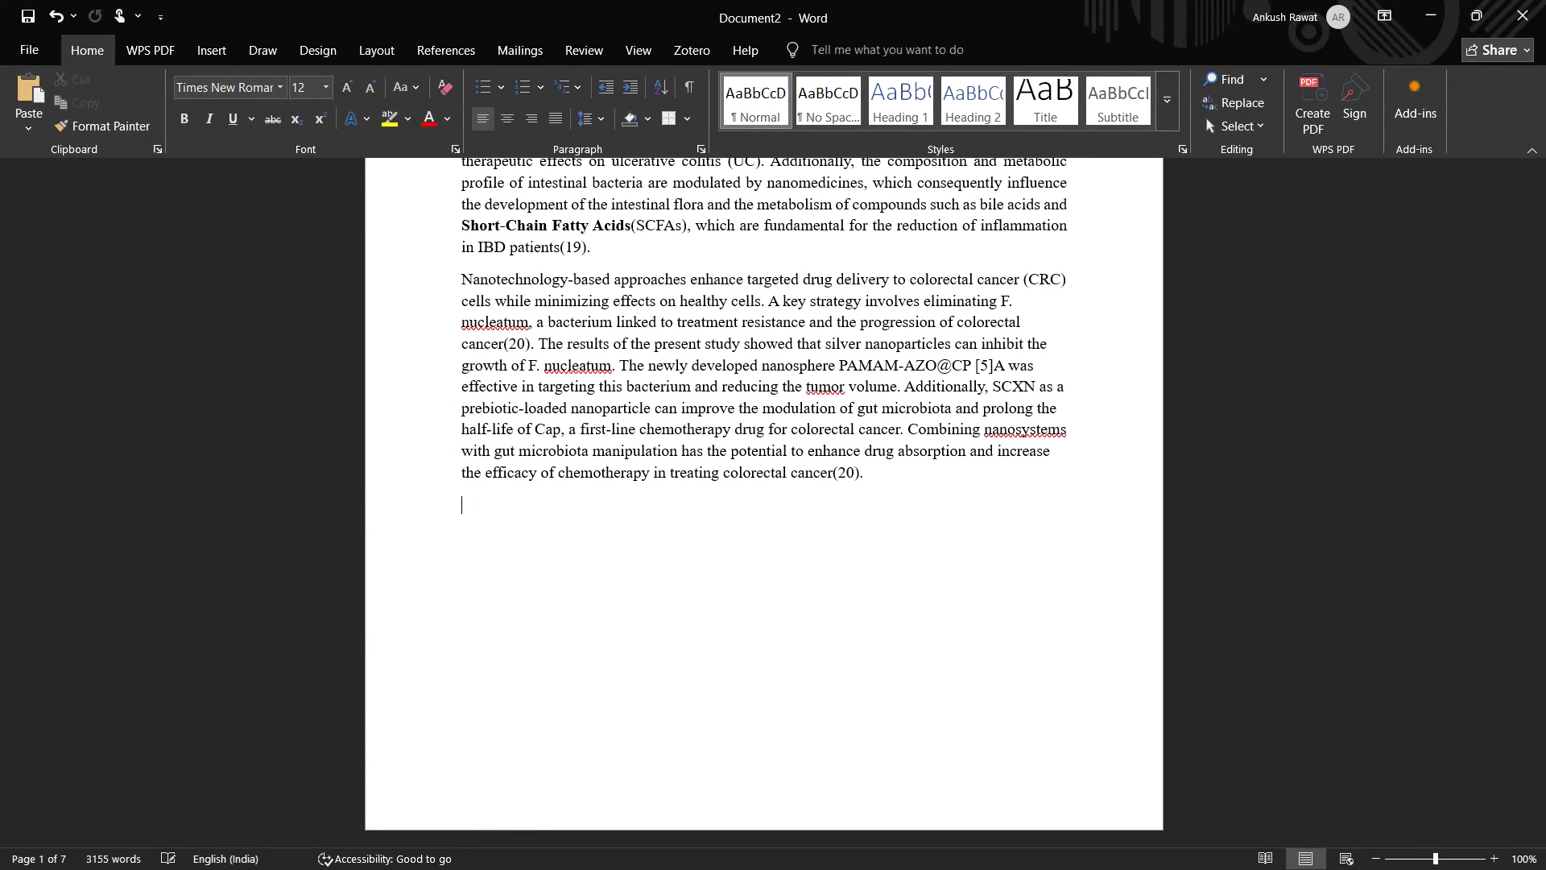
{"action": "key", "text": "ctrl+v"}
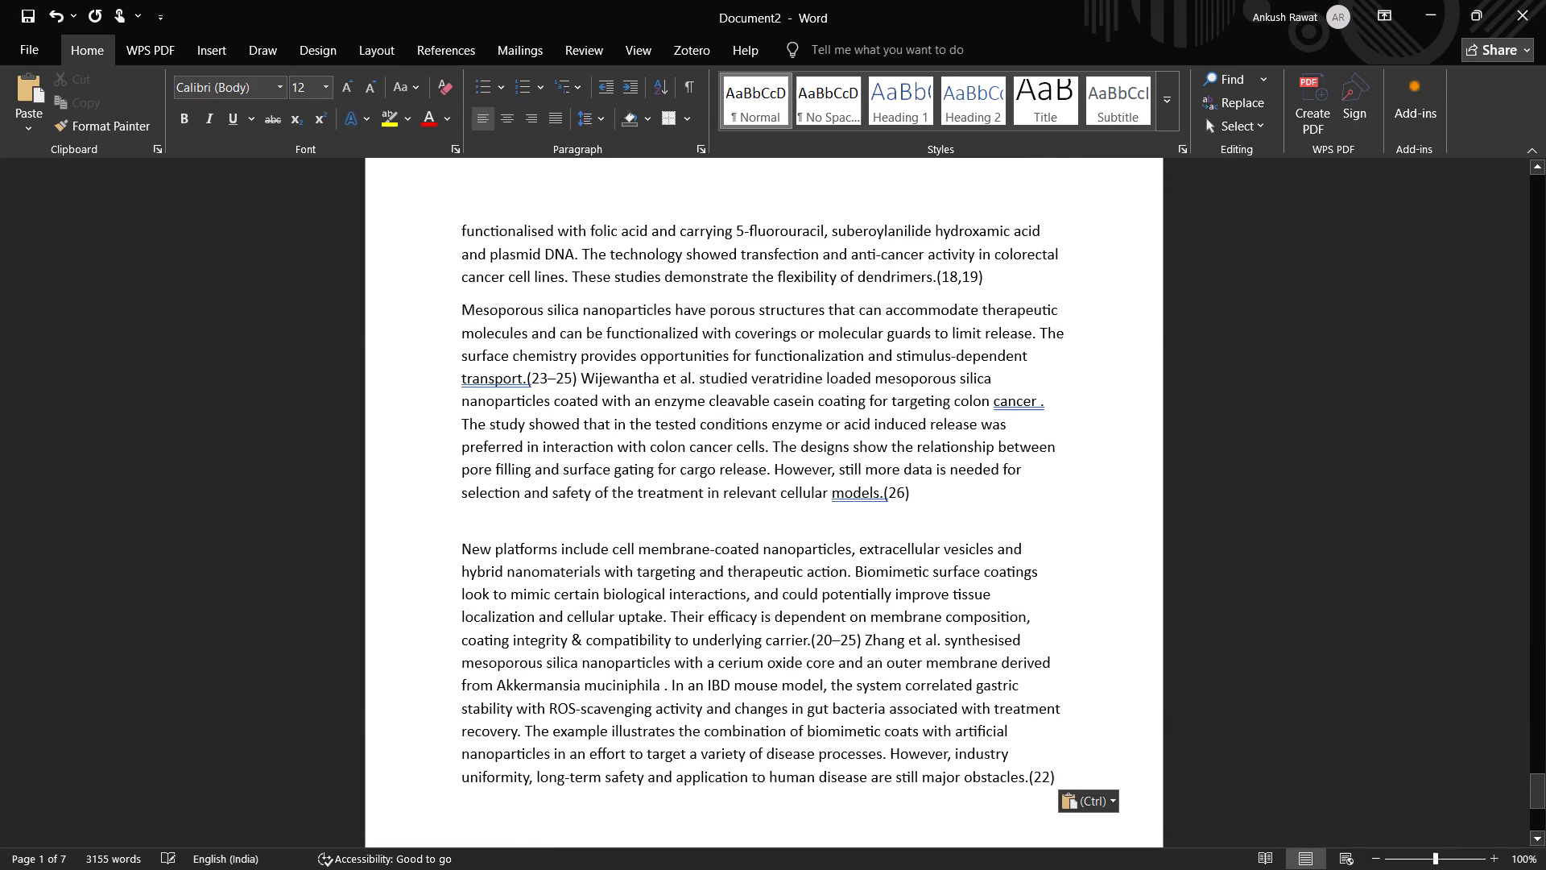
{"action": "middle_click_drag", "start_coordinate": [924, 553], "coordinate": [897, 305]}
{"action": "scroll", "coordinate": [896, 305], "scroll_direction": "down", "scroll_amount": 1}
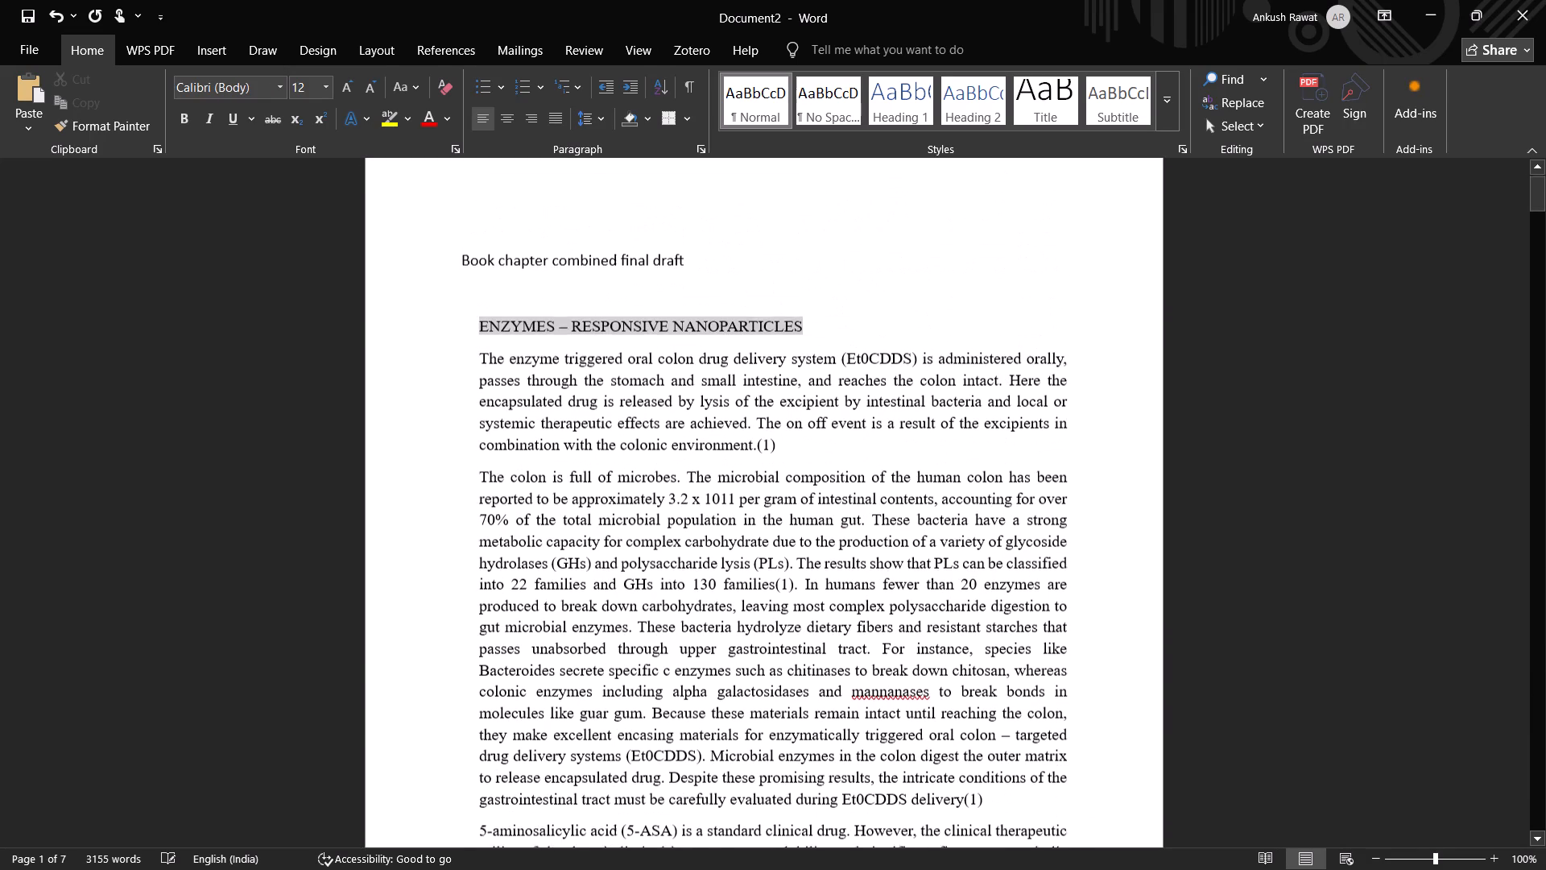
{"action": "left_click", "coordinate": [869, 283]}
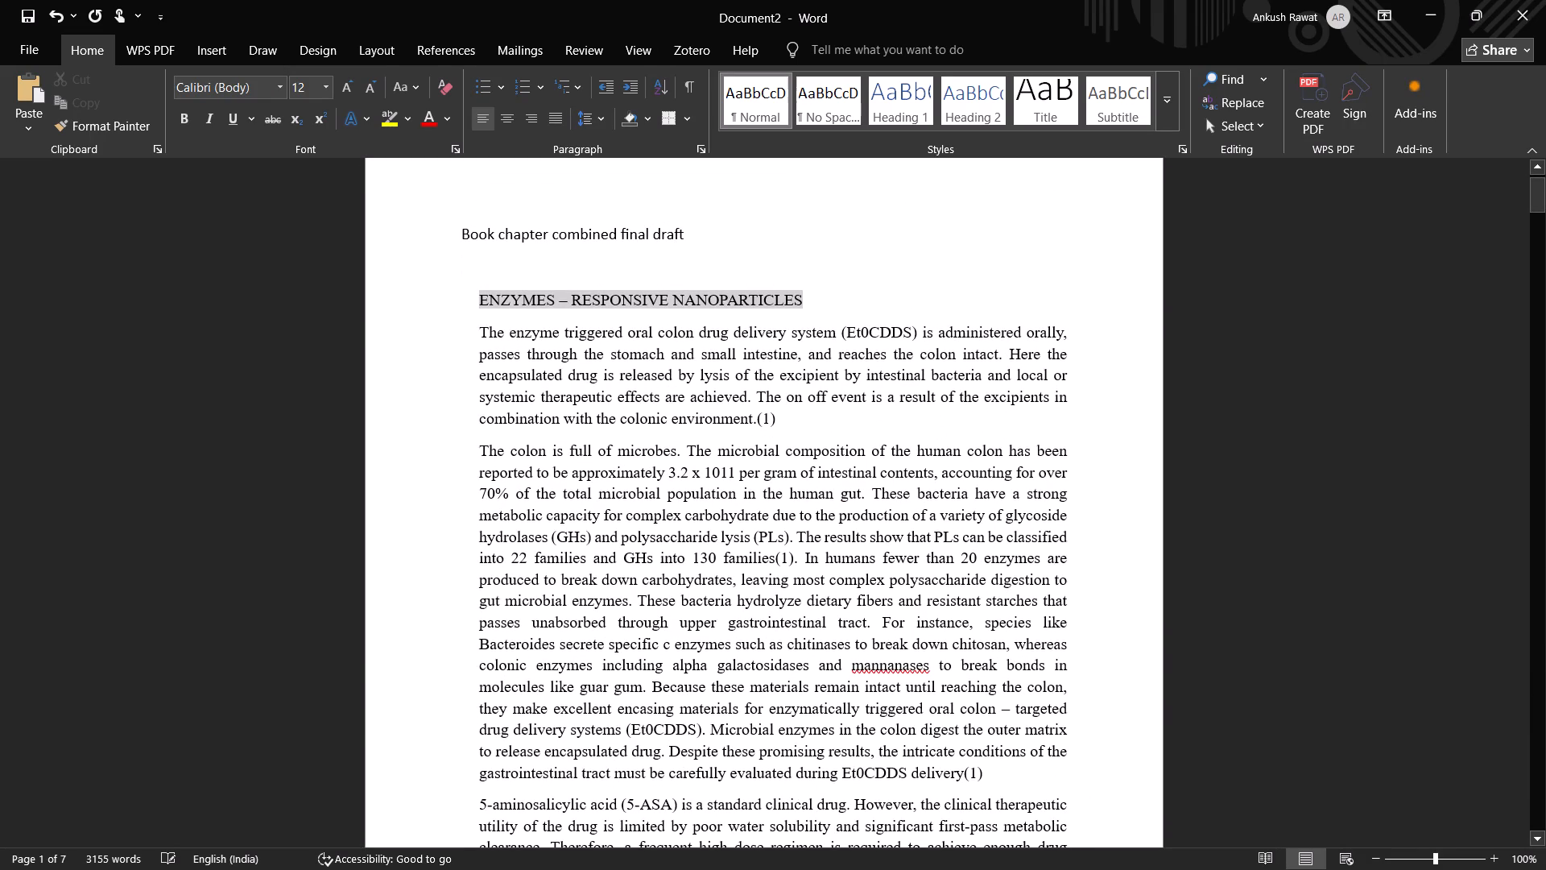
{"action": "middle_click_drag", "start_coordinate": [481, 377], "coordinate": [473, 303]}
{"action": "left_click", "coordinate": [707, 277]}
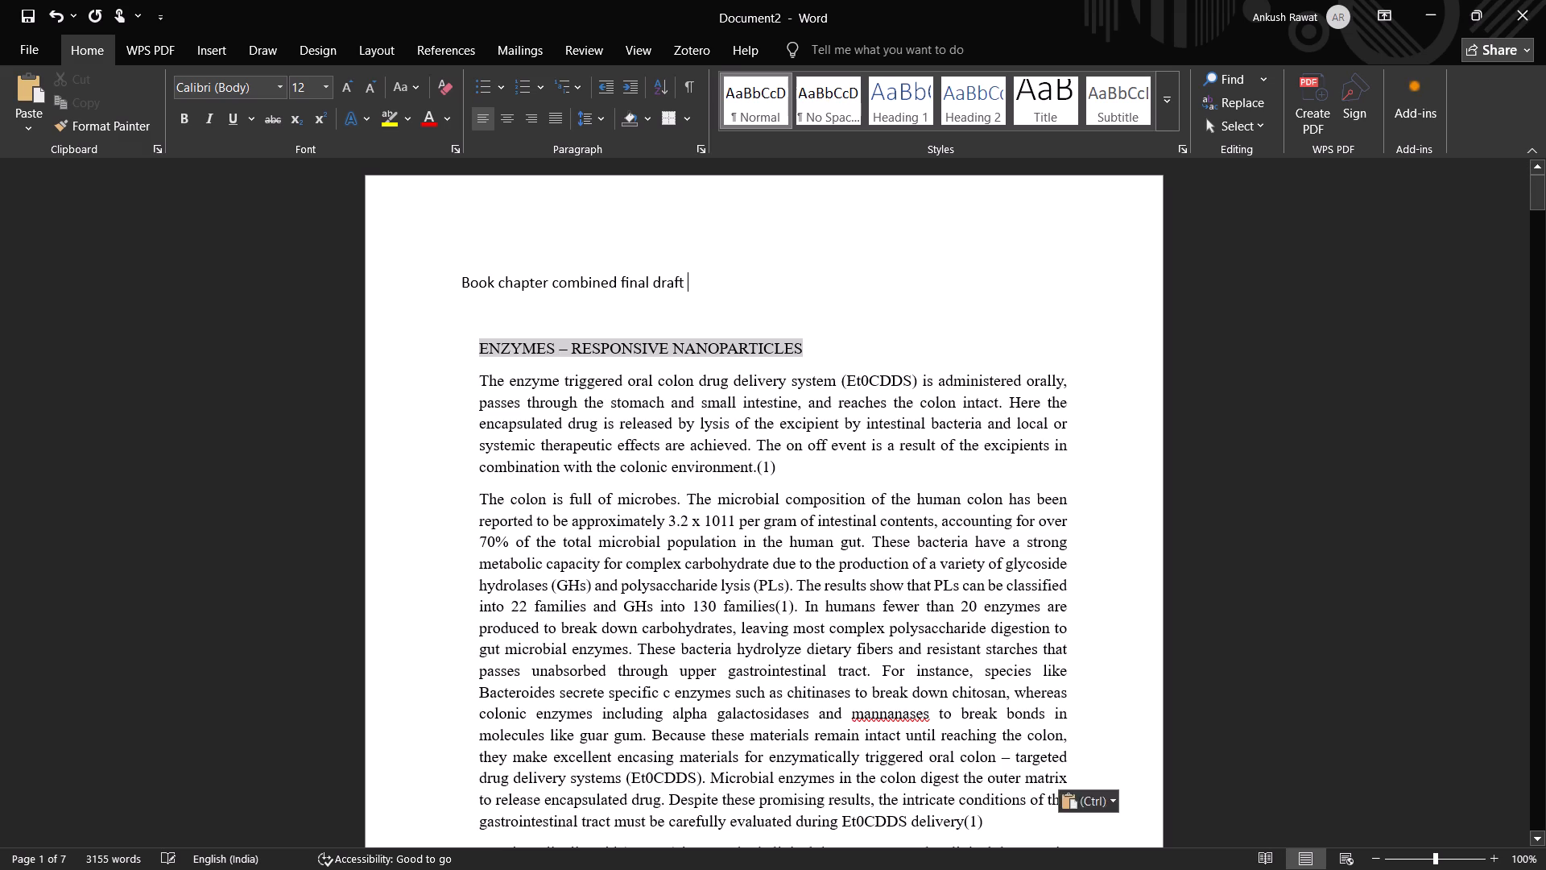
Switch to the Downloads folder in File Explorer.
{"action": "key", "text": "alt+Tab"}
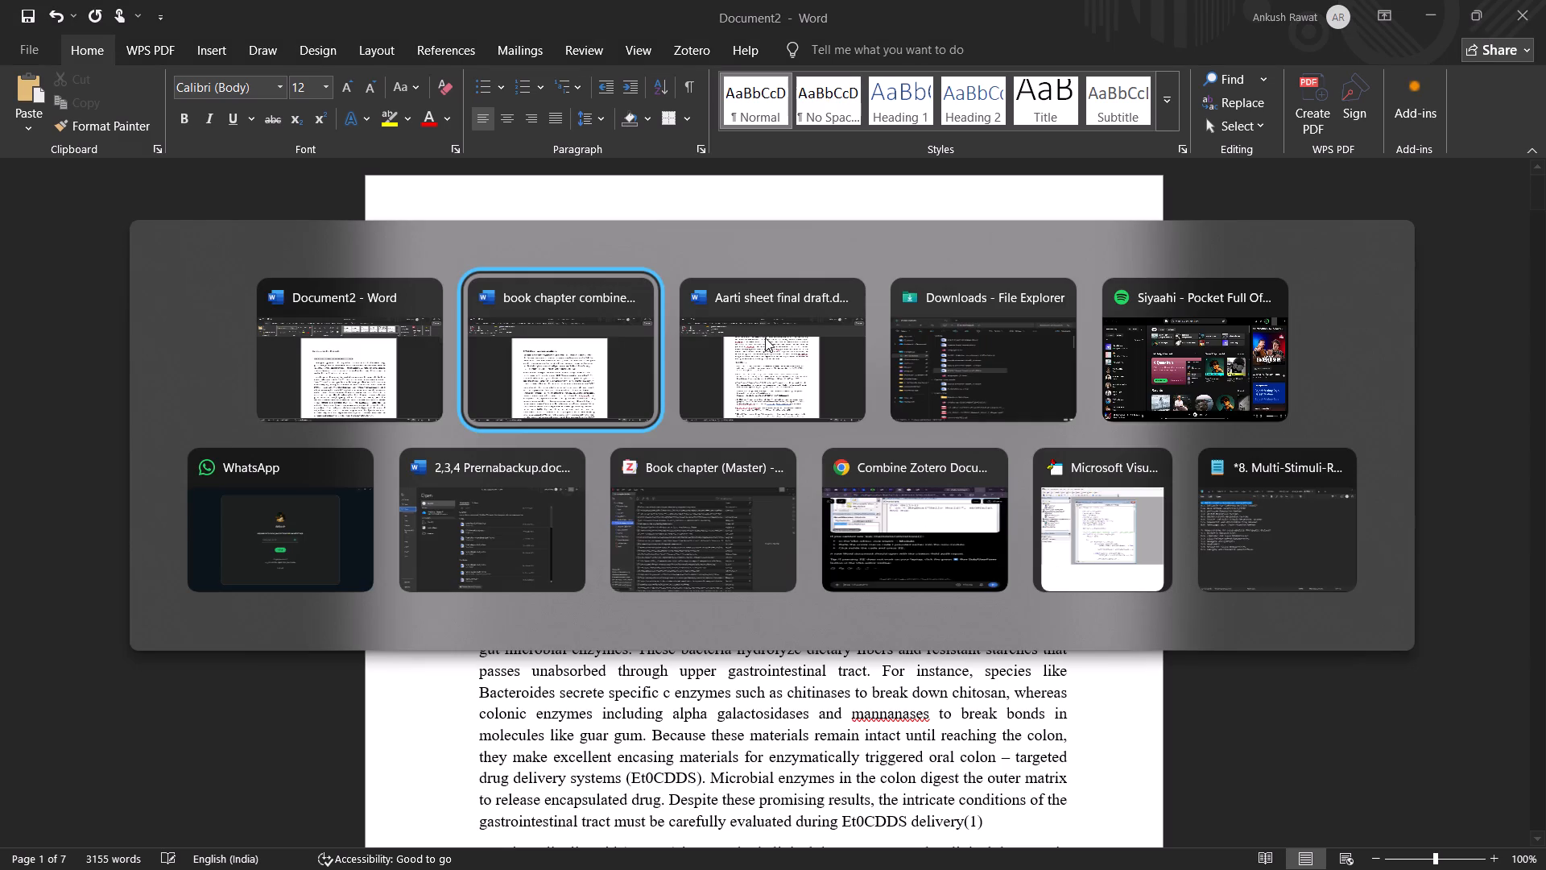
{"action": "key", "text": "alt+Tab"}
{"action": "key", "text": "alt+Tab"}
{"action": "key", "text": "alt+Tab"}
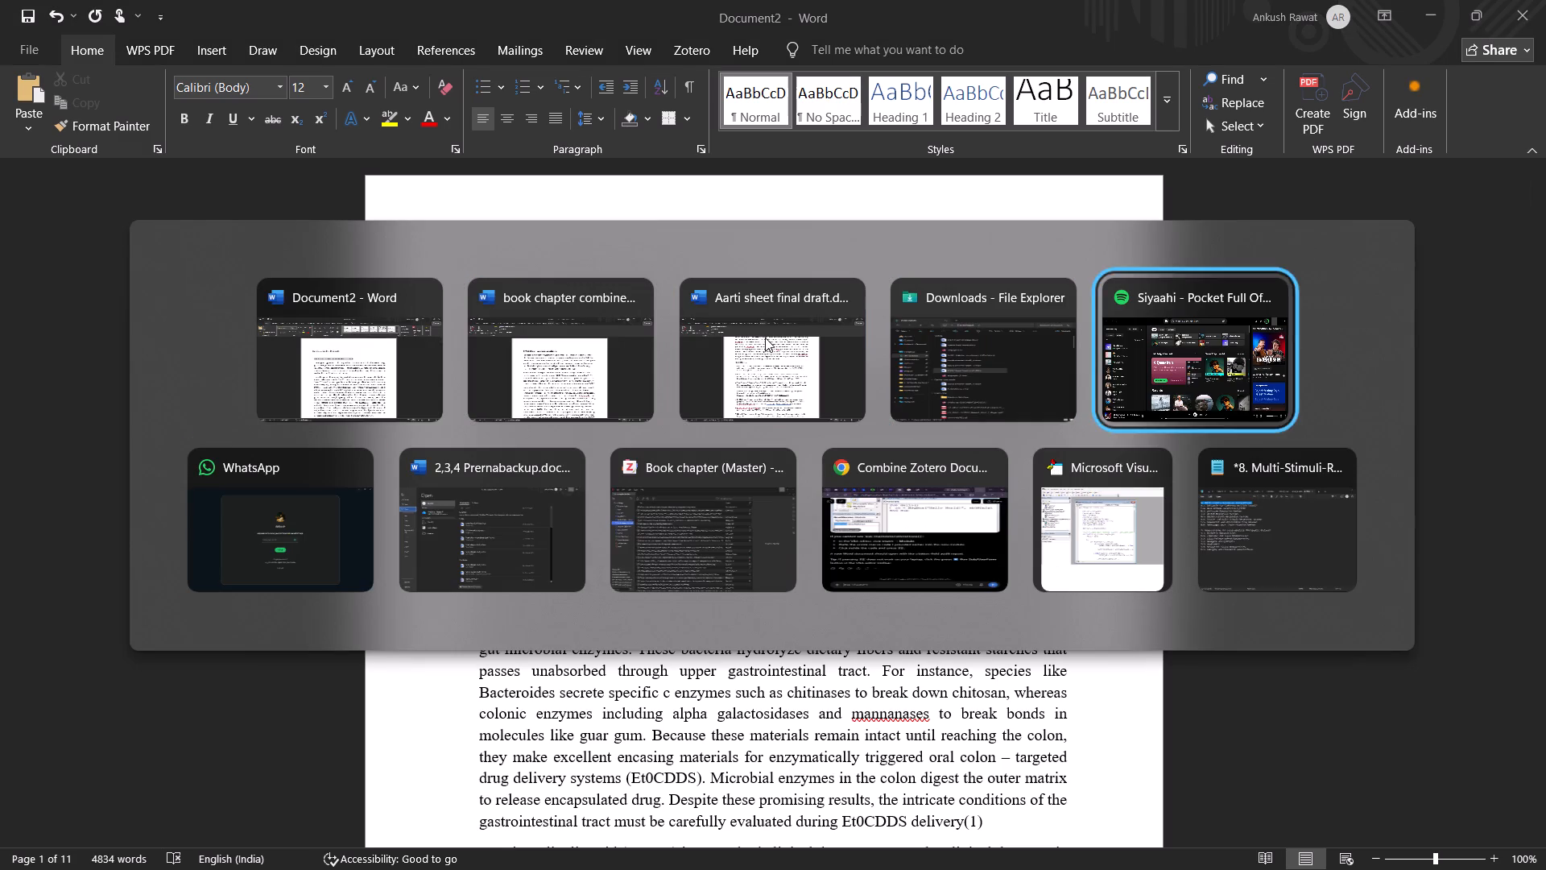
{"action": "key", "text": "alt+Tab"}
{"action": "key", "text": "alt+Tab"}
{"action": "key", "text": "alt+Tab"}
{"action": "key", "text": "alt+Tab"}
{"action": "key", "text": "alt+Tab"}
{"action": "key", "text": "alt+Tab"}
{"action": "key", "text": "alt+Tab"}
{"action": "key", "text": "alt+Tab"}
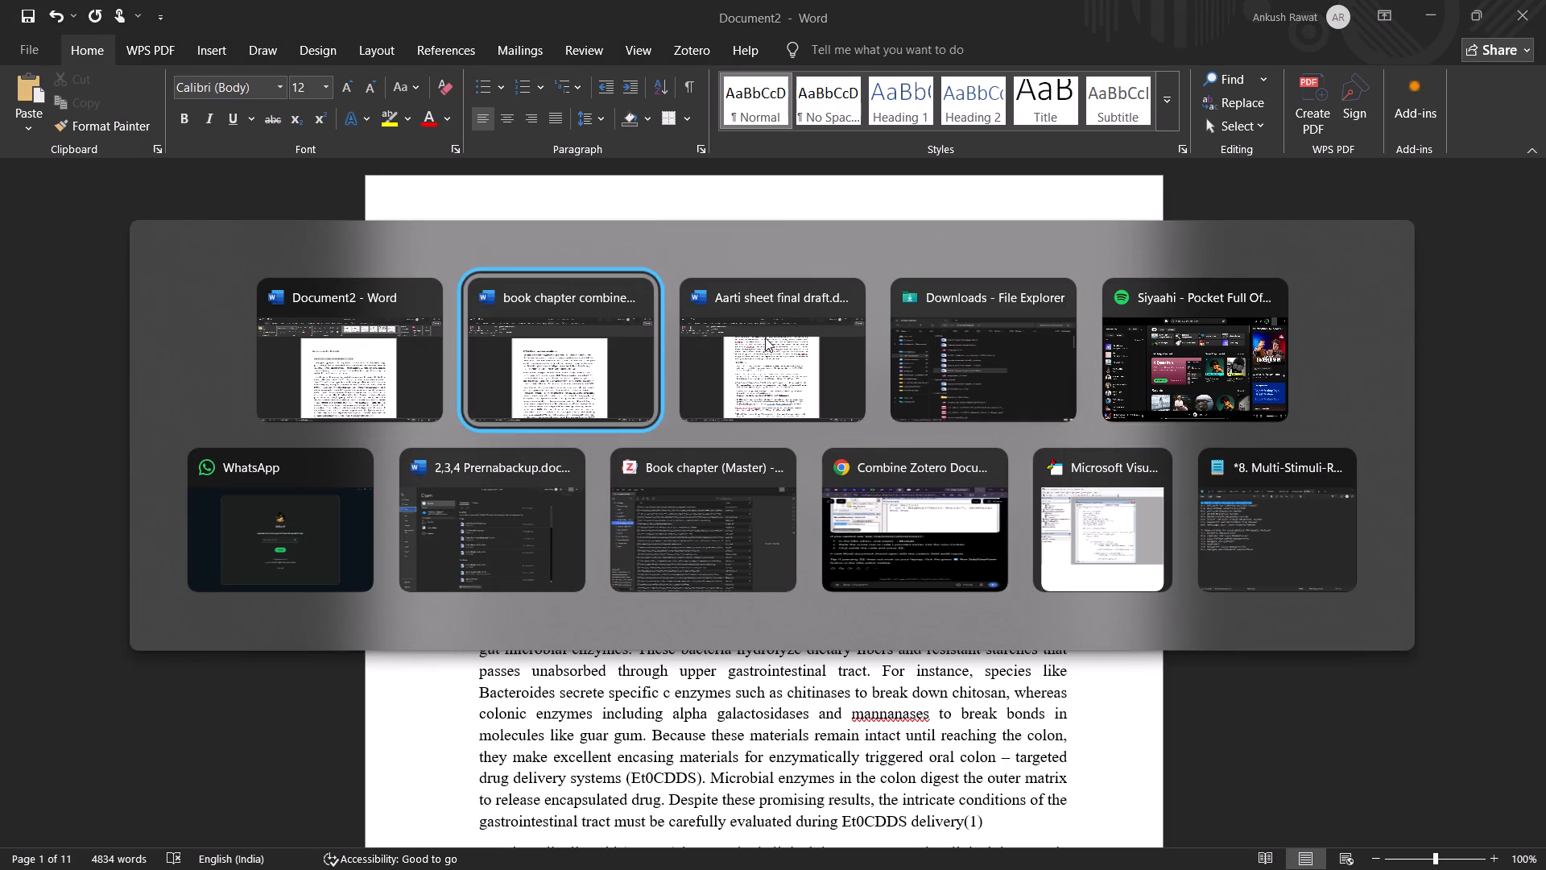
{"action": "key", "text": "alt+Tab"}
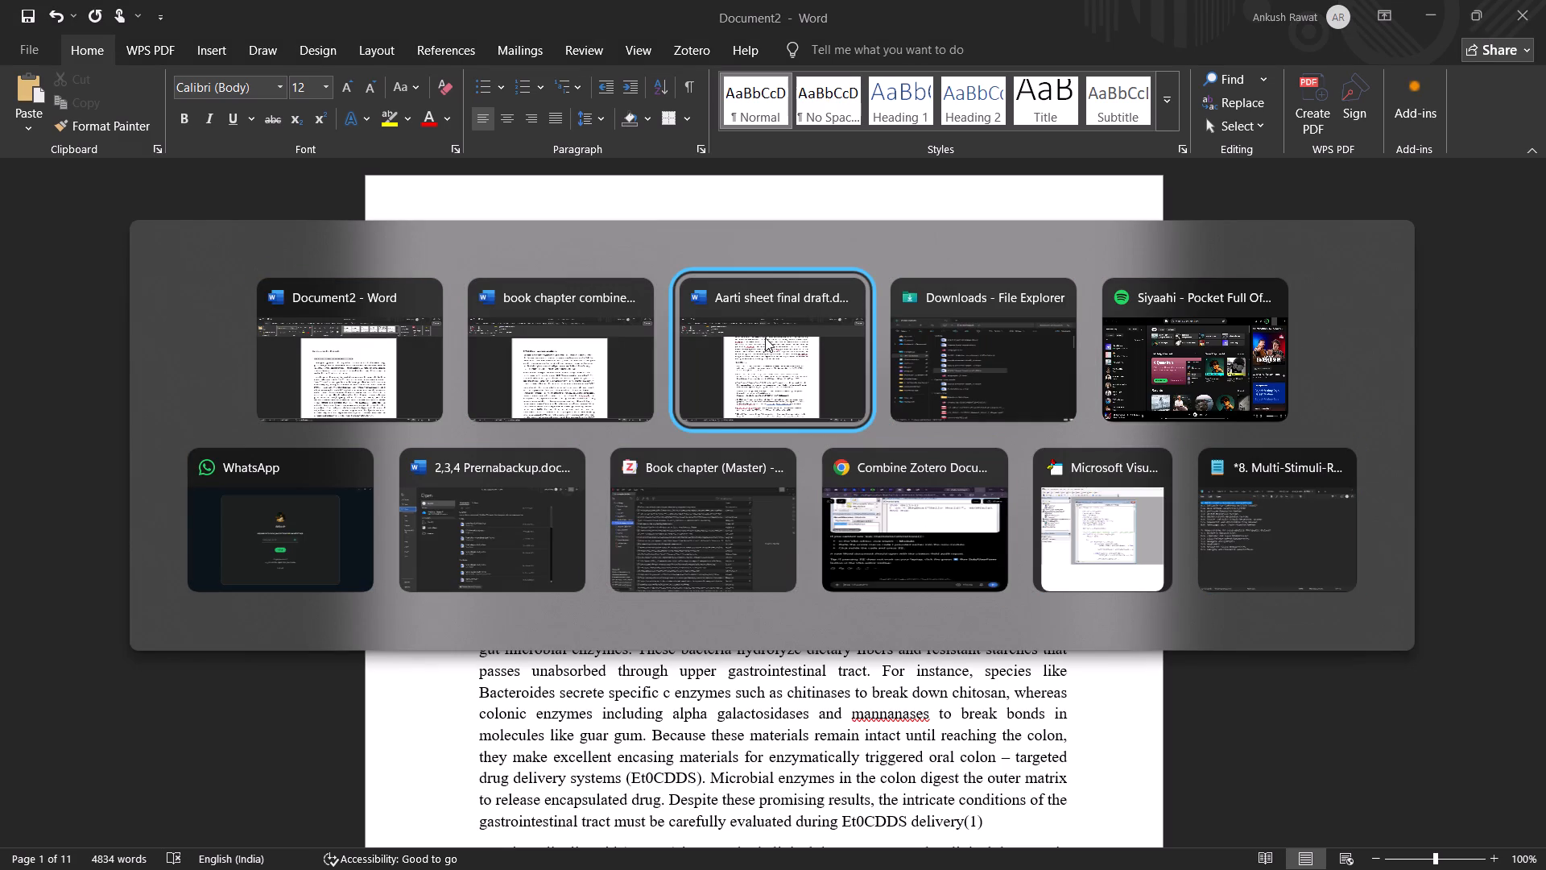
{"action": "key", "text": "alt+Tab"}
{"action": "key", "text": "alt+Tab"}
{"action": "key", "text": "alt+Tab"}
{"action": "key", "text": "alt+Tab"}
{"action": "key", "text": "alt+Tab"}
{"action": "key", "text": "alt+Tab"}
{"action": "key", "text": "alt+Tab"}
{"action": "key", "text": "alt+Tab"}
{"action": "key", "text": "alt+Tab"}
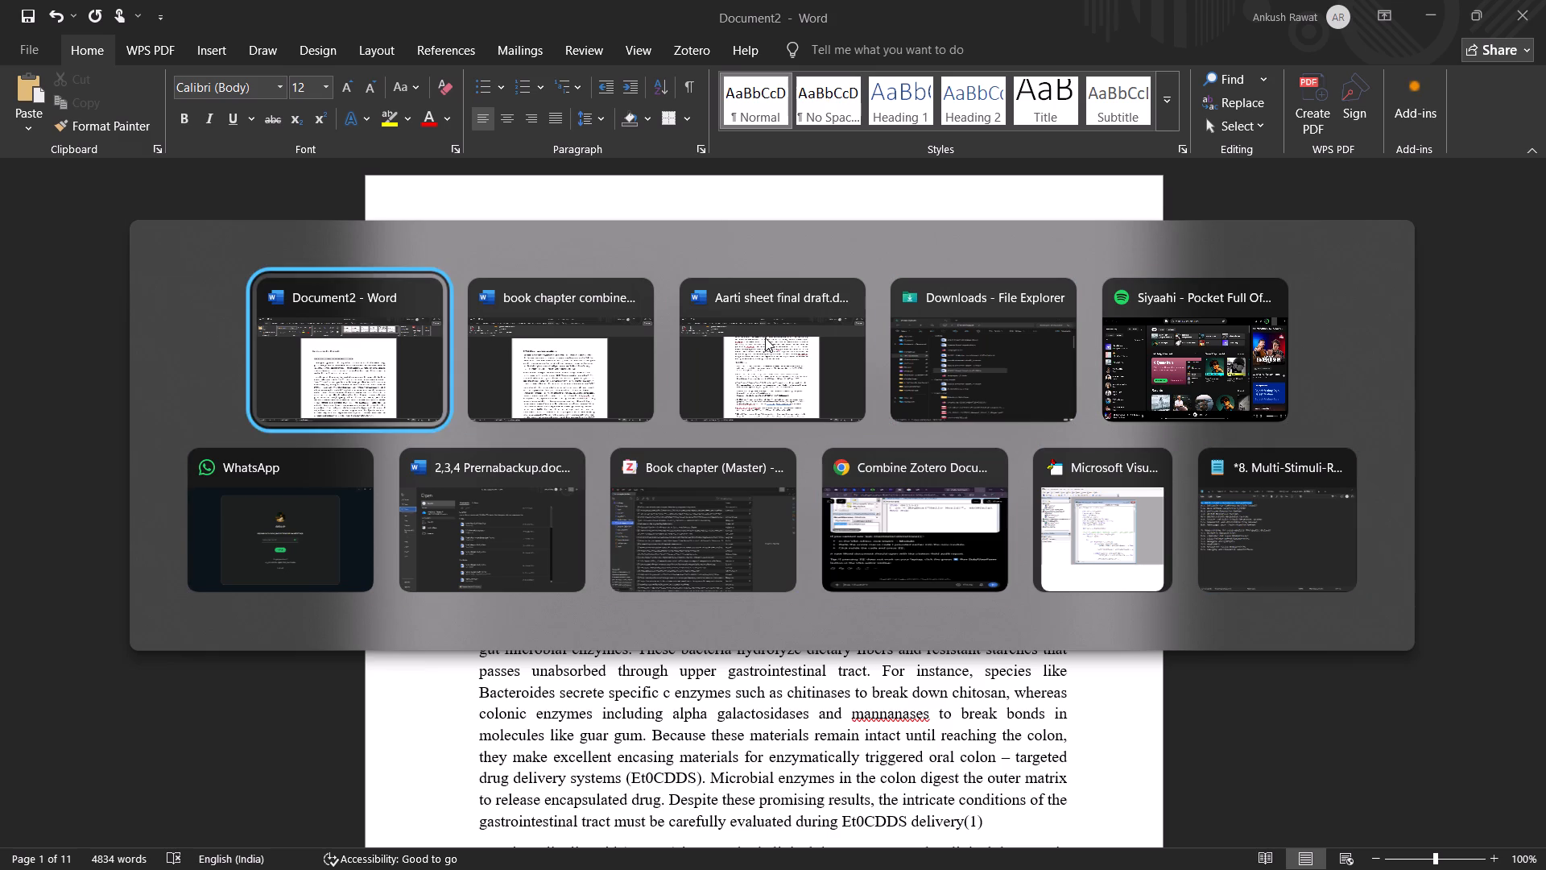
{"action": "key", "text": "alt+Tab"}
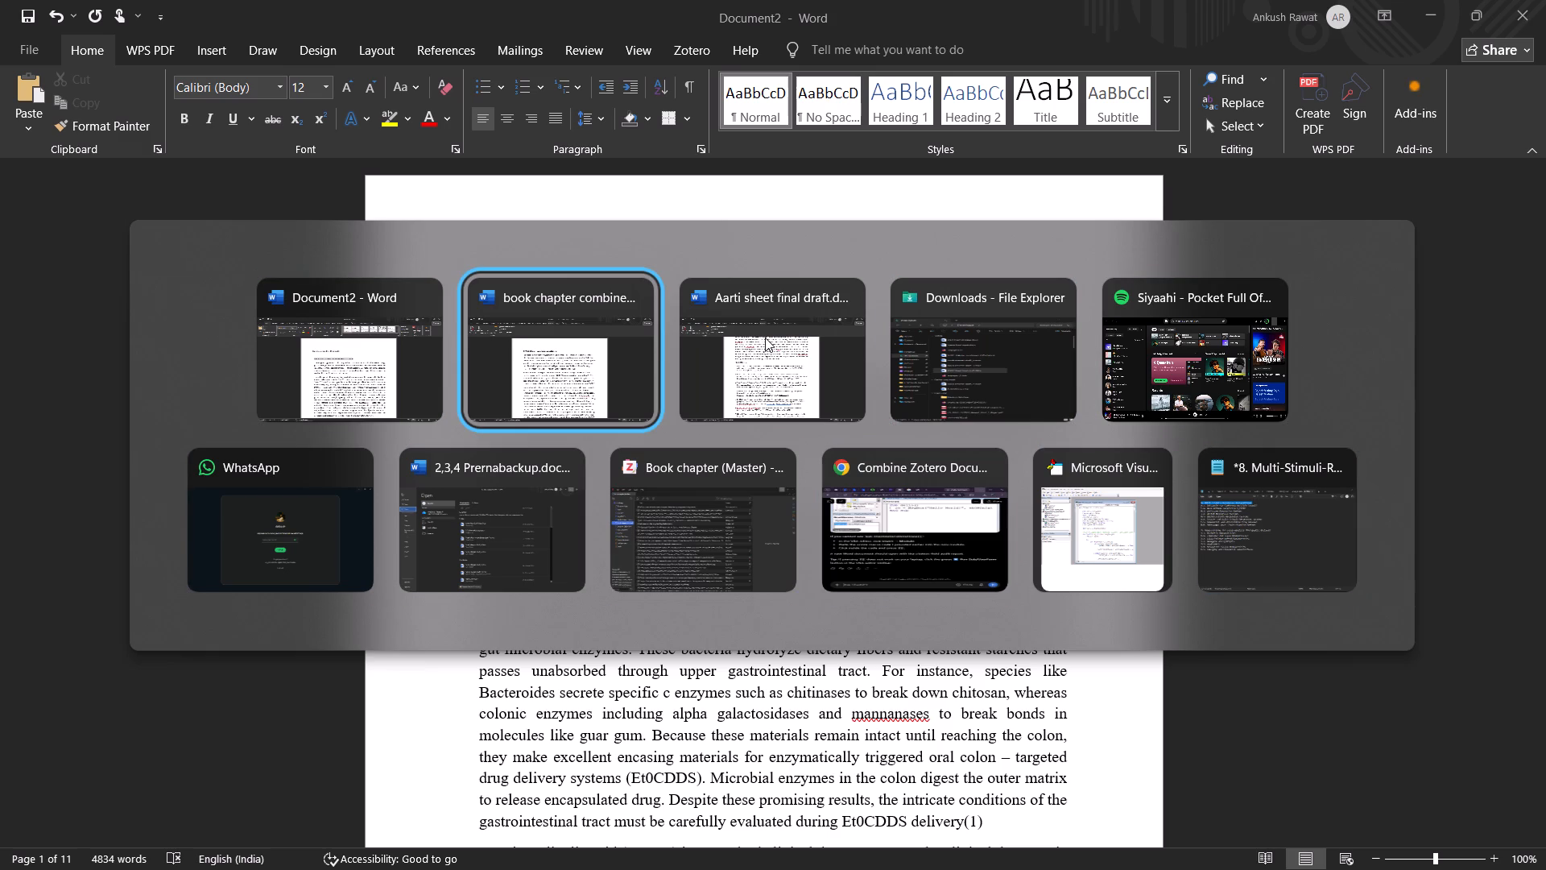
{"action": "key", "text": "alt+Tab"}
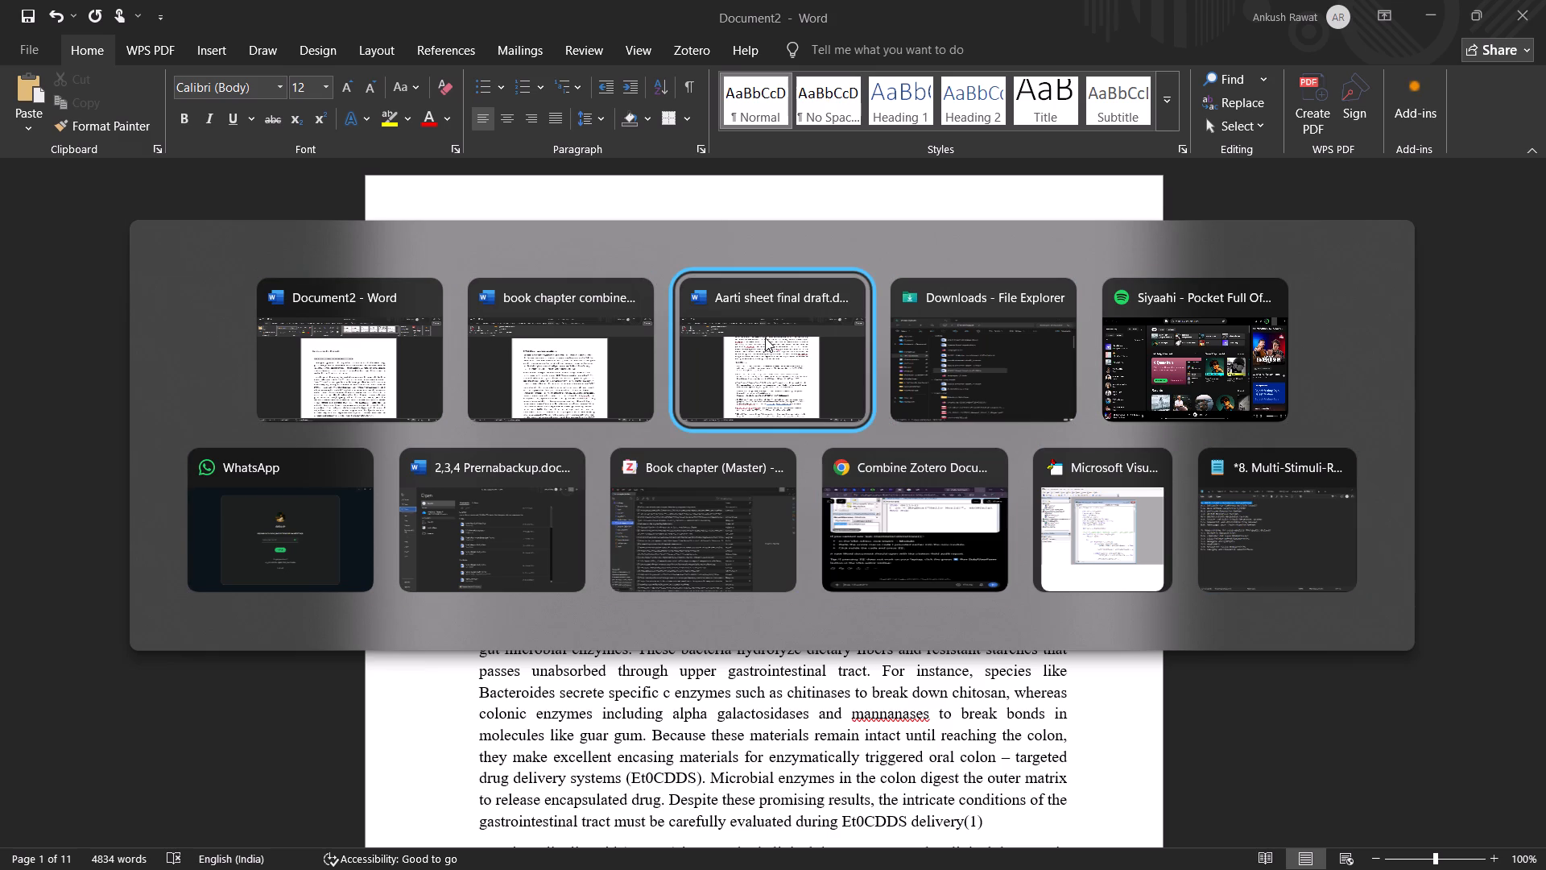
{"action": "key", "text": "alt+Tab"}
{"action": "key", "text": "alt+Tab"}
{"action": "key", "text": "alt+Tab"}
{"action": "key", "text": "alt+Tab"}
{"action": "key", "text": "alt+Tab"}
{"action": "key", "text": "alt+Tab"}
{"action": "key", "text": "alt+Tab"}
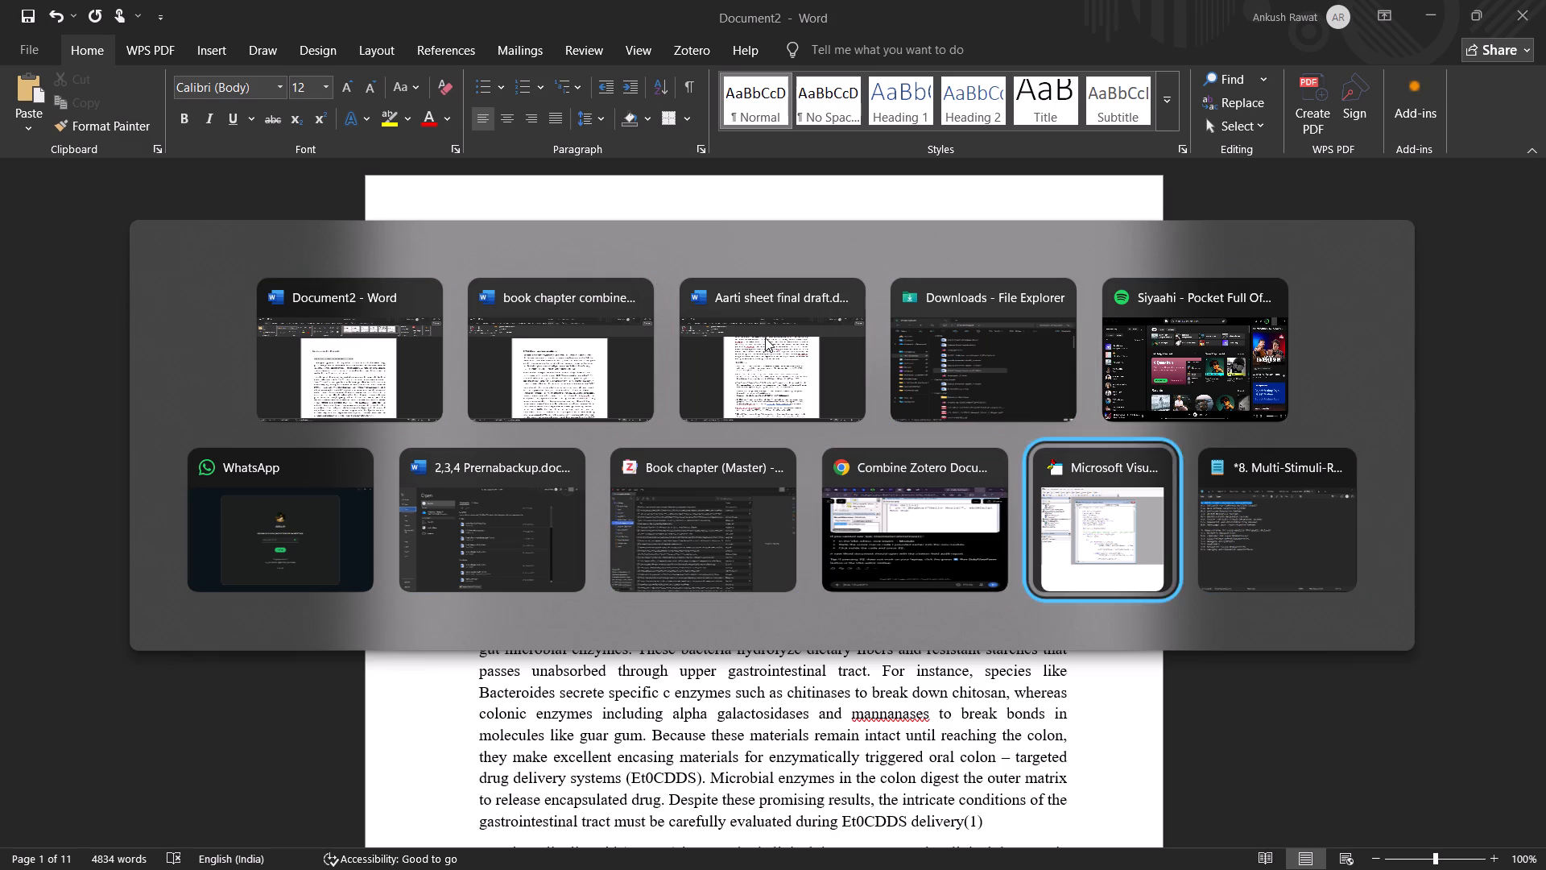
{"action": "key", "text": "alt+Tab"}
{"action": "key", "text": "alt+Tab"}
{"action": "key", "text": "alt+Tab"}
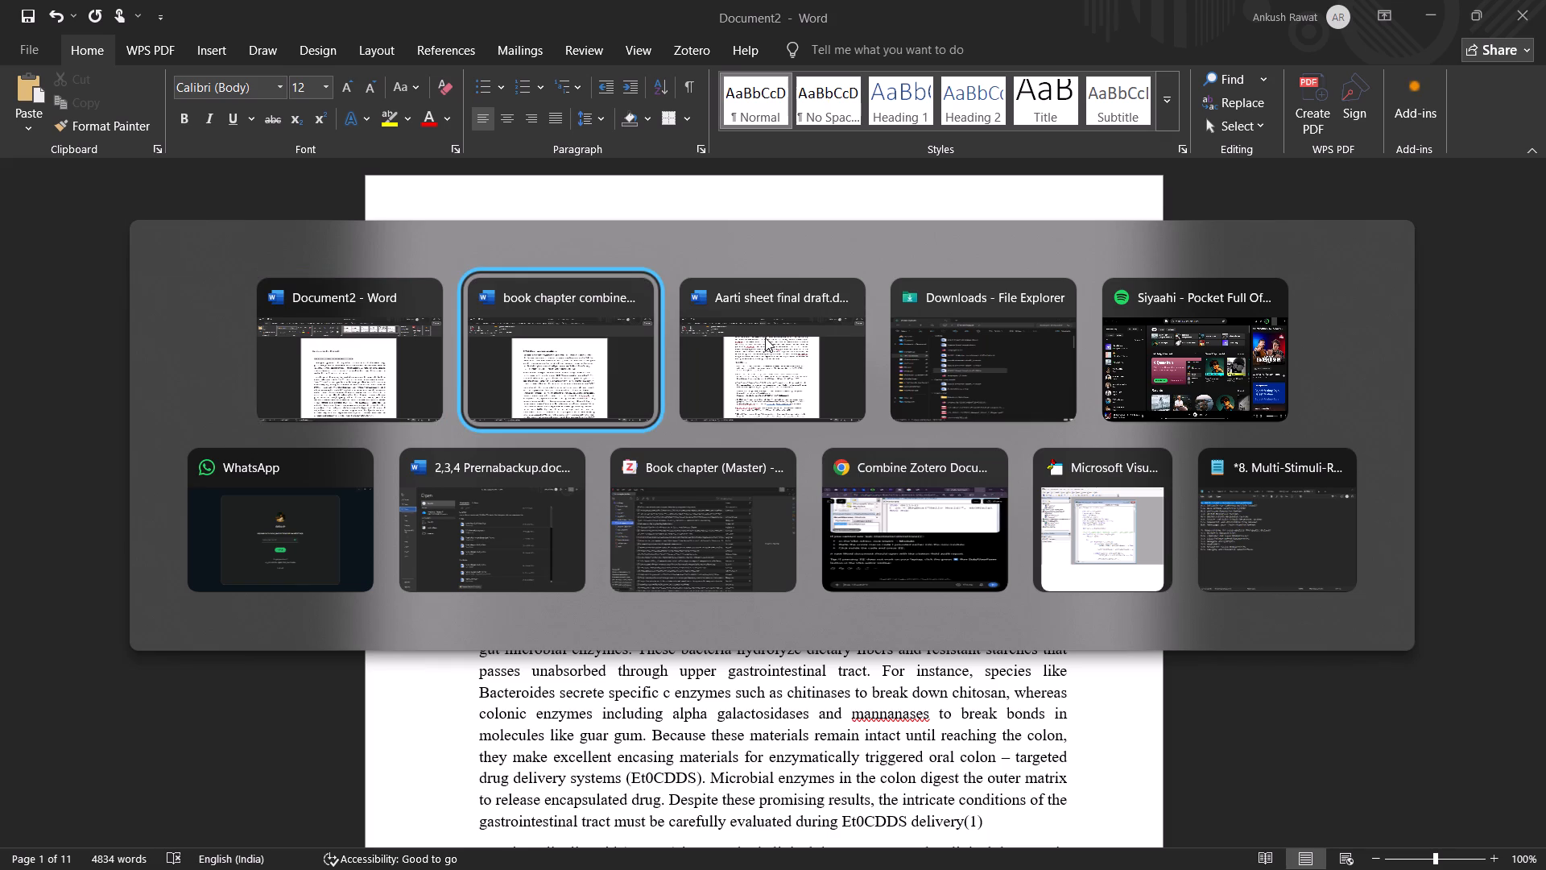
{"action": "key", "text": "alt+Tab"}
{"action": "key", "text": "alt+Tab"}
{"action": "key", "text": "alt+Tab"}
{"action": "key", "text": "alt+Tab"}
{"action": "key", "text": "alt+Tab"}
{"action": "key", "text": "alt+Tab"}
{"action": "key", "text": "alt+Tab"}
{"action": "key", "text": "alt+Tab"}
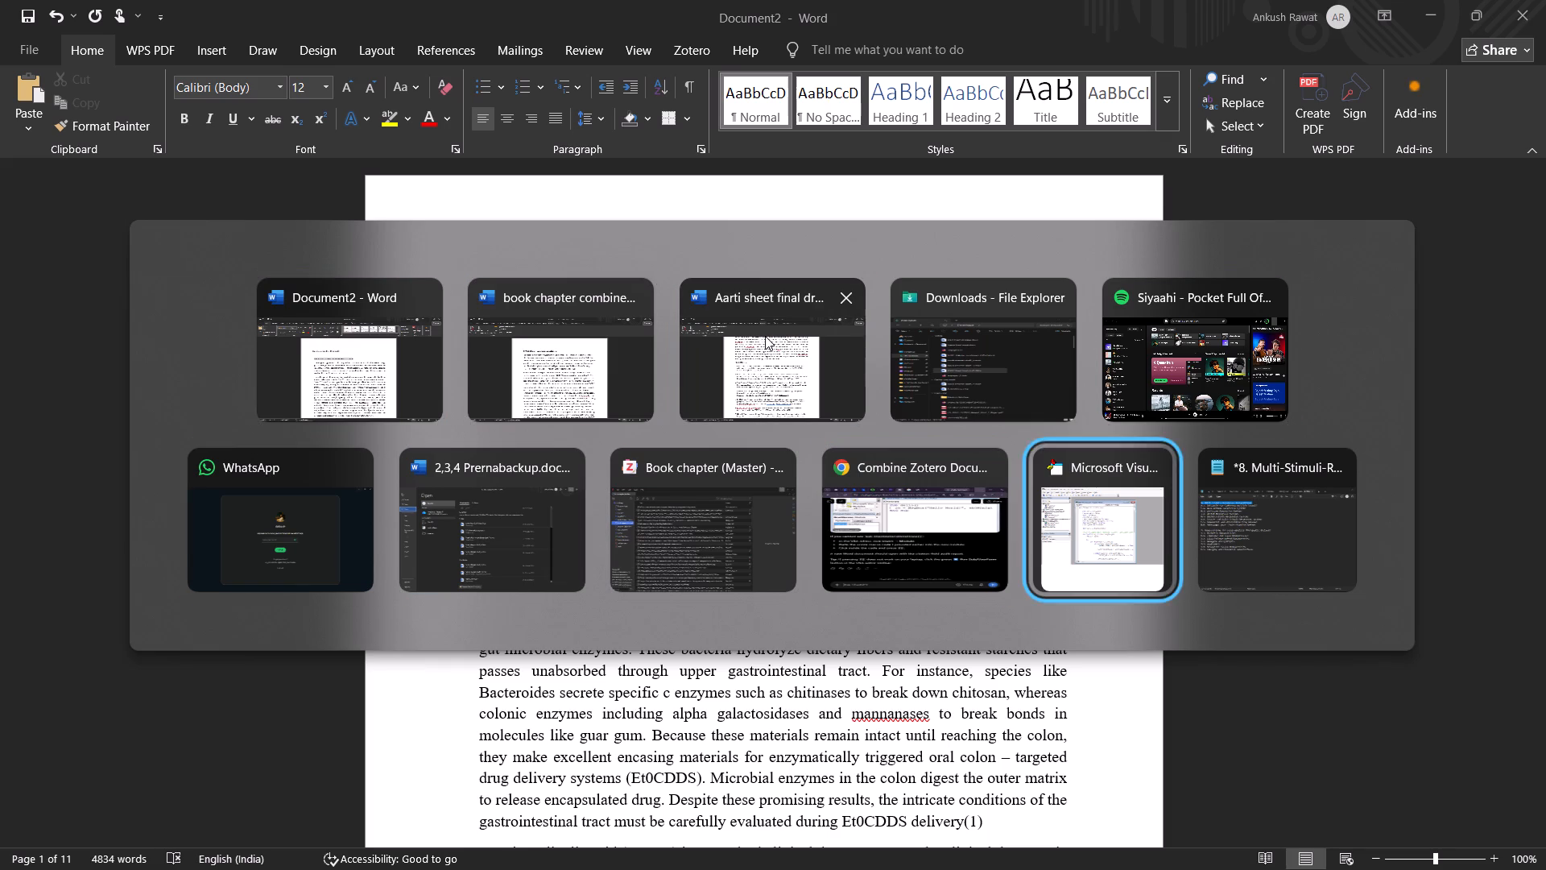
{"action": "key", "text": "alt+Tab"}
{"action": "key", "text": "alt+Tab"}
{"action": "key", "text": "alt+Tab"}
{"action": "key", "text": "alt+Tab"}
{"action": "key", "text": "alt+Tab"}
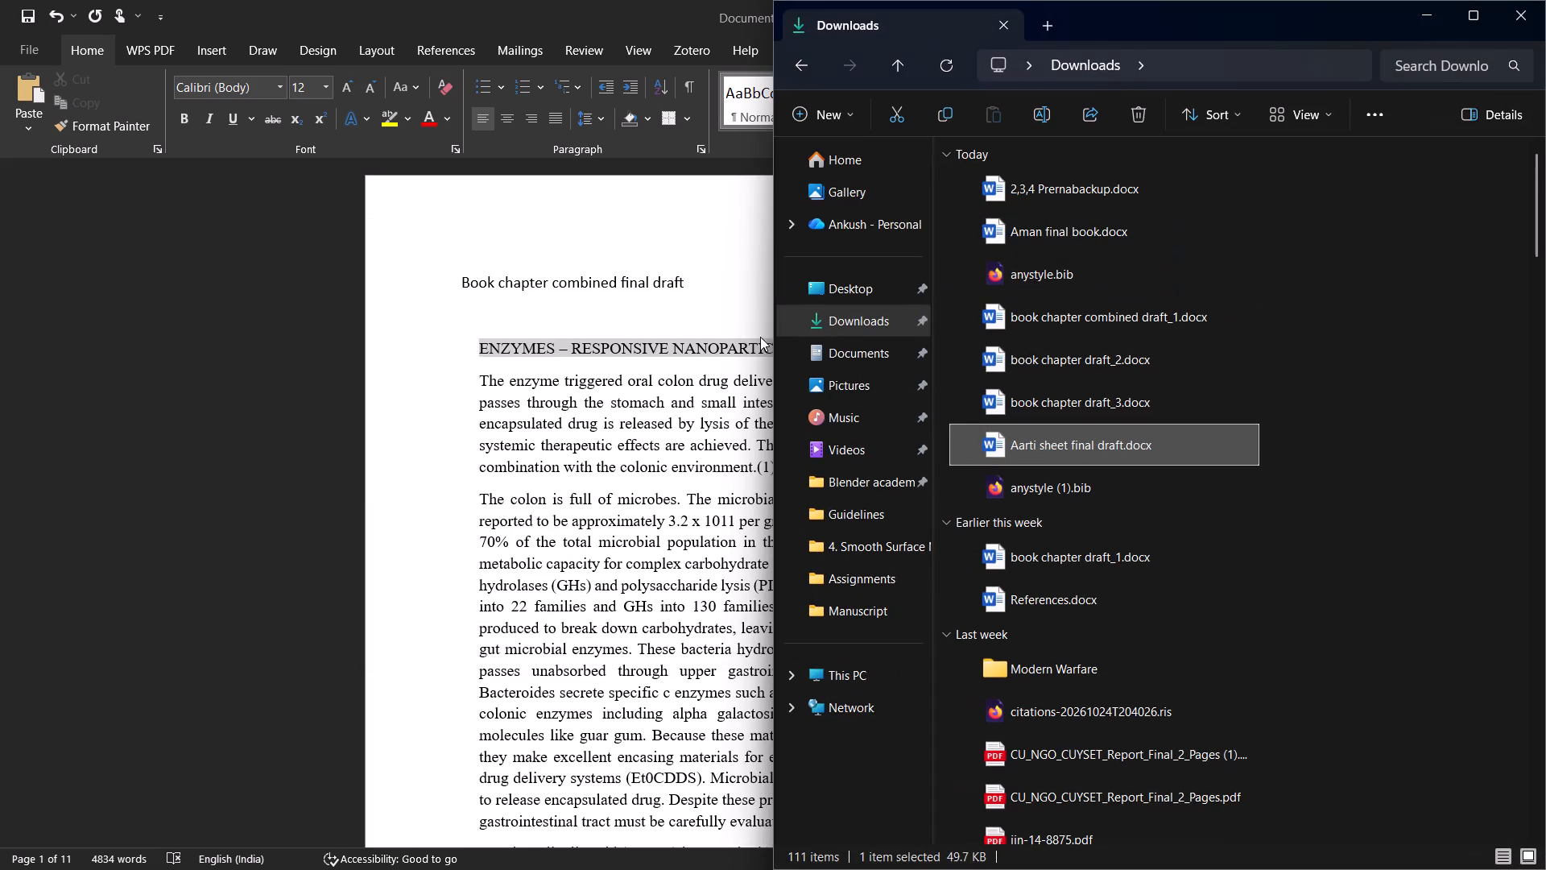
Open Aman final book.docx from the Downloads folder.
{"action": "left_click", "coordinate": [1110, 226]}
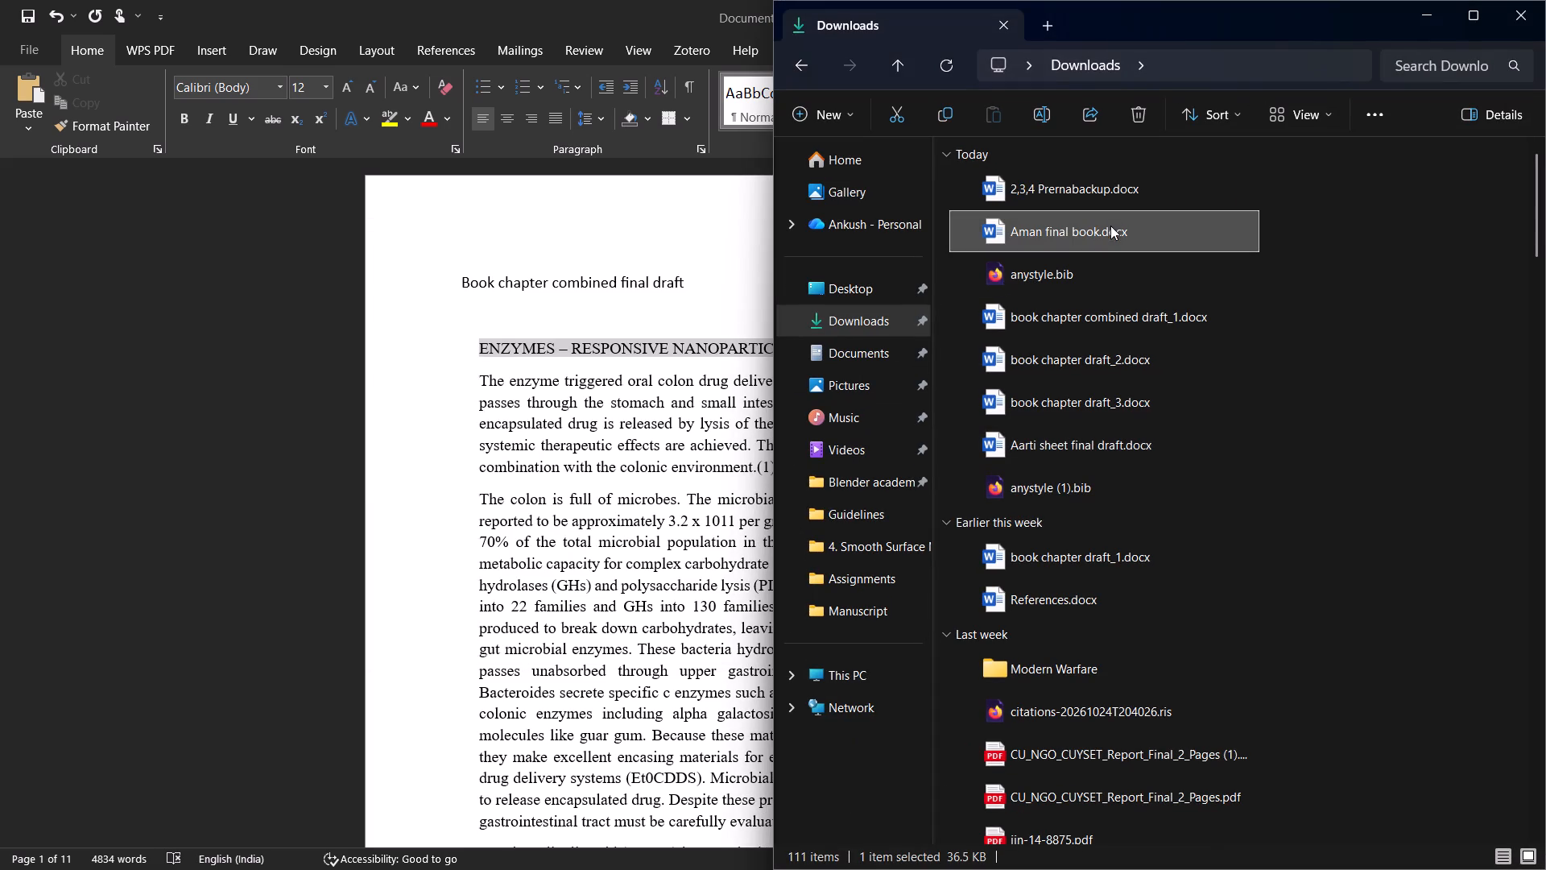
{"action": "double_click", "coordinate": [1116, 233]}
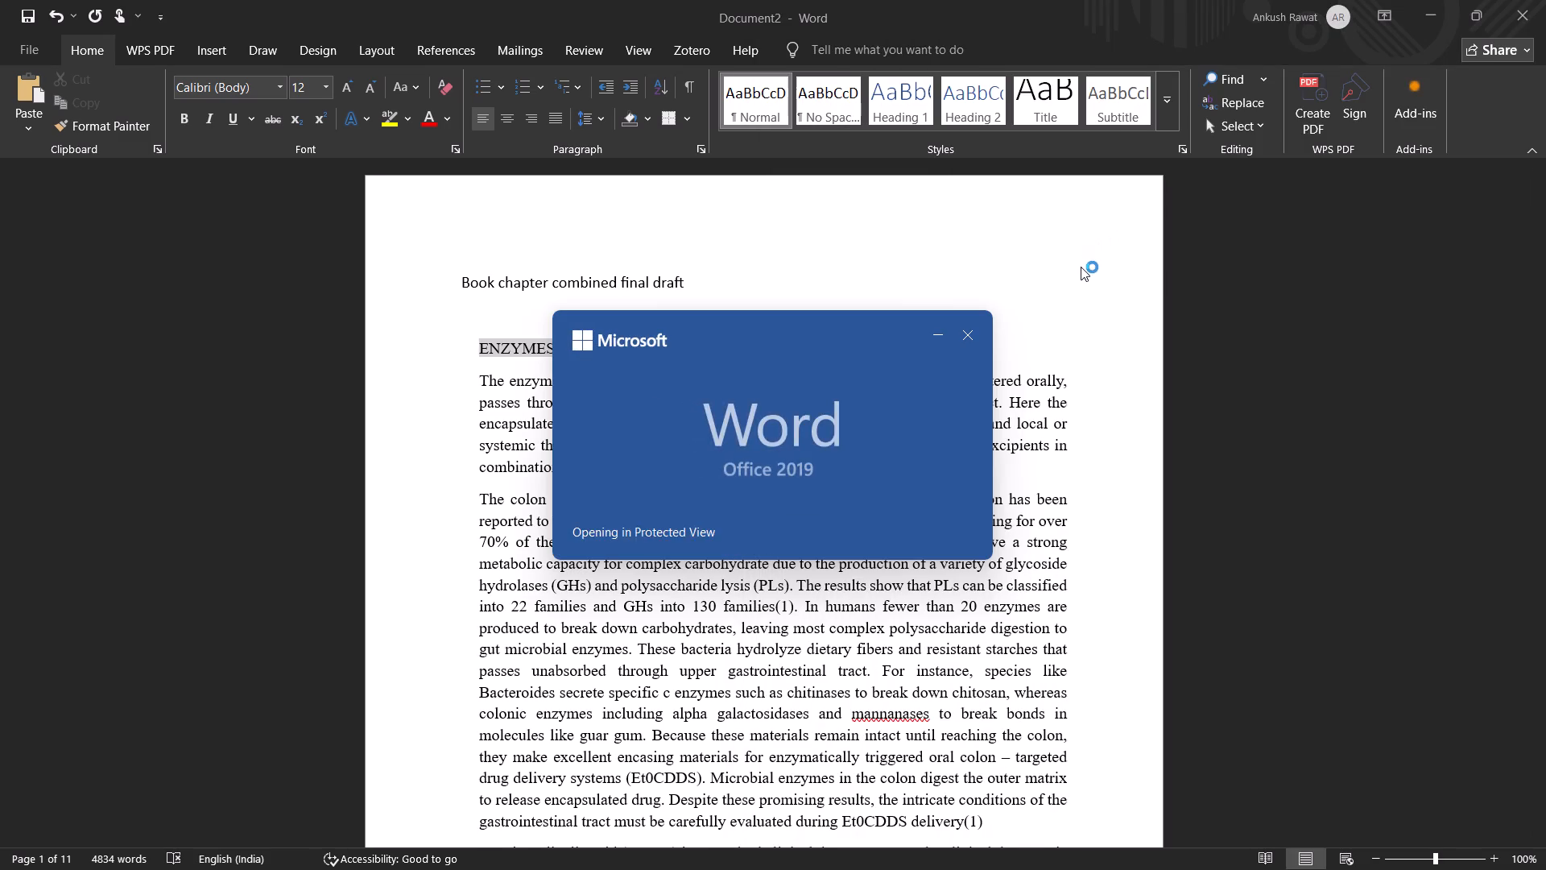
Return to the Downloads folder and open 2,3,4 Prernabackup.docx.
{"action": "key", "text": "alt+Tab"}
{"action": "key", "text": "alt+Tab"}
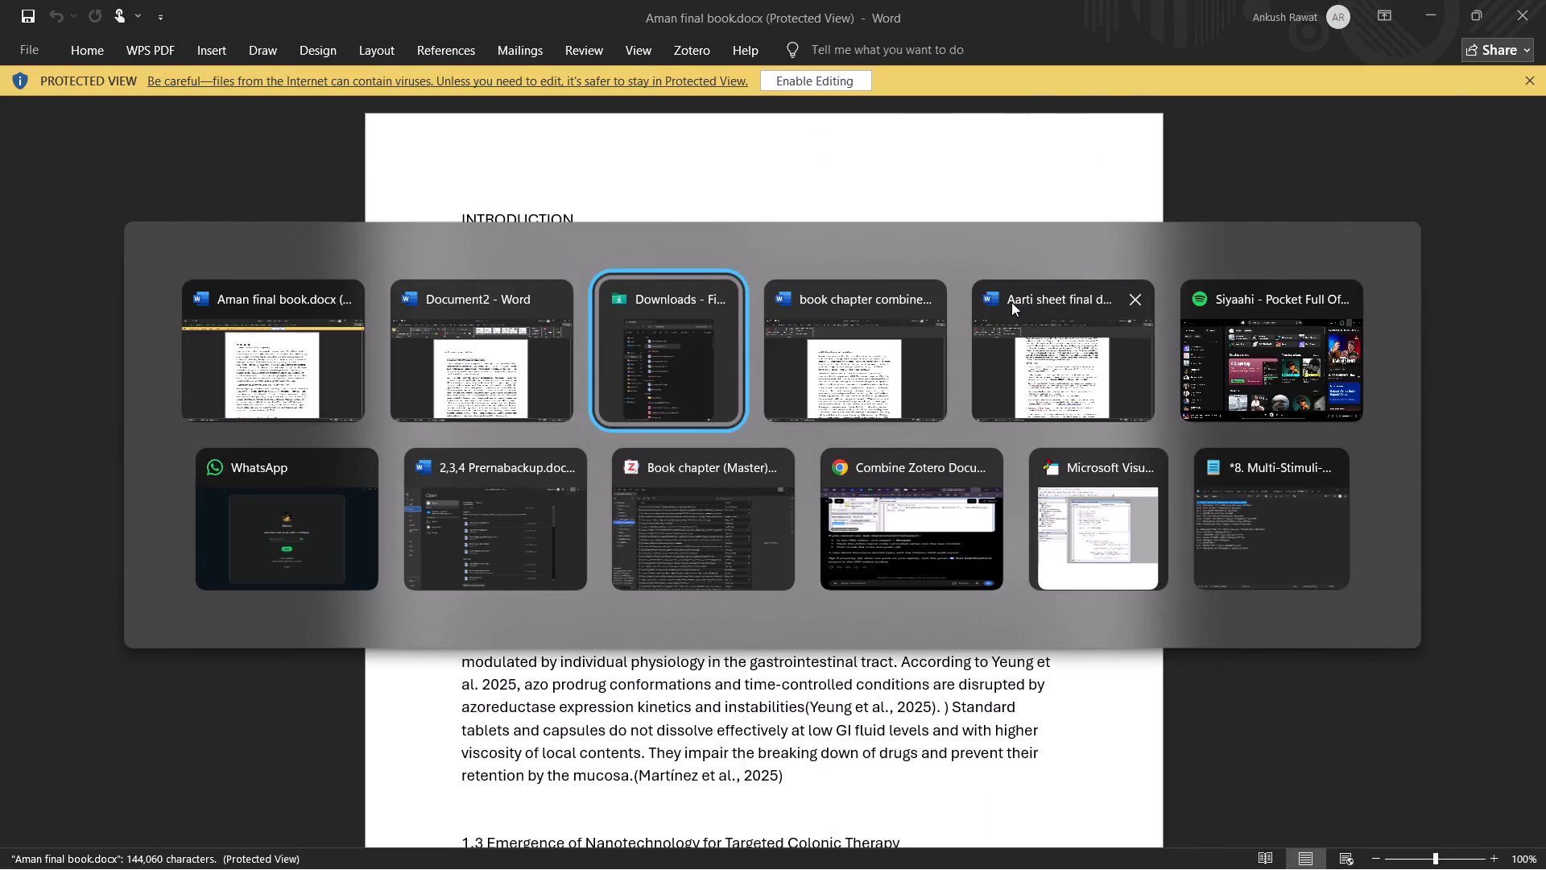
{"action": "double_click", "coordinate": [1033, 184]}
Switch back to the Downloads folder window and close it.
{"action": "key", "text": "alt+Tab"}
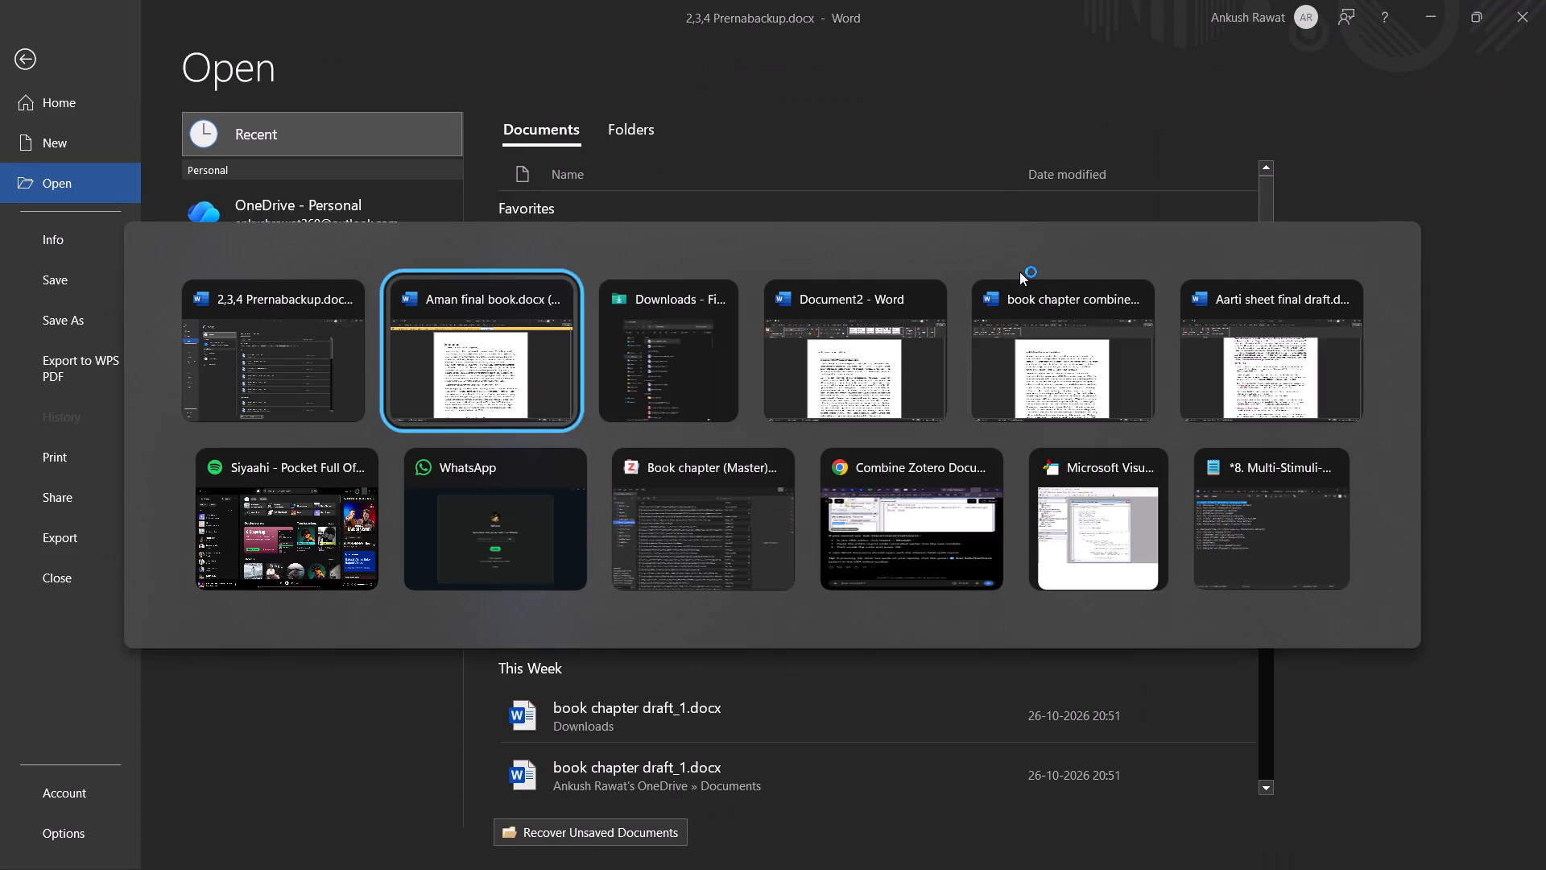
{"action": "key", "text": "alt+Tab"}
{"action": "key", "text": "alt+Tab"}
{"action": "key", "text": "alt+Tab"}
{"action": "key", "text": "alt+Tab"}
{"action": "key", "text": "alt+Tab"}
{"action": "key", "text": "alt+Tab"}
{"action": "key", "text": "alt+Tab"}
{"action": "key", "text": "alt+Tab"}
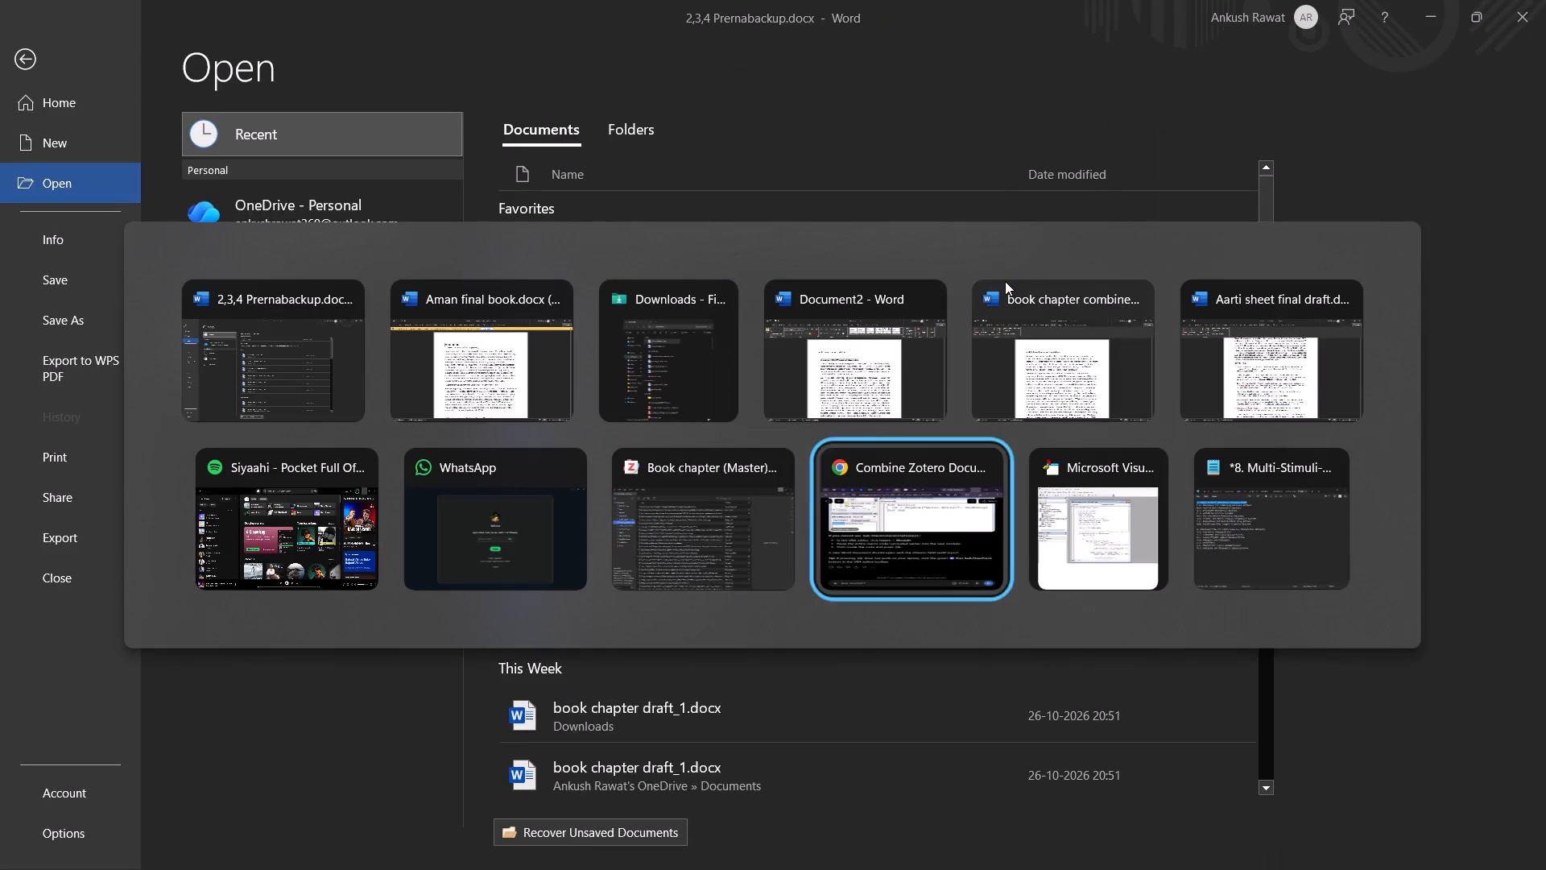
{"action": "key", "text": "alt+Tab"}
{"action": "key", "text": "alt+Tab"}
{"action": "key", "text": "alt+Tab"}
{"action": "key", "text": "alt+Tab"}
{"action": "key", "text": "alt+Tab"}
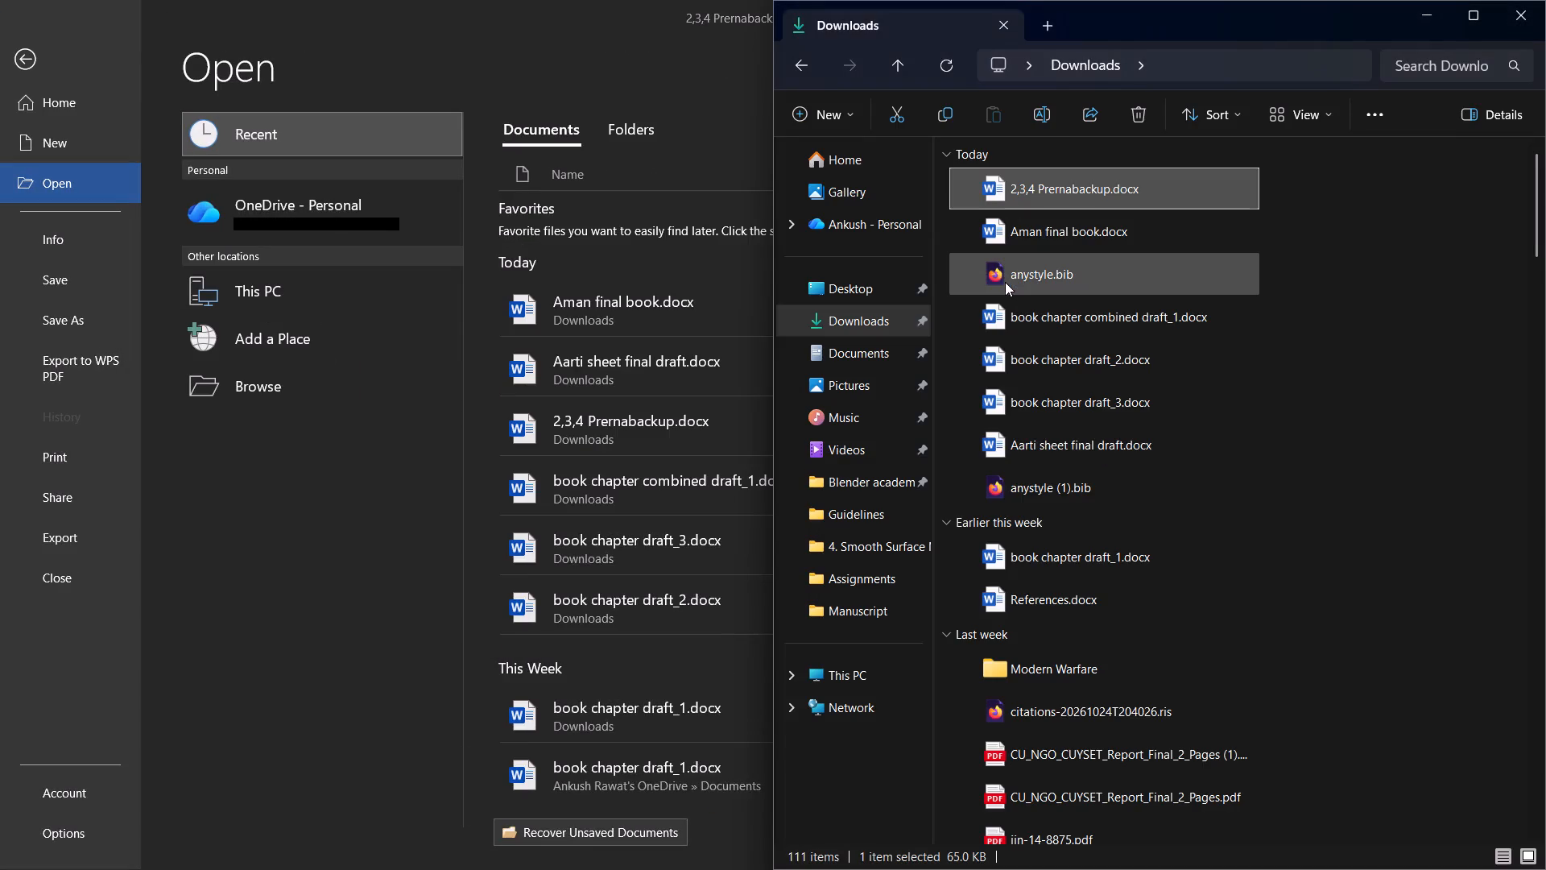
{"action": "key", "text": "alt+F4"}
Switch to the Microsoft Visual Basic editor window and close it.
{"action": "key", "text": "alt+Tab"}
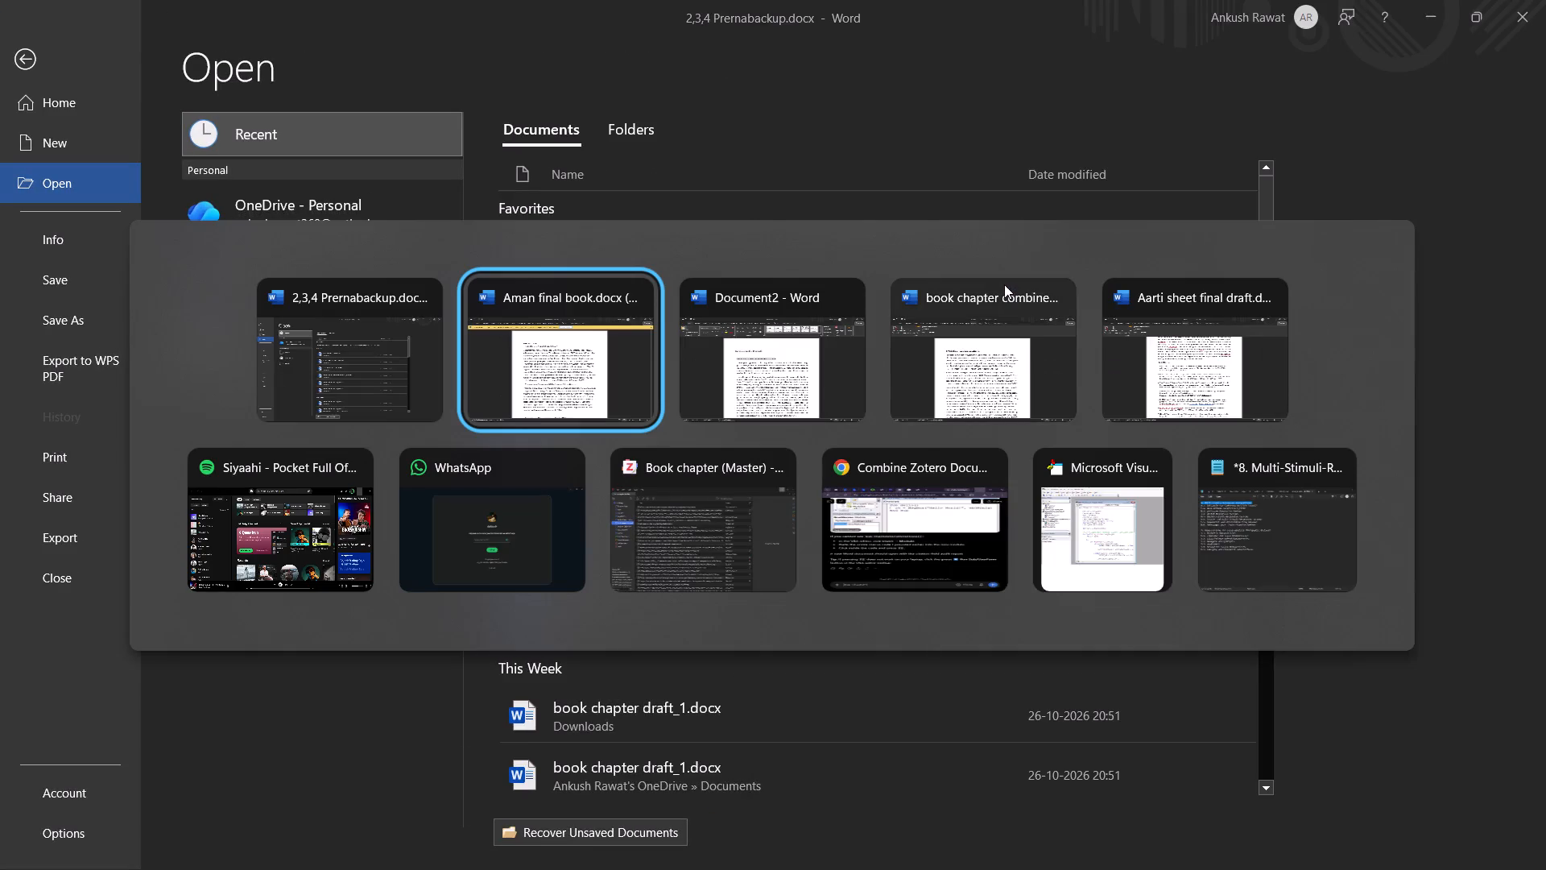
{"action": "key", "text": "alt+Tab"}
{"action": "key", "text": "alt+Tab"}
{"action": "key", "text": "alt+Tab"}
{"action": "key", "text": "alt+Tab"}
{"action": "key", "text": "alt+Tab"}
{"action": "key", "text": "alt+Tab"}
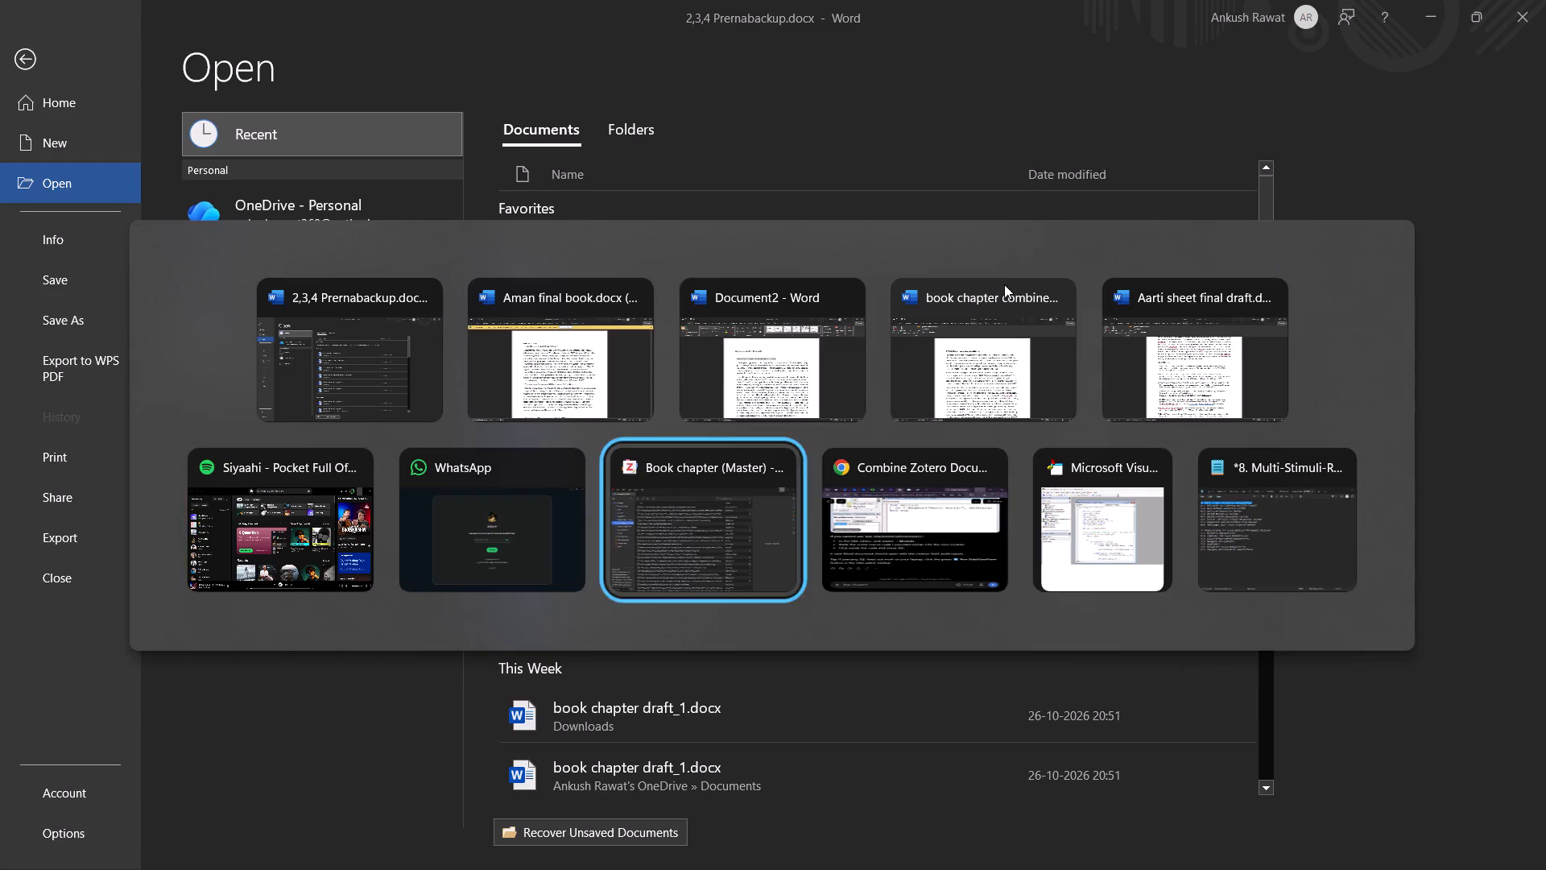
{"action": "key", "text": "alt+Tab"}
{"action": "key", "text": "alt+Tab"}
{"action": "key", "text": "alt+F4"}
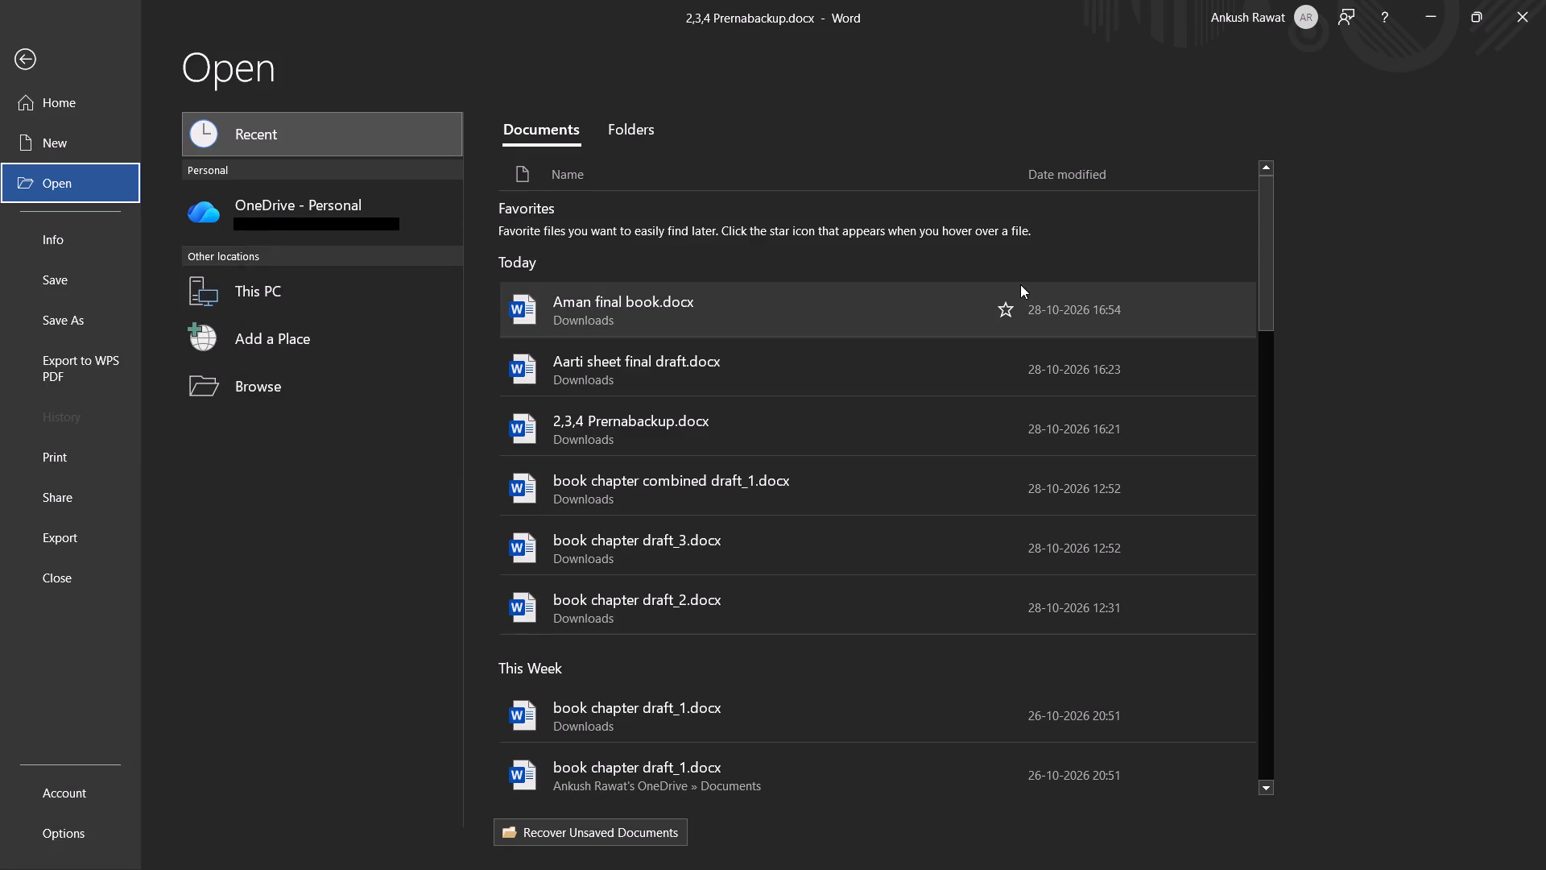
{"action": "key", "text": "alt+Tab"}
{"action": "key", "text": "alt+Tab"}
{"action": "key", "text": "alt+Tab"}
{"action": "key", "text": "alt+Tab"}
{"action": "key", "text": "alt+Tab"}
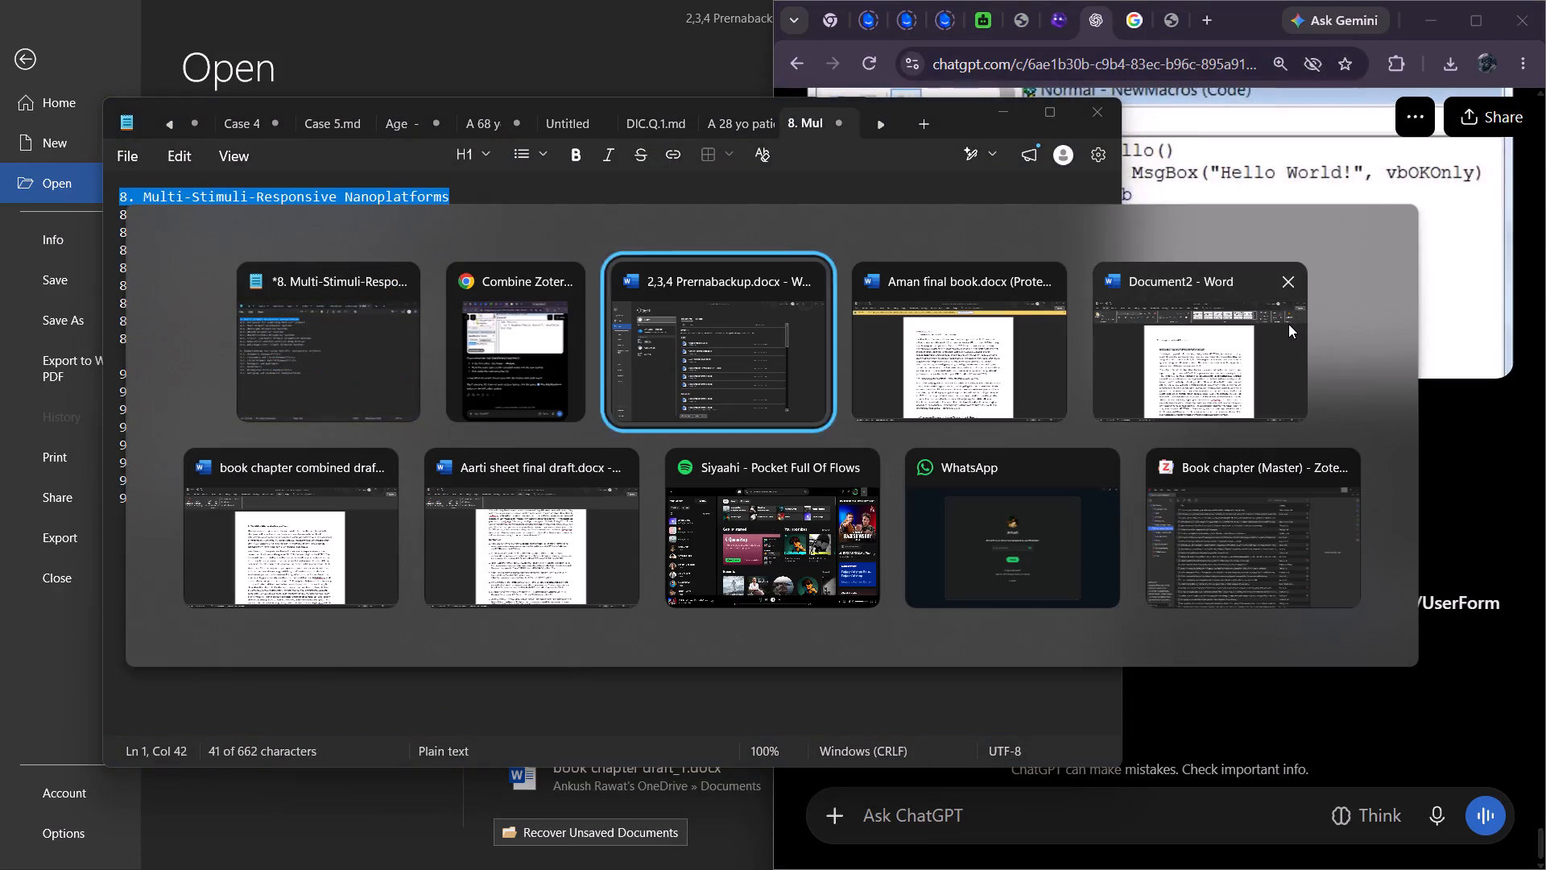
{"action": "key", "text": "alt+Tab"}
{"action": "key", "text": "alt+Tab"}
{"action": "key", "text": "alt+Tab"}
{"action": "key", "text": "alt+Tab"}
{"action": "key", "text": "alt+Tab"}
{"action": "key", "text": "alt+Tab"}
{"action": "key", "text": "alt+Tab"}
{"action": "key", "text": "alt+Tab"}
{"action": "key", "text": "alt+Tab"}
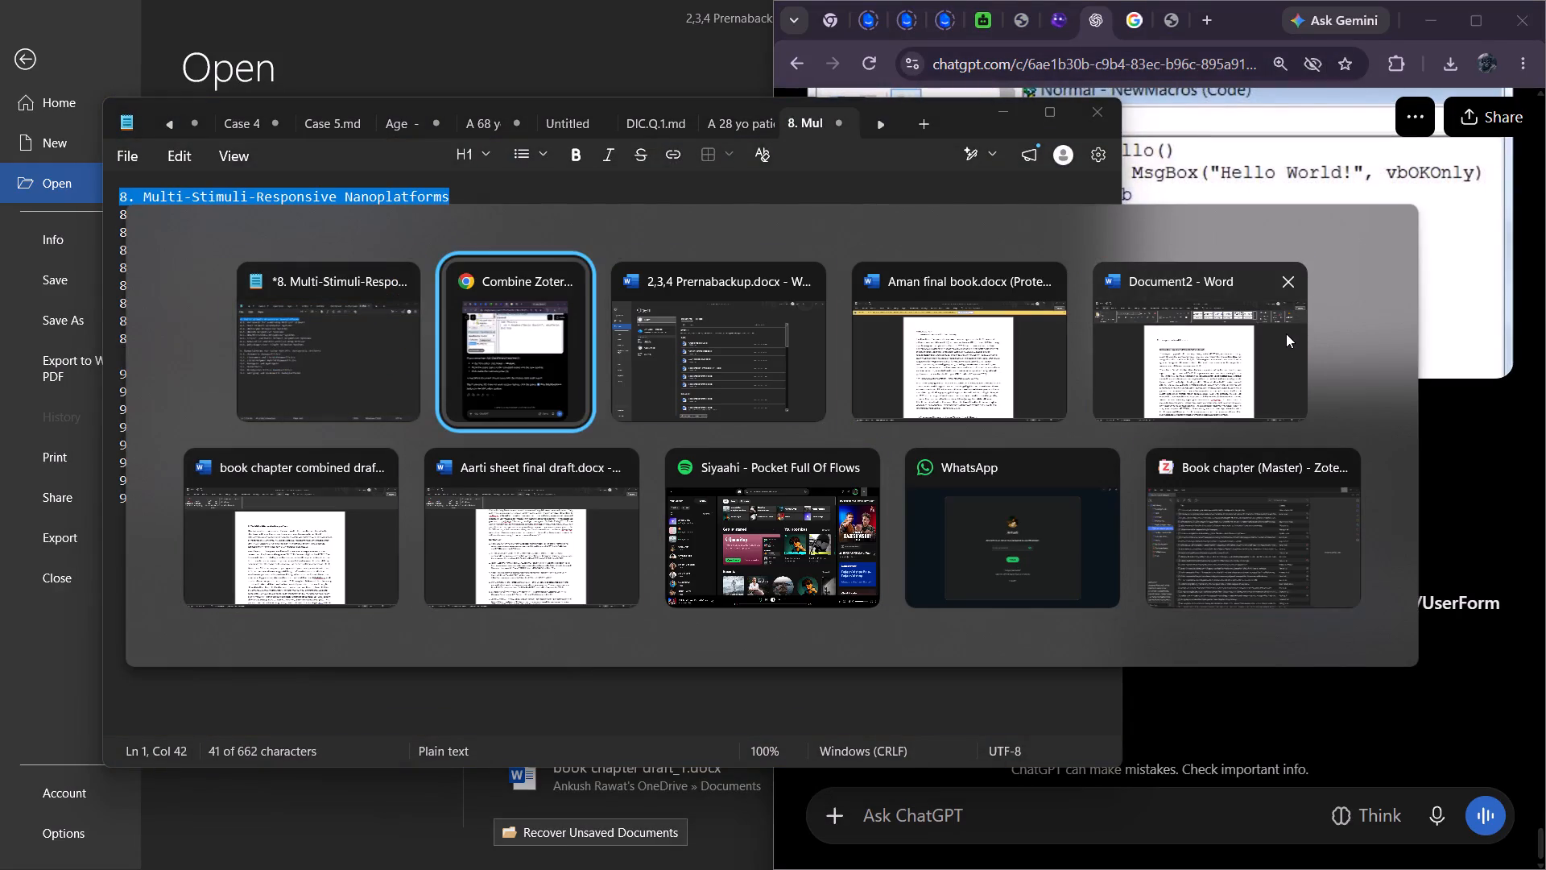
{"action": "key", "text": "alt+Tab"}
{"action": "key", "text": "alt+Tab"}
{"action": "key", "text": "alt+Tab"}
{"action": "key", "text": "alt+Tab"}
{"action": "key", "text": "alt+Tab"}
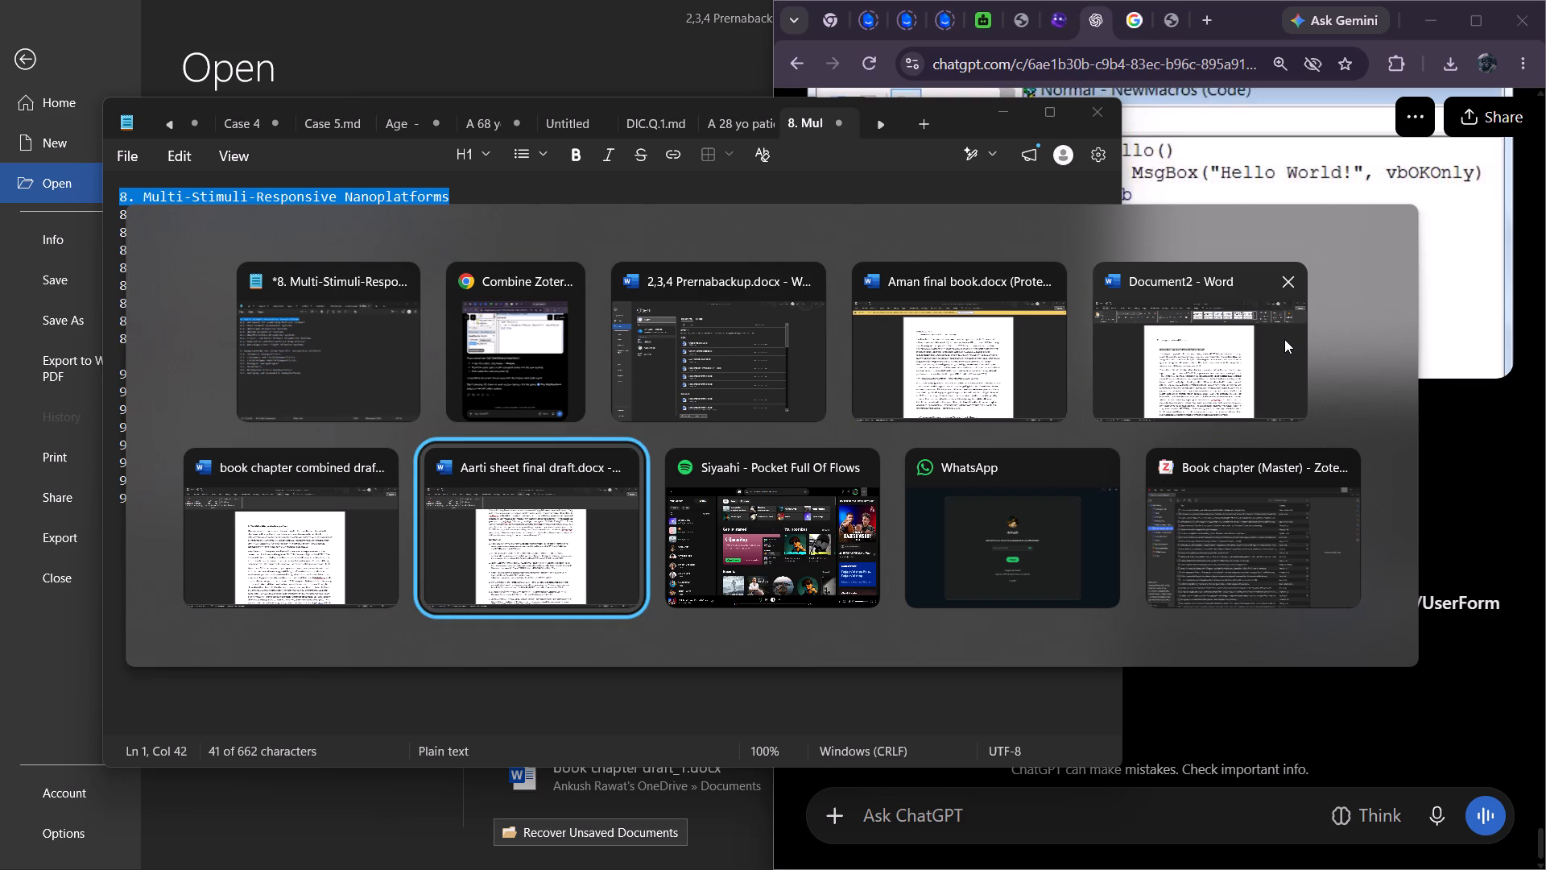
{"action": "key", "text": "alt+Tab"}
{"action": "key", "text": "alt+Tab"}
{"action": "key", "text": "alt+Tab"}
{"action": "key", "text": "alt+Tab"}
{"action": "key", "text": "alt+Tab"}
{"action": "key", "text": "alt+Tab"}
{"action": "key", "text": "alt+Tab"}
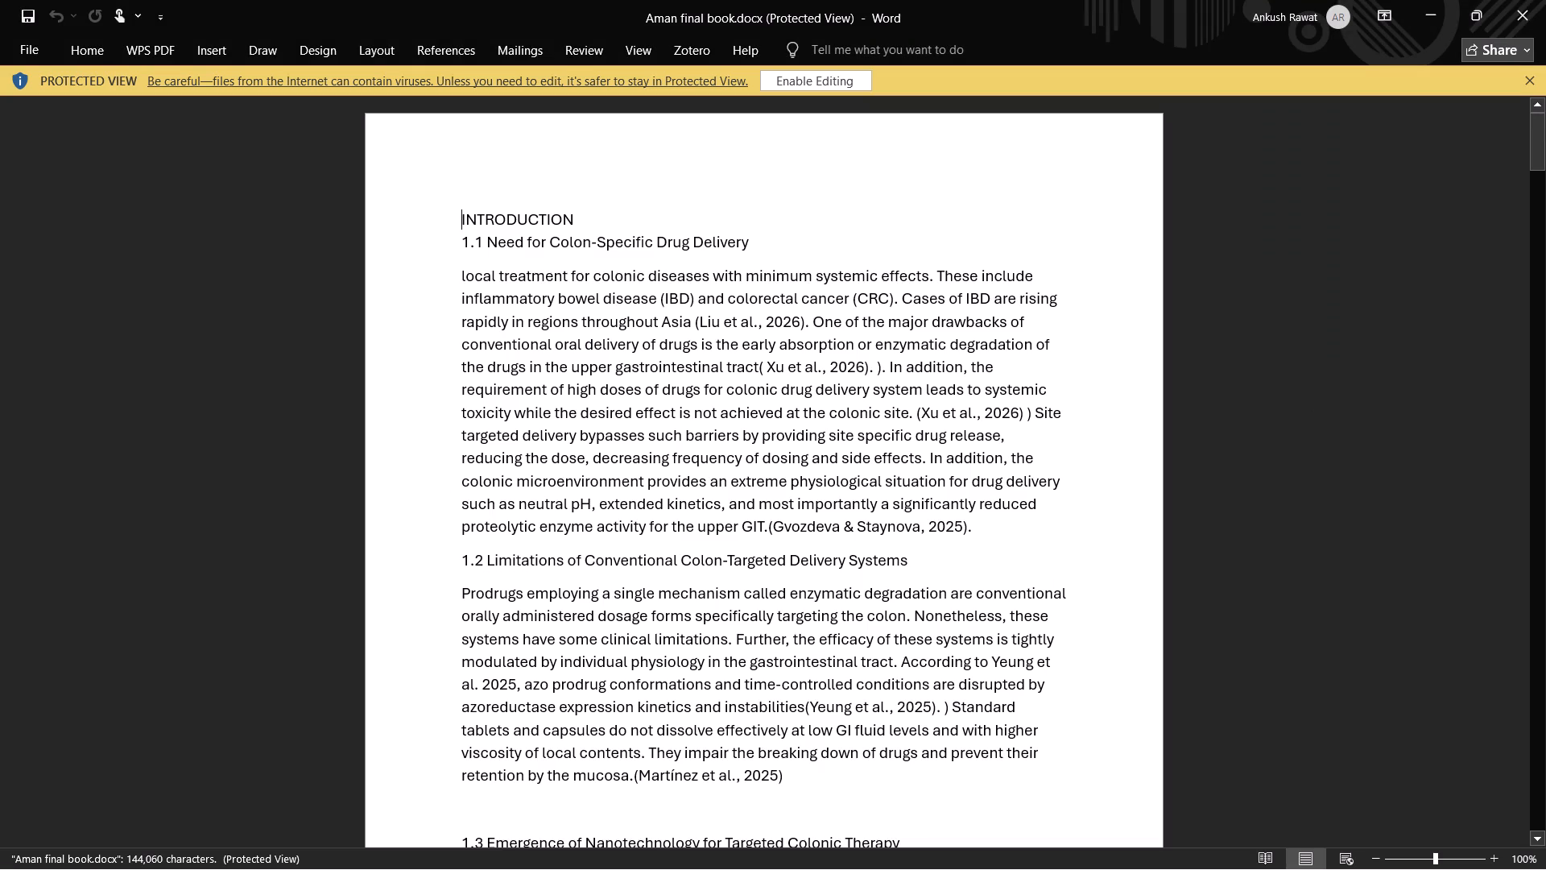
{"action": "left_click_drag", "start_coordinate": [450, 209], "coordinate": [866, 869]}
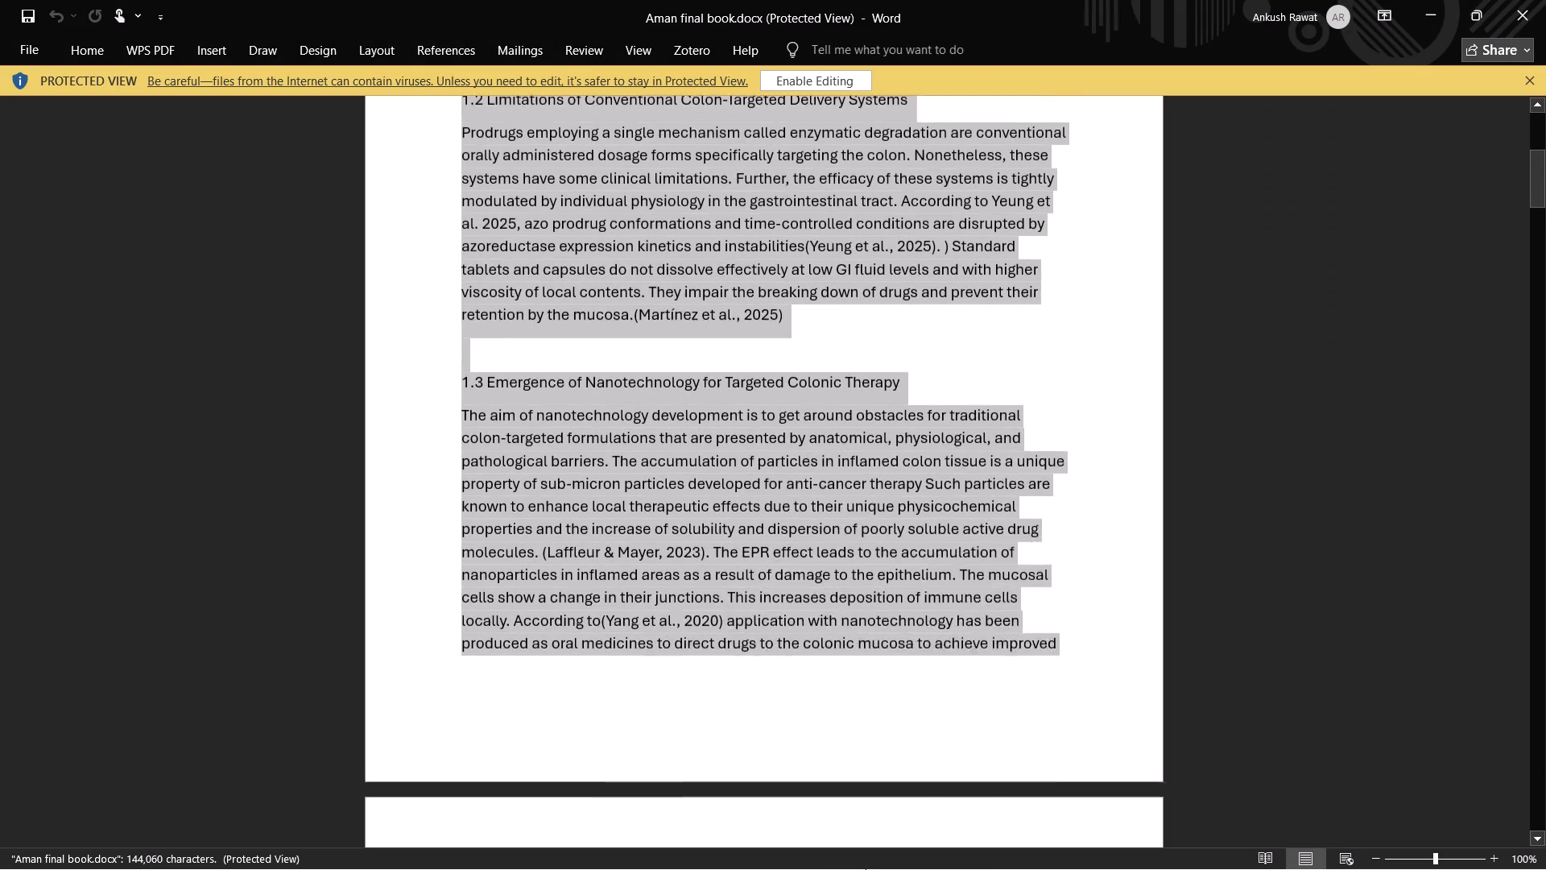
{"action": "left_click_drag", "start_coordinate": [866, 869], "coordinate": [870, 863]}
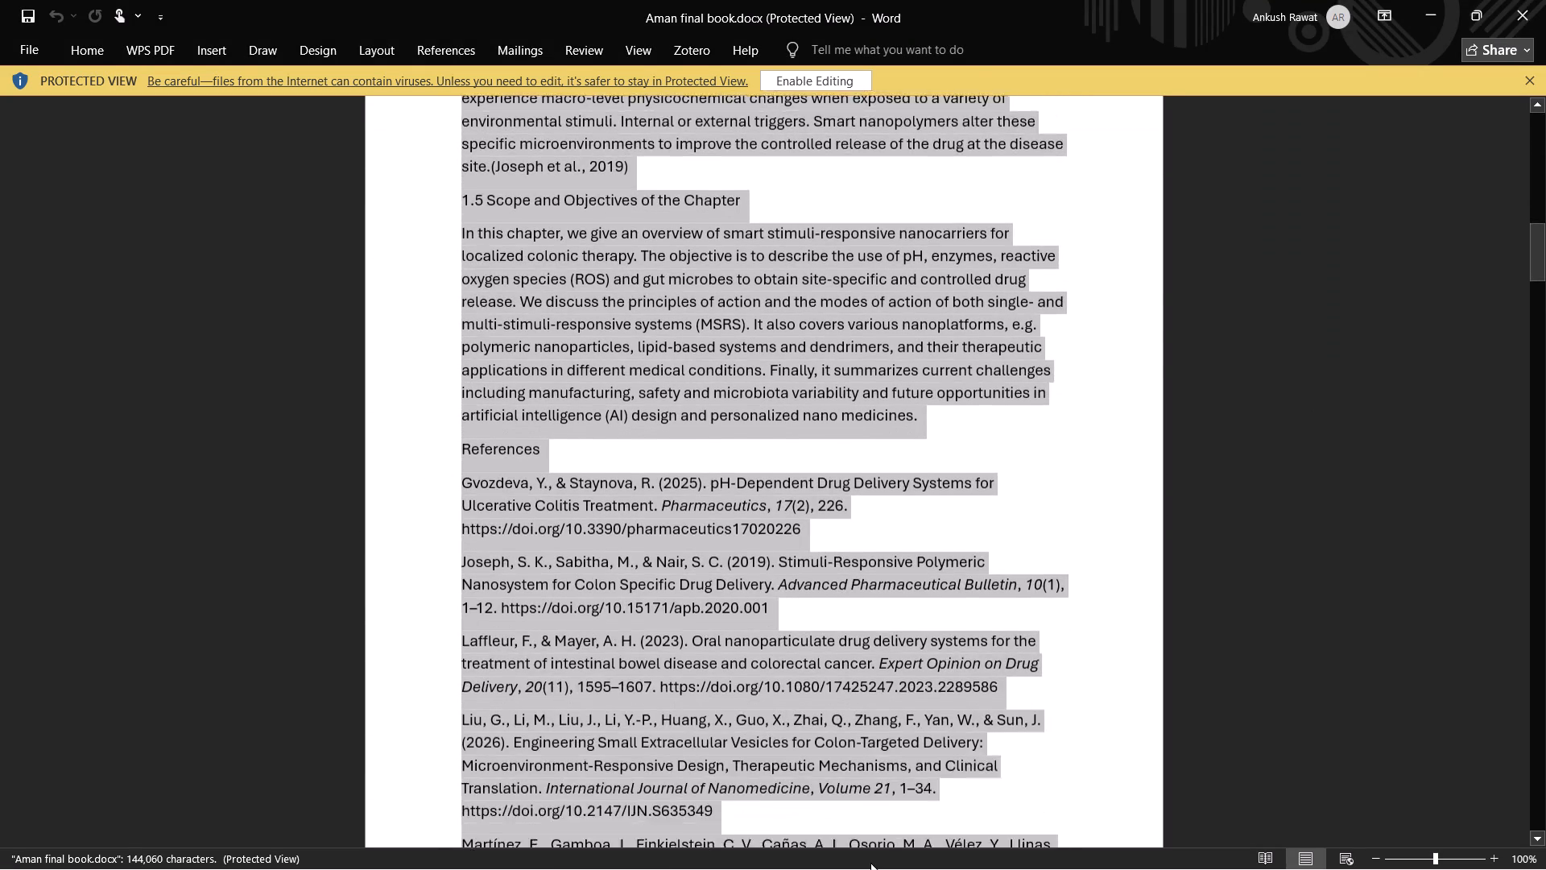
{"action": "left_click_drag", "start_coordinate": [870, 863], "coordinate": [834, 790]}
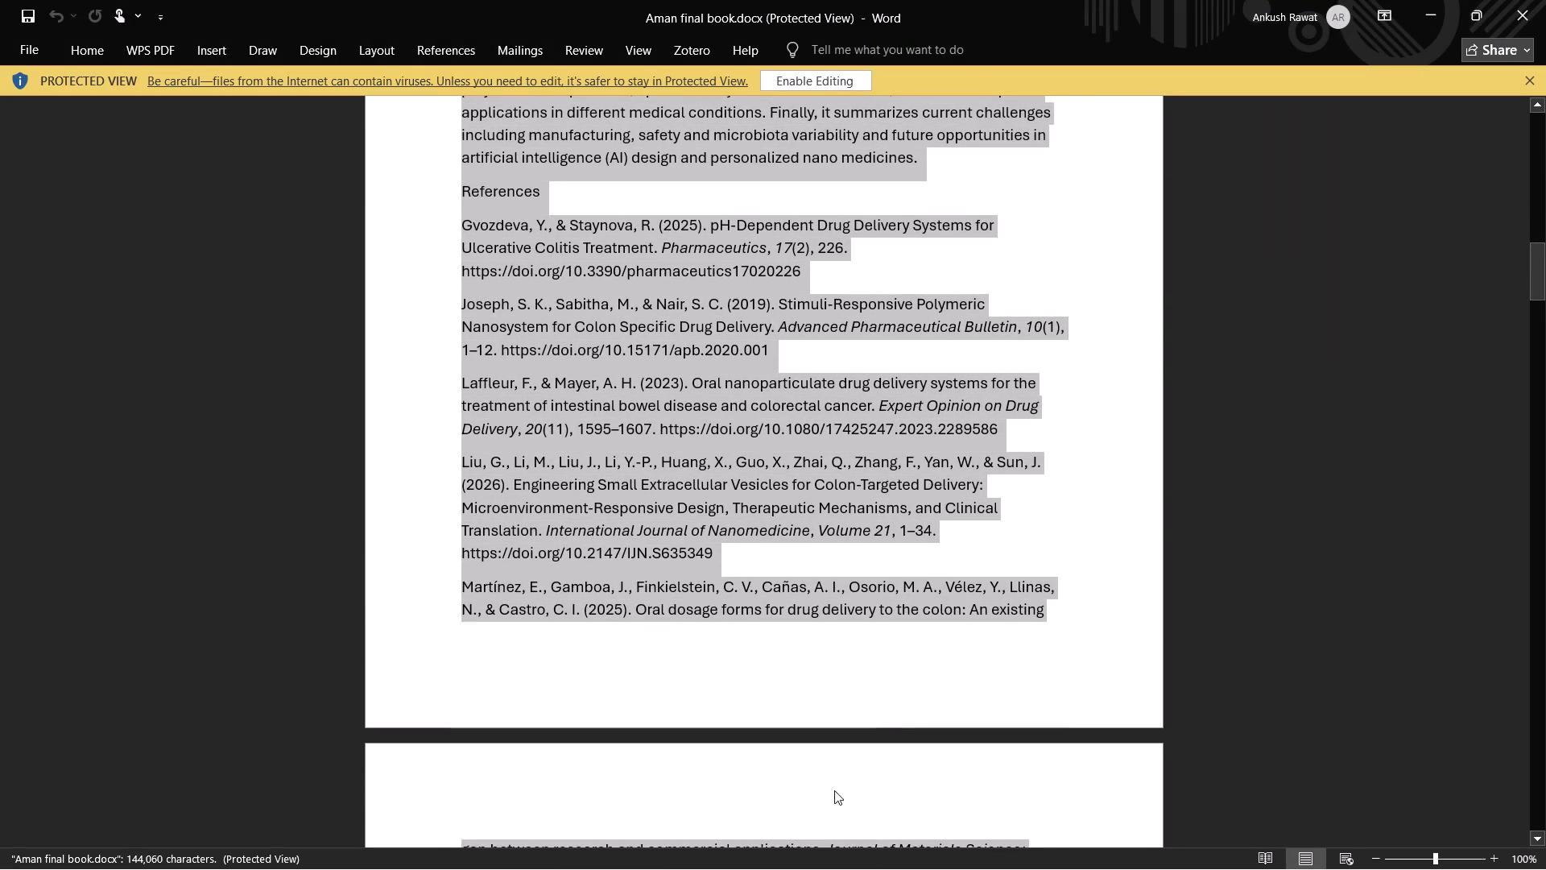
{"action": "left_click_drag", "start_coordinate": [834, 790], "coordinate": [858, 869]}
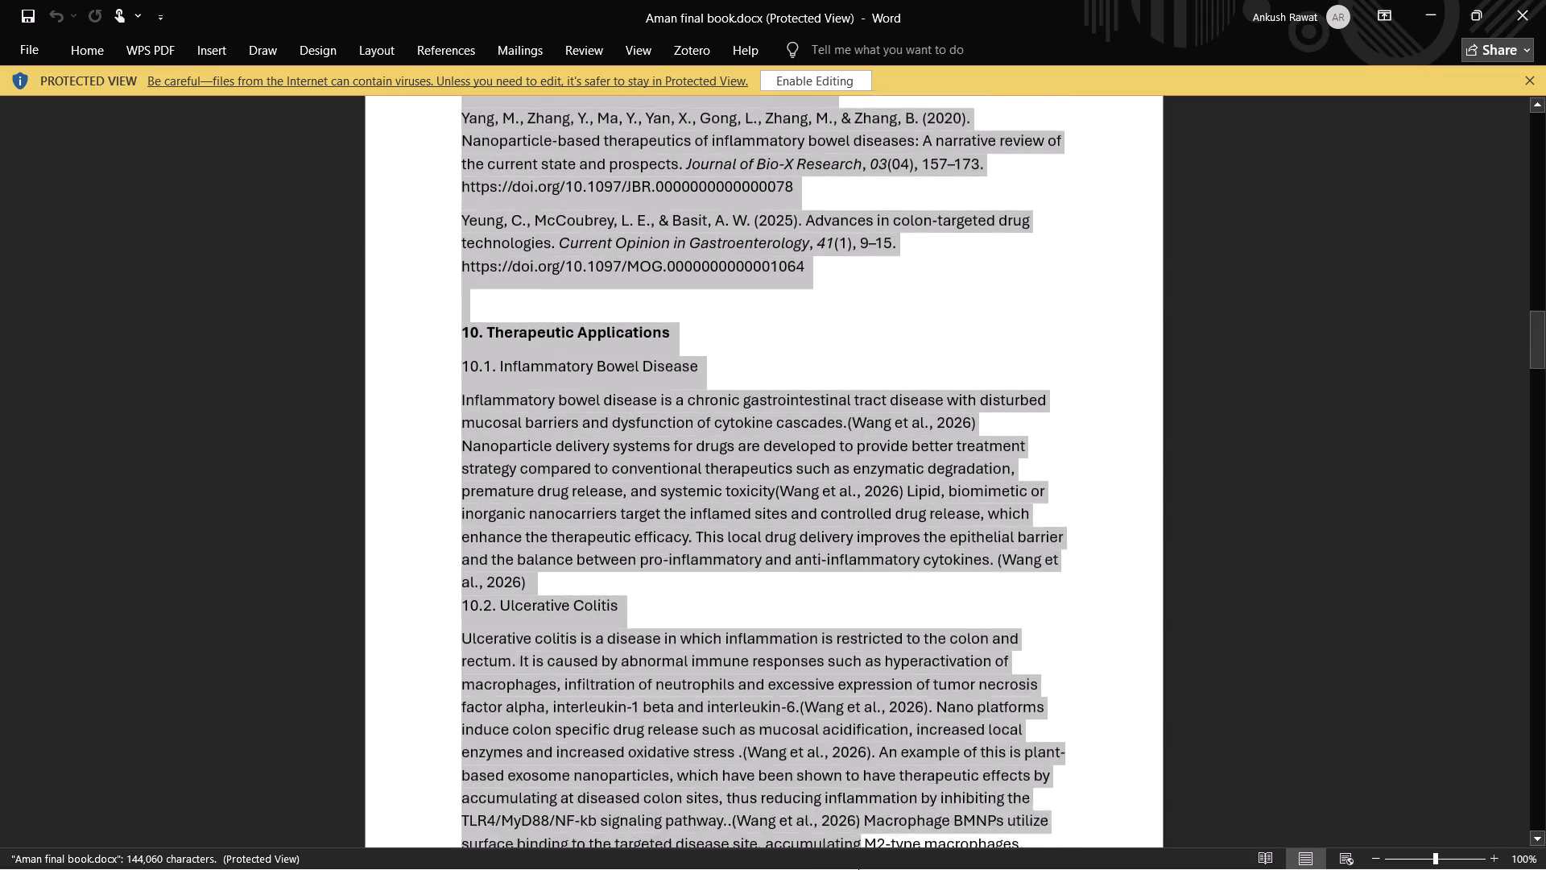
{"action": "left_click_drag", "start_coordinate": [858, 869], "coordinate": [662, 64]}
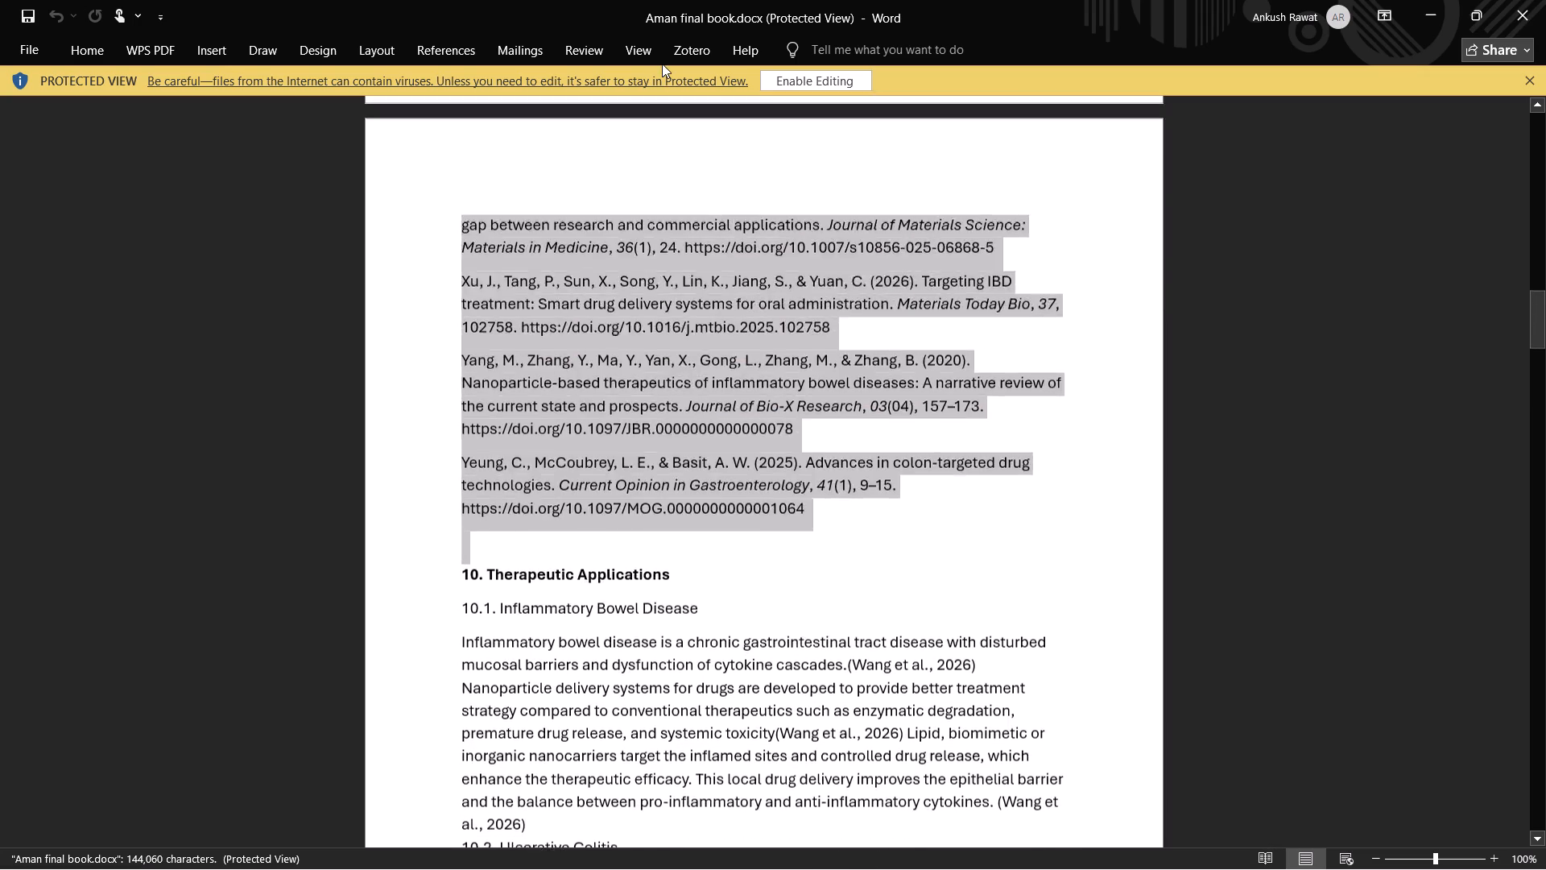
{"action": "left_click_drag", "start_coordinate": [662, 64], "coordinate": [711, 446]}
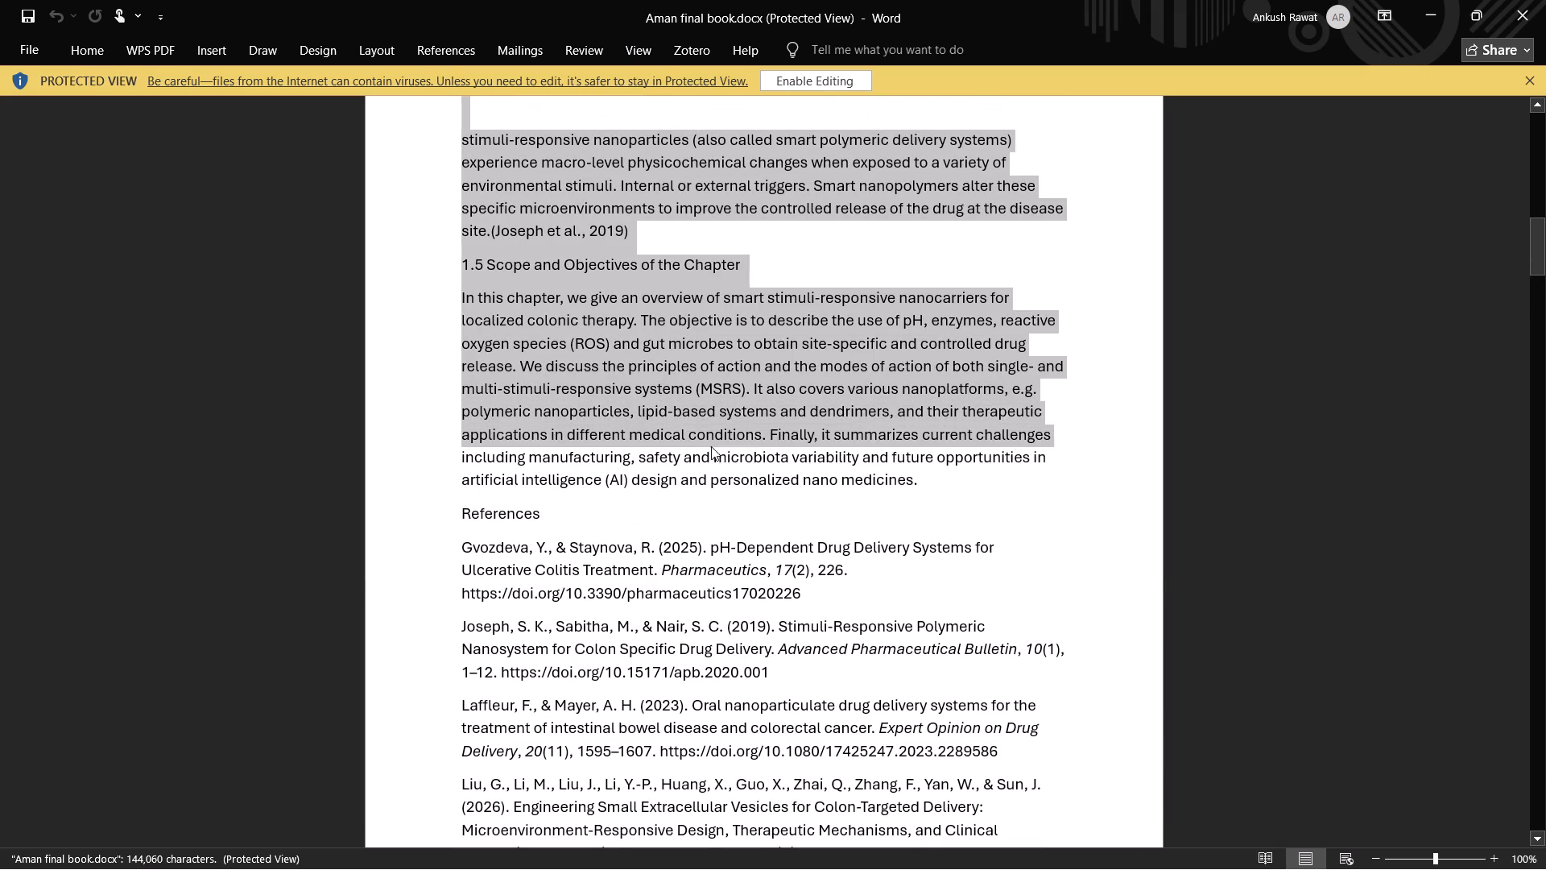
{"action": "left_click_drag", "start_coordinate": [711, 446], "coordinate": [928, 485]}
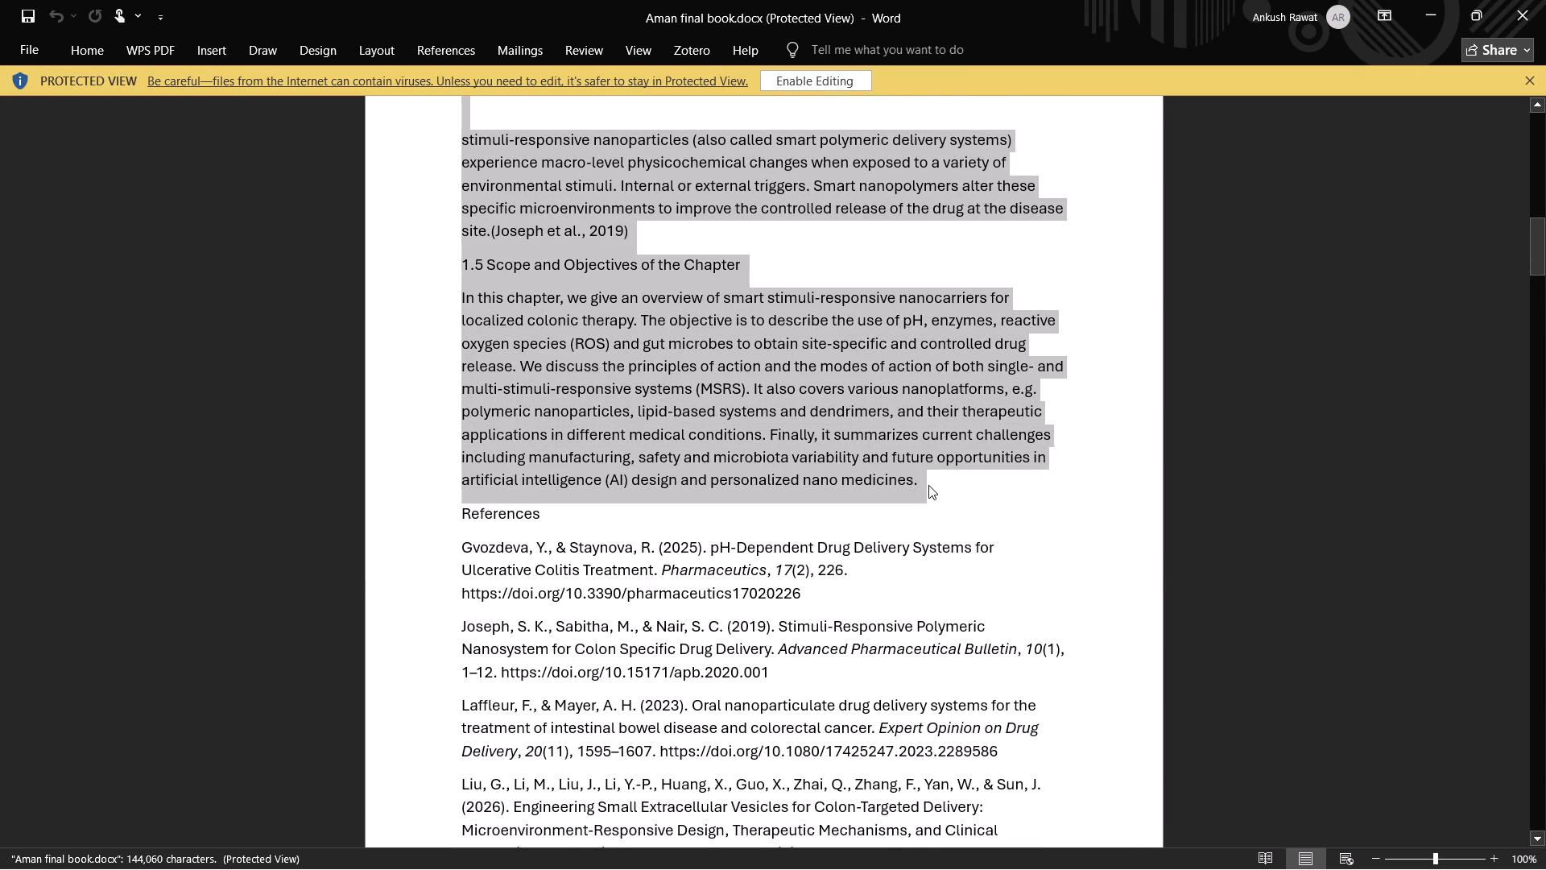
{"action": "key", "text": "ctrl+c"}
{"action": "key", "text": "ctrl+c"}
{"action": "key", "text": "ctrl+c"}
Paste the copied introduction into Document2 on a new line below the "Book chapter combined final draft" title.
{"action": "key", "text": "alt+Tab"}
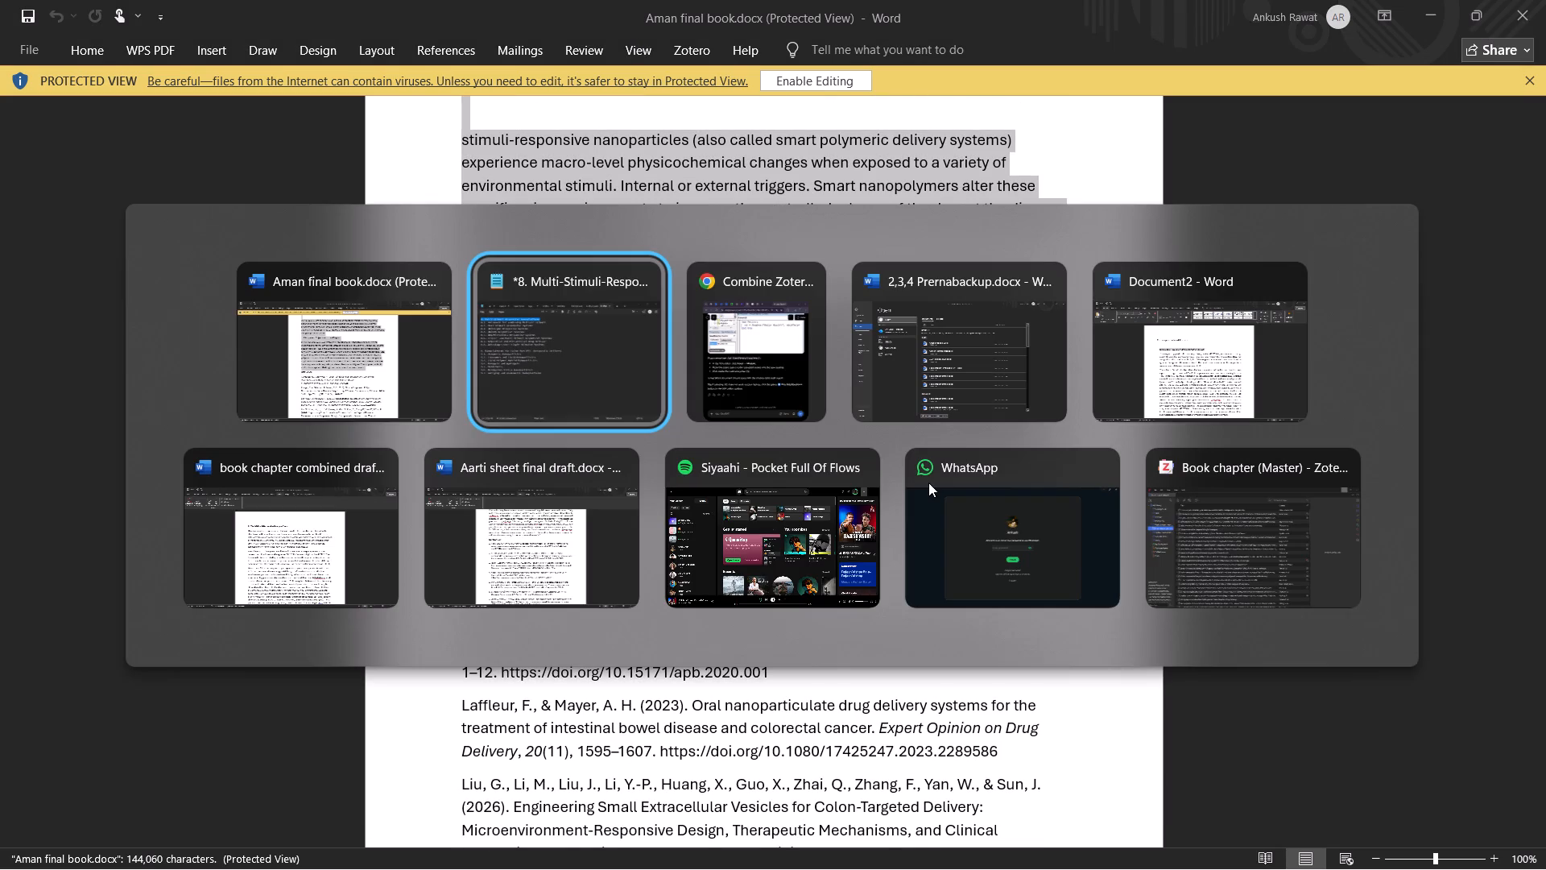
{"action": "key", "text": "alt+Tab"}
{"action": "key", "text": "alt+Tab"}
{"action": "key", "text": "alt+Tab"}
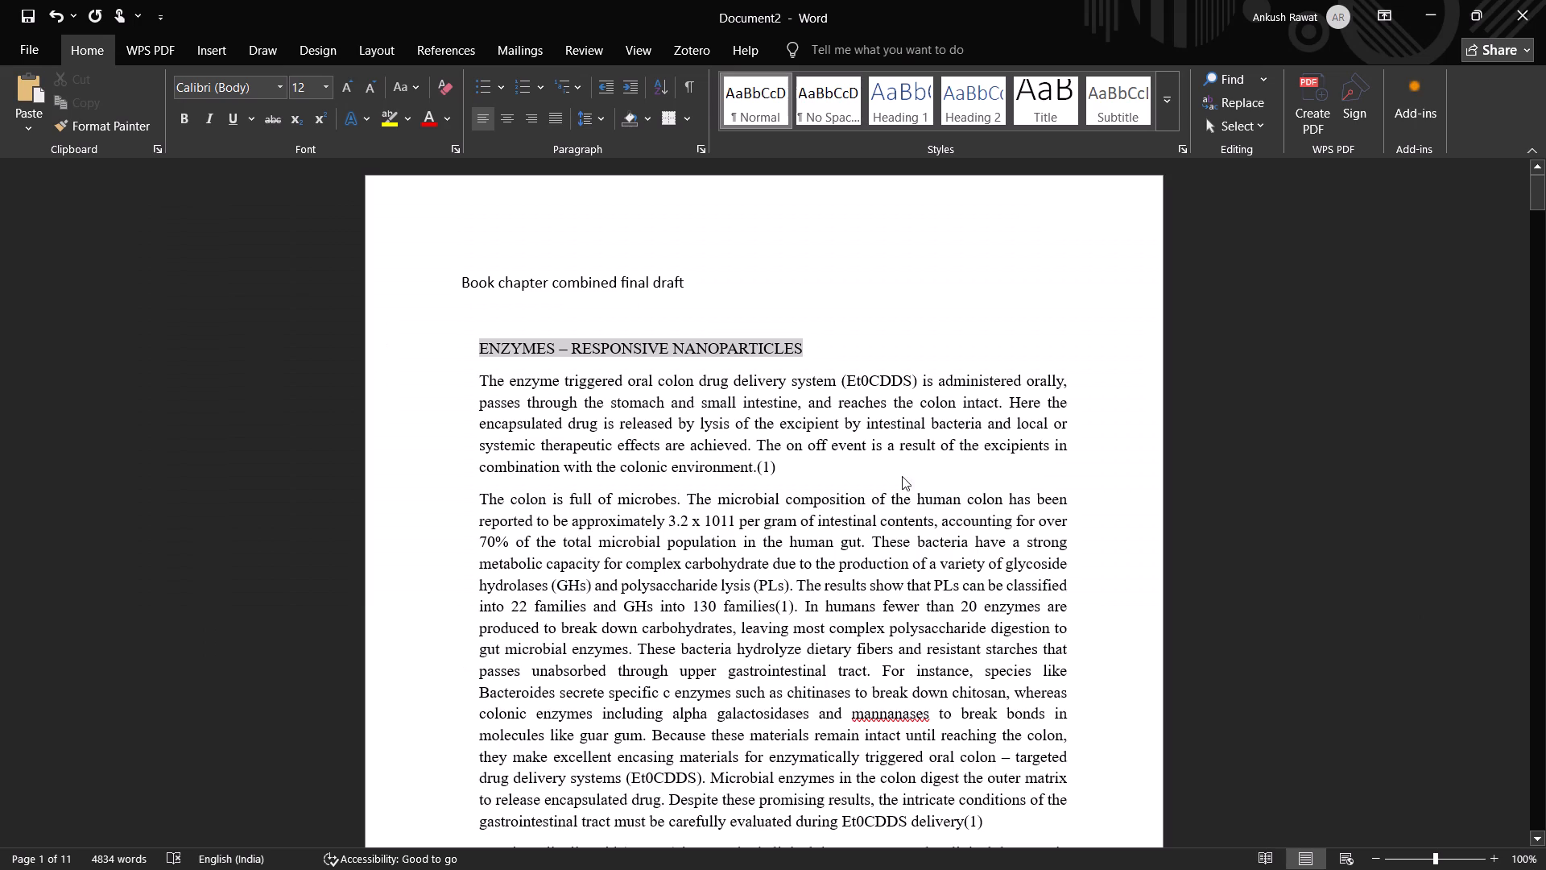
{"action": "left_click", "coordinate": [736, 313]}
{"action": "left_click", "coordinate": [712, 282]}
{"action": "key", "text": "Return"}
{"action": "key", "text": "ctrl+v"}
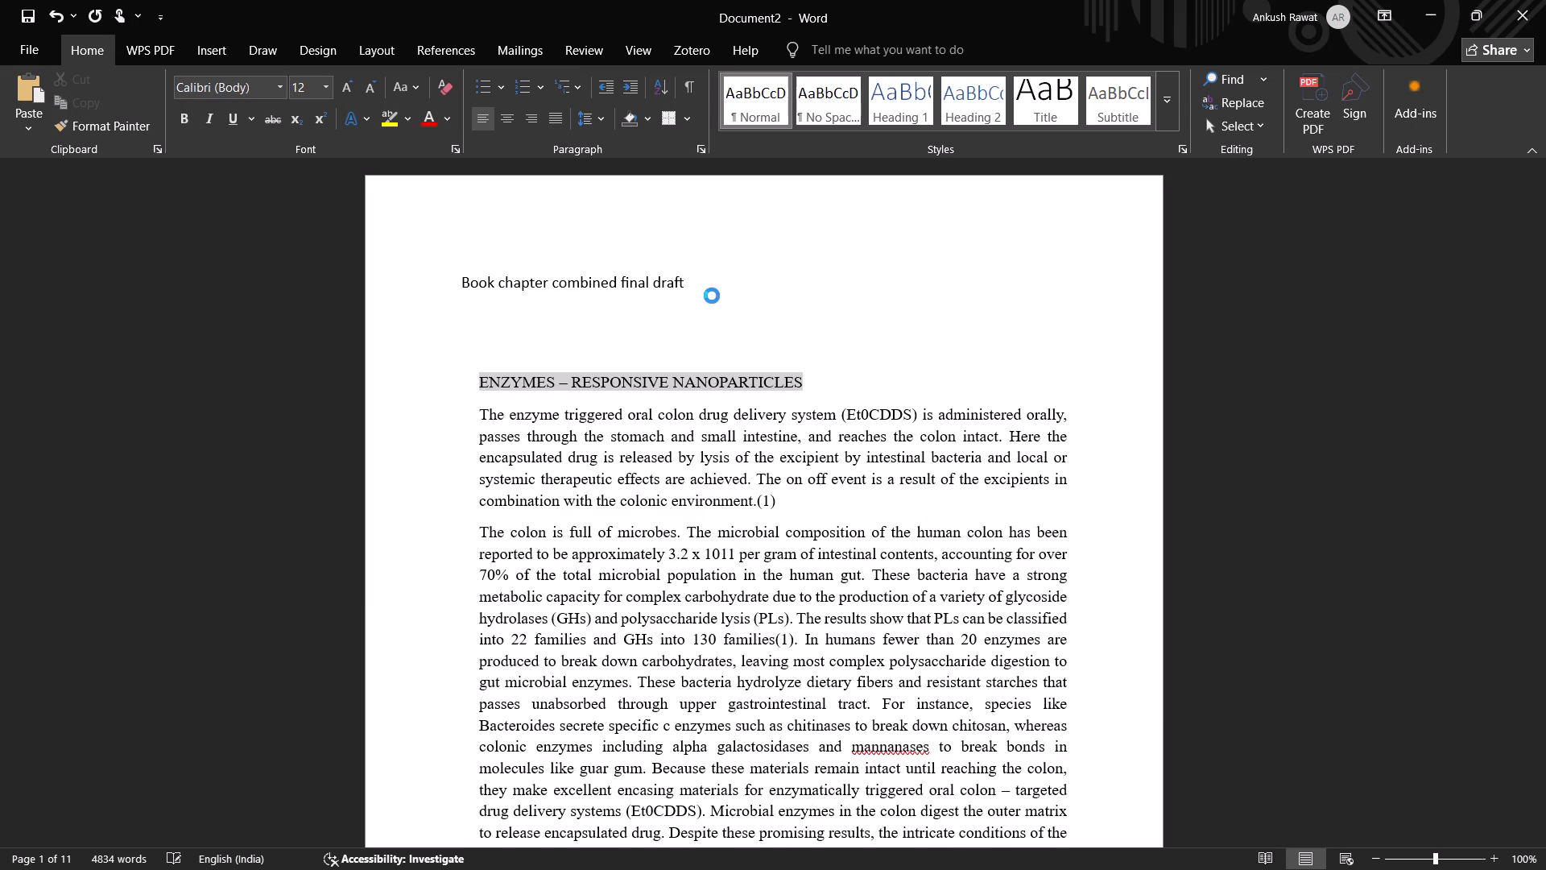
In Aman final book.docx, copy everything from the "10. Therapeutic Applications" heading through the end of section 10.7, before "Reference".
{"action": "key", "text": "alt+Tab"}
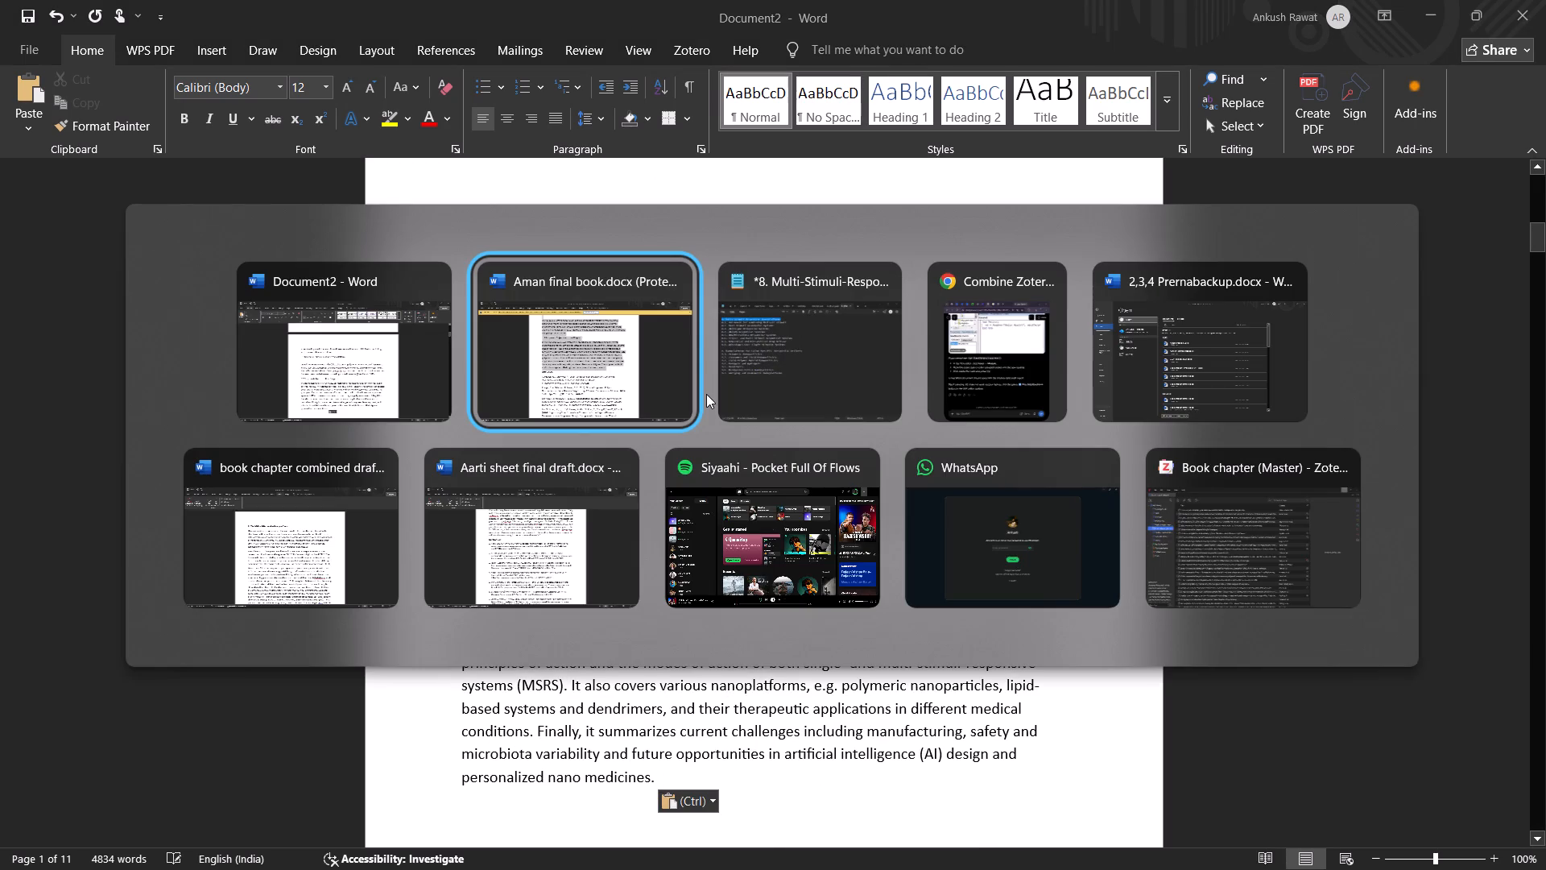
{"action": "scroll", "coordinate": [597, 516], "scroll_direction": "down", "scroll_amount": 5}
{"action": "scroll", "coordinate": [603, 515], "scroll_direction": "up", "scroll_amount": 2}
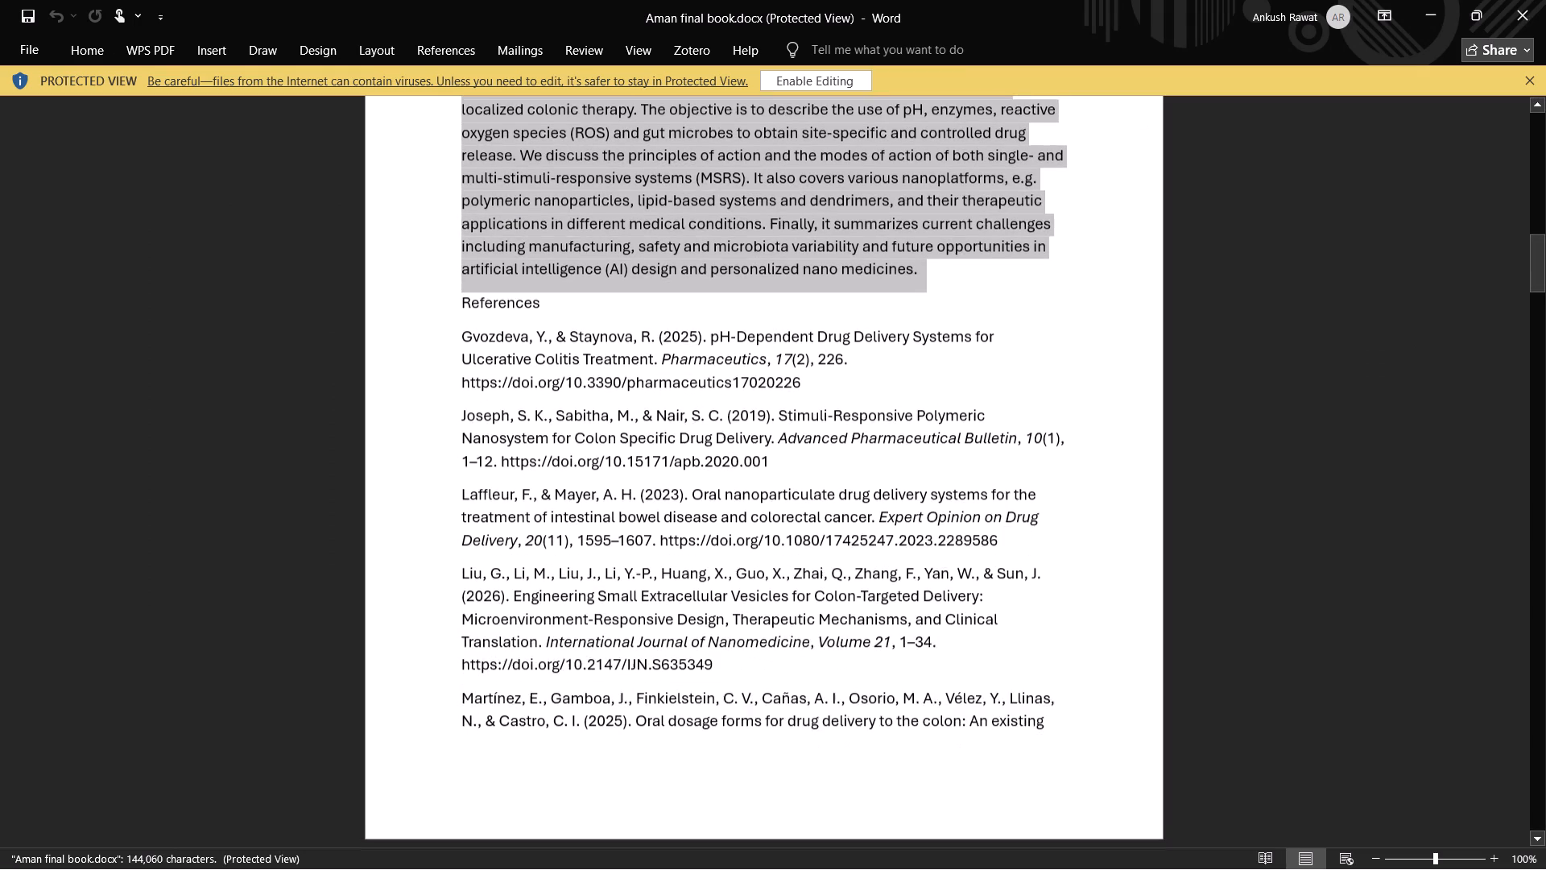
{"action": "scroll", "coordinate": [610, 515], "scroll_direction": "down", "scroll_amount": 1}
{"action": "scroll", "coordinate": [725, 518], "scroll_direction": "down", "scroll_amount": 7}
{"action": "scroll", "coordinate": [851, 520], "scroll_direction": "down", "scroll_amount": 7}
{"action": "scroll", "coordinate": [849, 528], "scroll_direction": "up", "scroll_amount": 1}
{"action": "scroll", "coordinate": [849, 528], "scroll_direction": "down", "scroll_amount": 4}
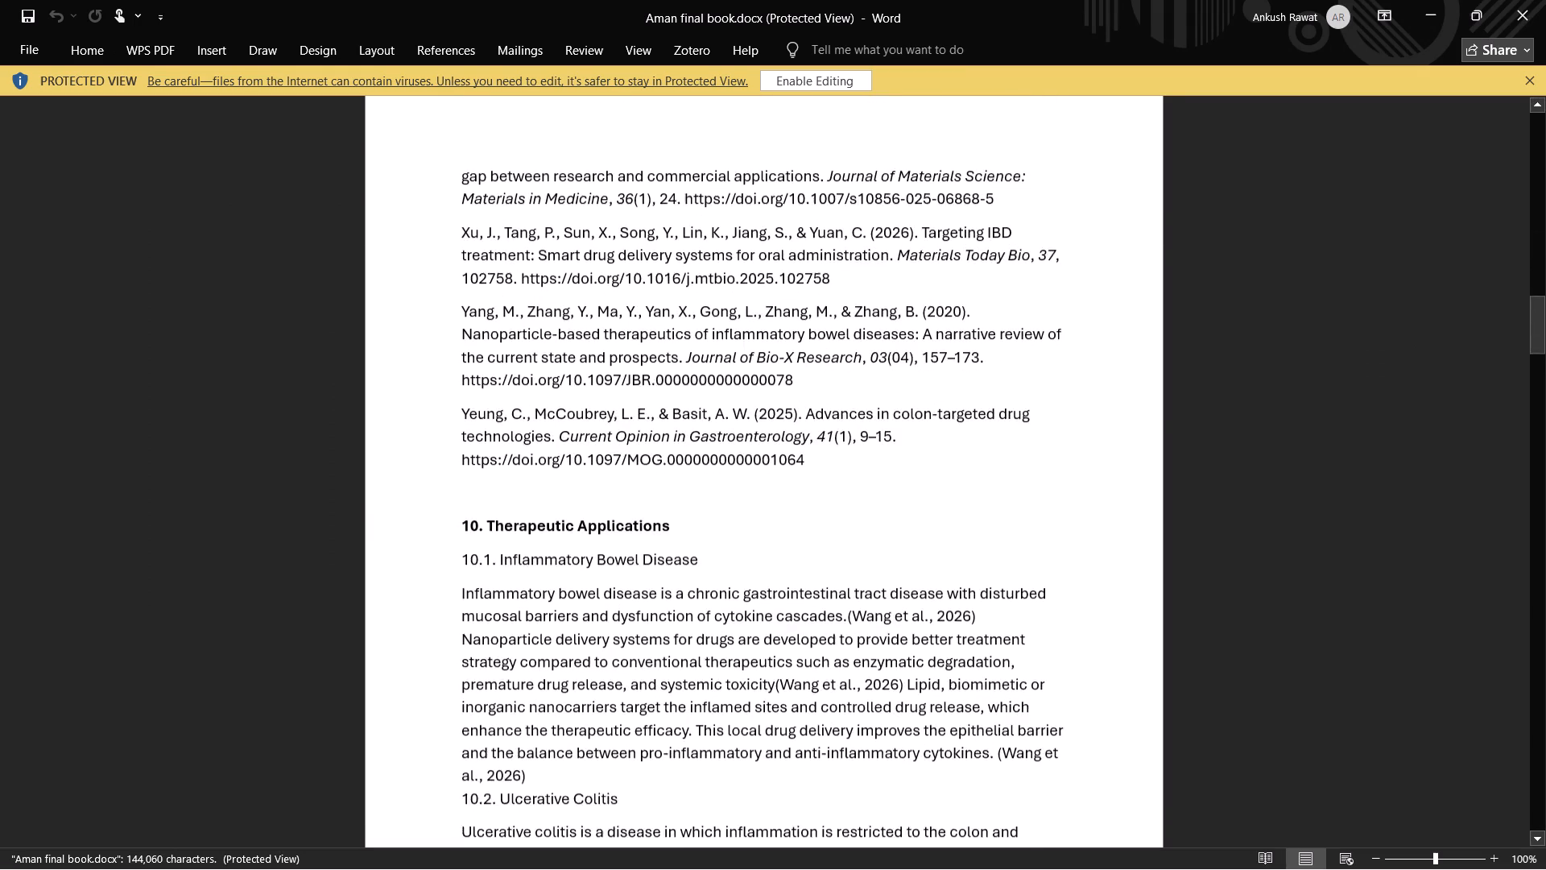
{"action": "scroll", "coordinate": [725, 532], "scroll_direction": "down", "scroll_amount": 2}
{"action": "scroll", "coordinate": [710, 532], "scroll_direction": "up", "scroll_amount": 1}
{"action": "scroll", "coordinate": [702, 532], "scroll_direction": "down", "scroll_amount": 1}
{"action": "scroll", "coordinate": [603, 501], "scroll_direction": "down", "scroll_amount": 3}
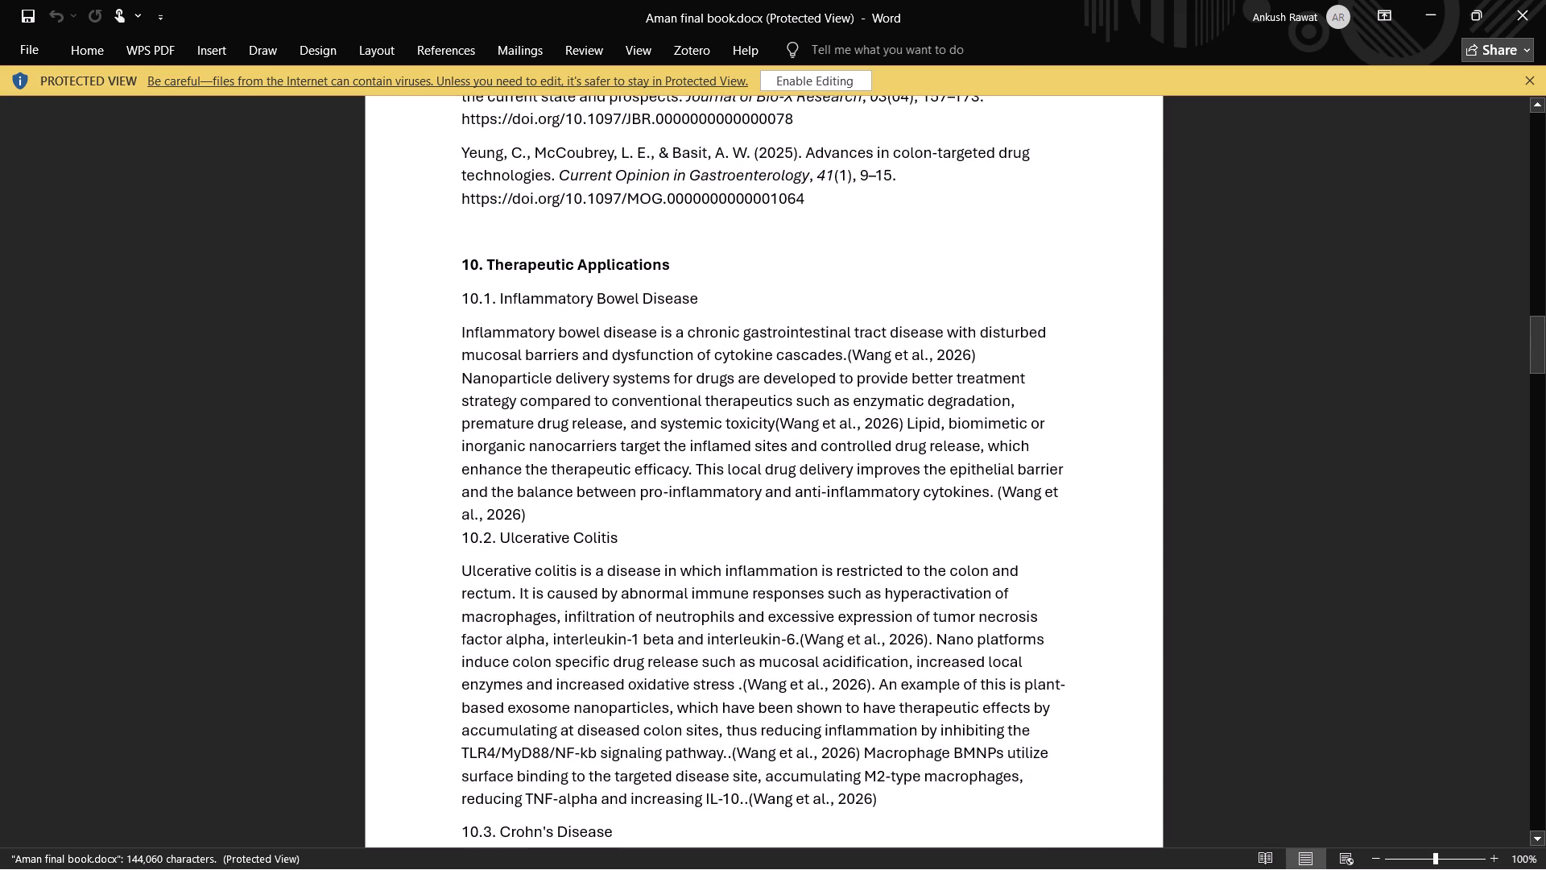
{"action": "left_click_drag", "start_coordinate": [456, 259], "coordinate": [564, 394]}
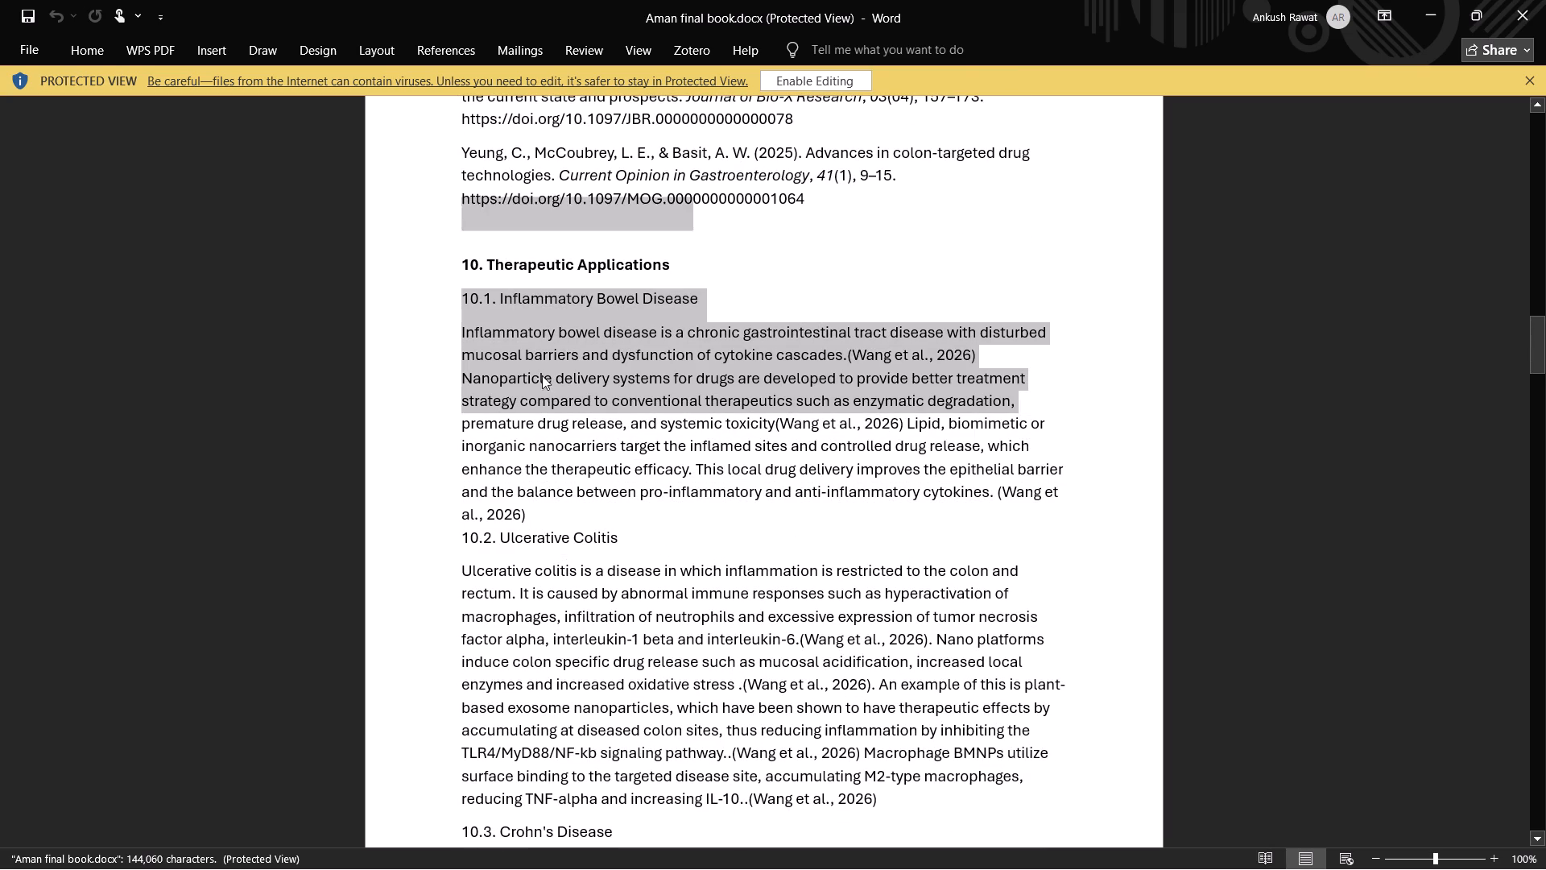
{"action": "left_click", "coordinate": [414, 321]}
{"action": "left_click", "coordinate": [443, 251]}
{"action": "left_click", "coordinate": [455, 263]}
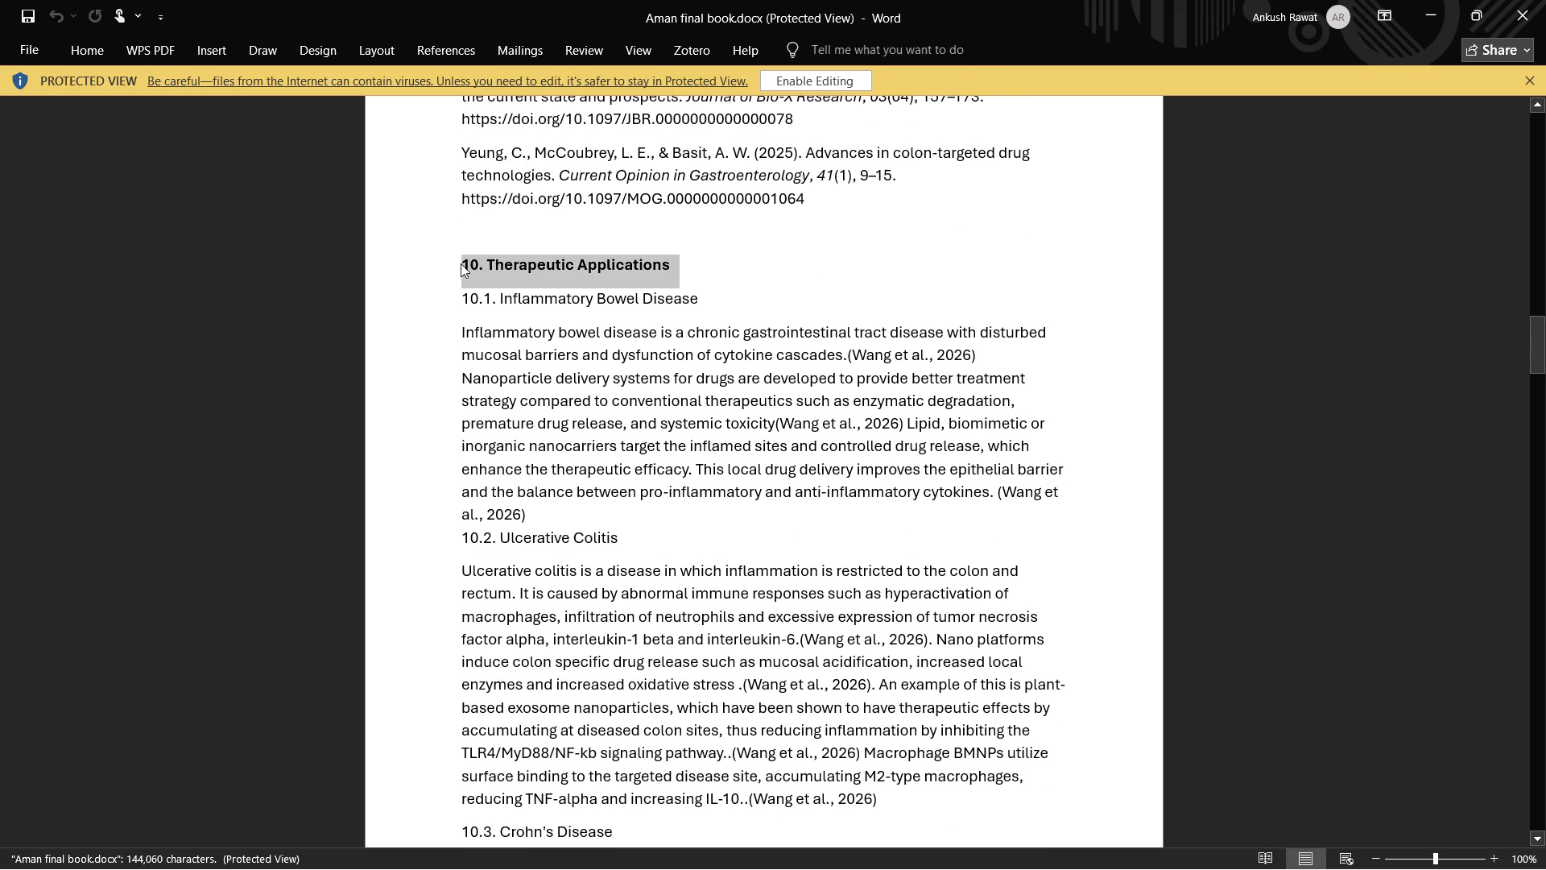
{"action": "left_click_drag", "start_coordinate": [457, 260], "coordinate": [443, 269]}
{"action": "left_click", "coordinate": [451, 292]}
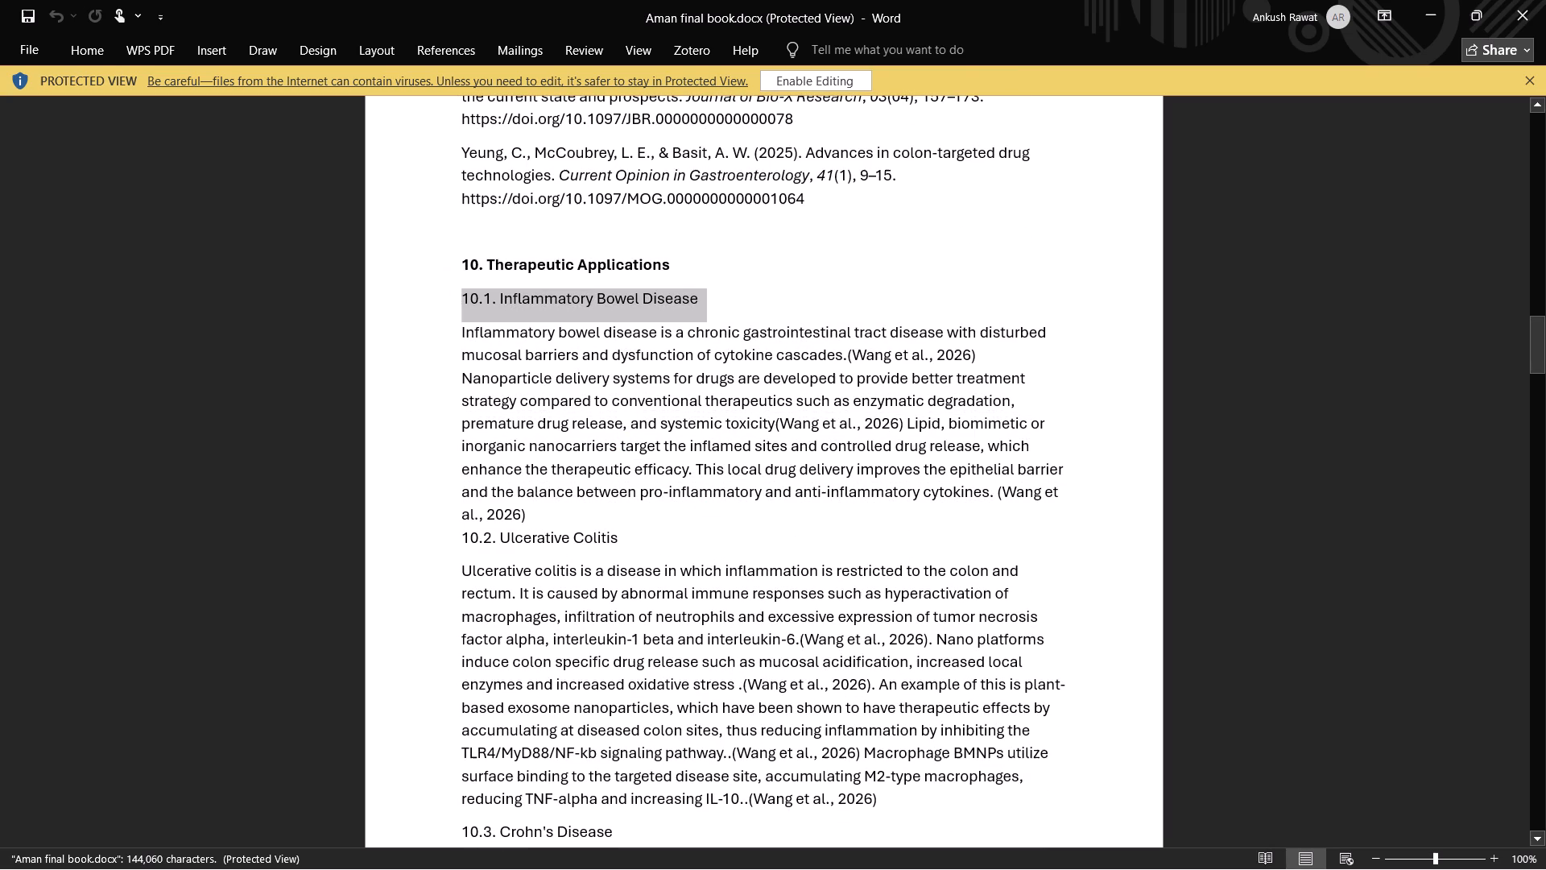
{"action": "left_click", "coordinate": [453, 263]}
{"action": "scroll", "coordinate": [924, 423], "scroll_direction": "down", "scroll_amount": 1}
{"action": "scroll", "coordinate": [925, 423], "scroll_direction": "up", "scroll_amount": 2}
{"action": "scroll", "coordinate": [931, 429], "scroll_direction": "down", "scroll_amount": 2}
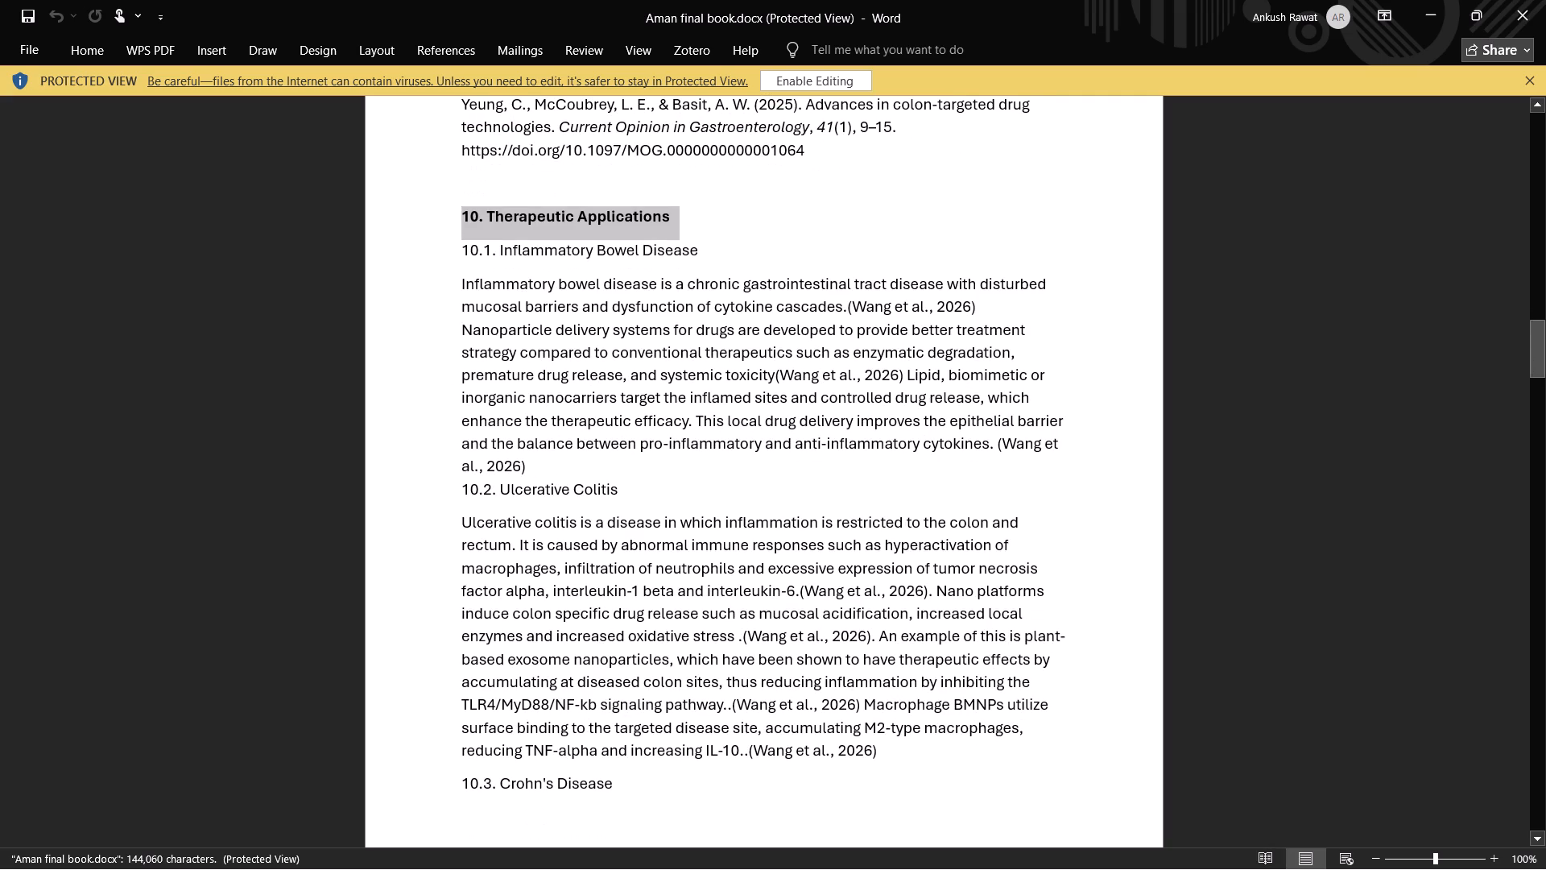
{"action": "left_click_drag", "start_coordinate": [1528, 352], "coordinate": [1530, 395]}
{"action": "left_click_drag", "start_coordinate": [1535, 362], "coordinate": [1519, 468]}
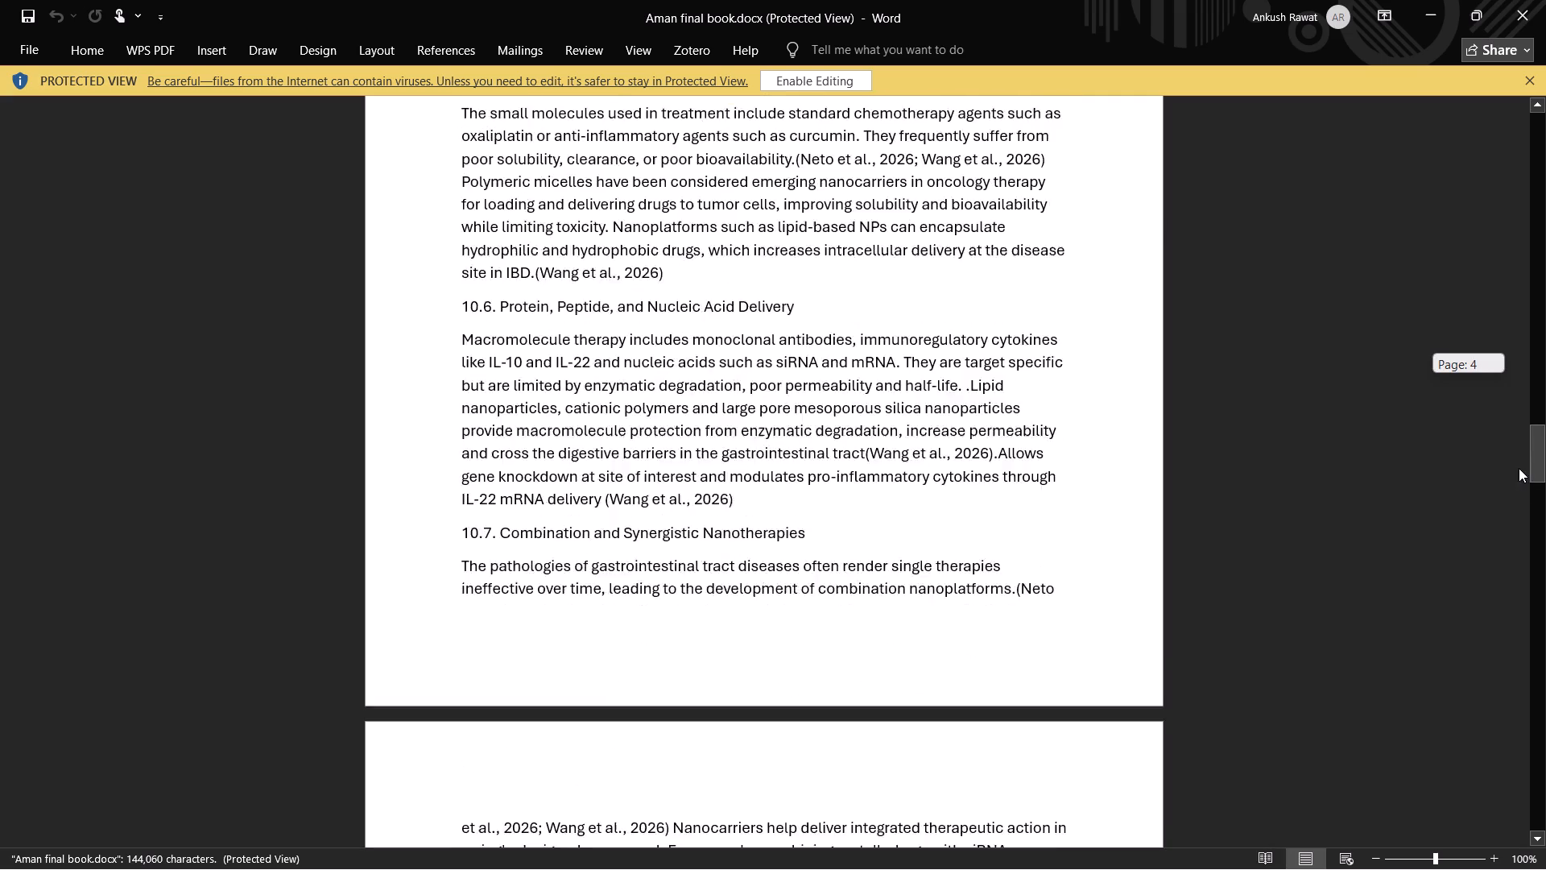
{"action": "left_click_drag", "start_coordinate": [1519, 468], "coordinate": [1512, 534]}
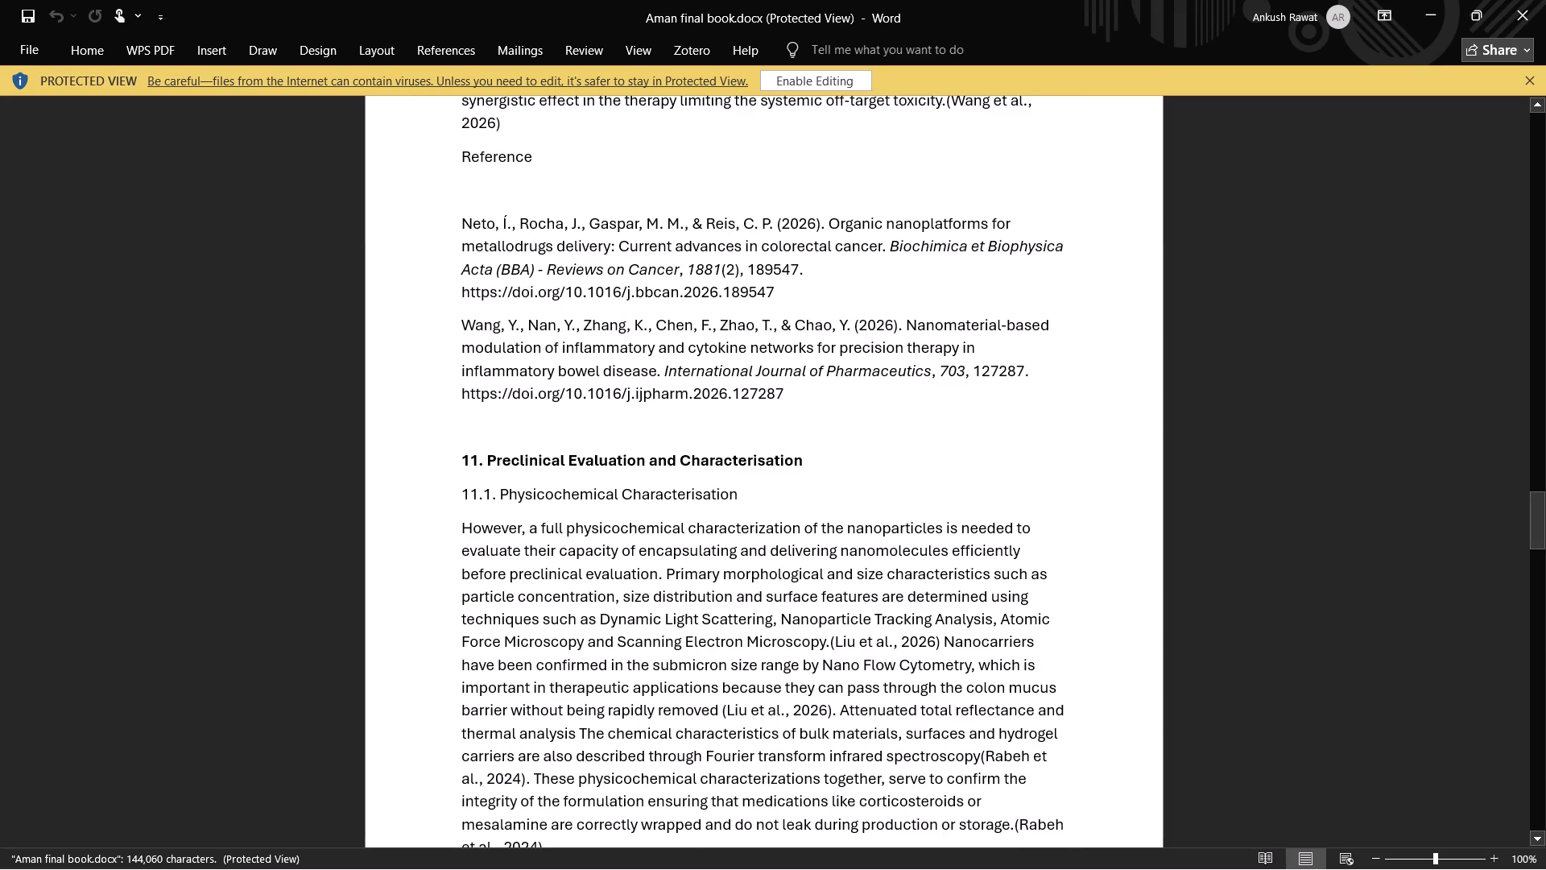
{"action": "scroll", "coordinate": [893, 410], "scroll_direction": "up", "scroll_amount": 4}
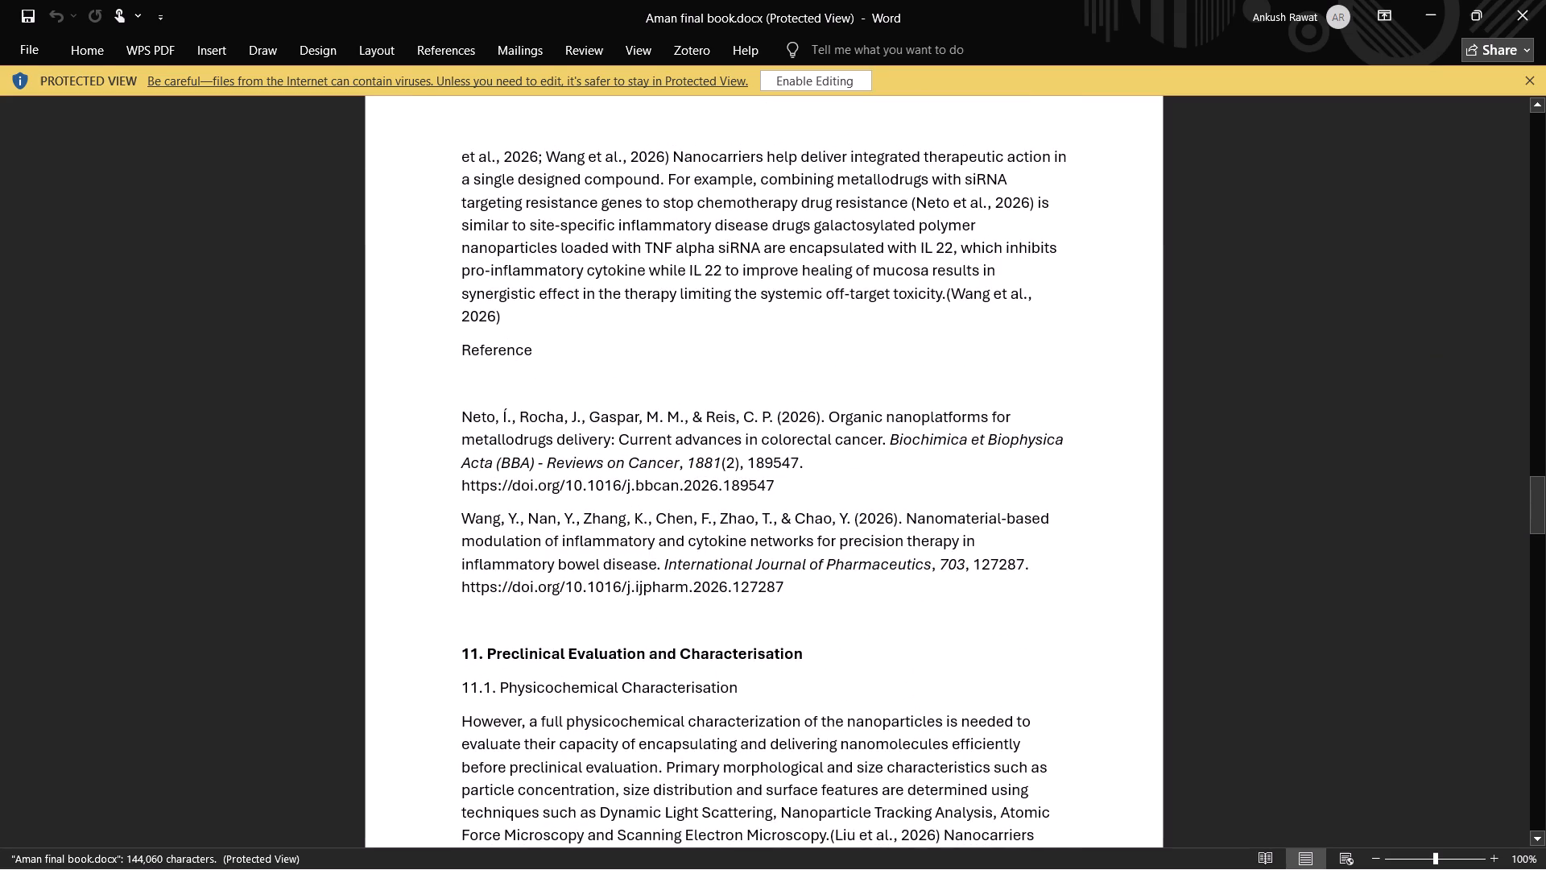
{"action": "left_click", "coordinate": [508, 314], "text": "shift"}
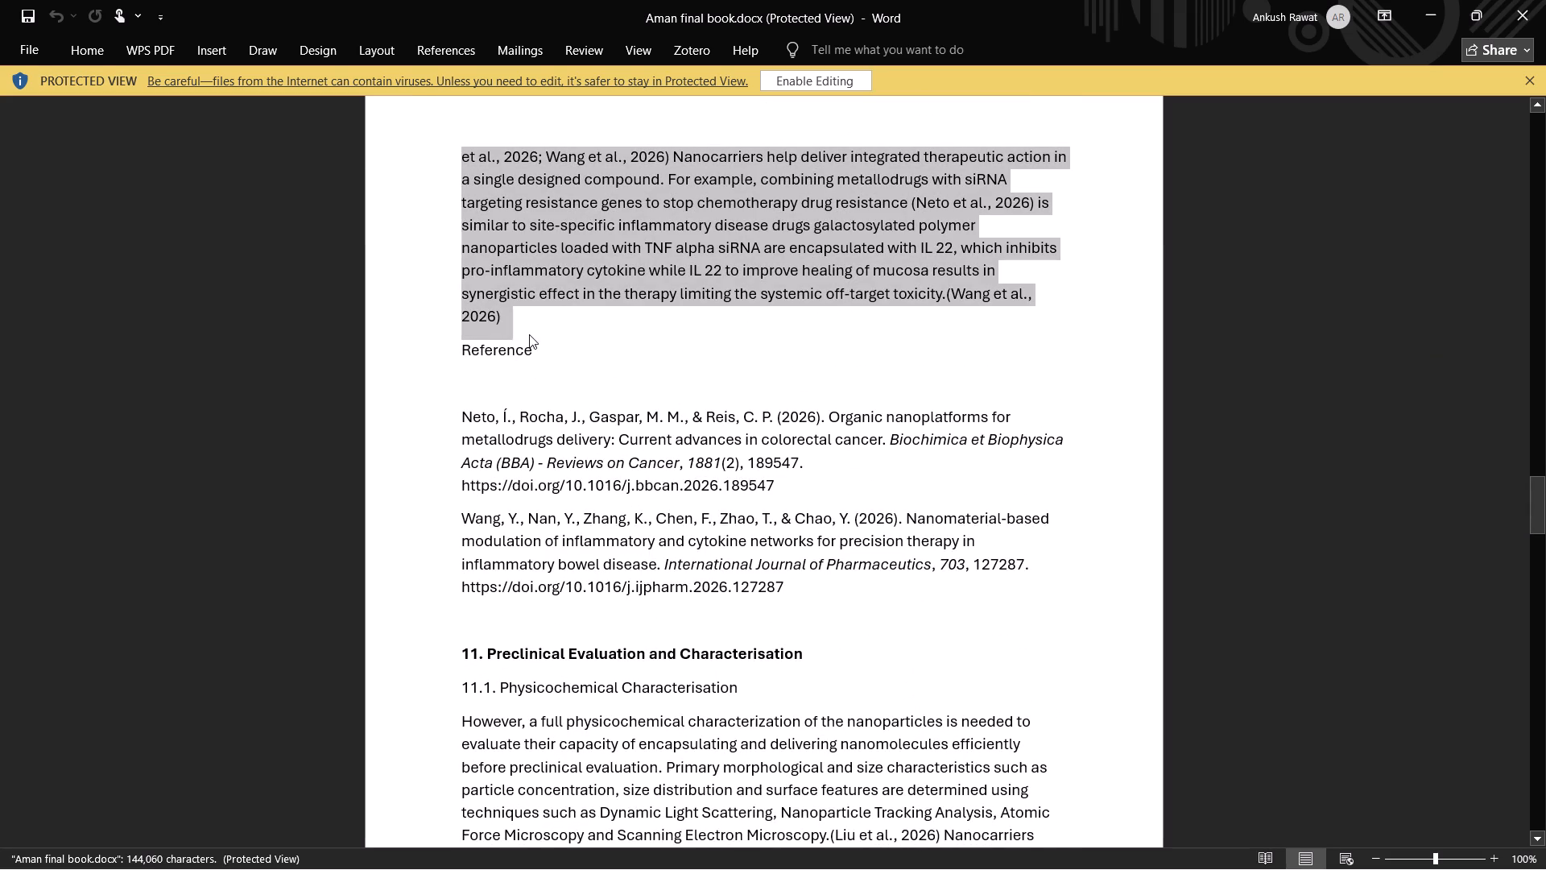
{"action": "key", "text": "ctrl+c"}
{"action": "key", "text": "ctrl+c"}
Paste the copied section 10 into Document2 on a new line after the last paragraph, which ends "still major obstacles.(22)".
{"action": "key", "text": "alt+Tab"}
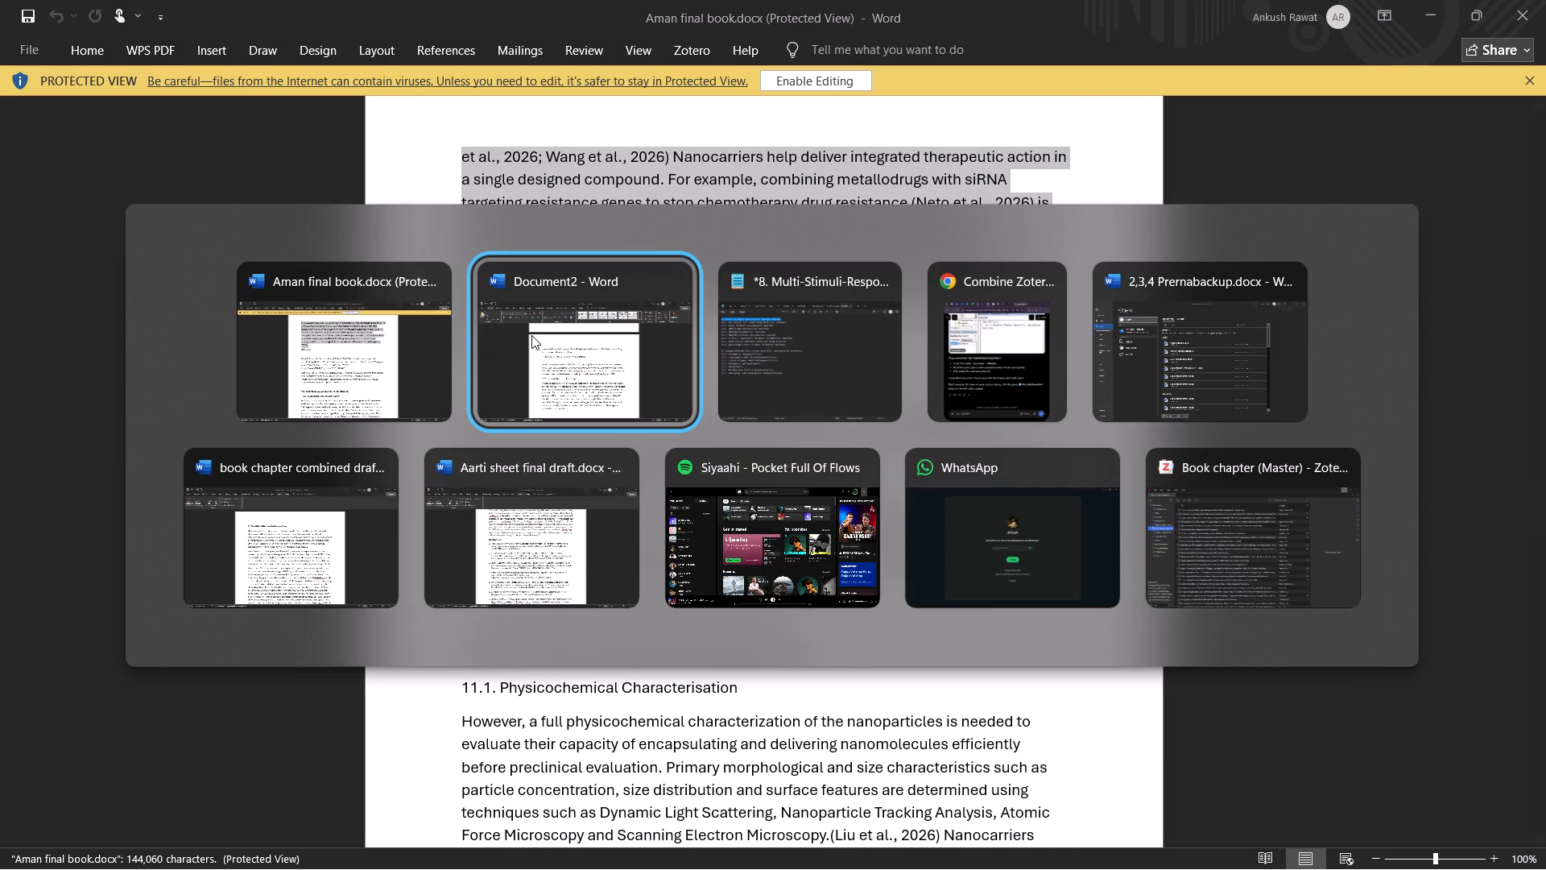
{"action": "scroll", "coordinate": [668, 459], "scroll_direction": "down", "scroll_amount": 4}
{"action": "scroll", "coordinate": [669, 459], "scroll_direction": "up", "scroll_amount": 2}
{"action": "scroll", "coordinate": [669, 459], "scroll_direction": "down", "scroll_amount": 2}
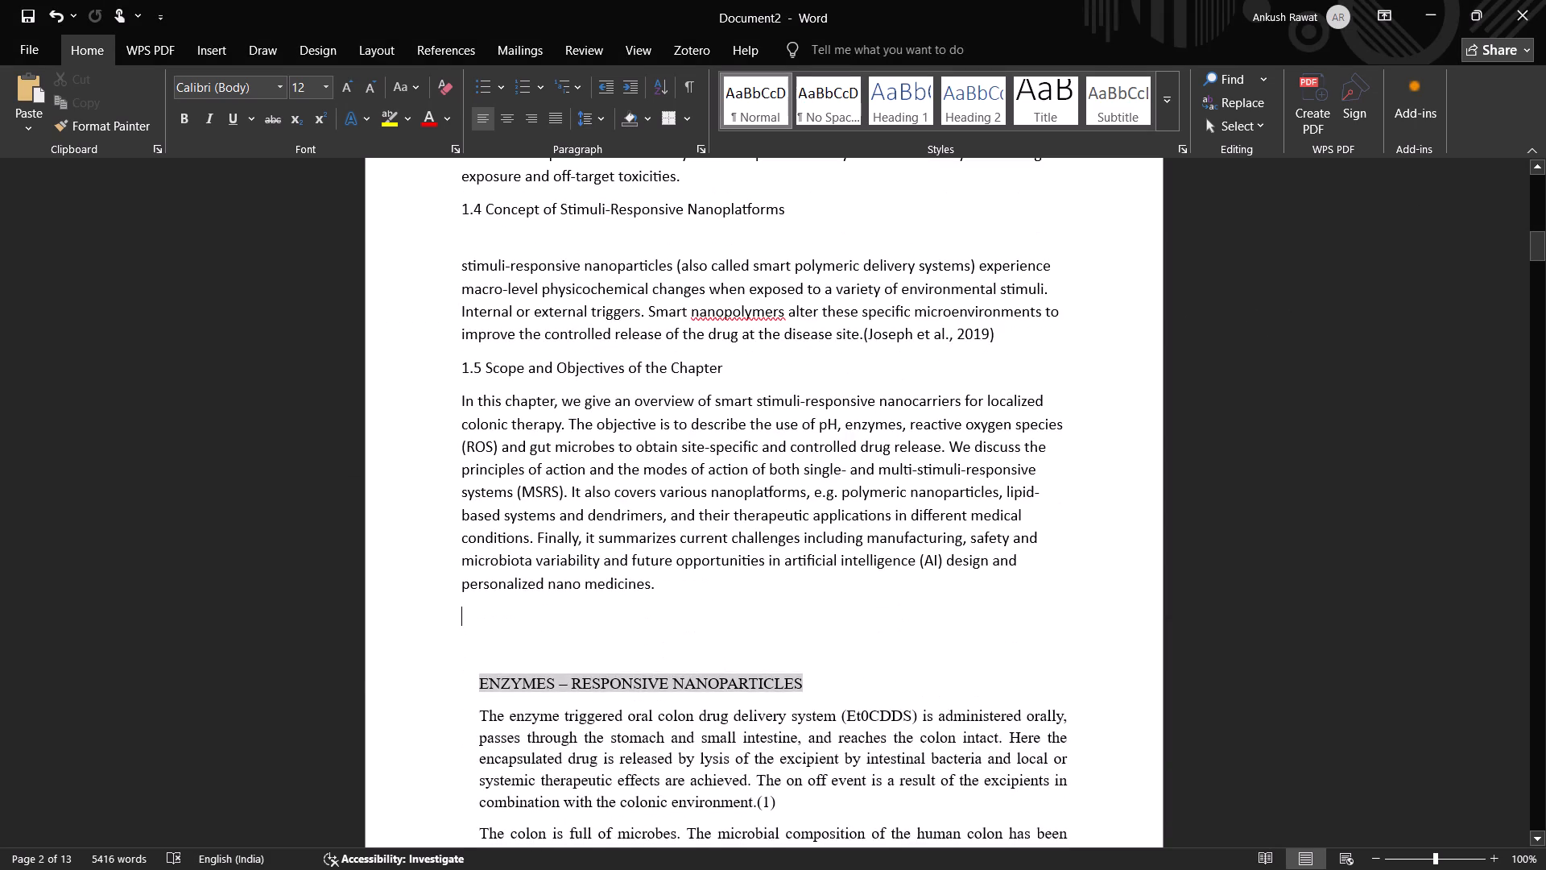
{"action": "scroll", "coordinate": [726, 491], "scroll_direction": "down", "scroll_amount": 11}
{"action": "scroll", "coordinate": [807, 572], "scroll_direction": "down", "scroll_amount": 6}
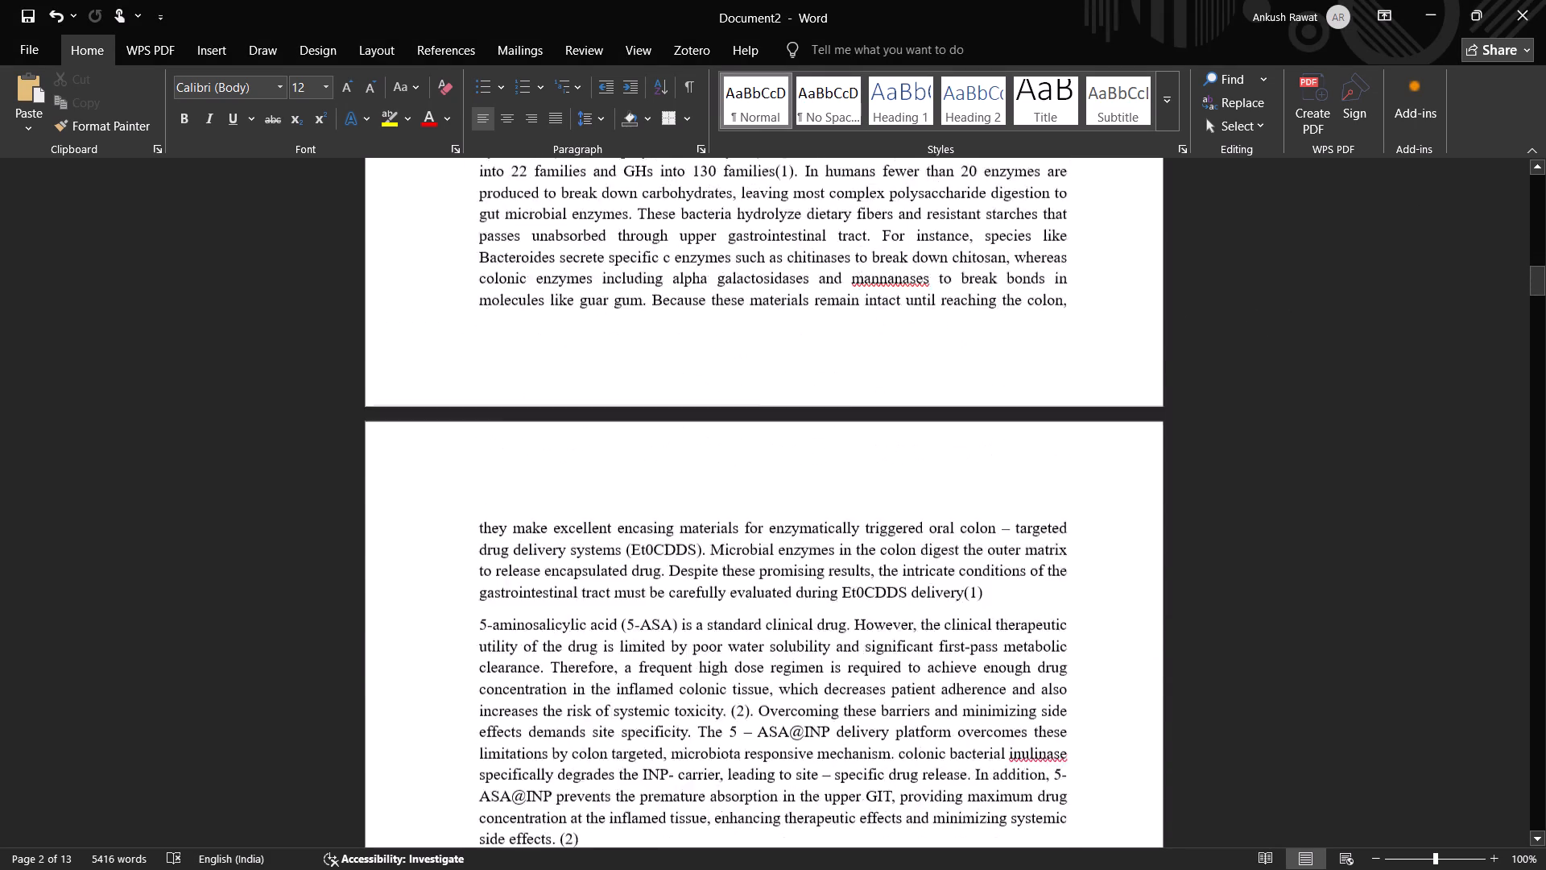
{"action": "scroll", "coordinate": [823, 563], "scroll_direction": "down", "scroll_amount": 1}
{"action": "scroll", "coordinate": [823, 563], "scroll_direction": "up", "scroll_amount": 1}
{"action": "scroll", "coordinate": [823, 563], "scroll_direction": "down", "scroll_amount": 4}
{"action": "left_click_drag", "start_coordinate": [1531, 300], "coordinate": [1489, 614]}
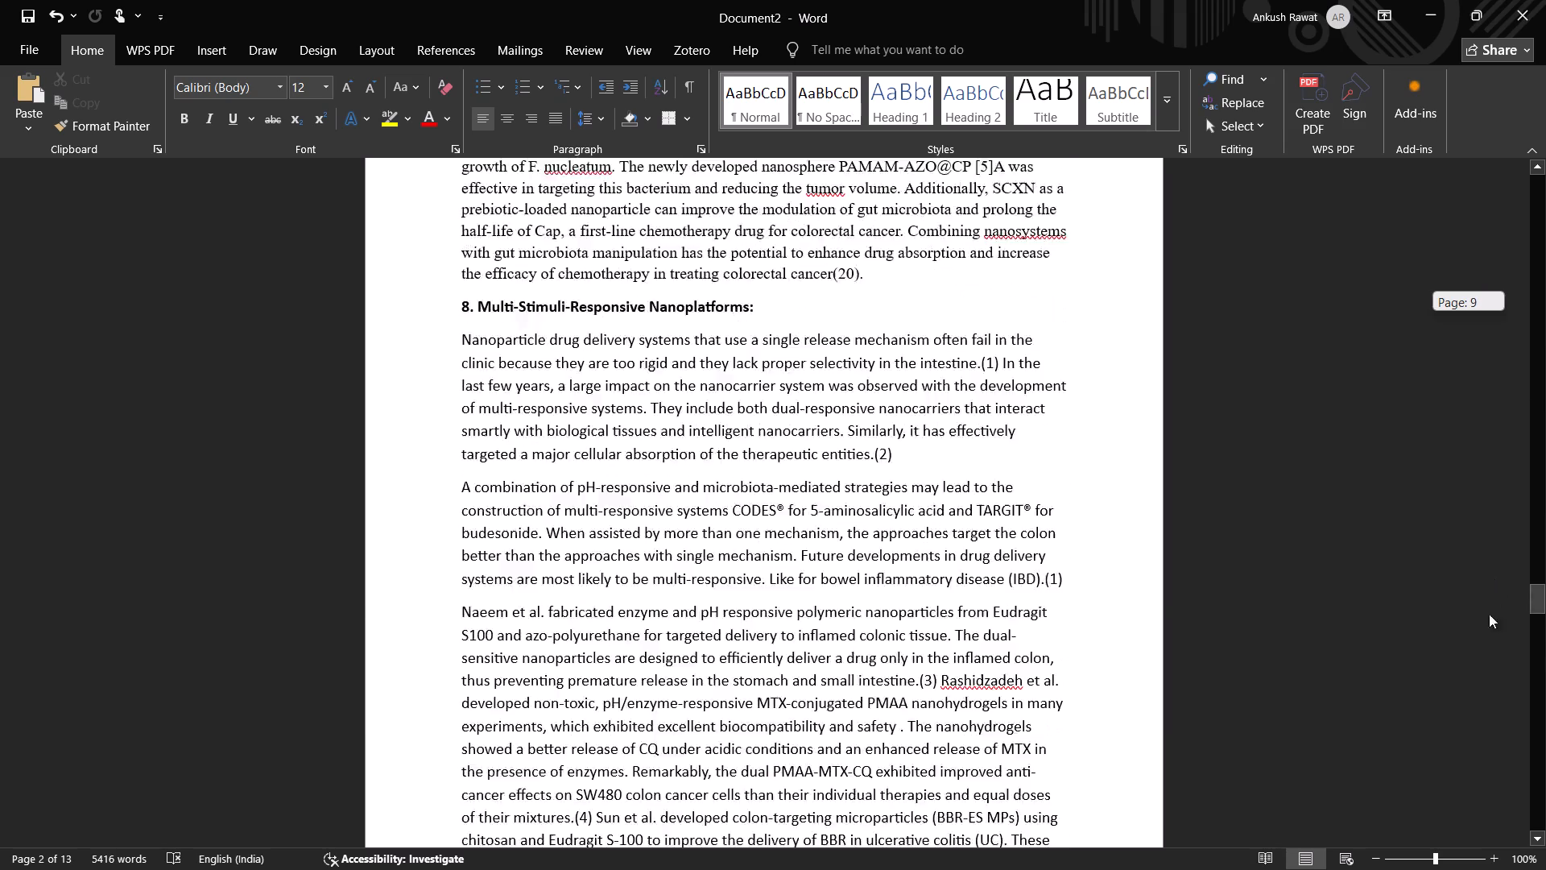
{"action": "left_click_drag", "start_coordinate": [1489, 614], "coordinate": [1464, 748]}
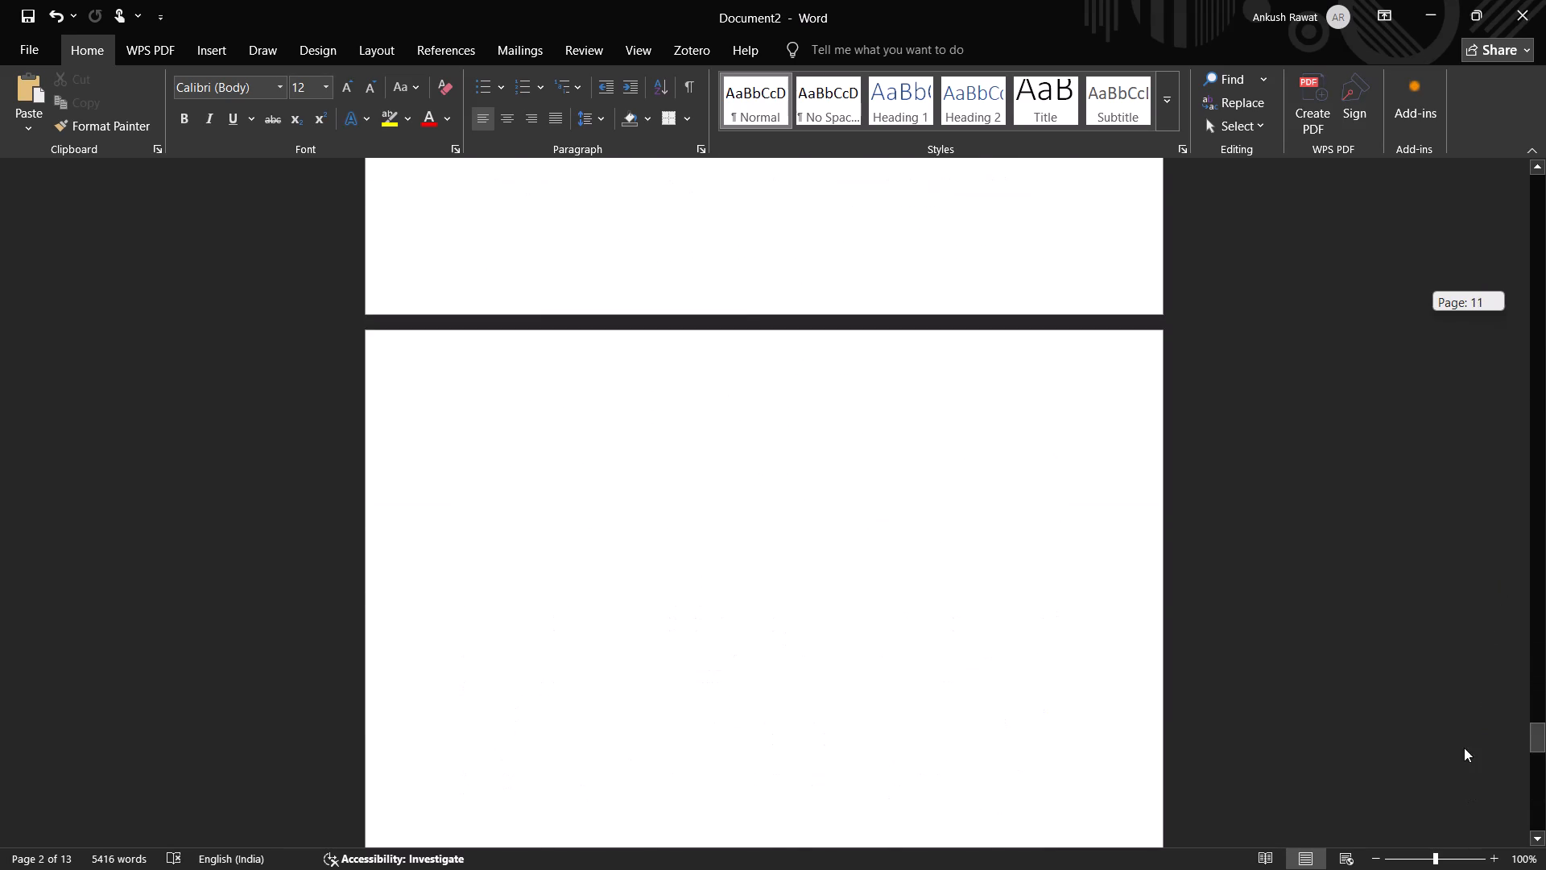
{"action": "left_click_drag", "start_coordinate": [1464, 748], "coordinate": [1464, 785]}
{"action": "left_click", "coordinate": [1057, 466]}
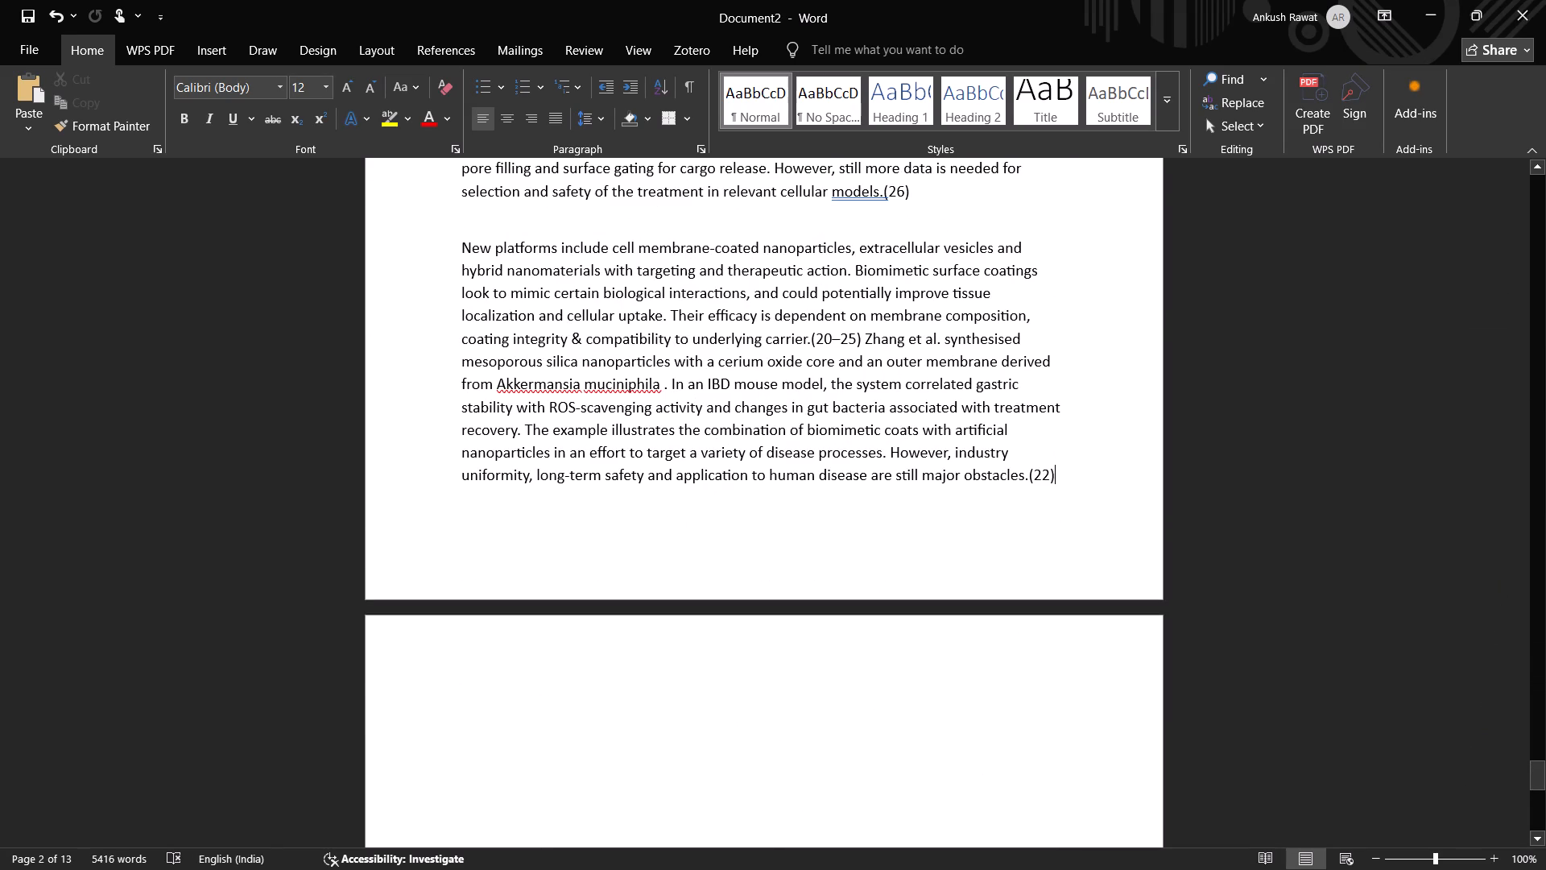
{"action": "key", "text": "Return"}
{"action": "key", "text": "ctrl+v"}
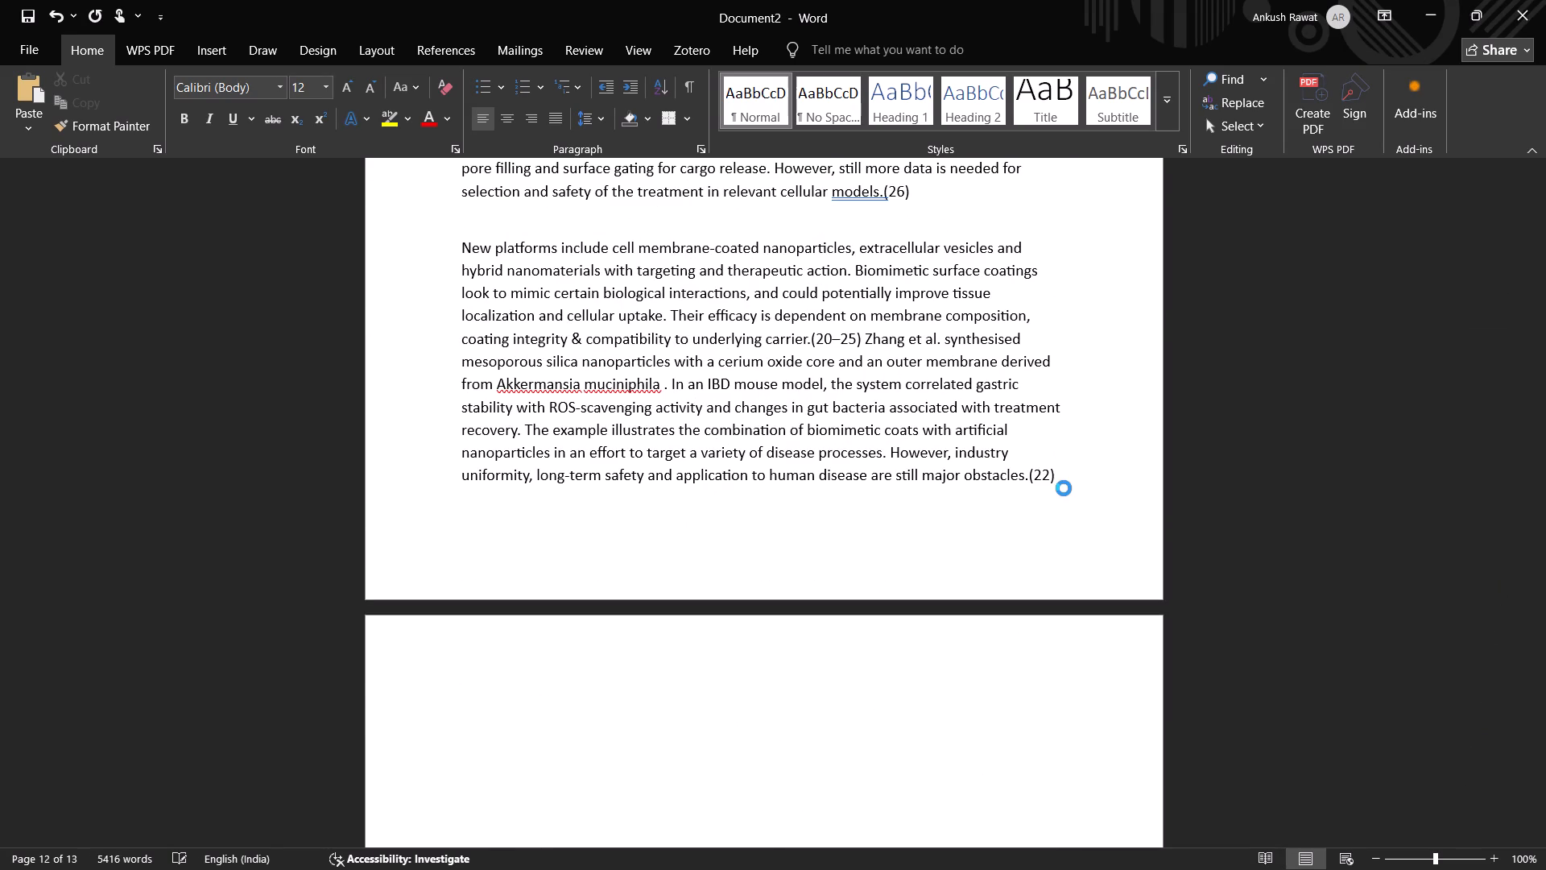
{"action": "scroll", "coordinate": [1044, 520], "scroll_direction": "down", "scroll_amount": 1}
{"action": "scroll", "coordinate": [1044, 520], "scroll_direction": "up", "scroll_amount": 1}
{"action": "scroll", "coordinate": [1044, 520], "scroll_direction": "down", "scroll_amount": 1}
{"action": "scroll", "coordinate": [1044, 520], "scroll_direction": "up", "scroll_amount": 4}
{"action": "scroll", "coordinate": [1044, 520], "scroll_direction": "down", "scroll_amount": 2}
{"action": "scroll", "coordinate": [1040, 519], "scroll_direction": "up", "scroll_amount": 1}
{"action": "scroll", "coordinate": [1040, 519], "scroll_direction": "down", "scroll_amount": 3}
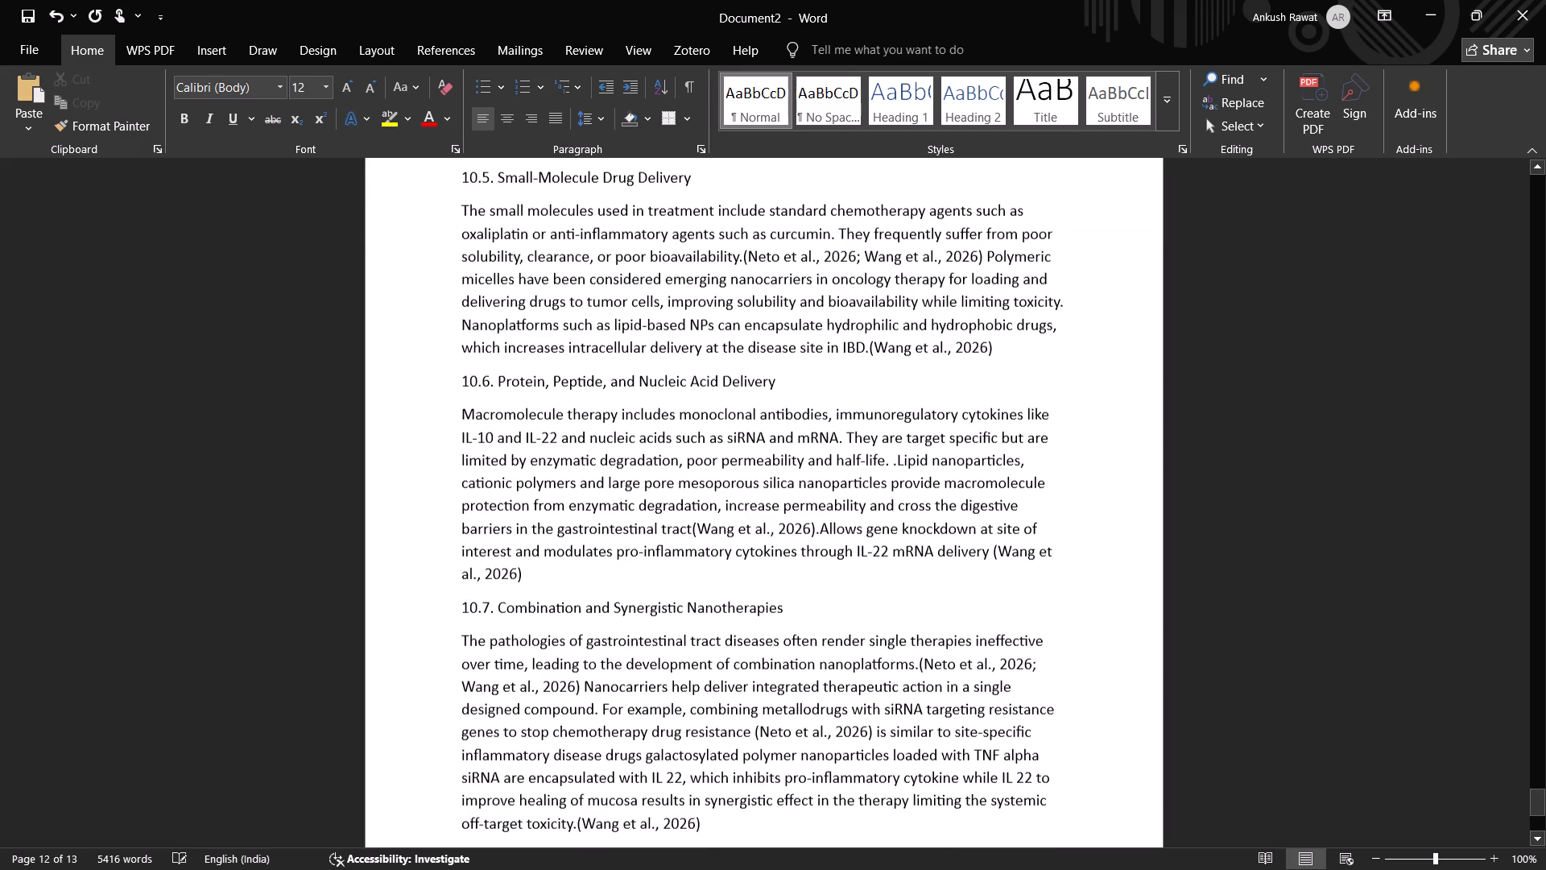
{"action": "scroll", "coordinate": [1040, 519], "scroll_direction": "down", "scroll_amount": 14}
In Aman final book.docx, copy everything from the "11. Preclinical Evaluation and Characterisation" heading through the end of section 11.8, before "Reference".
{"action": "key", "text": "alt+Tab"}
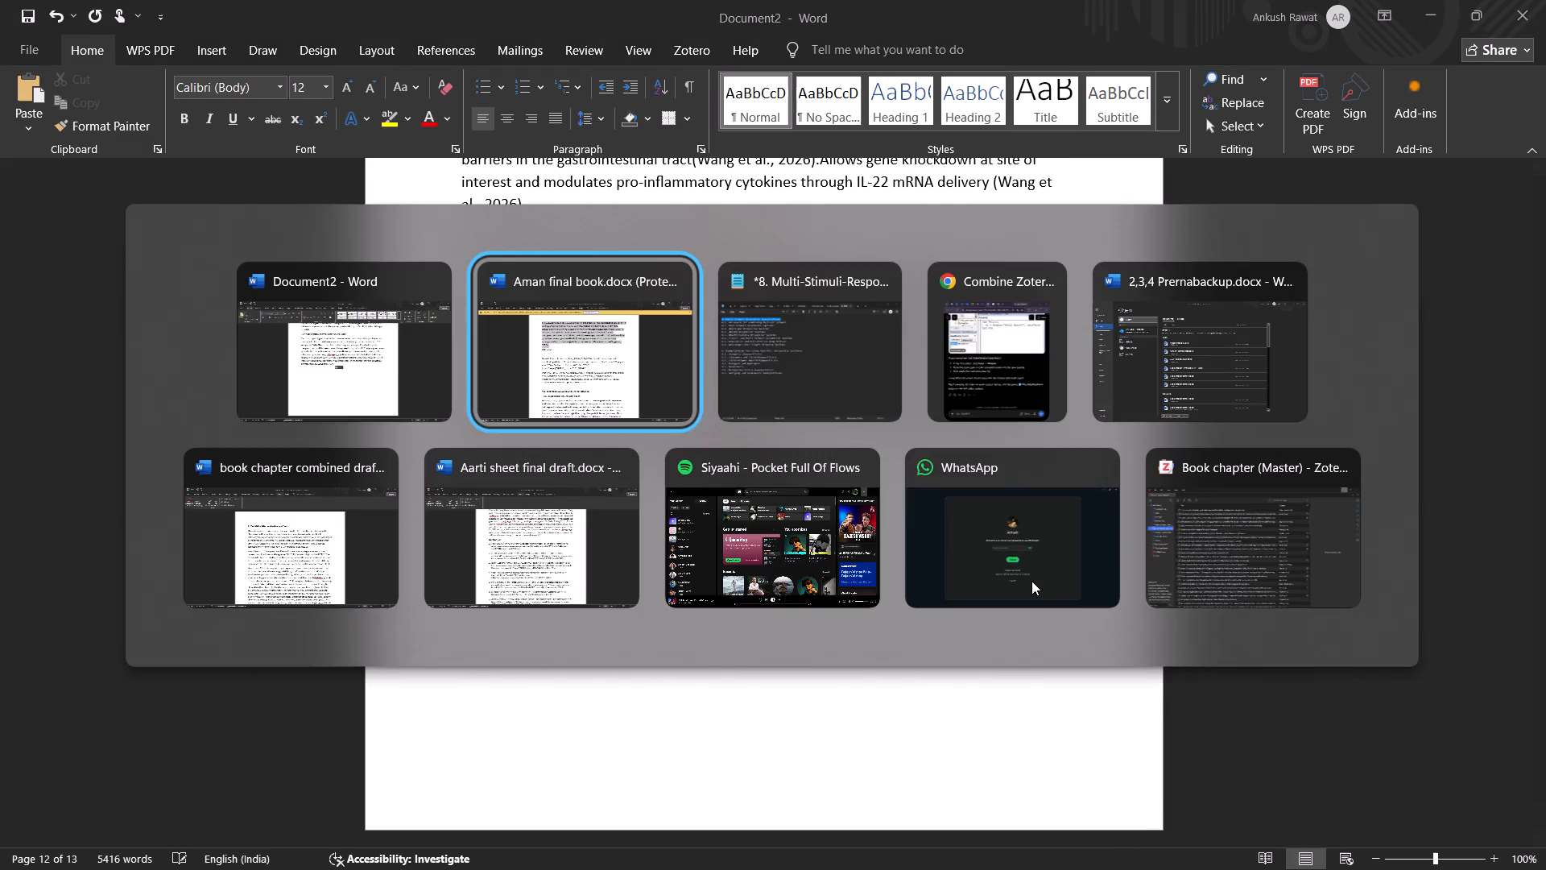
{"action": "scroll", "coordinate": [625, 576], "scroll_direction": "down", "scroll_amount": 3}
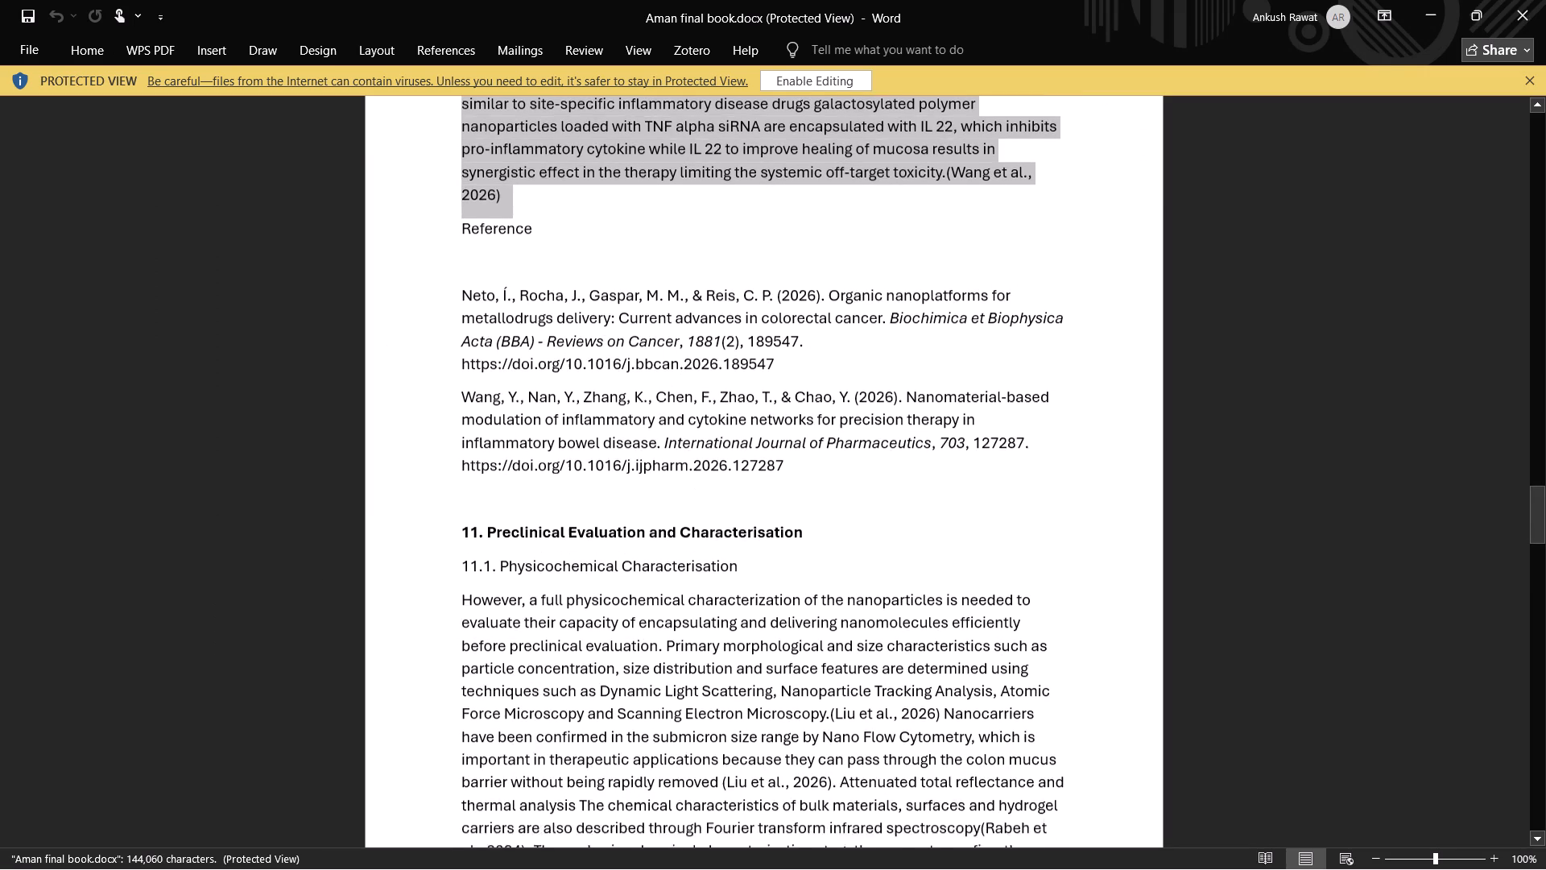
{"action": "scroll", "coordinate": [568, 565], "scroll_direction": "down", "scroll_amount": 2}
{"action": "left_click_drag", "start_coordinate": [451, 404], "coordinate": [736, 869]}
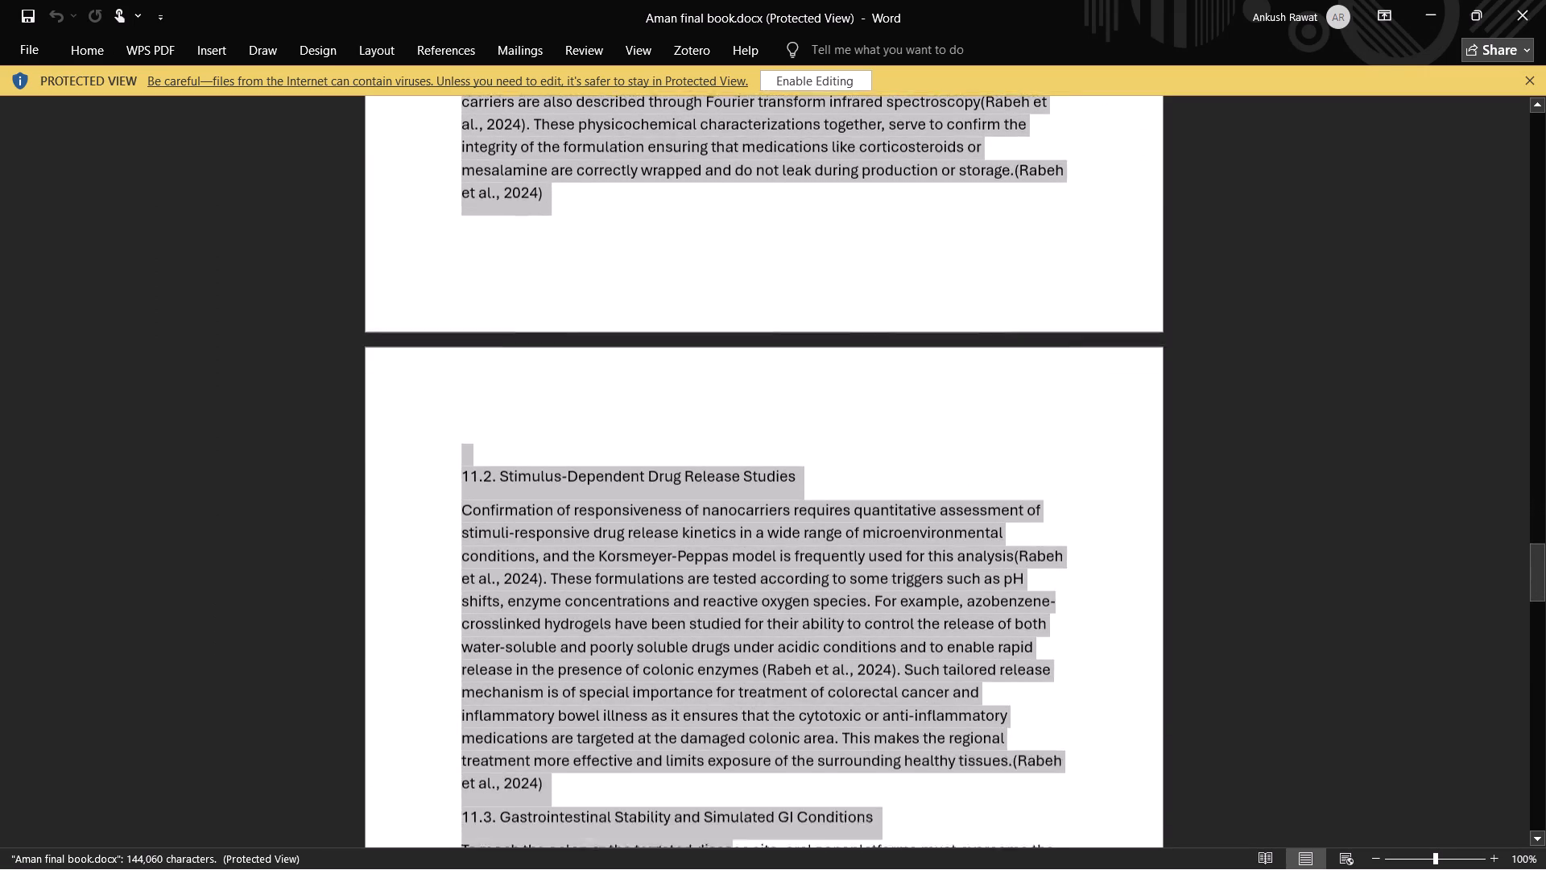
{"action": "left_click_drag", "start_coordinate": [736, 869], "coordinate": [730, 869]}
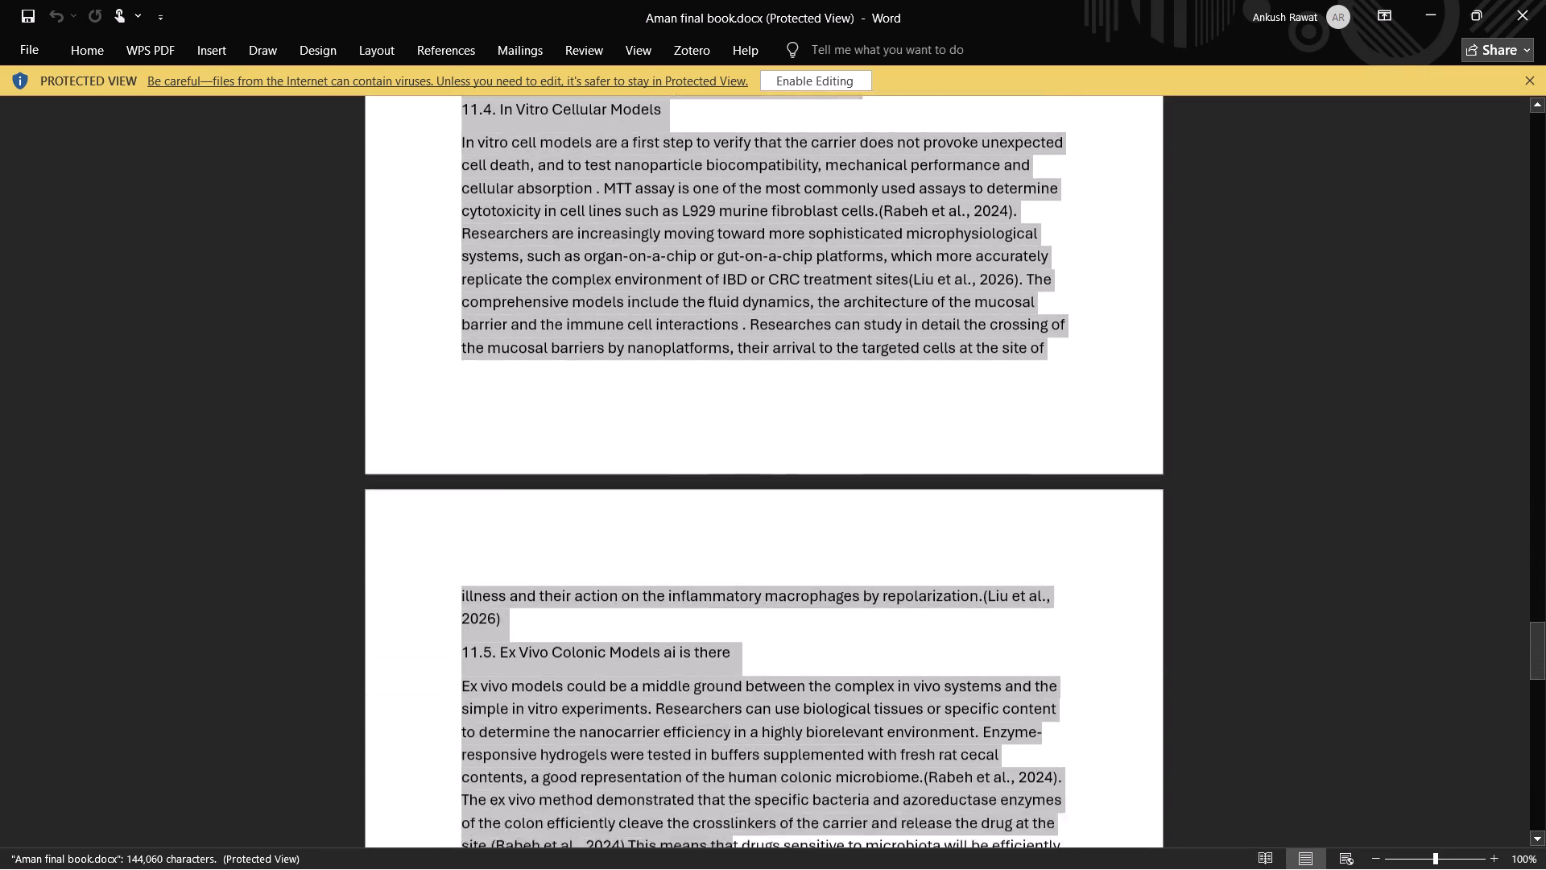
{"action": "left_click_drag", "start_coordinate": [730, 869], "coordinate": [727, 869]}
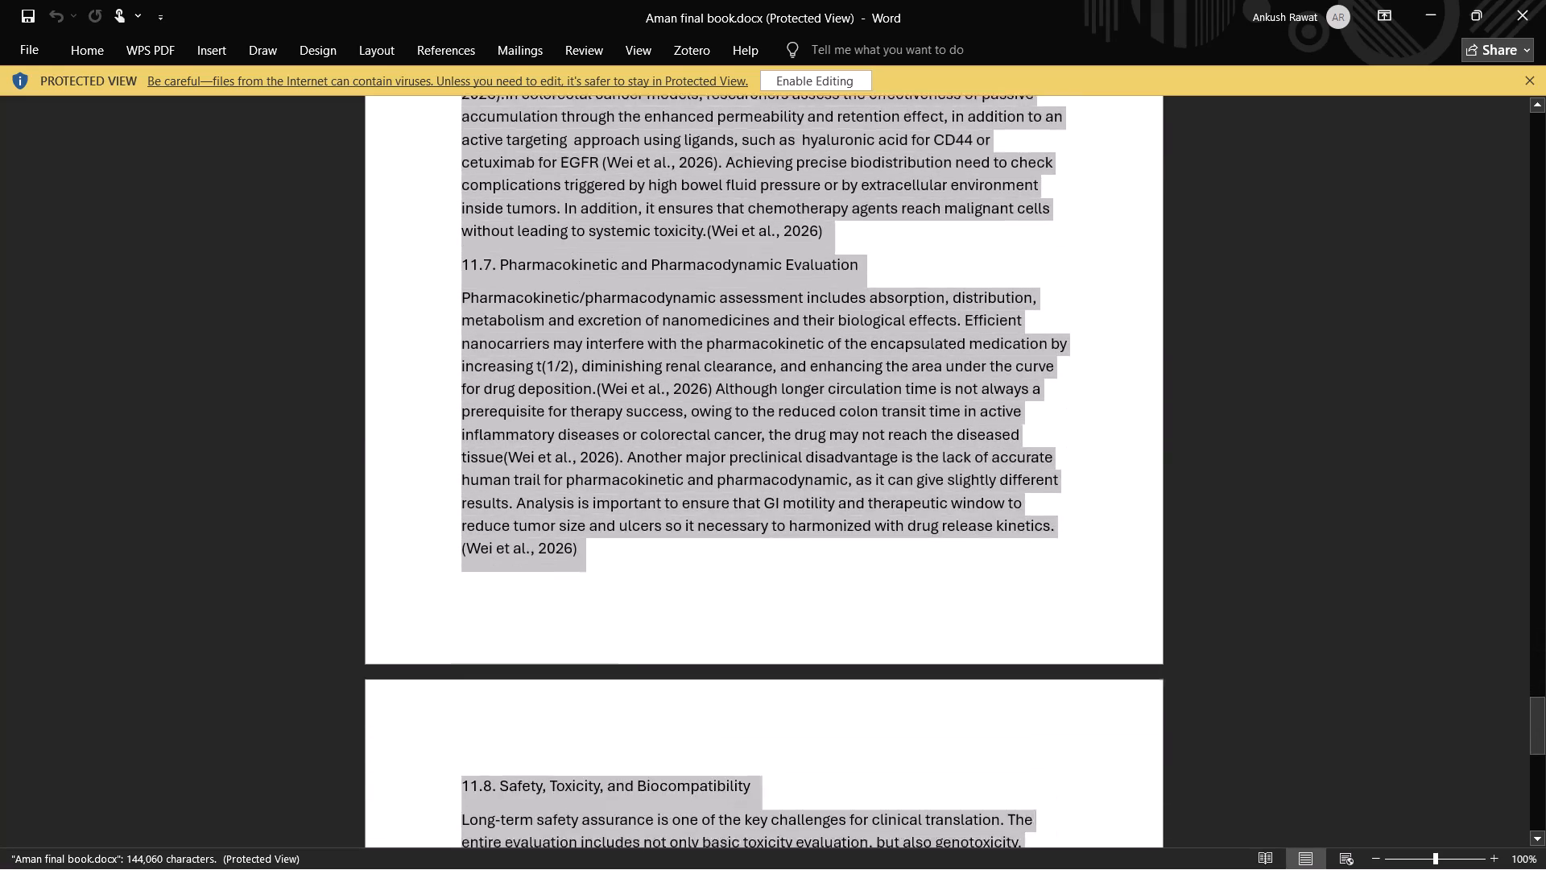
{"action": "left_click_drag", "start_coordinate": [727, 869], "coordinate": [615, 494]}
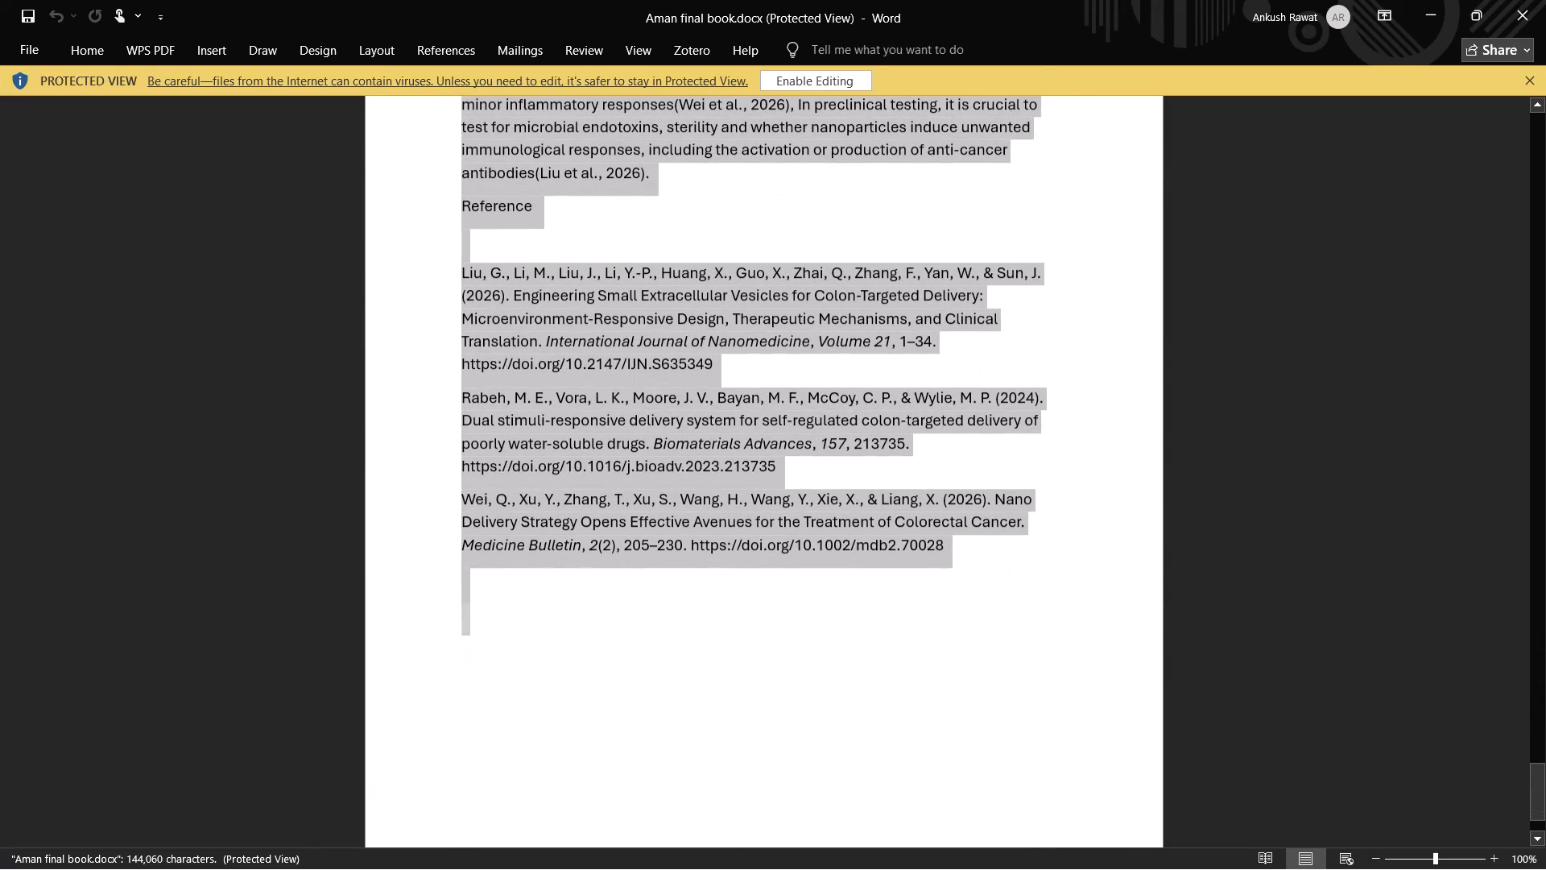
{"action": "left_click_drag", "start_coordinate": [615, 494], "coordinate": [664, 176]}
{"action": "key", "text": "ctrl+c"}
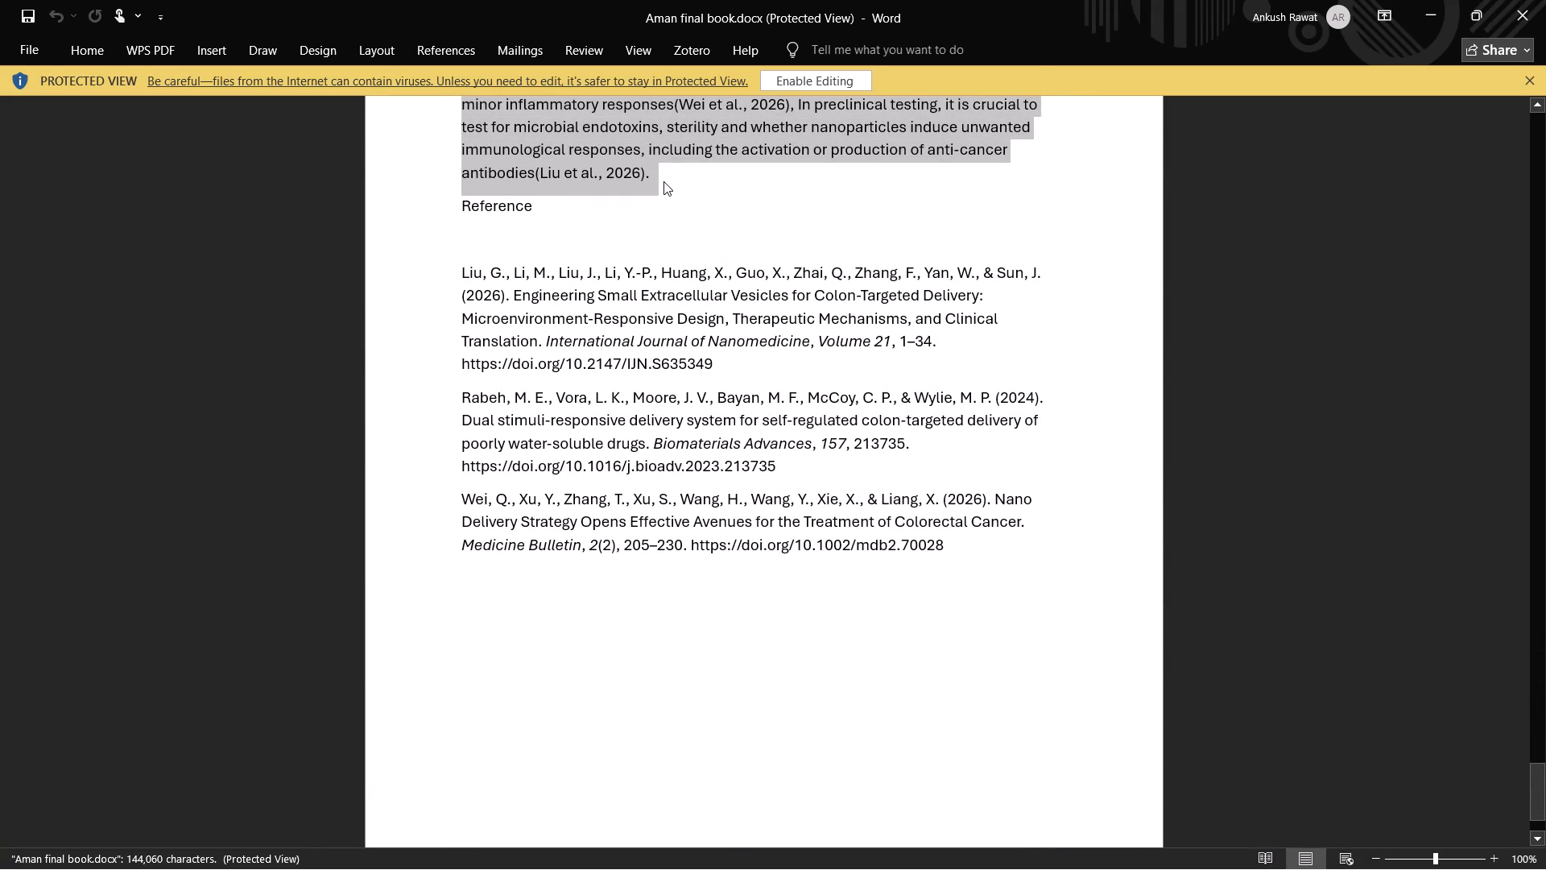
Paste the copied section 11 at the end of Document2, below section 10.7.
{"action": "key", "text": "alt+Tab"}
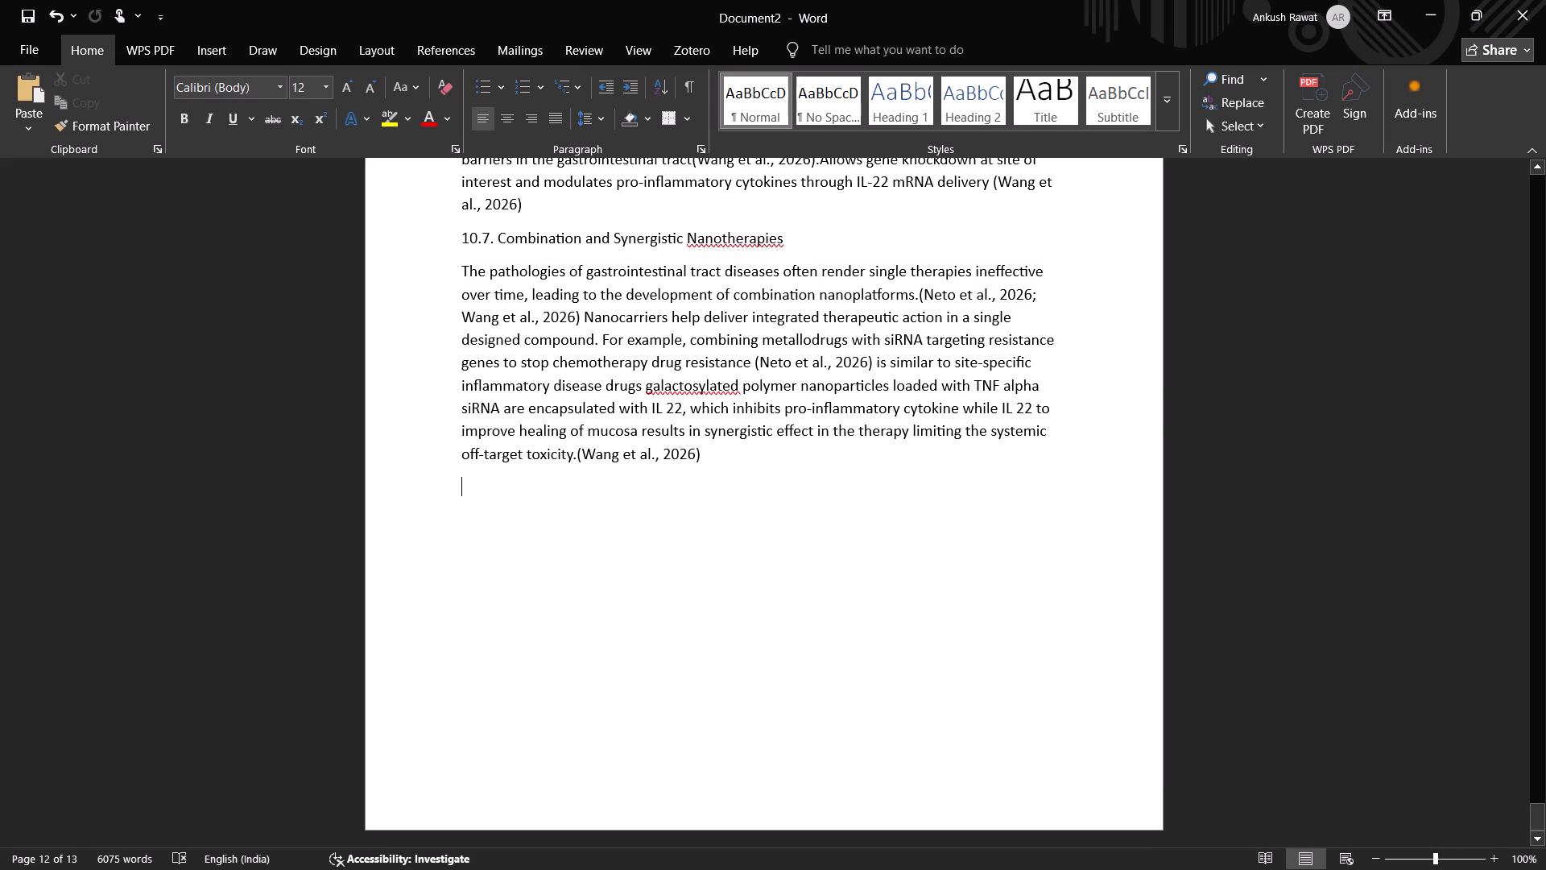
{"action": "key", "text": "ctrl+v"}
Switch to the 2,3,4 Prernabackup.docx window and open that document from its recent files list.
{"action": "key", "text": "alt+Tab"}
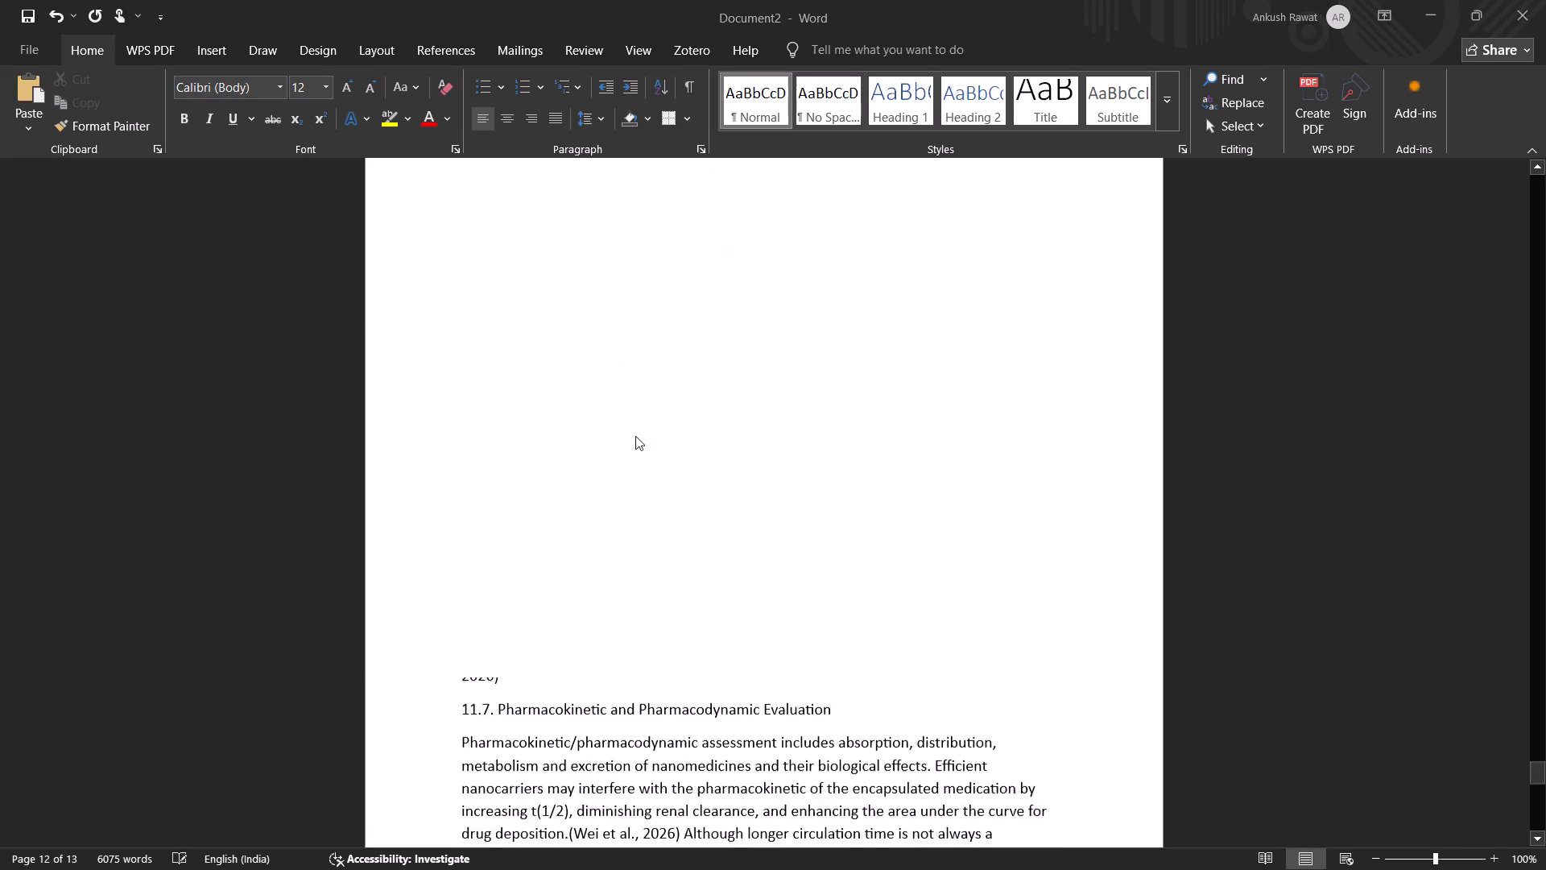
{"action": "key", "text": "alt+Tab"}
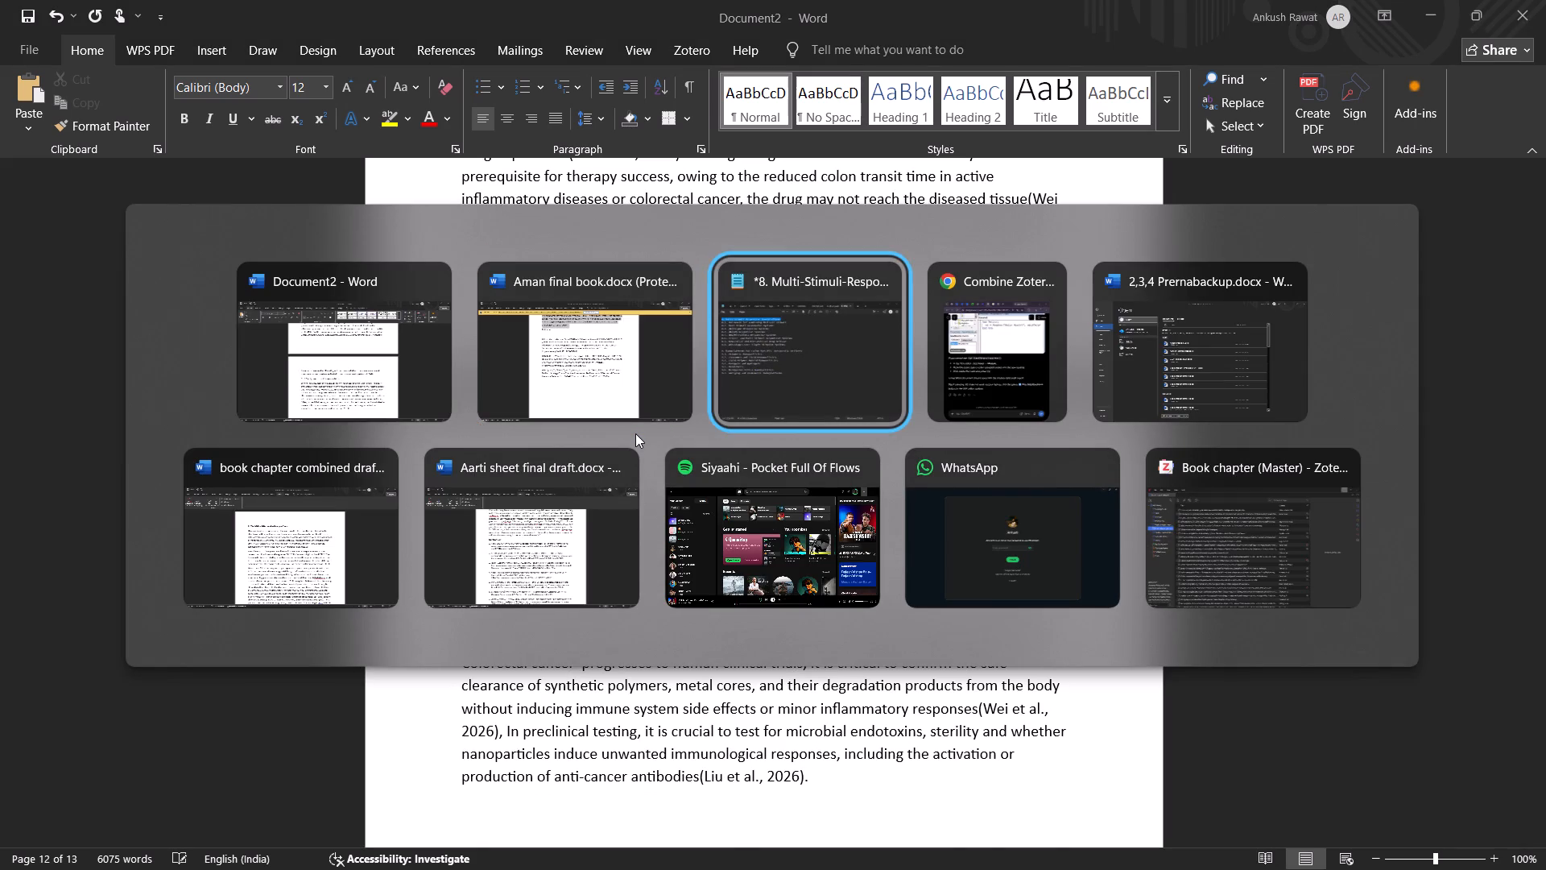
{"action": "key", "text": "alt+Tab"}
{"action": "key", "text": "alt+Tab"}
{"action": "key", "text": "alt+Tab"}
{"action": "key", "text": "alt+Tab"}
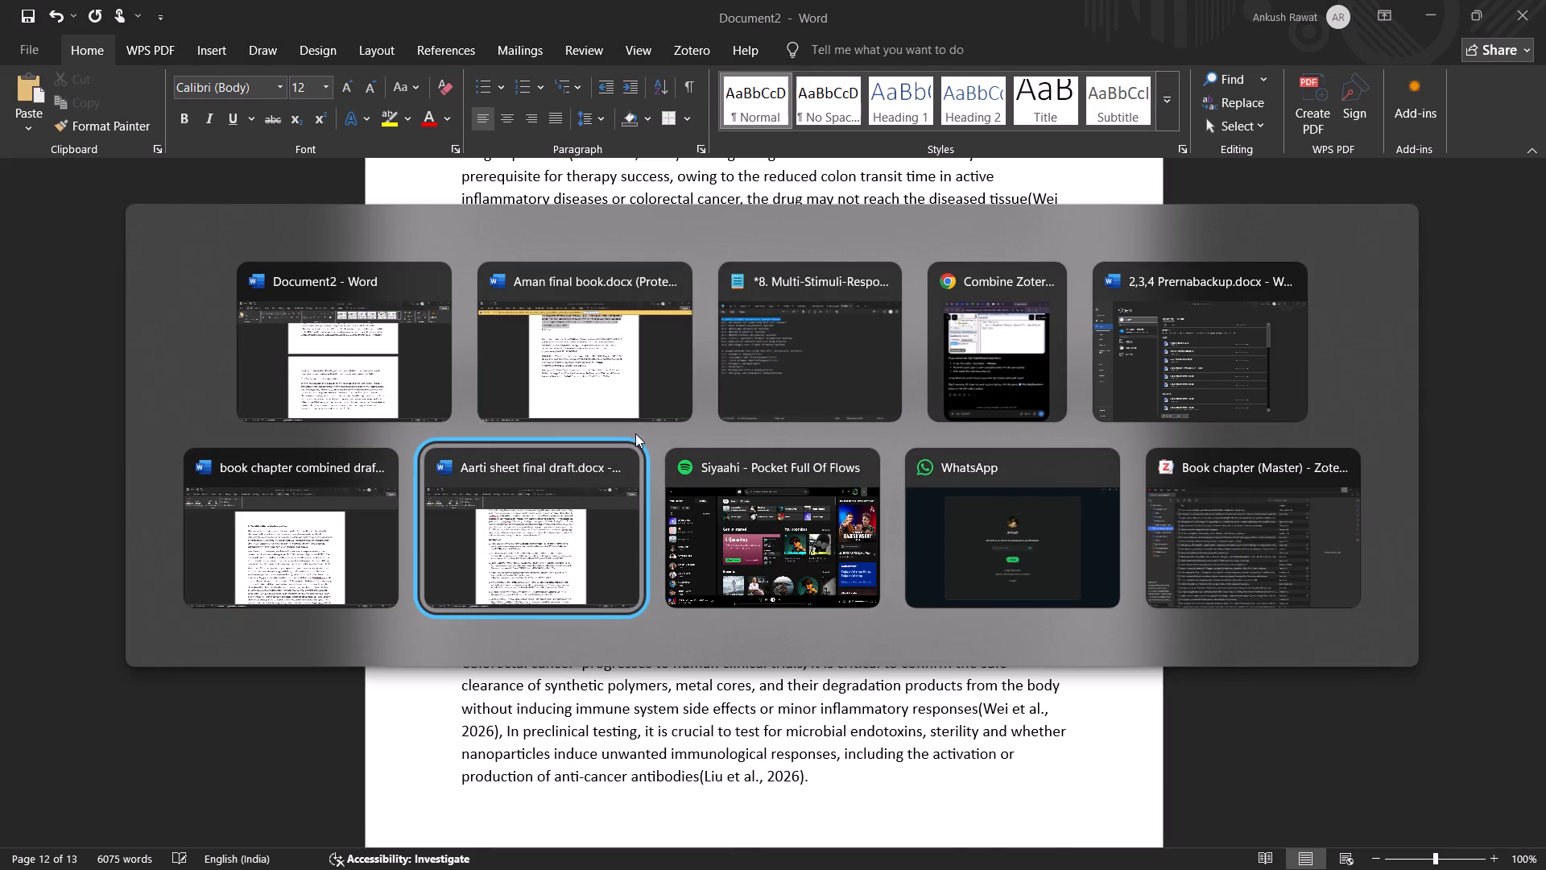
{"action": "key", "text": "alt+Tab"}
{"action": "key", "text": "alt+Tab"}
{"action": "key", "text": "alt+Tab"}
{"action": "key", "text": "alt+Tab"}
{"action": "key", "text": "alt+Tab"}
{"action": "key", "text": "alt+Tab"}
{"action": "key", "text": "alt+Tab"}
{"action": "key", "text": "alt+Tab"}
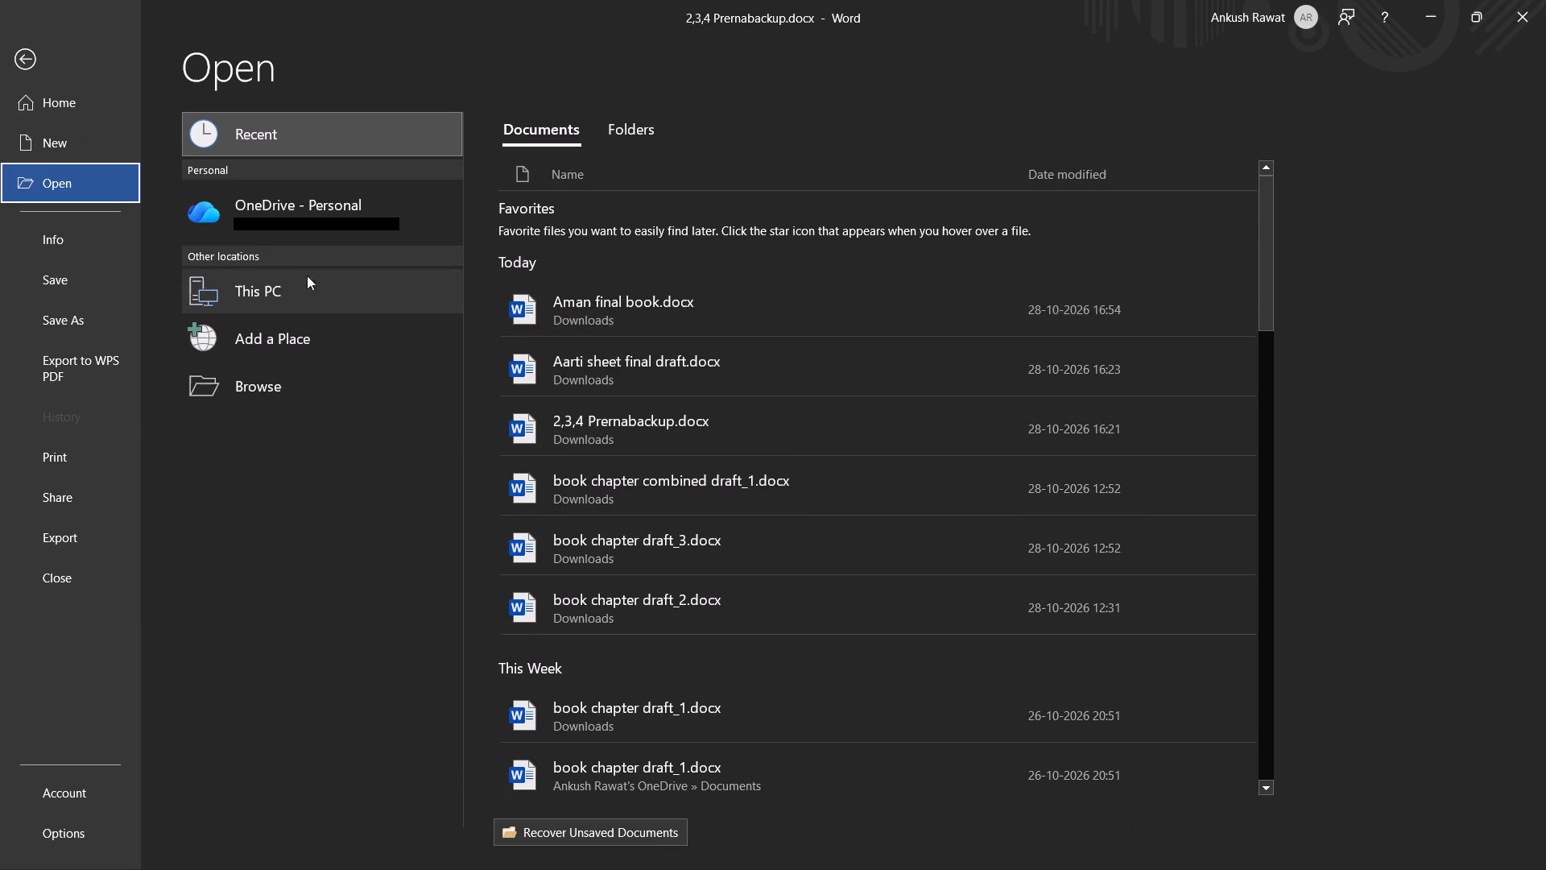
{"action": "double_click", "coordinate": [639, 425]}
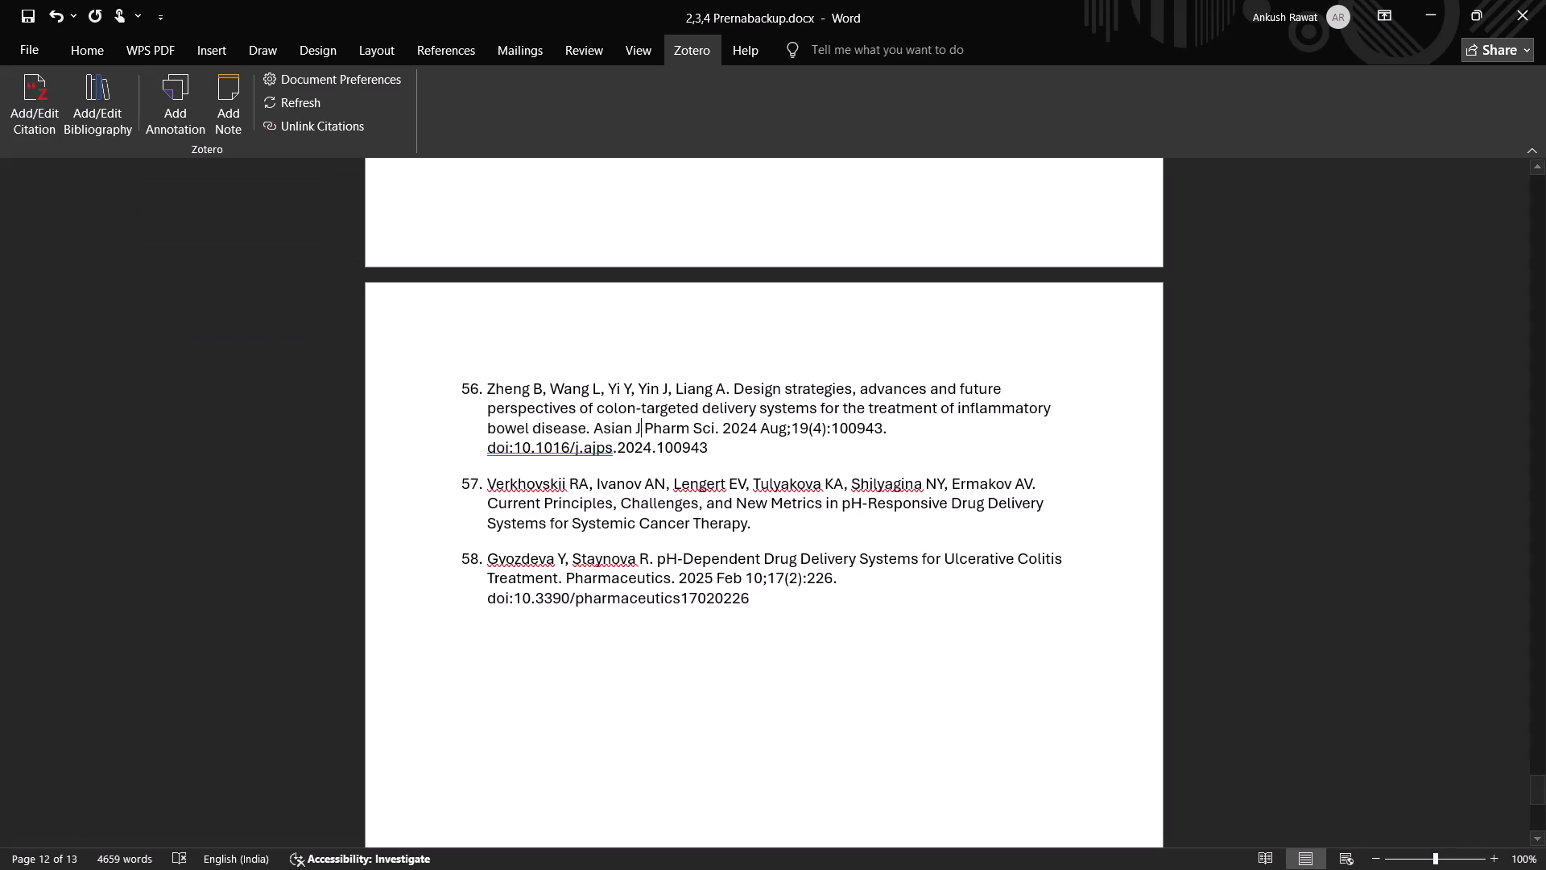
In 2,3,4 Prernabackup.docx, copy all body text from the start through the paragraph ending "translation impediments(58) .", before "References".
{"action": "middle_click_drag", "start_coordinate": [870, 669], "coordinate": [860, 296]}
{"action": "scroll", "coordinate": [871, 669], "scroll_direction": "down", "scroll_amount": 1}
{"action": "scroll", "coordinate": [871, 668], "scroll_direction": "up", "scroll_amount": 2}
{"action": "scroll", "coordinate": [868, 455], "scroll_direction": "down", "scroll_amount": 1}
{"action": "scroll", "coordinate": [868, 449], "scroll_direction": "up", "scroll_amount": 1}
{"action": "middle_click_drag", "start_coordinate": [1231, 564], "coordinate": [1238, 523]}
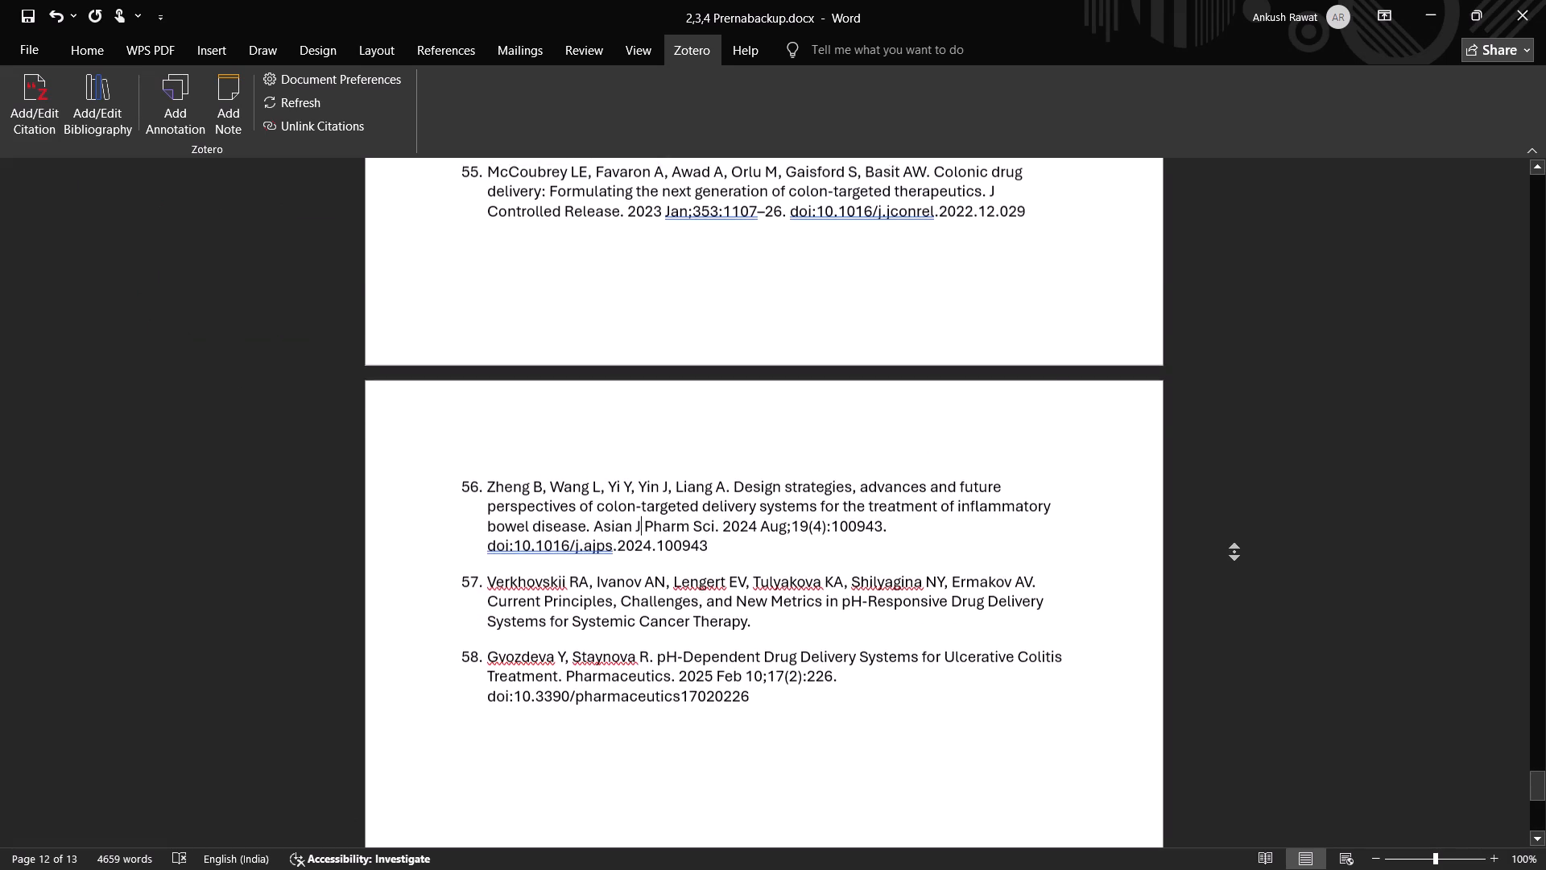
{"action": "middle_click_drag", "start_coordinate": [1238, 523], "coordinate": [1228, 314]}
{"action": "left_click_drag", "start_coordinate": [444, 275], "coordinate": [738, 869]}
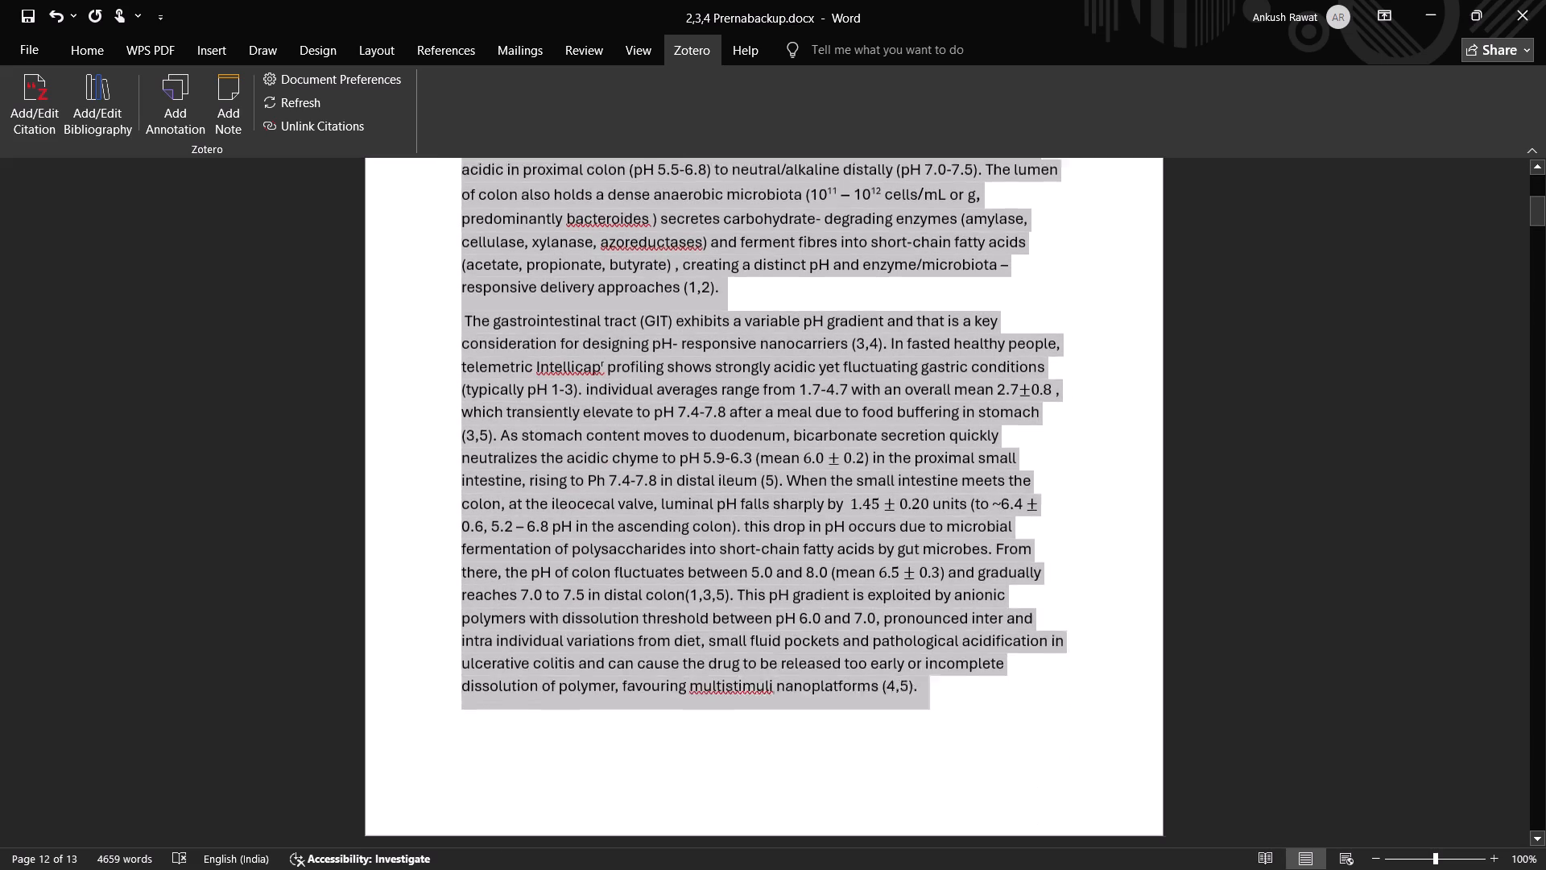
{"action": "left_click_drag", "start_coordinate": [738, 869], "coordinate": [816, 869]}
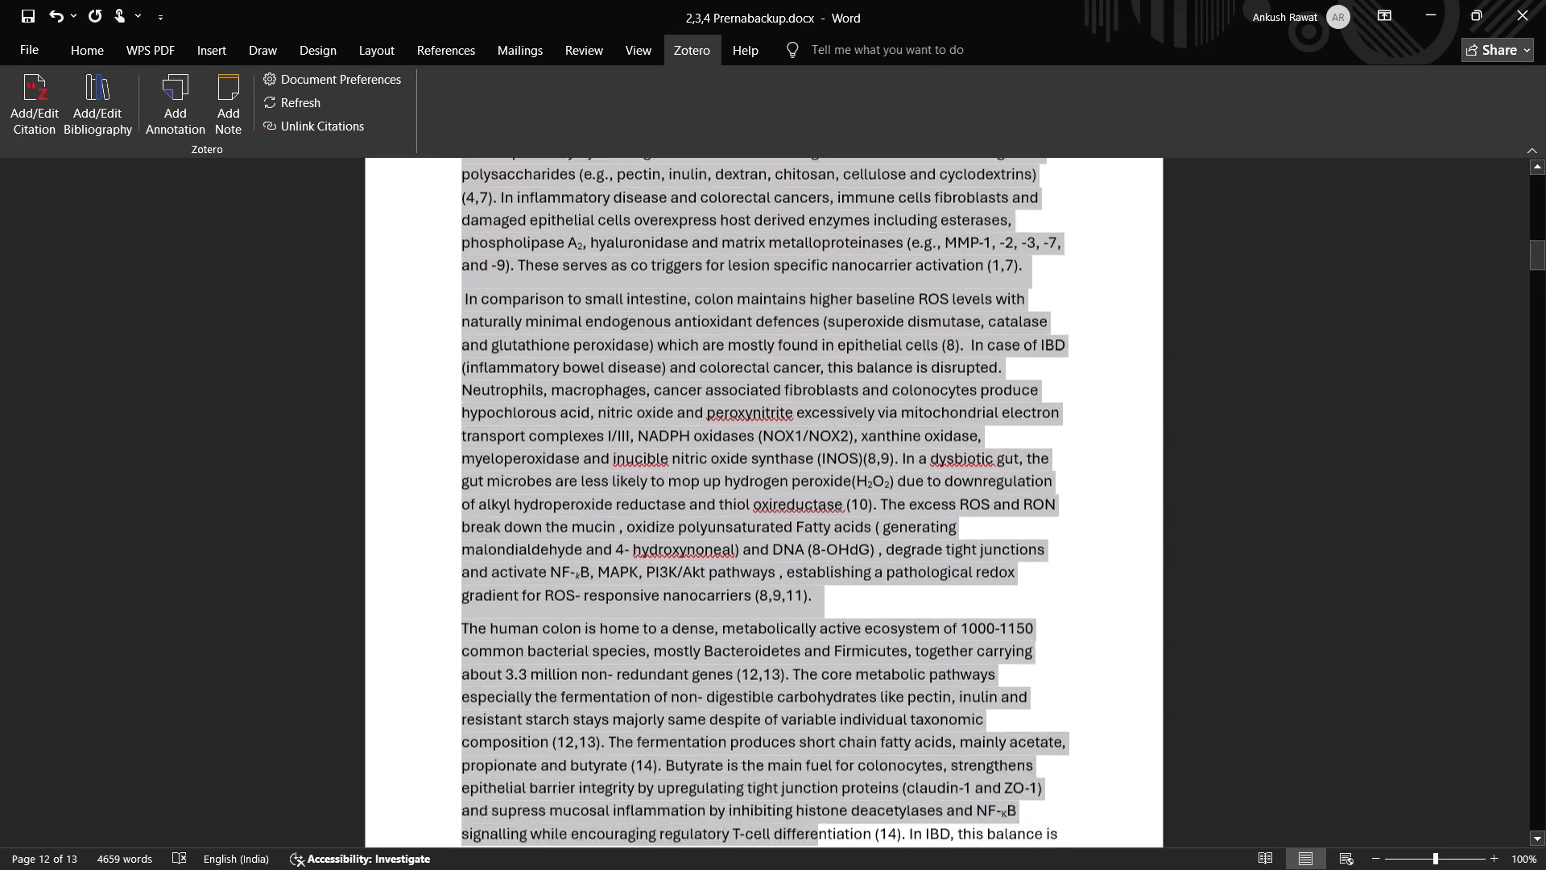
{"action": "left_click_drag", "start_coordinate": [816, 869], "coordinate": [844, 869]}
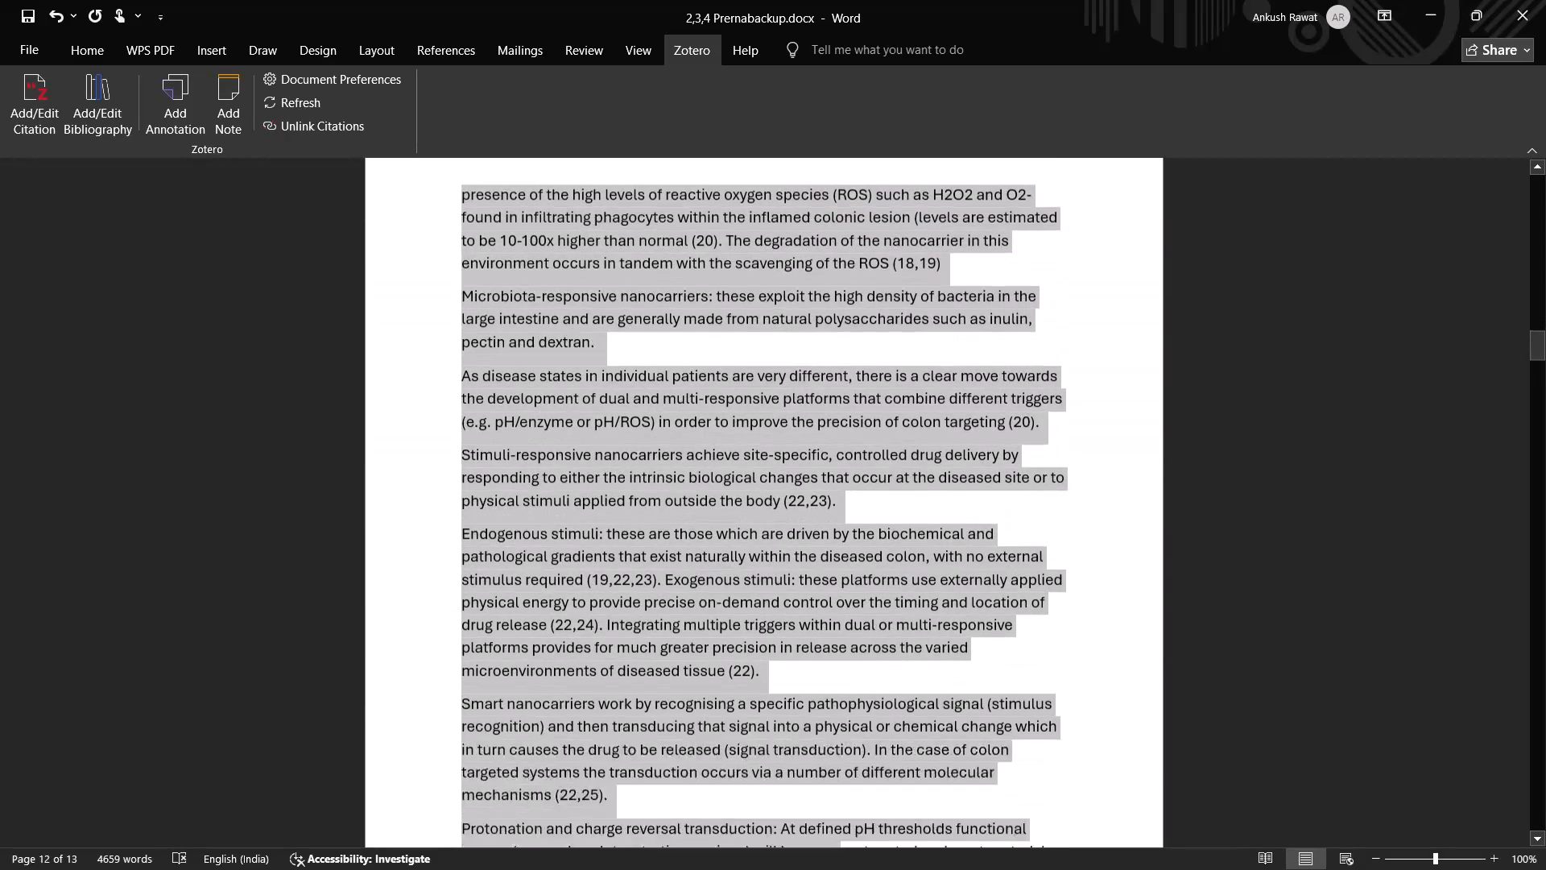
{"action": "left_click_drag", "start_coordinate": [844, 869], "coordinate": [845, 869]}
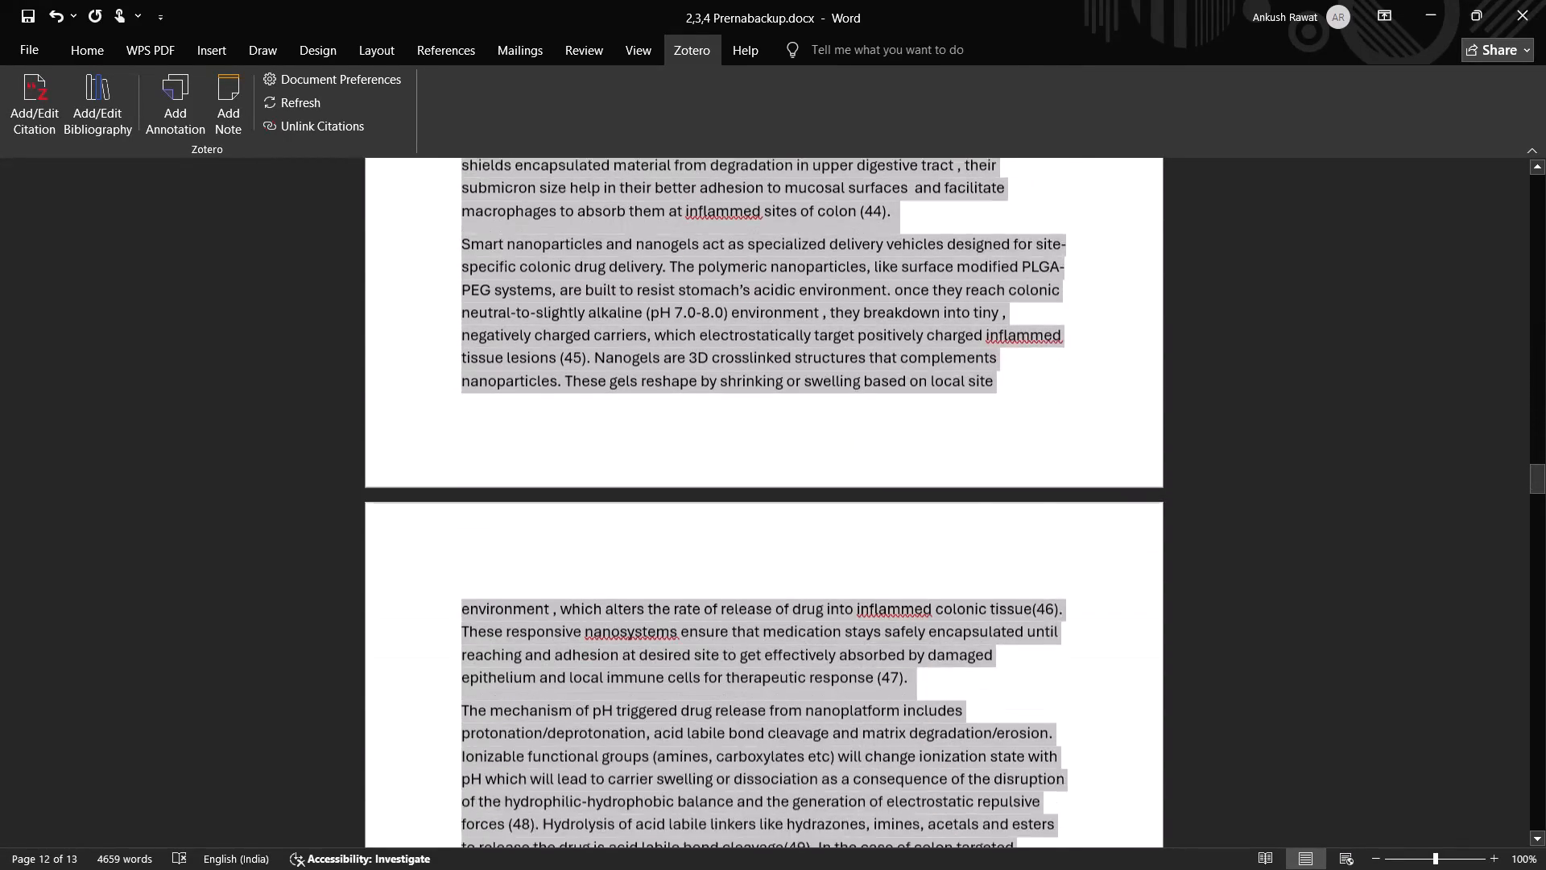
{"action": "left_click_drag", "start_coordinate": [845, 869], "coordinate": [843, 869]}
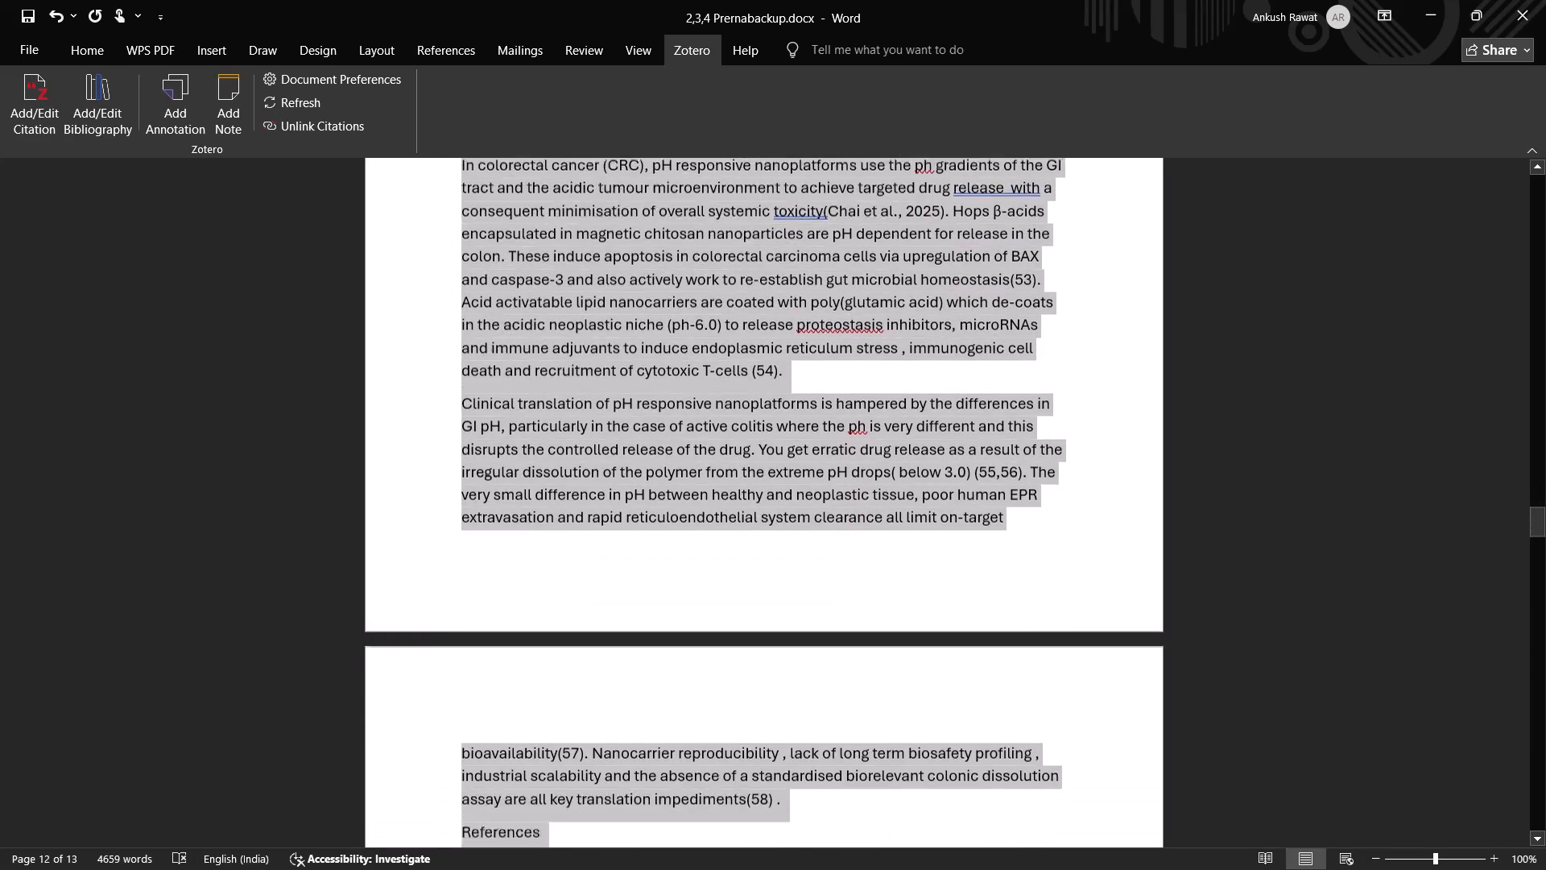
{"action": "left_click_drag", "start_coordinate": [843, 869], "coordinate": [800, 339]}
{"action": "key", "text": "ctrl+c"}
{"action": "key", "text": "ctrl+c"}
{"action": "key", "text": "ctrl+c"}
{"action": "key", "text": "ctrl+c"}
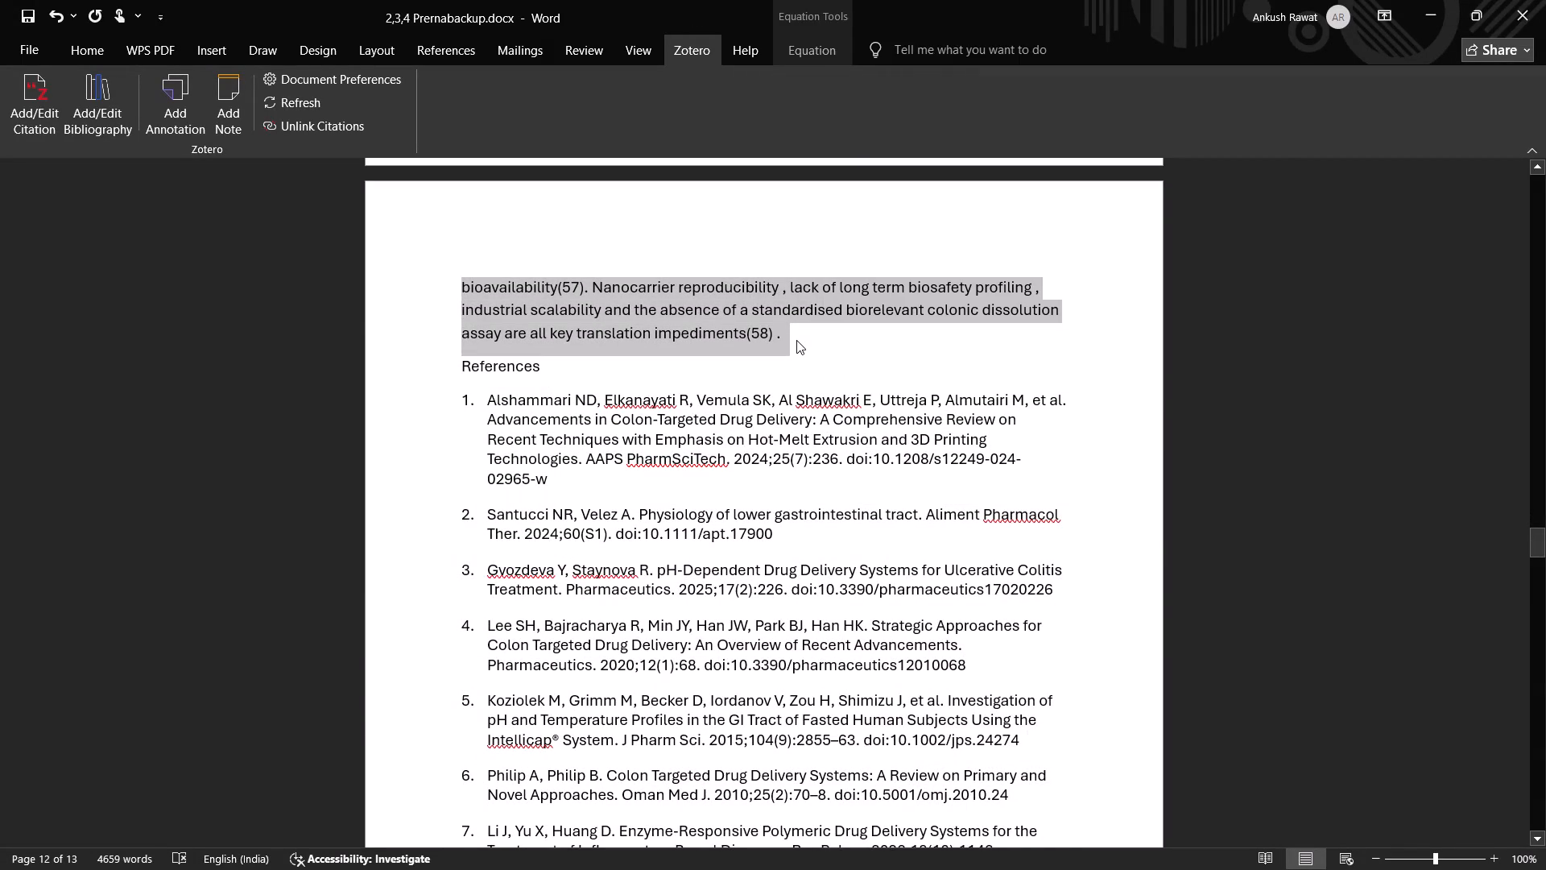
Paste the copied text into Document2 on a new line after section 1.5, above the "ENZYMES – RESPONSIVE NANOPARTICLES" heading.
{"action": "key", "text": "alt+Tab"}
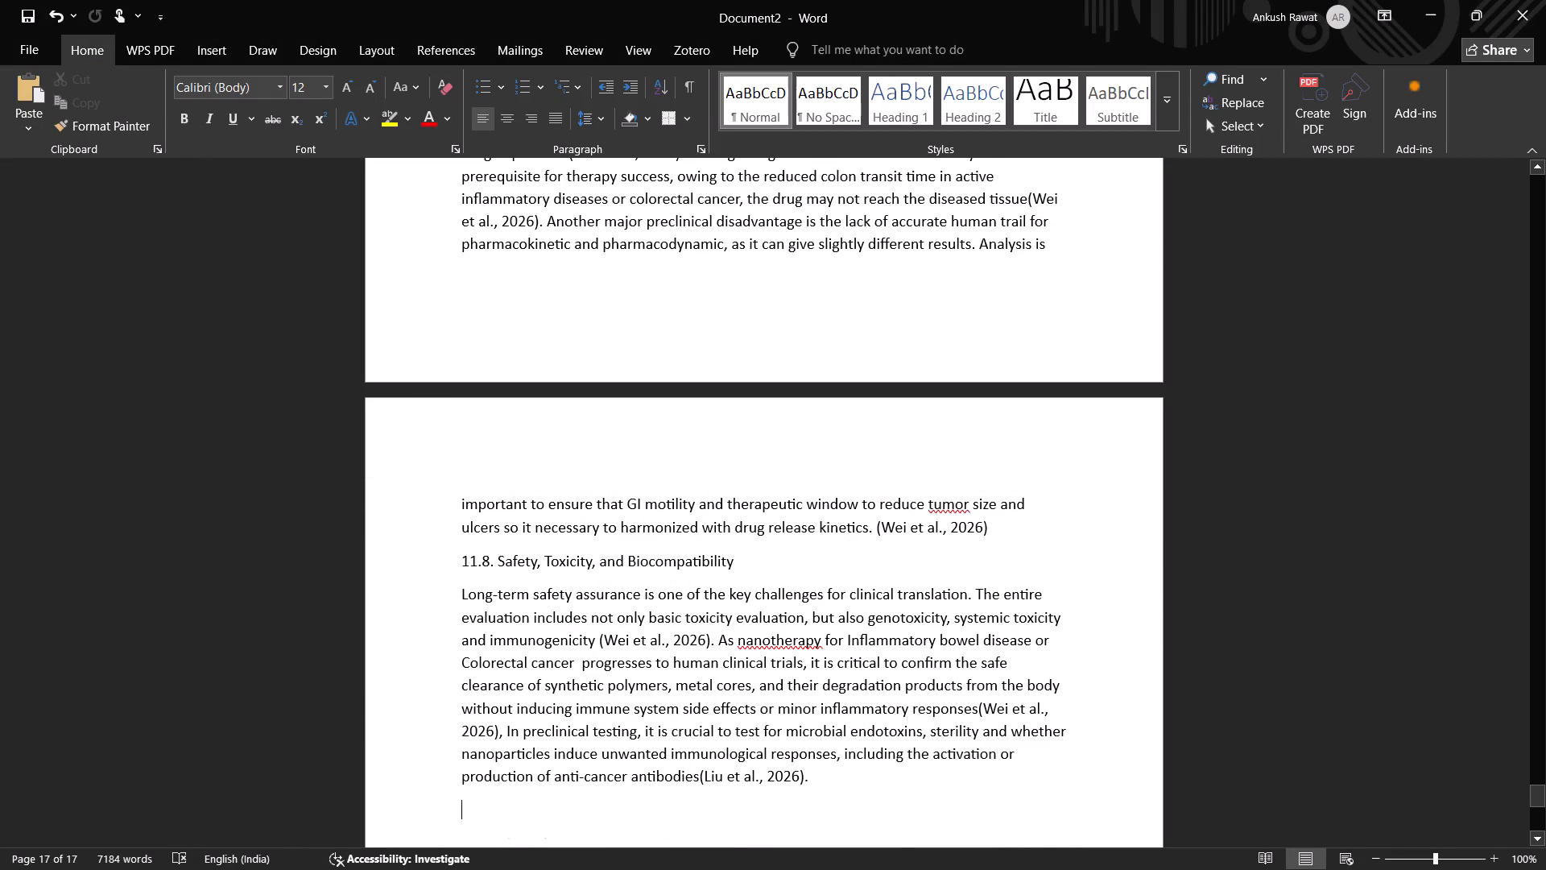
{"action": "middle_click_drag", "start_coordinate": [769, 491], "coordinate": [771, 317]}
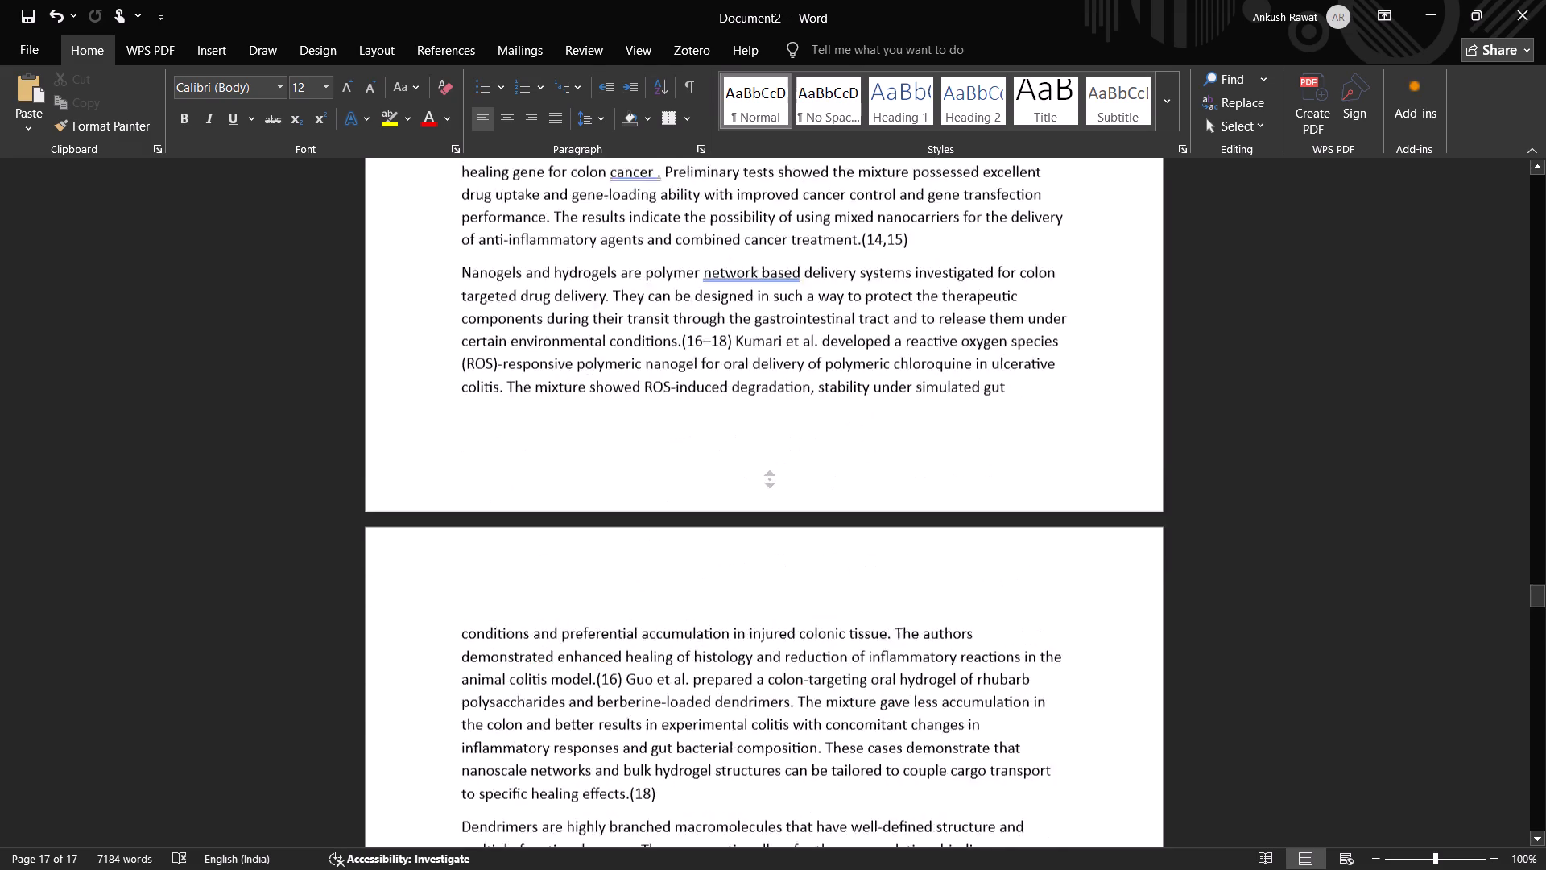
{"action": "middle_click_drag", "start_coordinate": [771, 317], "coordinate": [769, 296]}
{"action": "scroll", "coordinate": [746, 484], "scroll_direction": "down", "scroll_amount": 2}
{"action": "scroll", "coordinate": [746, 488], "scroll_direction": "up", "scroll_amount": 1}
{"action": "scroll", "coordinate": [743, 495], "scroll_direction": "down", "scroll_amount": 3}
{"action": "scroll", "coordinate": [734, 505], "scroll_direction": "up", "scroll_amount": 1}
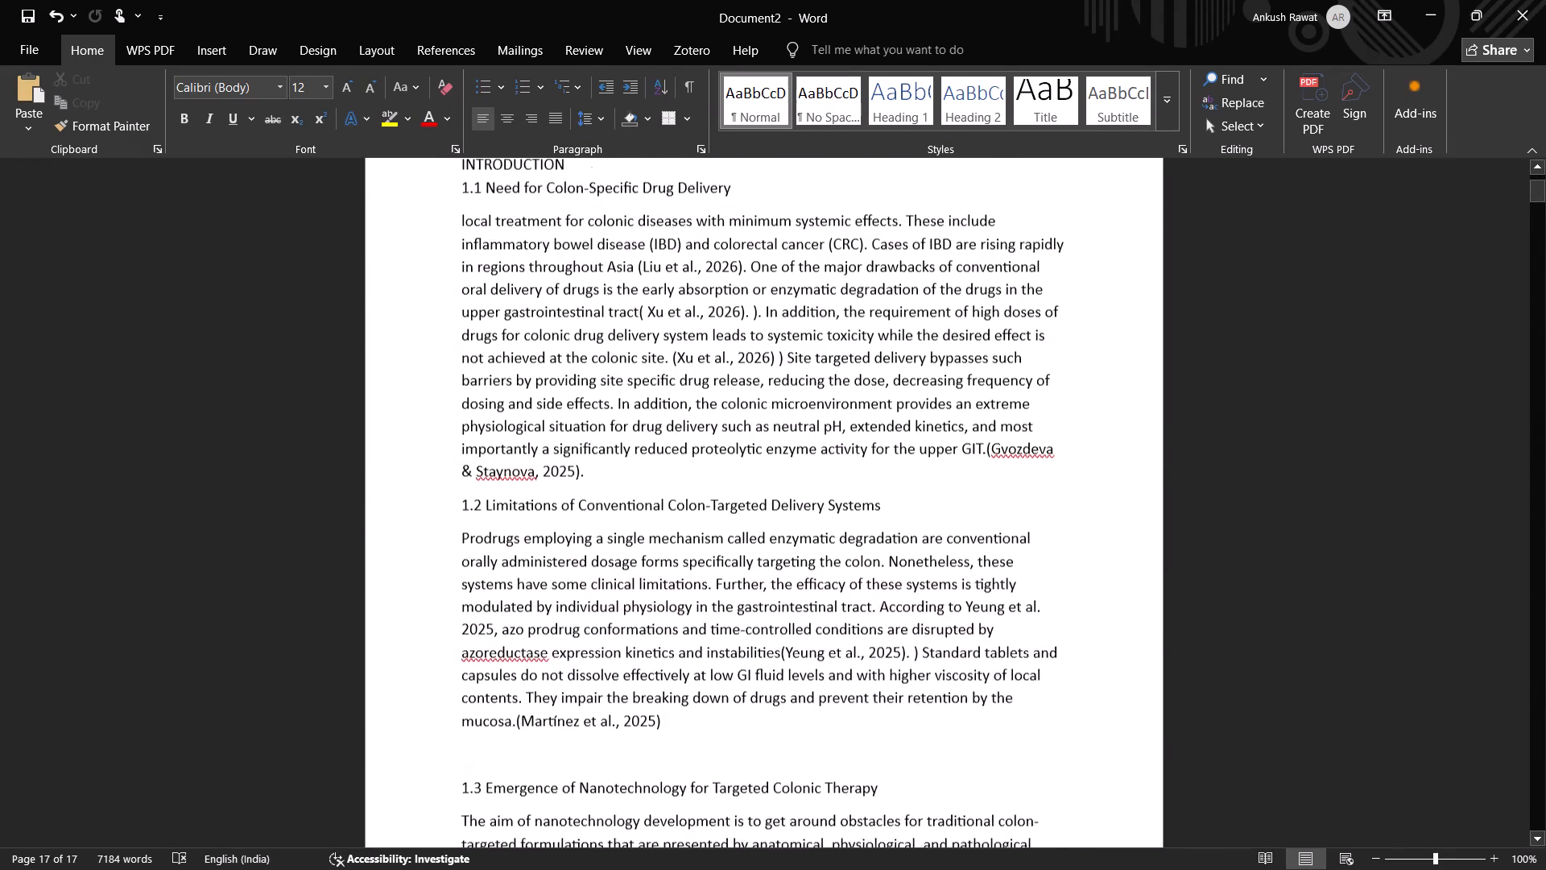
{"action": "scroll", "coordinate": [399, 400], "scroll_direction": "up", "scroll_amount": 1}
{"action": "scroll", "coordinate": [398, 400], "scroll_direction": "down", "scroll_amount": 5}
{"action": "scroll", "coordinate": [394, 400], "scroll_direction": "up", "scroll_amount": 1}
{"action": "scroll", "coordinate": [394, 400], "scroll_direction": "down", "scroll_amount": 3}
{"action": "scroll", "coordinate": [412, 438], "scroll_direction": "up", "scroll_amount": 1}
{"action": "scroll", "coordinate": [410, 545], "scroll_direction": "down", "scroll_amount": 2}
{"action": "scroll", "coordinate": [409, 572], "scroll_direction": "up", "scroll_amount": 1}
{"action": "scroll", "coordinate": [409, 574], "scroll_direction": "down", "scroll_amount": 7}
{"action": "scroll", "coordinate": [432, 545], "scroll_direction": "up", "scroll_amount": 1}
{"action": "scroll", "coordinate": [432, 545], "scroll_direction": "down", "scroll_amount": 1}
{"action": "scroll", "coordinate": [432, 545], "scroll_direction": "up", "scroll_amount": 1}
{"action": "scroll", "coordinate": [432, 545], "scroll_direction": "down", "scroll_amount": 2}
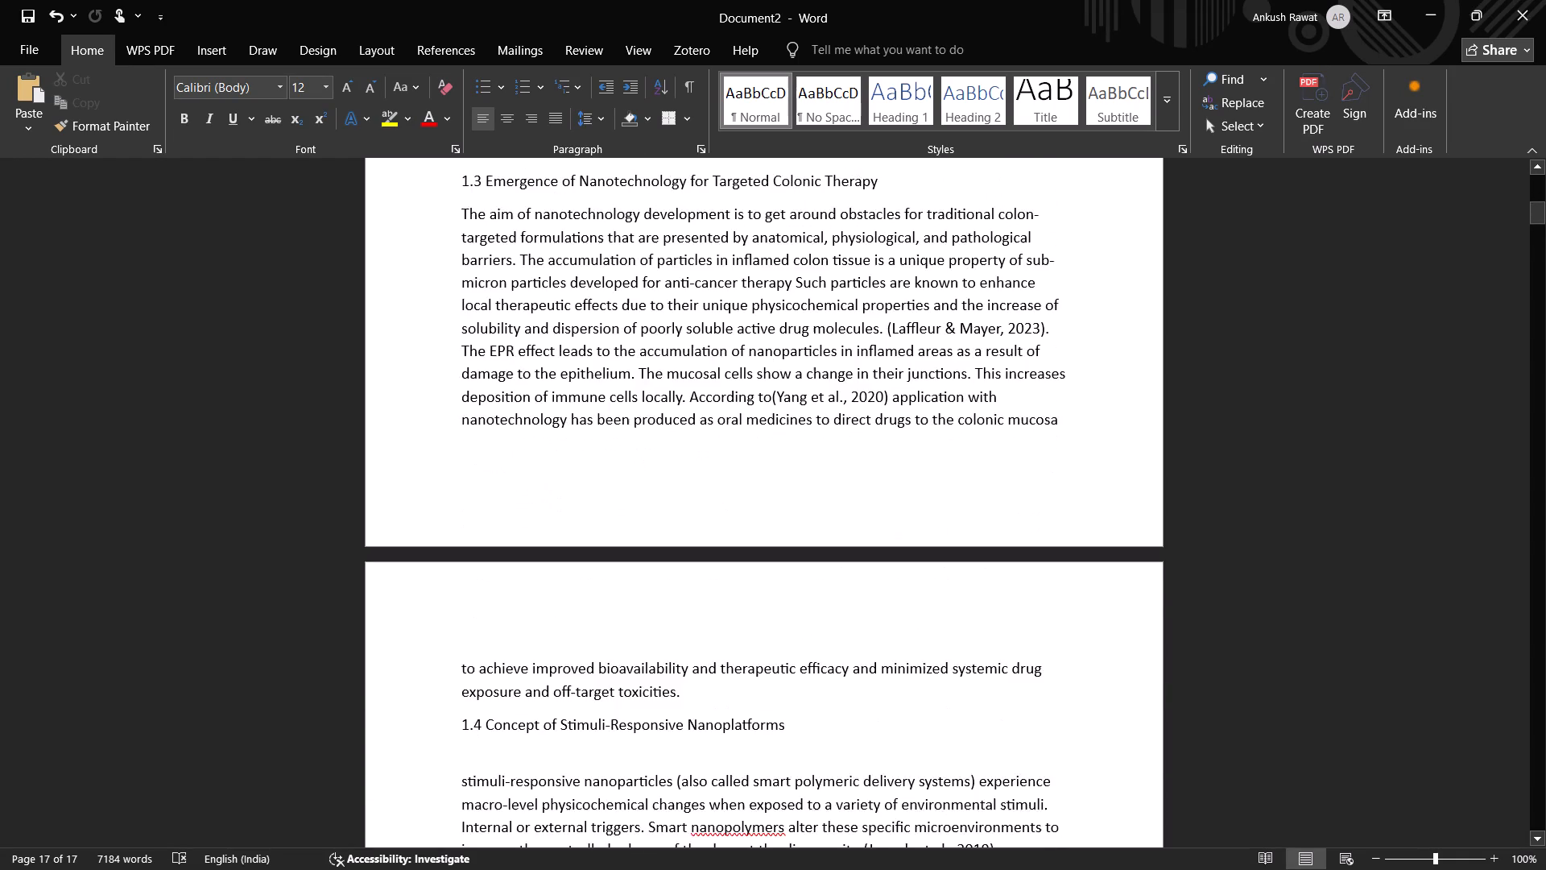
{"action": "scroll", "coordinate": [432, 545], "scroll_direction": "down", "scroll_amount": 5}
{"action": "scroll", "coordinate": [432, 545], "scroll_direction": "up", "scroll_amount": 1}
{"action": "scroll", "coordinate": [432, 545], "scroll_direction": "down", "scroll_amount": 2}
{"action": "scroll", "coordinate": [432, 545], "scroll_direction": "up", "scroll_amount": 2}
{"action": "scroll", "coordinate": [432, 545], "scroll_direction": "down", "scroll_amount": 2}
{"action": "scroll", "coordinate": [432, 545], "scroll_direction": "up", "scroll_amount": 1}
{"action": "scroll", "coordinate": [432, 545], "scroll_direction": "down", "scroll_amount": 6}
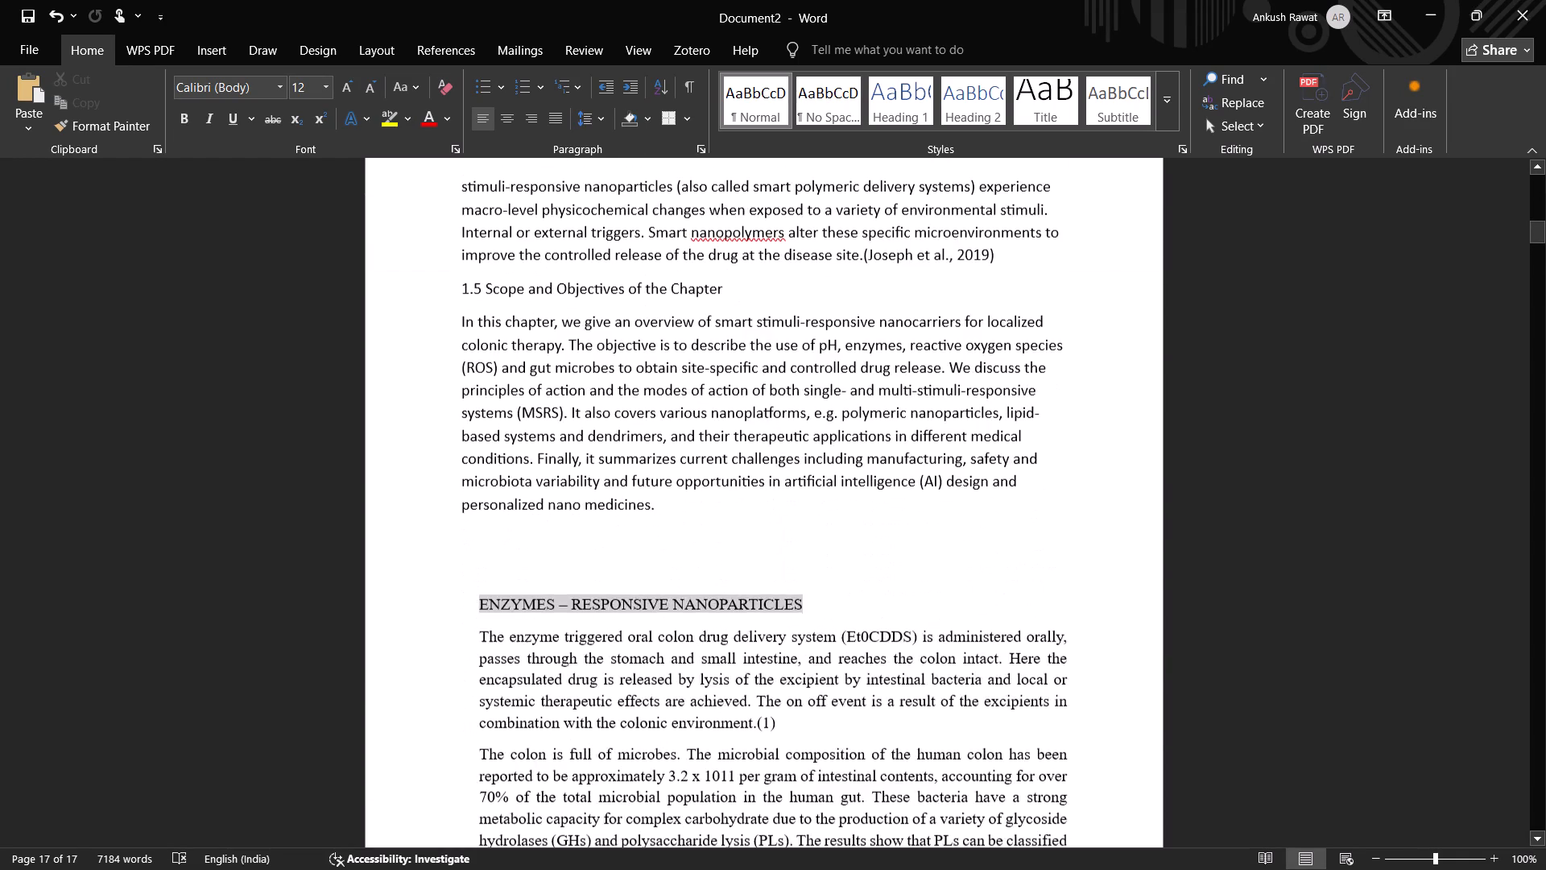
{"action": "scroll", "coordinate": [432, 545], "scroll_direction": "down", "scroll_amount": 2}
{"action": "scroll", "coordinate": [432, 545], "scroll_direction": "up", "scroll_amount": 1}
{"action": "scroll", "coordinate": [432, 545], "scroll_direction": "down", "scroll_amount": 3}
{"action": "scroll", "coordinate": [428, 550], "scroll_direction": "up", "scroll_amount": 2}
{"action": "scroll", "coordinate": [428, 550], "scroll_direction": "down", "scroll_amount": 1}
{"action": "scroll", "coordinate": [428, 550], "scroll_direction": "up", "scroll_amount": 1}
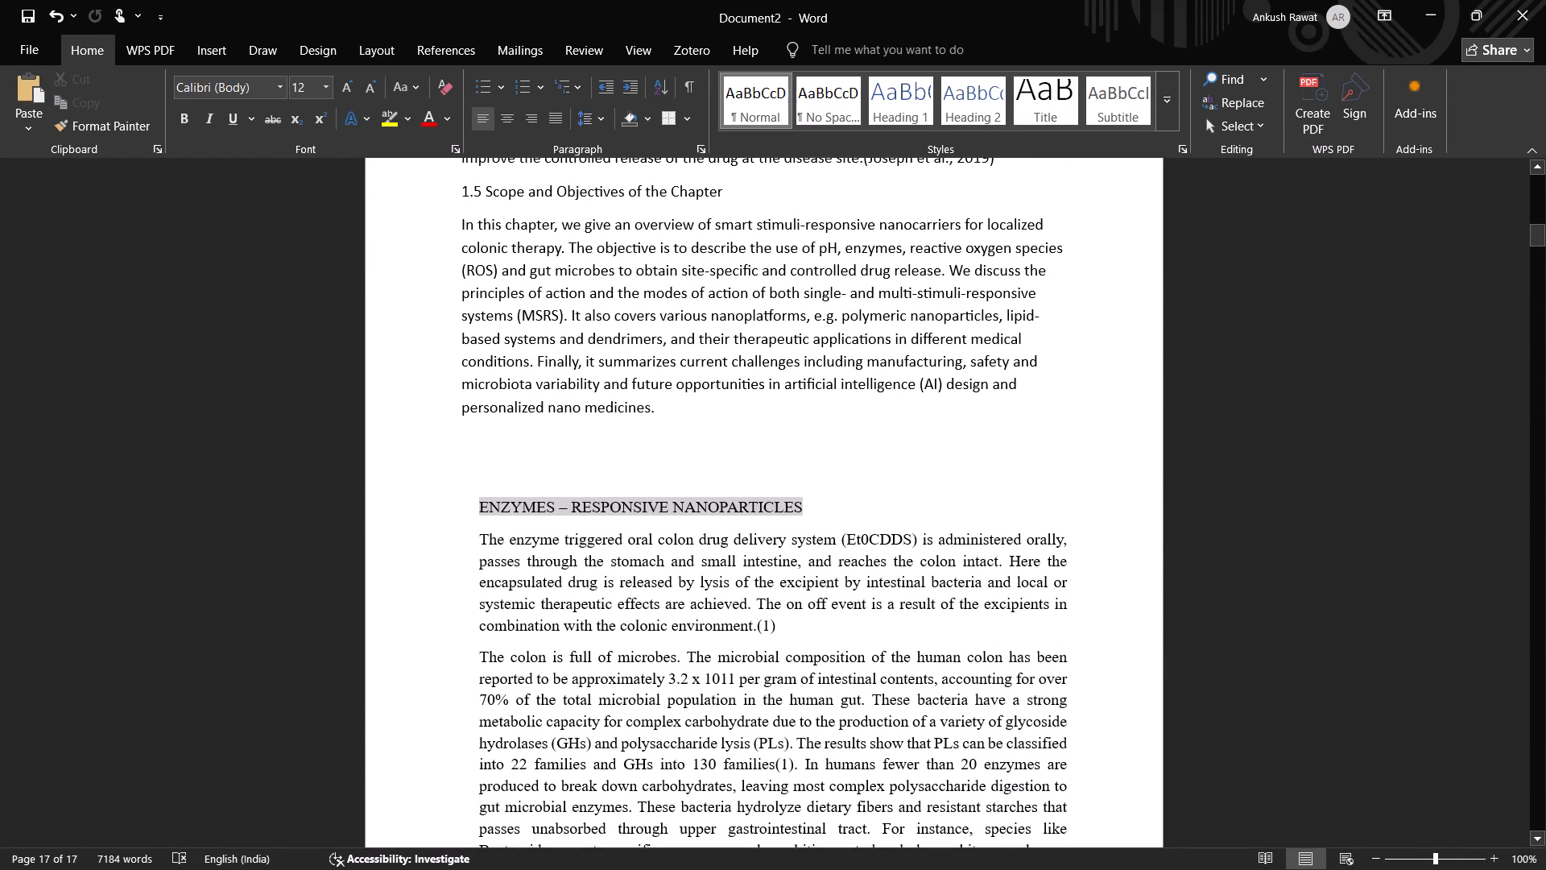
{"action": "left_click", "coordinate": [667, 416]}
{"action": "key", "text": "Return"}
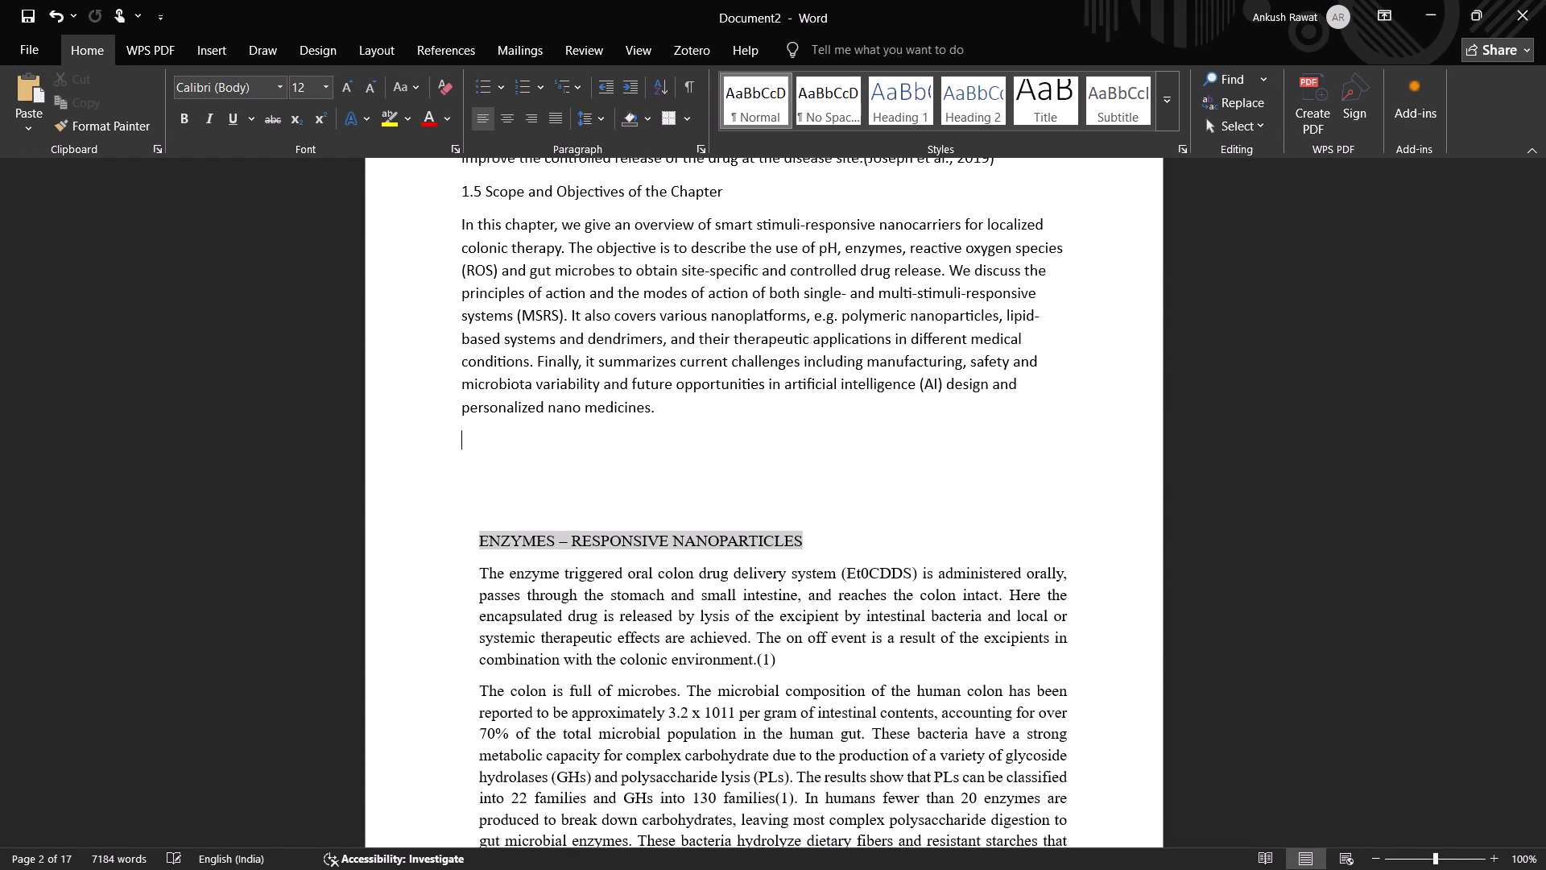
{"action": "key", "text": "ctrl+v"}
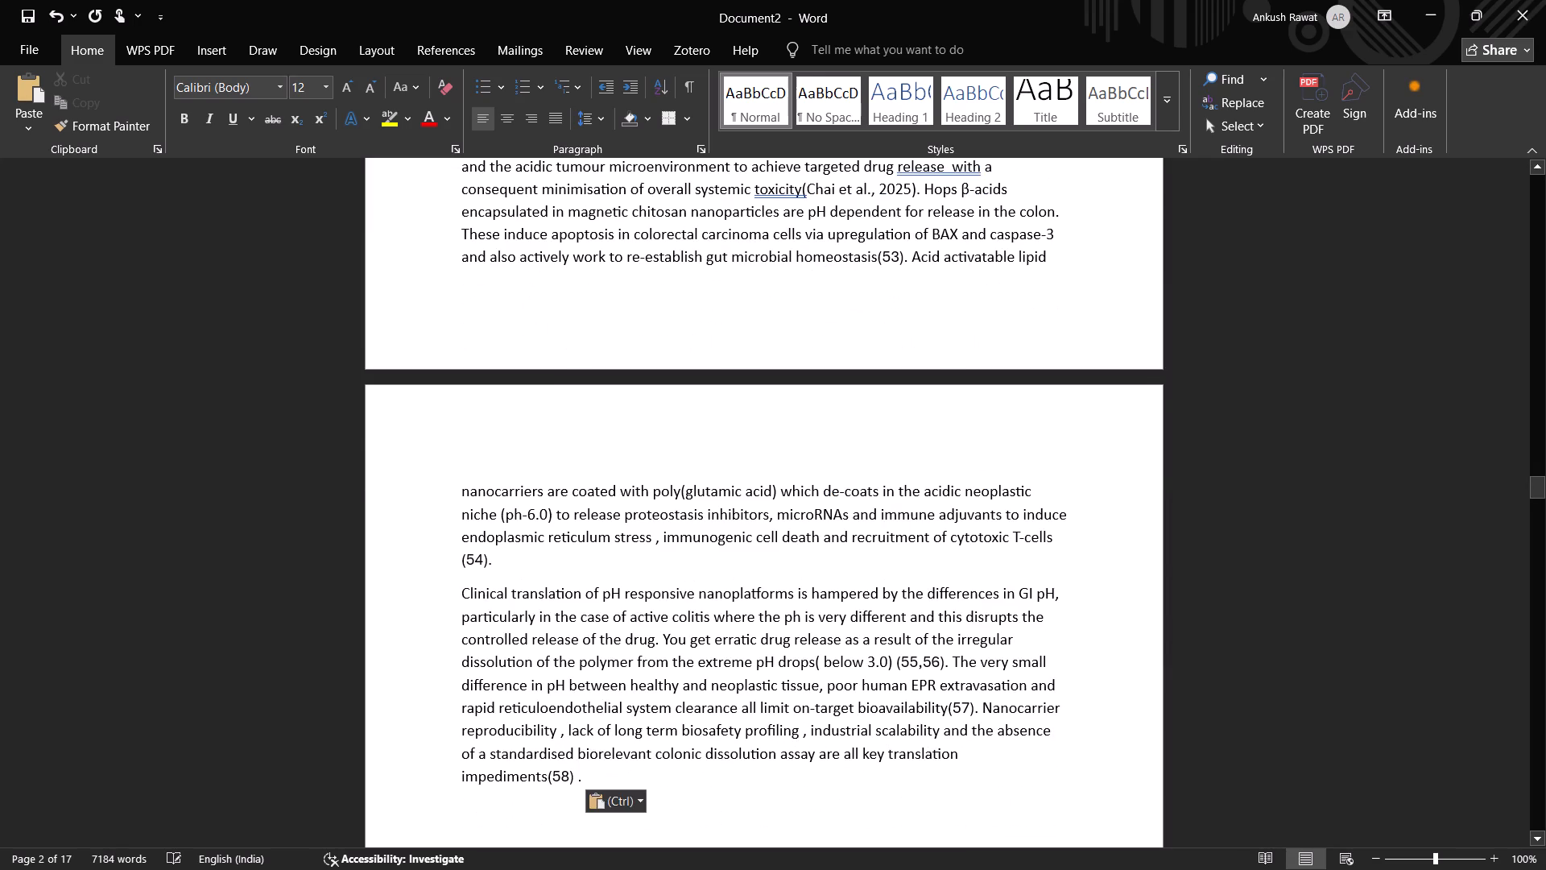
Review the combined text in Document2, going back to the title and the introduction sections.
{"action": "scroll", "coordinate": [690, 514], "scroll_direction": "up", "scroll_amount": 2}
{"action": "scroll", "coordinate": [690, 514], "scroll_direction": "down", "scroll_amount": 2}
{"action": "middle_click_drag", "start_coordinate": [778, 525], "coordinate": [810, 383]}
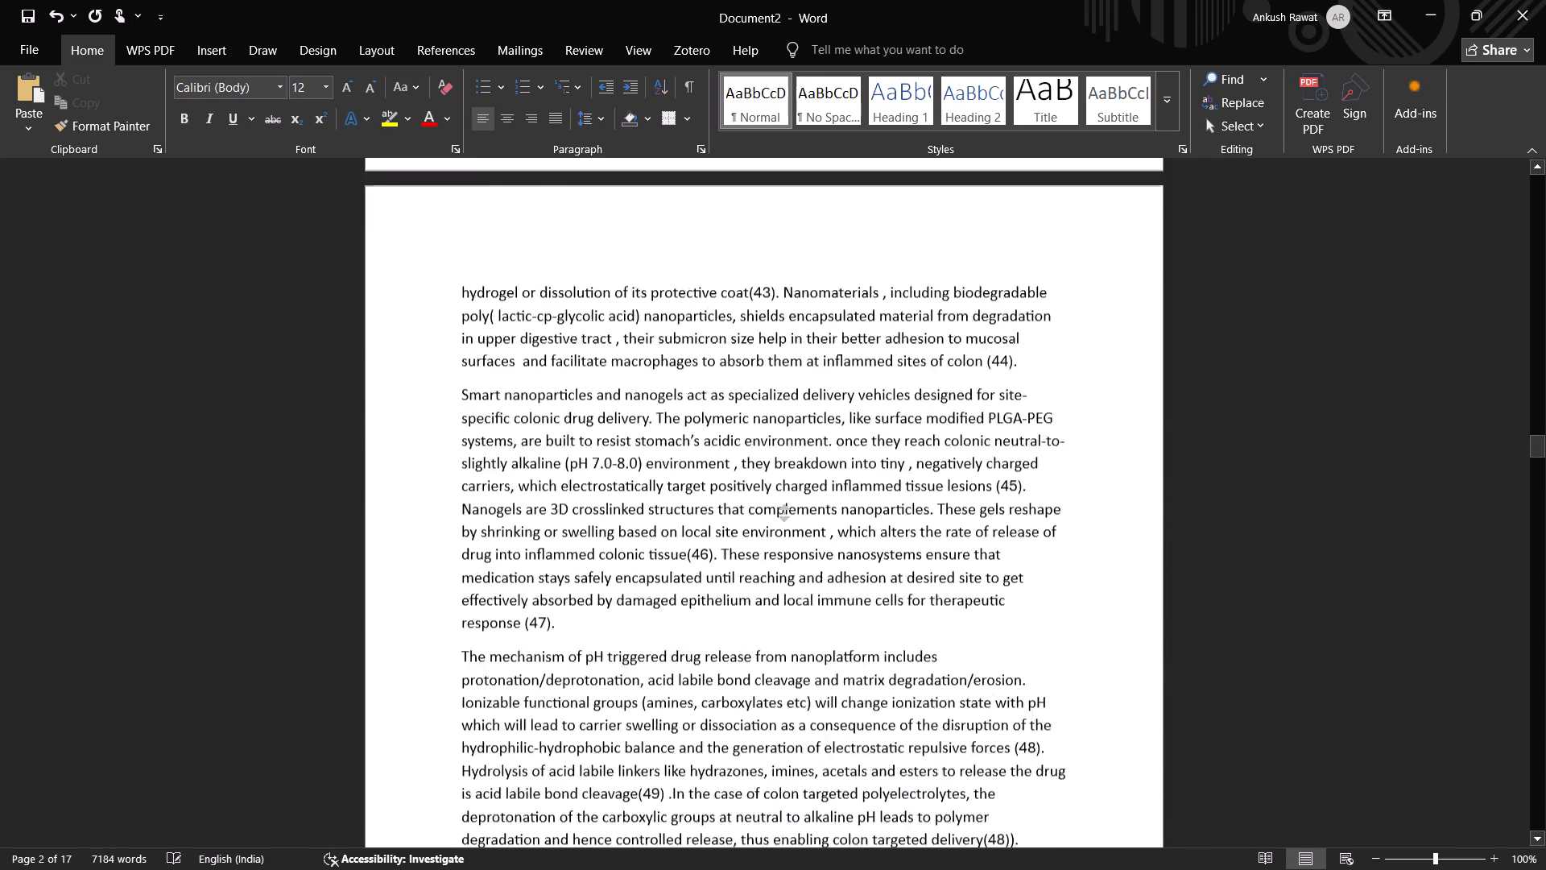
{"action": "middle_click_drag", "start_coordinate": [810, 383], "coordinate": [814, 352]}
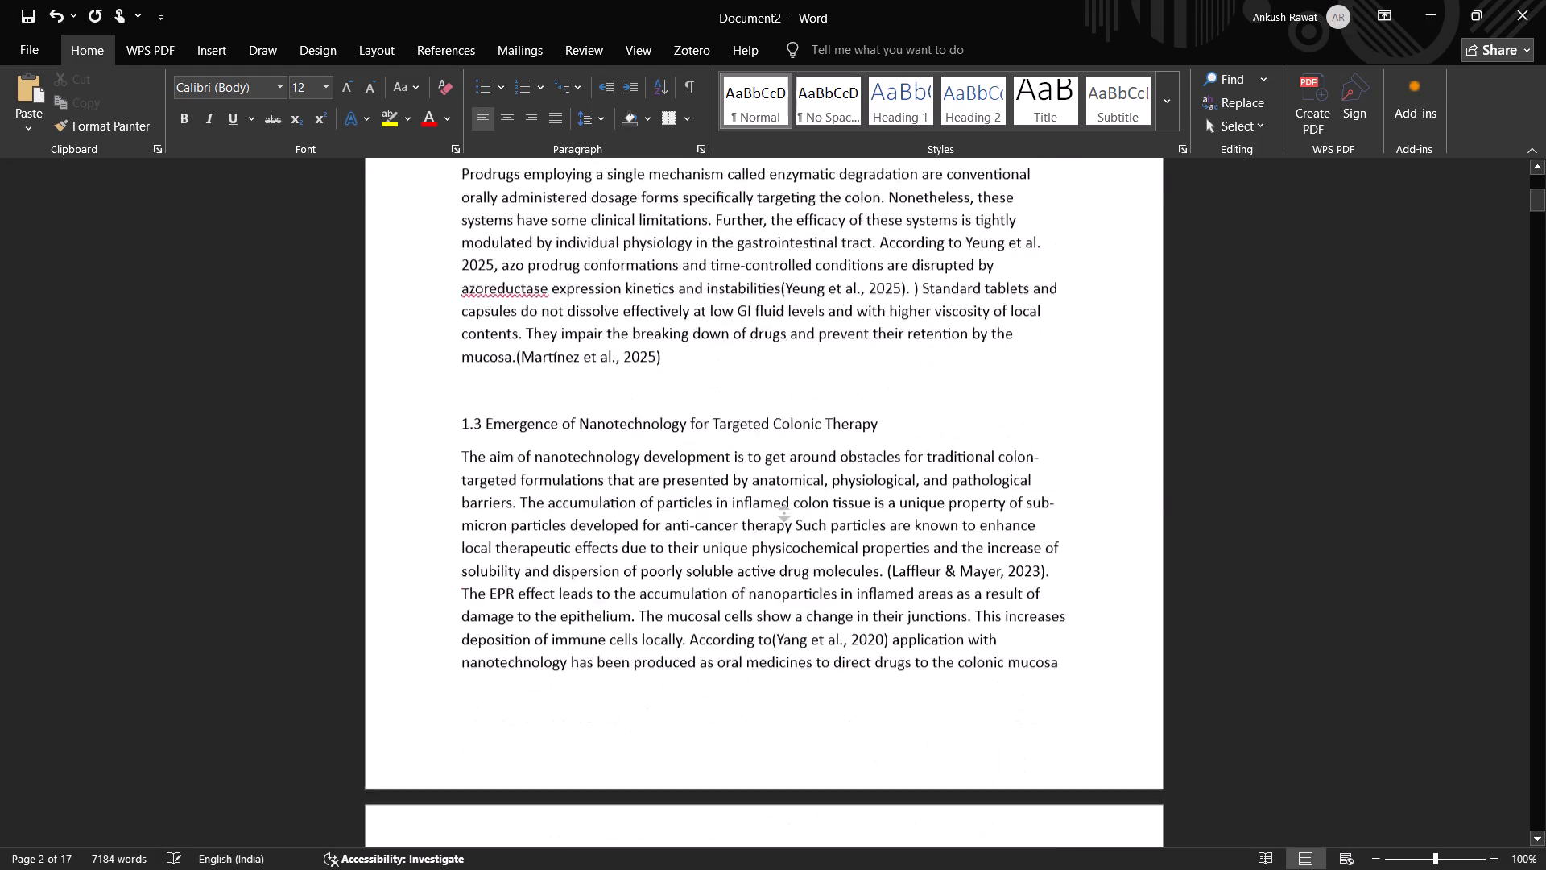
{"action": "middle_click_drag", "start_coordinate": [814, 352], "coordinate": [814, 351]}
{"action": "scroll", "coordinate": [619, 478], "scroll_direction": "down", "scroll_amount": 2}
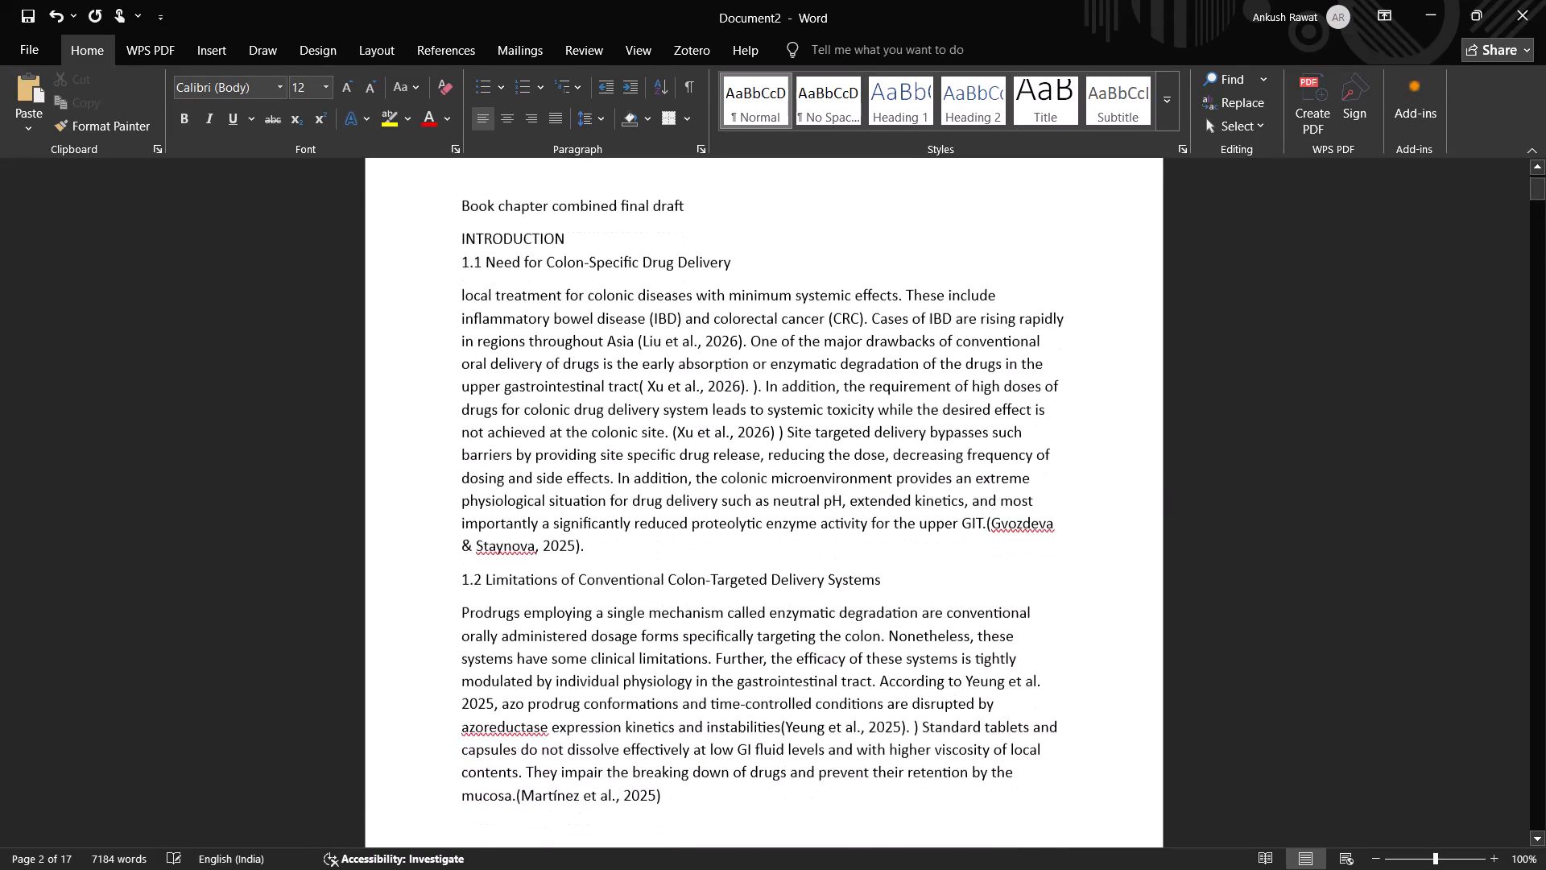
{"action": "scroll", "coordinate": [523, 479], "scroll_direction": "down", "scroll_amount": 3}
{"action": "scroll", "coordinate": [477, 379], "scroll_direction": "up", "scroll_amount": 3}
{"action": "scroll", "coordinate": [448, 376], "scroll_direction": "down", "scroll_amount": 3}
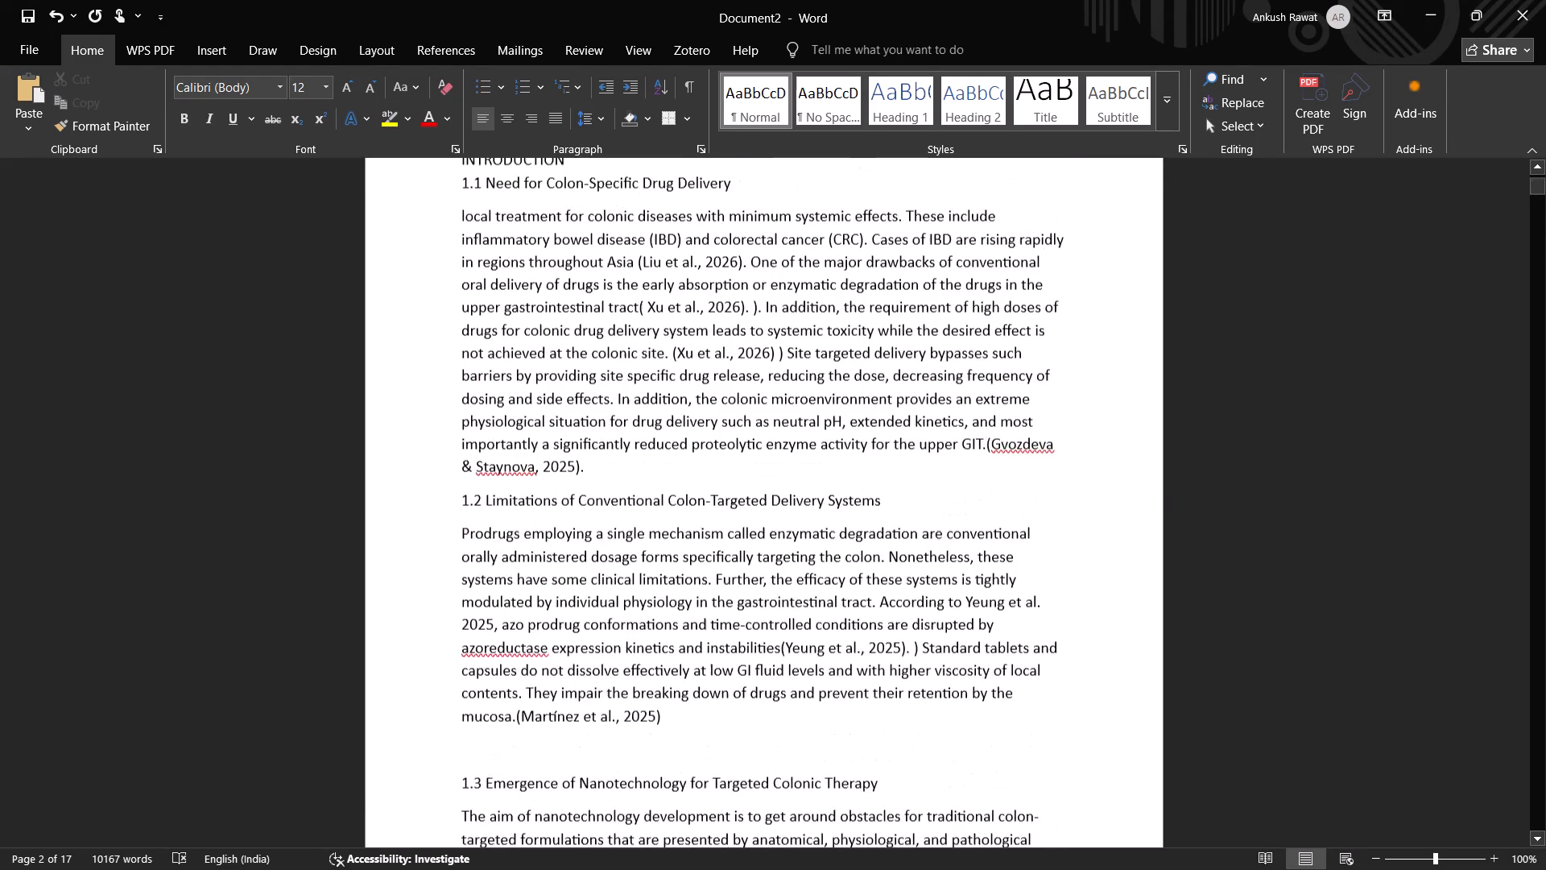
{"action": "scroll", "coordinate": [436, 375], "scroll_direction": "up", "scroll_amount": 3}
{"action": "scroll", "coordinate": [428, 369], "scroll_direction": "down", "scroll_amount": 1}
{"action": "scroll", "coordinate": [418, 362], "scroll_direction": "up", "scroll_amount": 3}
{"action": "middle_click", "coordinate": [426, 337]}
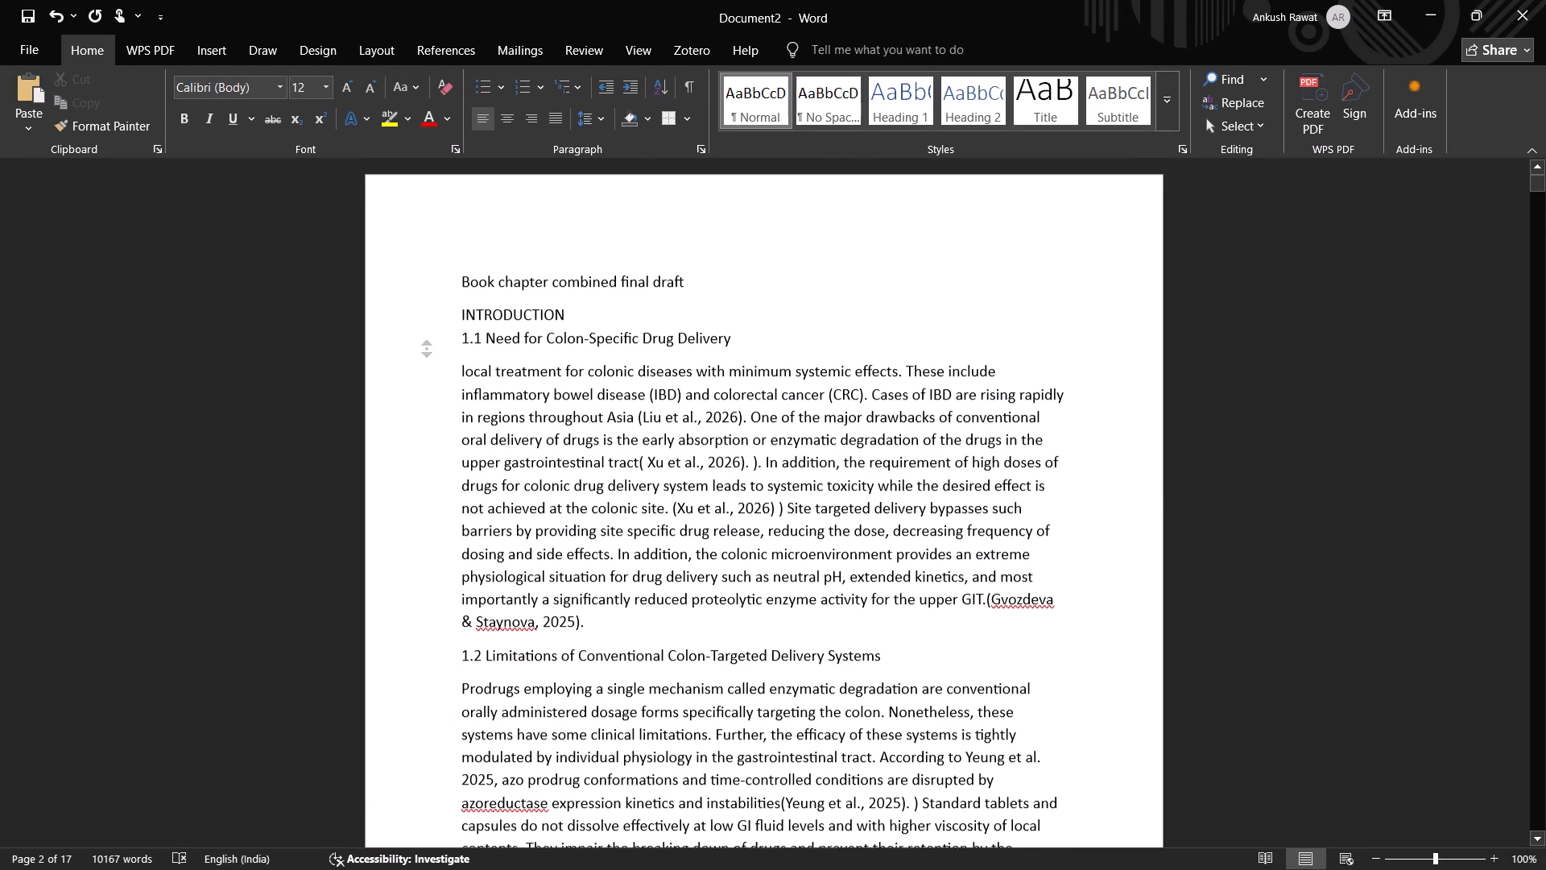
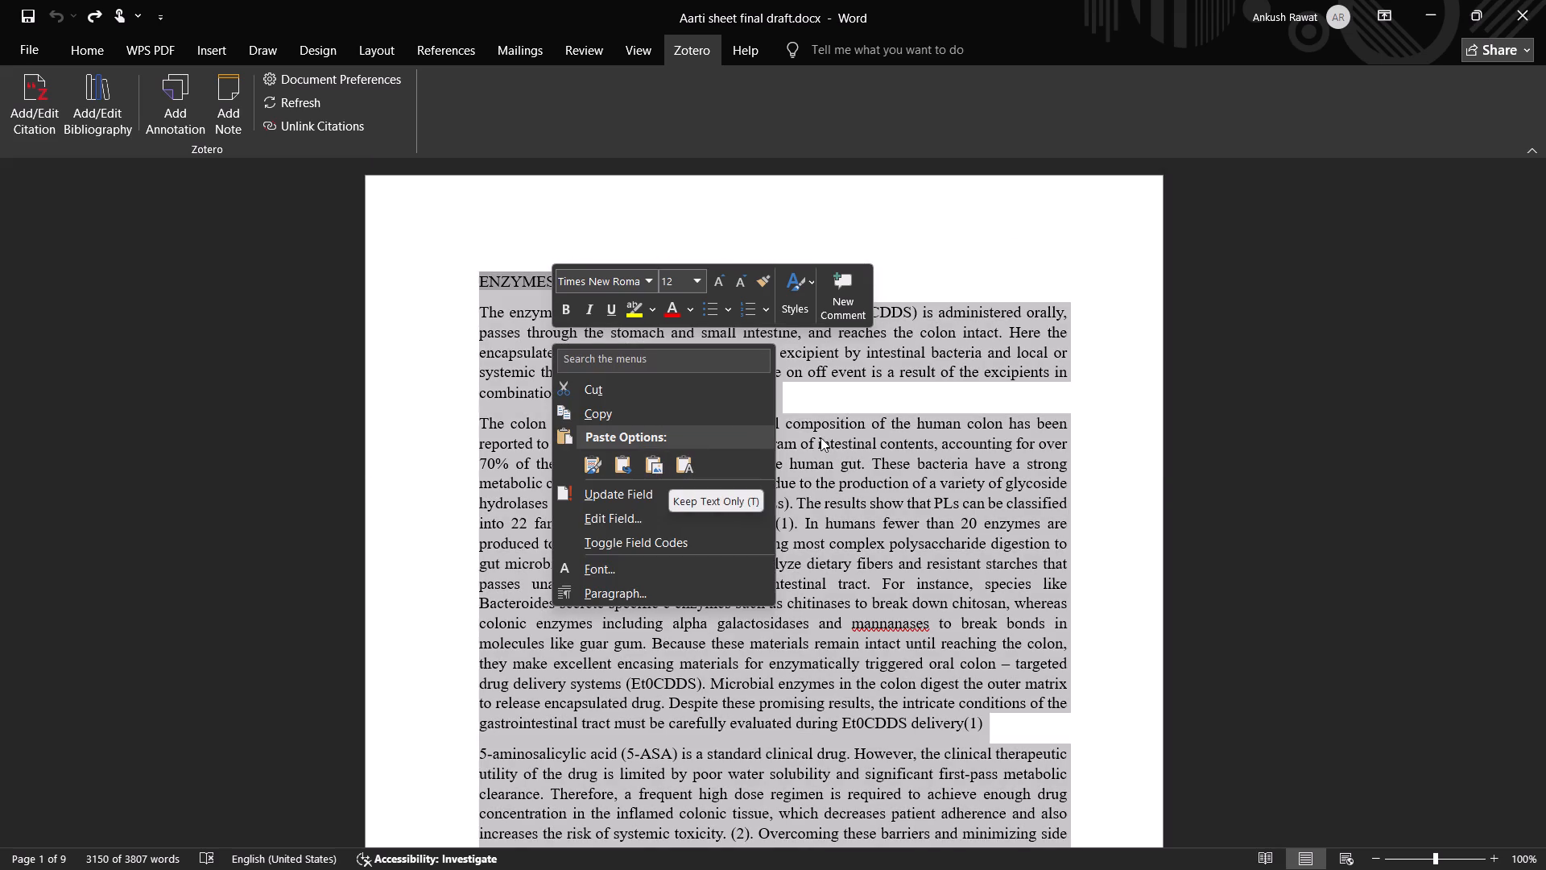
Switch to Document2 and paste the text copied from Aarti sheet final draft.docx below the title, keeping its source formatting.
{"action": "key", "text": "alt+Tab"}
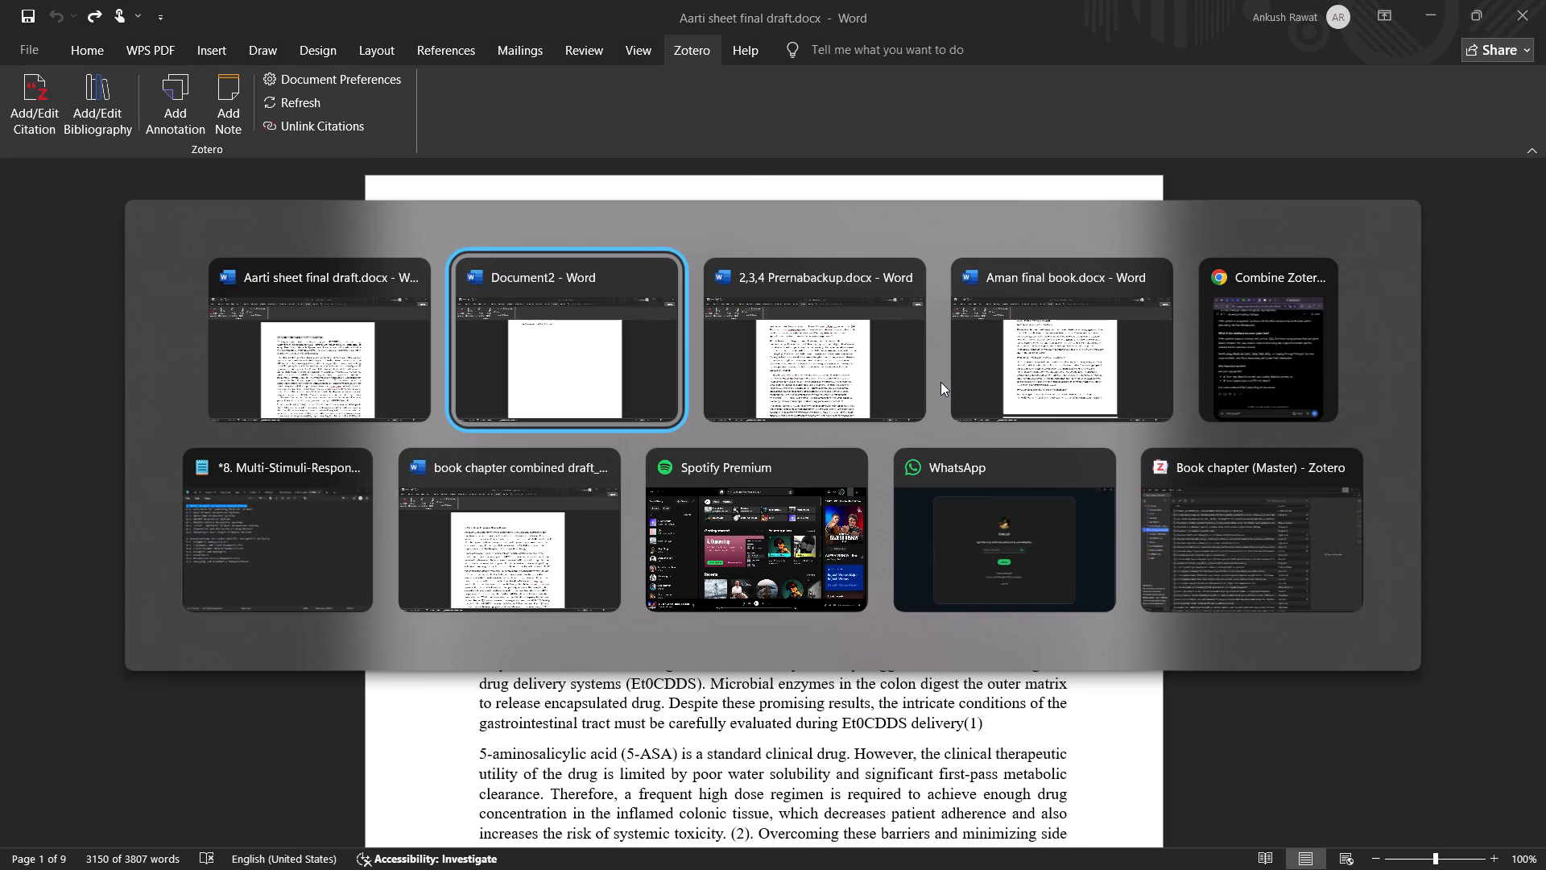
{"action": "right_click", "coordinate": [473, 271]}
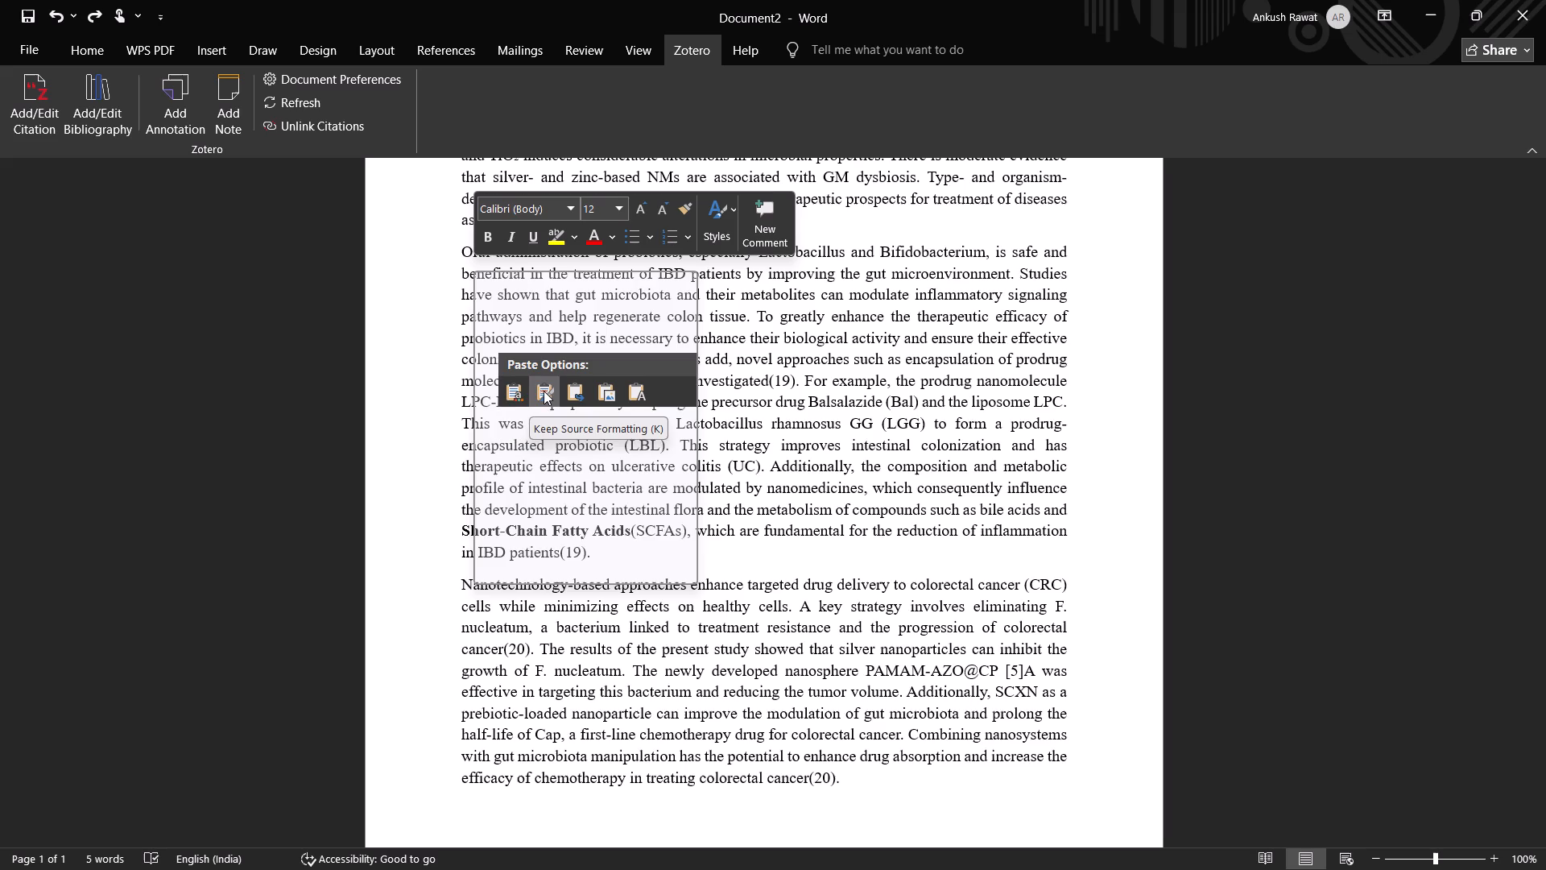
{"action": "left_click", "coordinate": [544, 391]}
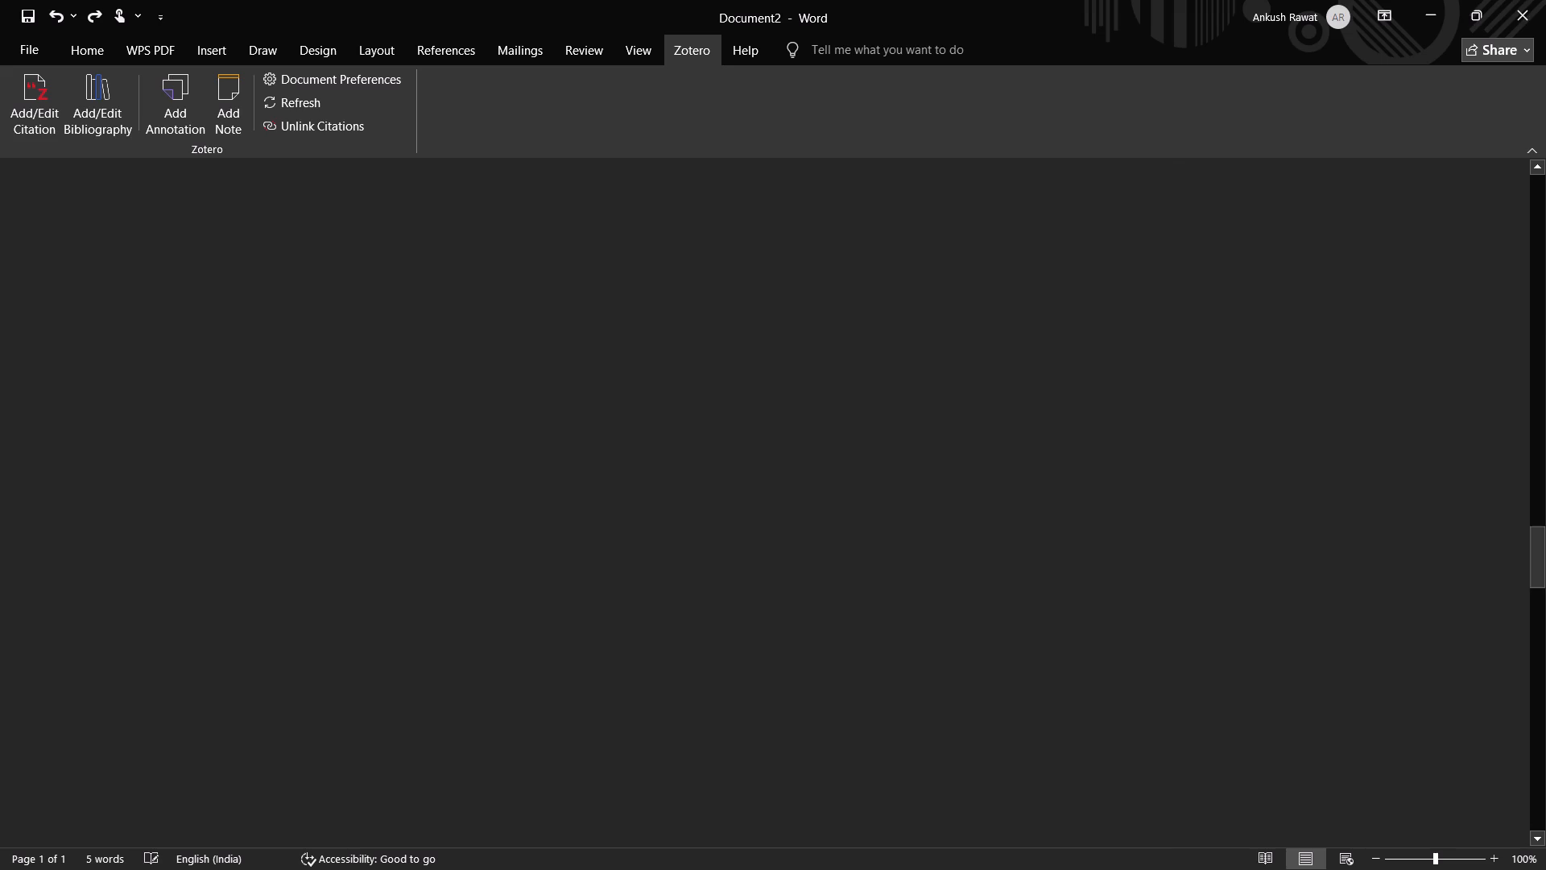
Check whether citations (19) and (14) in the pasted text open for editing in Zotero, dismissing the document preferences each time.
{"action": "middle_click_drag", "start_coordinate": [878, 428], "coordinate": [878, 424]}
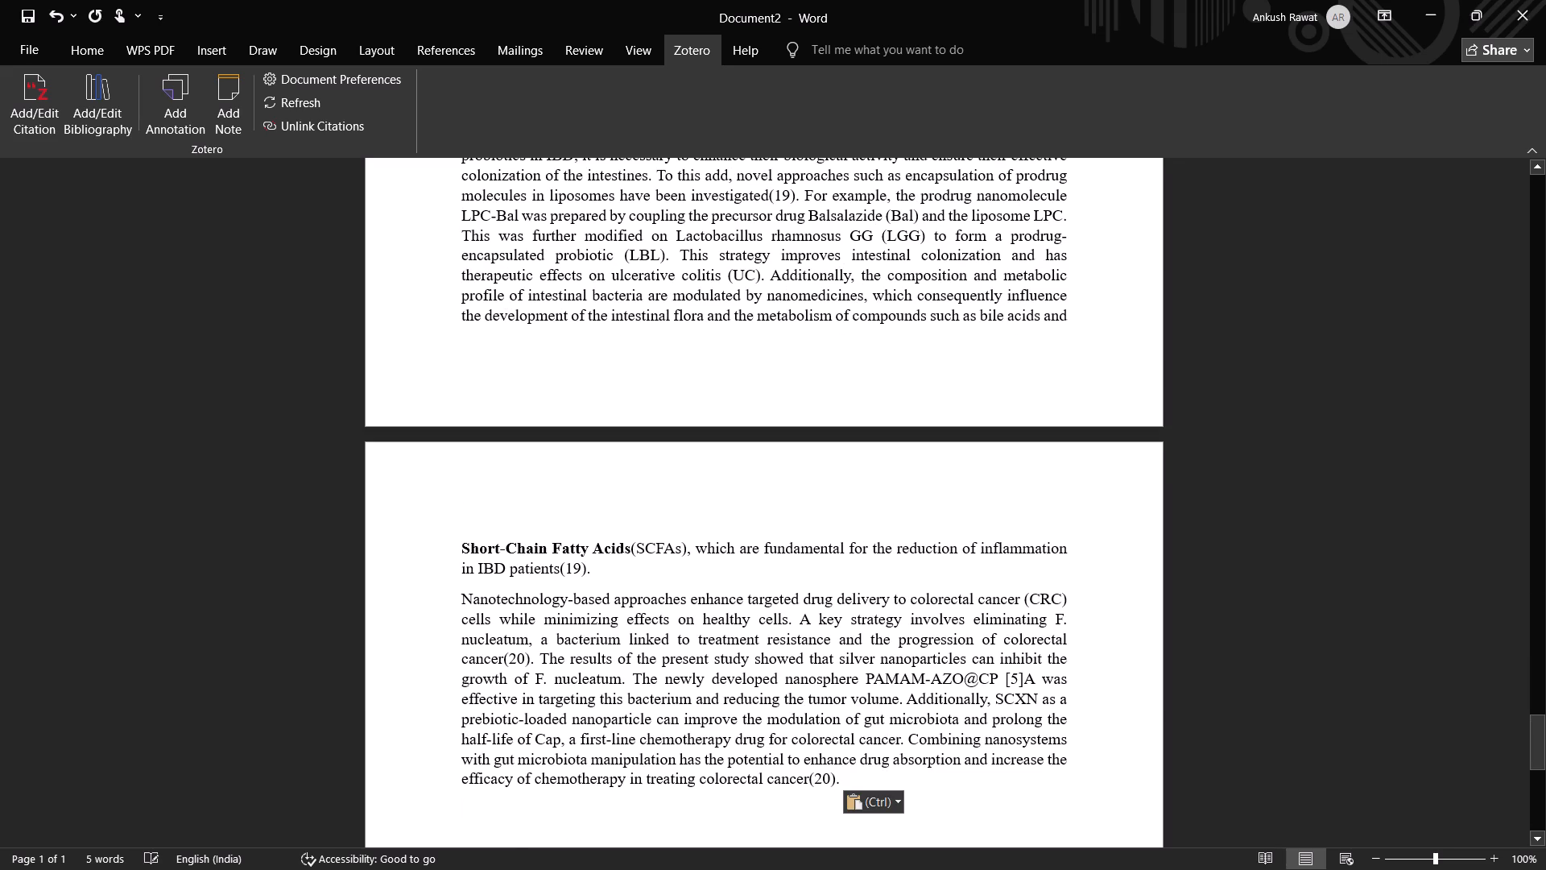
{"action": "middle_click_drag", "start_coordinate": [878, 424], "coordinate": [874, 408]}
{"action": "left_click", "coordinate": [555, 565]}
{"action": "left_click", "coordinate": [568, 568]}
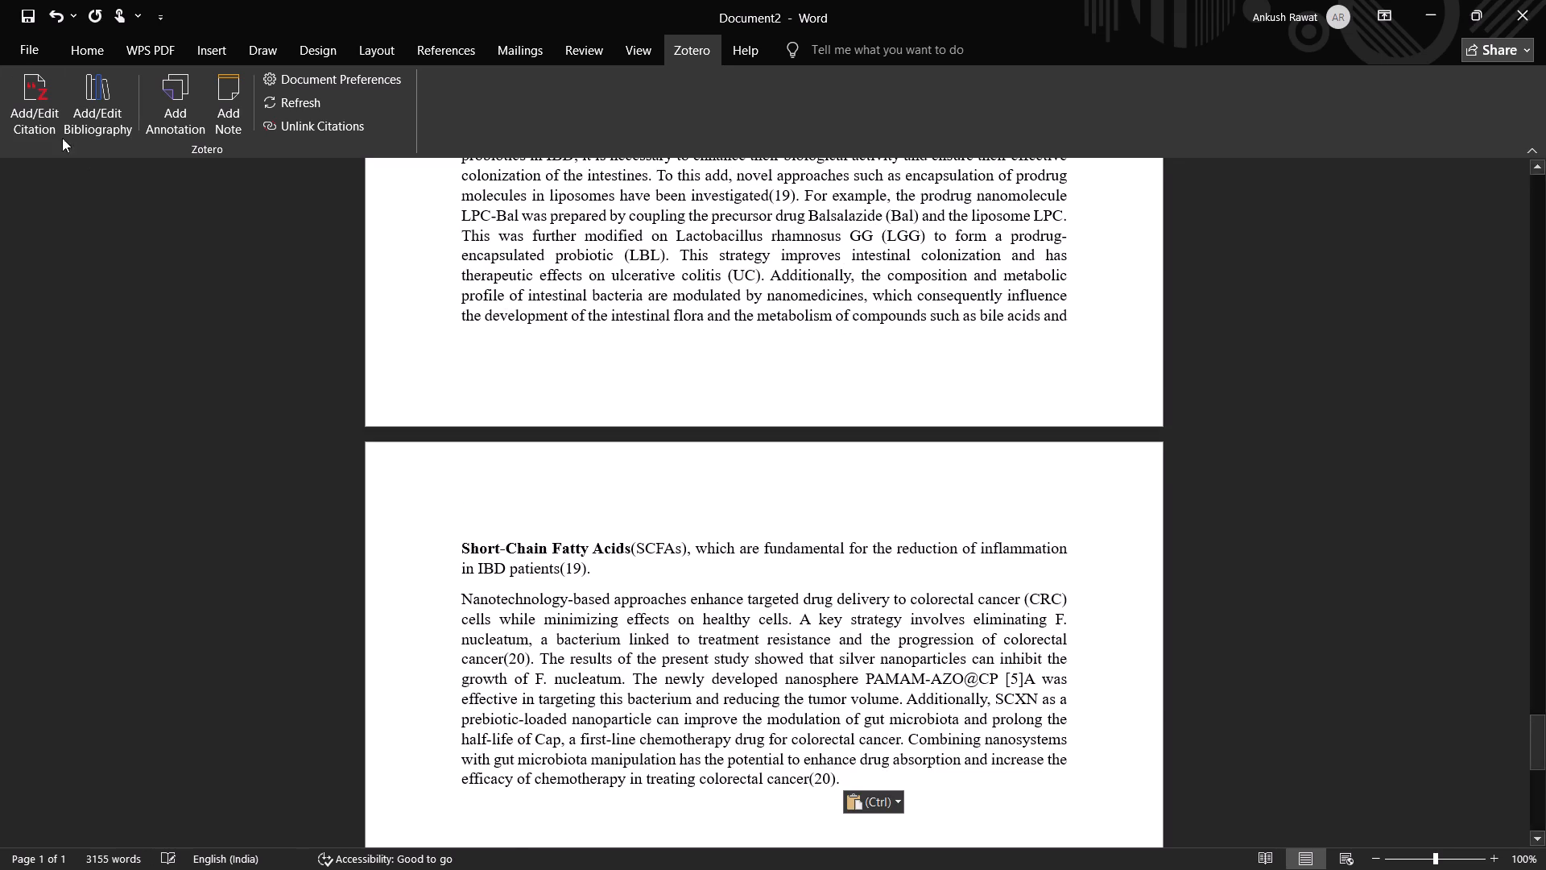
{"action": "left_click", "coordinate": [37, 106]}
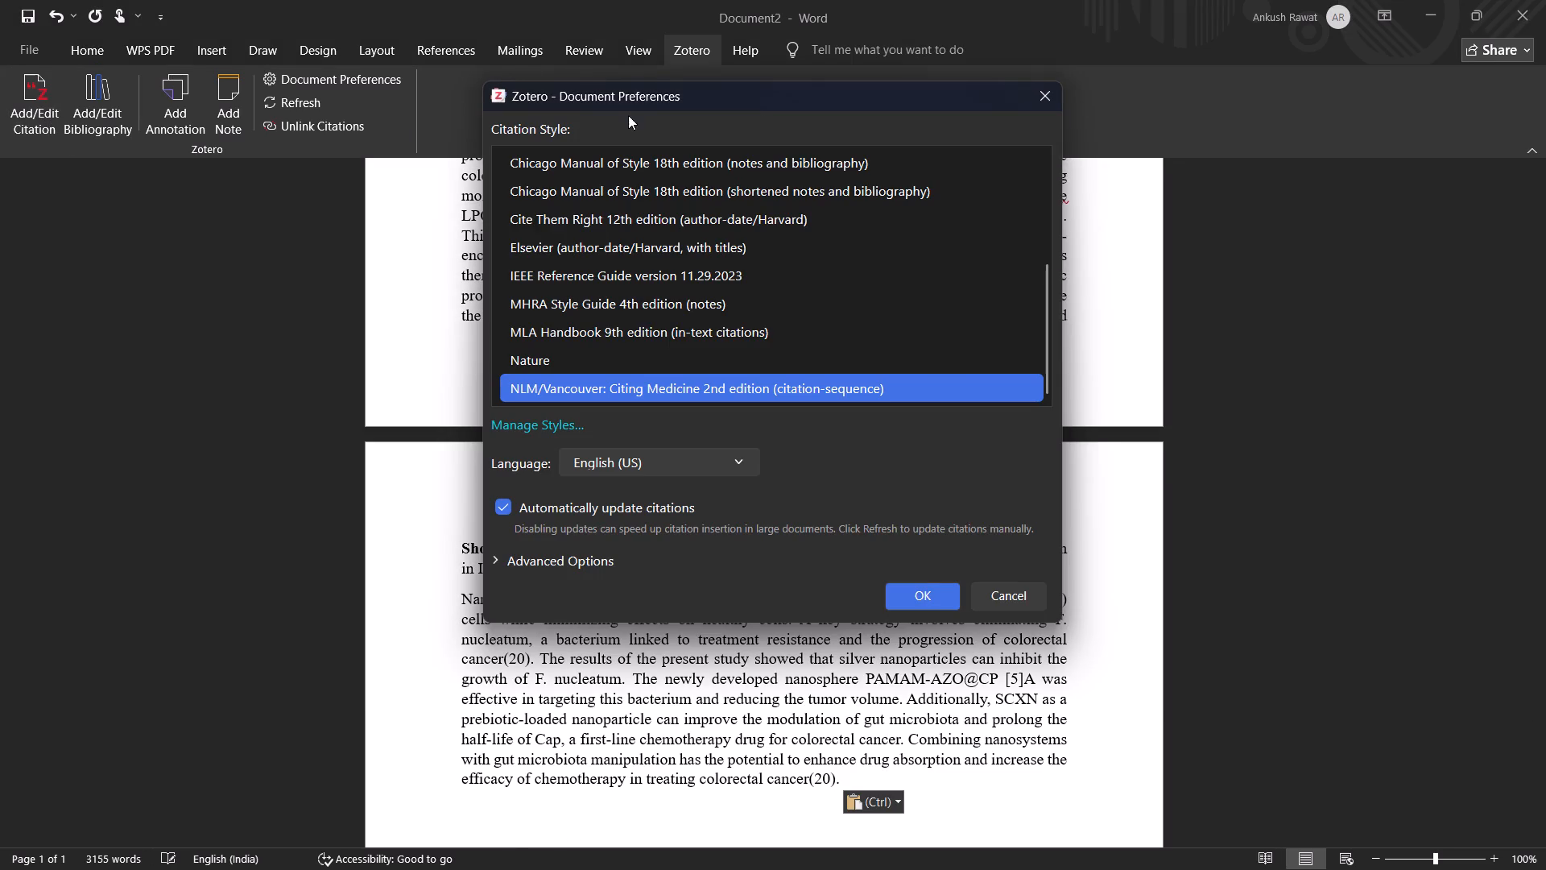
{"action": "left_click", "coordinate": [1045, 93]}
{"action": "middle_click_drag", "start_coordinate": [852, 563], "coordinate": [849, 538]}
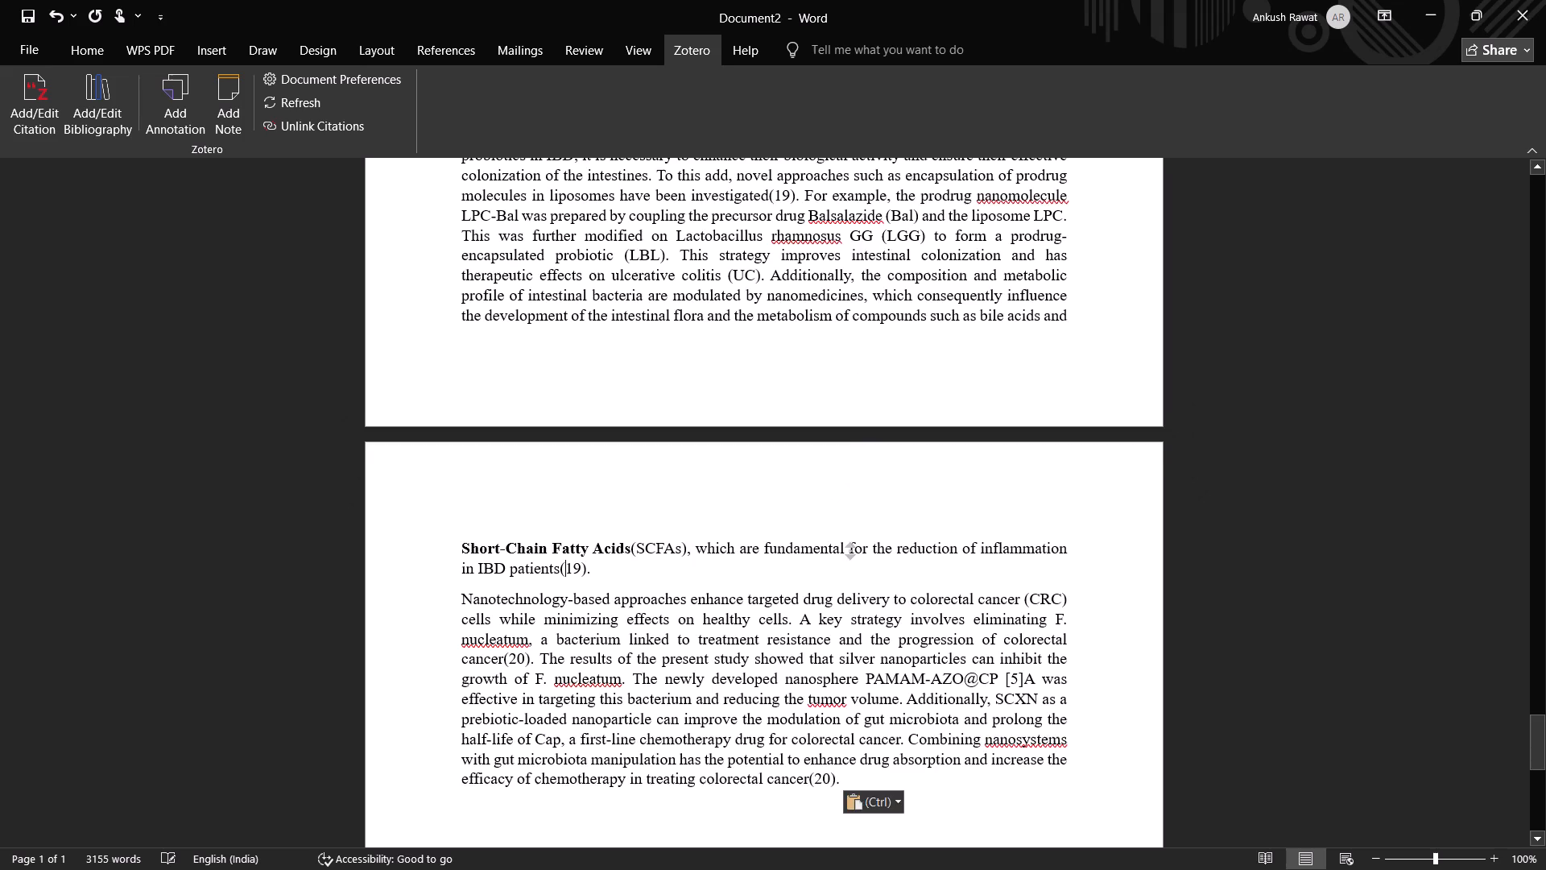
{"action": "middle_click_drag", "start_coordinate": [849, 538], "coordinate": [828, 465]}
{"action": "left_click", "coordinate": [788, 466]}
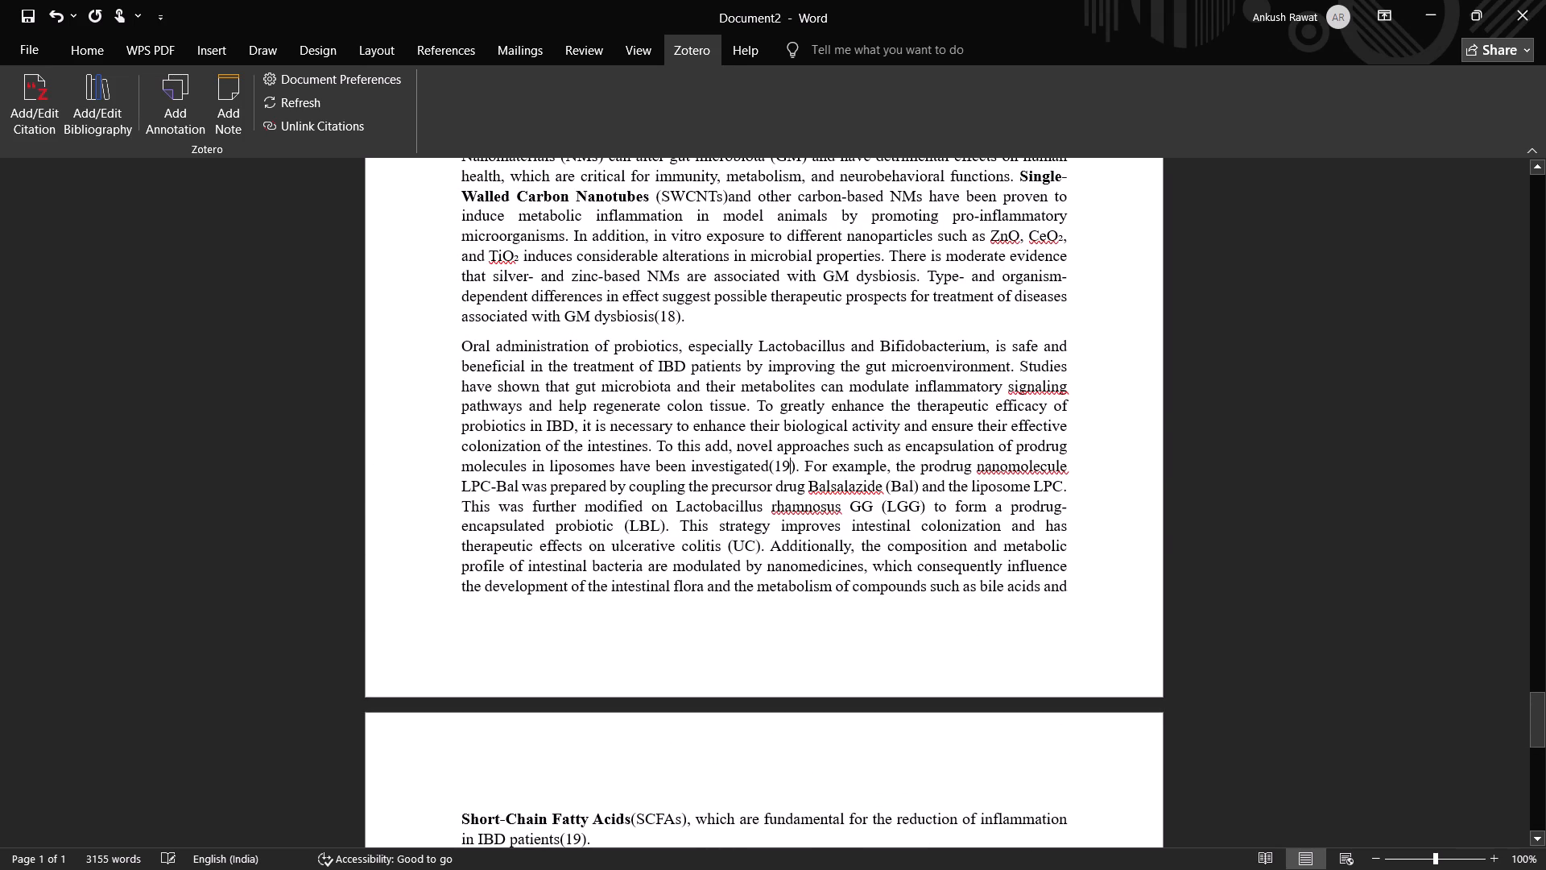
{"action": "left_click", "coordinate": [39, 87]}
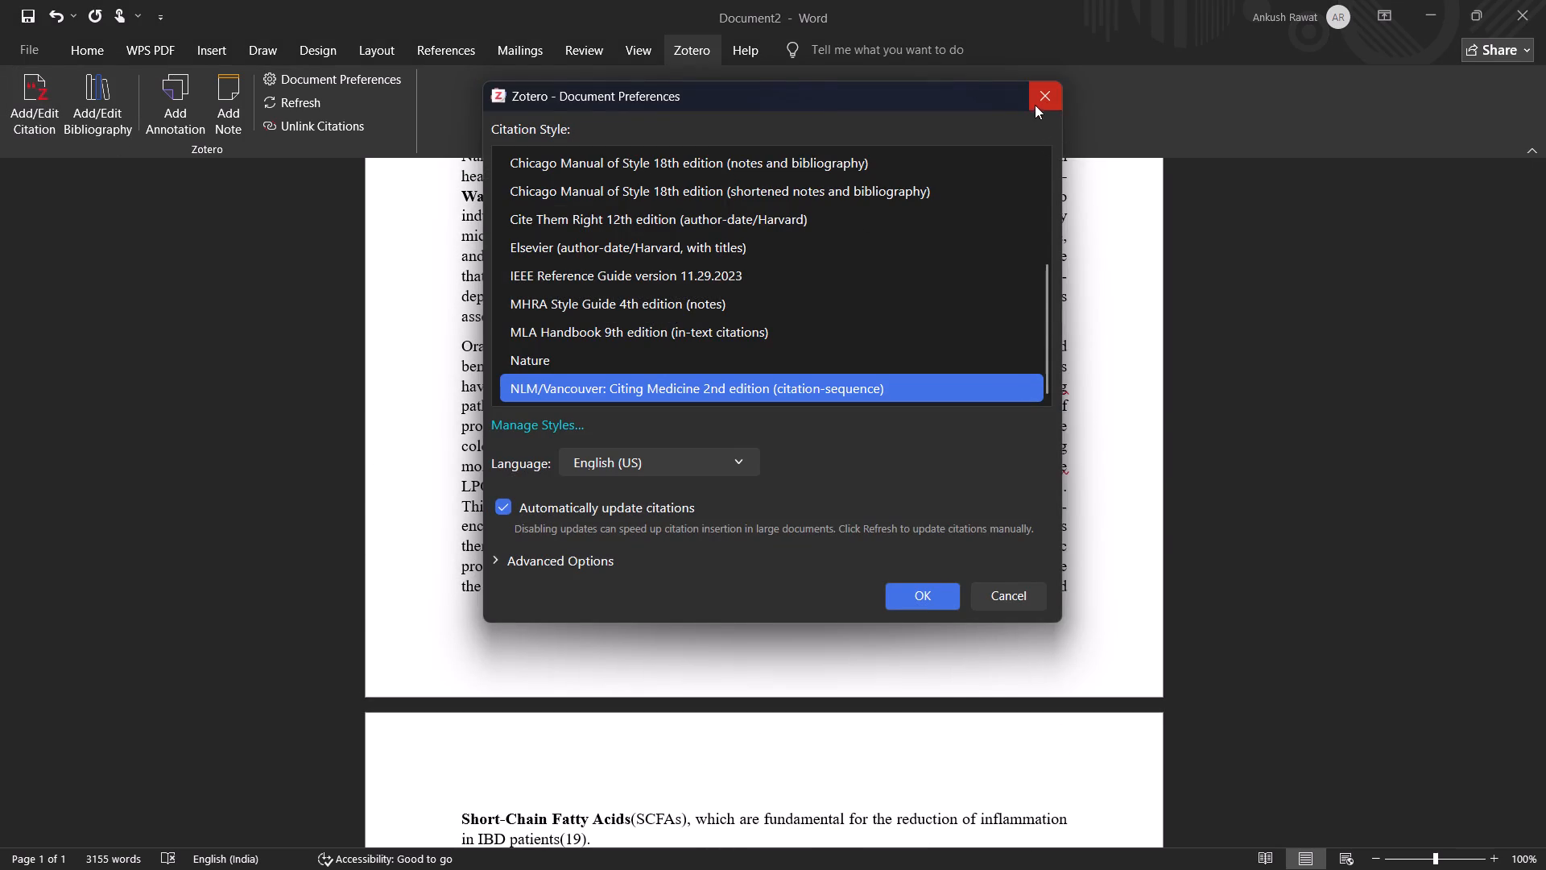
{"action": "left_click", "coordinate": [1040, 103]}
{"action": "middle_click_drag", "start_coordinate": [858, 499], "coordinate": [829, 383]}
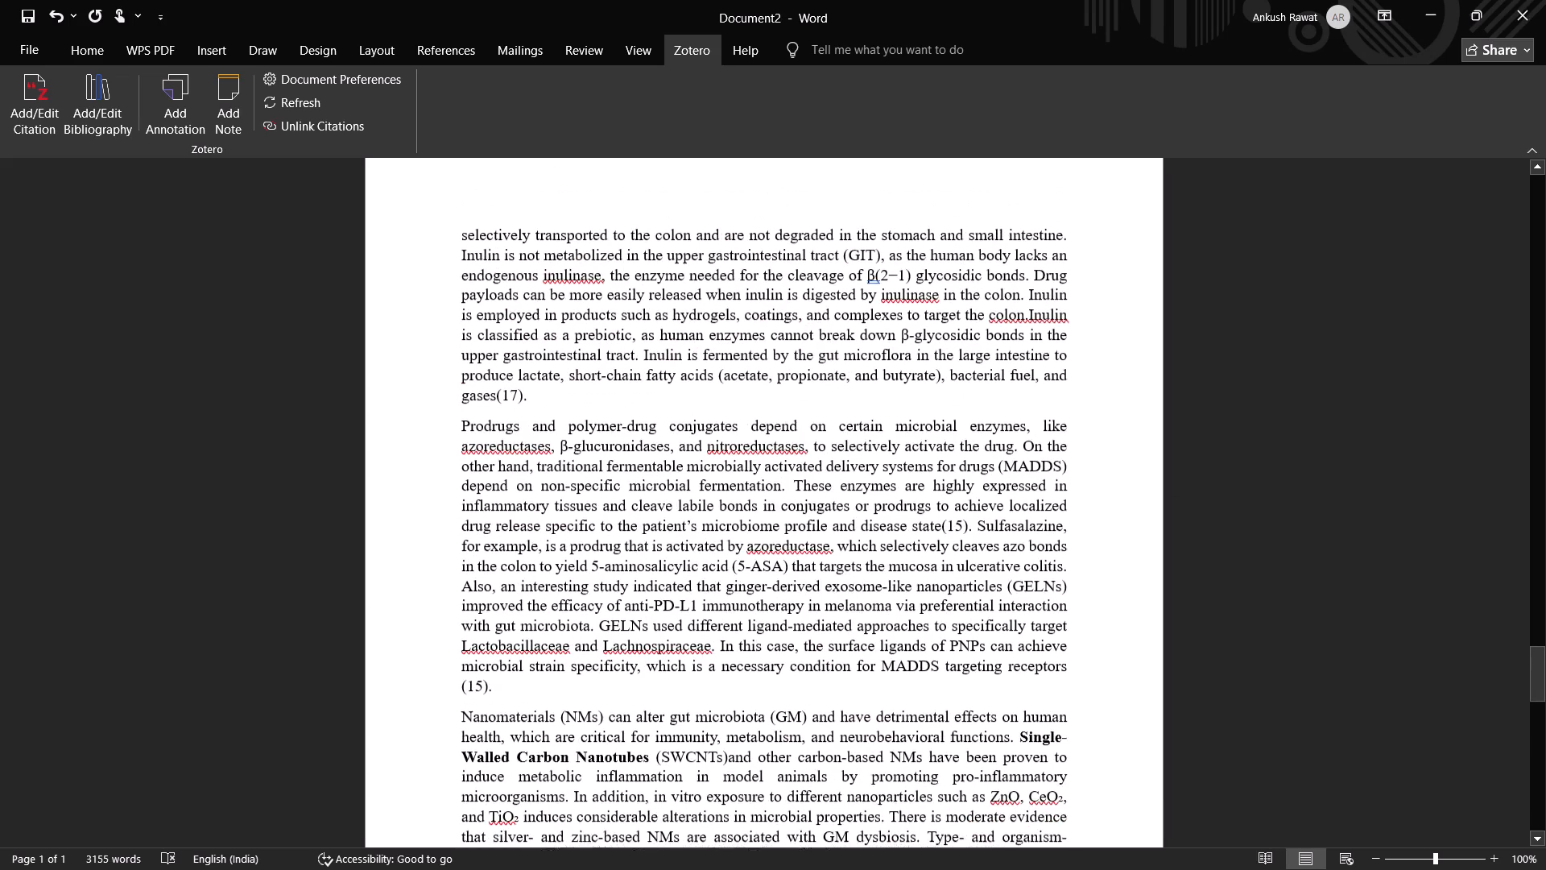
{"action": "middle_click_drag", "start_coordinate": [823, 526], "coordinate": [800, 391]}
{"action": "left_click", "coordinate": [756, 367]}
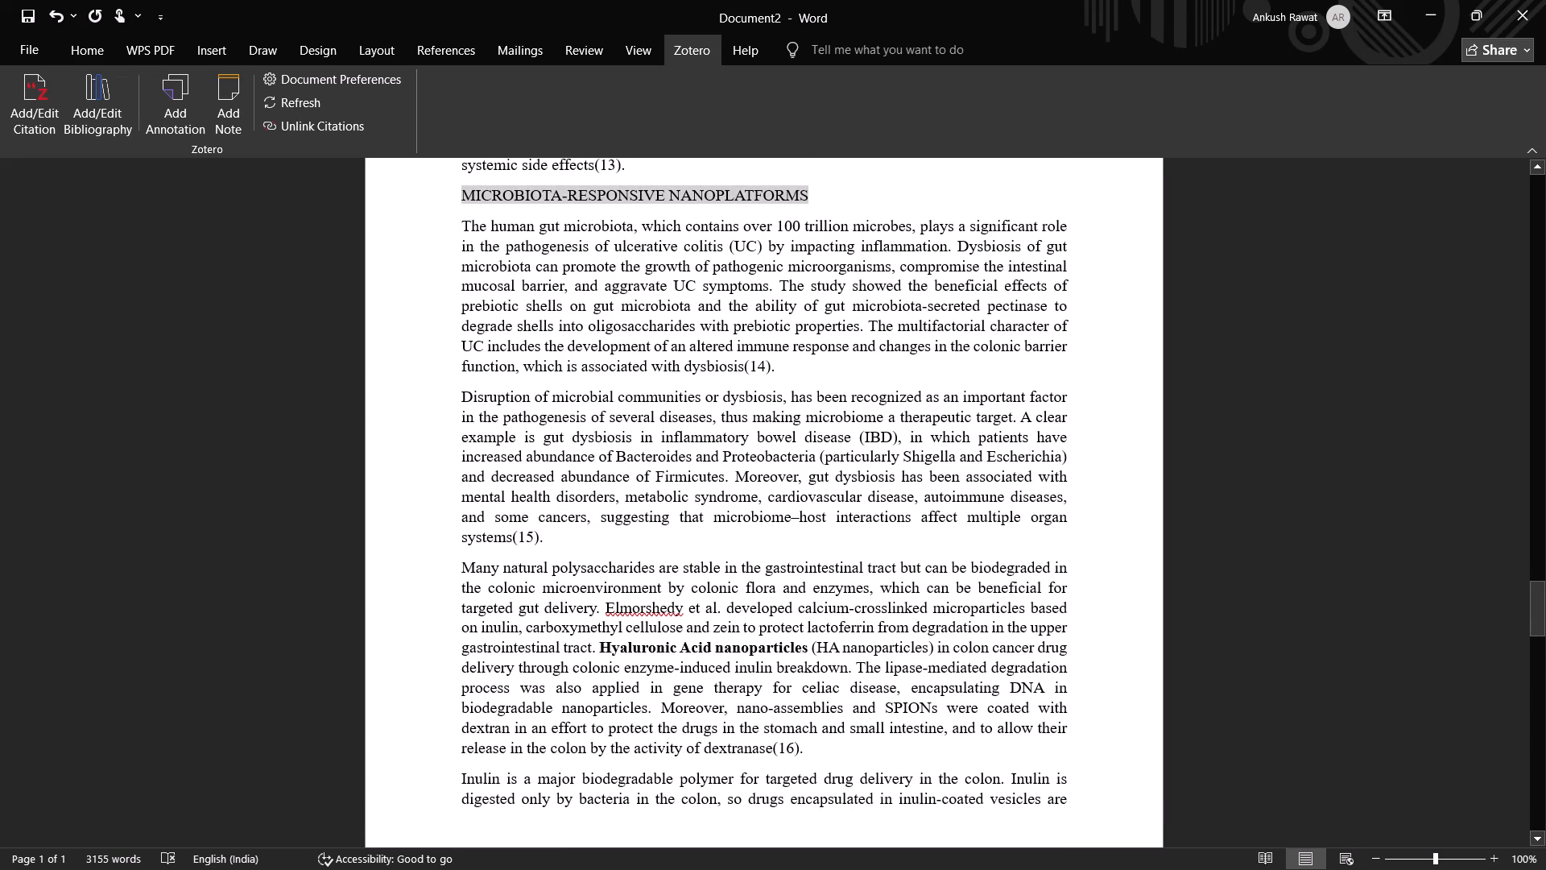
{"action": "left_click", "coordinate": [50, 93]}
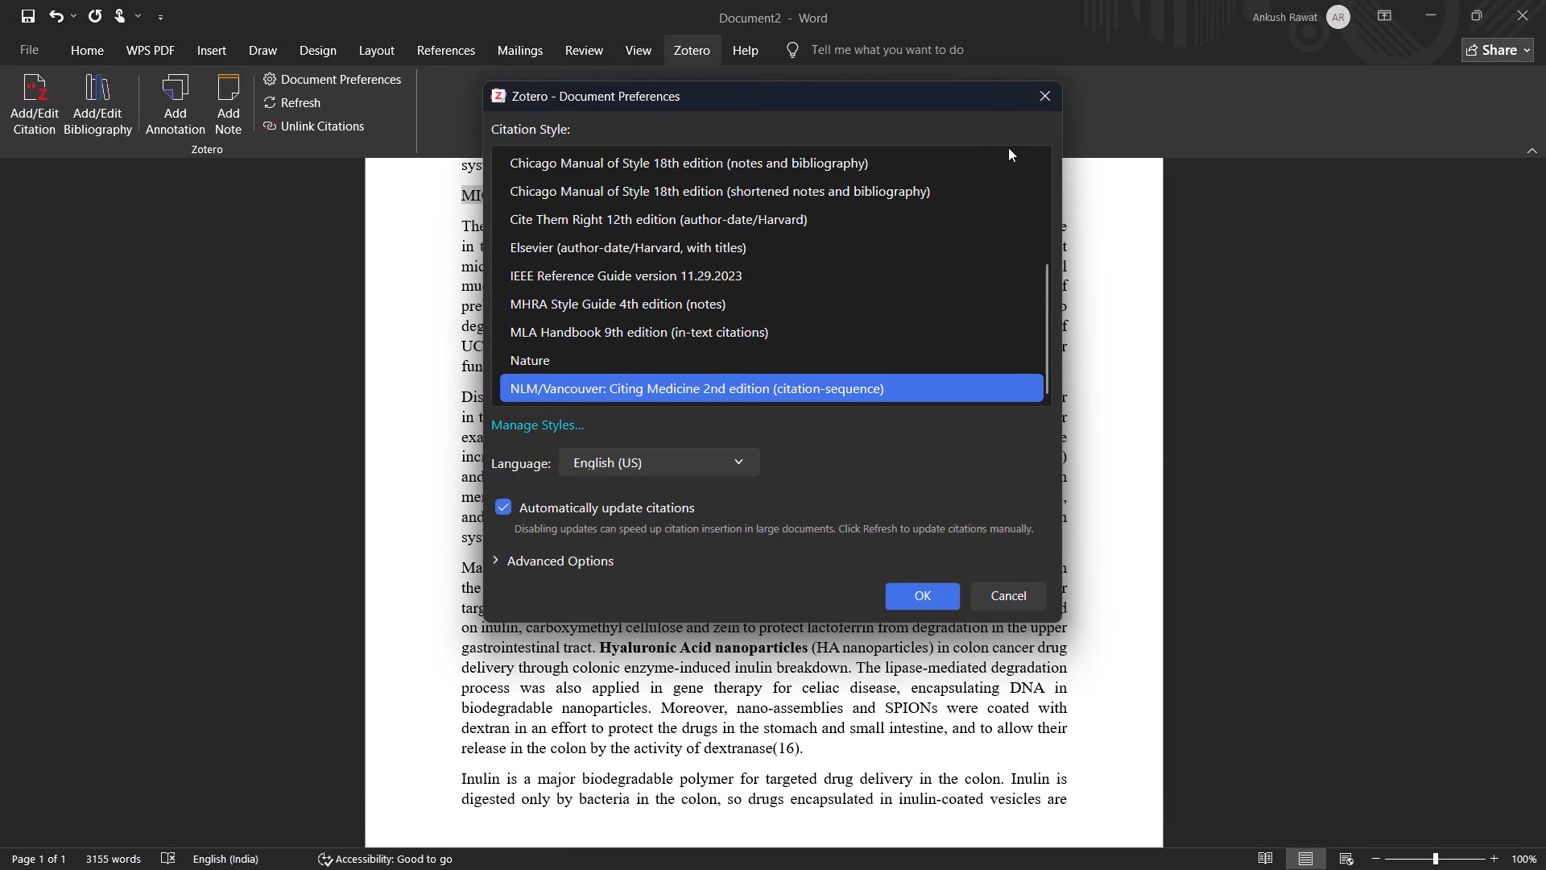
{"action": "left_click", "coordinate": [1034, 103]}
Open citation (10) for editing in Zotero, accepting the NLM/Vancouver: Citing Medicine 2nd edition (citation-sequence) style and English (US), and leave the citation as is.
{"action": "middle_click_drag", "start_coordinate": [884, 506], "coordinate": [850, 399]}
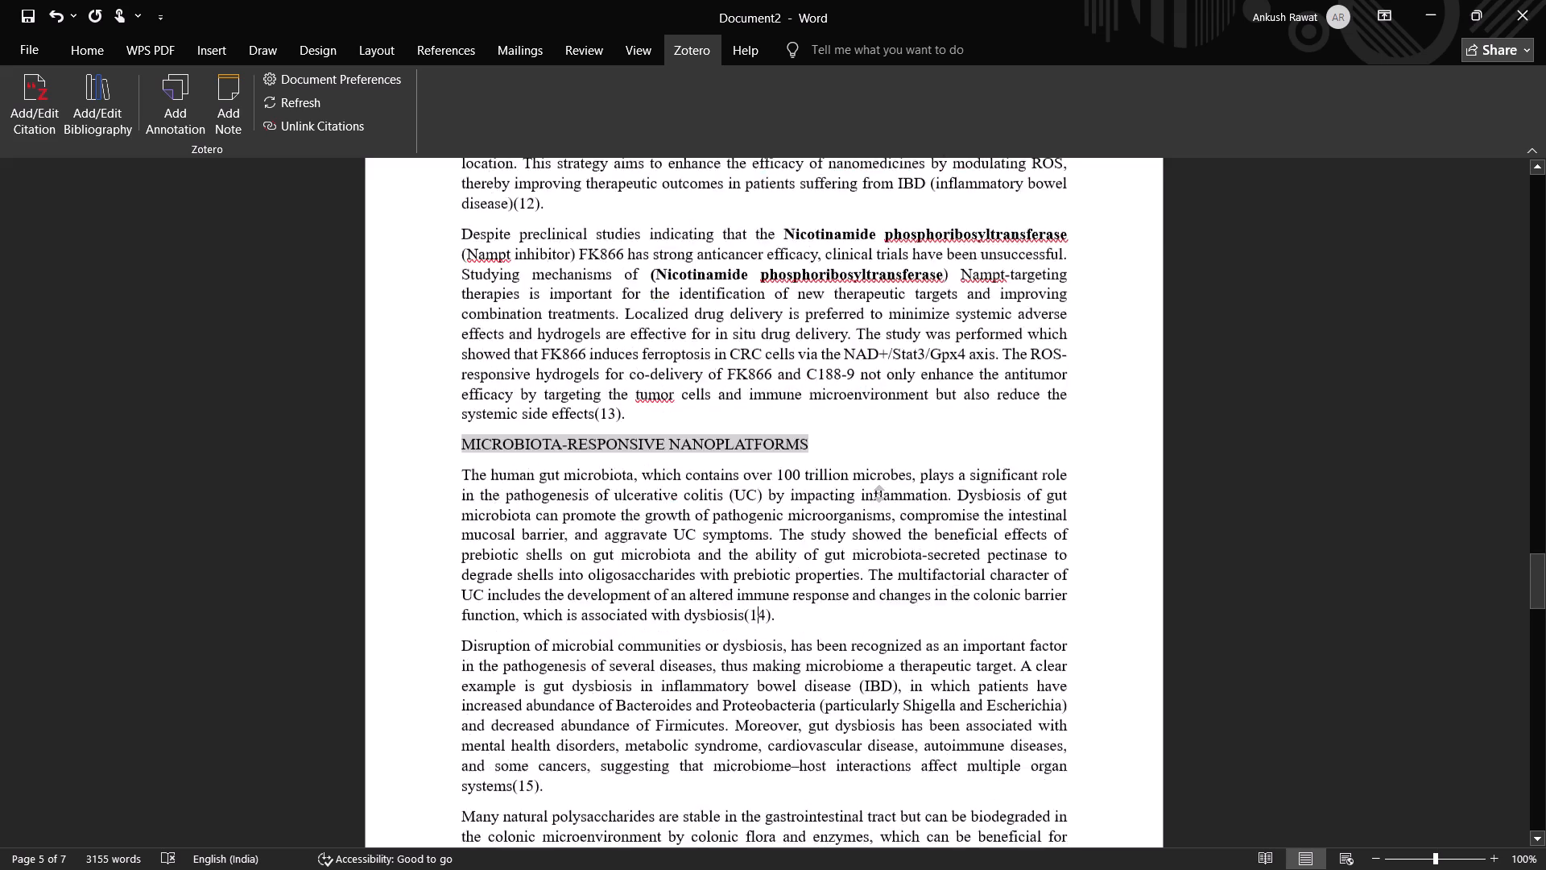
{"action": "middle_click_drag", "start_coordinate": [850, 399], "coordinate": [849, 390]}
{"action": "middle_click_drag", "start_coordinate": [754, 487], "coordinate": [715, 355]}
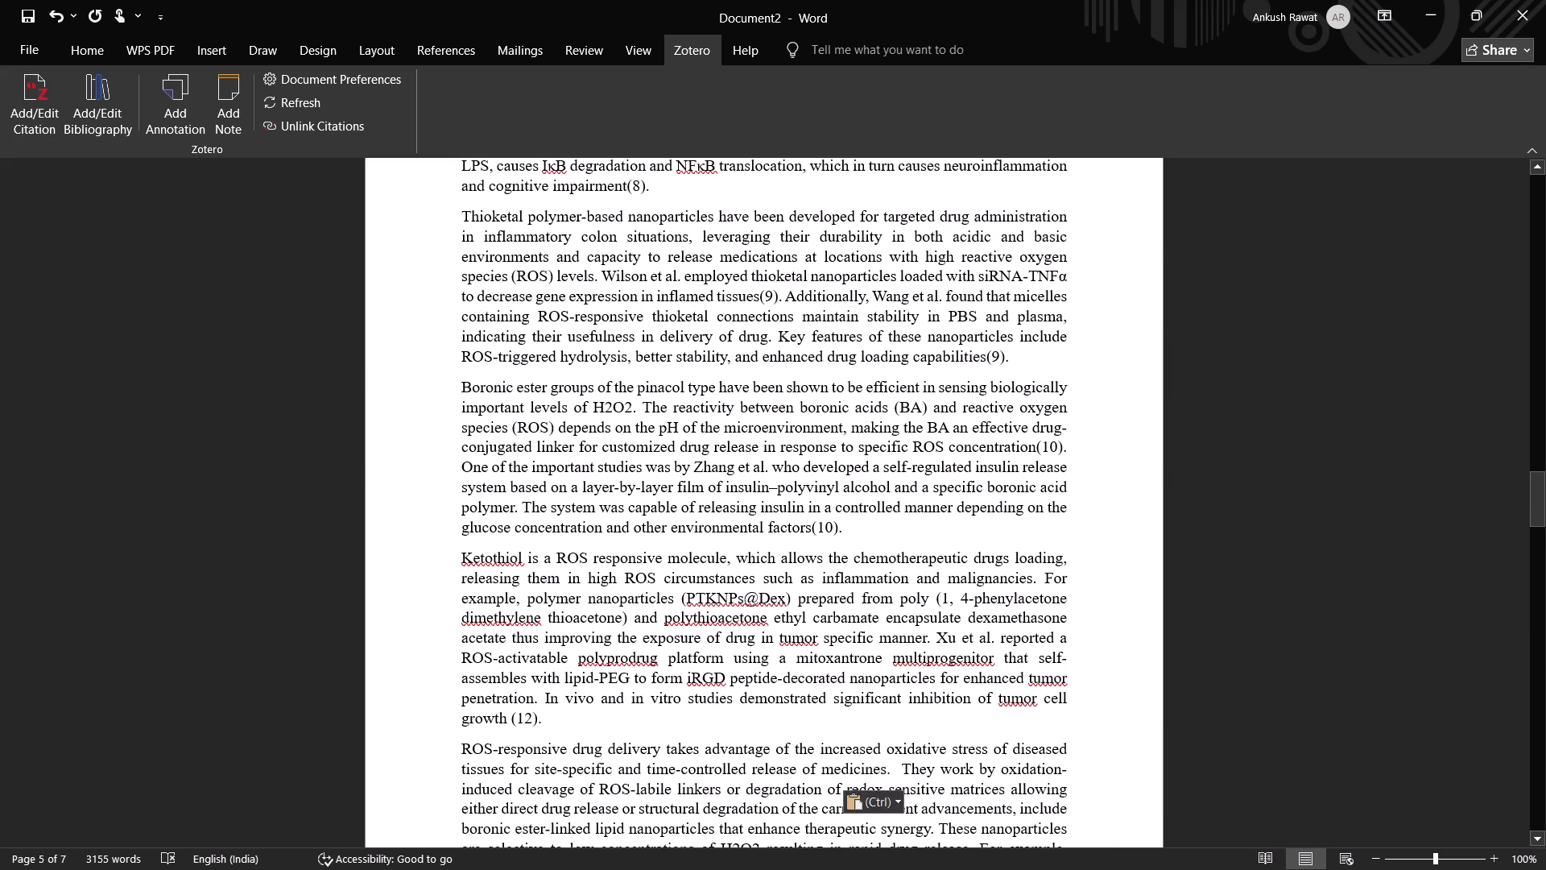
{"action": "left_click", "coordinate": [826, 534]}
{"action": "left_click", "coordinate": [26, 82]}
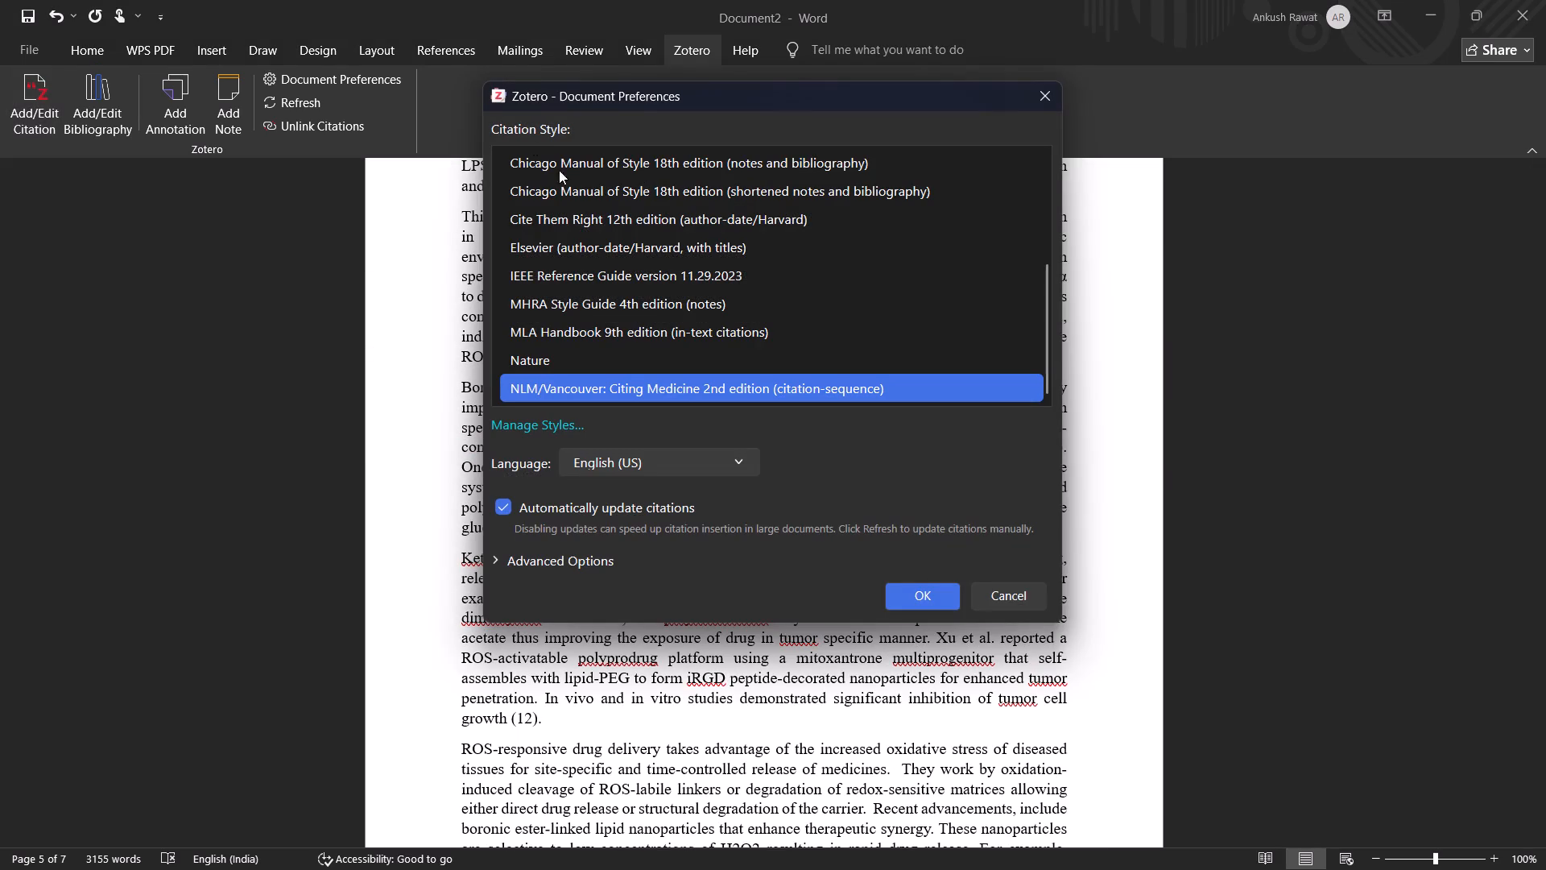
{"action": "left_click", "coordinate": [901, 590]}
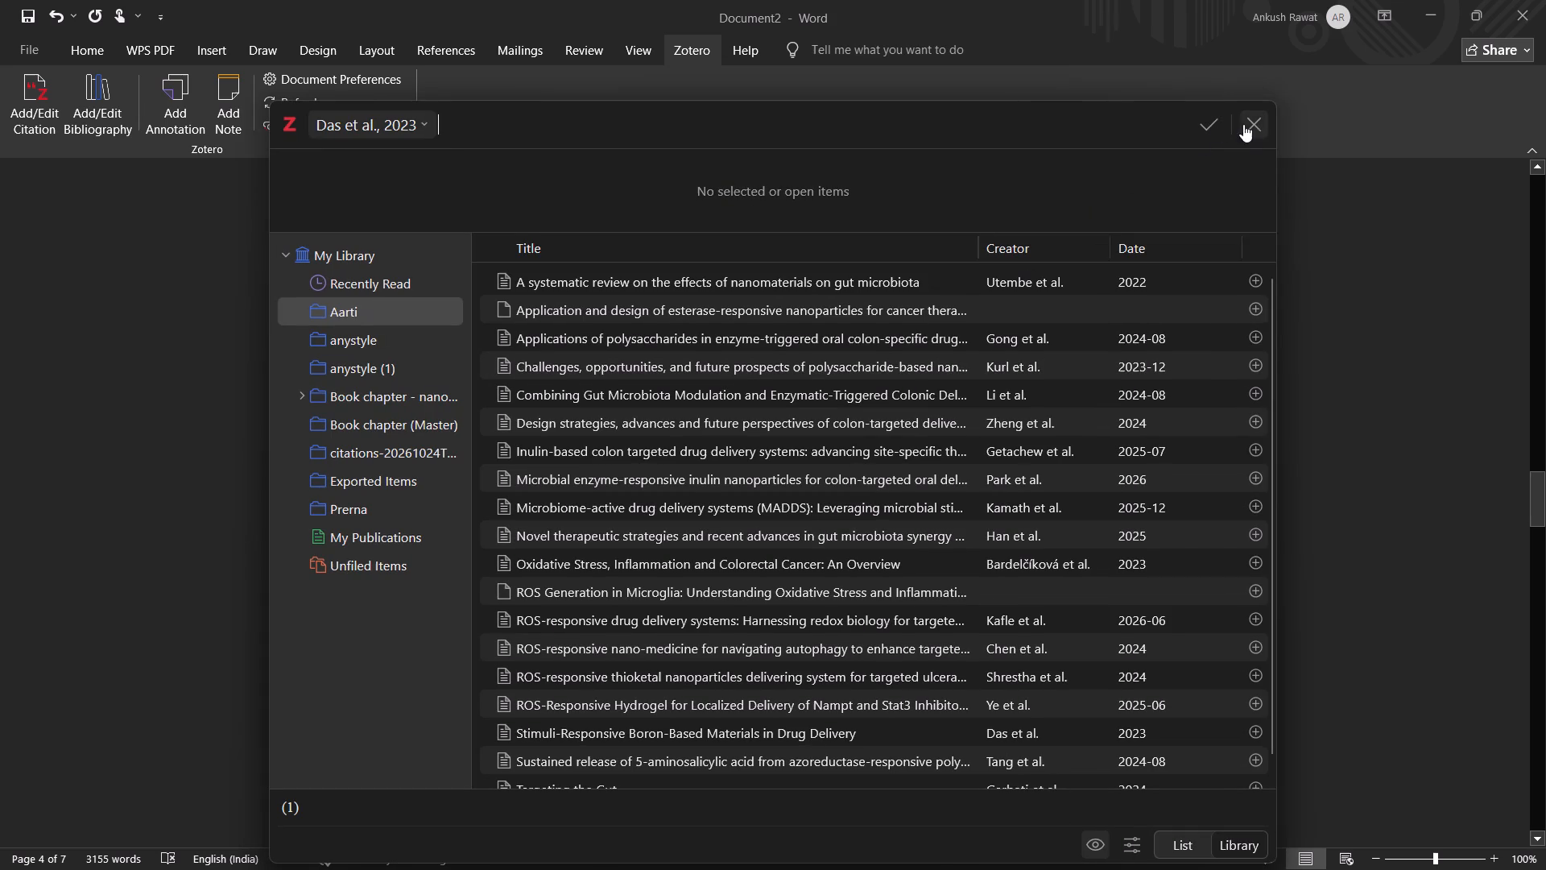
{"action": "left_click", "coordinate": [1249, 126]}
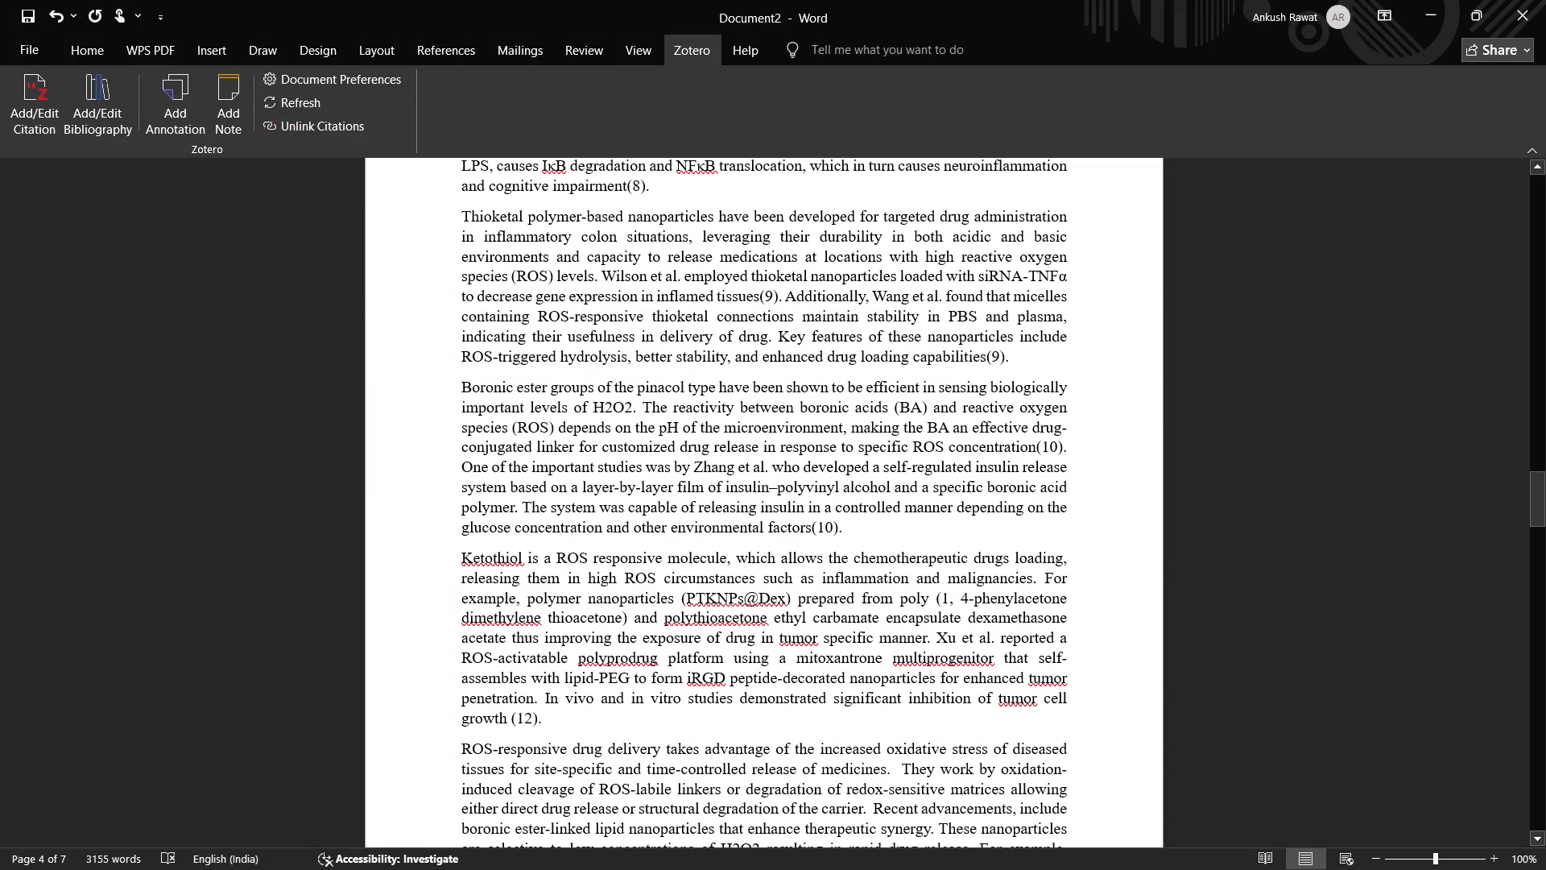
Inspect the Zotero sources behind citation (10) in the boronic ester paragraph and citation (8) after "cognitive impairment".
{"action": "left_click", "coordinate": [1053, 443]}
{"action": "left_click", "coordinate": [21, 85]}
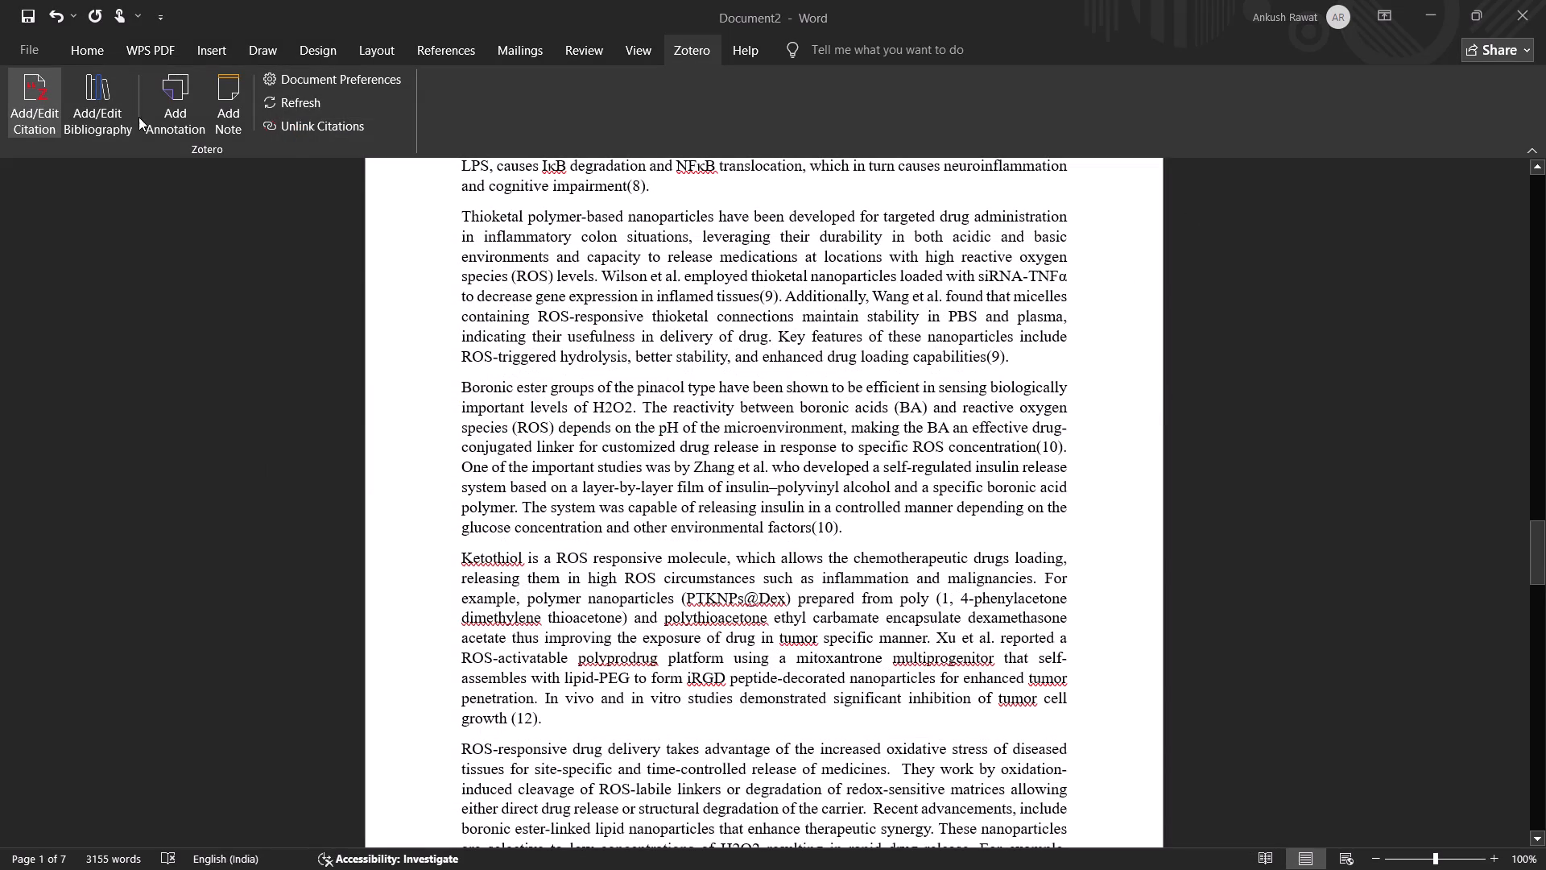
{"action": "left_click", "coordinate": [1264, 128]}
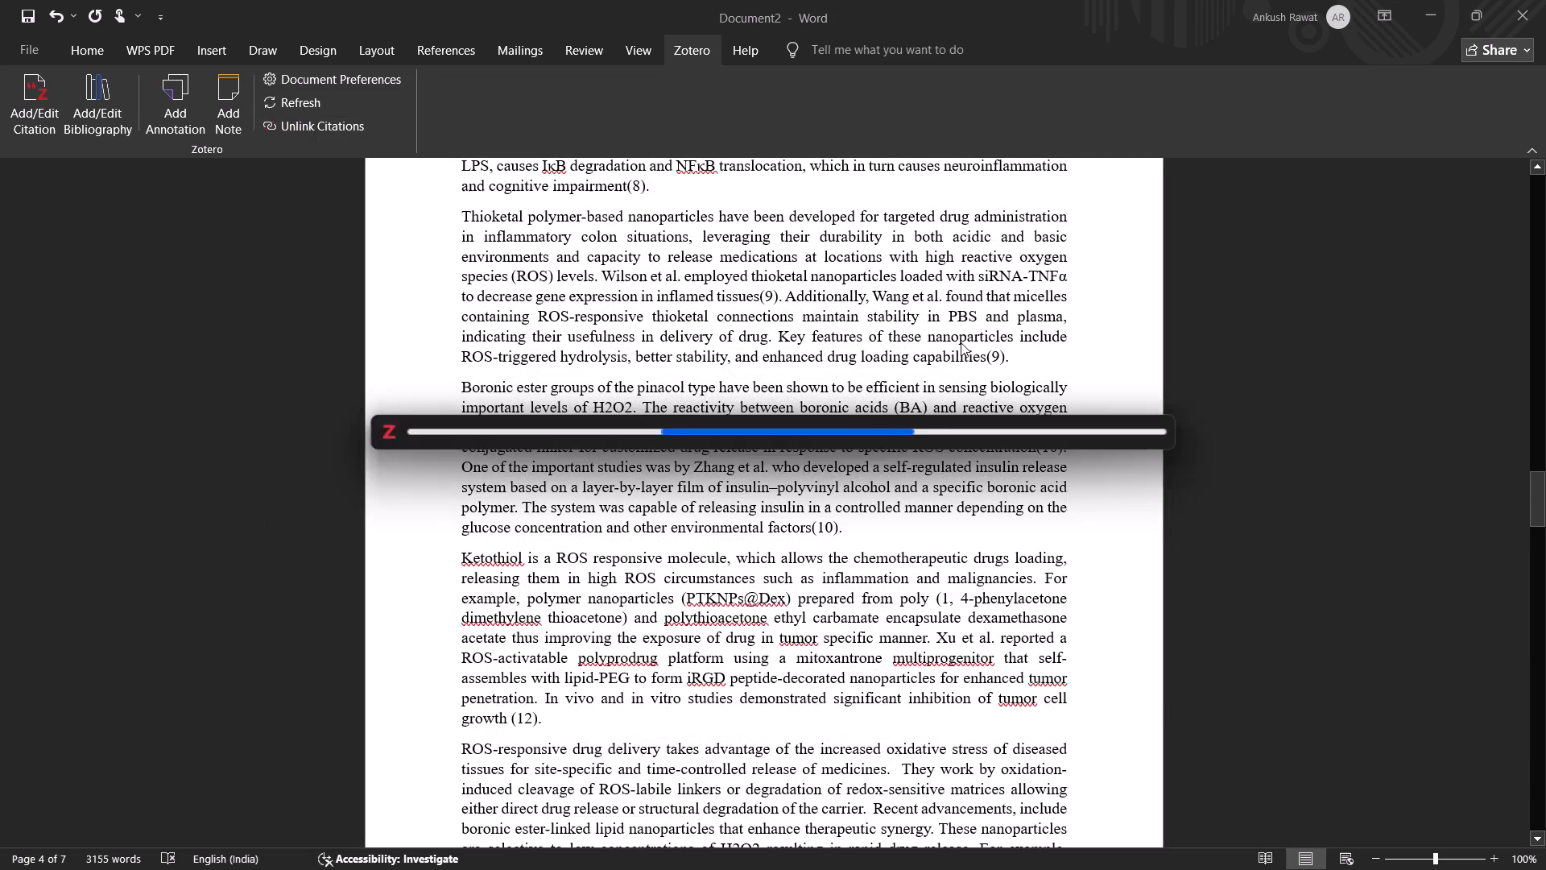
{"action": "middle_click_drag", "start_coordinate": [803, 475], "coordinate": [779, 376]}
{"action": "left_click", "coordinate": [631, 447]}
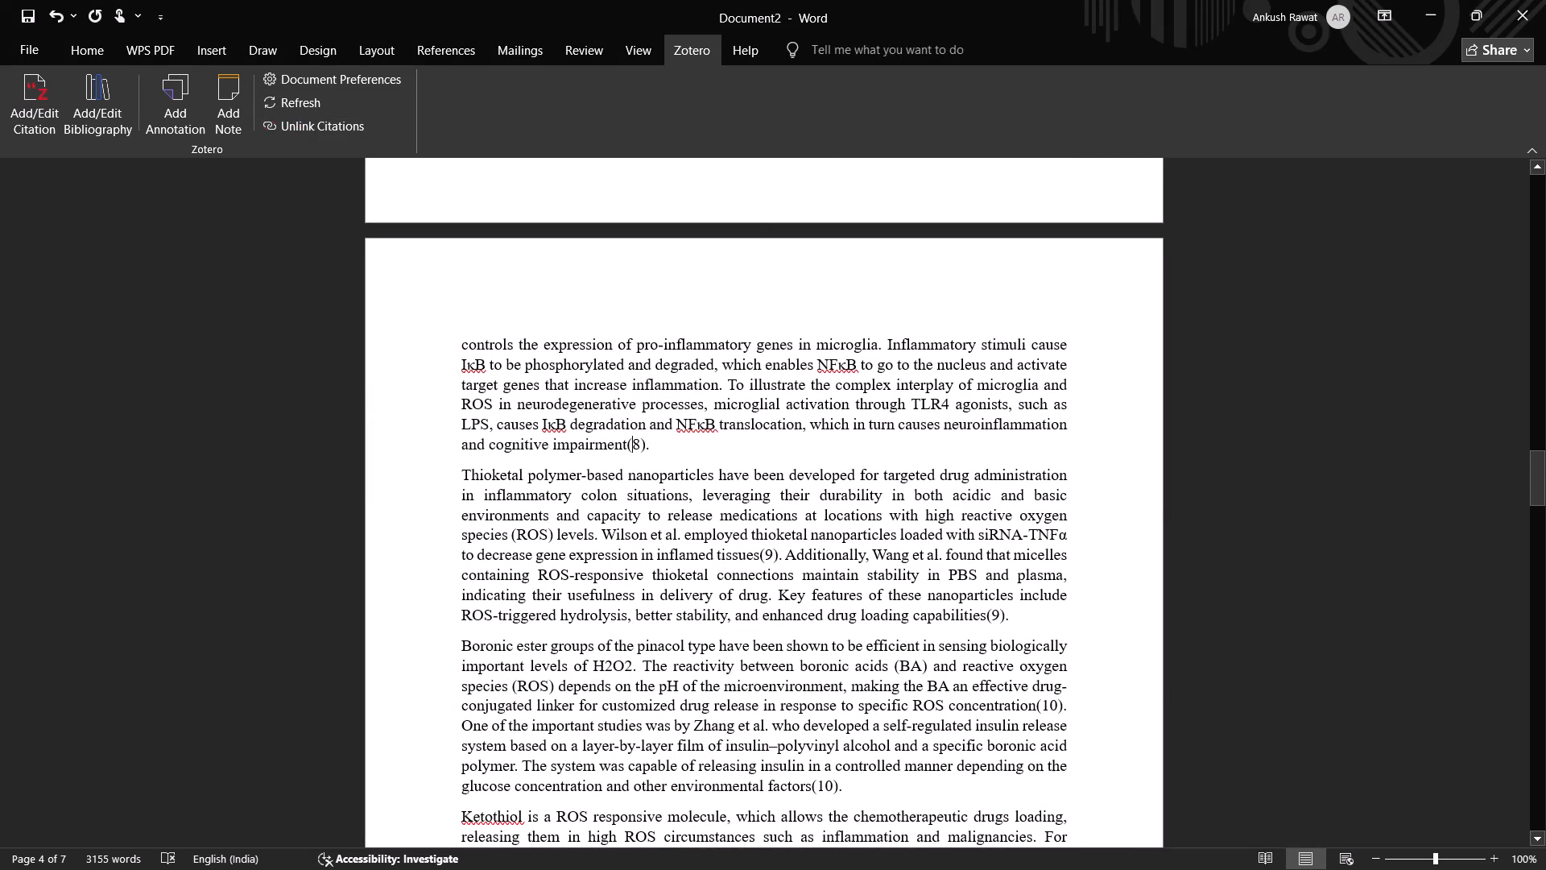
{"action": "left_click", "coordinate": [38, 96]}
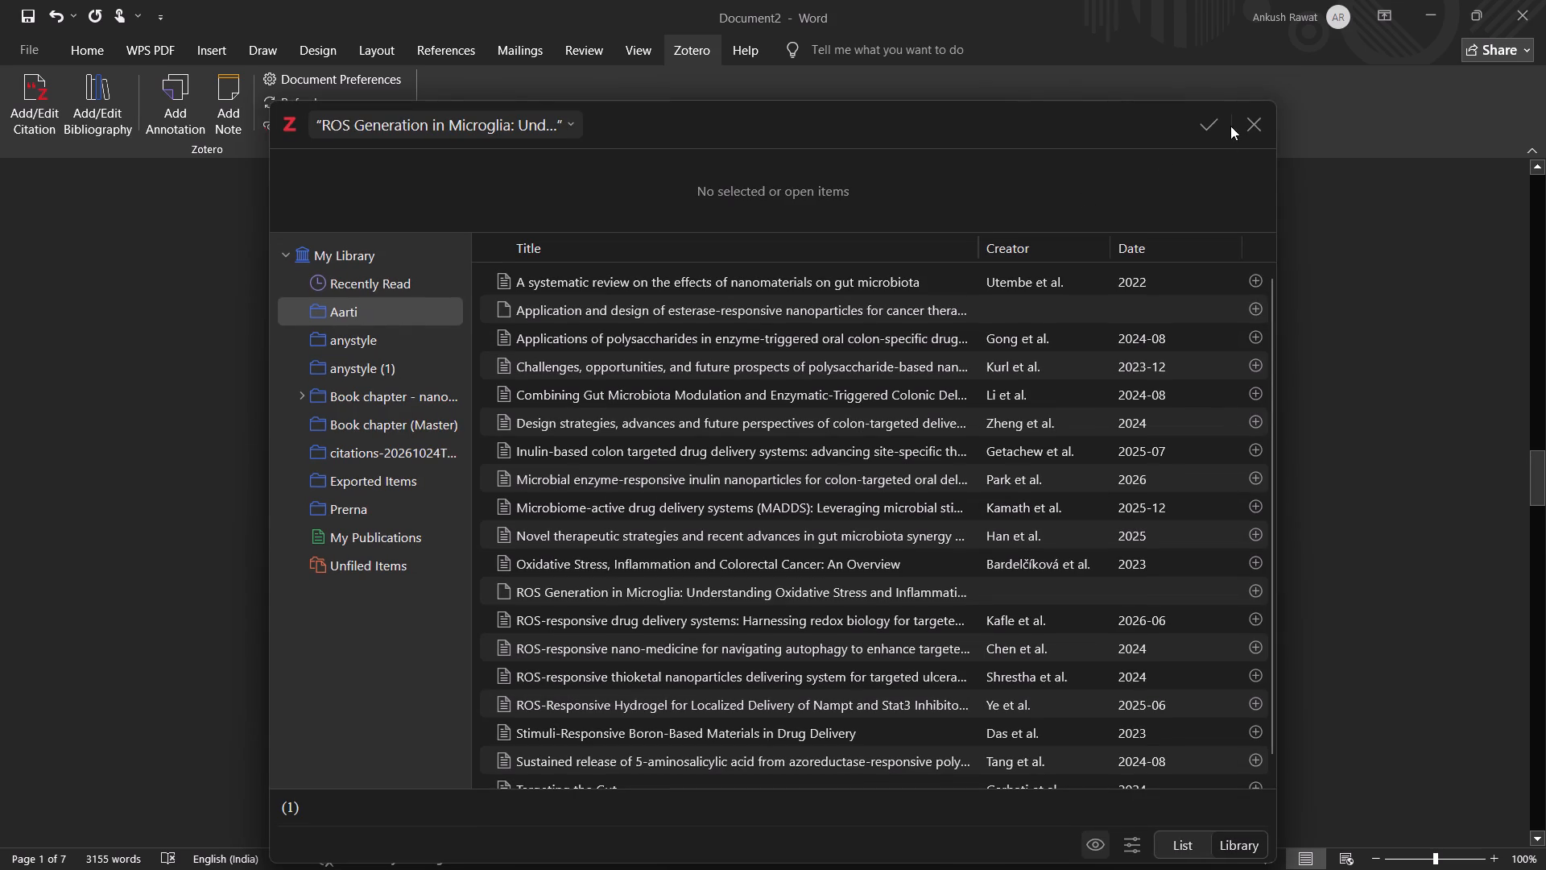
{"action": "left_click", "coordinate": [1240, 122]}
Switch to book chapter combined draft_1.docx, copy the selected body text starting at "8. Multi-Stimuli-Responsive Nanoplatforms:", and check the extent of the selection.
{"action": "middle_click_drag", "start_coordinate": [680, 406], "coordinate": [679, 548]}
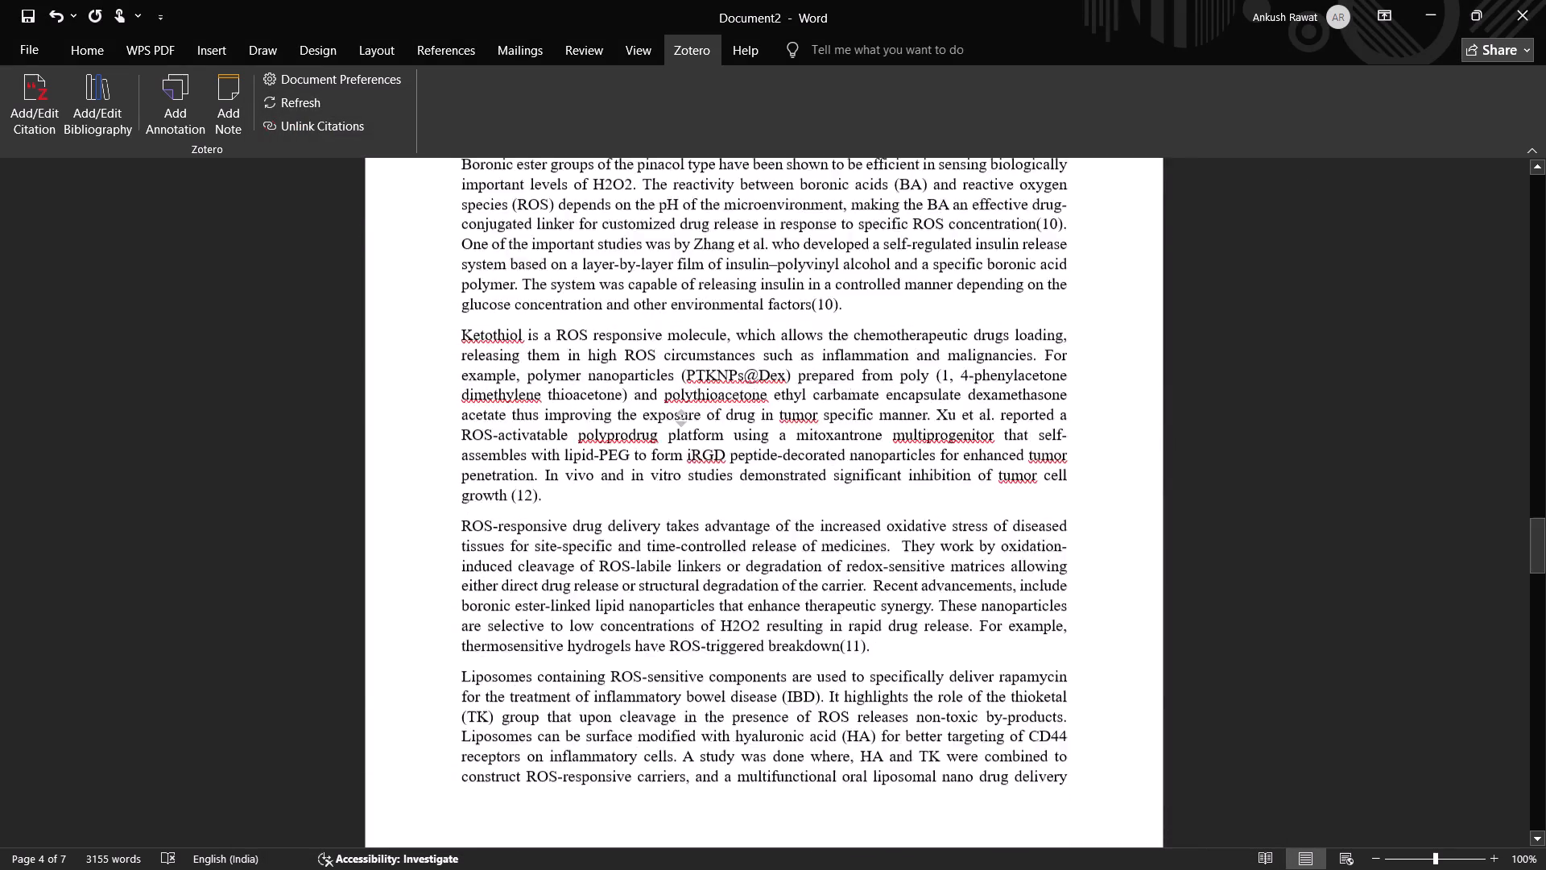
{"action": "middle_click_drag", "start_coordinate": [679, 548], "coordinate": [676, 590]}
{"action": "middle_click_drag", "start_coordinate": [656, 425], "coordinate": [657, 365]}
{"action": "middle_click_drag", "start_coordinate": [673, 388], "coordinate": [667, 337]}
{"action": "middle_click_drag", "start_coordinate": [676, 359], "coordinate": [675, 346]}
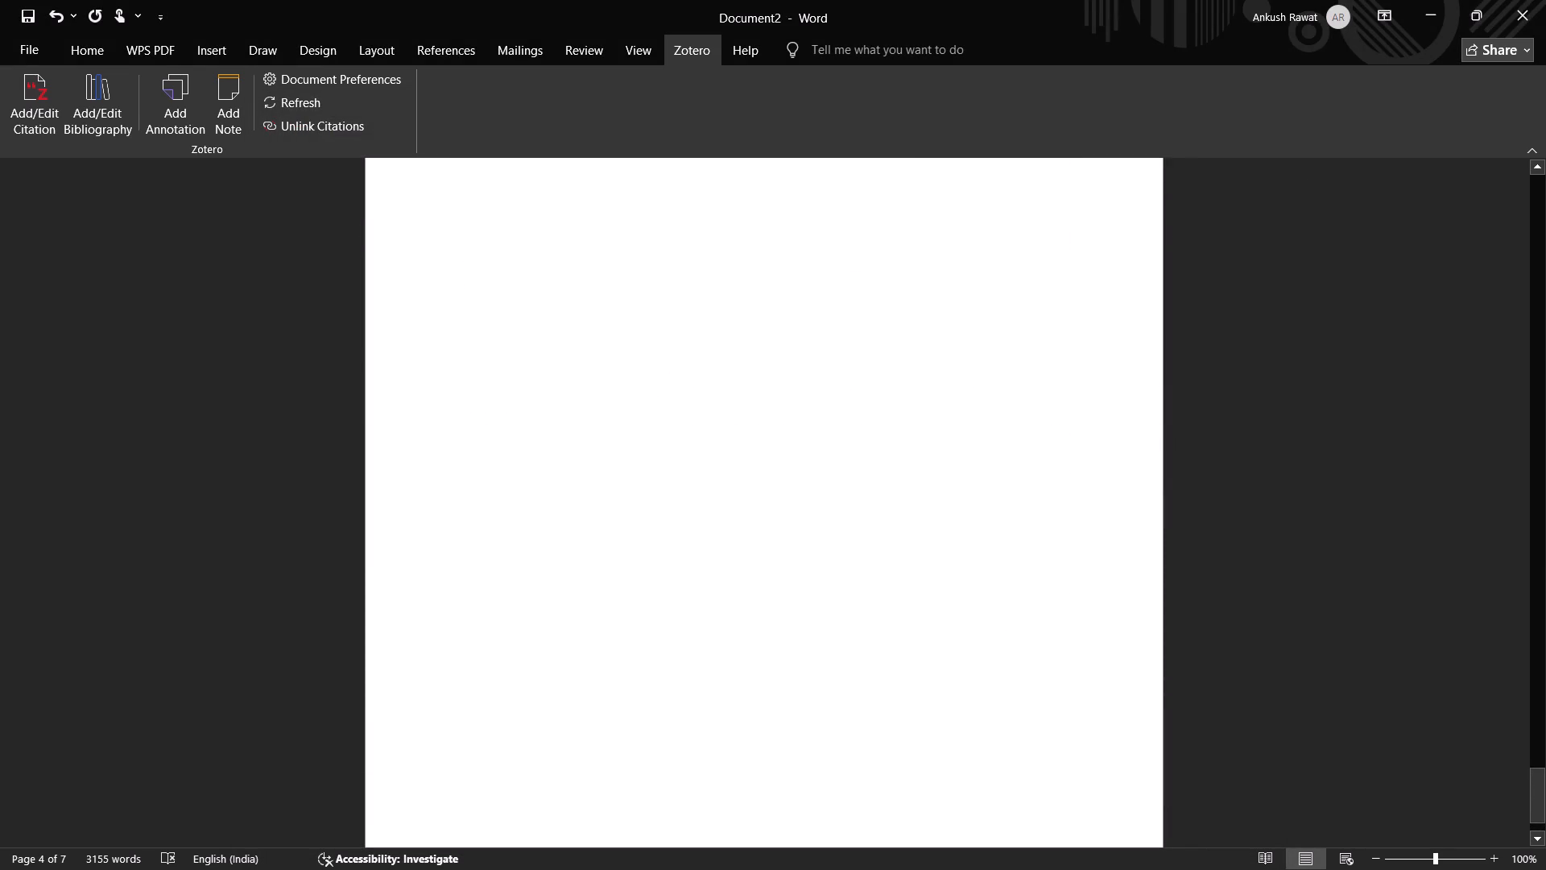
{"action": "middle_click_drag", "start_coordinate": [675, 346], "coordinate": [662, 281]}
{"action": "key", "text": "alt+Tab"}
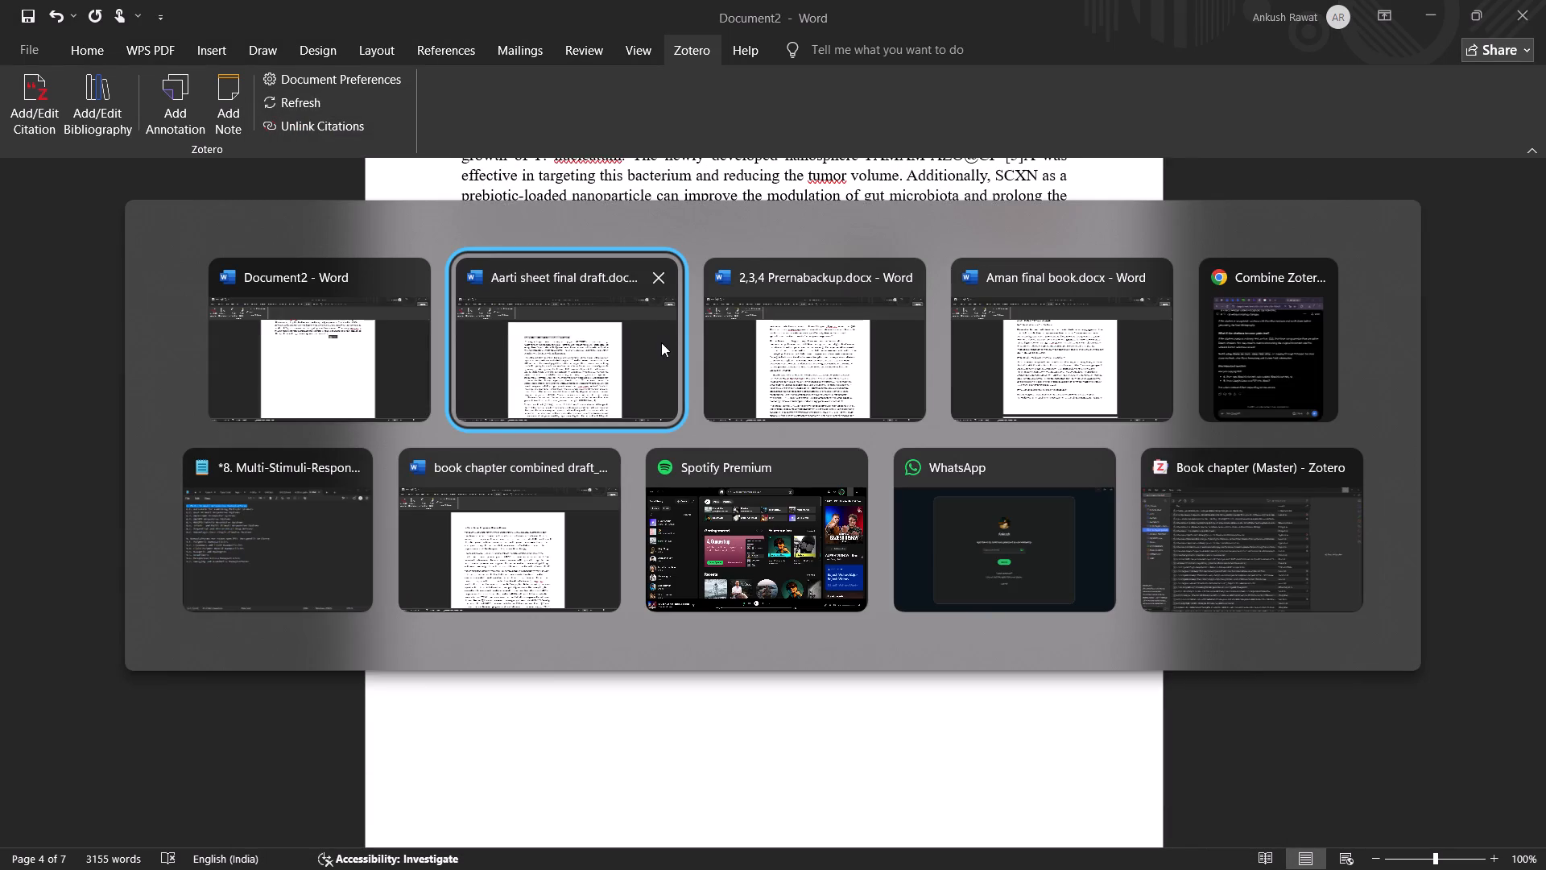
{"action": "key", "text": "alt+Tab"}
{"action": "key", "text": "alt+Tab"}
{"action": "key", "text": "alt+Tab"}
{"action": "key", "text": "alt+Tab"}
{"action": "key", "text": "alt+Tab"}
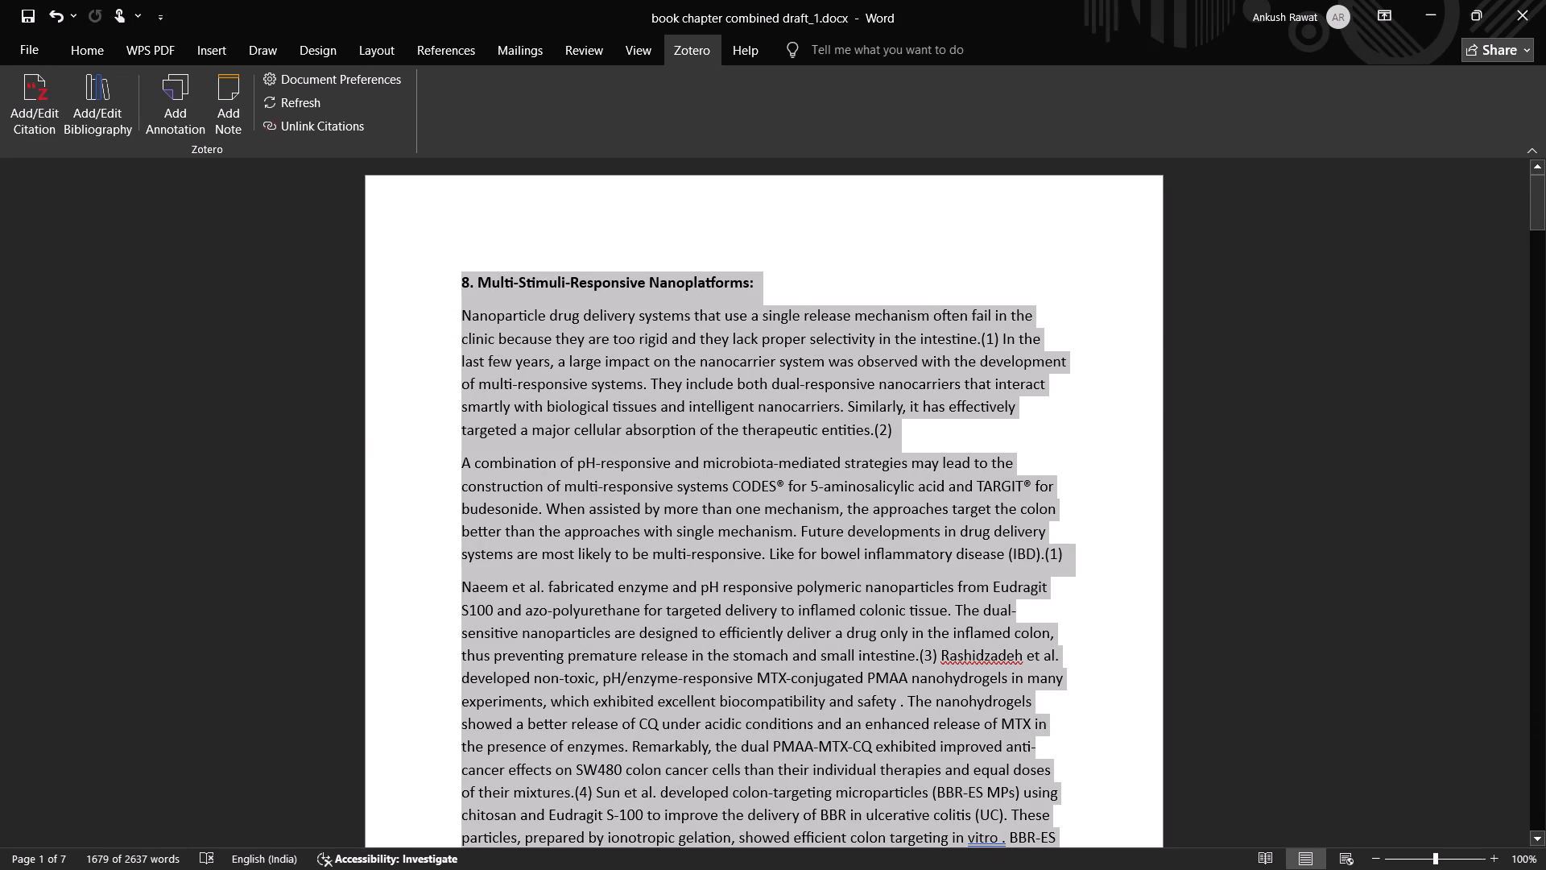
{"action": "key", "text": "ctrl+c"}
{"action": "key", "text": "ctrl+c"}
{"action": "key", "text": "ctrl+c"}
{"action": "scroll", "coordinate": [451, 376], "scroll_direction": "down", "scroll_amount": 4}
{"action": "scroll", "coordinate": [460, 391], "scroll_direction": "up", "scroll_amount": 1}
{"action": "scroll", "coordinate": [460, 391], "scroll_direction": "down", "scroll_amount": 2}
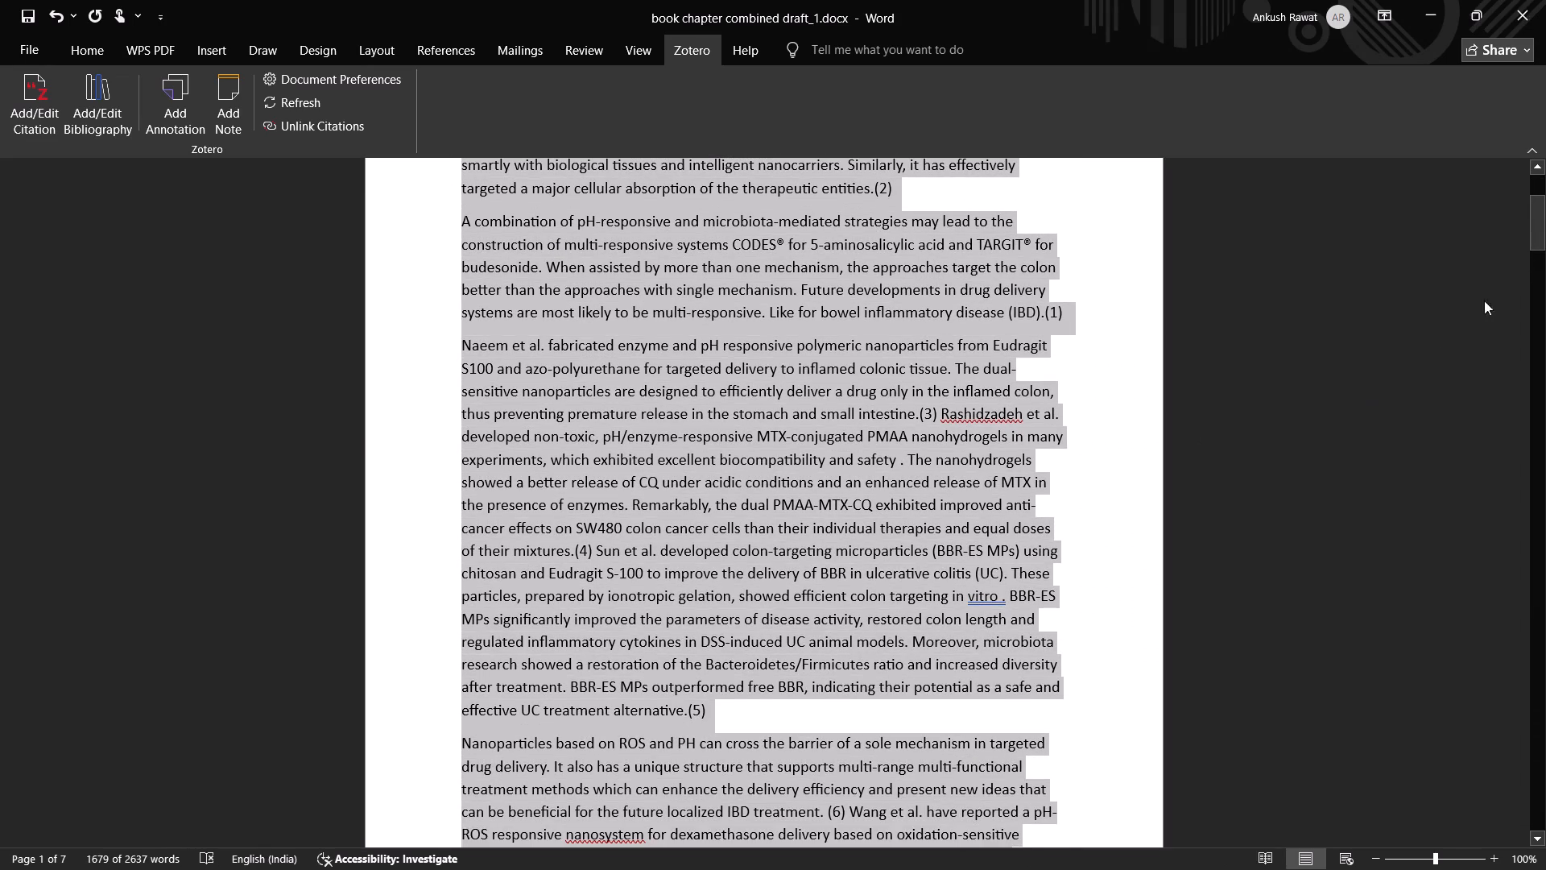
{"action": "left_click_drag", "start_coordinate": [1534, 232], "coordinate": [1508, 501]}
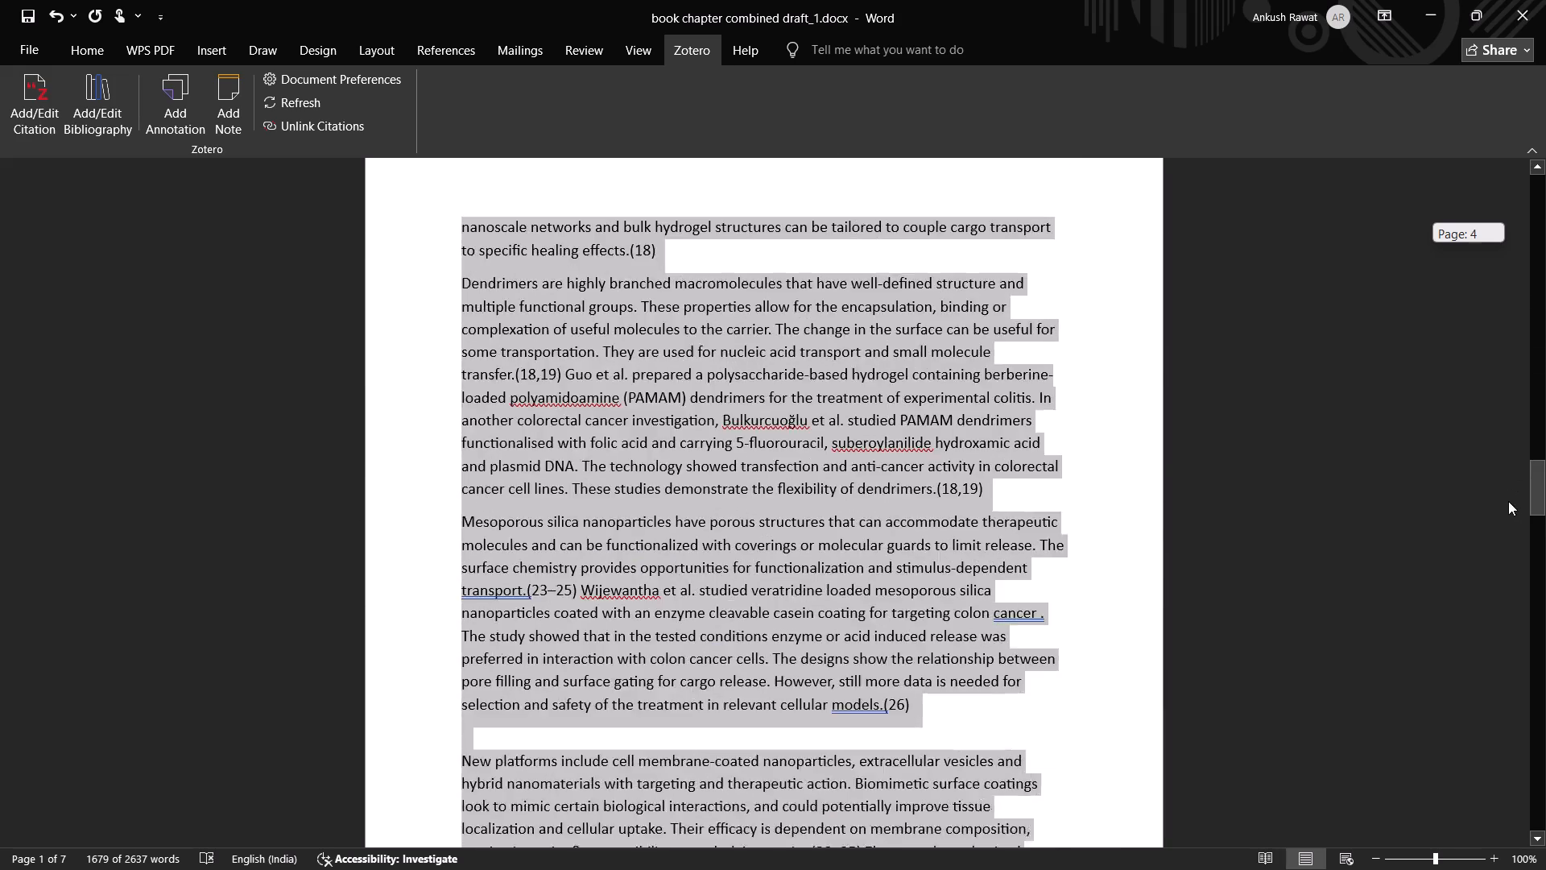
{"action": "left_click_drag", "start_coordinate": [1508, 501], "coordinate": [1490, 536]}
Return to Document2 and paste the copied section on a new line after the last paragraph, which ends with citation (20).
{"action": "key", "text": "alt+Tab"}
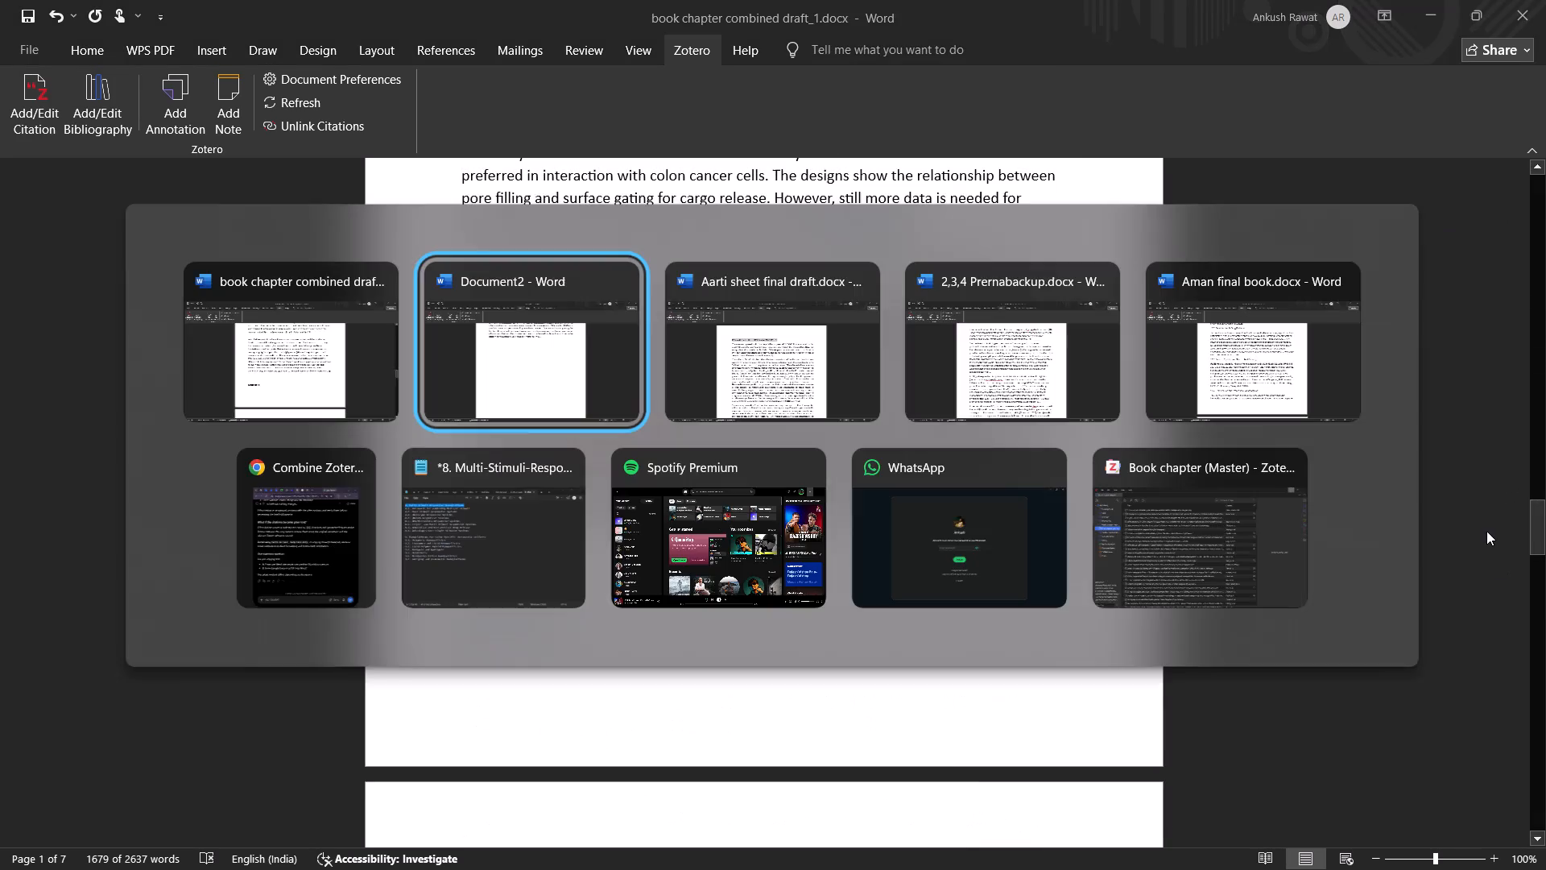
{"action": "left_click", "coordinate": [845, 252]}
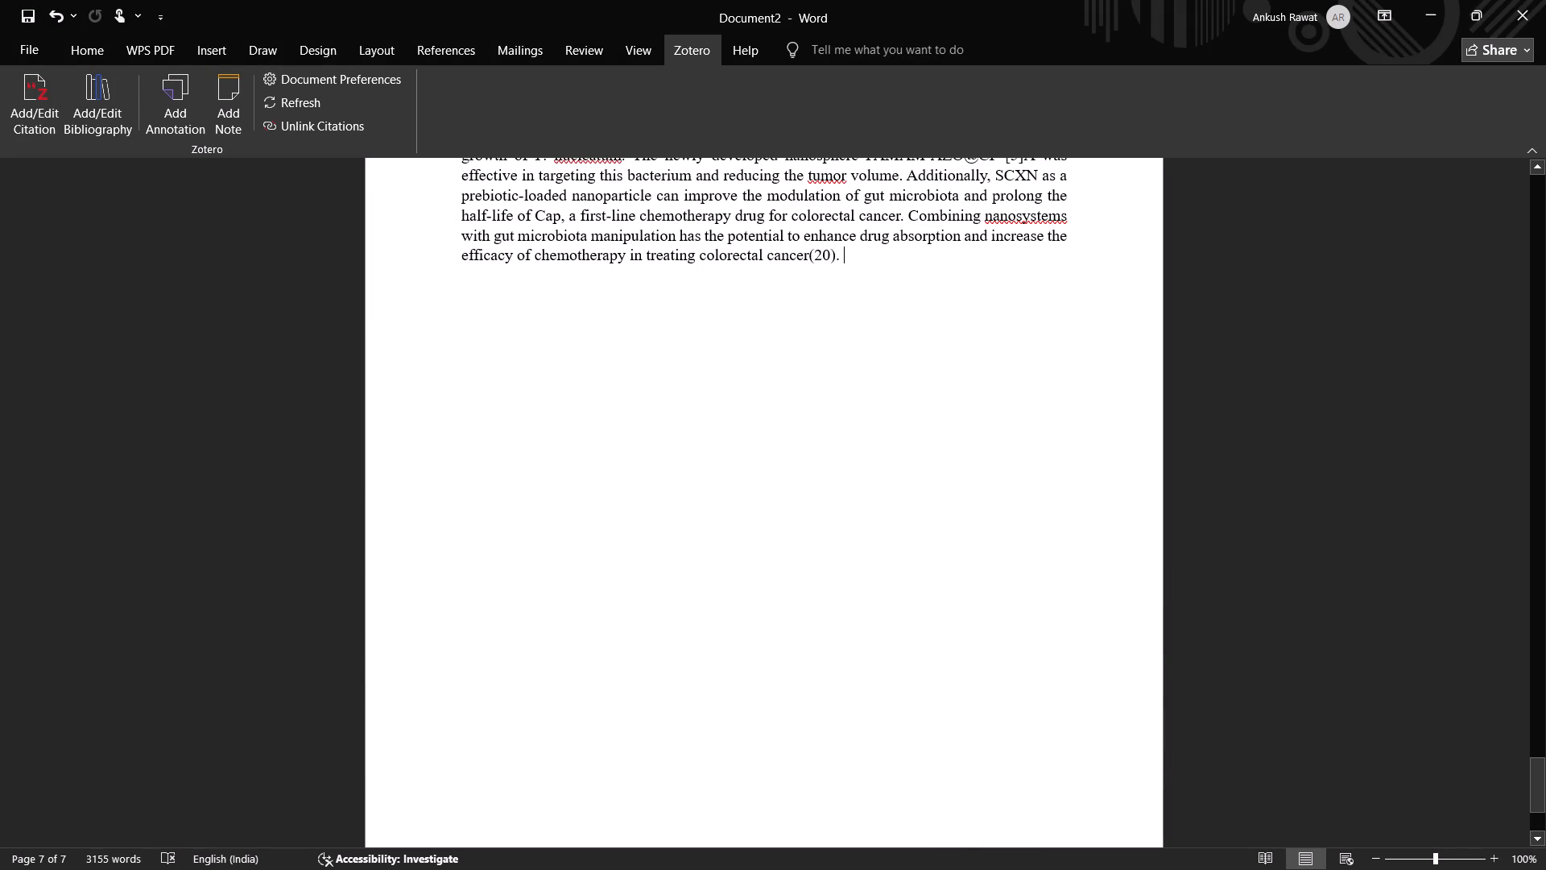
{"action": "key", "text": "Return"}
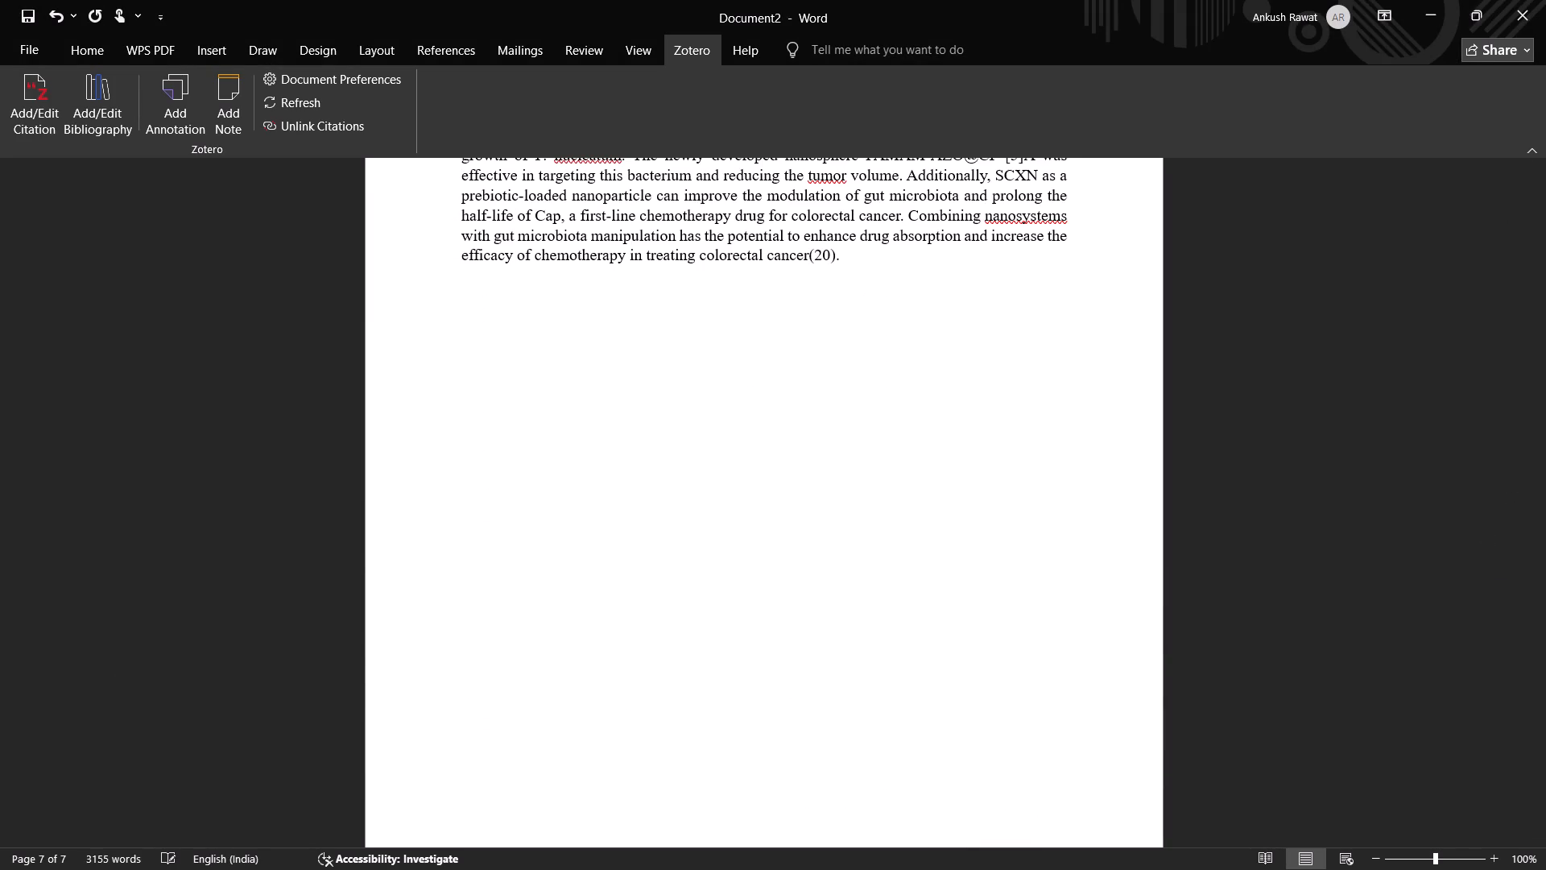
{"action": "key", "text": "ctrl+v"}
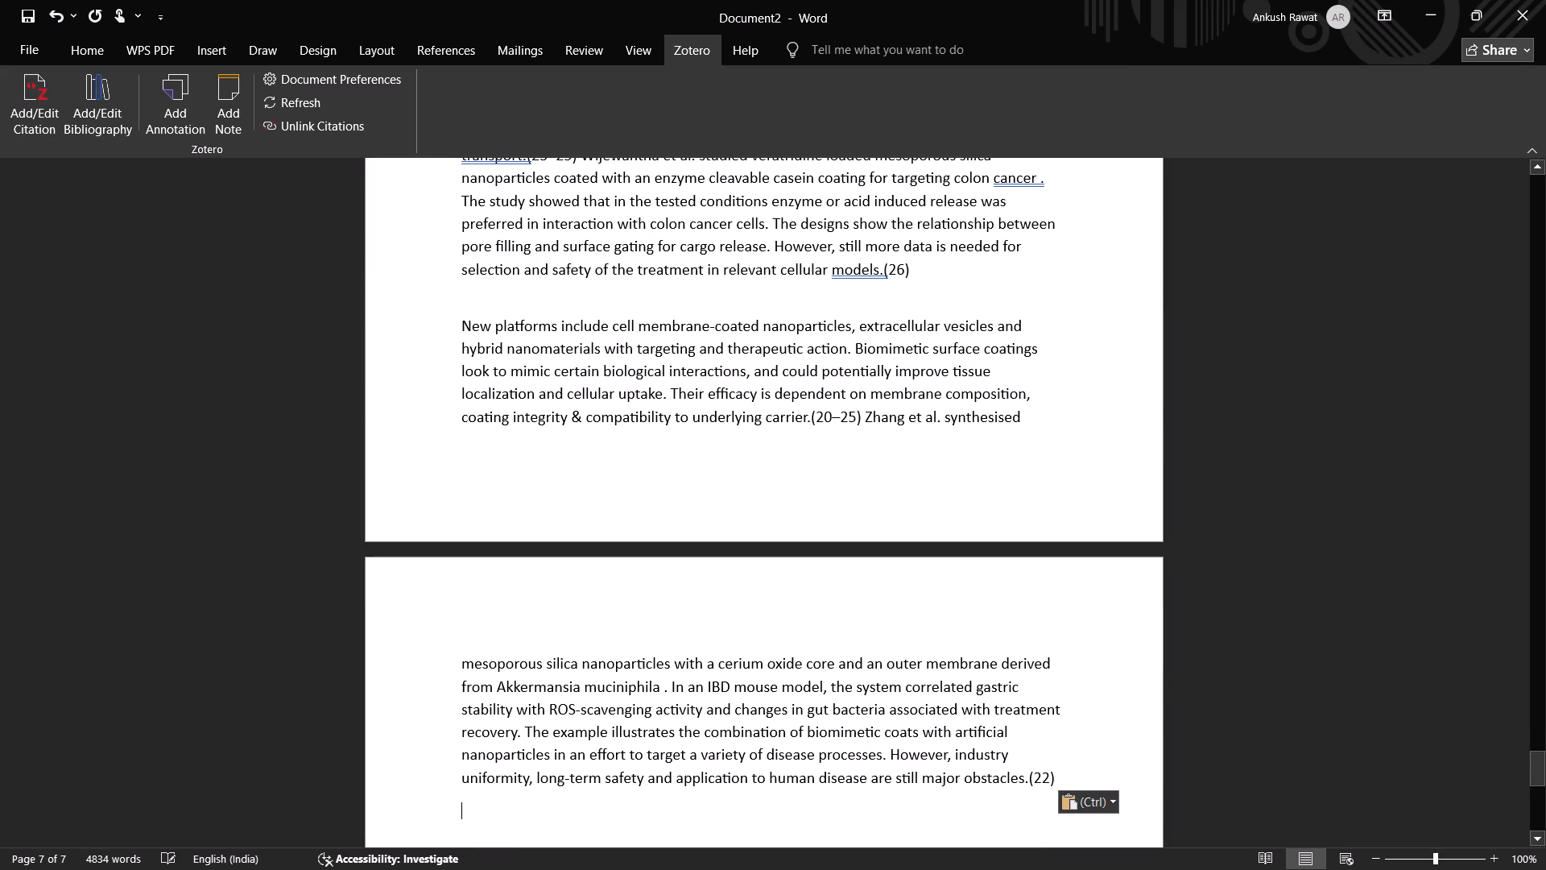
Inspect the Zotero sources behind citation (20–25) in the pasted paragraph on new platforms.
{"action": "left_click", "coordinate": [837, 418]}
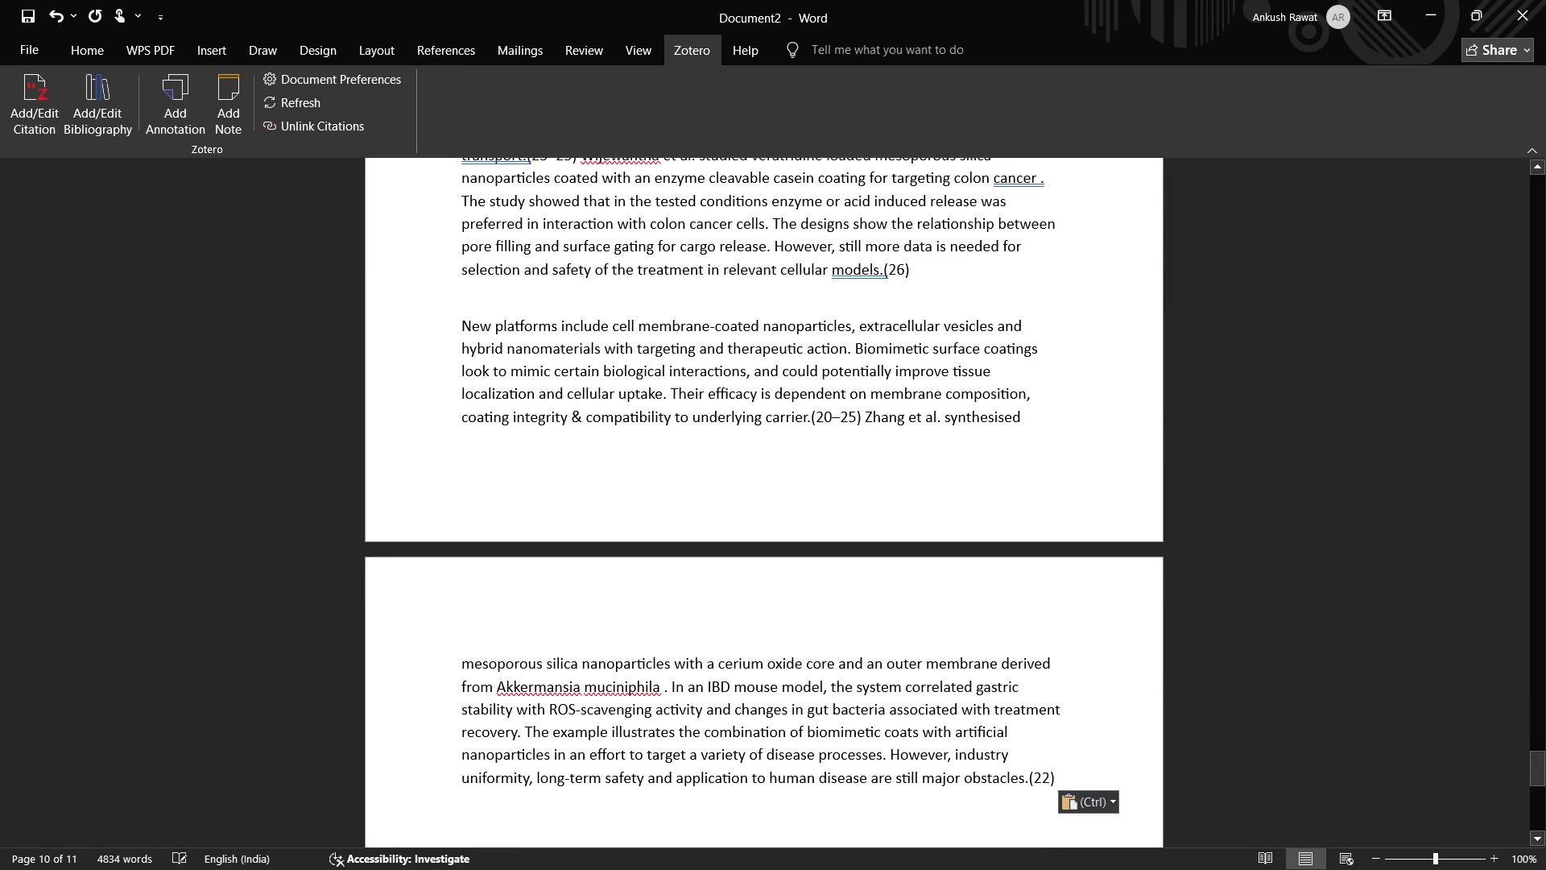
{"action": "left_click", "coordinate": [30, 99]}
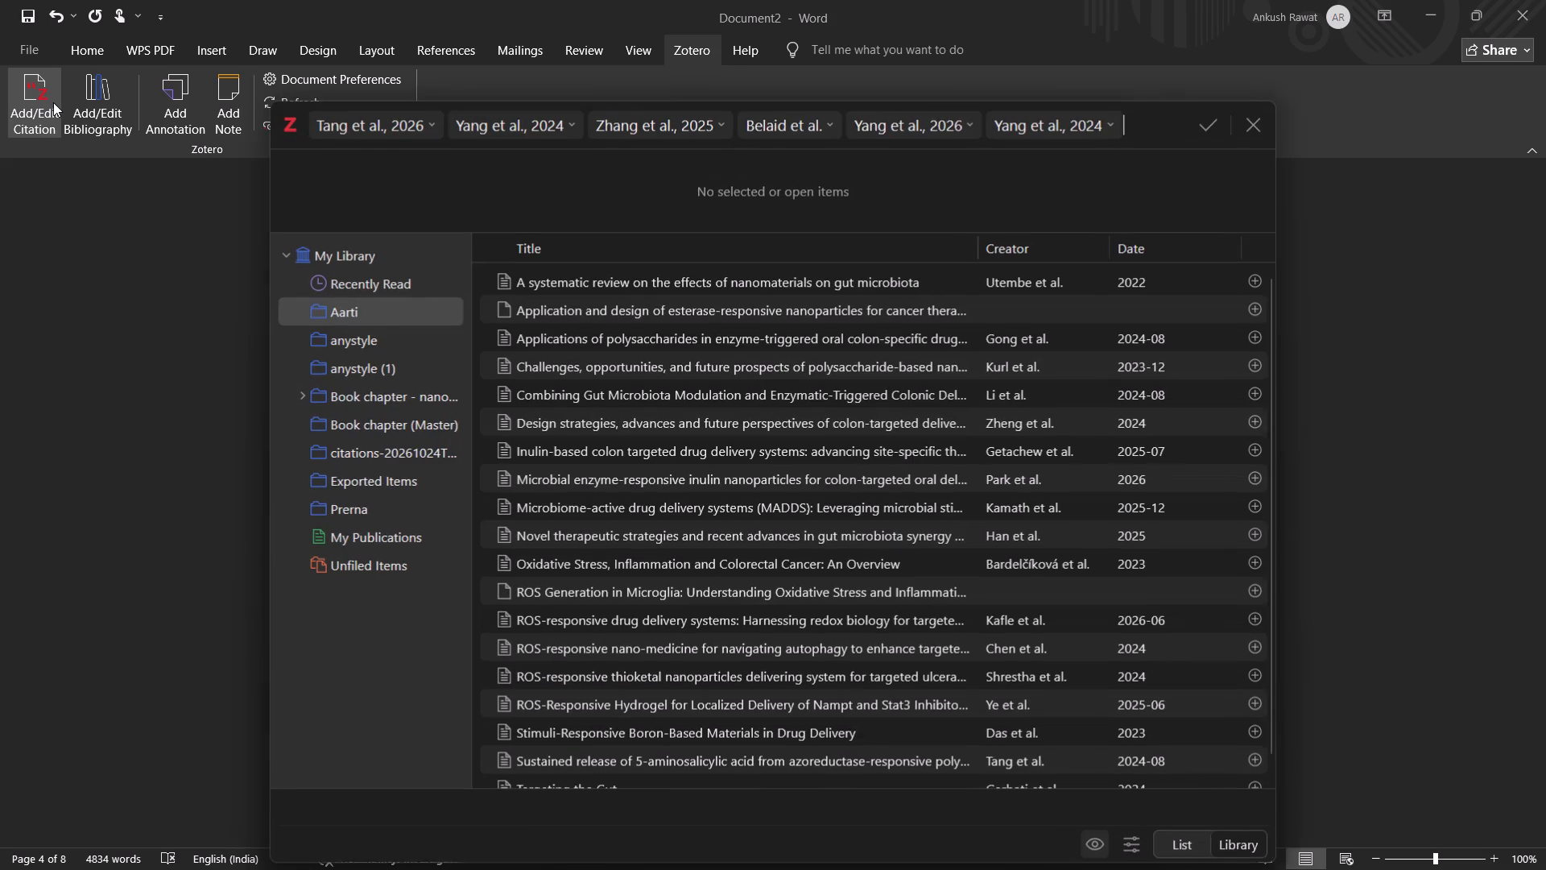
{"action": "left_click", "coordinate": [1246, 126]}
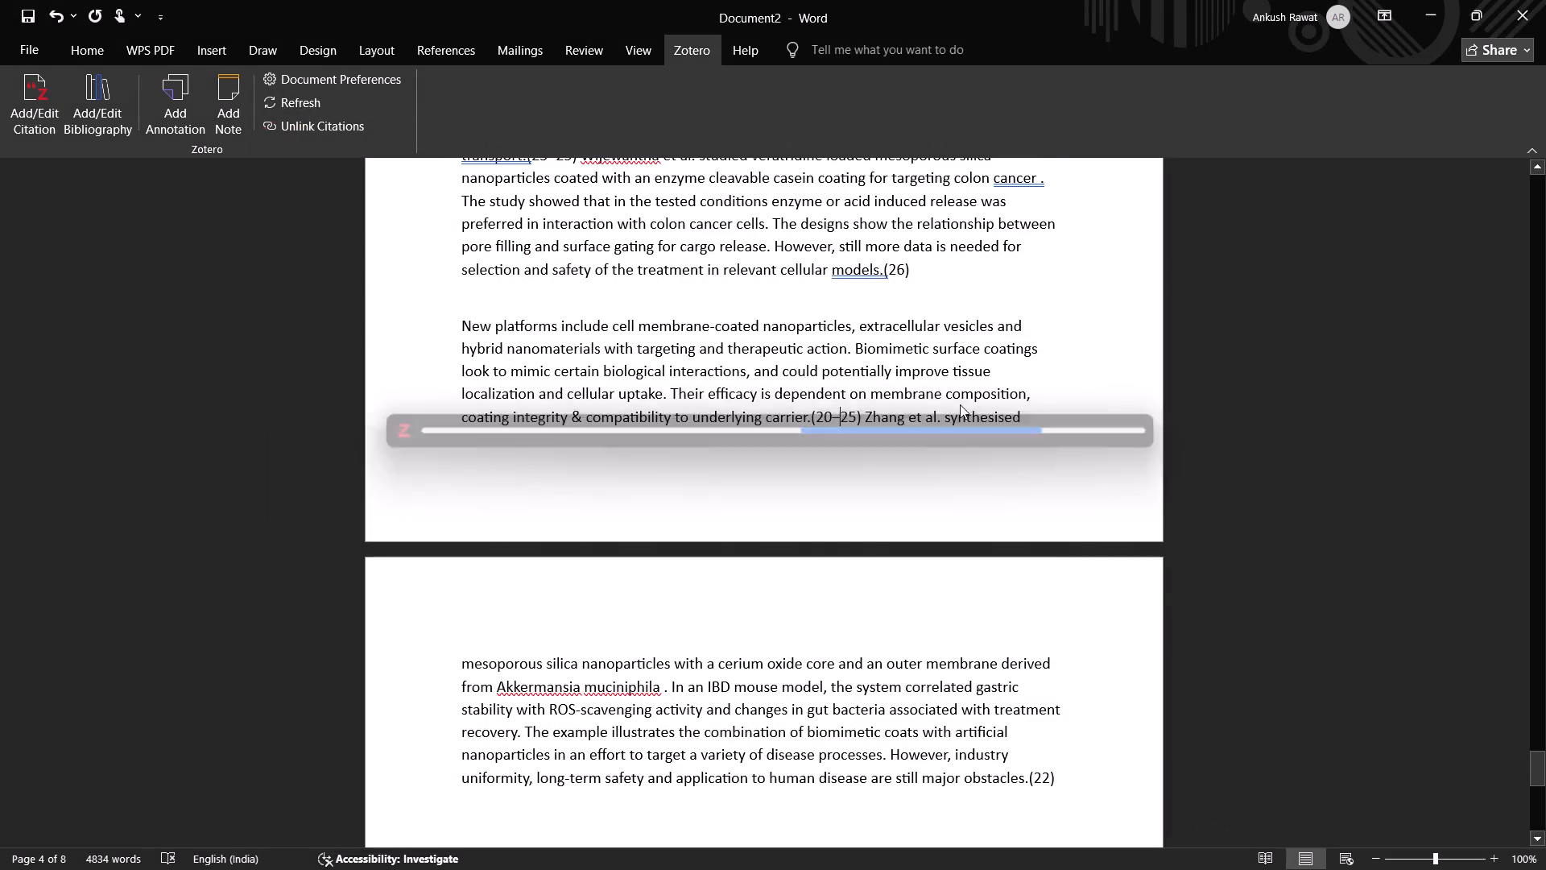
Copy the Introduction text of Aman final book.docx, from the INTRODUCTION heading through section 1.5, stopping before its References list.
{"action": "middle_click_drag", "start_coordinate": [940, 481], "coordinate": [920, 345]}
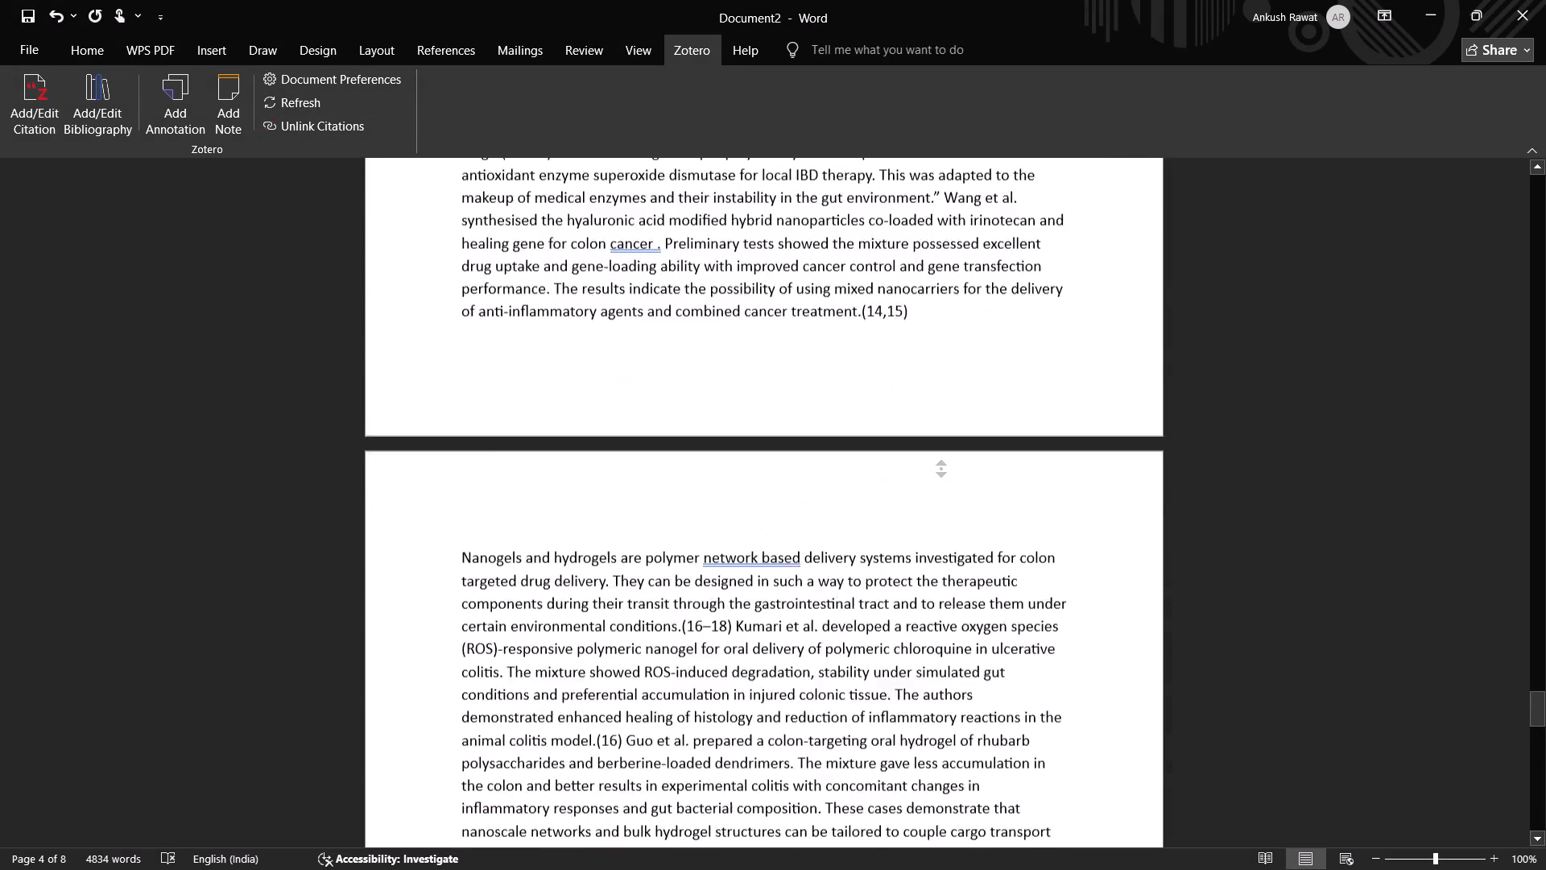
{"action": "middle_click_drag", "start_coordinate": [920, 345], "coordinate": [911, 325]}
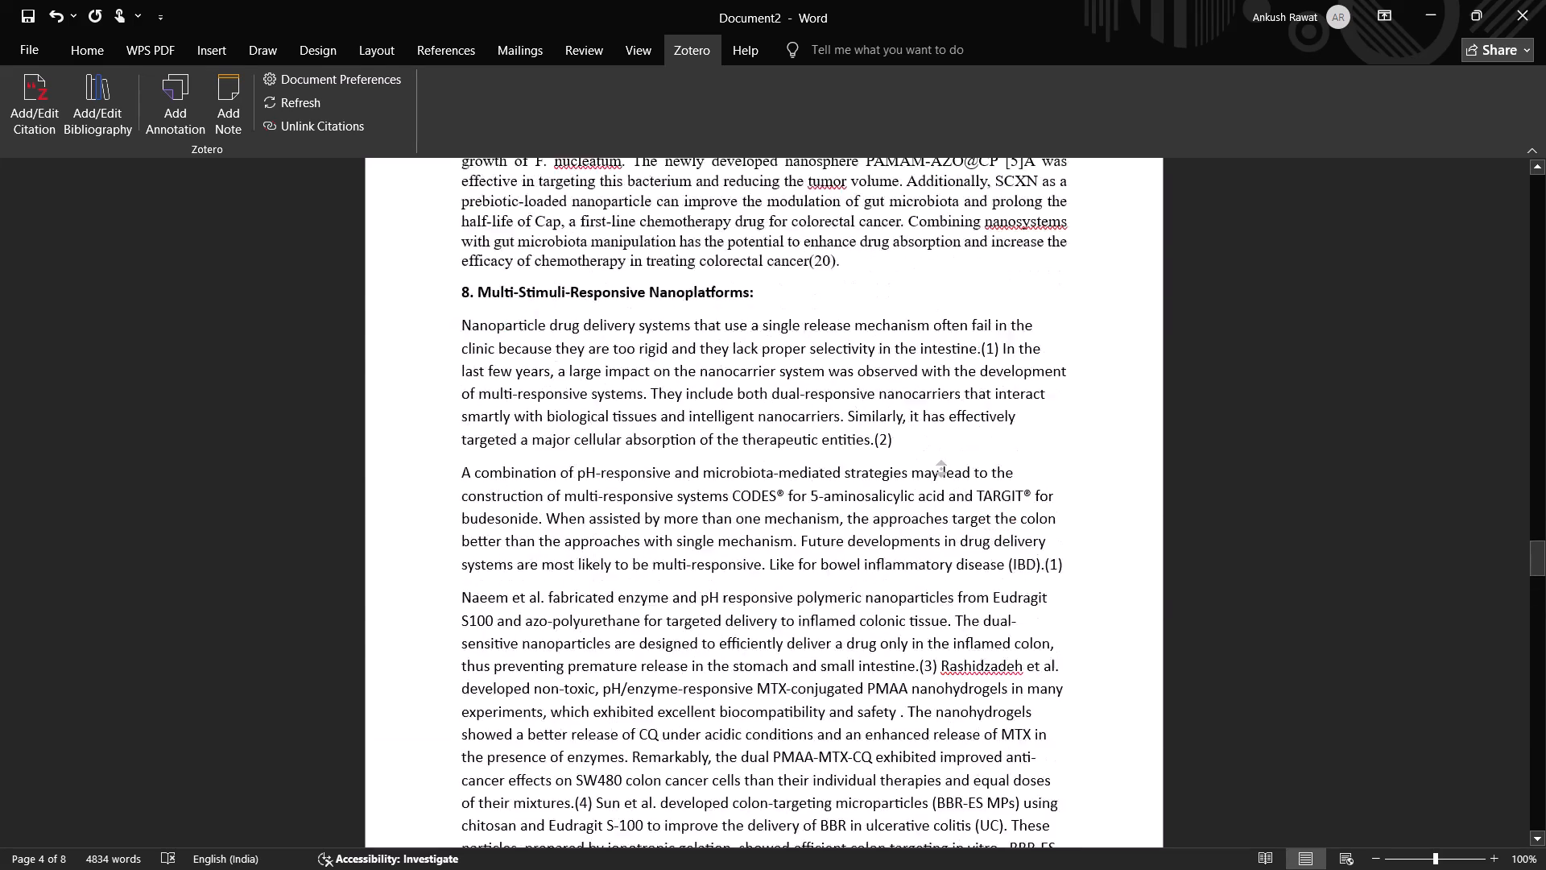
{"action": "middle_click_drag", "start_coordinate": [911, 325], "coordinate": [887, 261]}
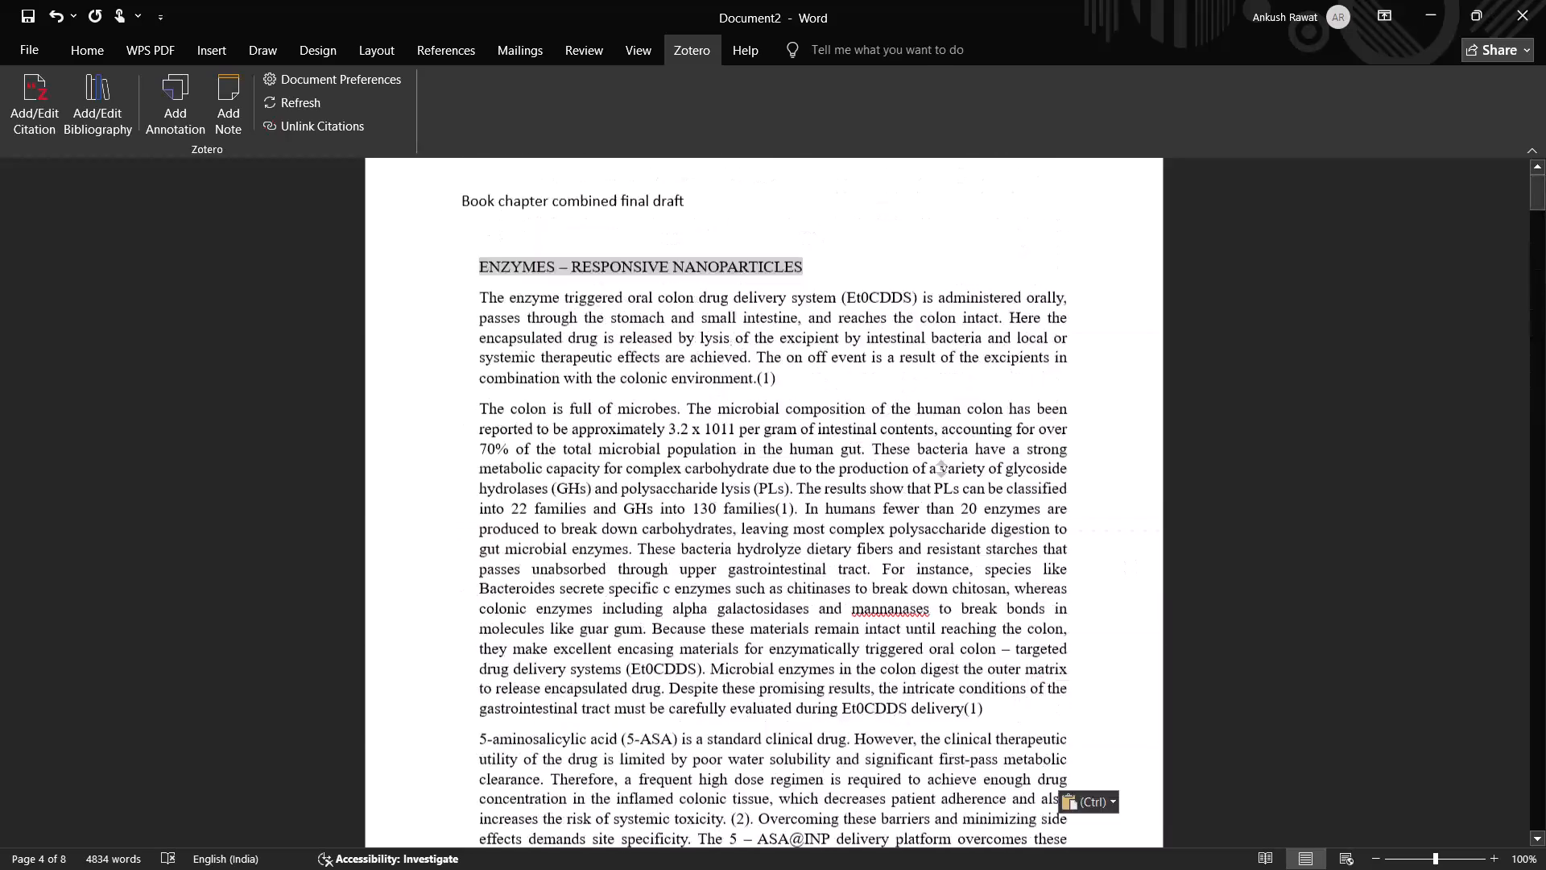
{"action": "middle_click_drag", "start_coordinate": [887, 261], "coordinate": [854, 203]}
{"action": "key", "text": "alt+Tab"}
{"action": "key", "text": "alt+Tab"}
{"action": "key", "text": "alt+Tab"}
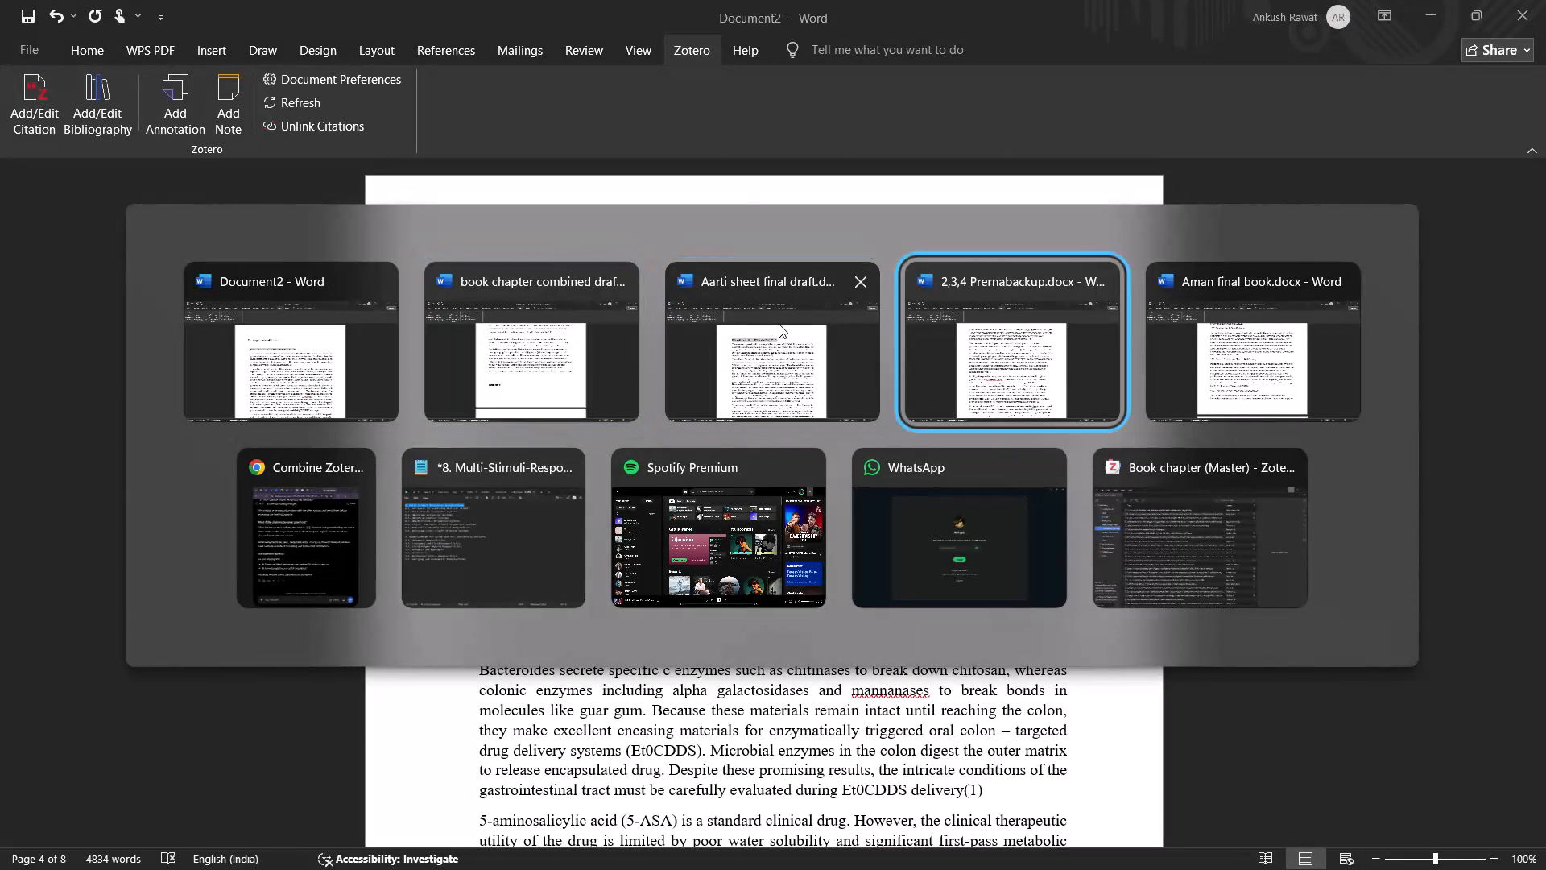
{"action": "key", "text": "alt+Tab"}
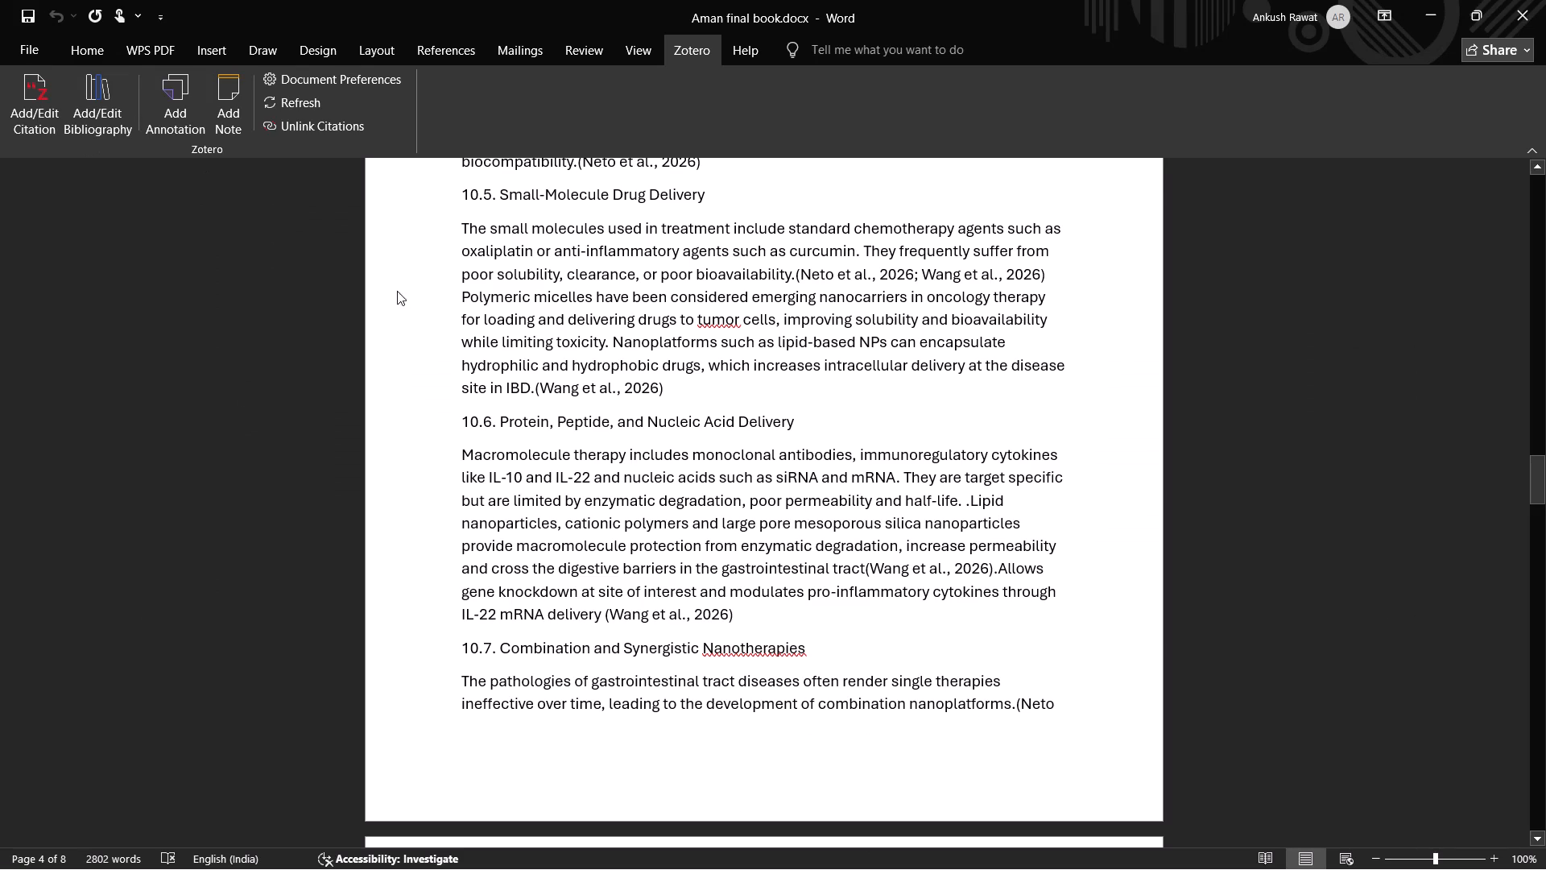
{"action": "middle_click_drag", "start_coordinate": [430, 493], "coordinate": [356, 198]}
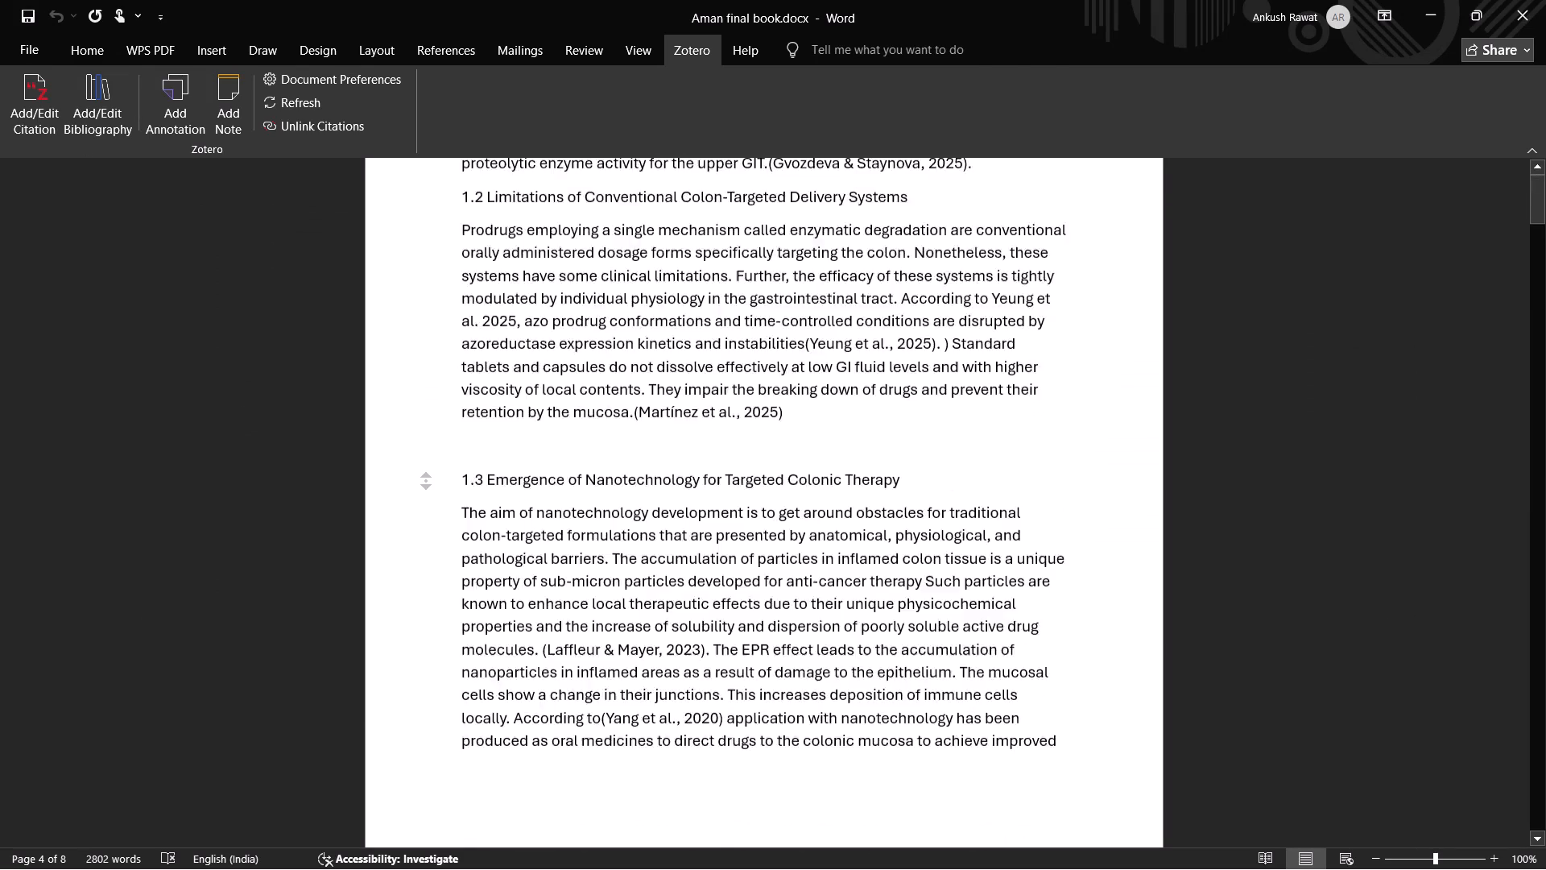
{"action": "middle_click_drag", "start_coordinate": [356, 198], "coordinate": [374, 162]}
{"action": "left_click", "coordinate": [454, 280]}
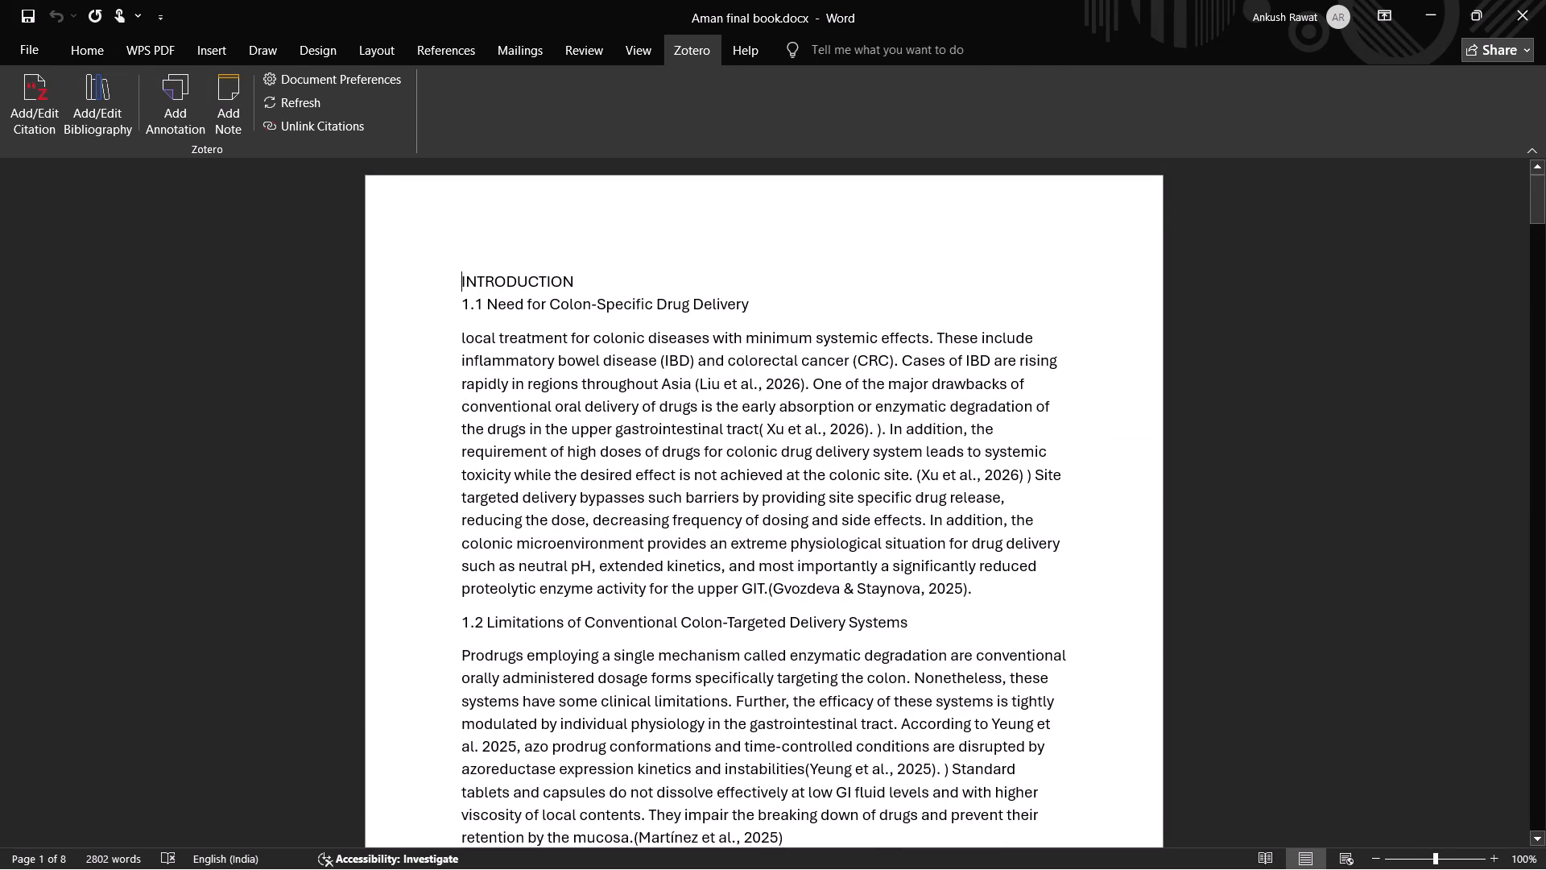
{"action": "left_click_drag", "start_coordinate": [1538, 212], "coordinate": [1519, 358]}
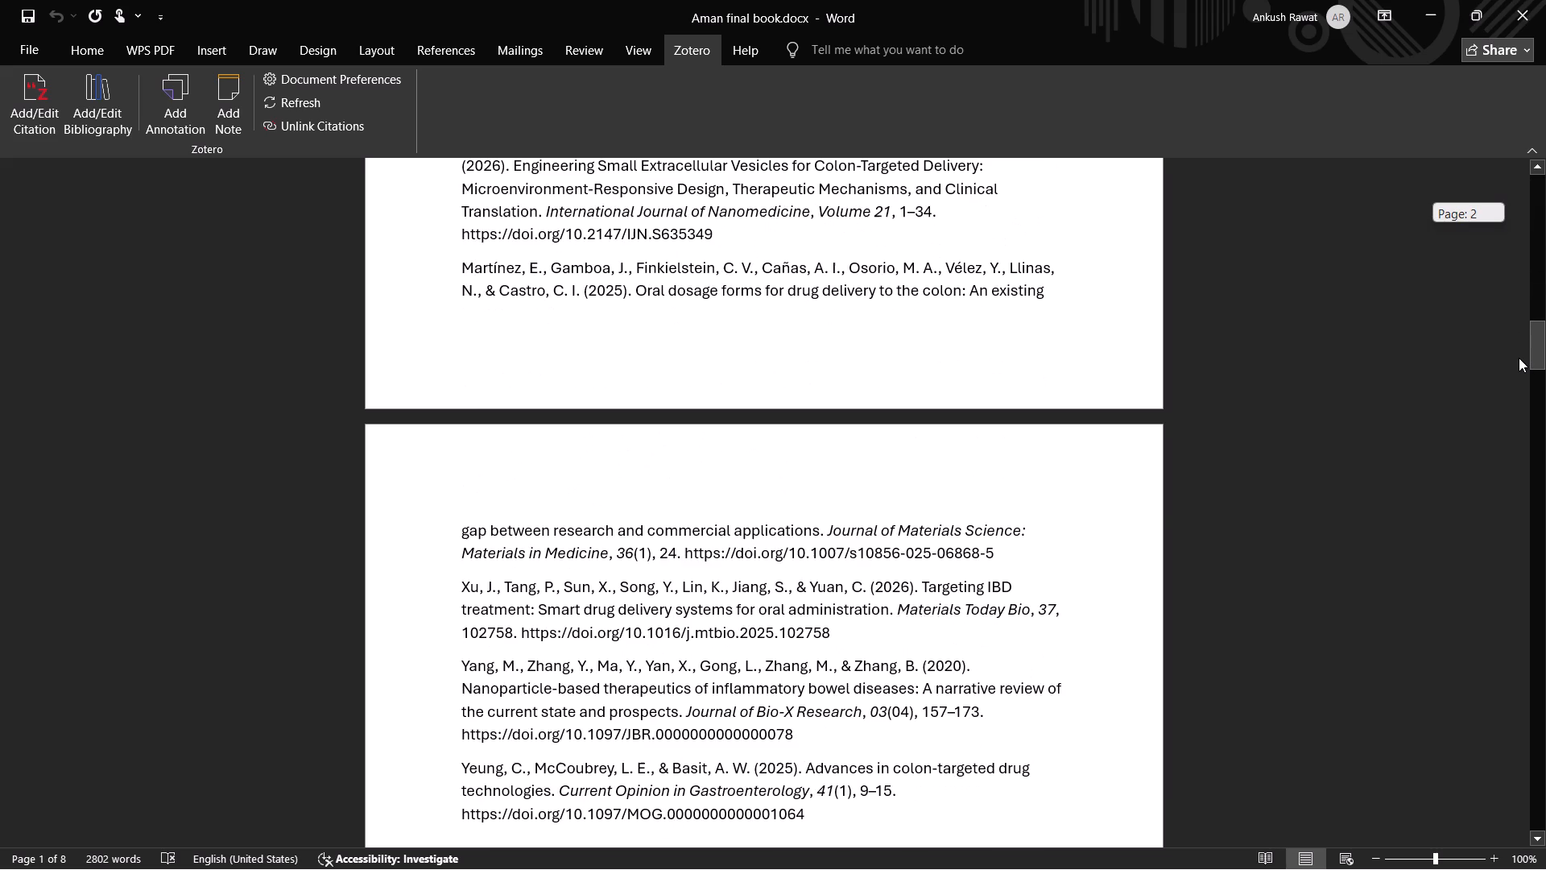
{"action": "left_click_drag", "start_coordinate": [1519, 358], "coordinate": [1519, 319]}
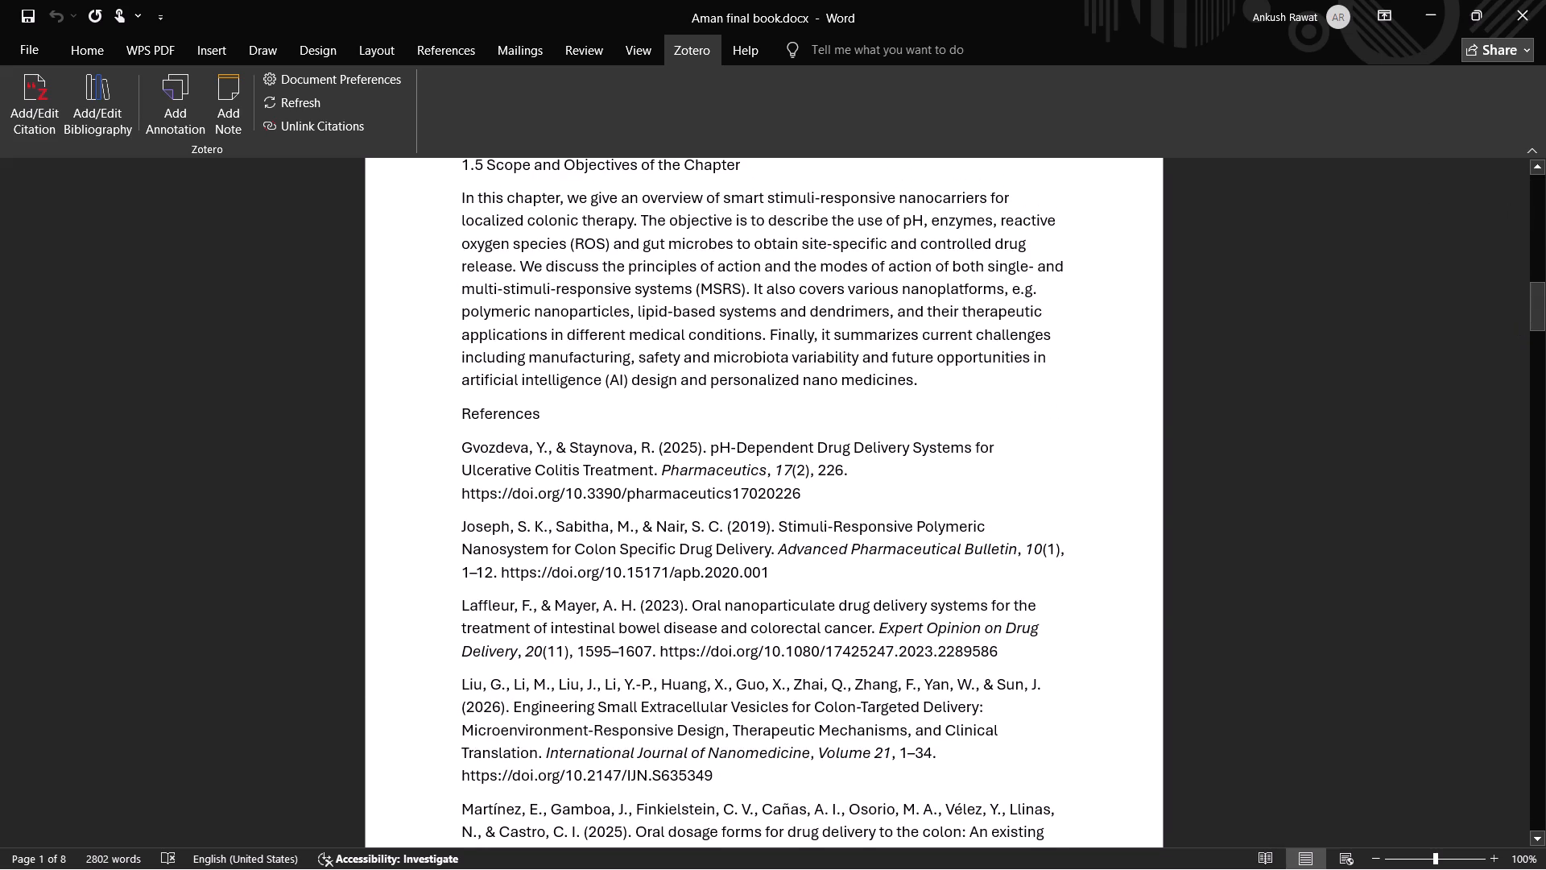
{"action": "left_click", "coordinate": [928, 381], "text": "shift"}
{"action": "middle_click_drag", "start_coordinate": [1196, 441], "coordinate": [1193, 374]}
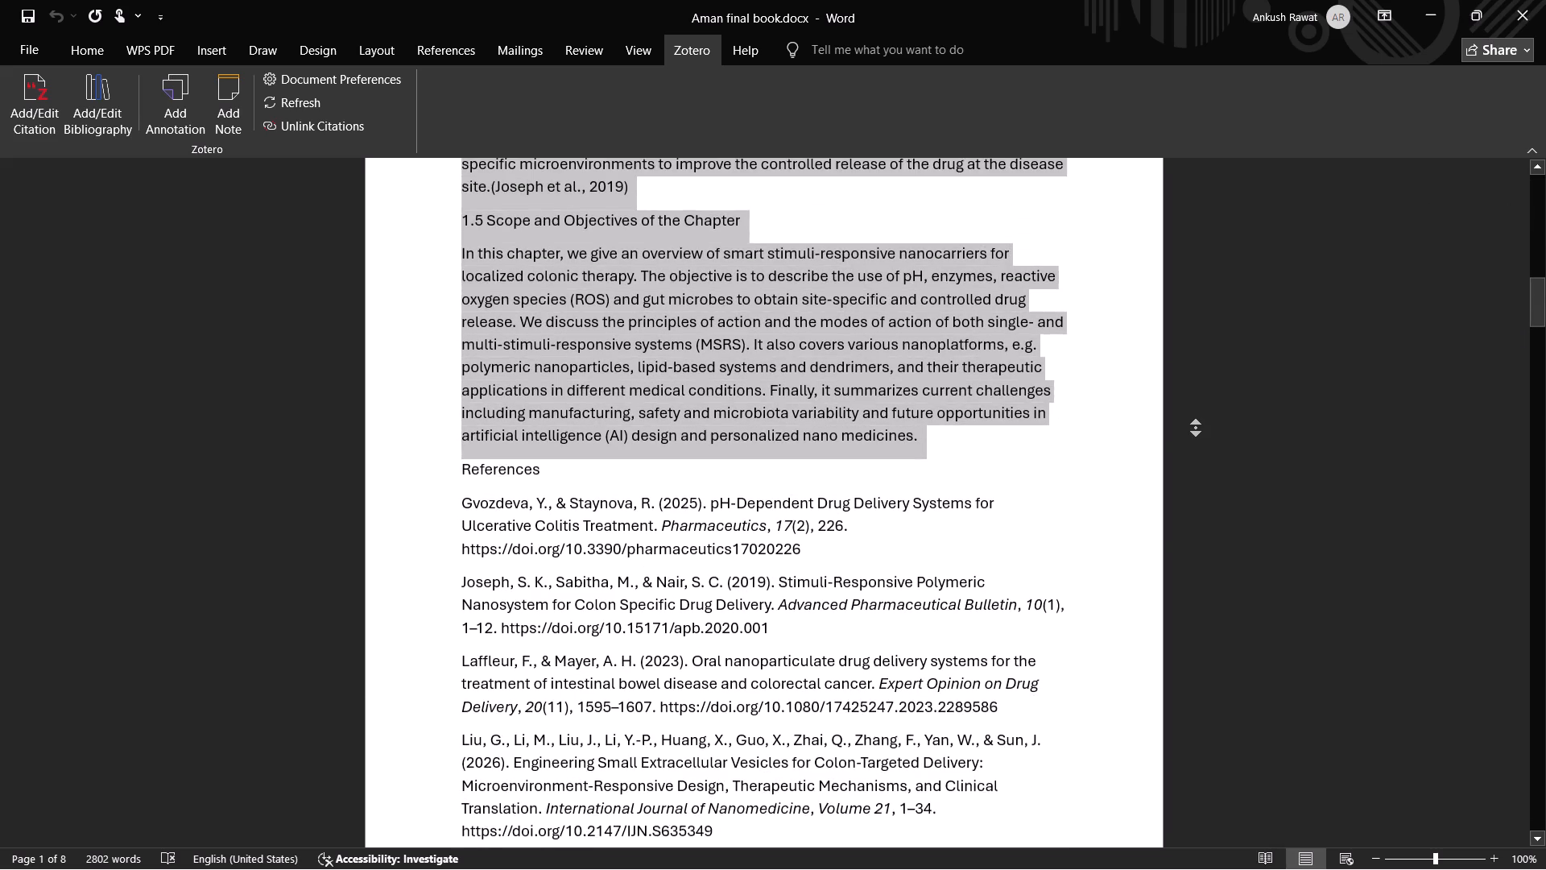
{"action": "middle_click_drag", "start_coordinate": [1193, 374], "coordinate": [1193, 369]}
{"action": "key", "text": "ctrl+c"}
Switch back to Document2 and start a new line directly below the title "Book chapter combined final draft".
{"action": "key", "text": "alt+Tab"}
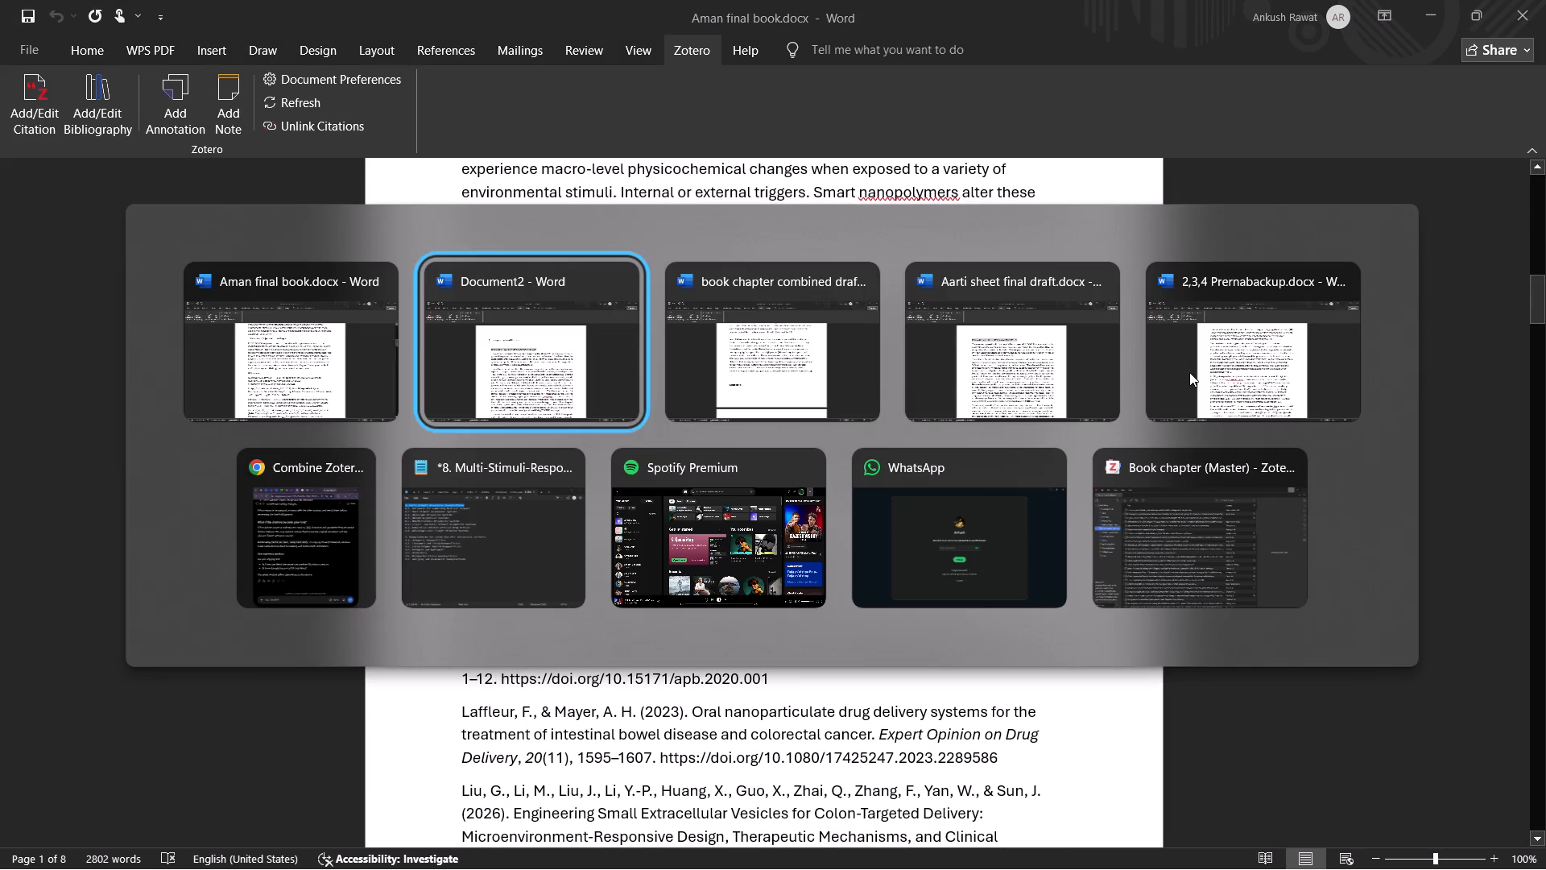
{"action": "key", "text": "alt+Tab"}
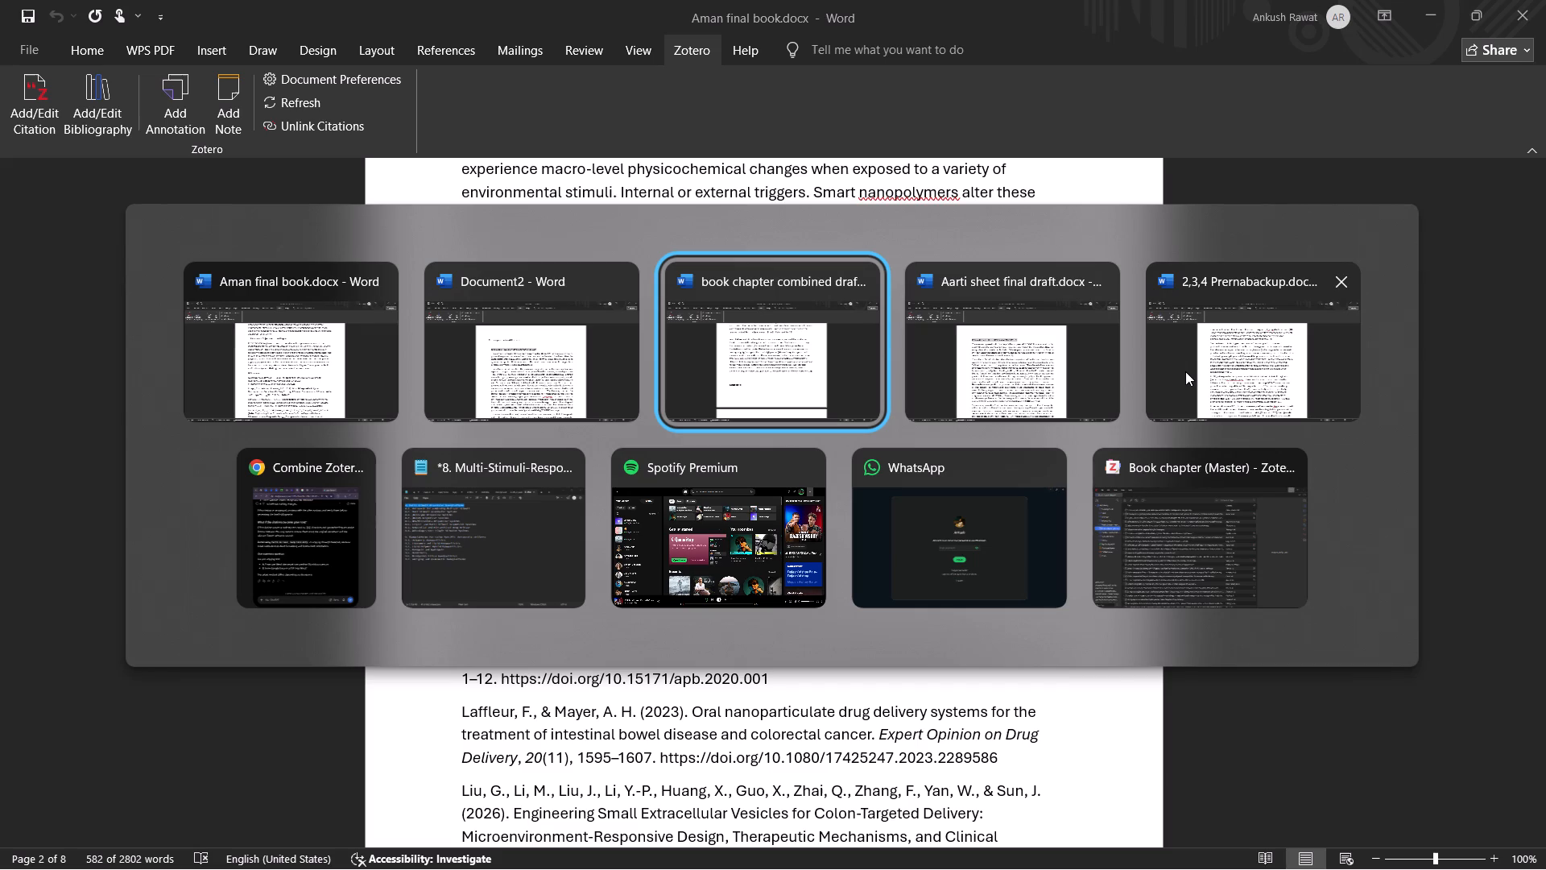
{"action": "key", "text": "alt+Tab"}
{"action": "key", "text": "alt+Tab"}
{"action": "key", "text": "alt+Tab"}
{"action": "key", "text": "alt+Tab"}
{"action": "key", "text": "alt+Tab"}
{"action": "key", "text": "alt+Tab"}
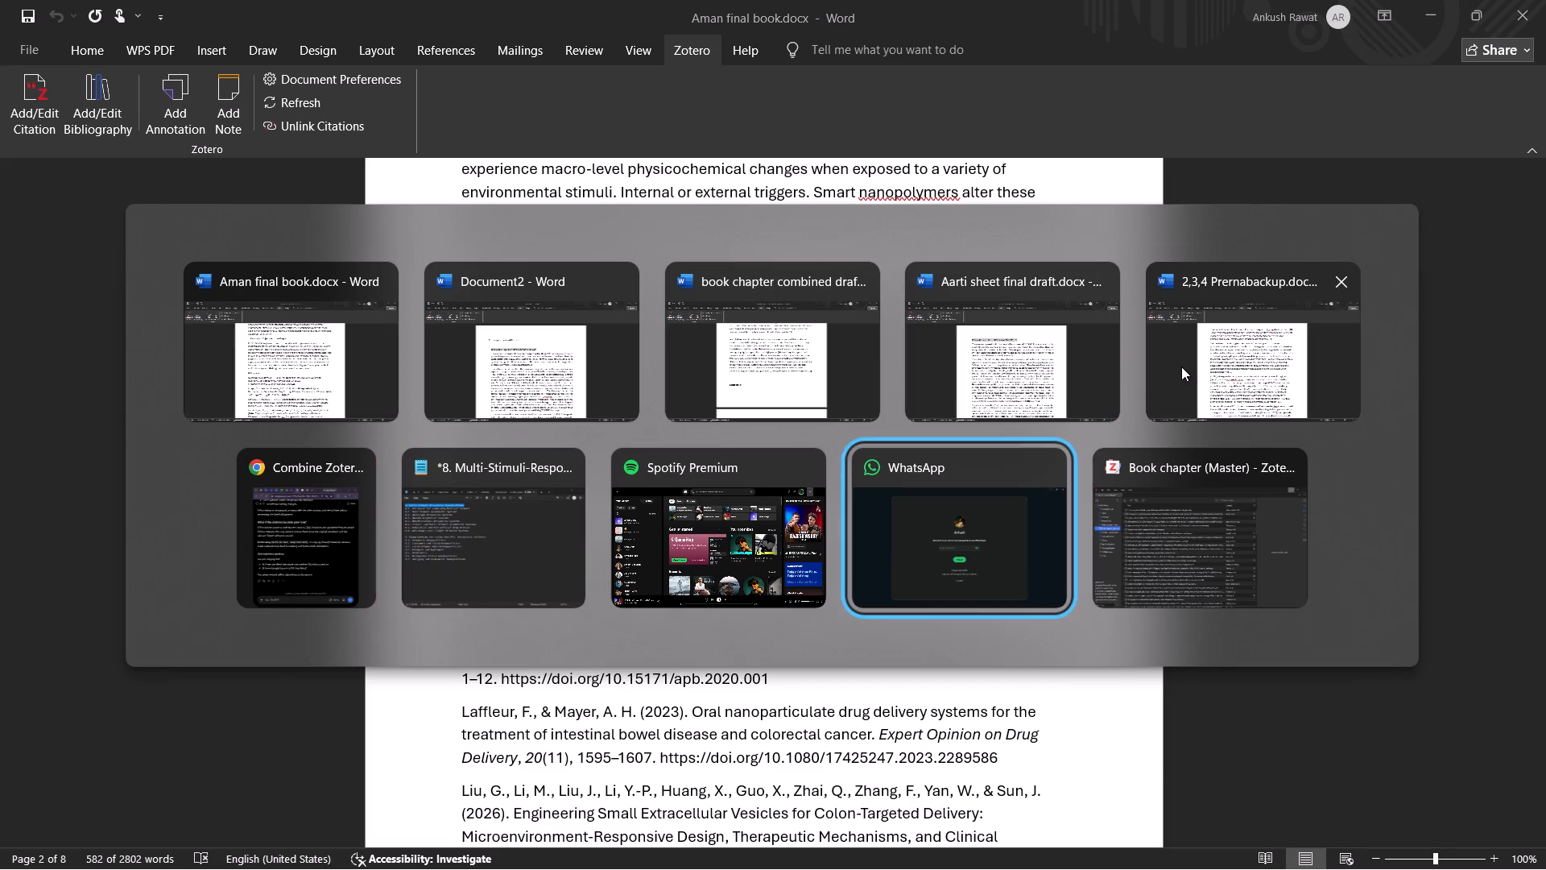
{"action": "key", "text": "alt+Tab"}
{"action": "key", "text": "alt+Tab"}
{"action": "key", "text": "alt+Tab"}
{"action": "left_click", "coordinate": [731, 289]}
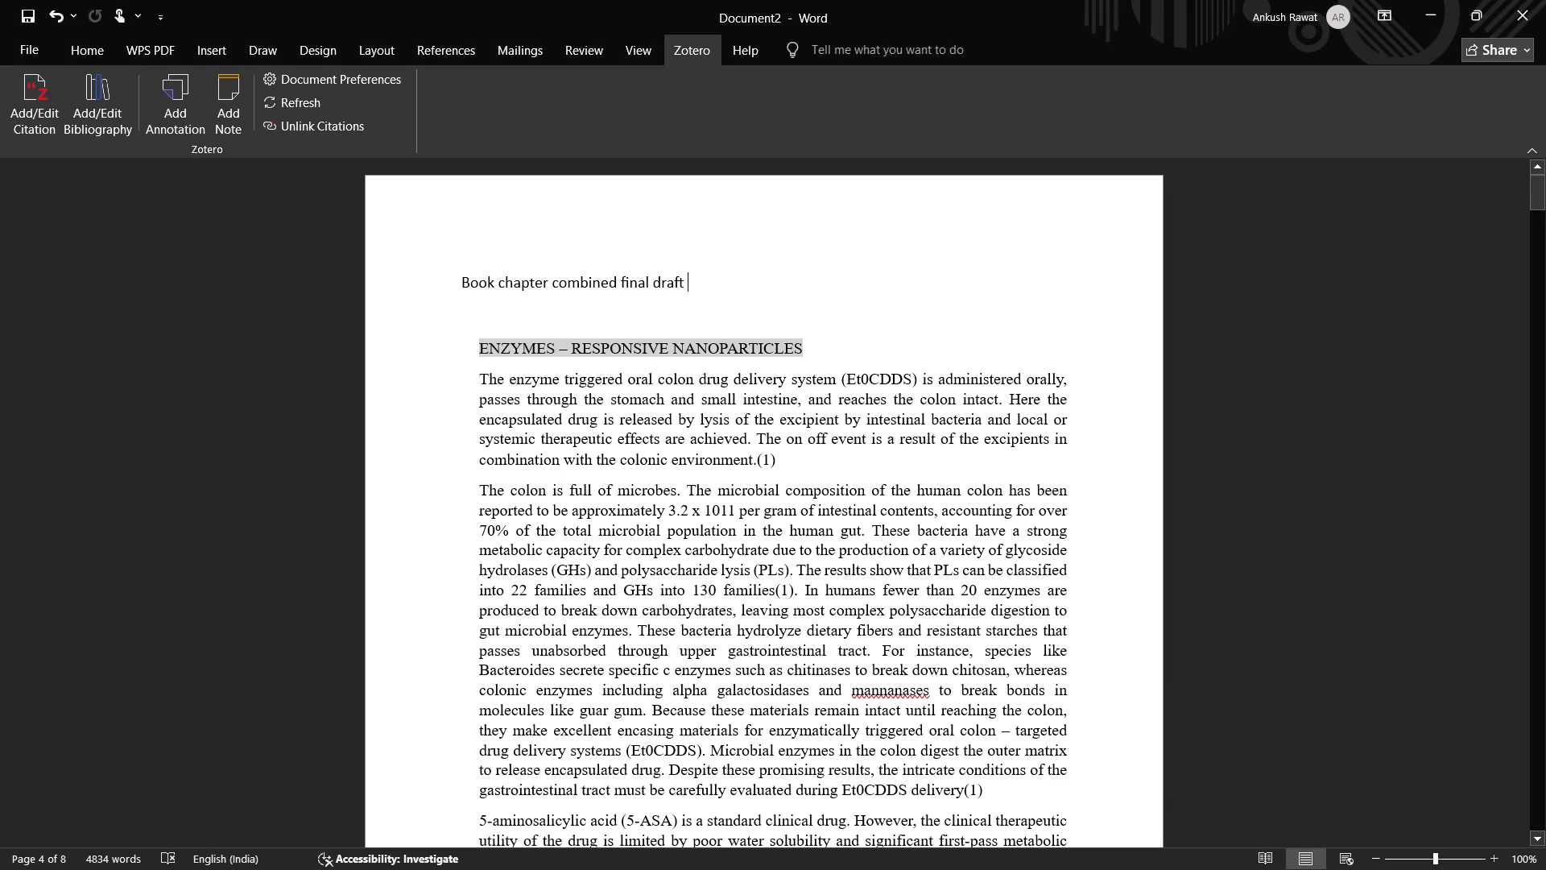
{"action": "key", "text": "Return"}
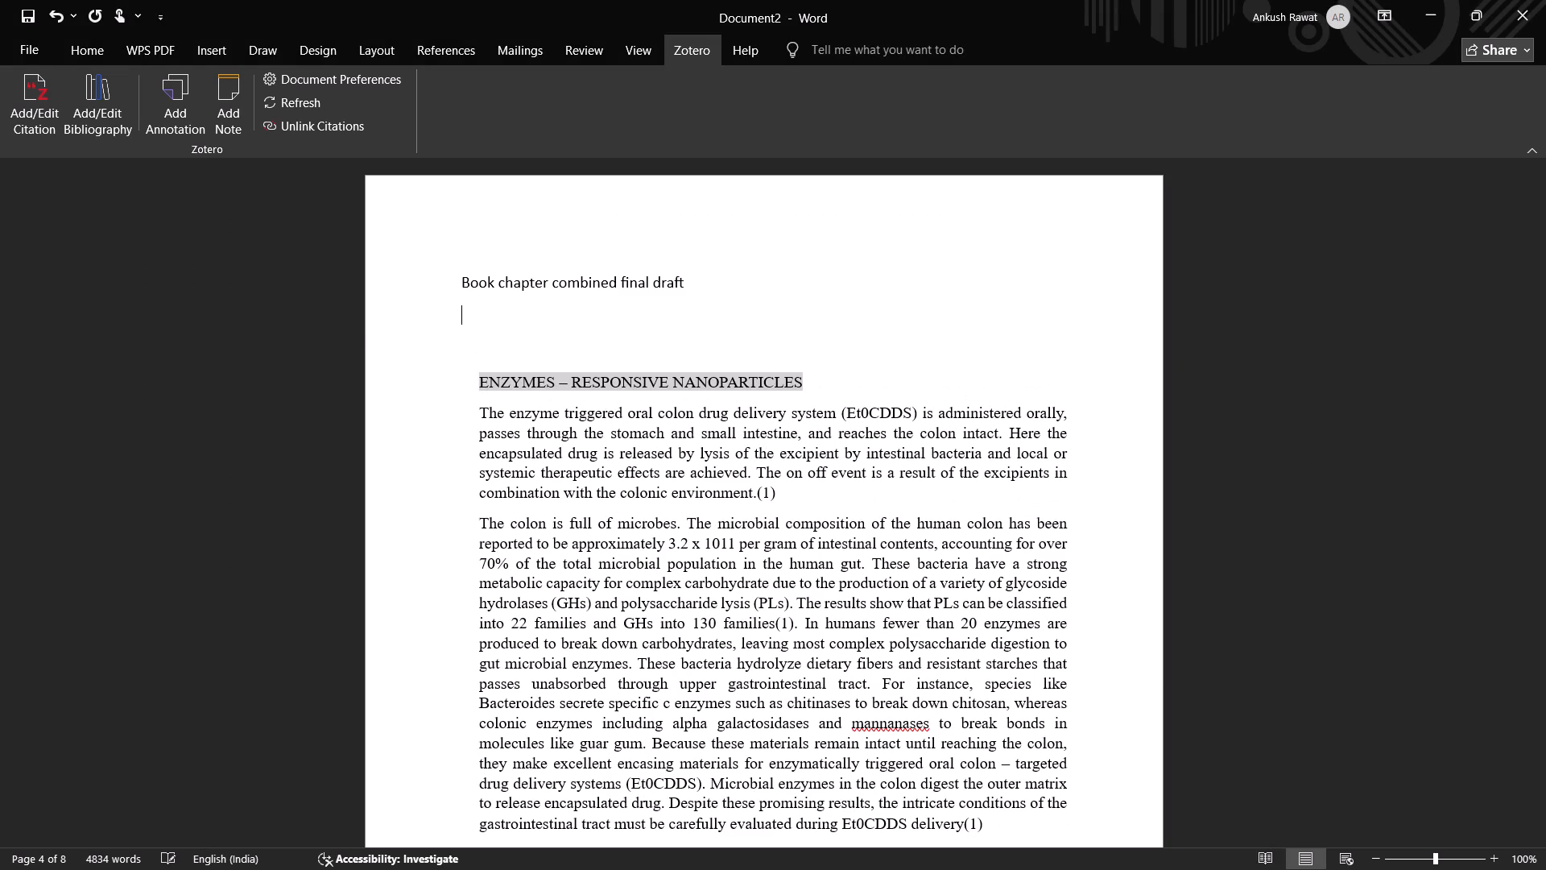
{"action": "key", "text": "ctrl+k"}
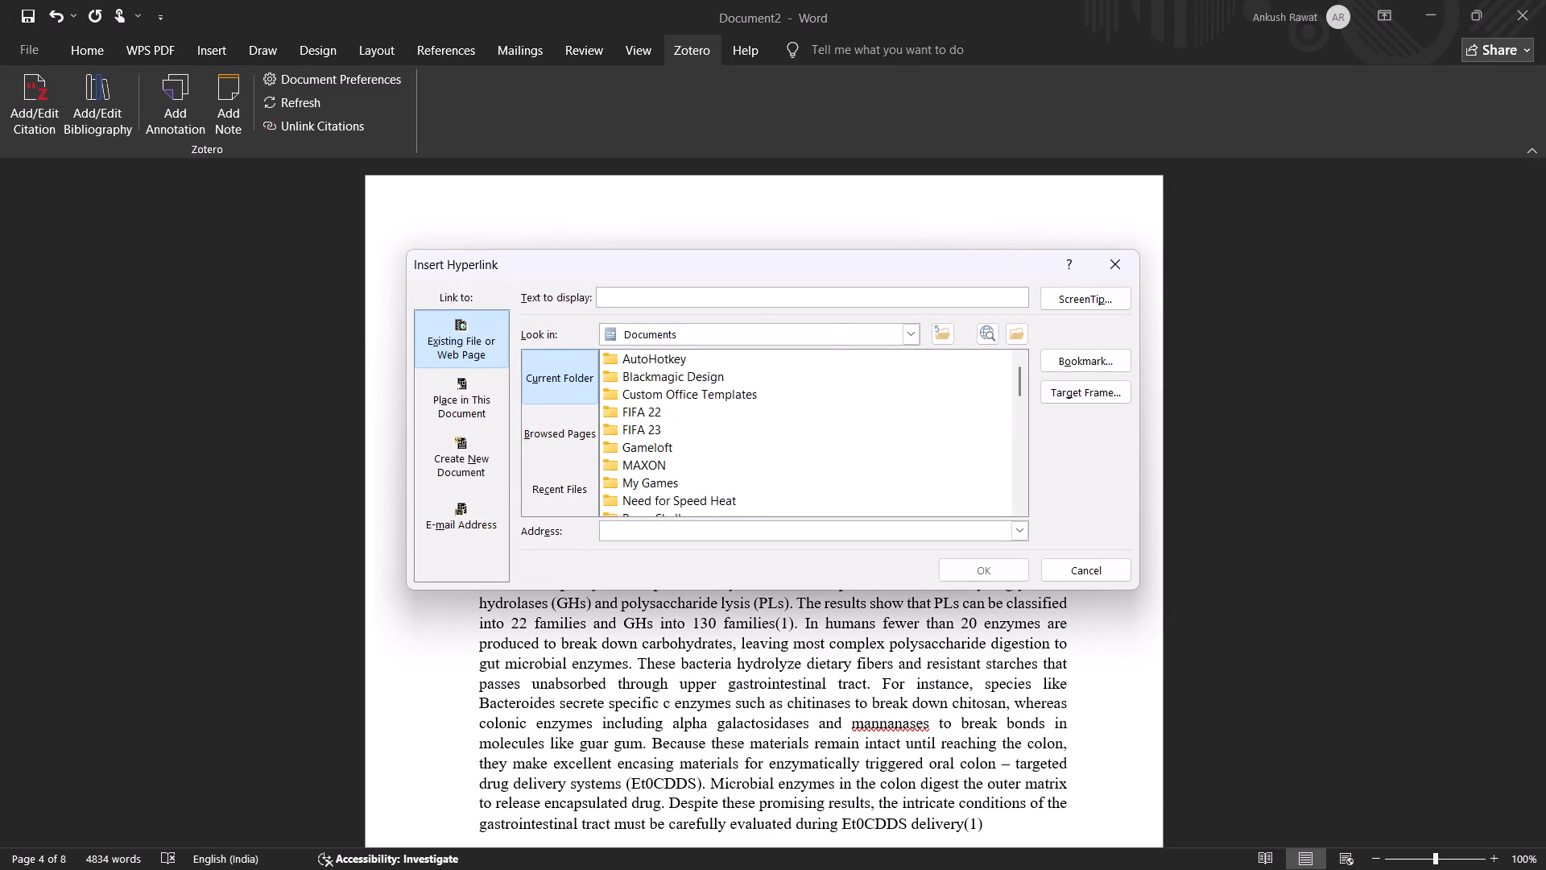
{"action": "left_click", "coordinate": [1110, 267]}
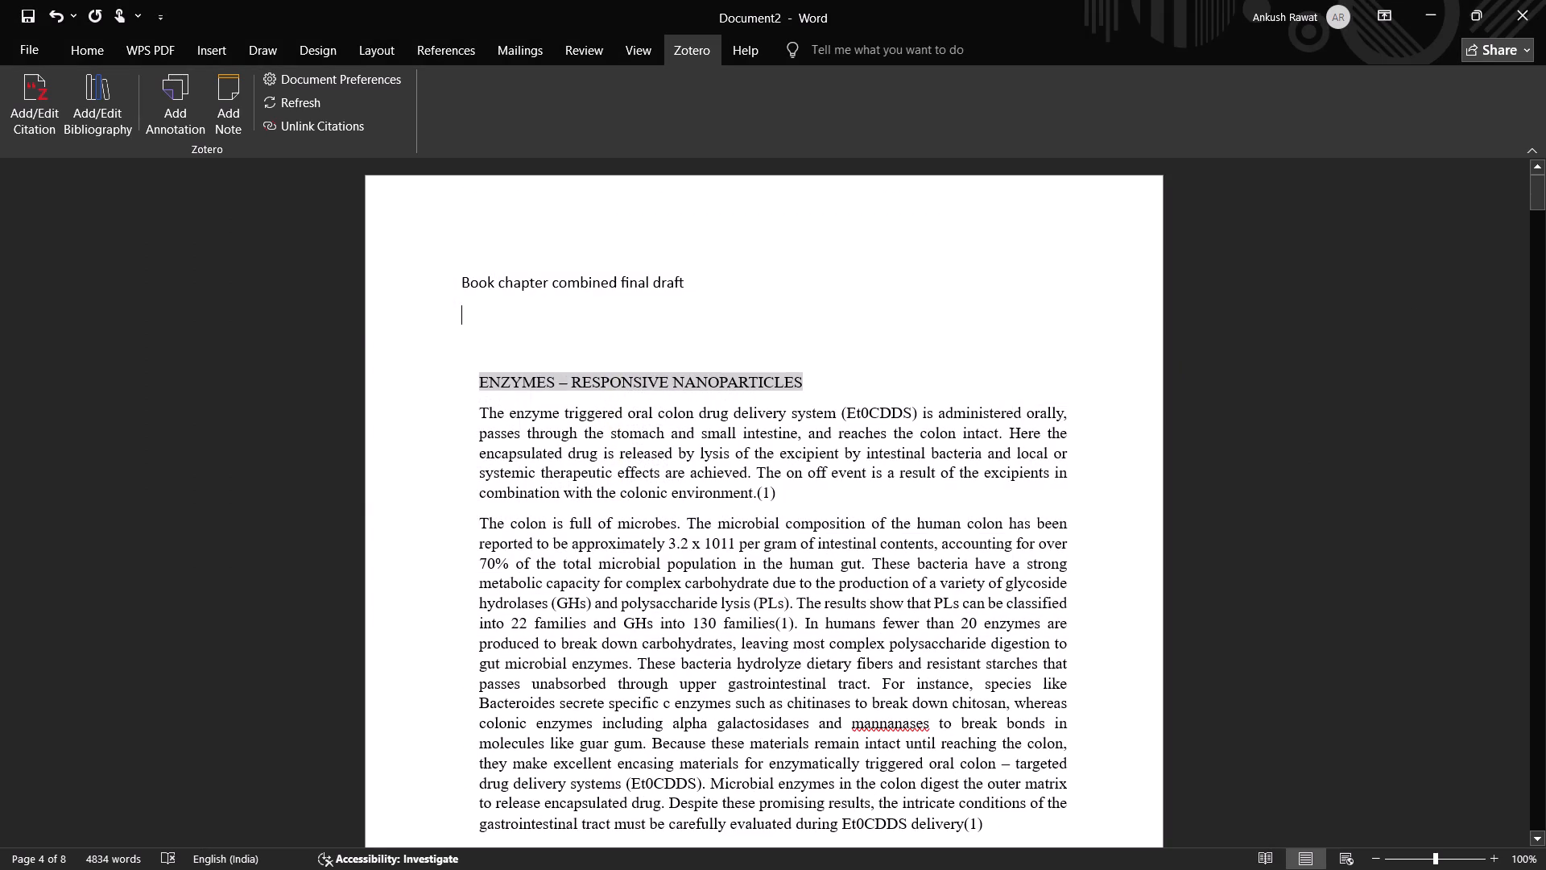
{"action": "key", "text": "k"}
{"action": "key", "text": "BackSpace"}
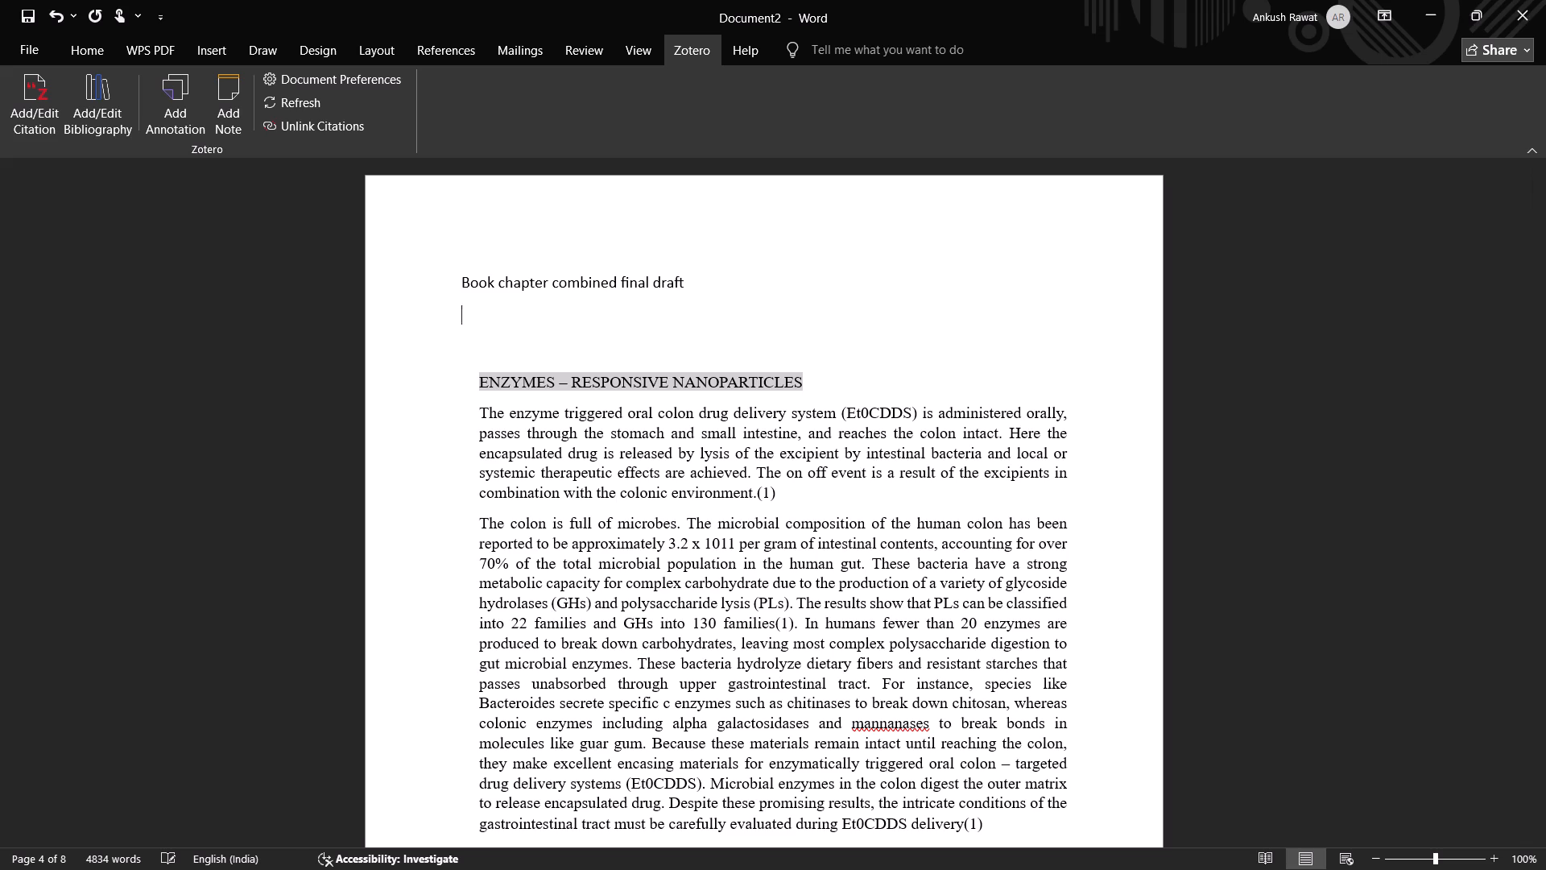
Paste the copied Introduction text on the new line between the title and the "ENZYMES – RESPONSIVE NANOPARTICLES" section.
{"action": "key", "text": "ctrl+v"}
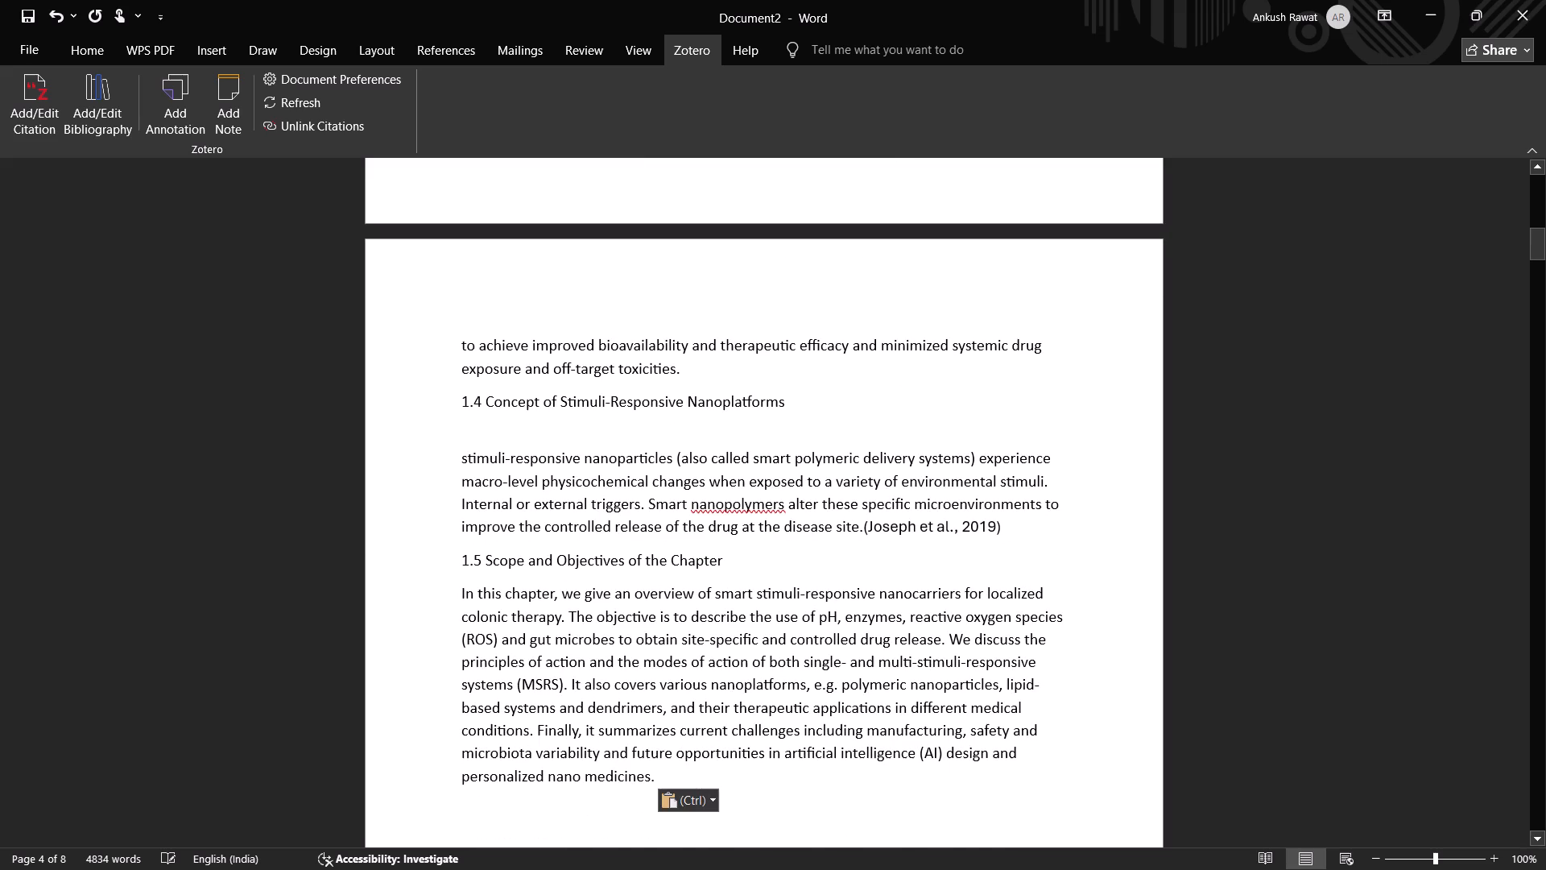
Inspect the Zotero source behind the (Joseph et al., 2019) citation in section 1.4 of the pasted introduction.
{"action": "left_click", "coordinate": [891, 531]}
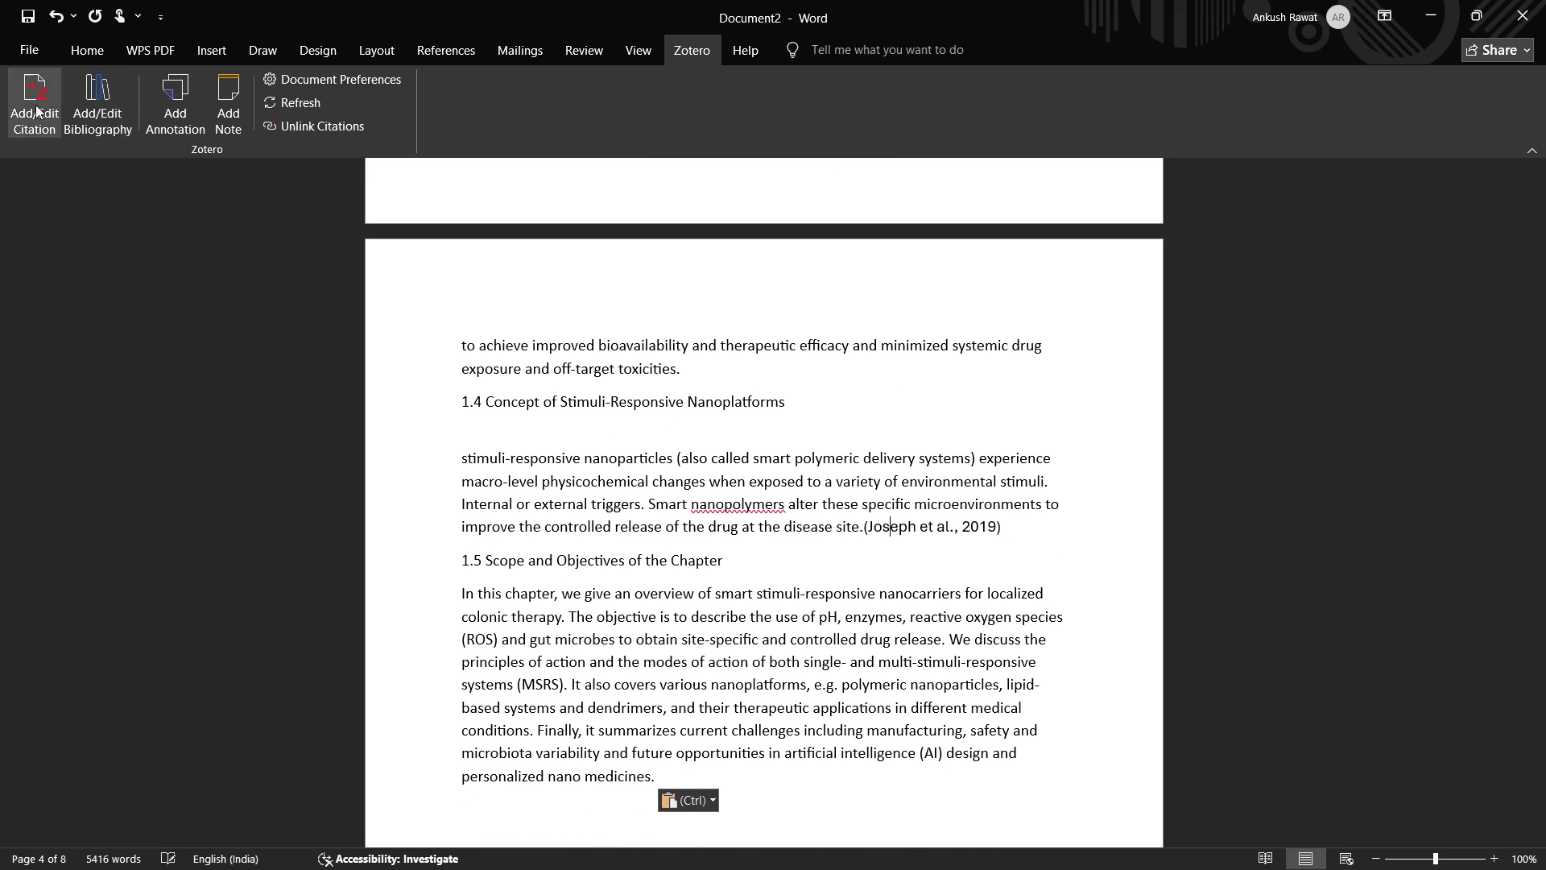
{"action": "left_click", "coordinate": [23, 102]}
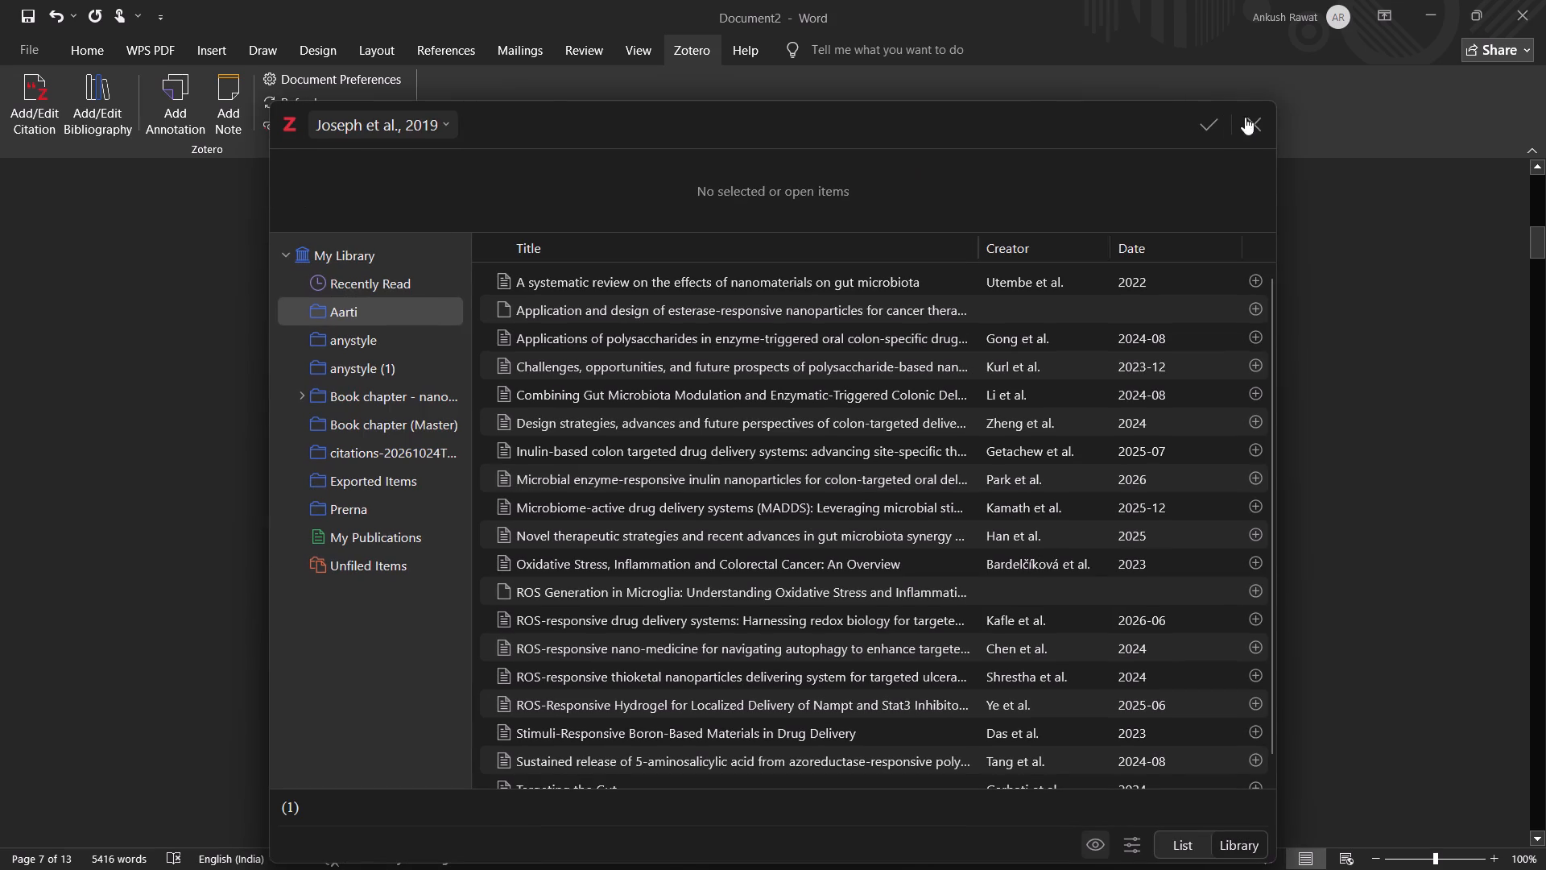
{"action": "left_click", "coordinate": [1260, 126]}
Switch to Aman final book.docx and look through its introduction, reference lists and section 11 text.
{"action": "key", "text": "alt+Tab"}
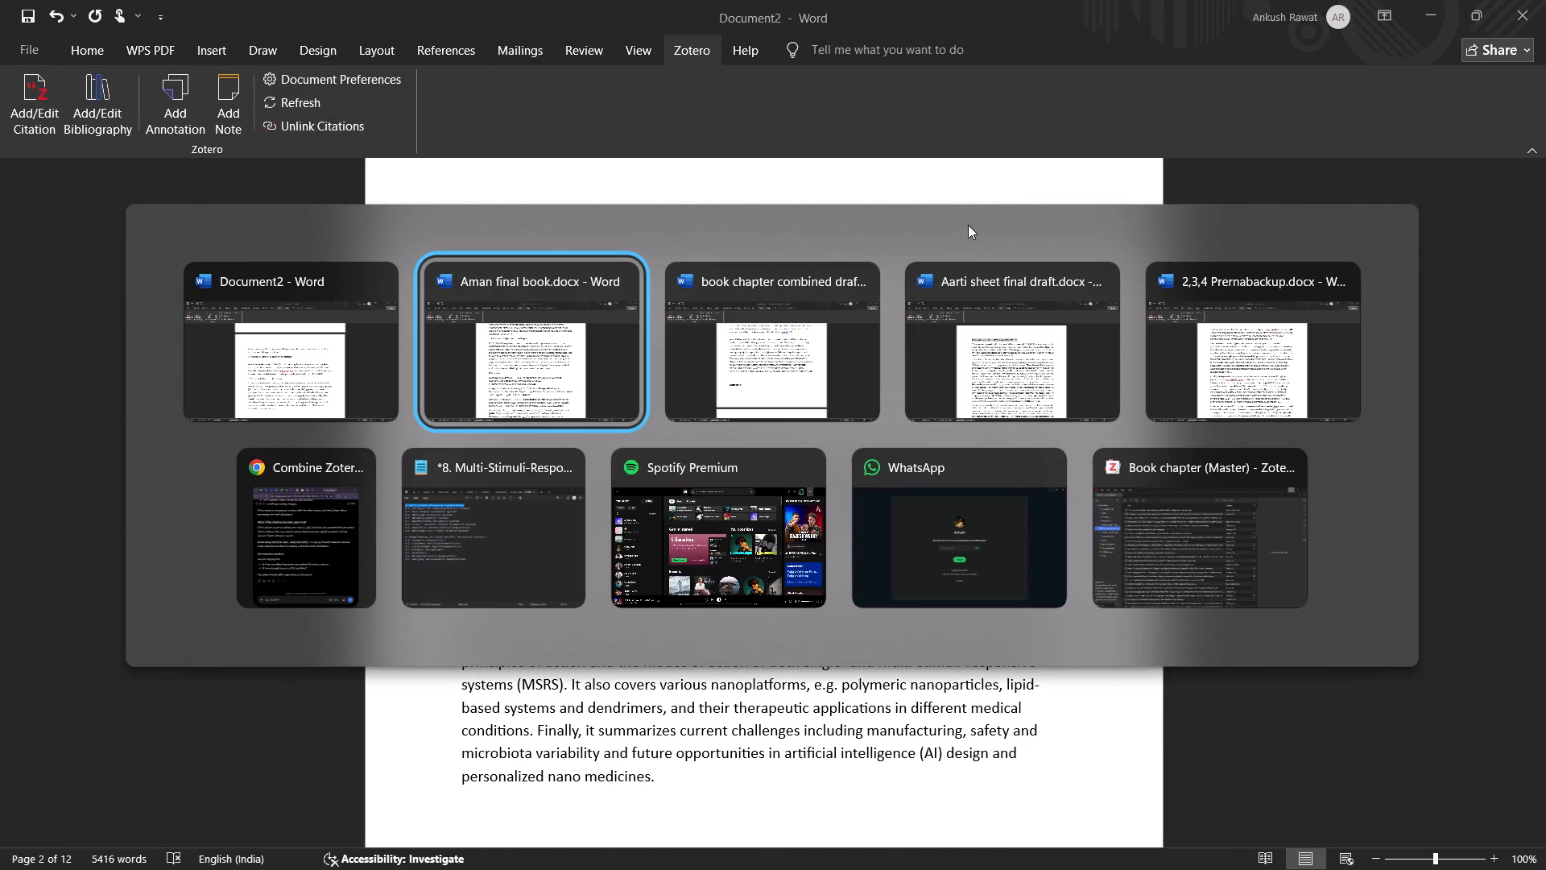
{"action": "scroll", "coordinate": [876, 462], "scroll_direction": "down", "scroll_amount": 1}
{"action": "scroll", "coordinate": [876, 462], "scroll_direction": "up", "scroll_amount": 2}
{"action": "scroll", "coordinate": [876, 462], "scroll_direction": "down", "scroll_amount": 2}
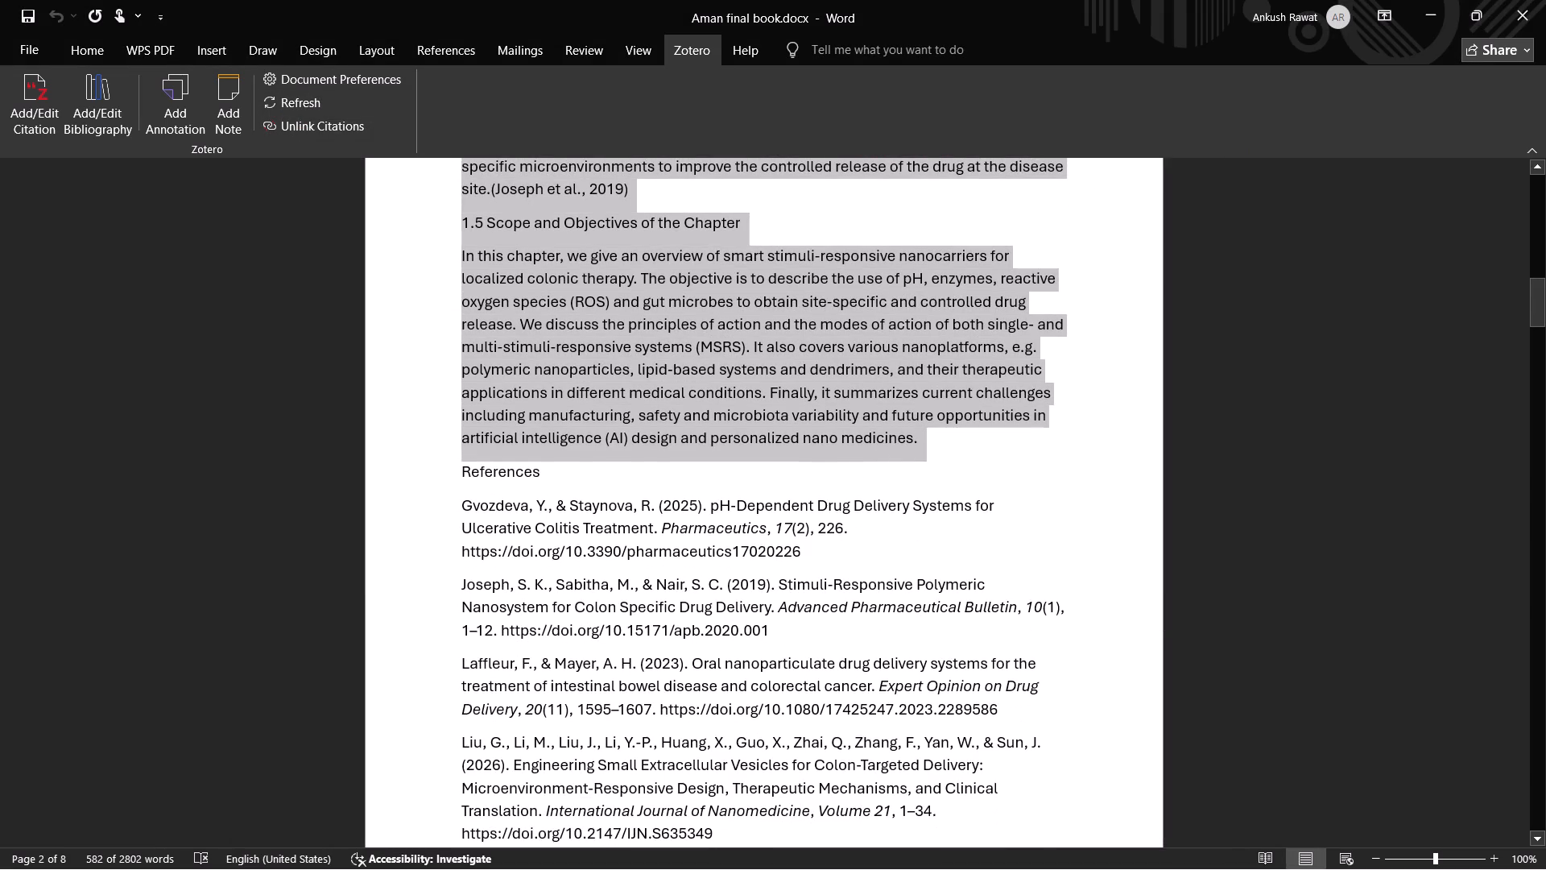
{"action": "scroll", "coordinate": [869, 510], "scroll_direction": "down", "scroll_amount": 10}
{"action": "scroll", "coordinate": [868, 511], "scroll_direction": "up", "scroll_amount": 1}
{"action": "scroll", "coordinate": [868, 512], "scroll_direction": "down", "scroll_amount": 2}
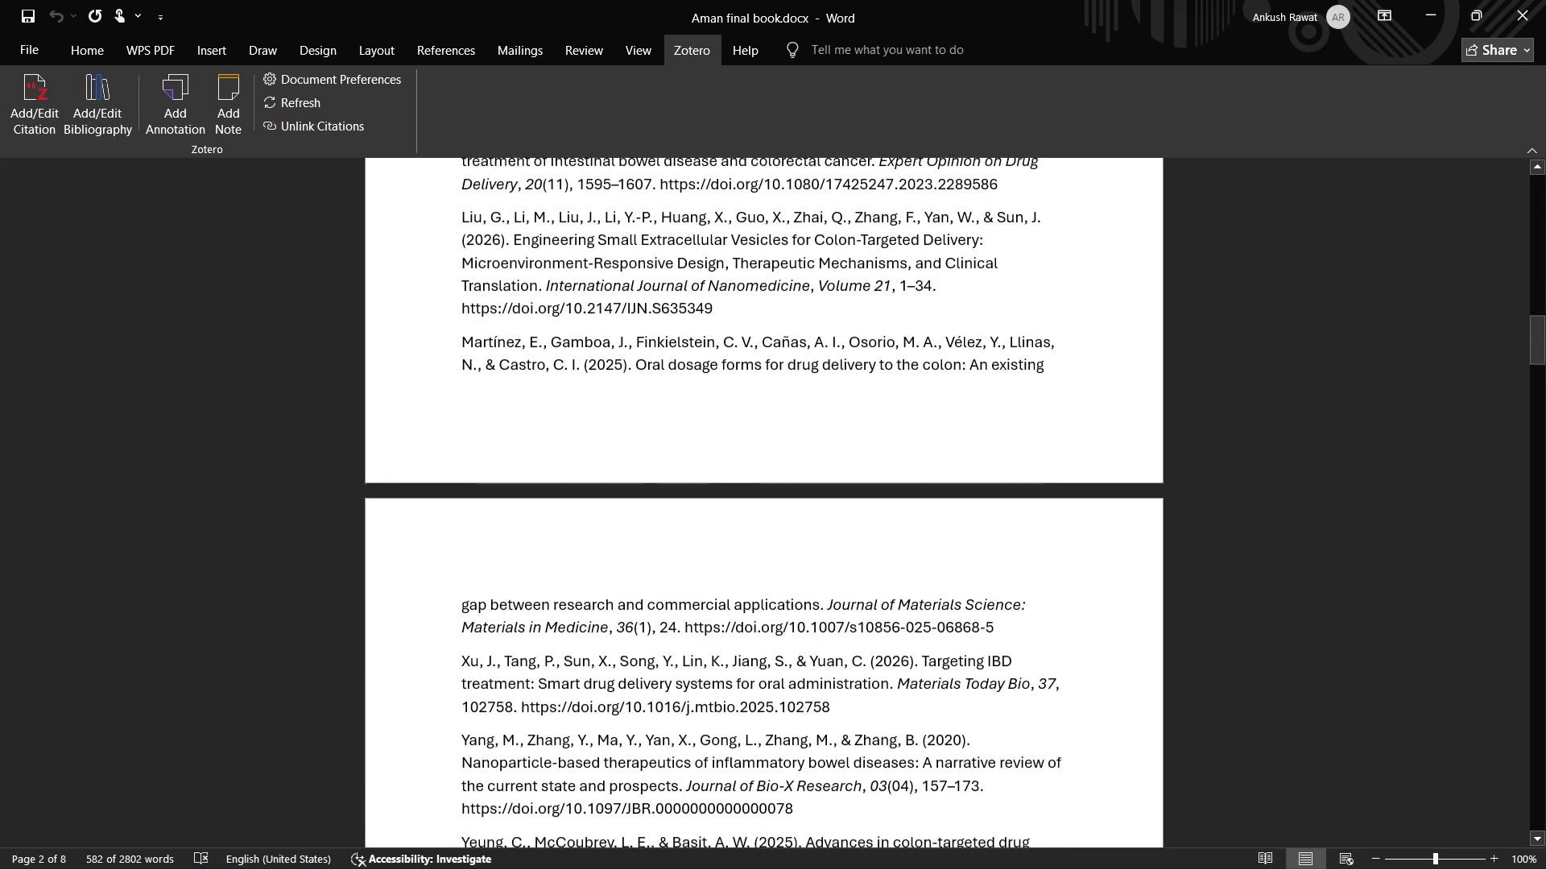
{"action": "scroll", "coordinate": [868, 513], "scroll_direction": "up", "scroll_amount": 5}
{"action": "middle_click_drag", "start_coordinate": [1133, 466], "coordinate": [1106, 182]}
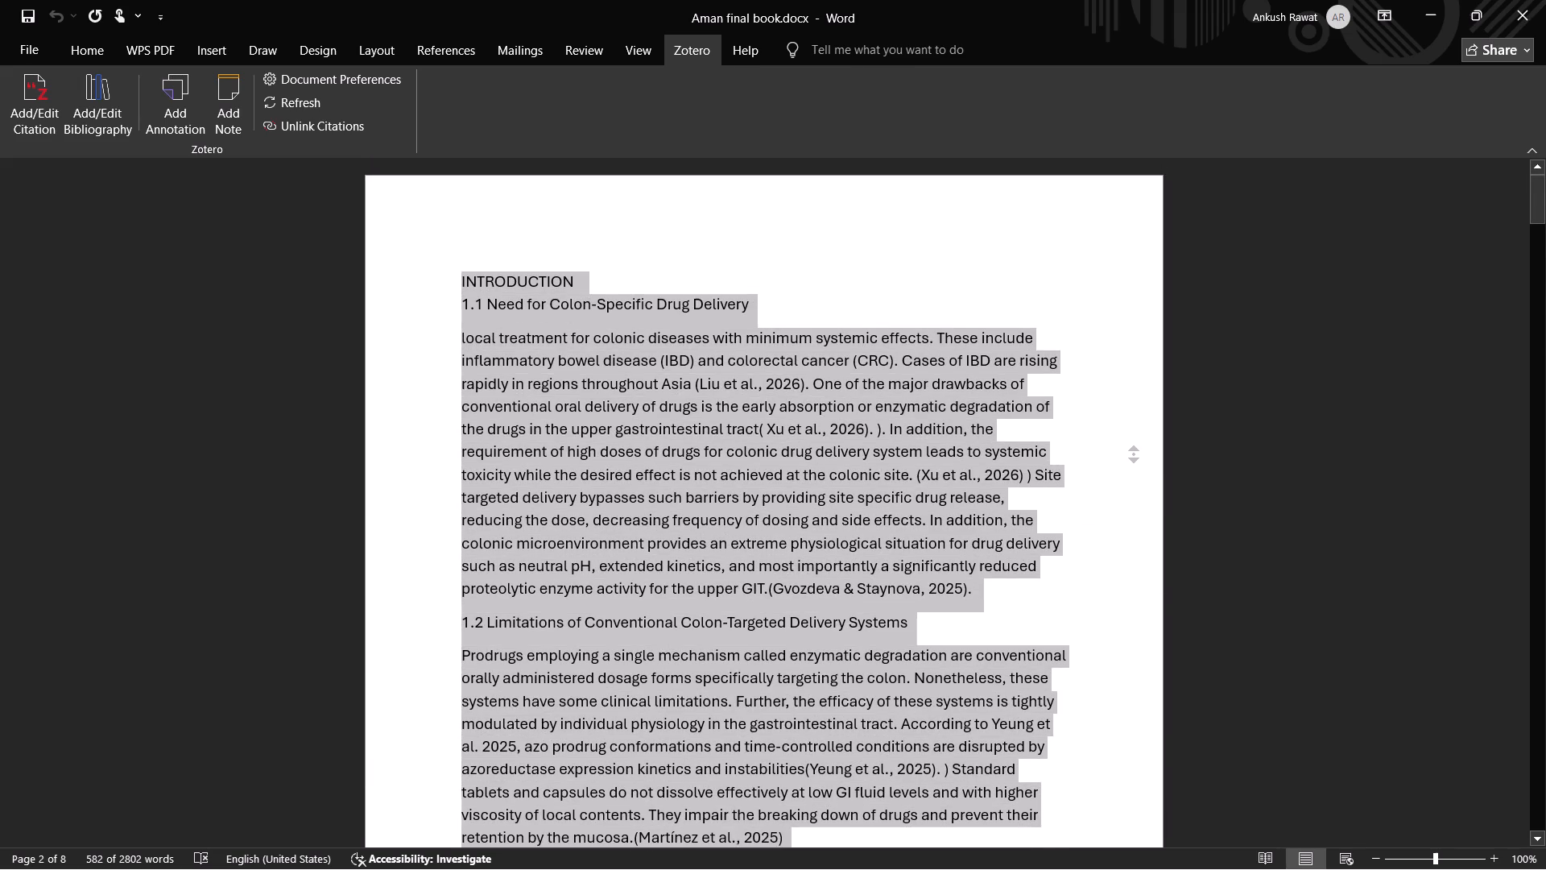
{"action": "middle_click_drag", "start_coordinate": [1106, 182], "coordinate": [1093, 358]}
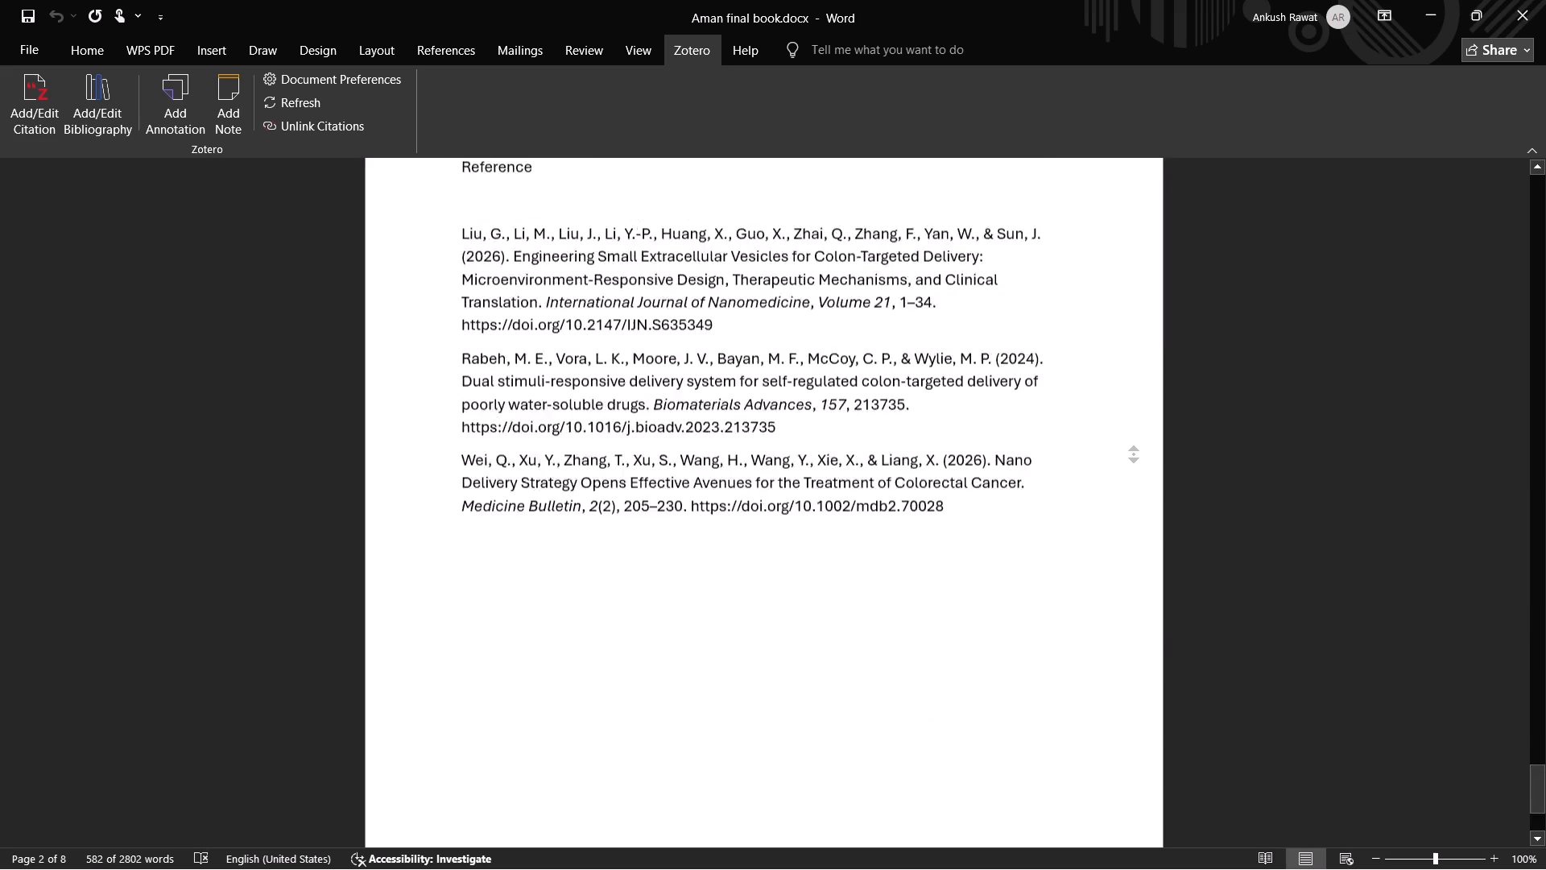
{"action": "middle_click_drag", "start_coordinate": [1093, 358], "coordinate": [1090, 344]}
{"action": "key", "text": "ctrl+z"}
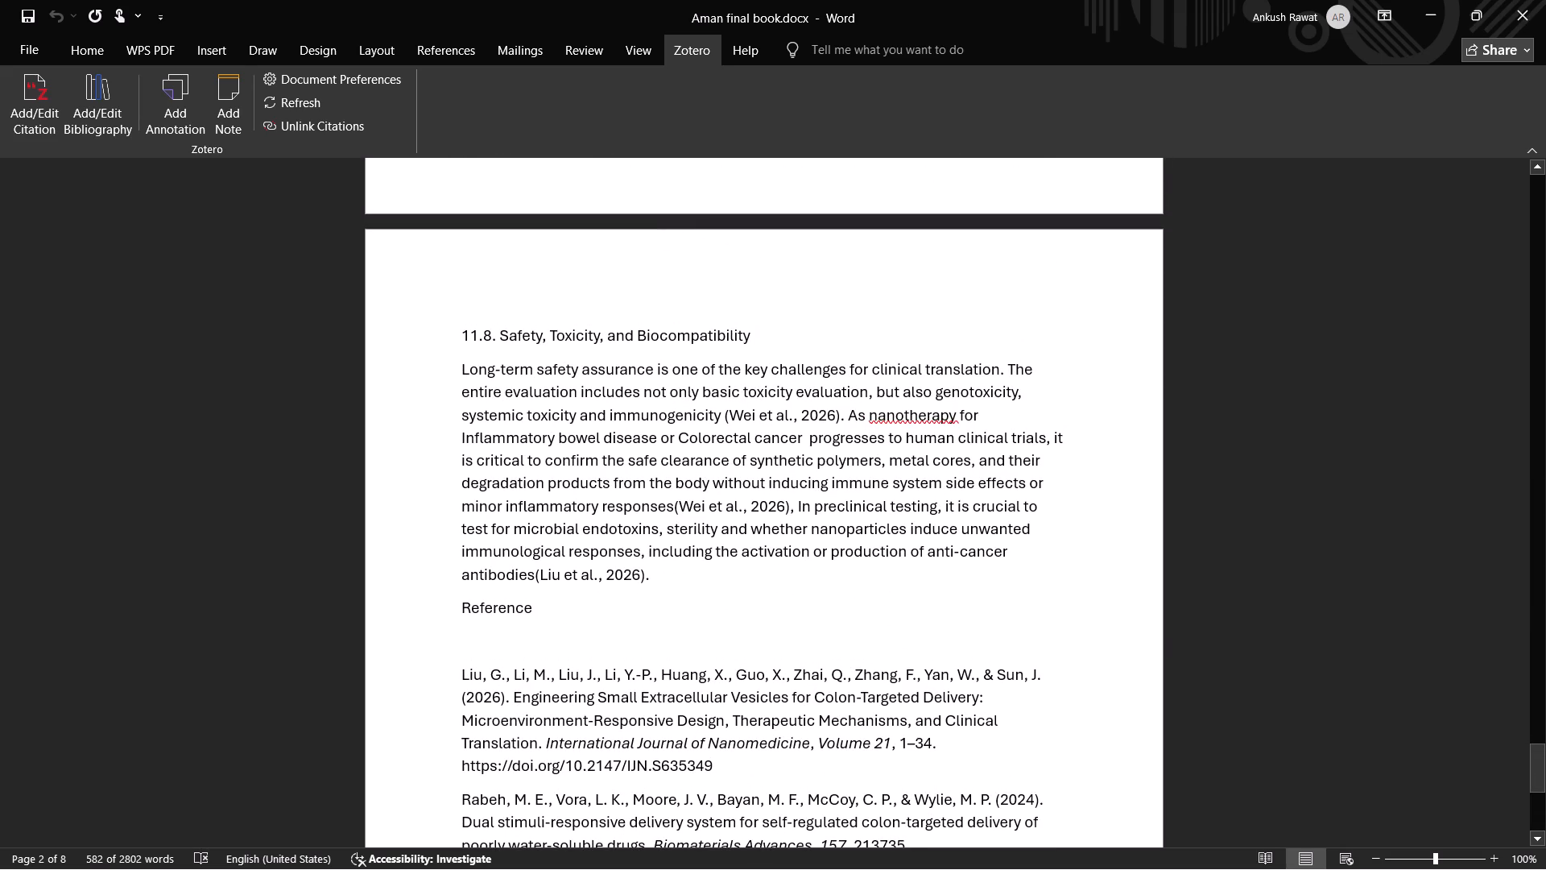
{"action": "middle_click_drag", "start_coordinate": [1081, 434], "coordinate": [1088, 293]}
{"action": "middle_click_drag", "start_coordinate": [1122, 484], "coordinate": [1113, 374]}
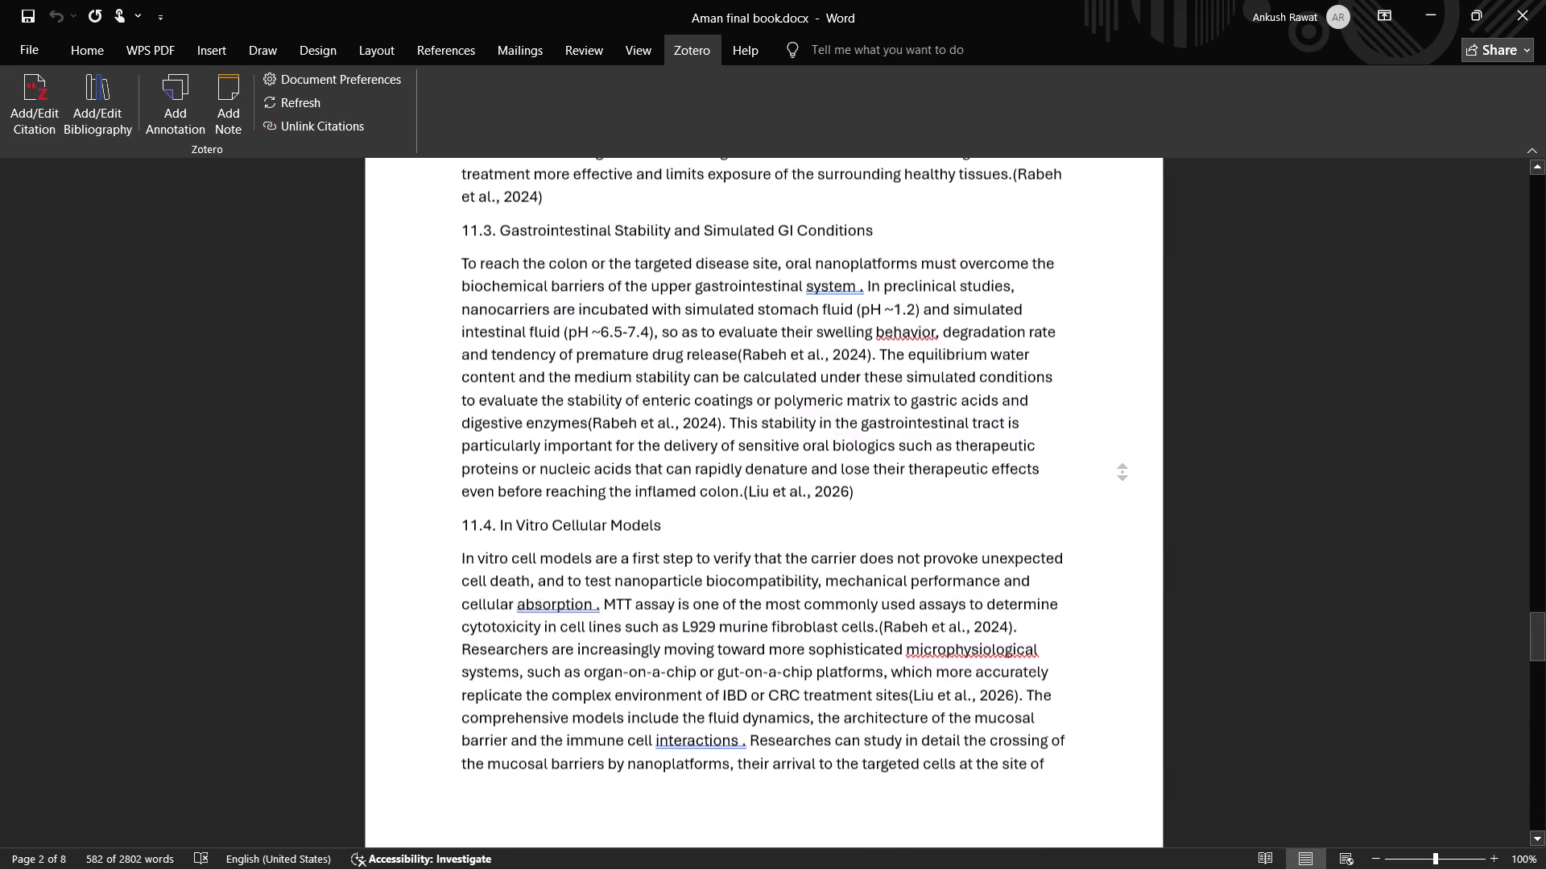
{"action": "middle_click_drag", "start_coordinate": [1113, 374], "coordinate": [1094, 297]}
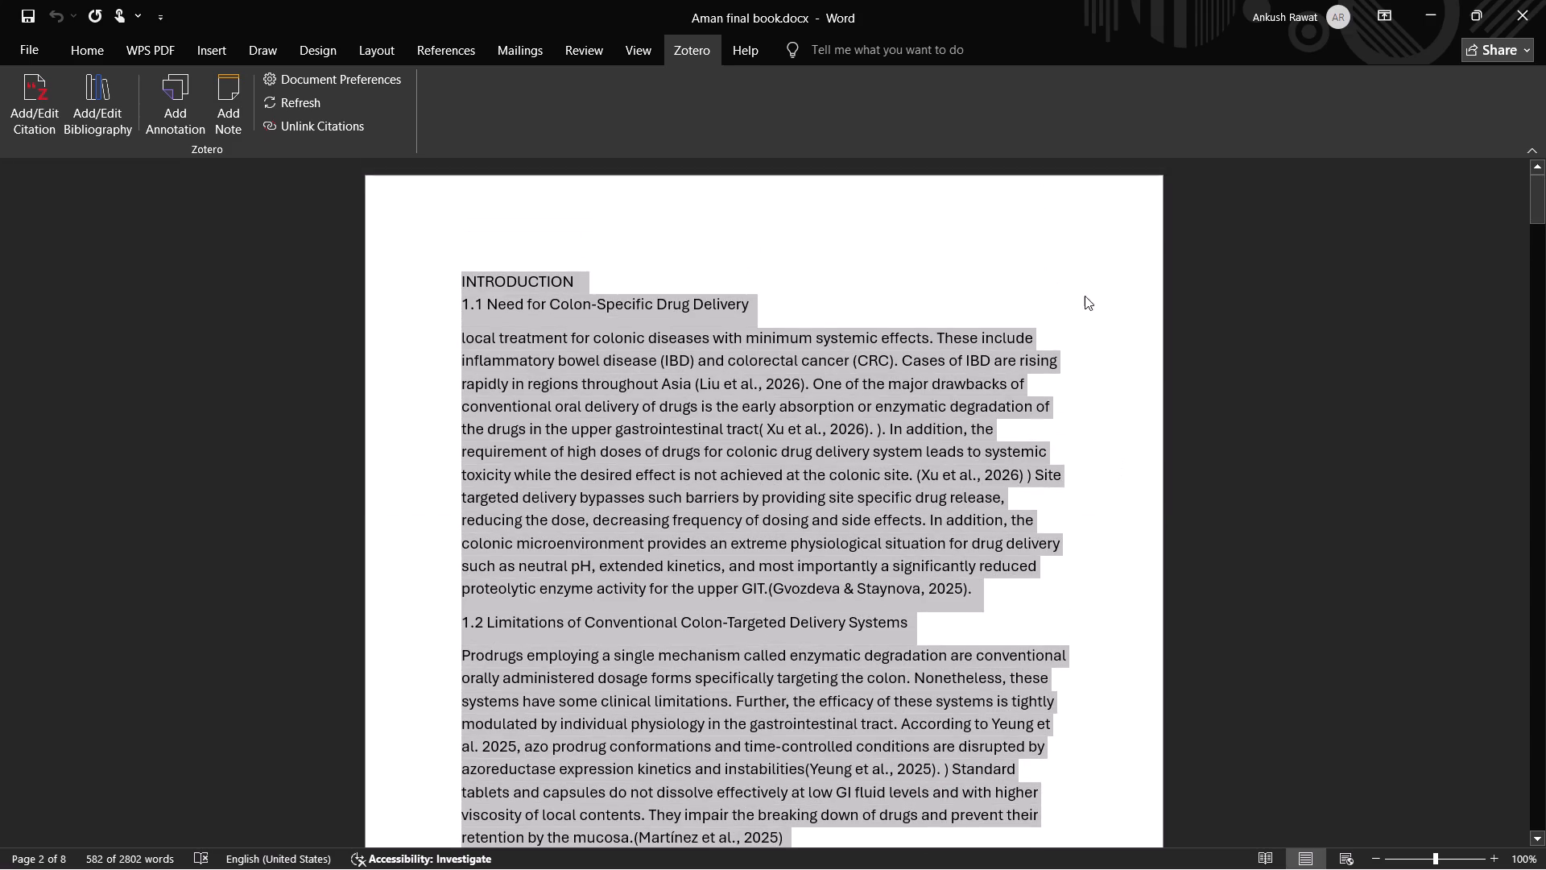
{"action": "middle_click_drag", "start_coordinate": [1107, 494], "coordinate": [1097, 595]}
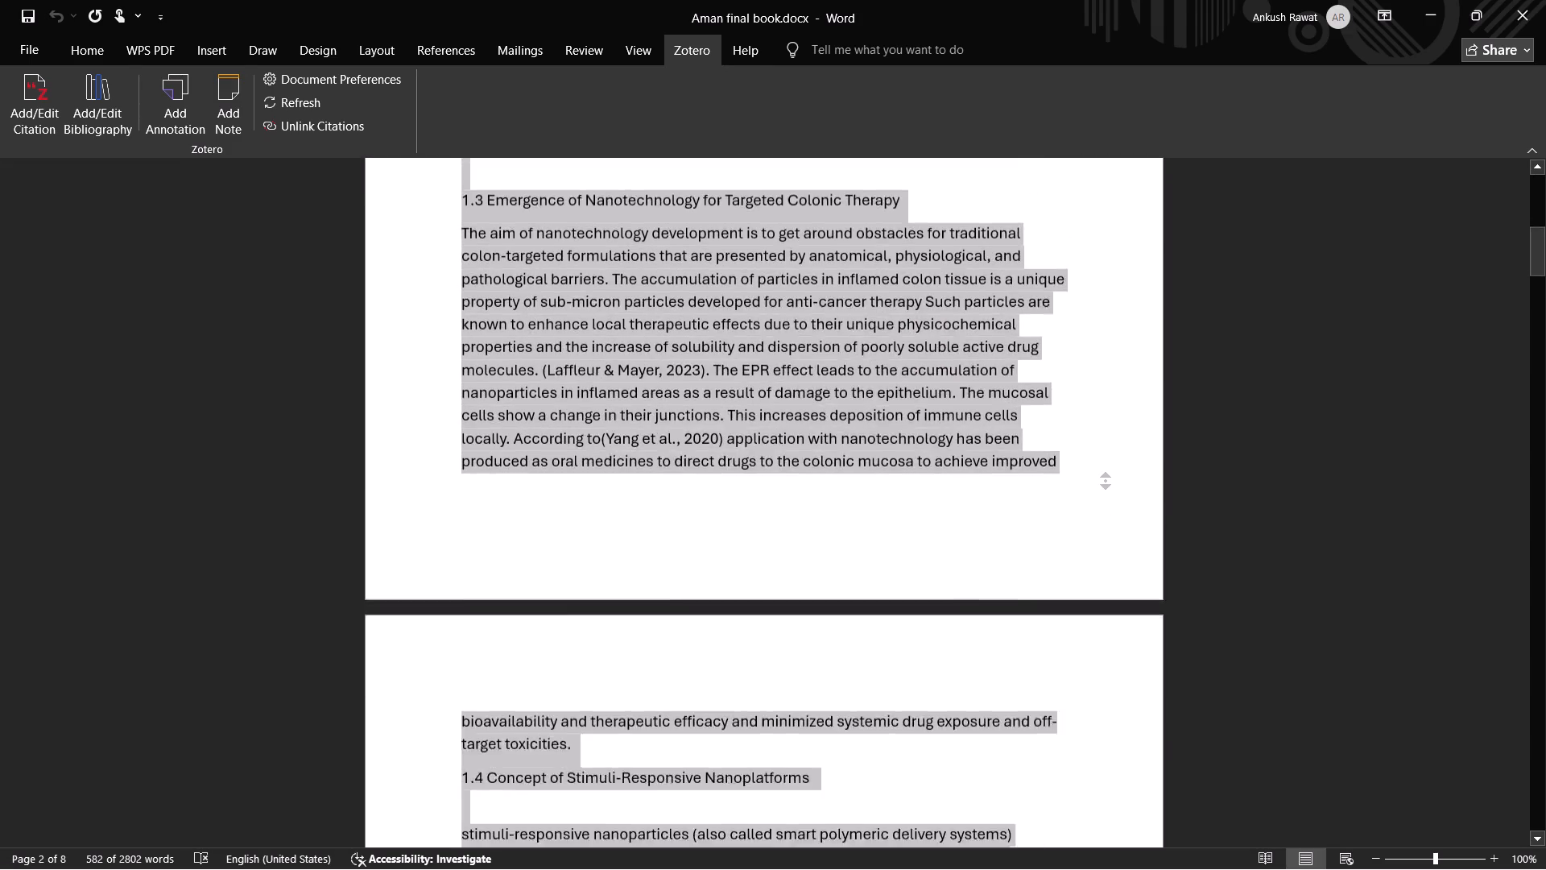
{"action": "middle_click_drag", "start_coordinate": [1097, 595], "coordinate": [1095, 588]}
{"action": "middle_click_drag", "start_coordinate": [1095, 588], "coordinate": [1095, 595]}
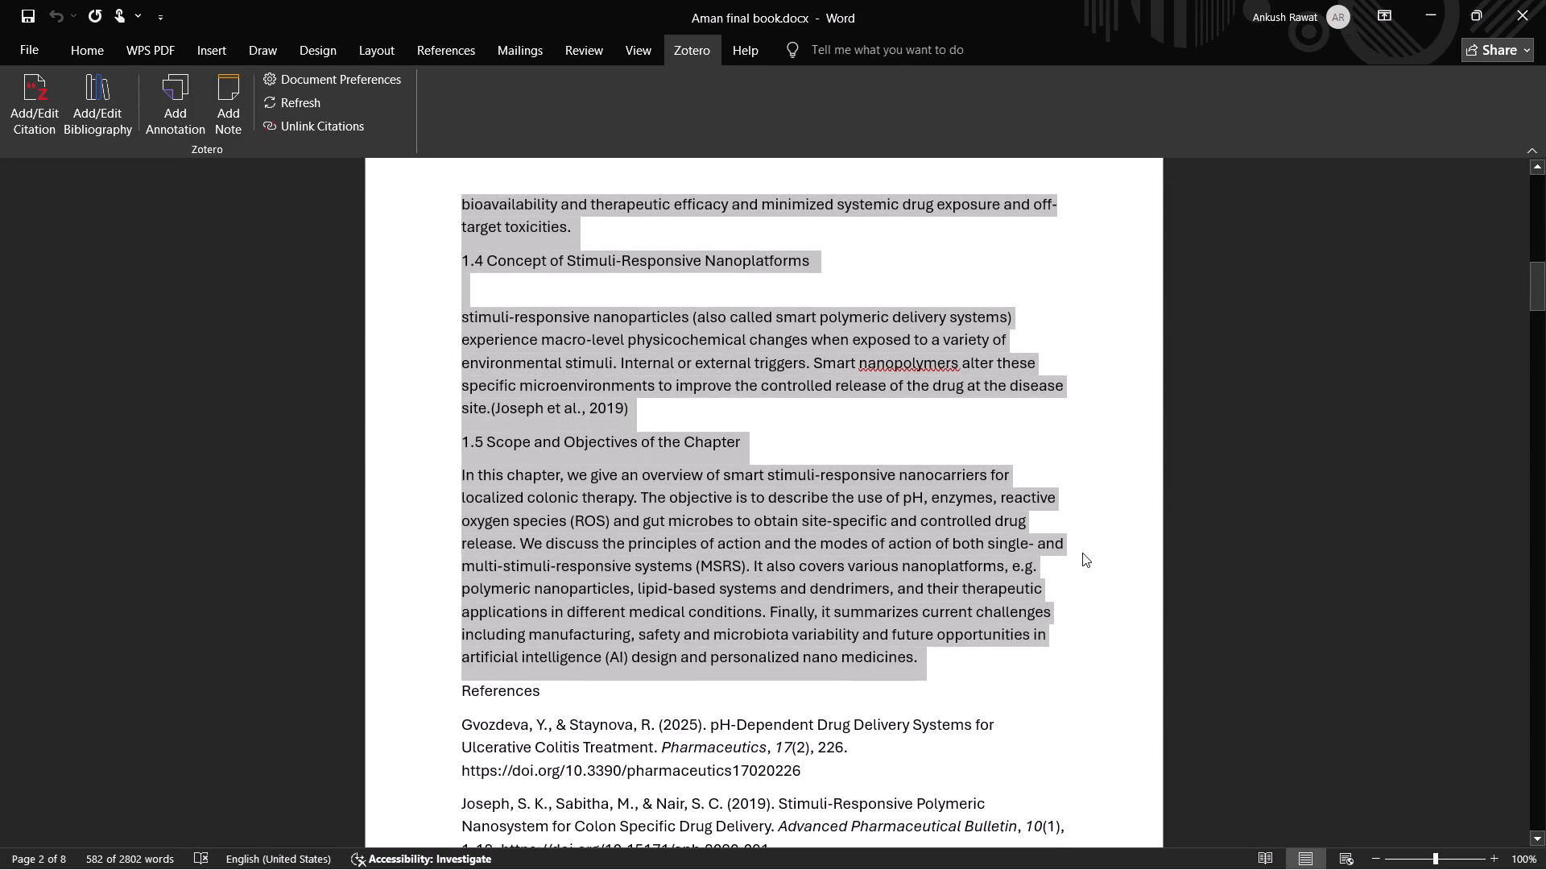
Back in Document2, inspect the Zotero sources behind both Xu et al., 2026 citations and the Liu et al., 2026 citation in section 1.1.
{"action": "key", "text": "alt+Tab"}
{"action": "middle_click_drag", "start_coordinate": [928, 594], "coordinate": [904, 509]}
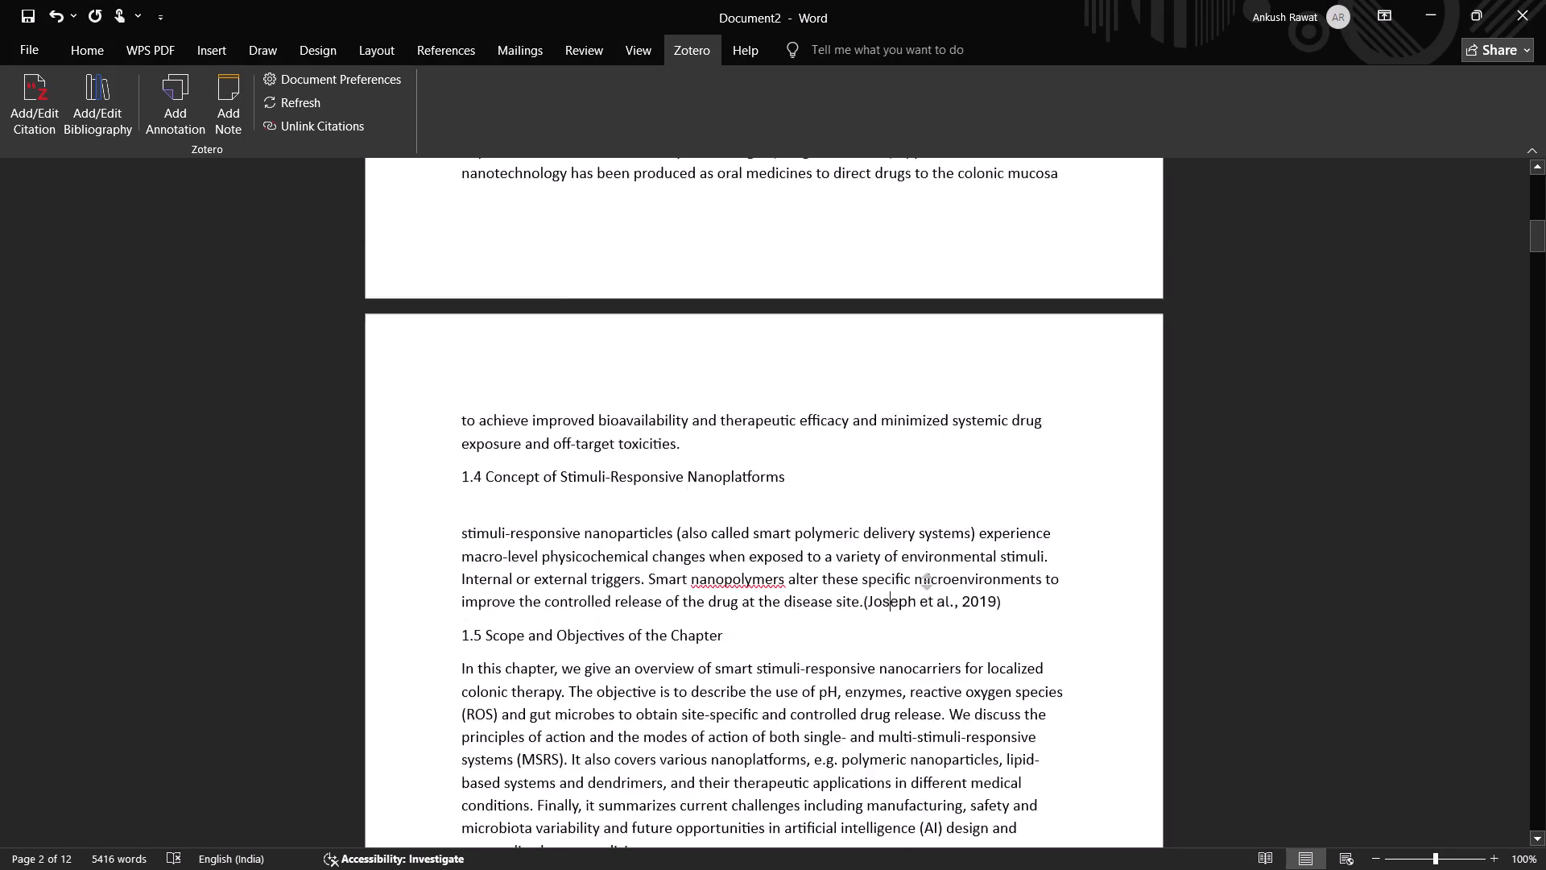
{"action": "middle_click_drag", "start_coordinate": [904, 509], "coordinate": [873, 437]}
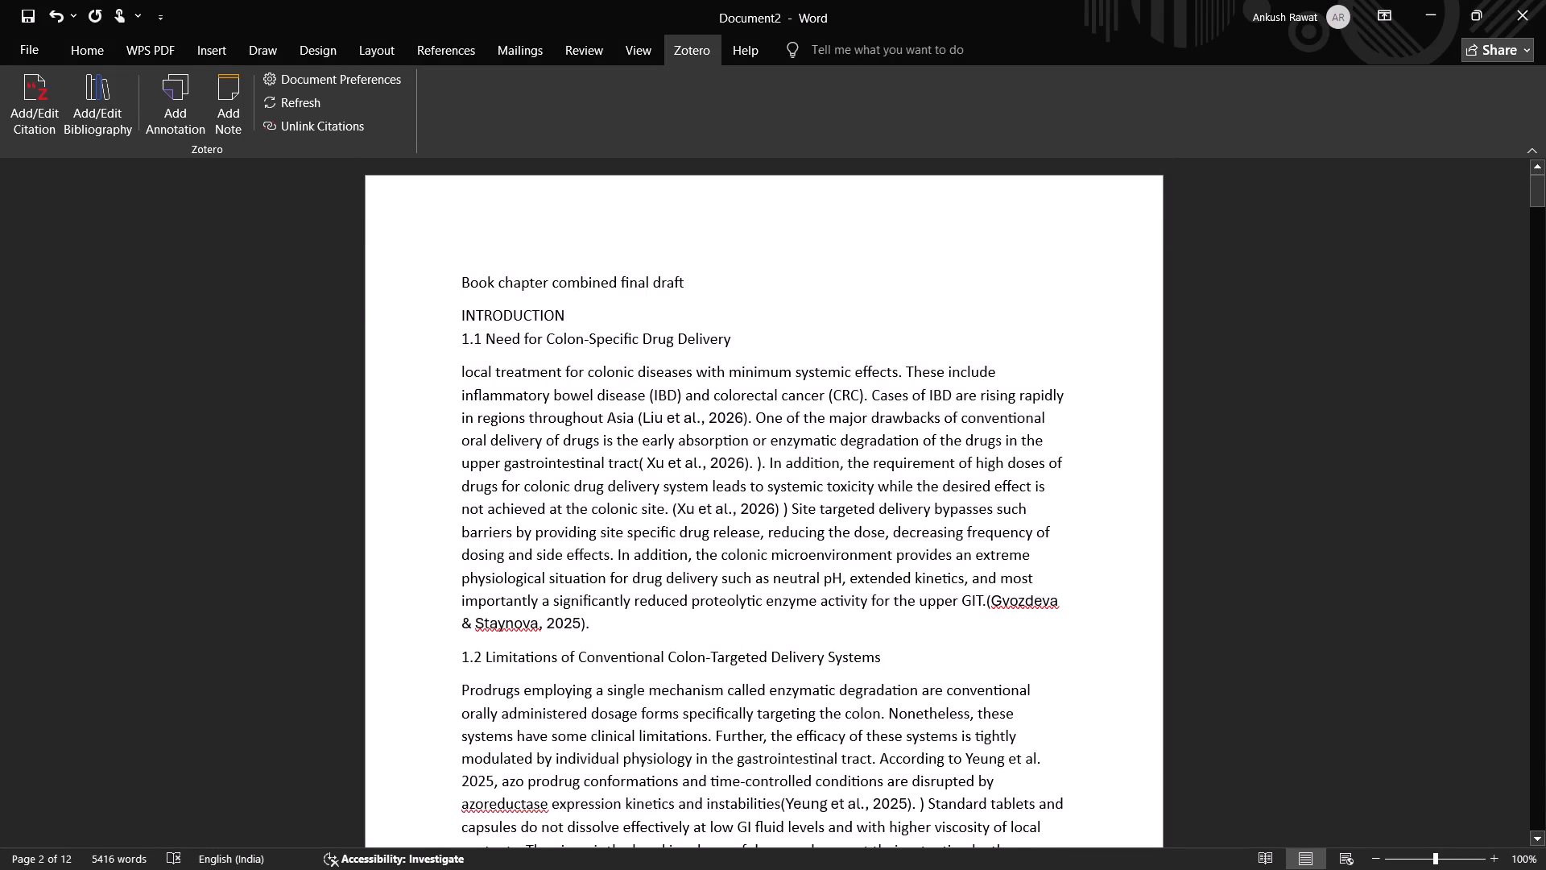
{"action": "left_click", "coordinate": [693, 459]}
{"action": "left_click", "coordinate": [38, 103]}
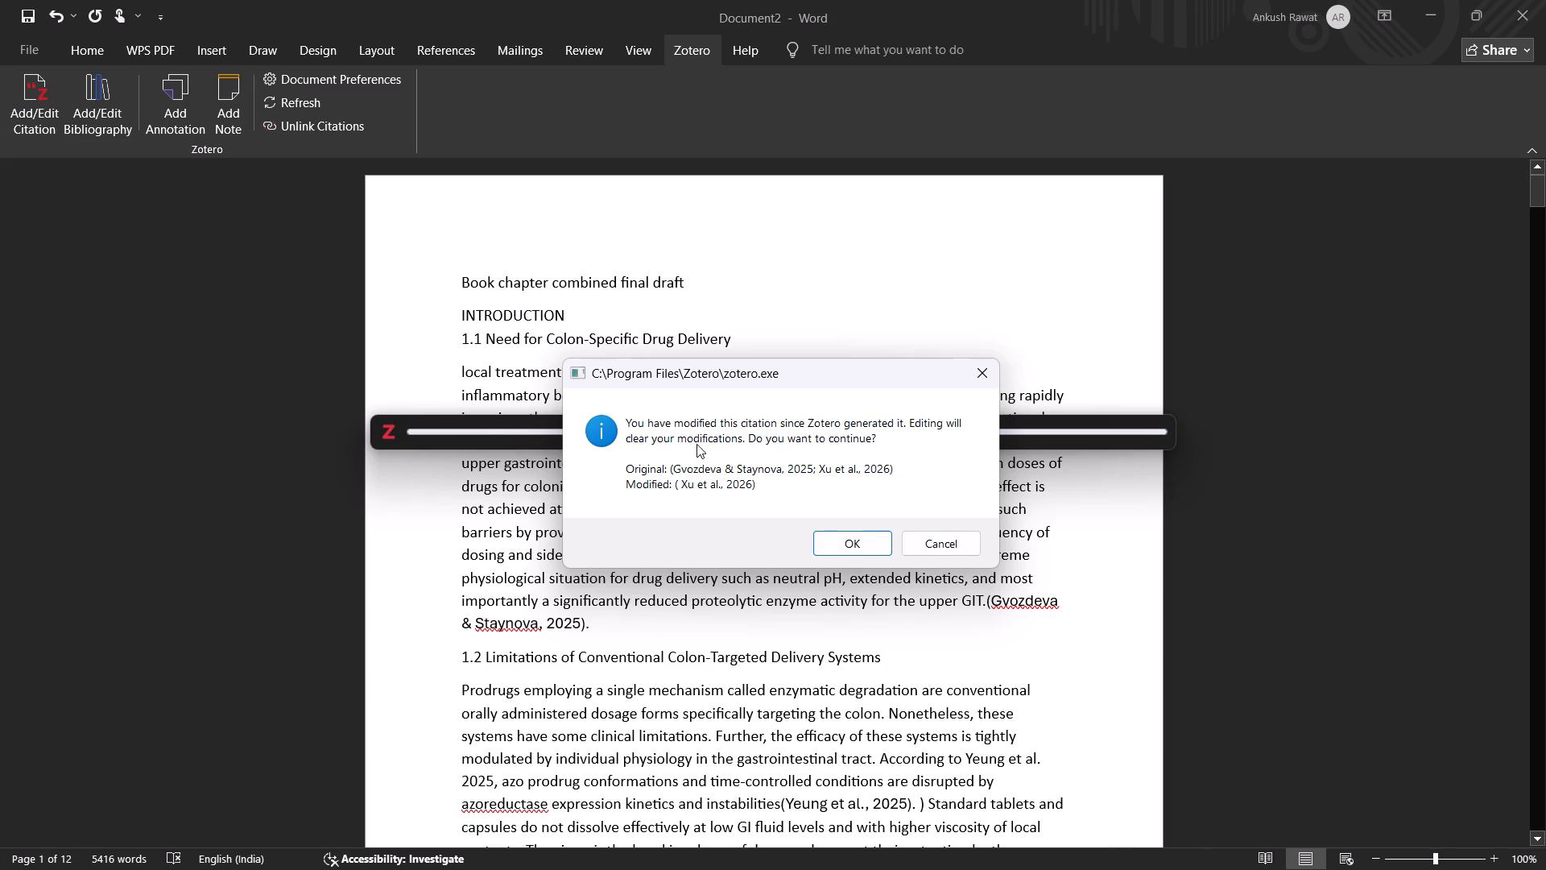
{"action": "left_click", "coordinate": [954, 541]}
{"action": "left_click", "coordinate": [757, 510]}
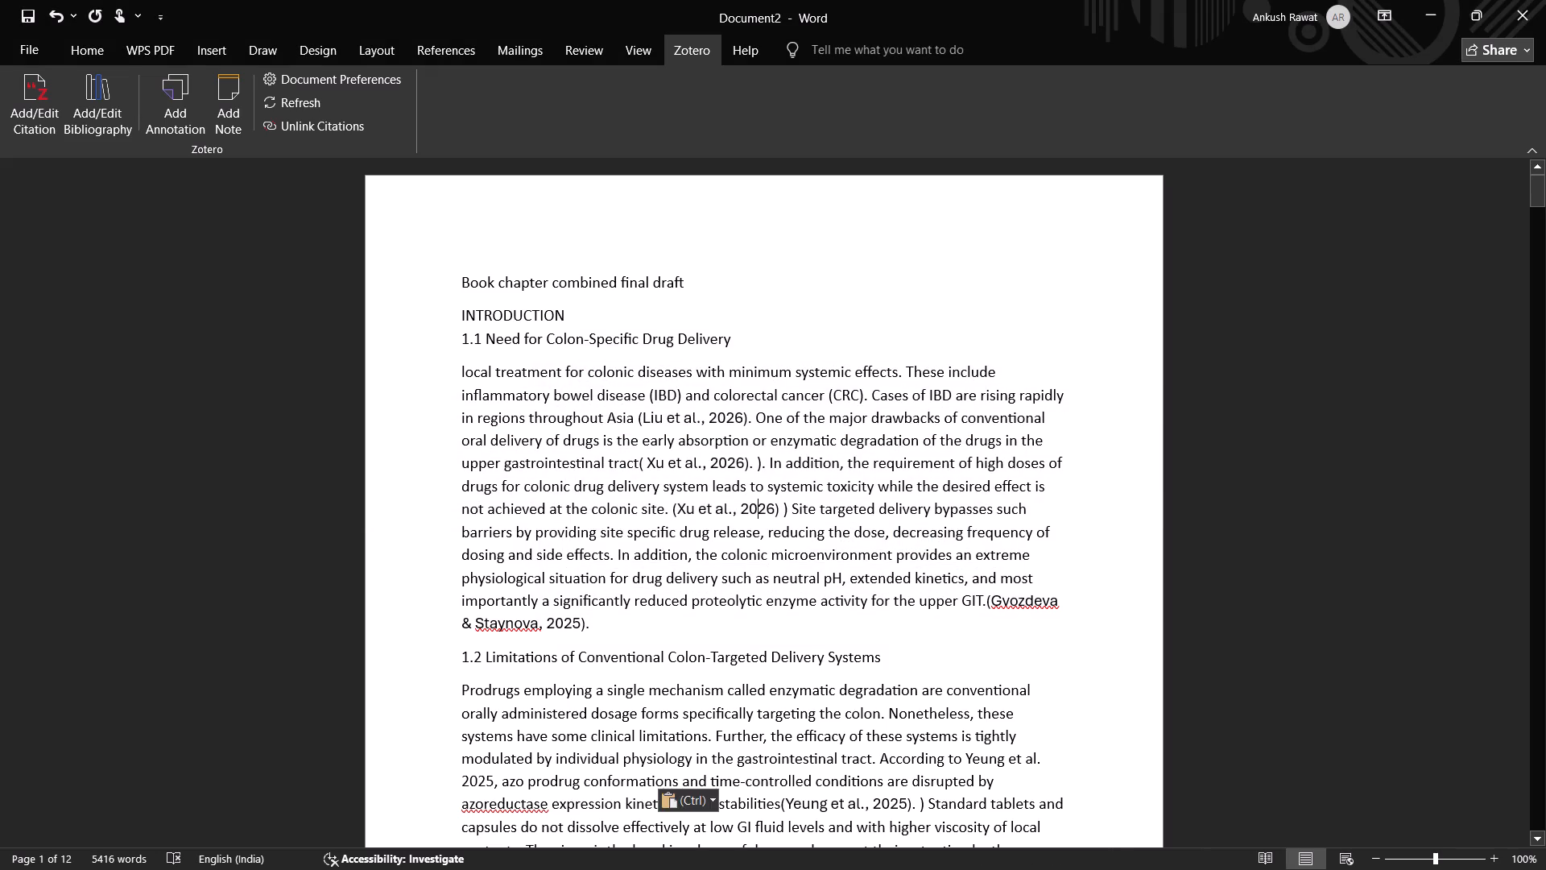
{"action": "left_click", "coordinate": [14, 100]}
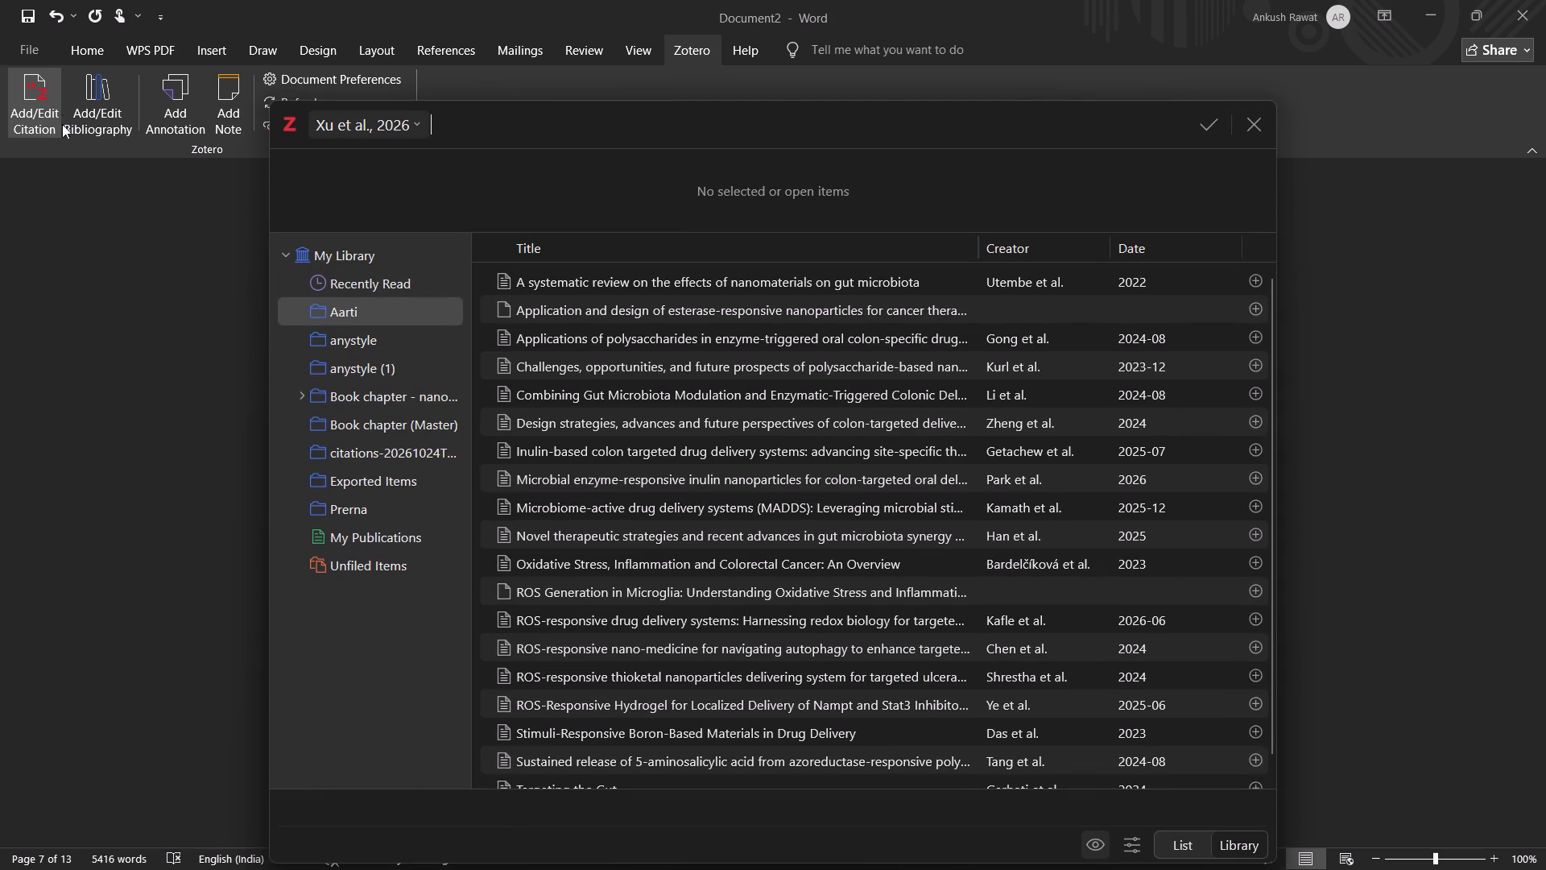
{"action": "left_click", "coordinate": [1250, 132]}
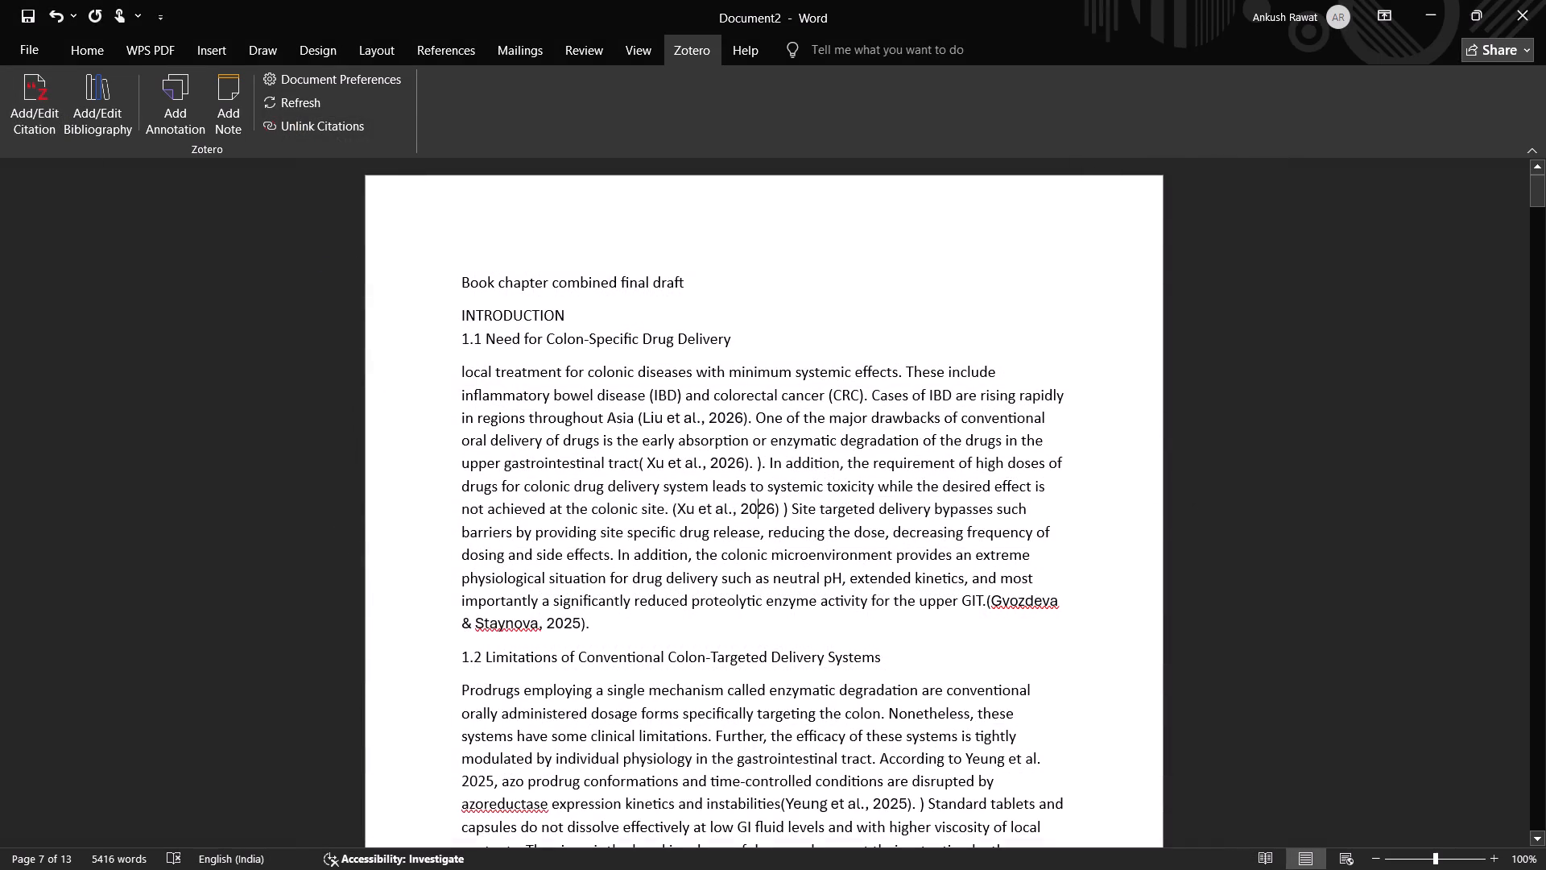
{"action": "left_click", "coordinate": [669, 412]}
{"action": "left_click", "coordinate": [28, 91]}
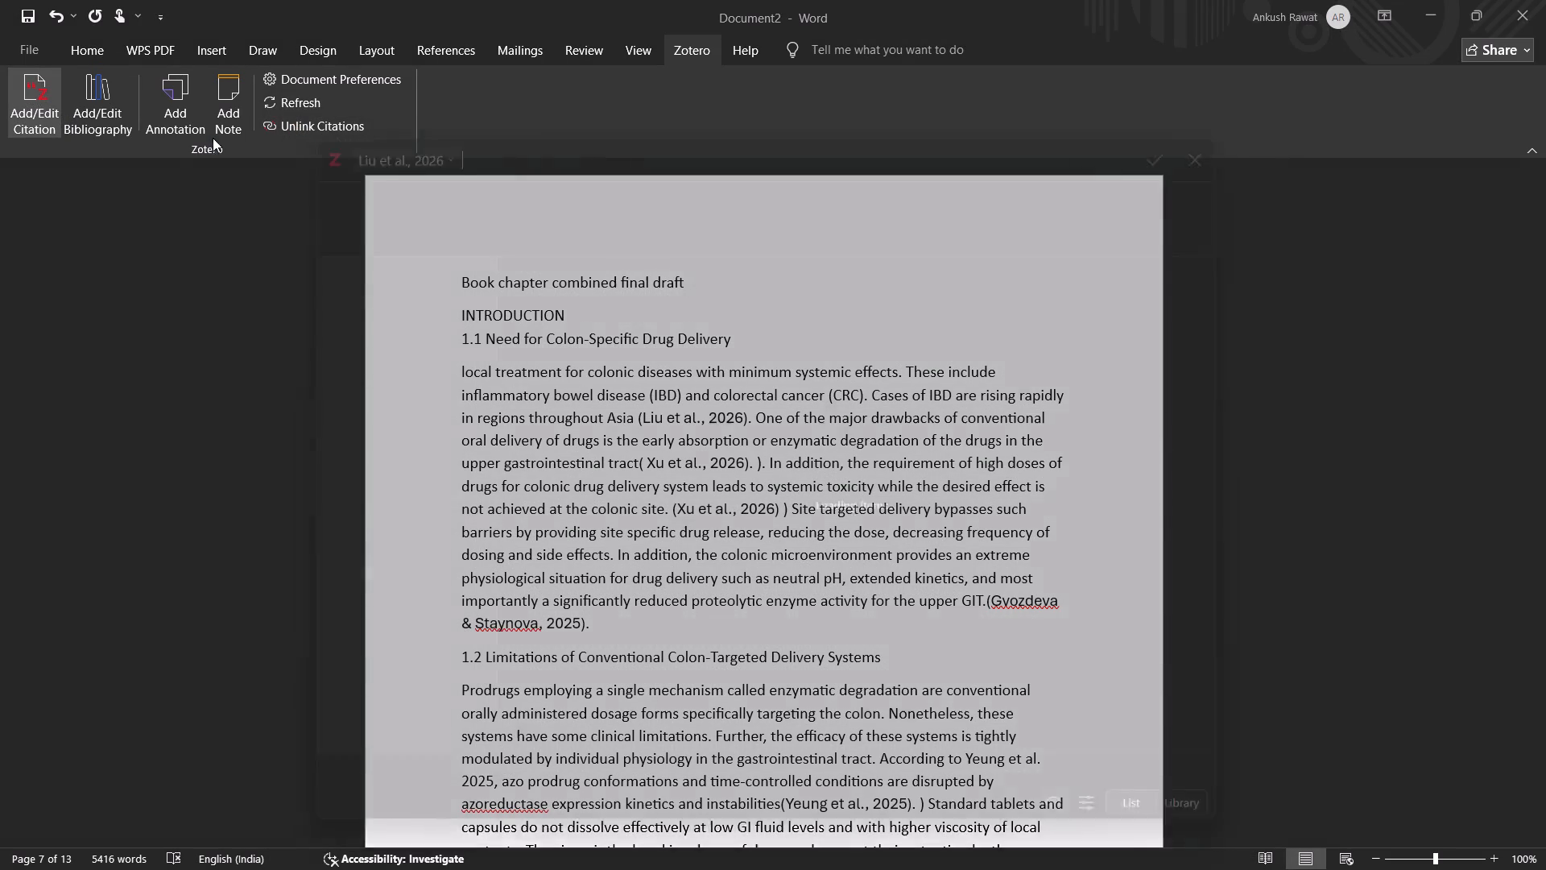
{"action": "left_click", "coordinate": [1245, 135]}
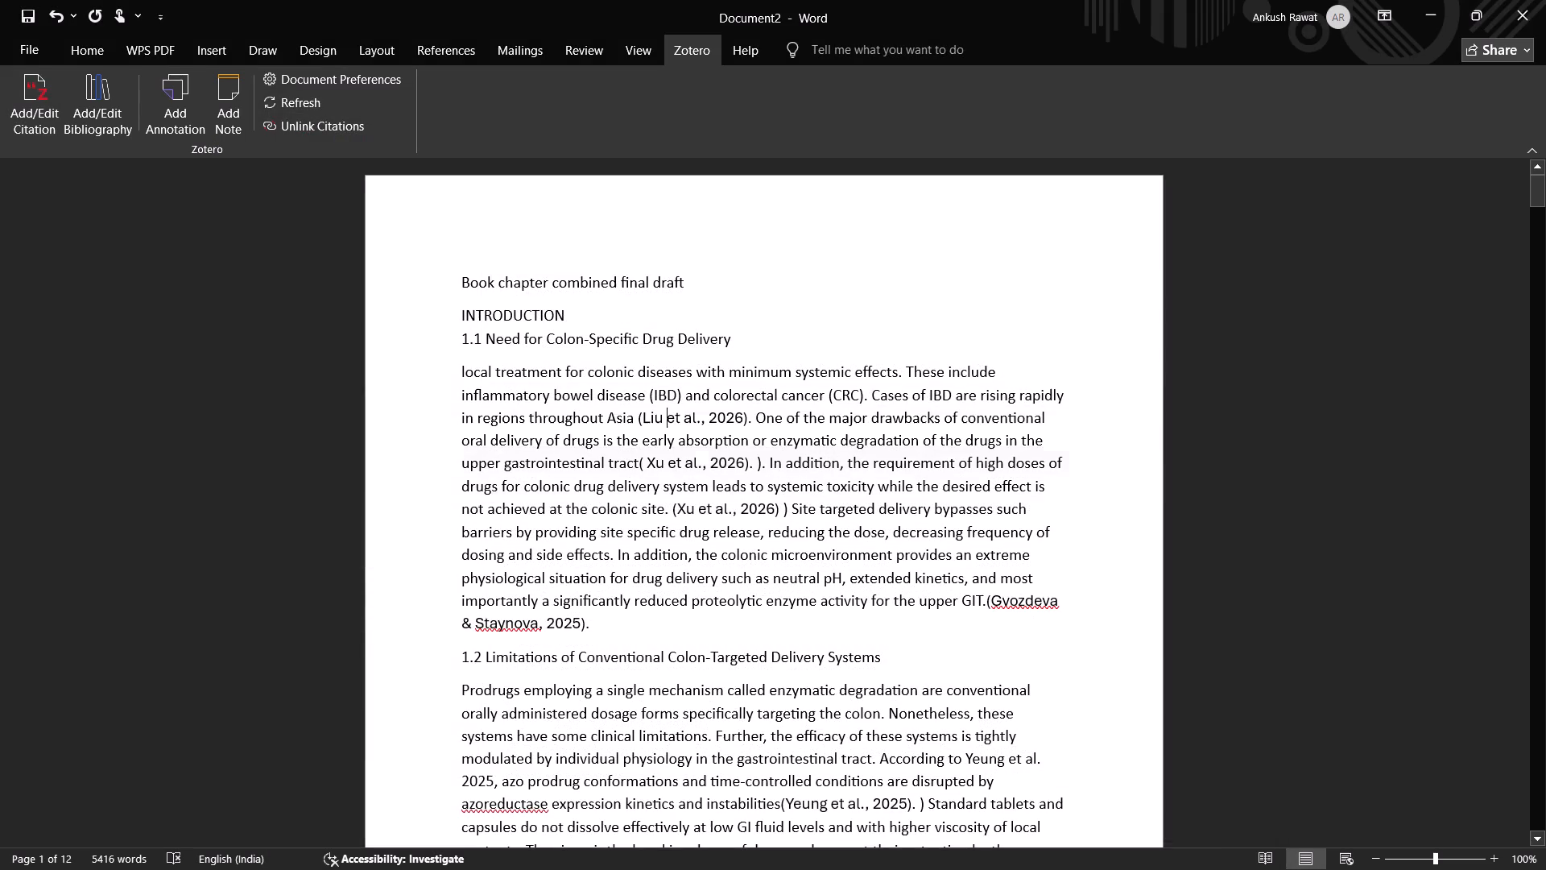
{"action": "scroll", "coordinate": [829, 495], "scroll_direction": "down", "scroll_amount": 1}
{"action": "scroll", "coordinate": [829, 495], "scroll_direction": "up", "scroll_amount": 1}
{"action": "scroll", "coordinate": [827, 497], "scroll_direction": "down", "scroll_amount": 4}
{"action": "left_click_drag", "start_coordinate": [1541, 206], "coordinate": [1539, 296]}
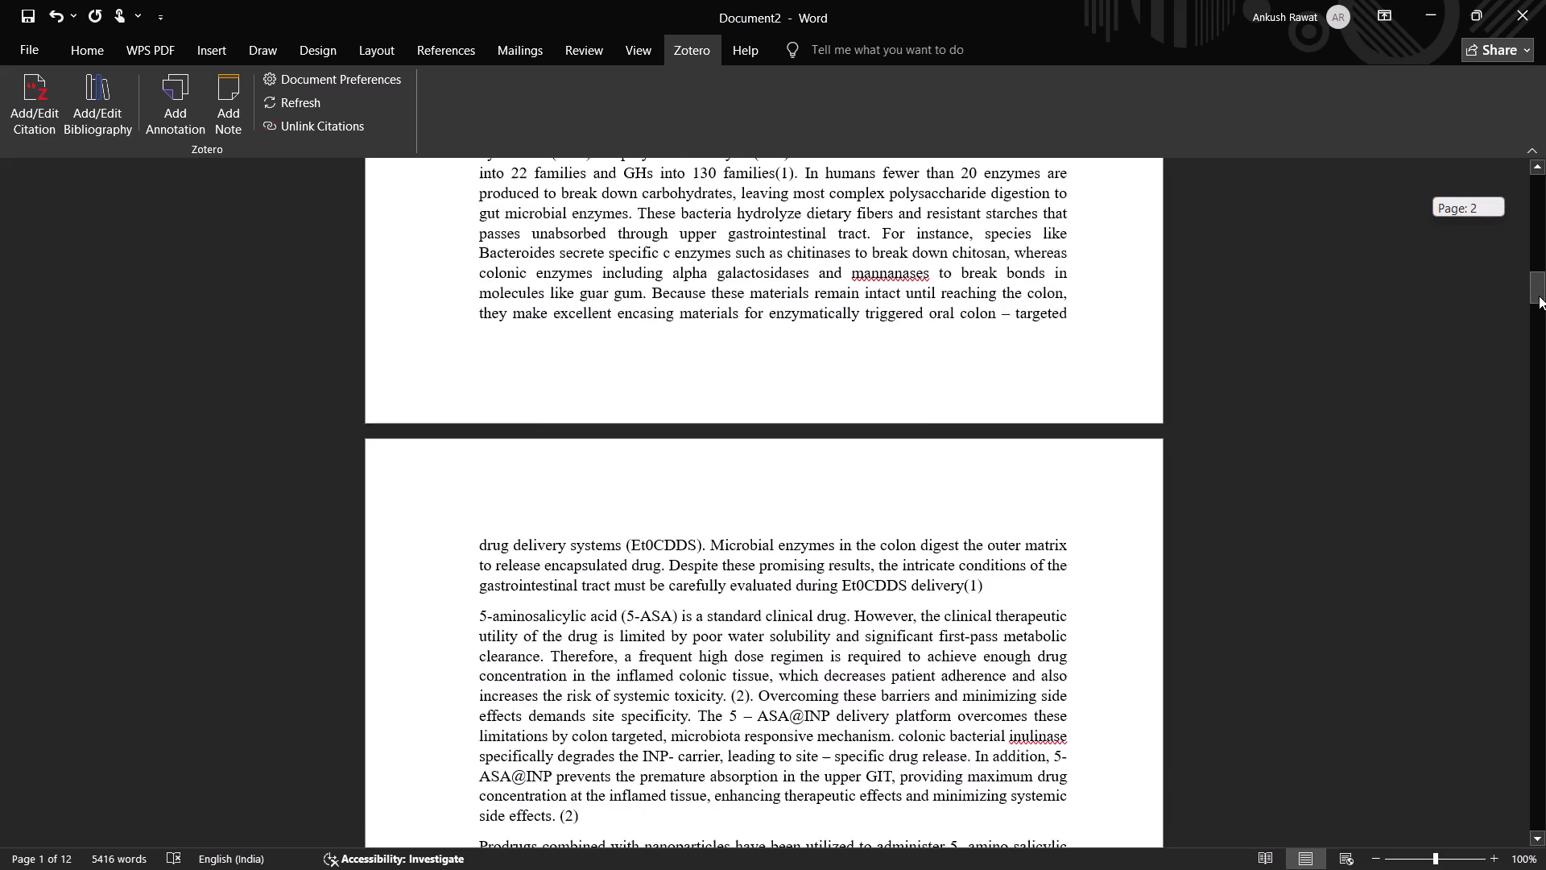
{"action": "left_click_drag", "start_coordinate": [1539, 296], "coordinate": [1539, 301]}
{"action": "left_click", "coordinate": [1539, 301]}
In 2,3,4 Prernabackup.docx, copy everything from the "2.Colonic microenvironment" heading through citation (58), just before the References list.
{"action": "key", "text": "alt+Tab"}
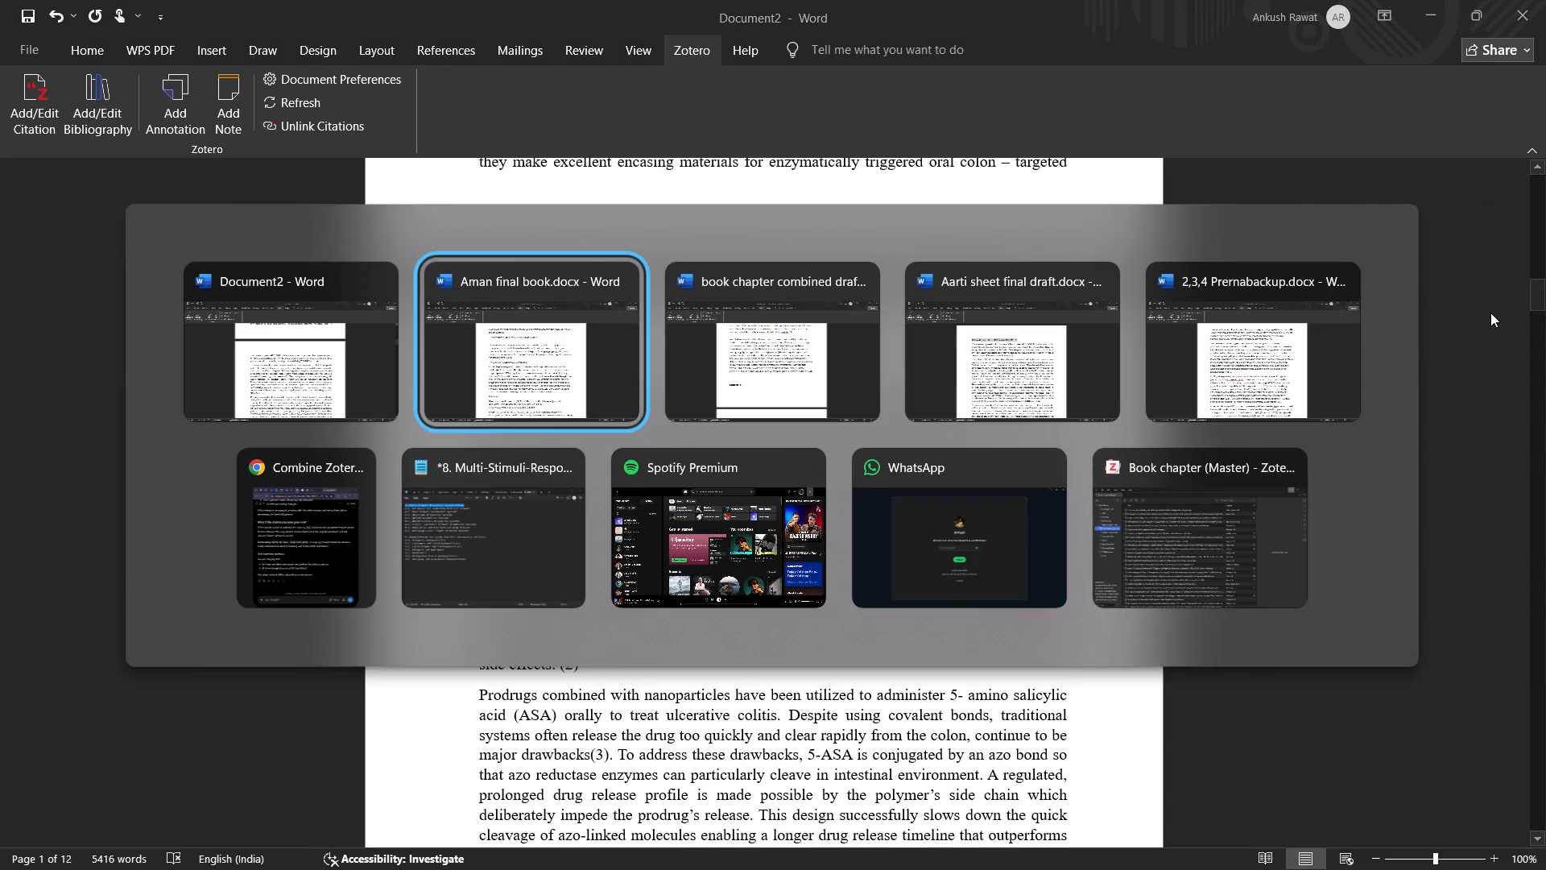
{"action": "key", "text": "alt+Tab"}
{"action": "key", "text": "alt+Tab"}
{"action": "key", "text": "alt+Tab"}
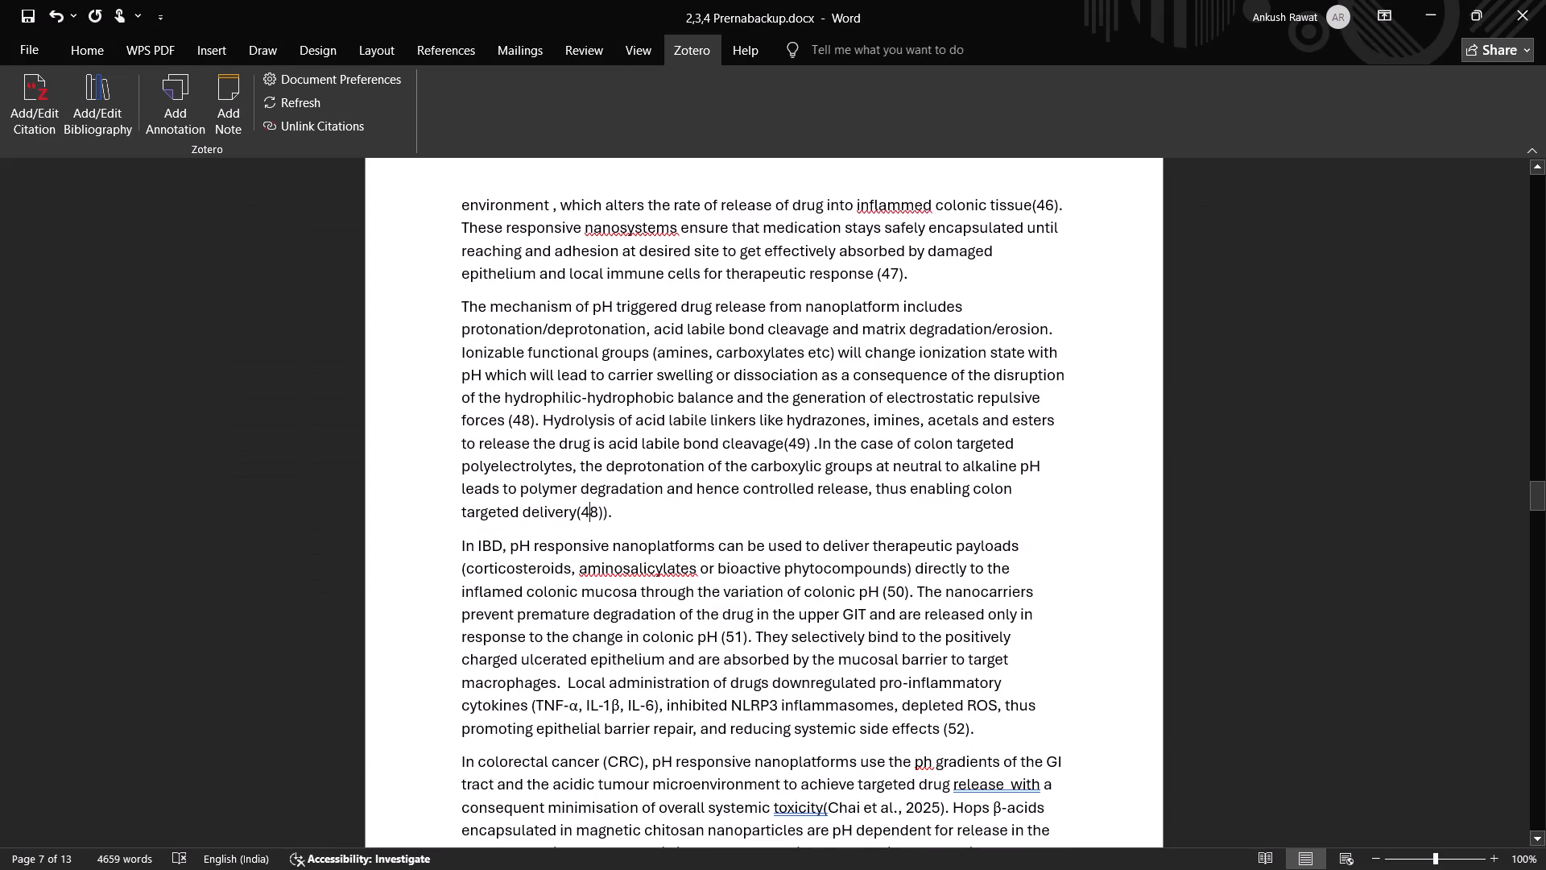
{"action": "middle_click_drag", "start_coordinate": [1048, 558], "coordinate": [972, 307]}
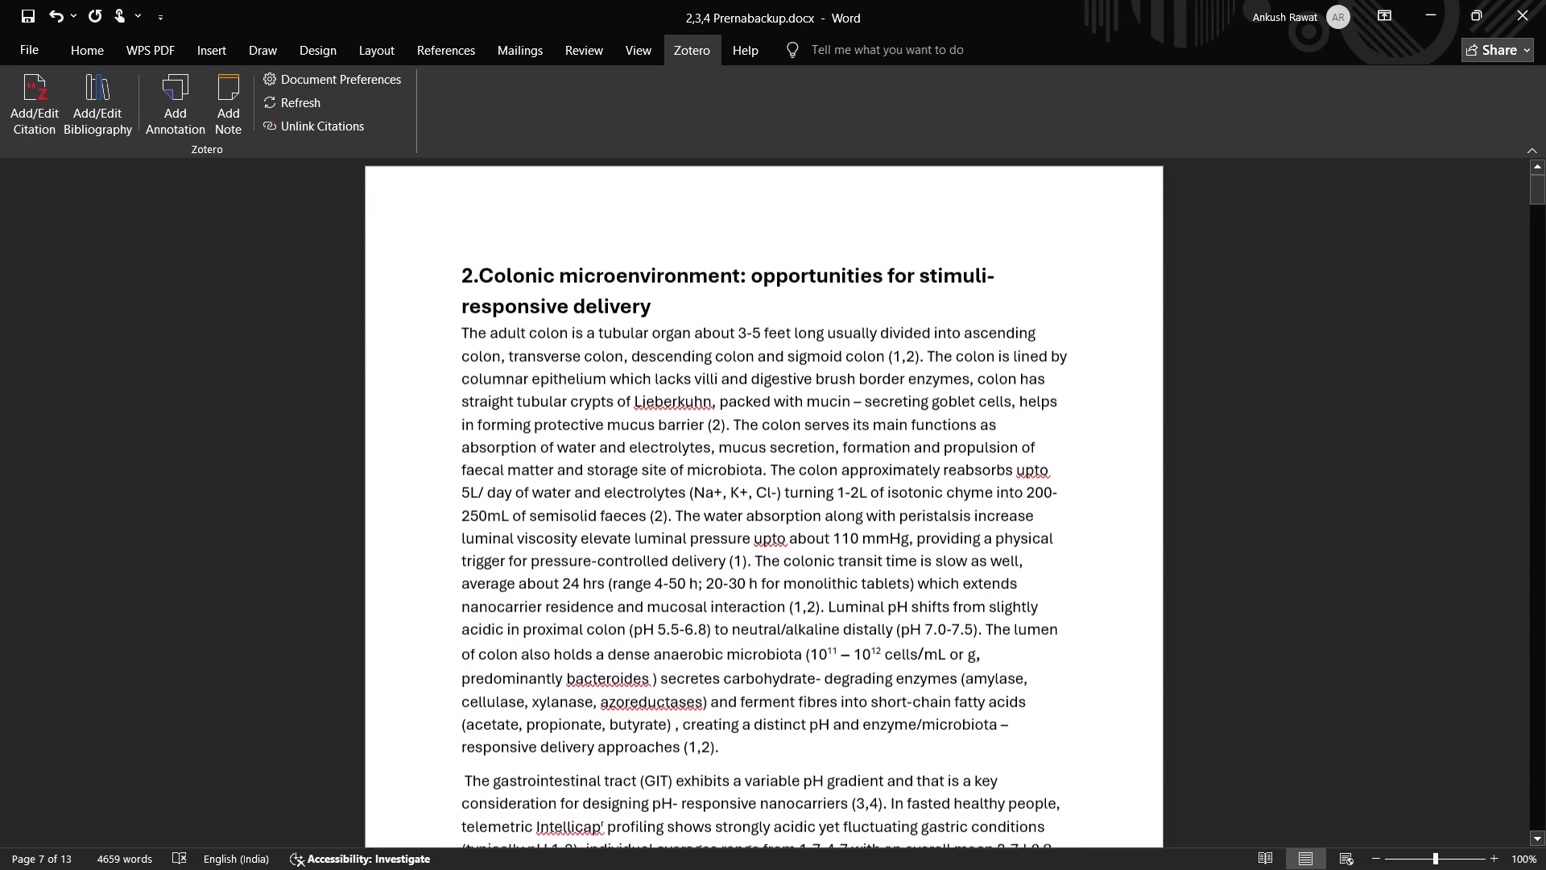
{"action": "middle_click_drag", "start_coordinate": [1299, 512], "coordinate": [1250, 402]}
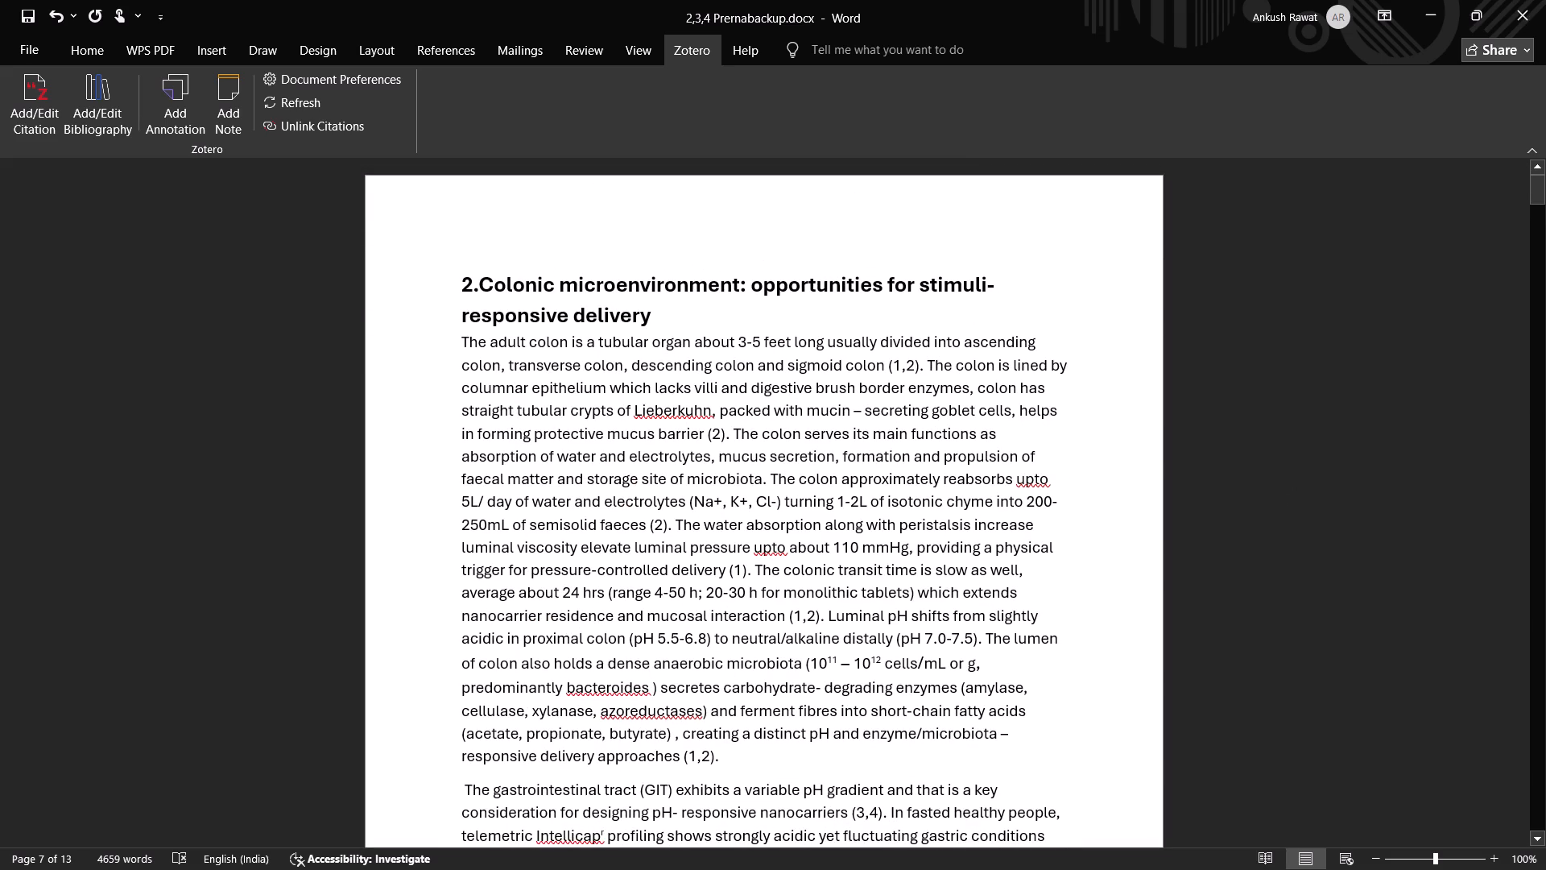
{"action": "left_click", "coordinate": [436, 276]}
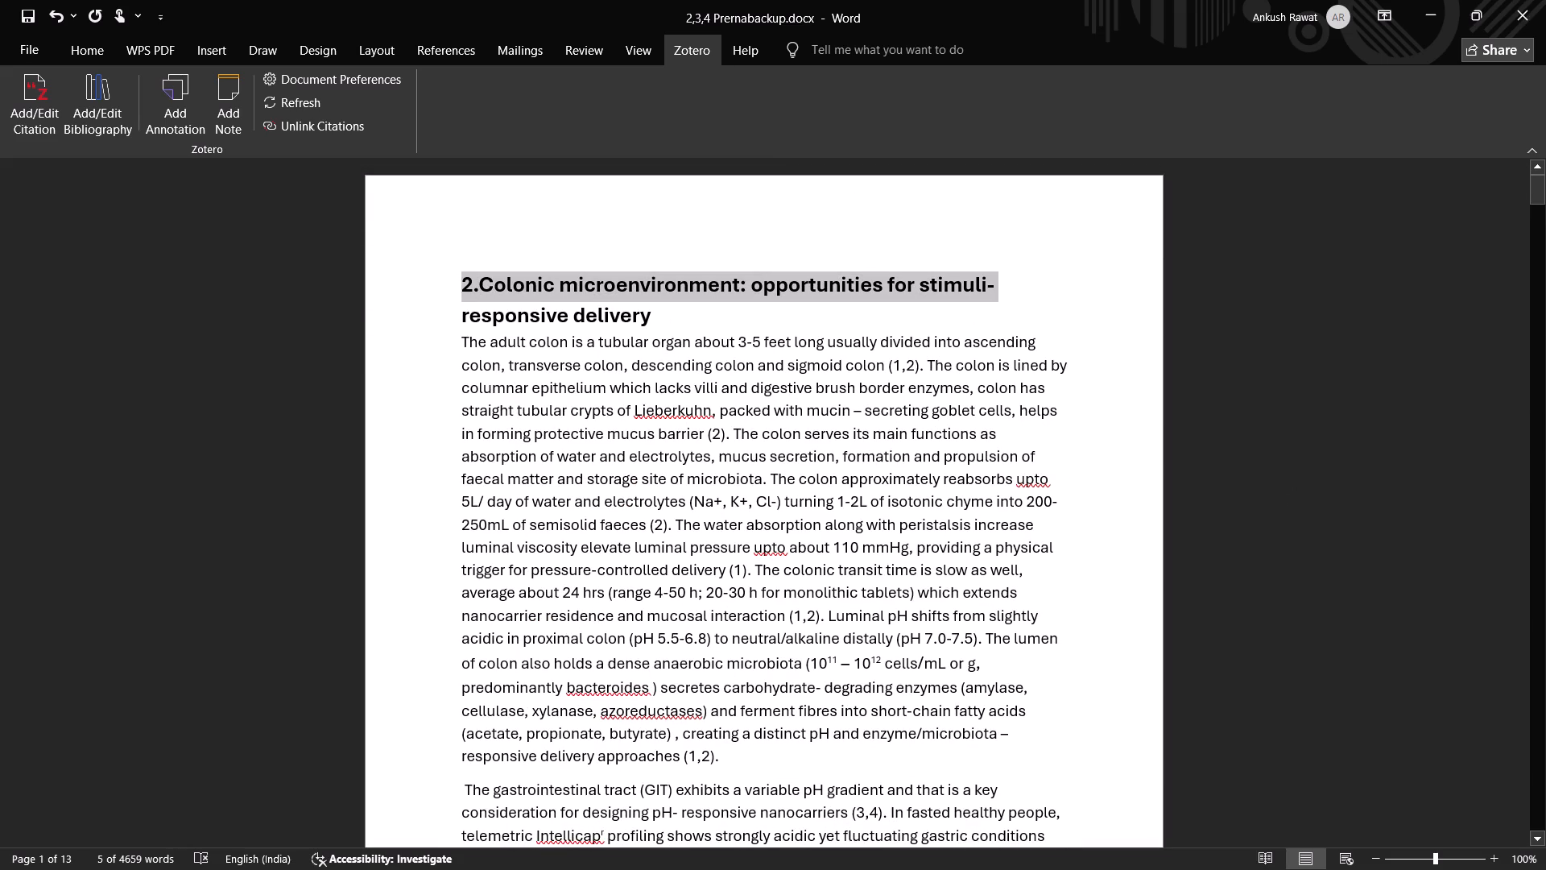
{"action": "left_click", "coordinate": [451, 282]}
{"action": "middle_click_drag", "start_coordinate": [1139, 331], "coordinate": [1140, 426]}
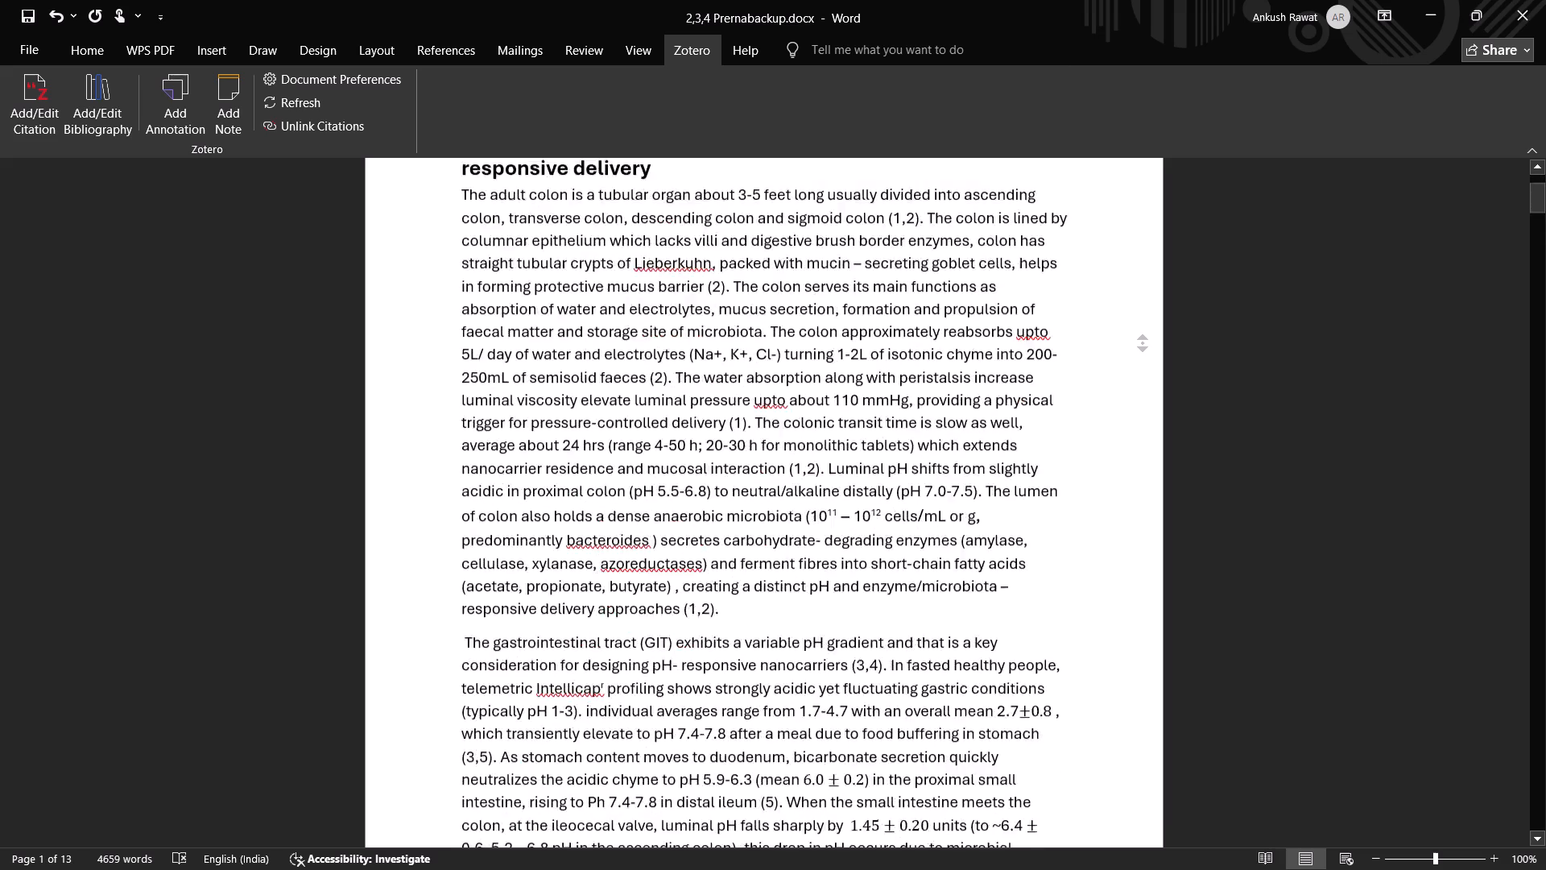
{"action": "middle_click_drag", "start_coordinate": [1140, 426], "coordinate": [1123, 482]}
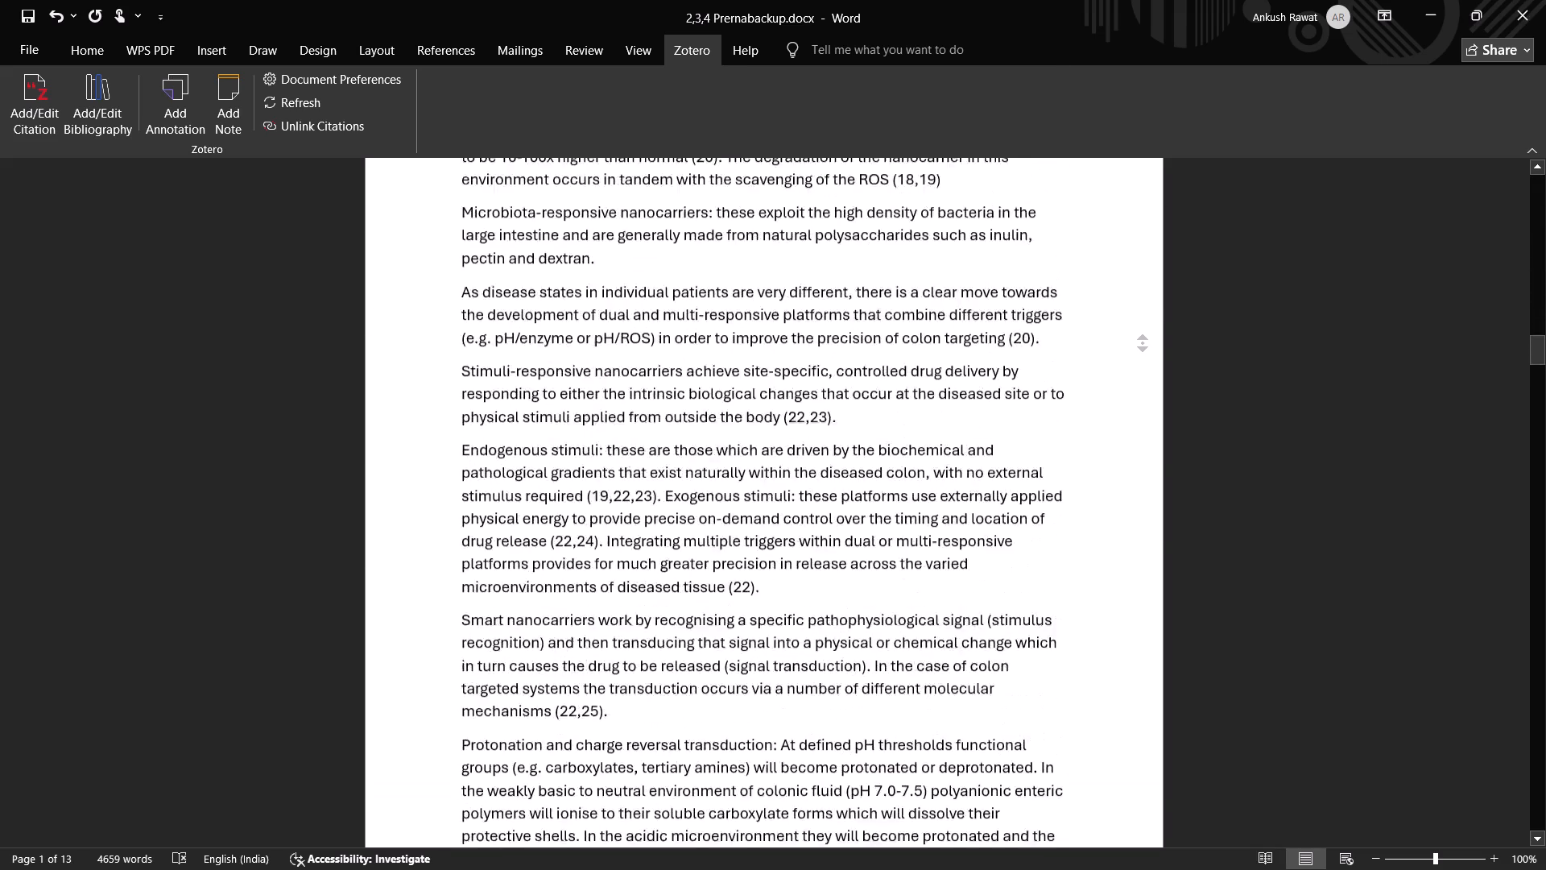
{"action": "middle_click_drag", "start_coordinate": [1123, 482], "coordinate": [1123, 485]}
{"action": "middle_click_drag", "start_coordinate": [1126, 477], "coordinate": [1119, 384]}
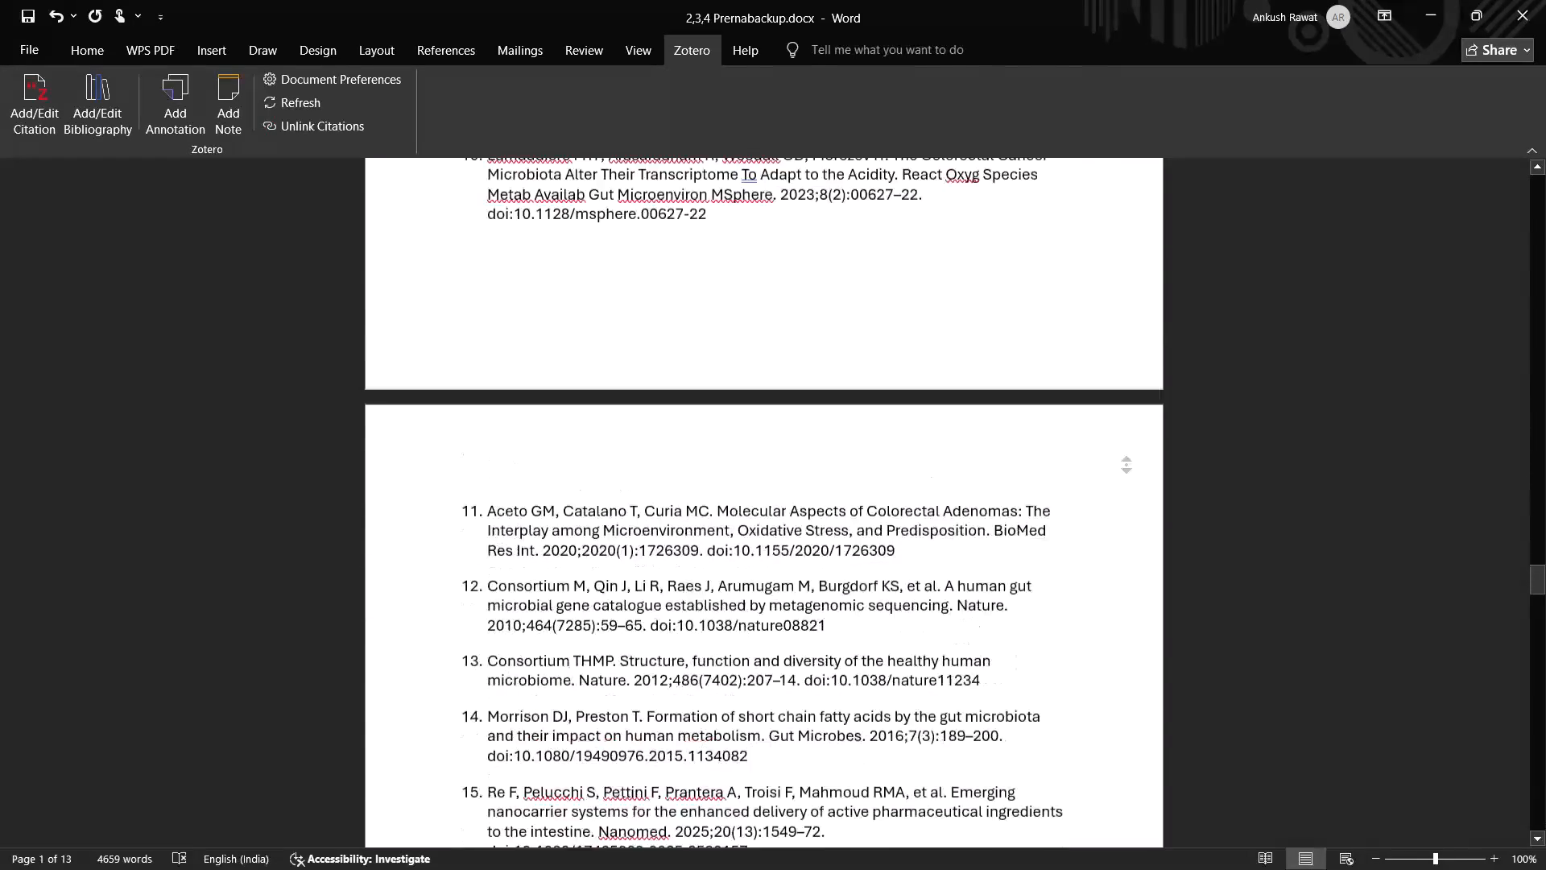
{"action": "middle_click_drag", "start_coordinate": [1119, 384], "coordinate": [1115, 366]}
{"action": "middle_click_drag", "start_coordinate": [1125, 439], "coordinate": [1108, 325]}
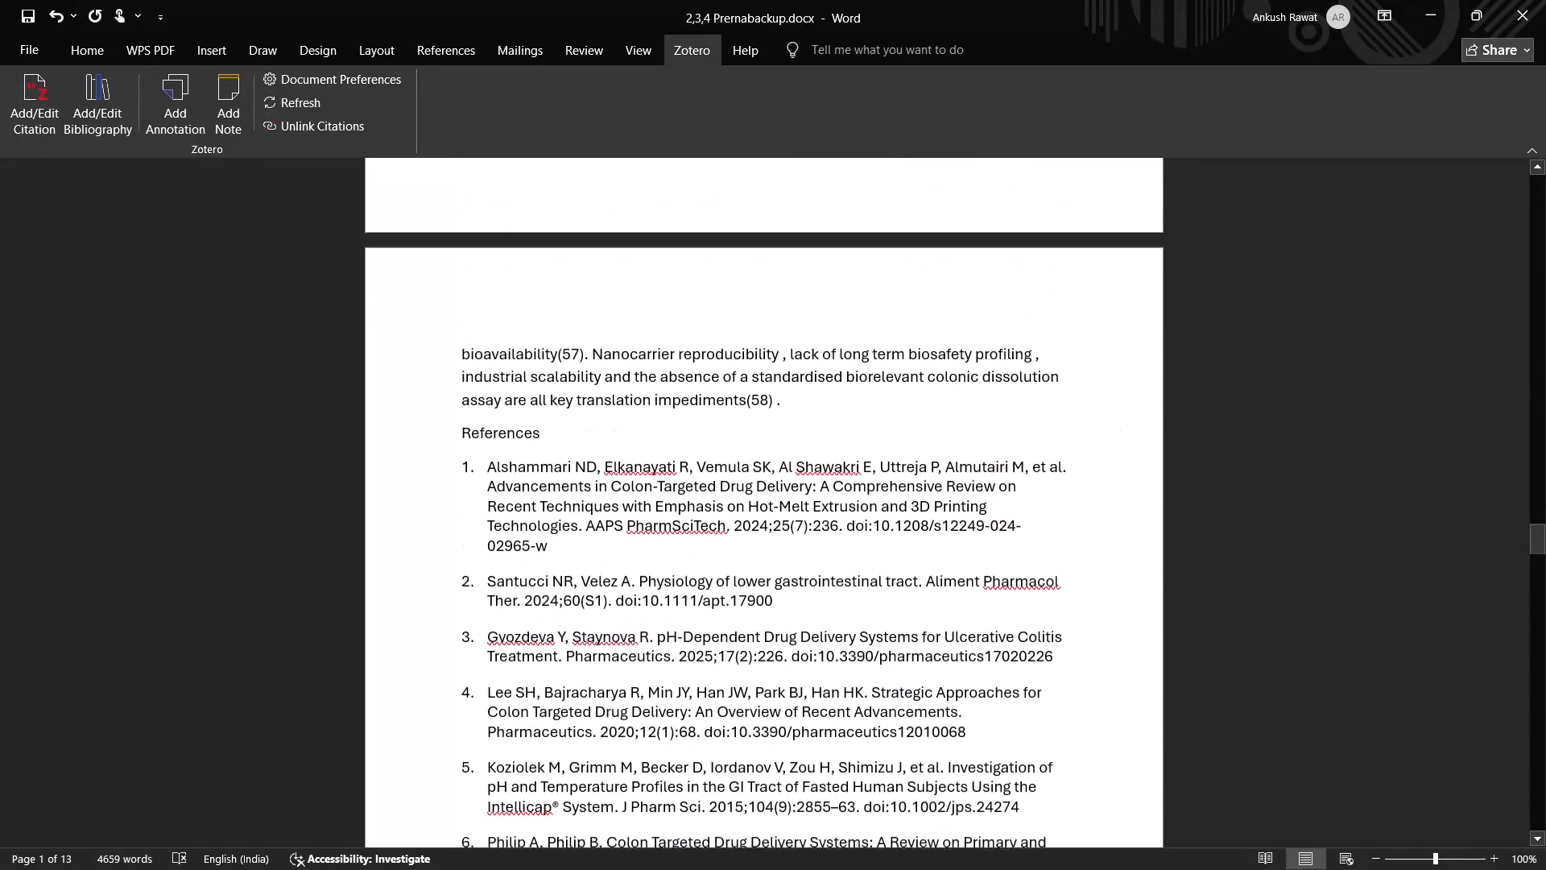
{"action": "left_click", "coordinate": [794, 416]}
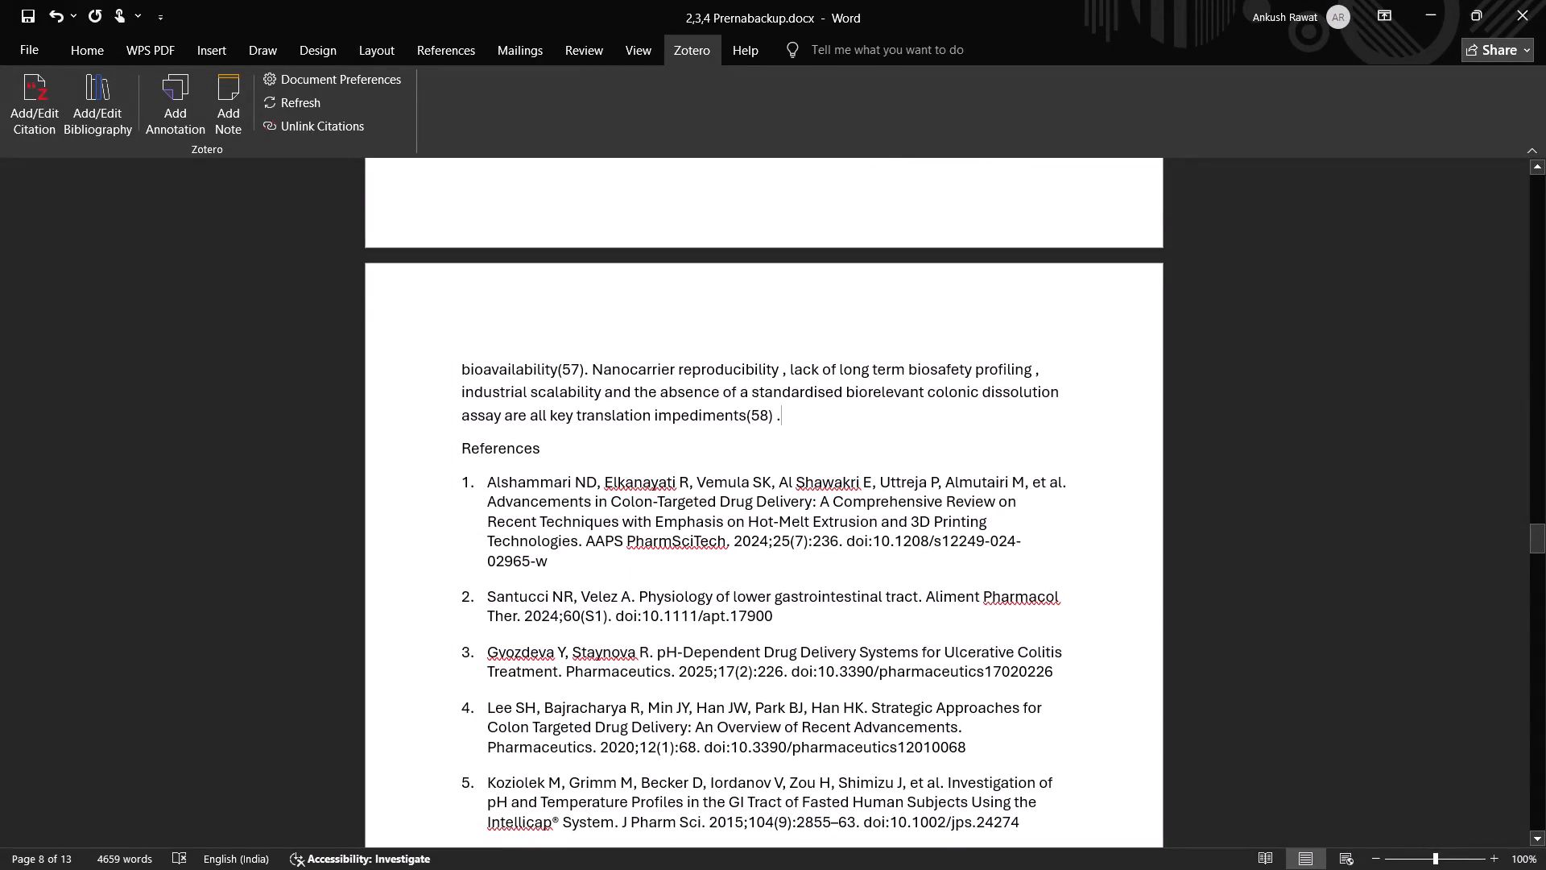
{"action": "middle_click_drag", "start_coordinate": [818, 442], "coordinate": [792, 212]}
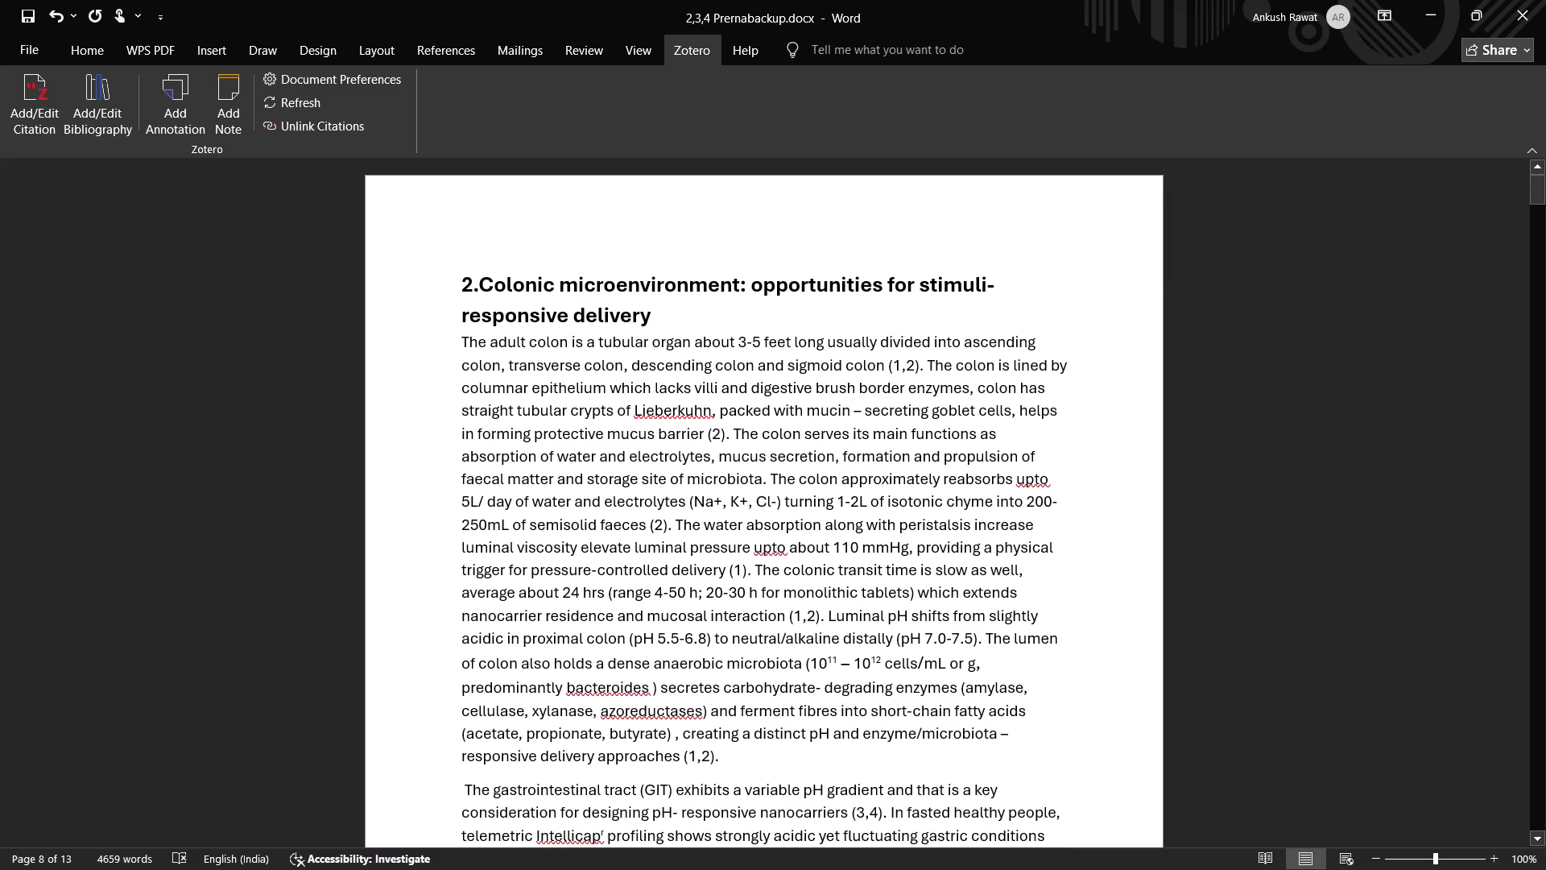
{"action": "left_click", "coordinate": [453, 274], "text": "shift"}
{"action": "key", "text": "ctrl+c"}
In Document2, paste the copied colonic microenvironment text on a new line after section 1.5, before the "ENZYMES – RESPONSIVE NANOPARTICLES" heading.
{"action": "key", "text": "alt+Tab"}
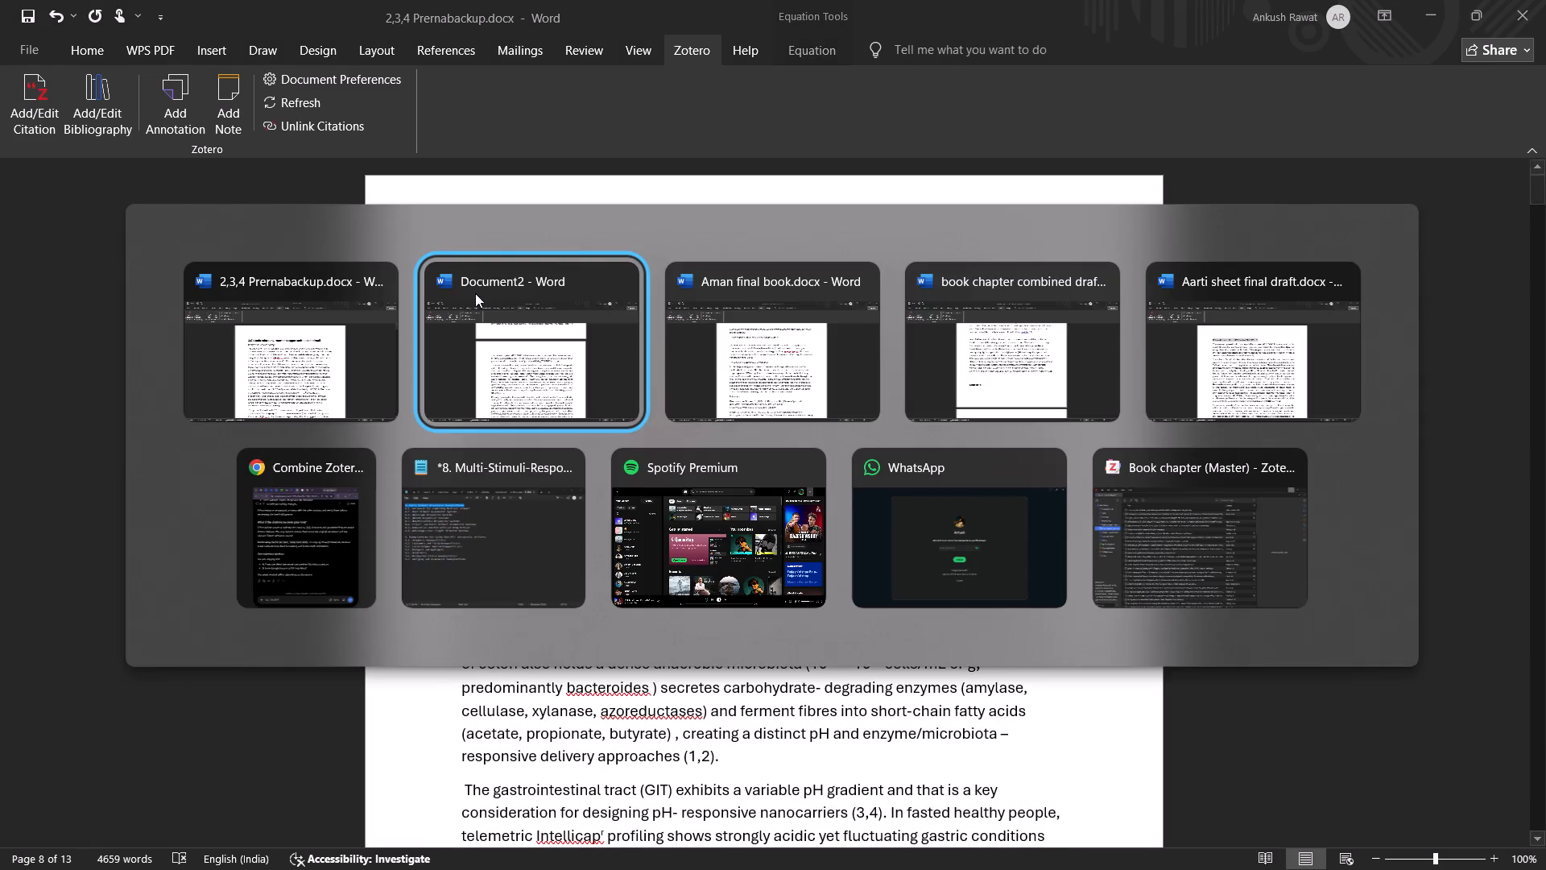
{"action": "middle_click_drag", "start_coordinate": [750, 404], "coordinate": [747, 310]}
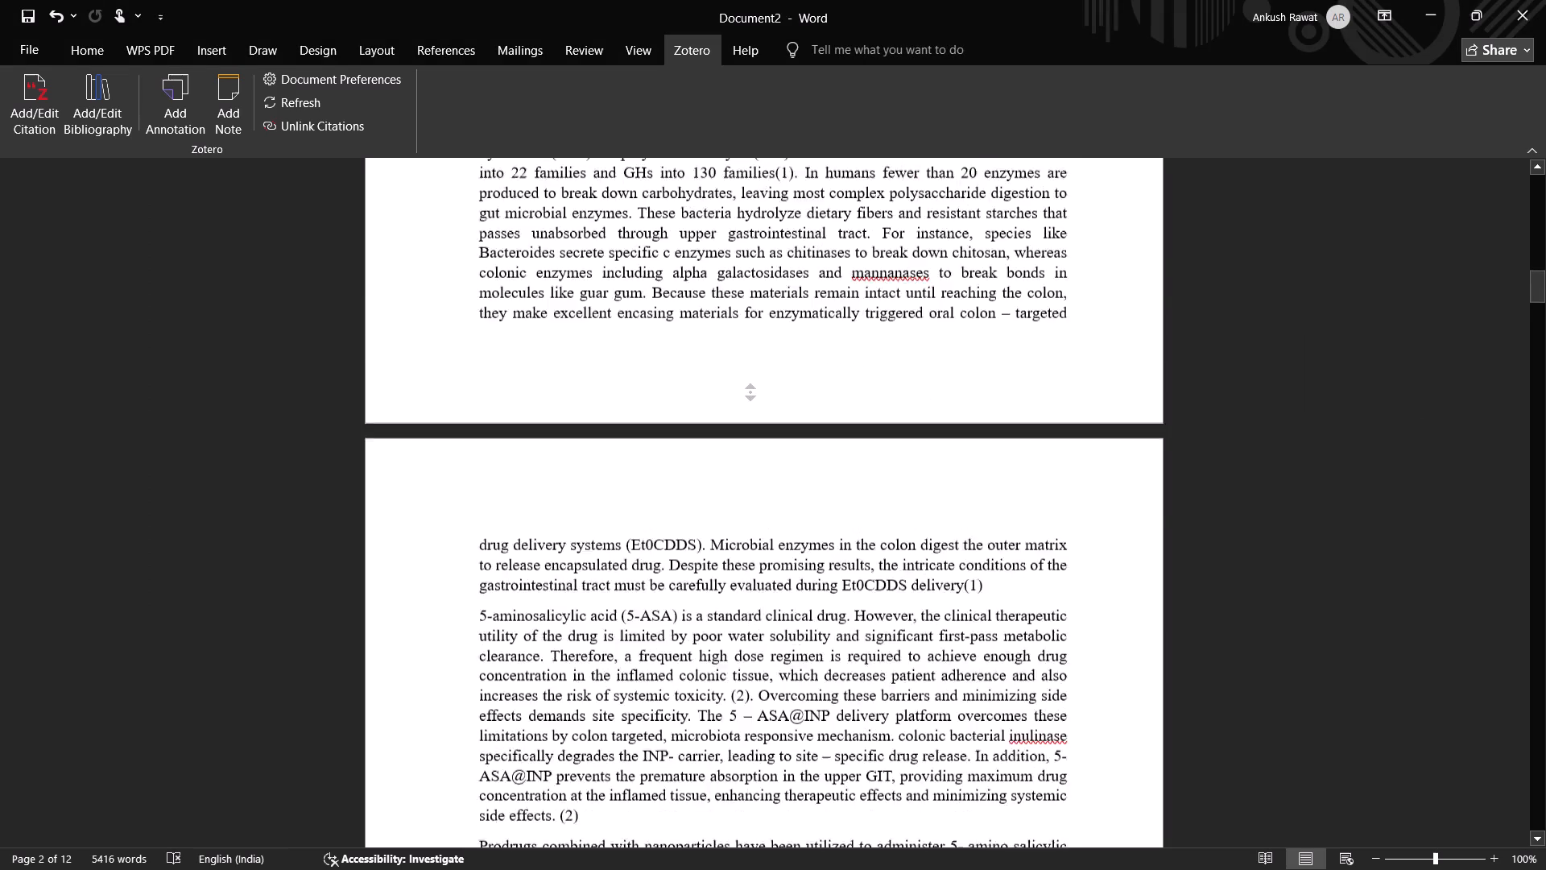
{"action": "middle_click_drag", "start_coordinate": [747, 310], "coordinate": [747, 309]}
{"action": "middle_click_drag", "start_coordinate": [834, 491], "coordinate": [808, 349]}
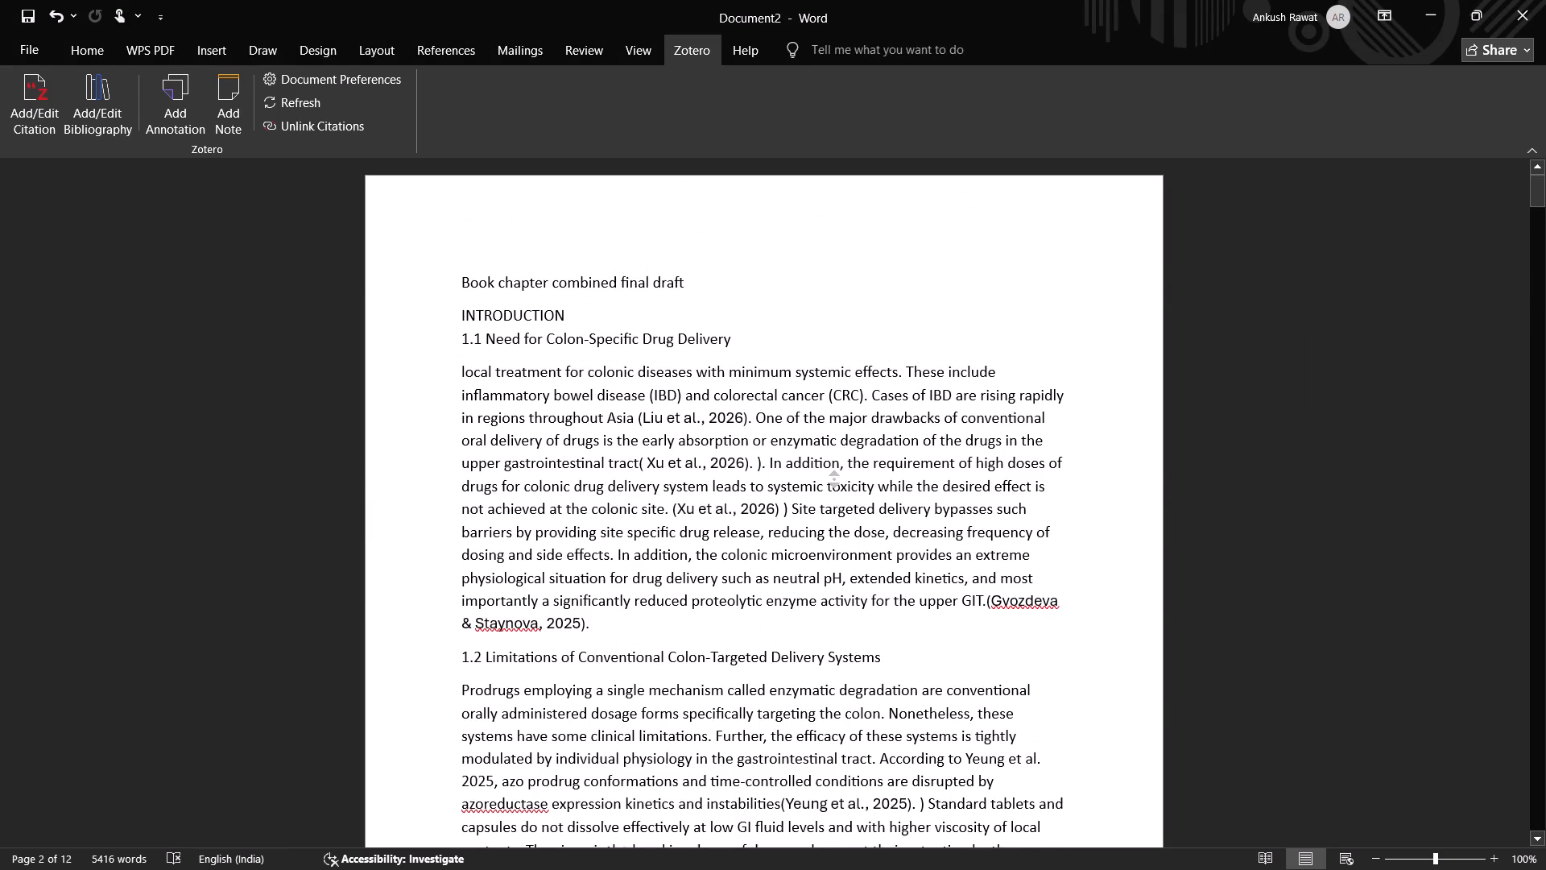
{"action": "middle_click_drag", "start_coordinate": [808, 349], "coordinate": [806, 346]}
{"action": "middle_click_drag", "start_coordinate": [816, 344], "coordinate": [826, 474]}
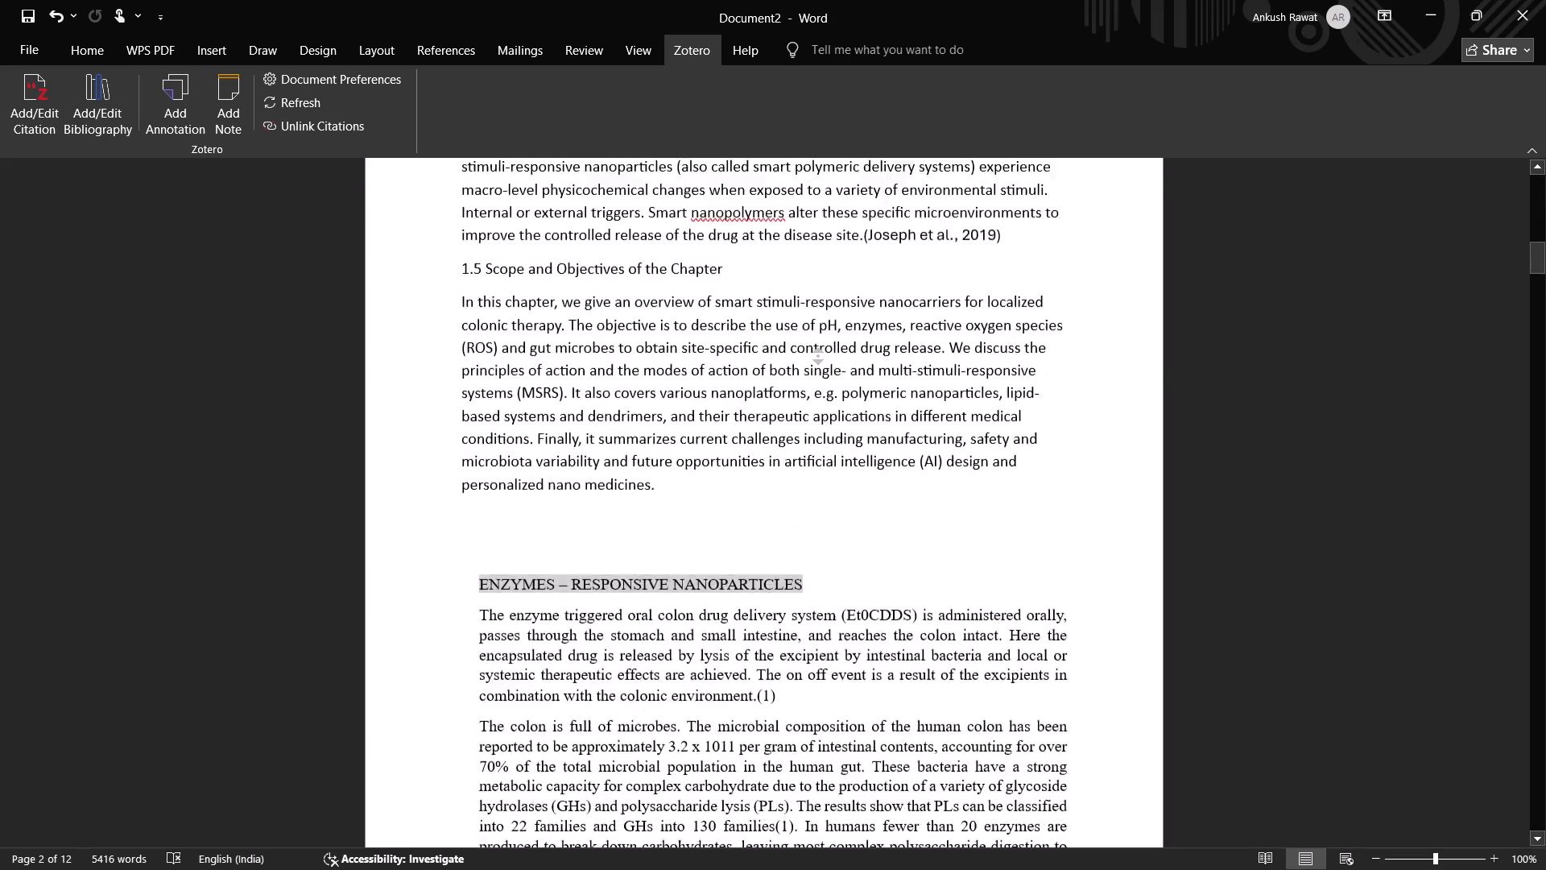
{"action": "middle_click_drag", "start_coordinate": [826, 474], "coordinate": [826, 473]}
{"action": "left_click", "coordinate": [685, 307]}
{"action": "key", "text": "Return"}
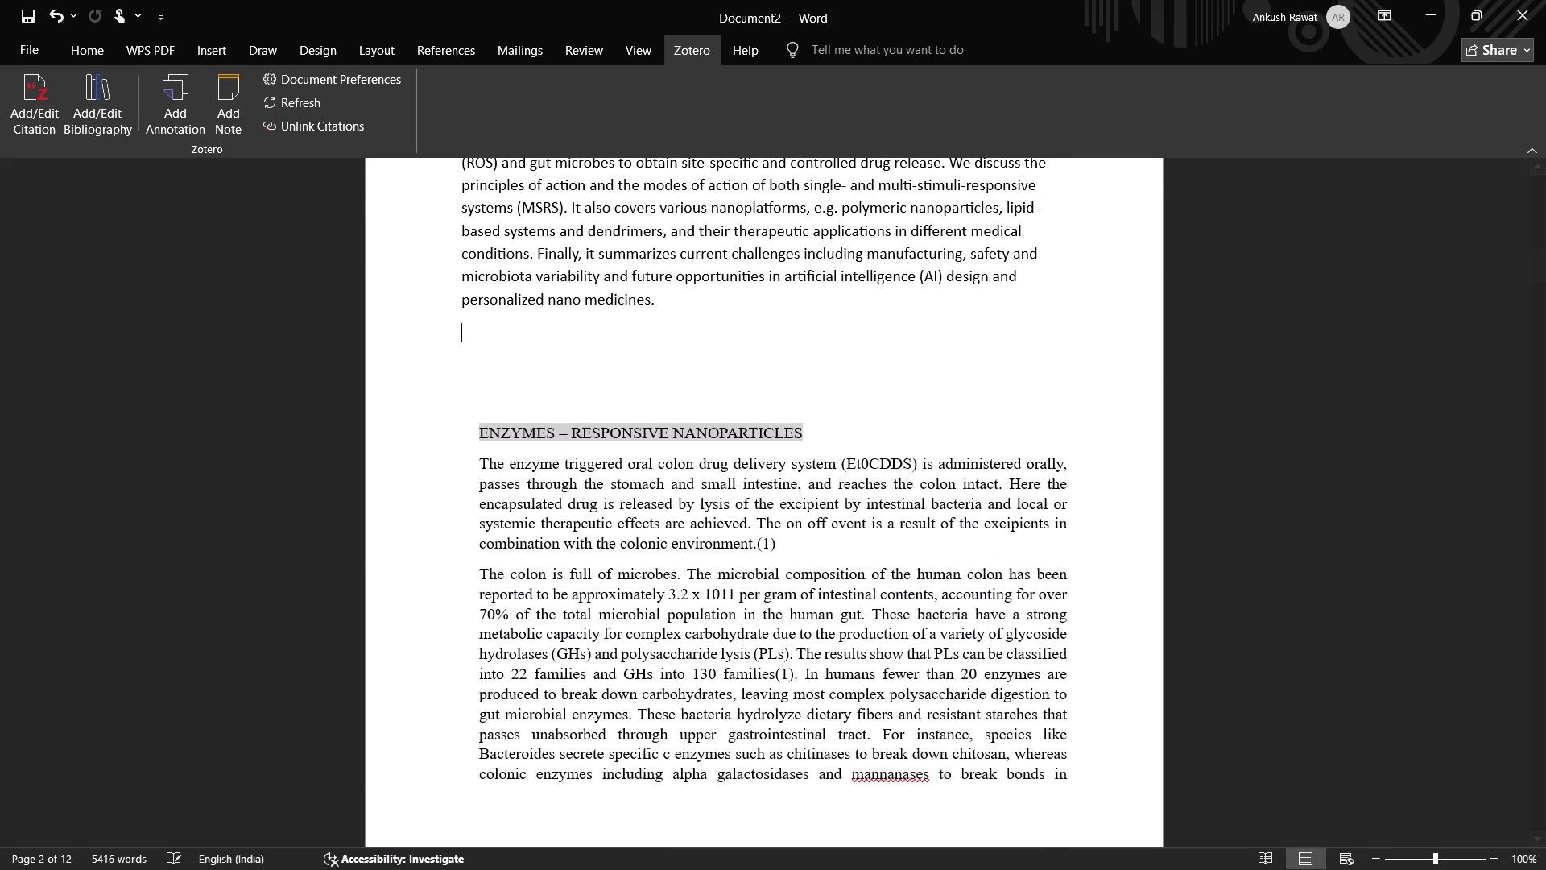
{"action": "key", "text": "ctrl+v"}
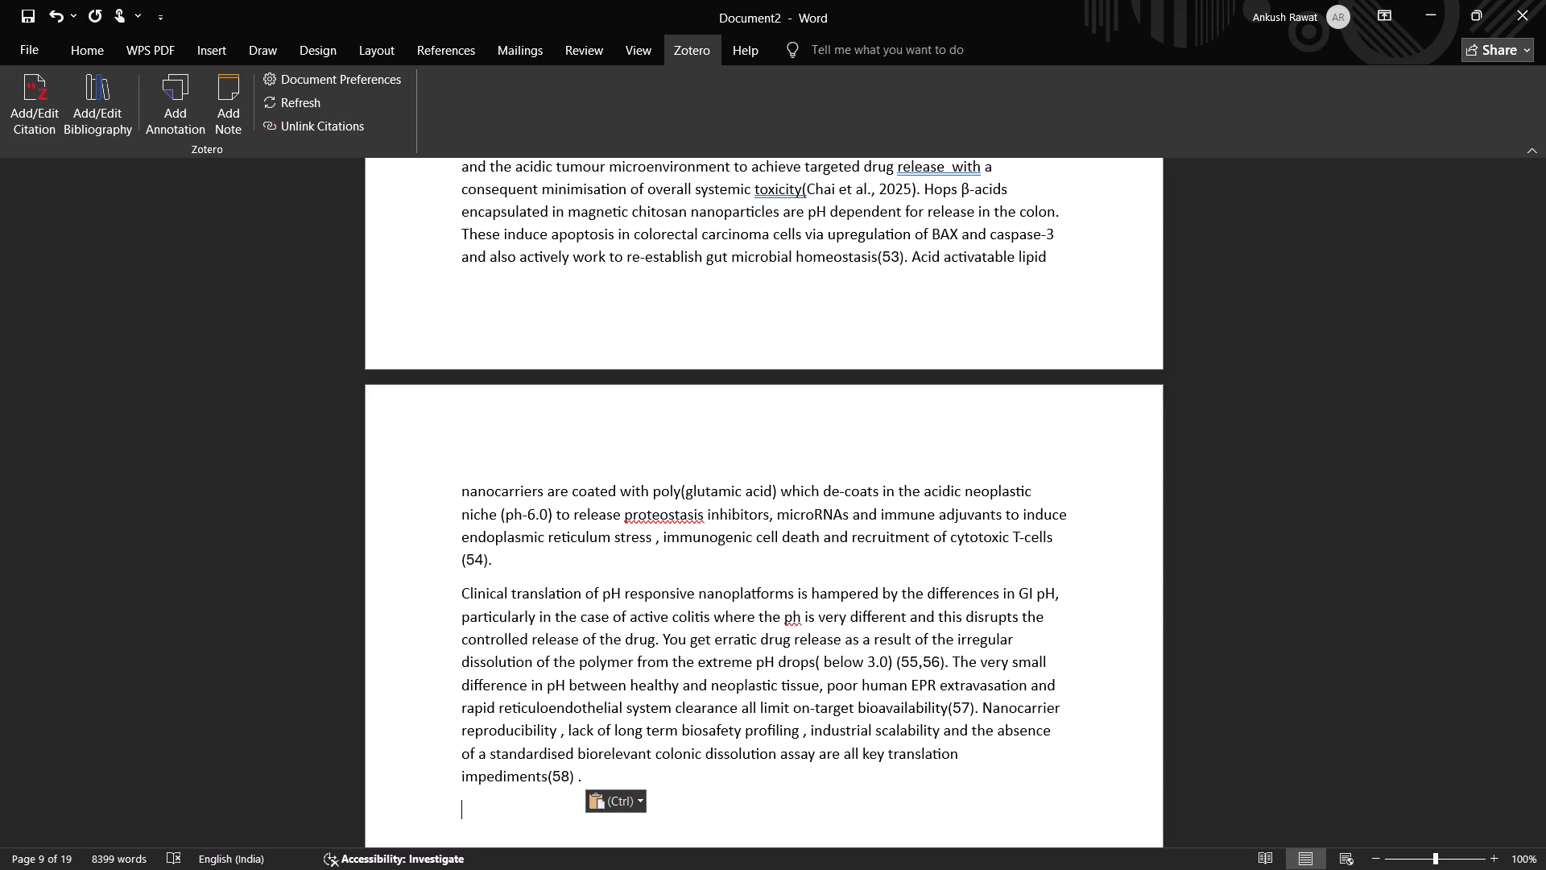
Look through the pasted text around its end and earlier pages, and the enzyme- and ROS-responsive sections following it.
{"action": "scroll", "coordinate": [887, 309], "scroll_direction": "down", "scroll_amount": 1}
{"action": "scroll", "coordinate": [887, 309], "scroll_direction": "up", "scroll_amount": 1}
{"action": "scroll", "coordinate": [890, 305], "scroll_direction": "down", "scroll_amount": 1}
{"action": "scroll", "coordinate": [896, 294], "scroll_direction": "up", "scroll_amount": 1}
{"action": "scroll", "coordinate": [897, 291], "scroll_direction": "down", "scroll_amount": 1}
{"action": "scroll", "coordinate": [909, 262], "scroll_direction": "up", "scroll_amount": 1}
{"action": "scroll", "coordinate": [909, 260], "scroll_direction": "down", "scroll_amount": 1}
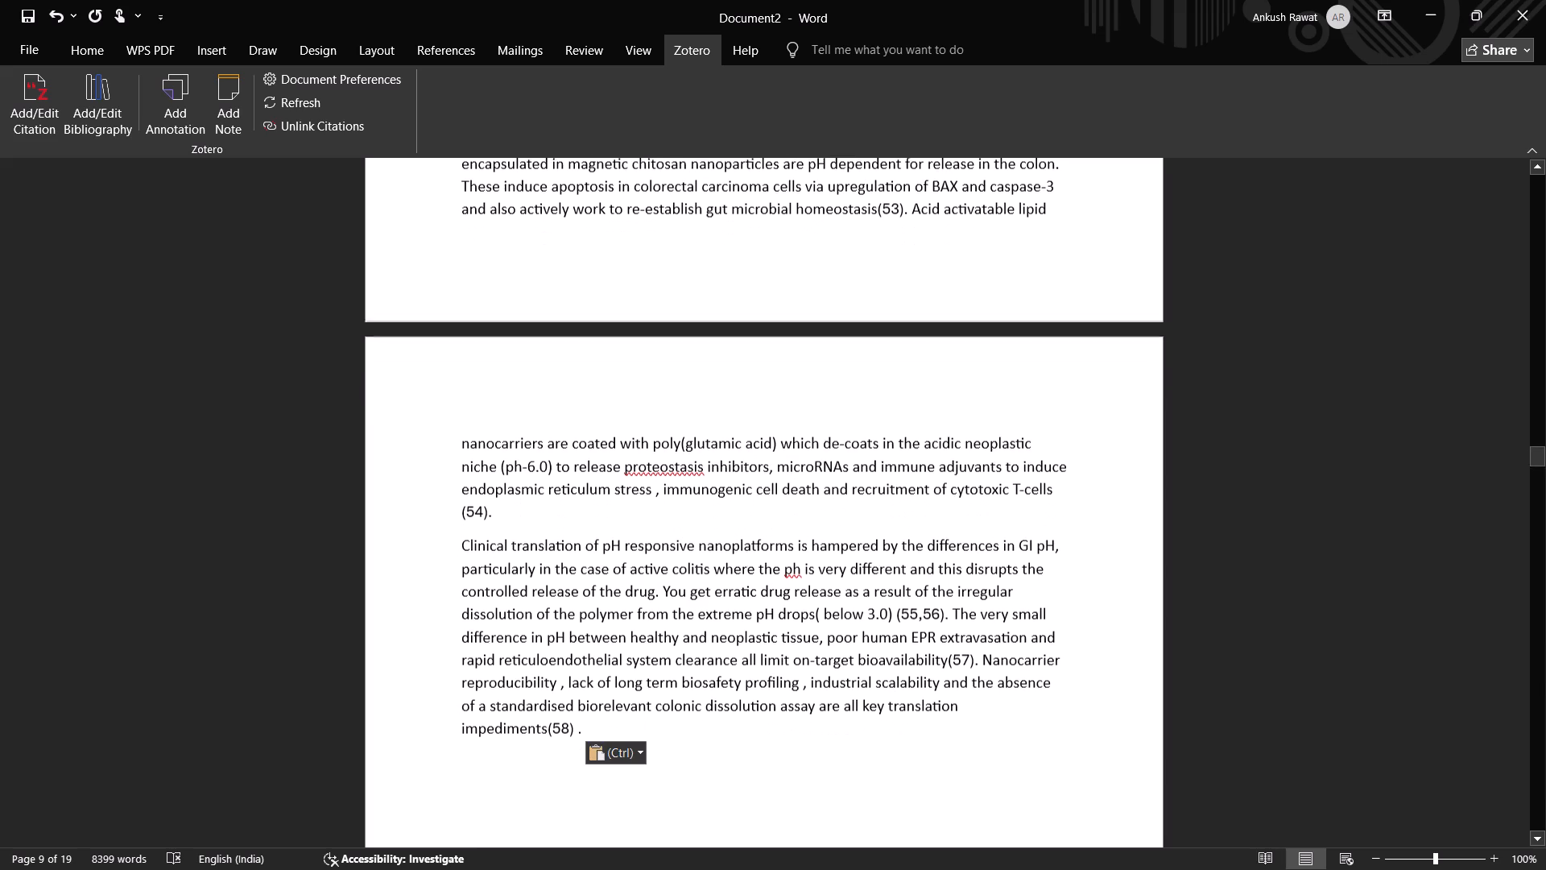
{"action": "left_click_drag", "start_coordinate": [1539, 460], "coordinate": [1539, 545]}
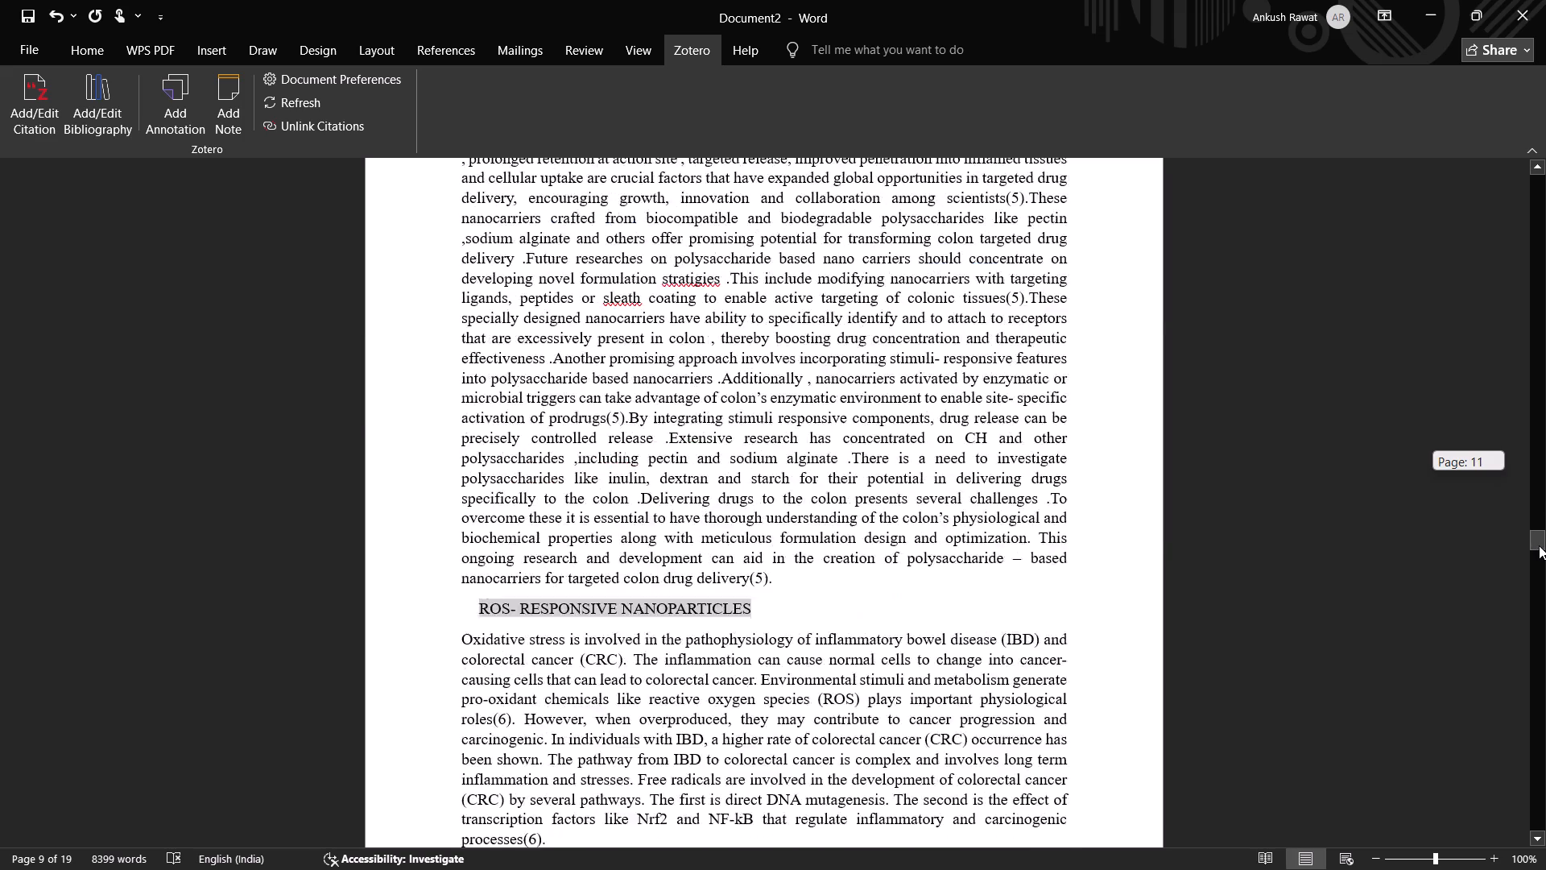
{"action": "left_click_drag", "start_coordinate": [1539, 545], "coordinate": [1540, 475]}
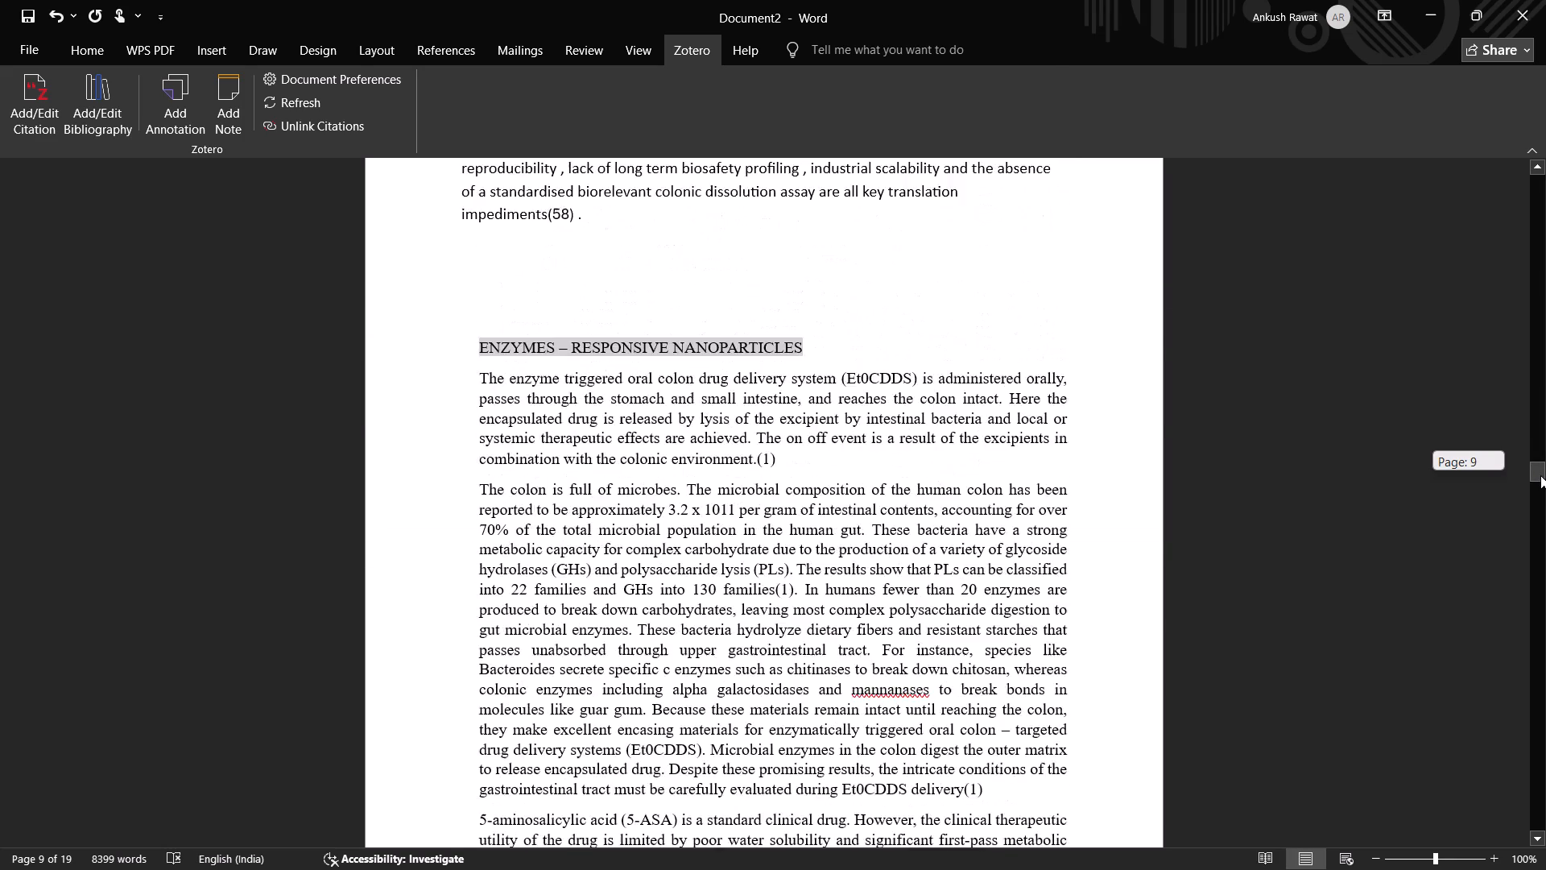
{"action": "left_click_drag", "start_coordinate": [1540, 475], "coordinate": [1512, 388]}
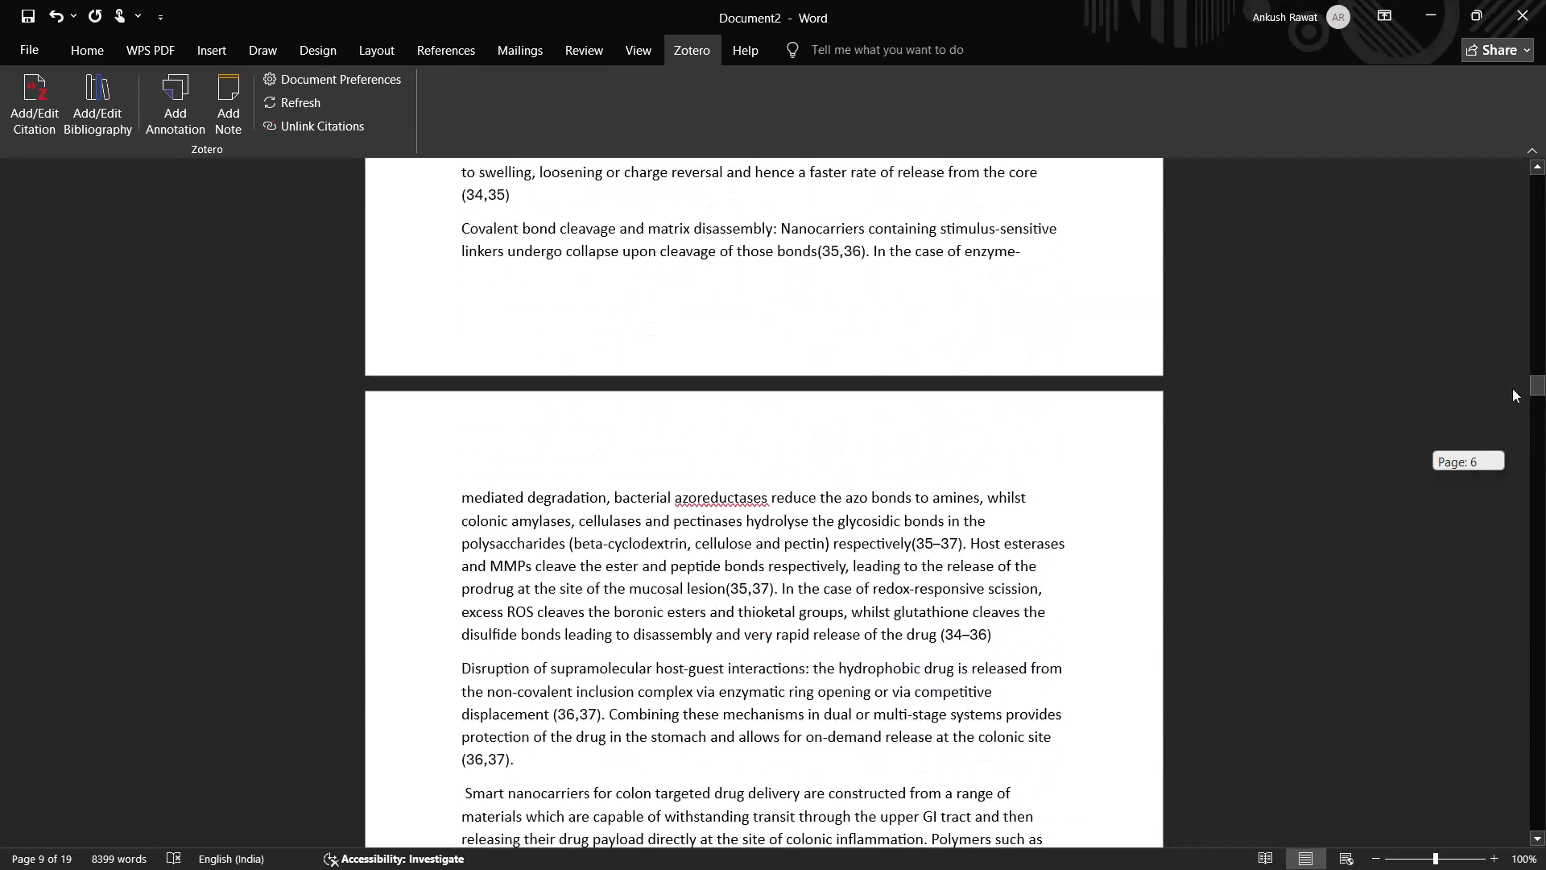
{"action": "left_click_drag", "start_coordinate": [1512, 388], "coordinate": [1489, 353]}
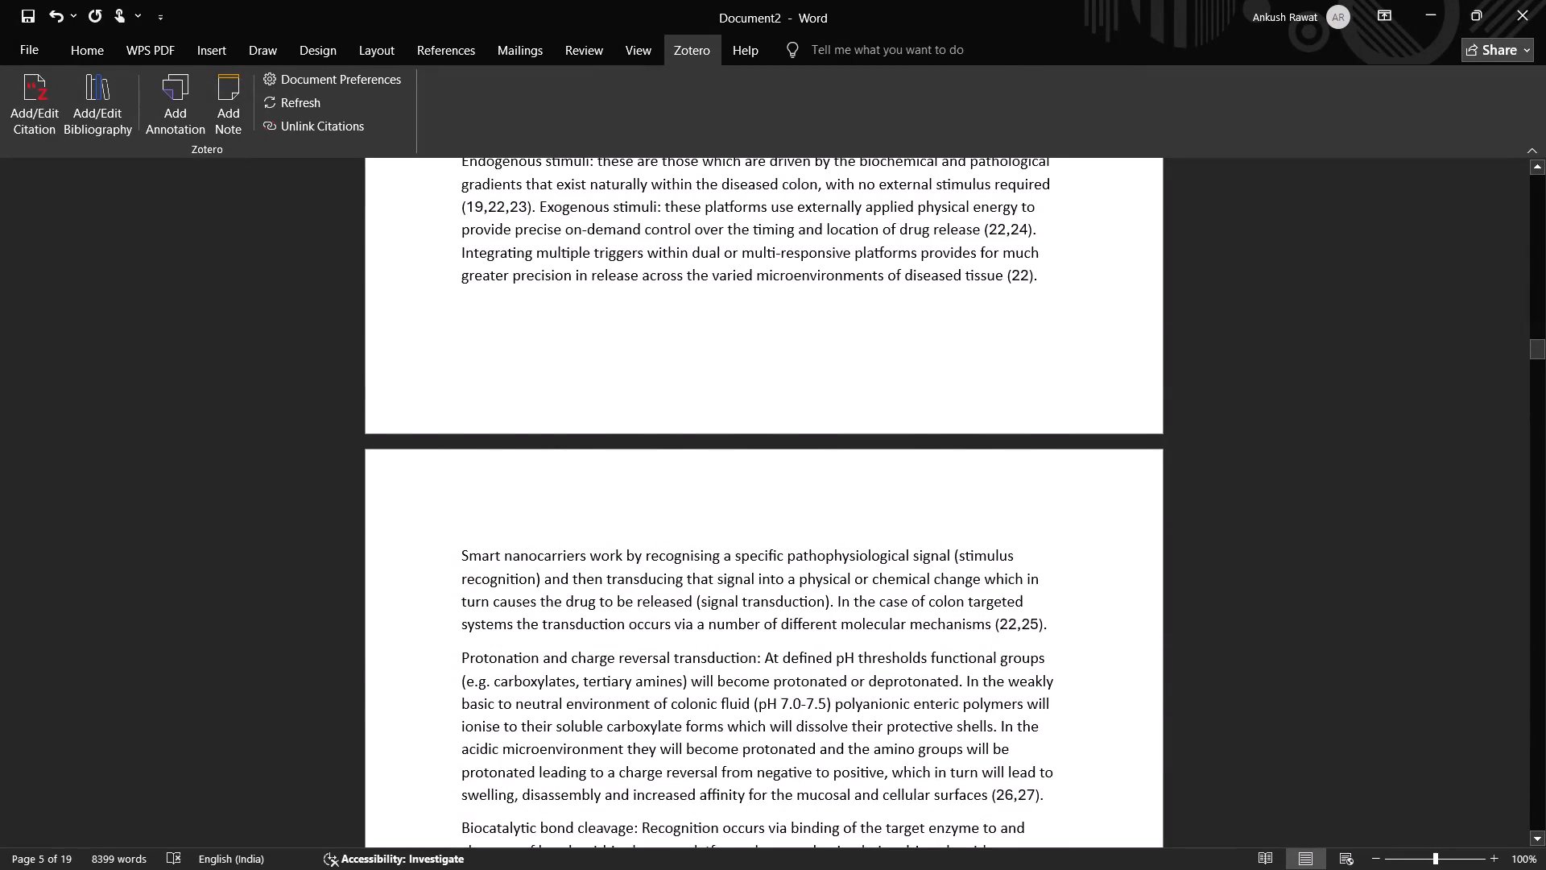
In Aman final book.docx, copy everything from the "10. Therapeutic Applications" heading through the end of section 10.7, just before the Reference list.
{"action": "key", "text": "alt+Tab"}
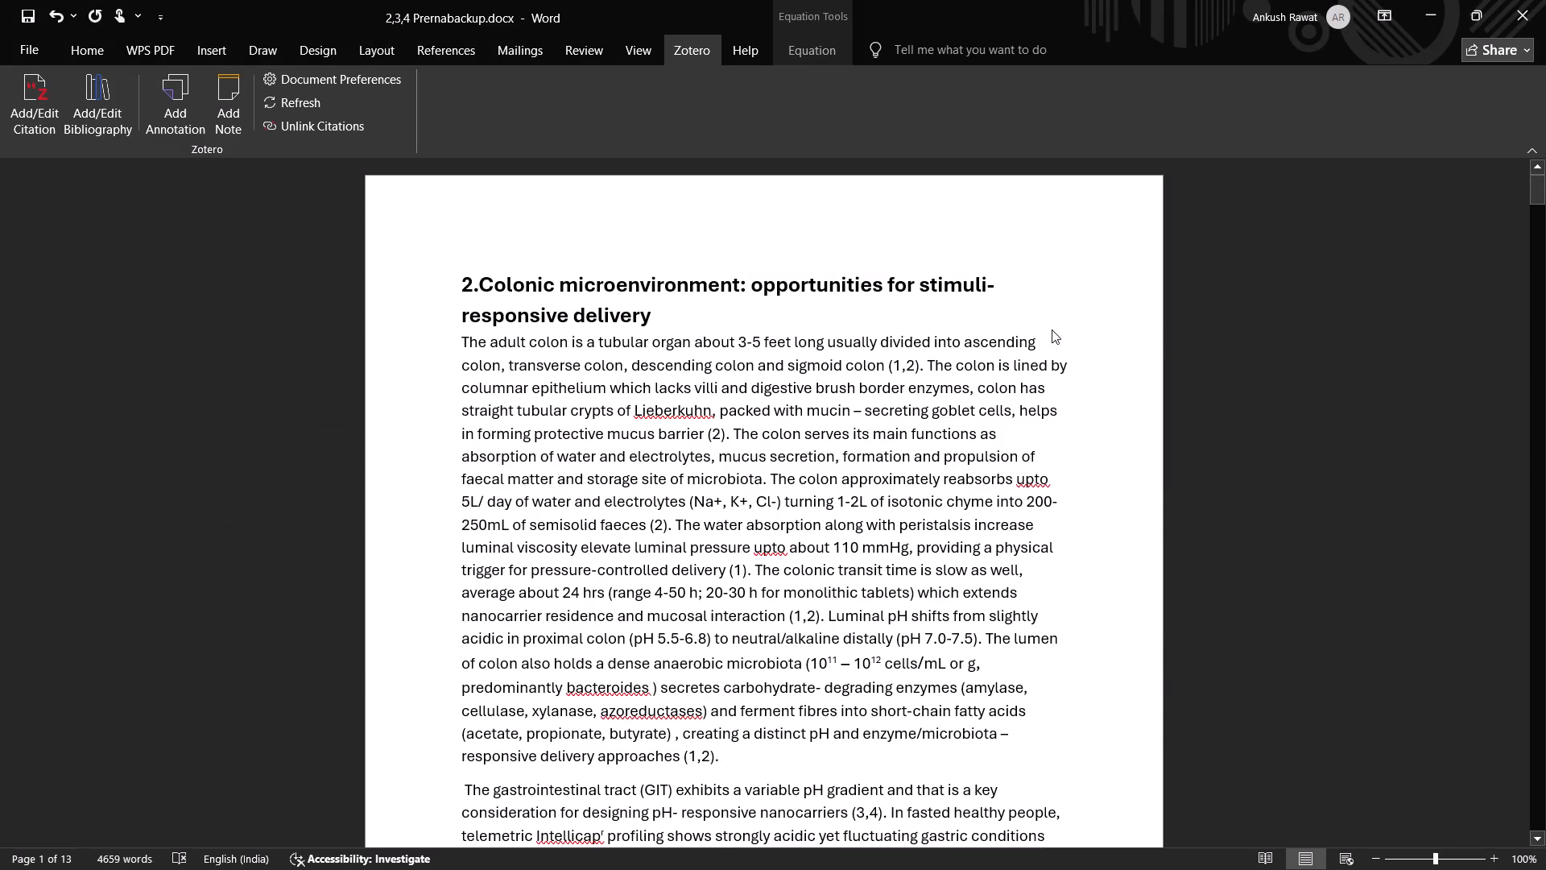
{"action": "key", "text": "alt+Tab"}
{"action": "key", "text": "alt+Tab"}
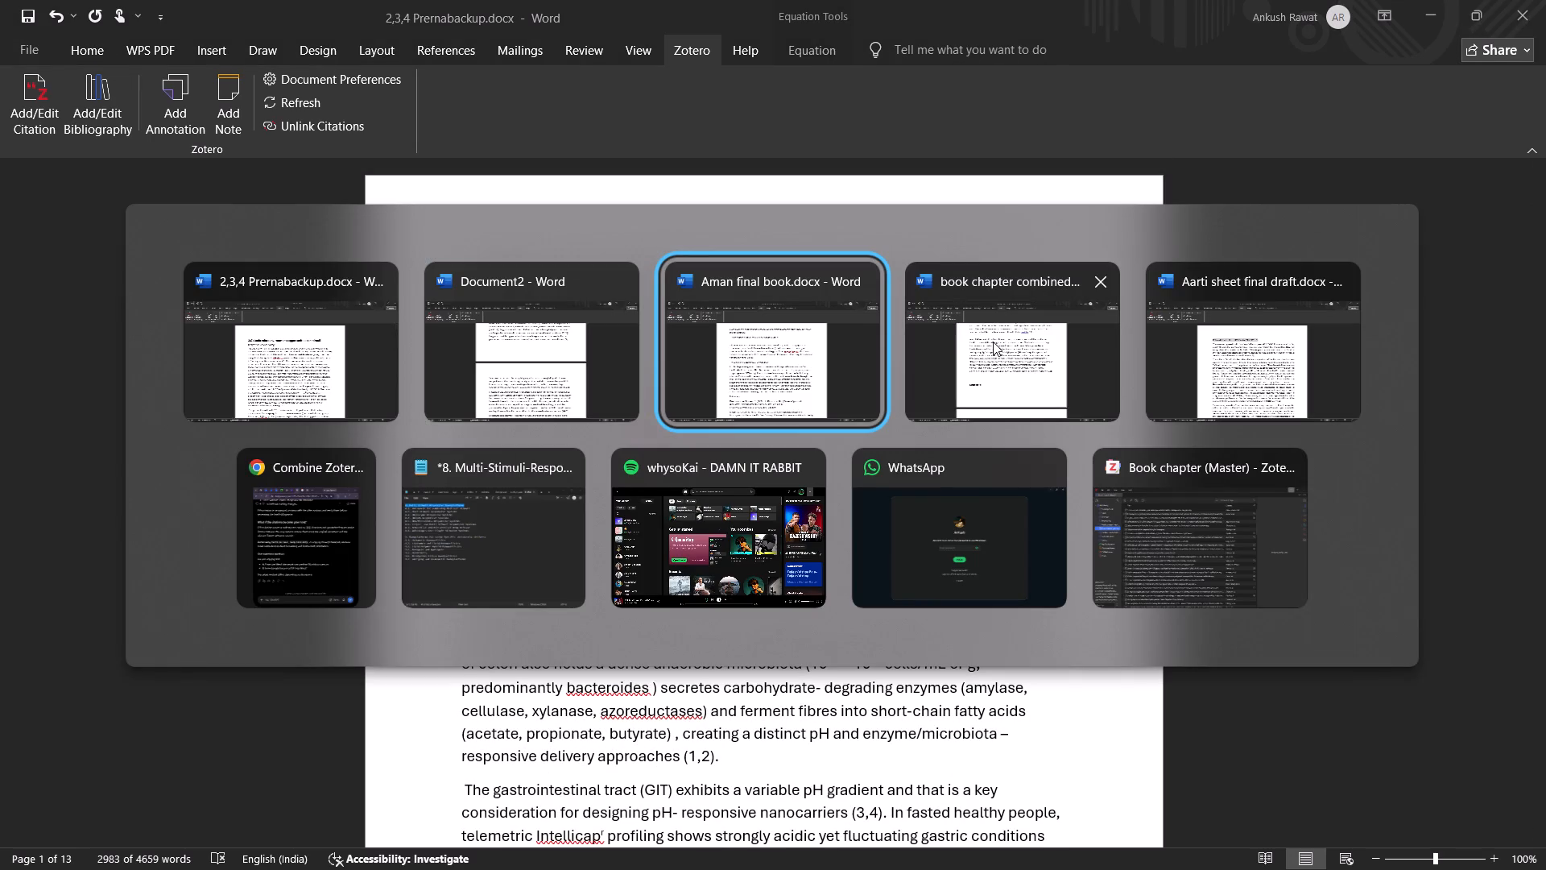
{"action": "key", "text": "alt+Tab"}
{"action": "key", "text": "alt+Tab"}
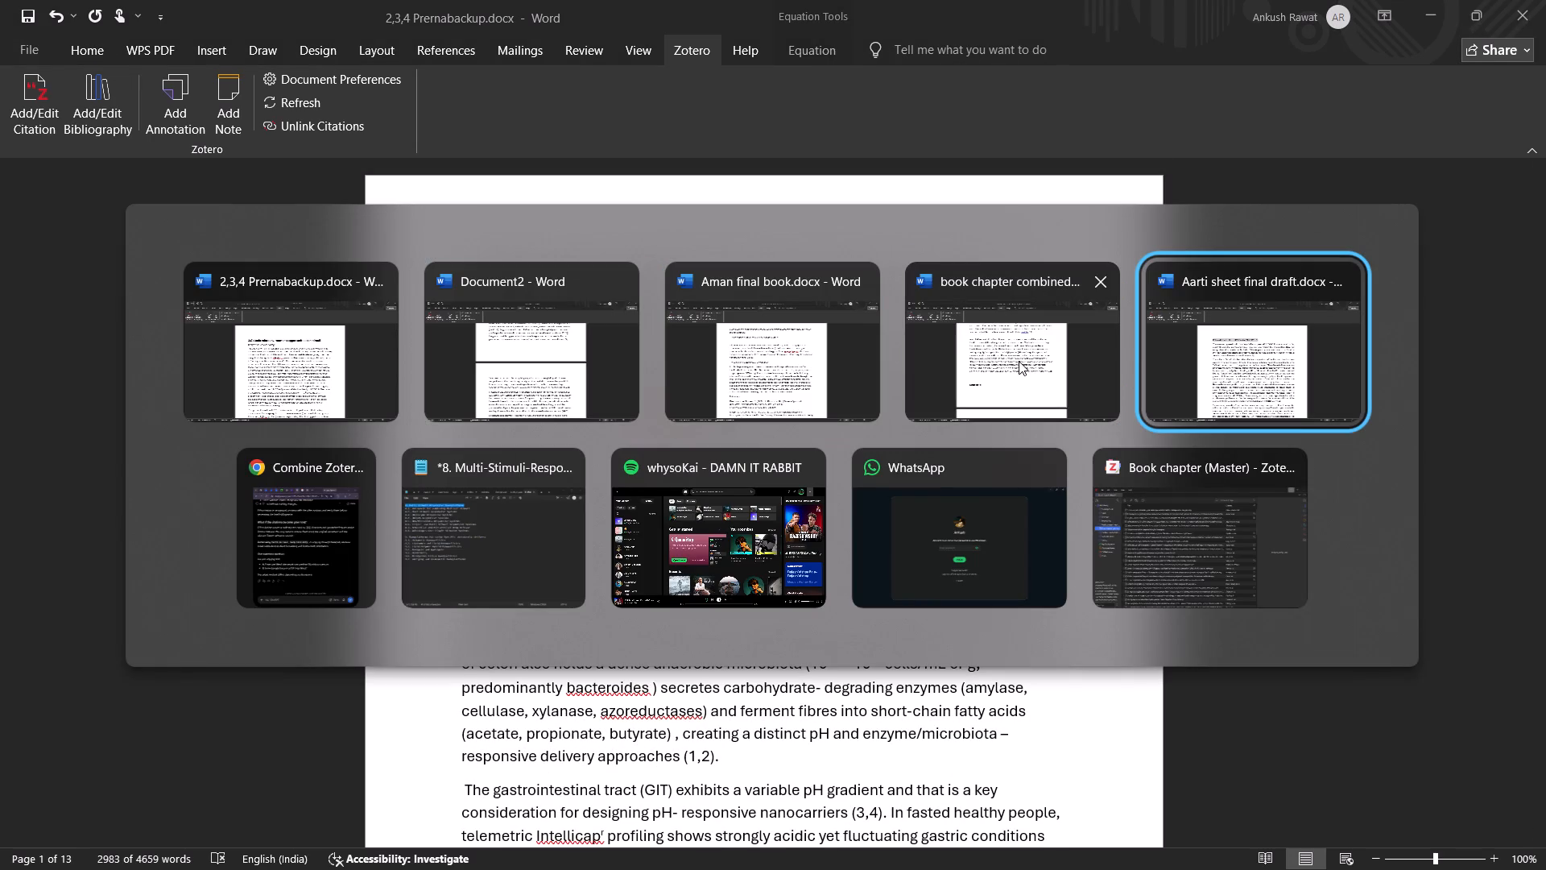
{"action": "key", "text": "alt+Tab"}
{"action": "key", "text": "alt+Tab"}
{"action": "key", "text": "alt+Tab"}
{"action": "key", "text": "alt+Tab"}
{"action": "key", "text": "alt+Tab"}
{"action": "key", "text": "alt+Tab"}
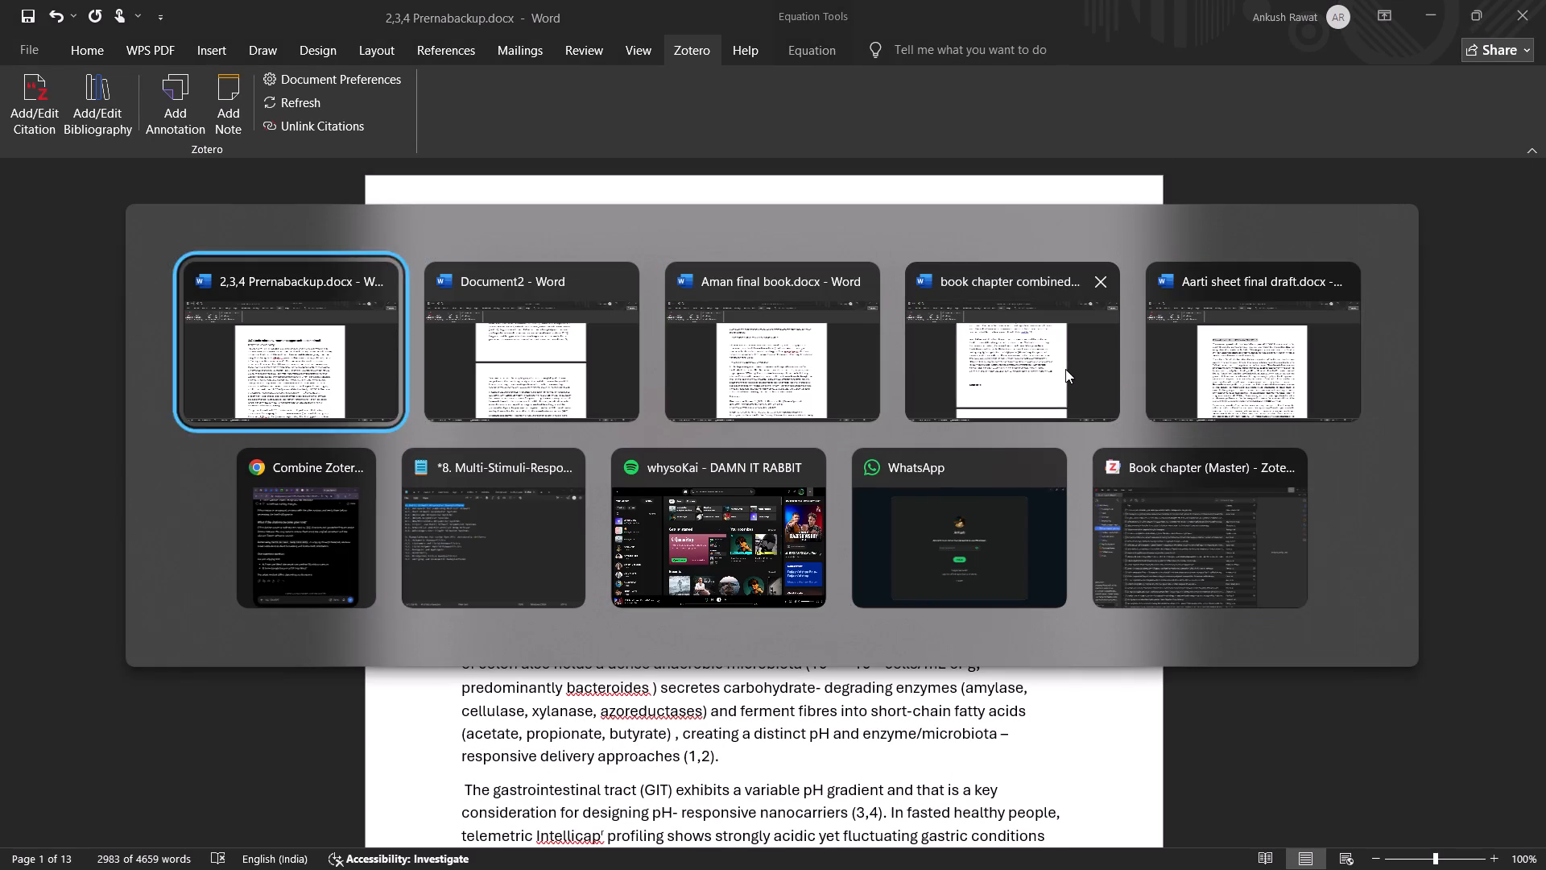
{"action": "key", "text": "alt+Tab"}
{"action": "key", "text": "alt+Tab"}
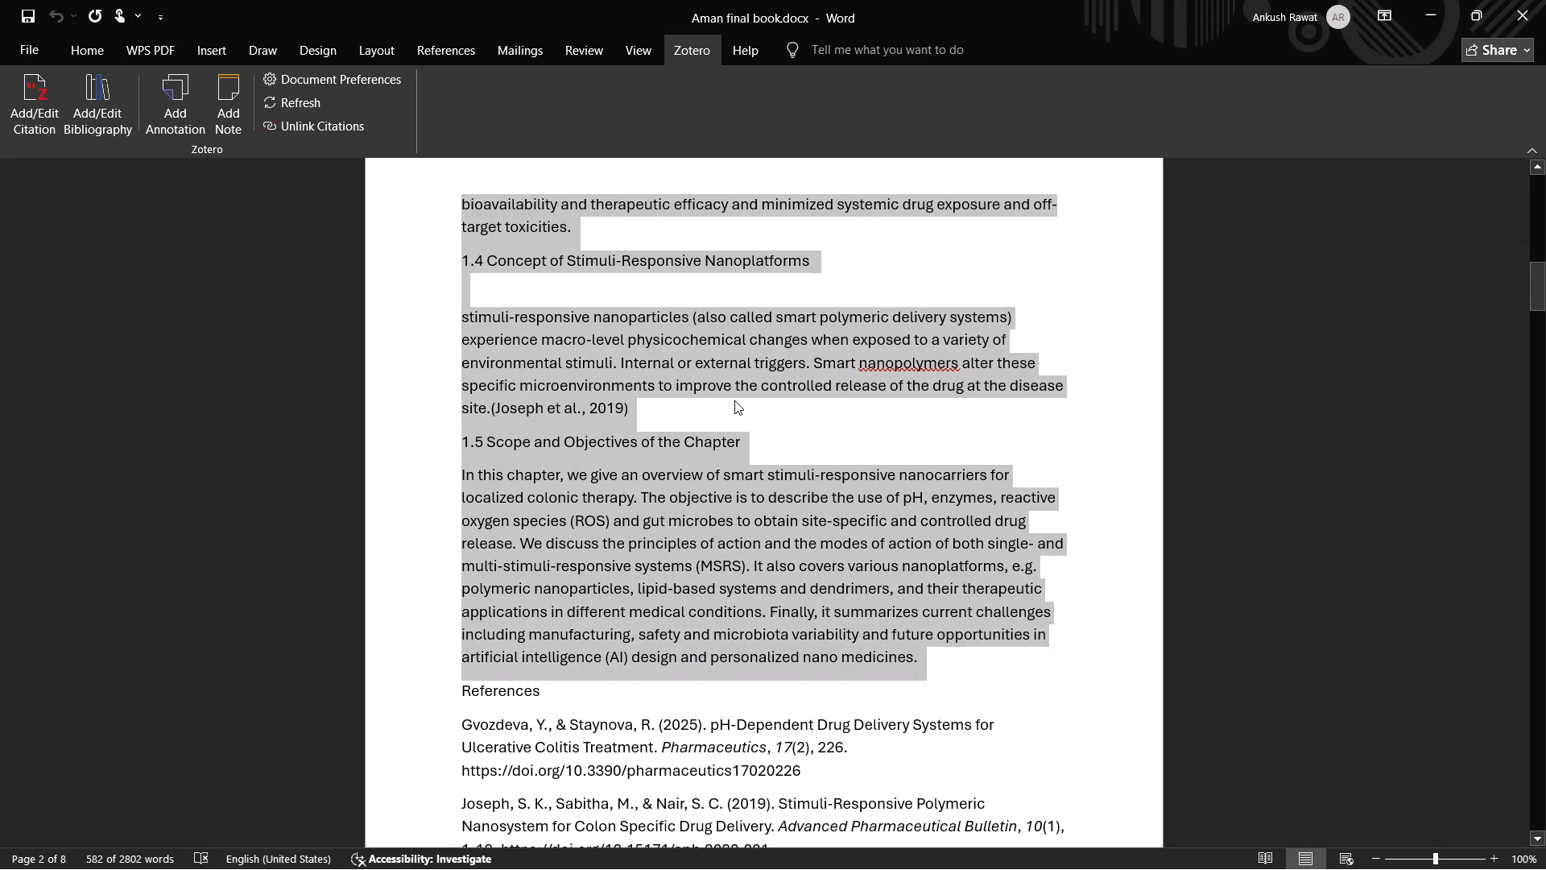
{"action": "scroll", "coordinate": [1069, 523], "scroll_direction": "down", "scroll_amount": 1}
{"action": "scroll", "coordinate": [1071, 524], "scroll_direction": "up", "scroll_amount": 1}
{"action": "scroll", "coordinate": [1077, 526], "scroll_direction": "down", "scroll_amount": 1}
{"action": "left_click_drag", "start_coordinate": [1544, 296], "coordinate": [1531, 362]}
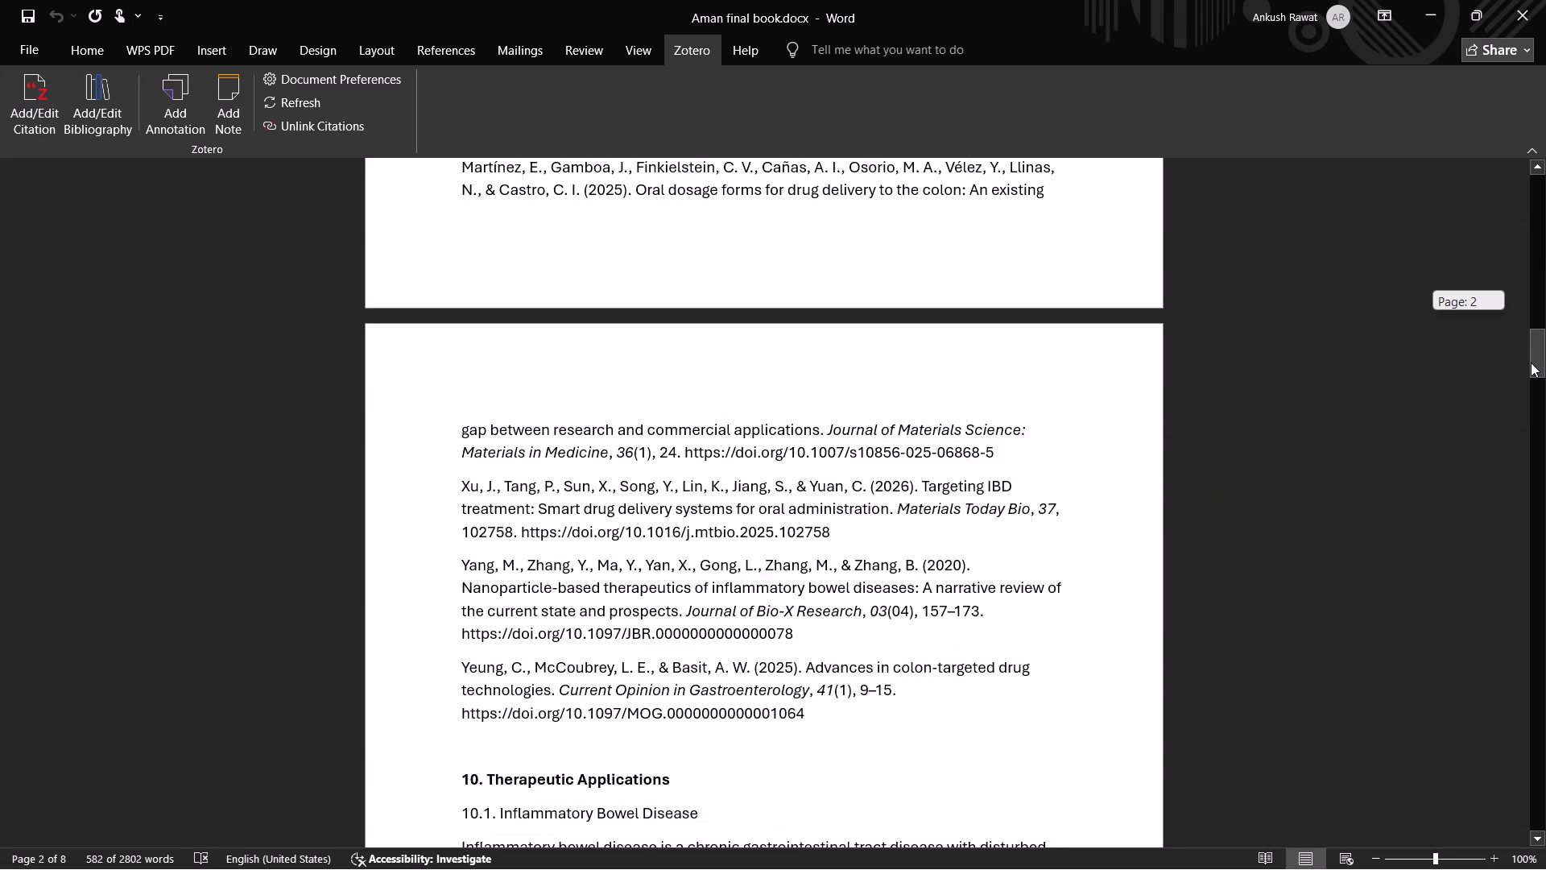
{"action": "left_click_drag", "start_coordinate": [1531, 362], "coordinate": [1522, 402]}
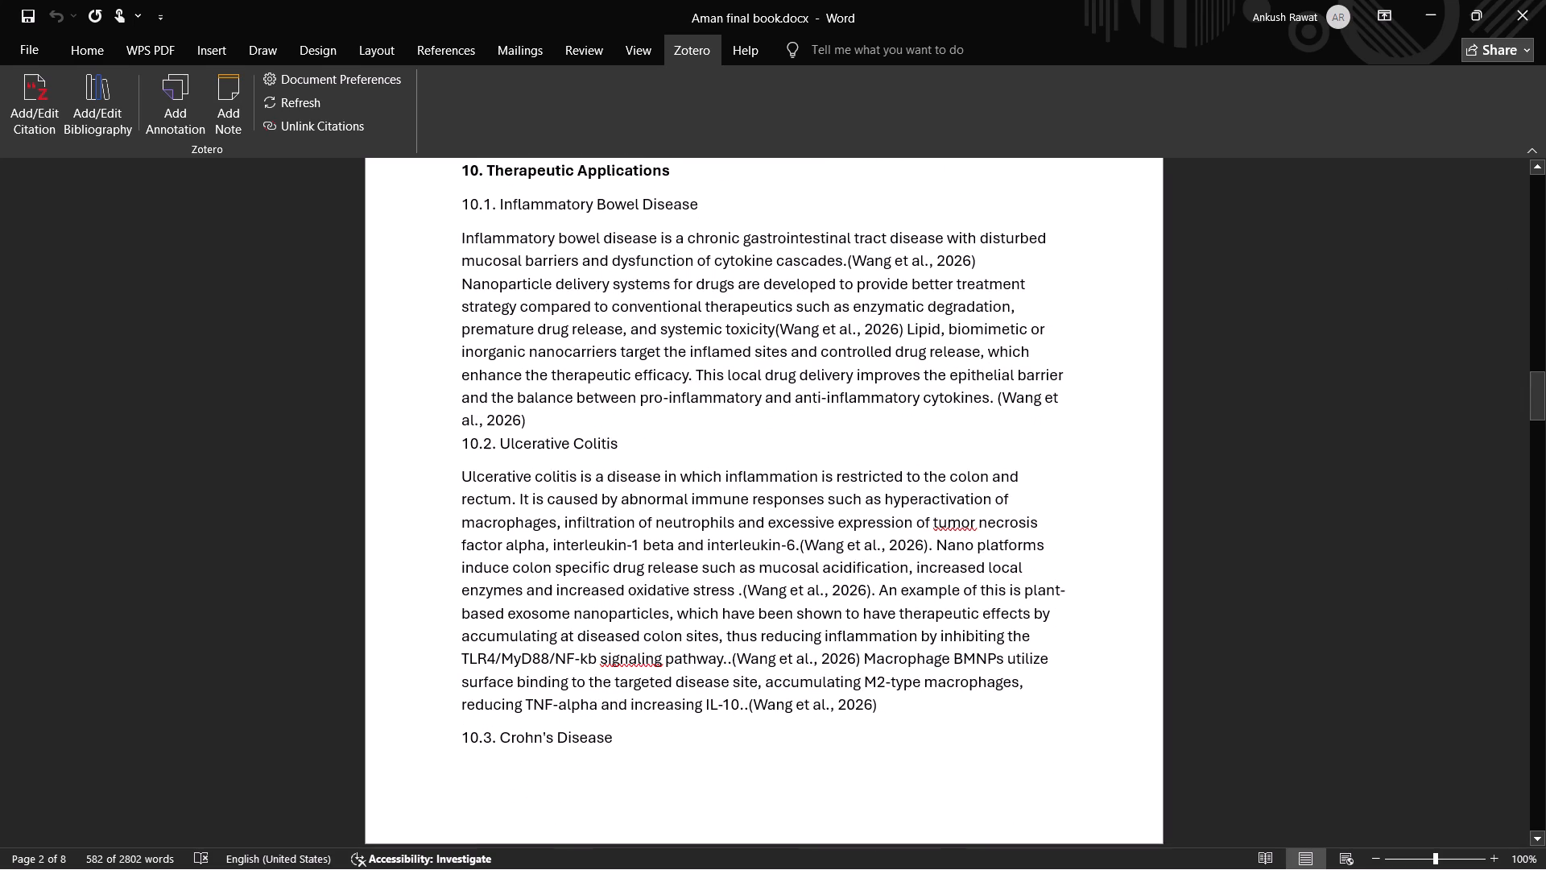
{"action": "left_click", "coordinate": [448, 169]}
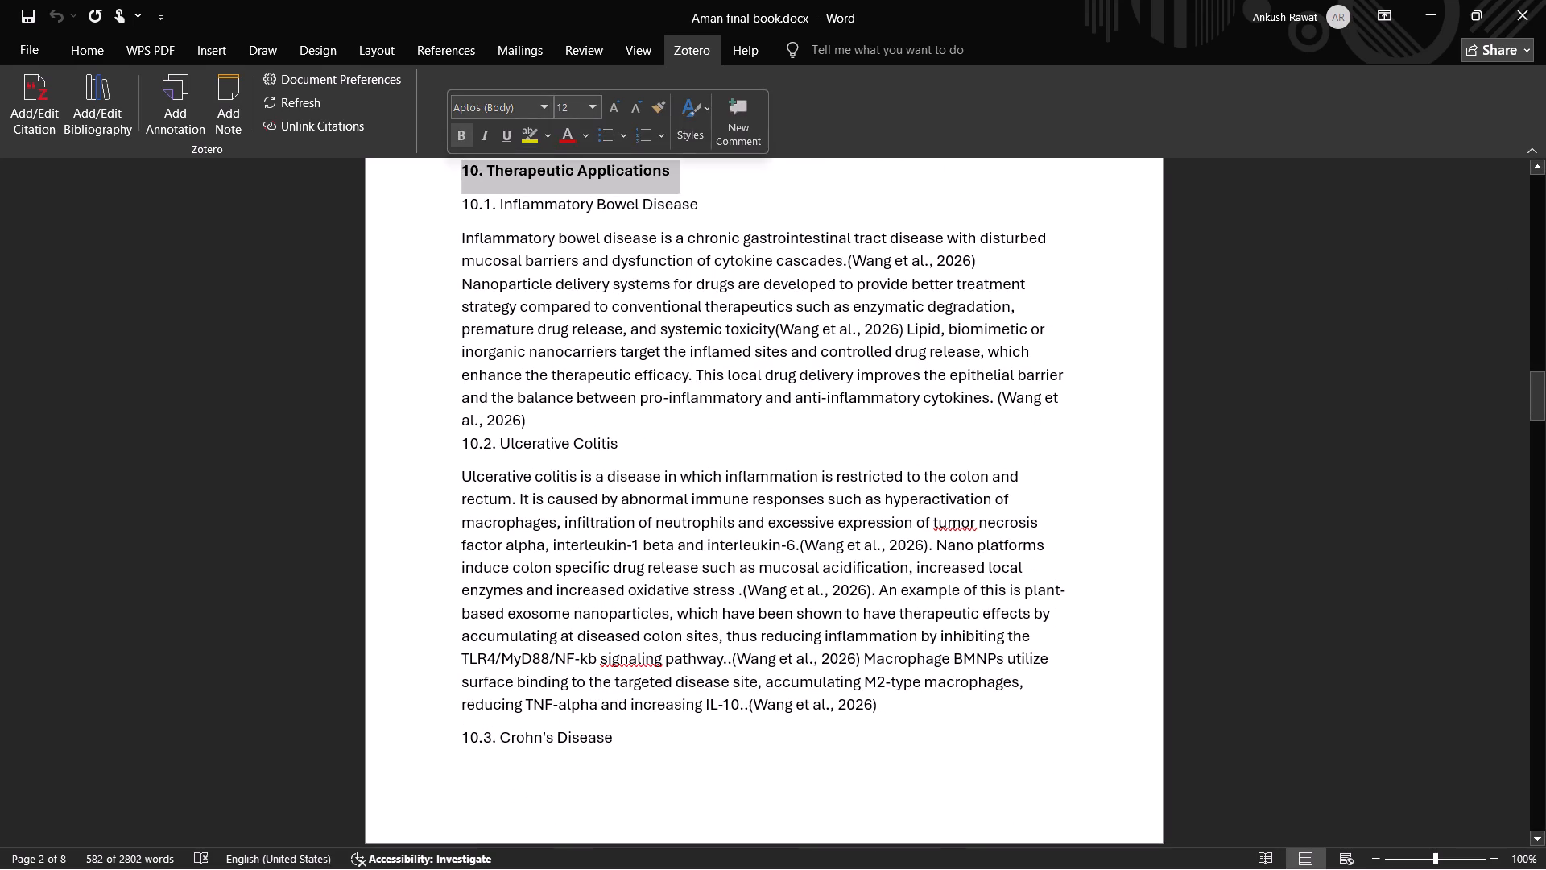
{"action": "left_click", "coordinate": [461, 175]}
{"action": "scroll", "coordinate": [815, 522], "scroll_direction": "down", "scroll_amount": 5}
{"action": "scroll", "coordinate": [828, 629], "scroll_direction": "down", "scroll_amount": 2}
{"action": "scroll", "coordinate": [829, 631], "scroll_direction": "up", "scroll_amount": 1}
{"action": "scroll", "coordinate": [830, 632], "scroll_direction": "down", "scroll_amount": 2}
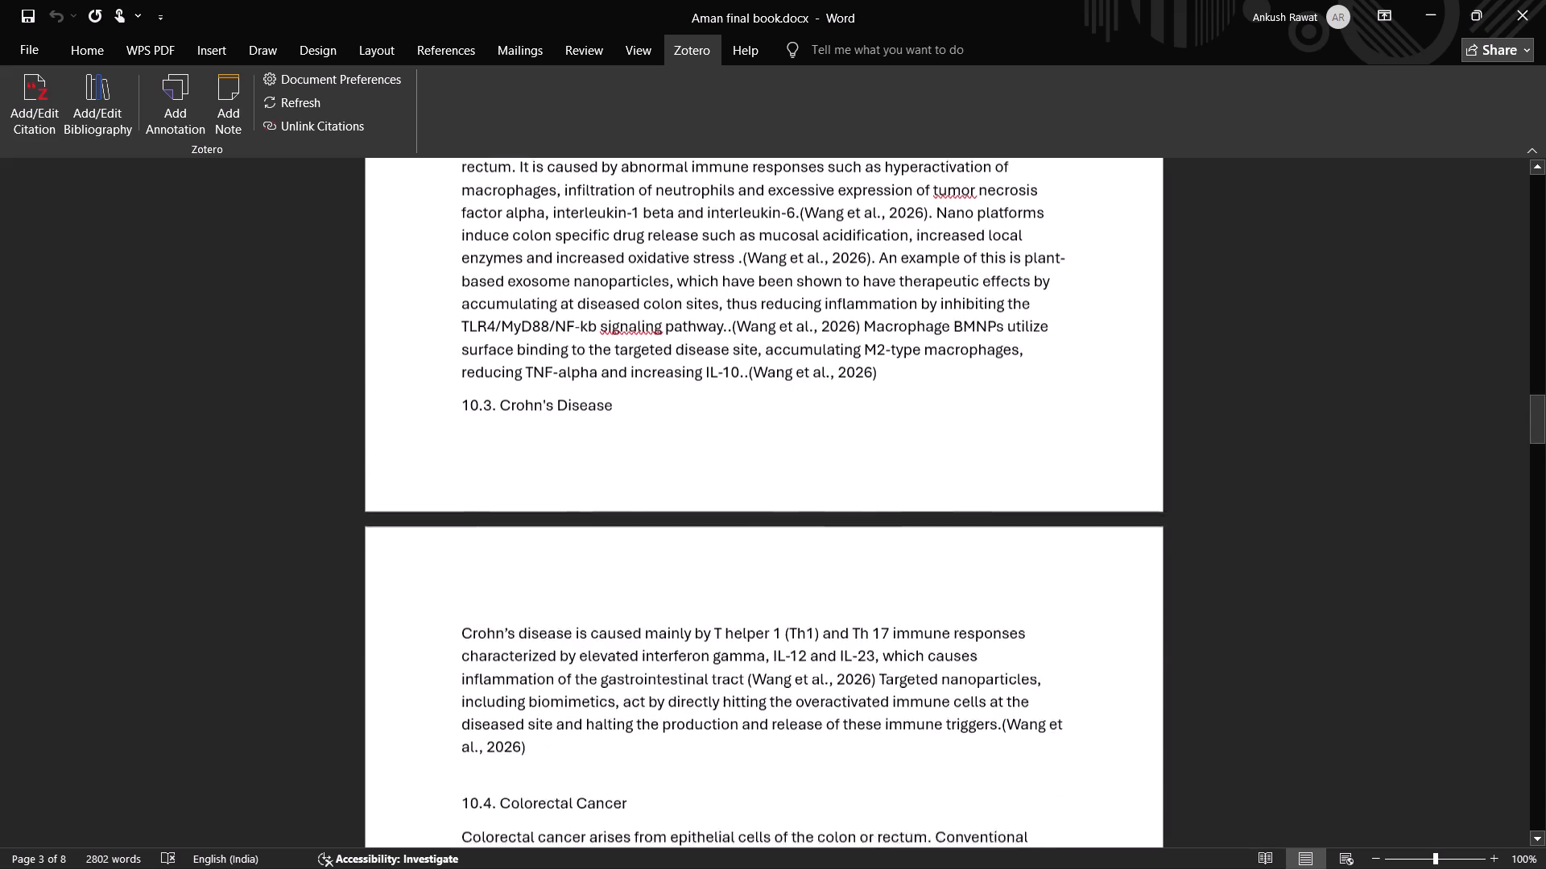
{"action": "scroll", "coordinate": [833, 636], "scroll_direction": "down", "scroll_amount": 7}
{"action": "scroll", "coordinate": [832, 669], "scroll_direction": "up", "scroll_amount": 1}
{"action": "scroll", "coordinate": [832, 671], "scroll_direction": "down", "scroll_amount": 11}
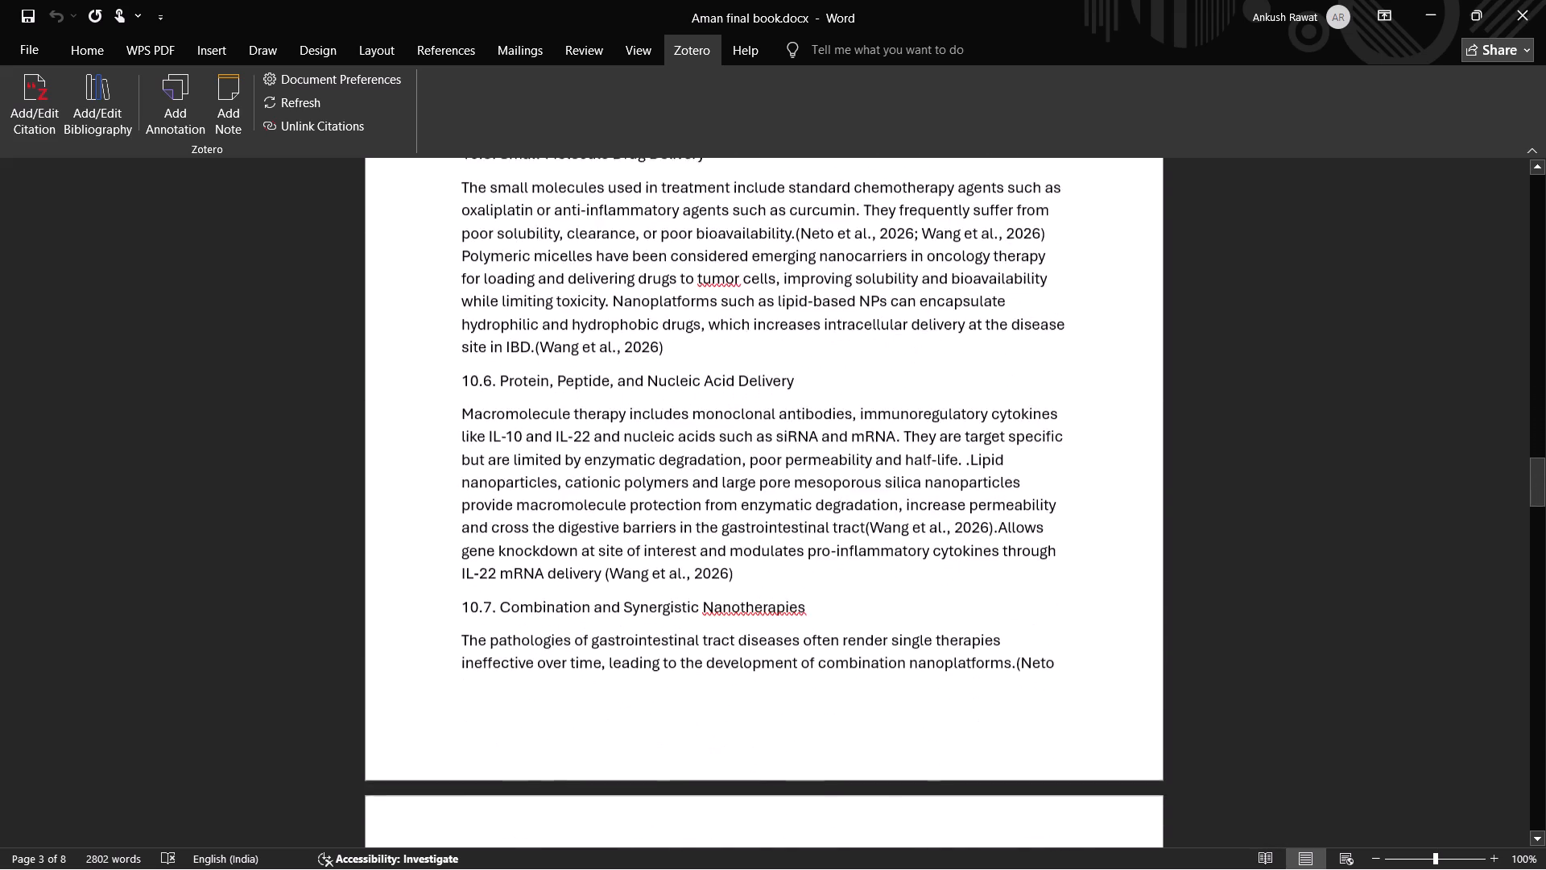
{"action": "scroll", "coordinate": [831, 678], "scroll_direction": "down", "scroll_amount": 3}
{"action": "scroll", "coordinate": [831, 678], "scroll_direction": "up", "scroll_amount": 1}
{"action": "scroll", "coordinate": [831, 679], "scroll_direction": "down", "scroll_amount": 4}
{"action": "scroll", "coordinate": [829, 687], "scroll_direction": "up", "scroll_amount": 1}
{"action": "scroll", "coordinate": [825, 704], "scroll_direction": "down", "scroll_amount": 8}
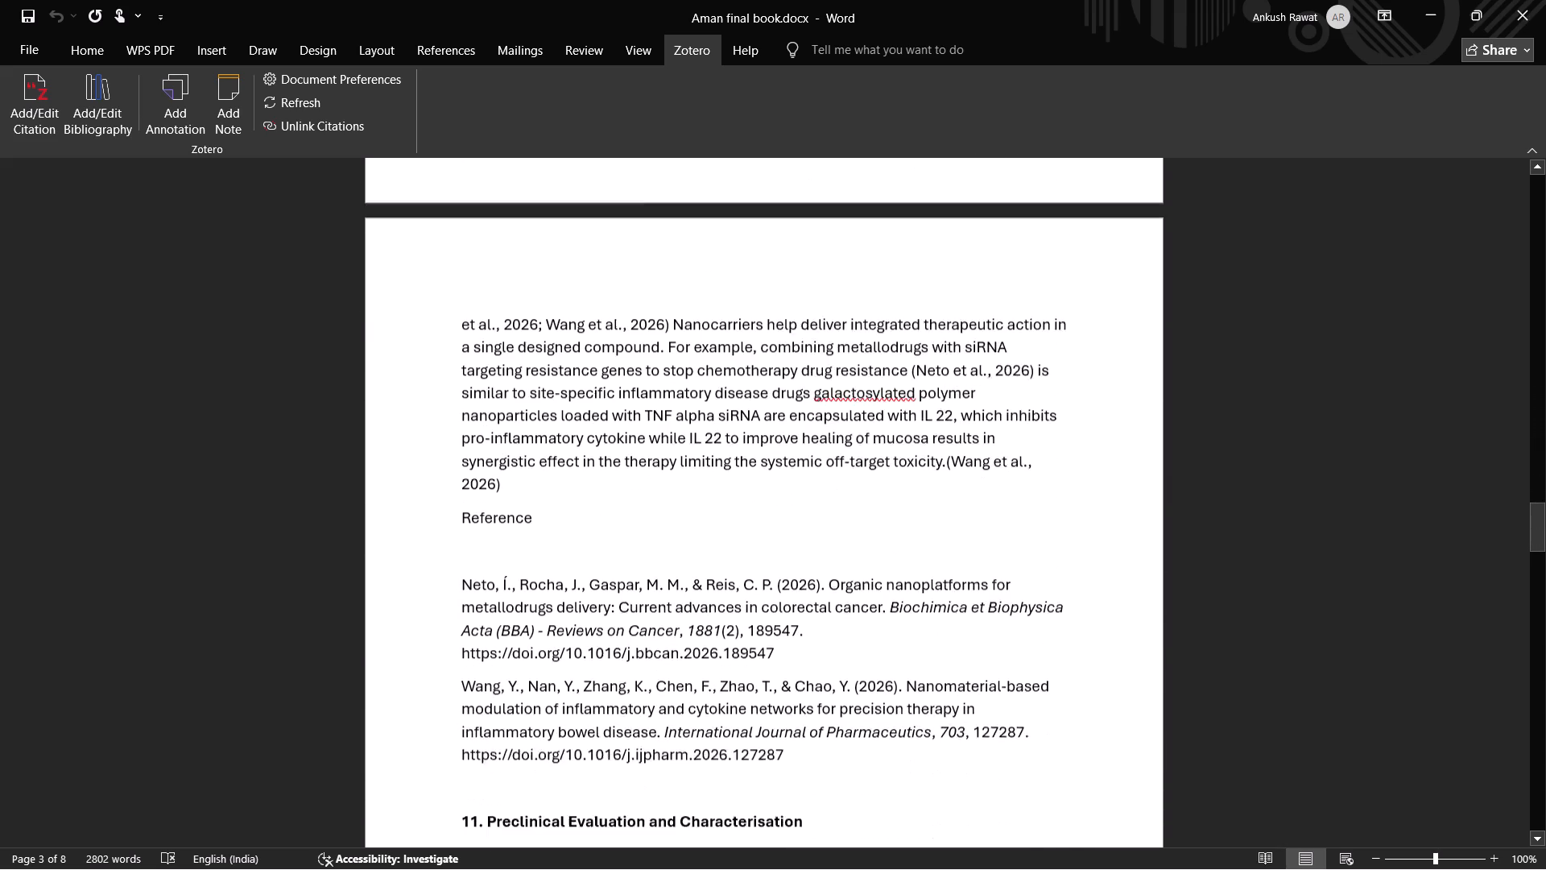
{"action": "left_click", "coordinate": [506, 436], "text": "shift"}
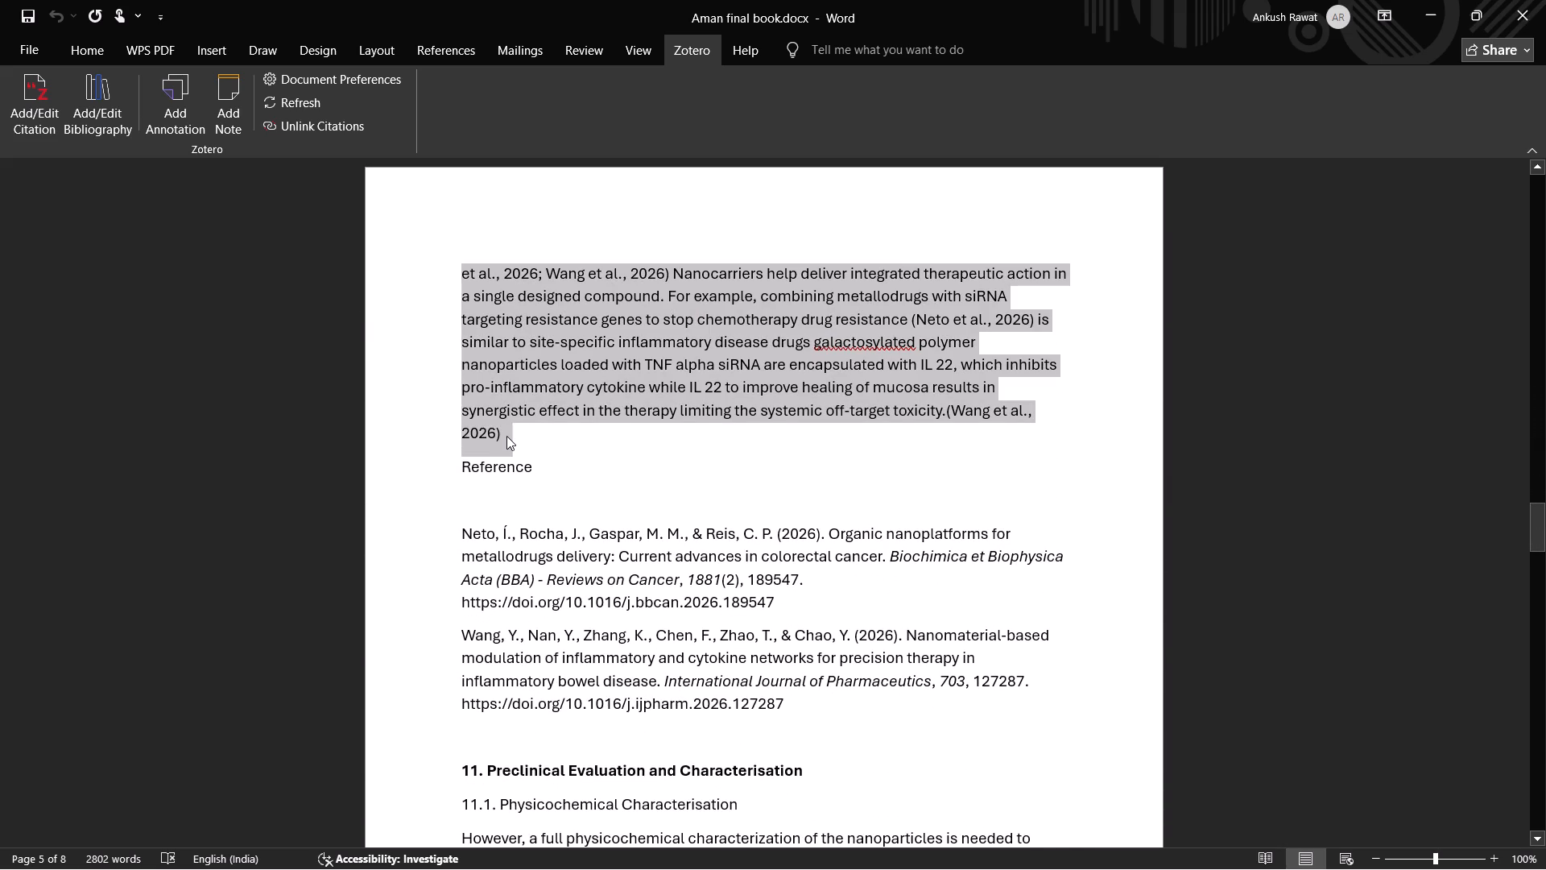
{"action": "key", "text": "ctrl+c"}
In Document2, paste the copied section 10 on a new line at the document's end, after section 9's closing citation (22).
{"action": "key", "text": "alt+Tab"}
{"action": "key", "text": "alt+Tab"}
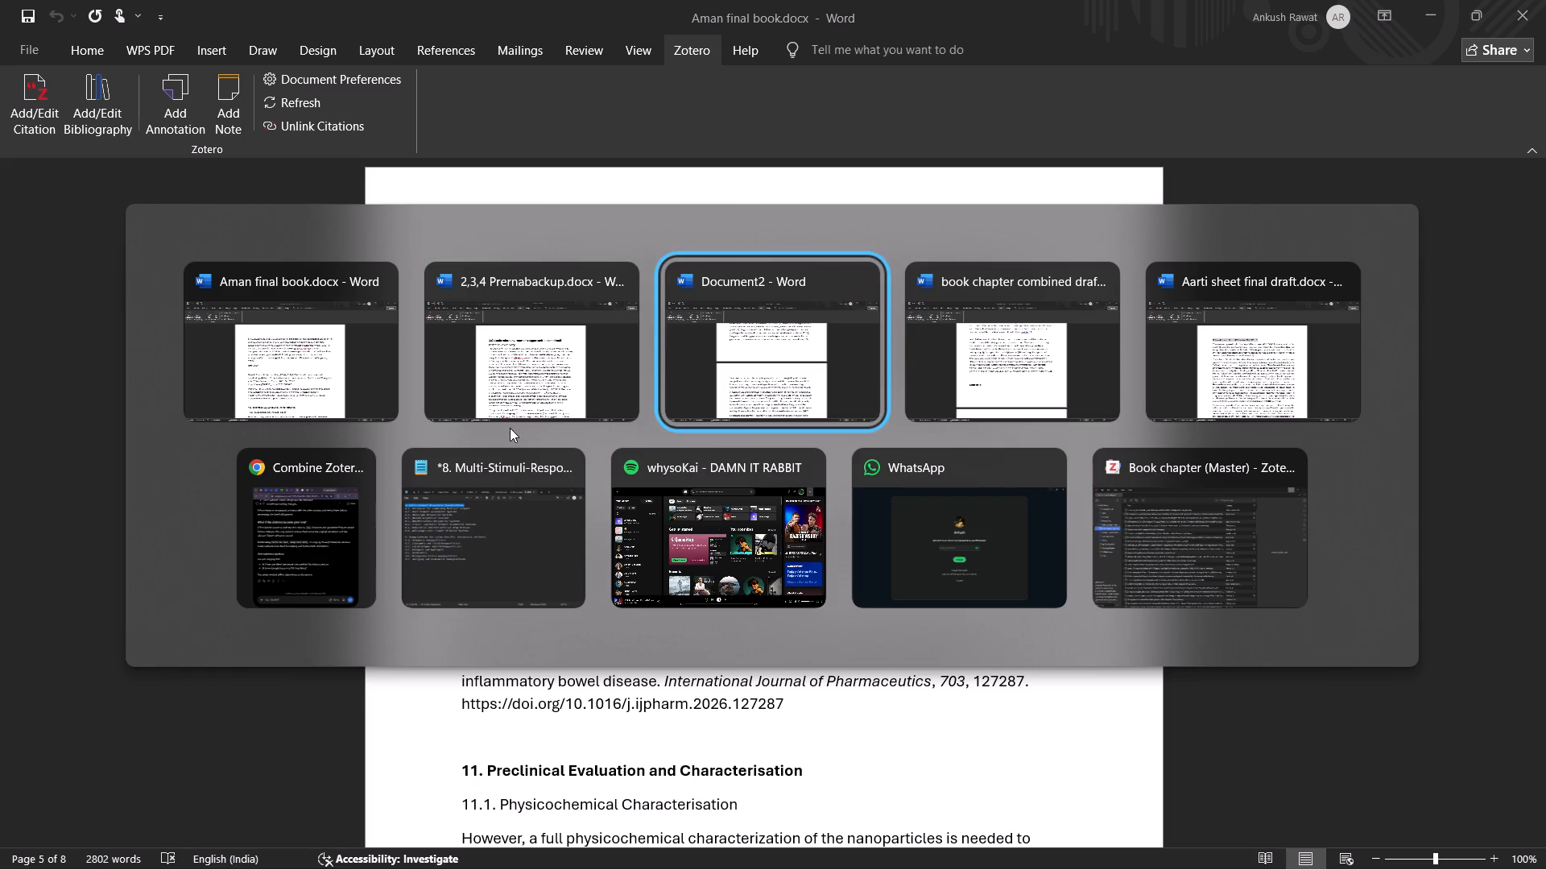
{"action": "left_click_drag", "start_coordinate": [1540, 347], "coordinate": [1539, 354]}
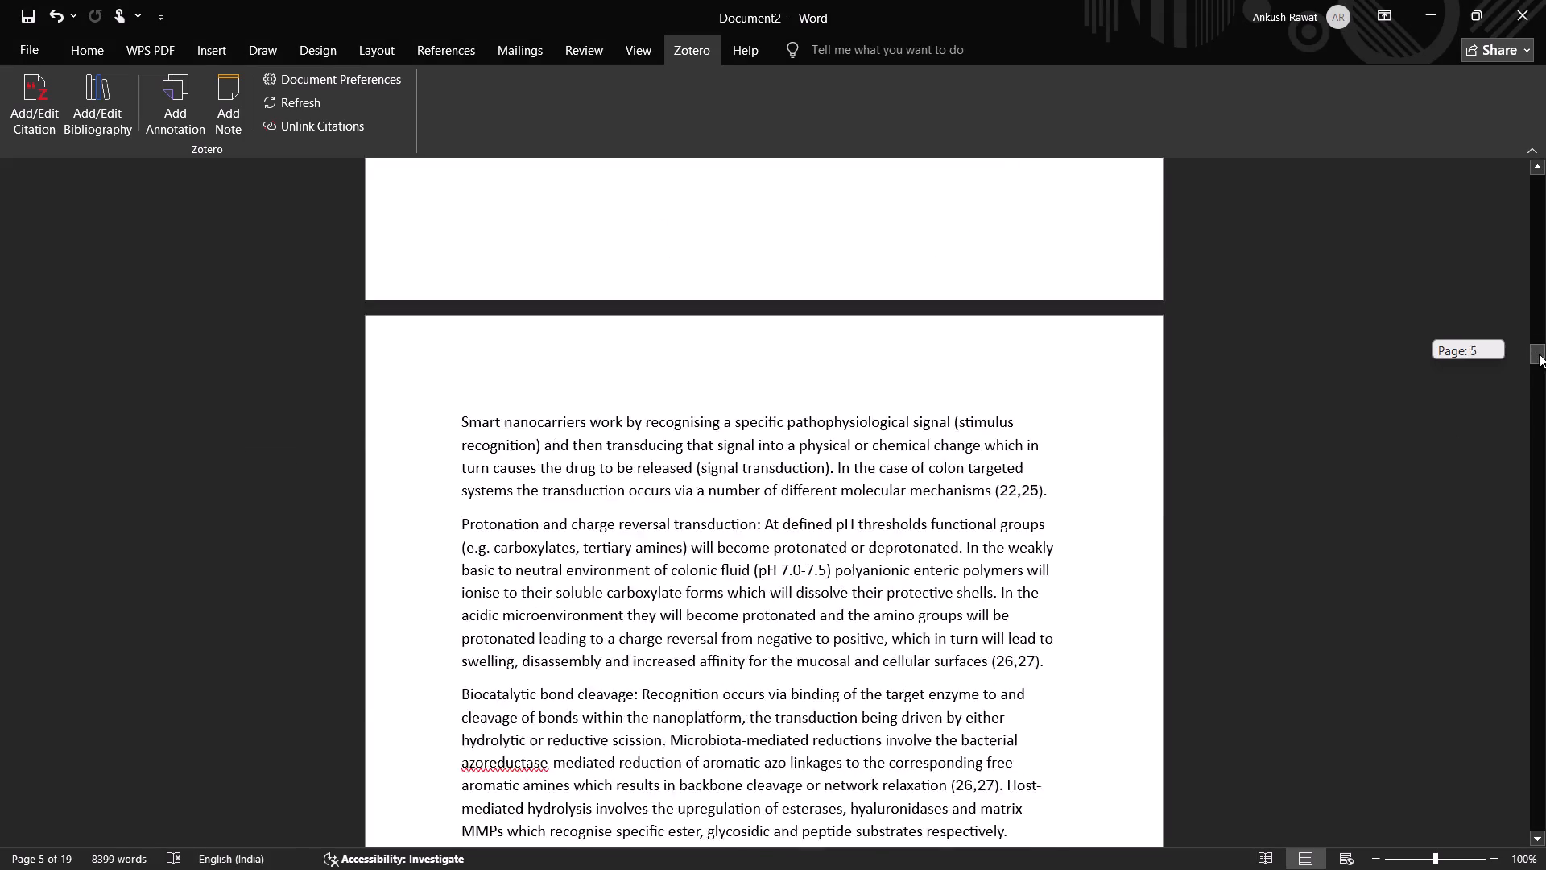
{"action": "left_click_drag", "start_coordinate": [1539, 354], "coordinate": [1535, 473]}
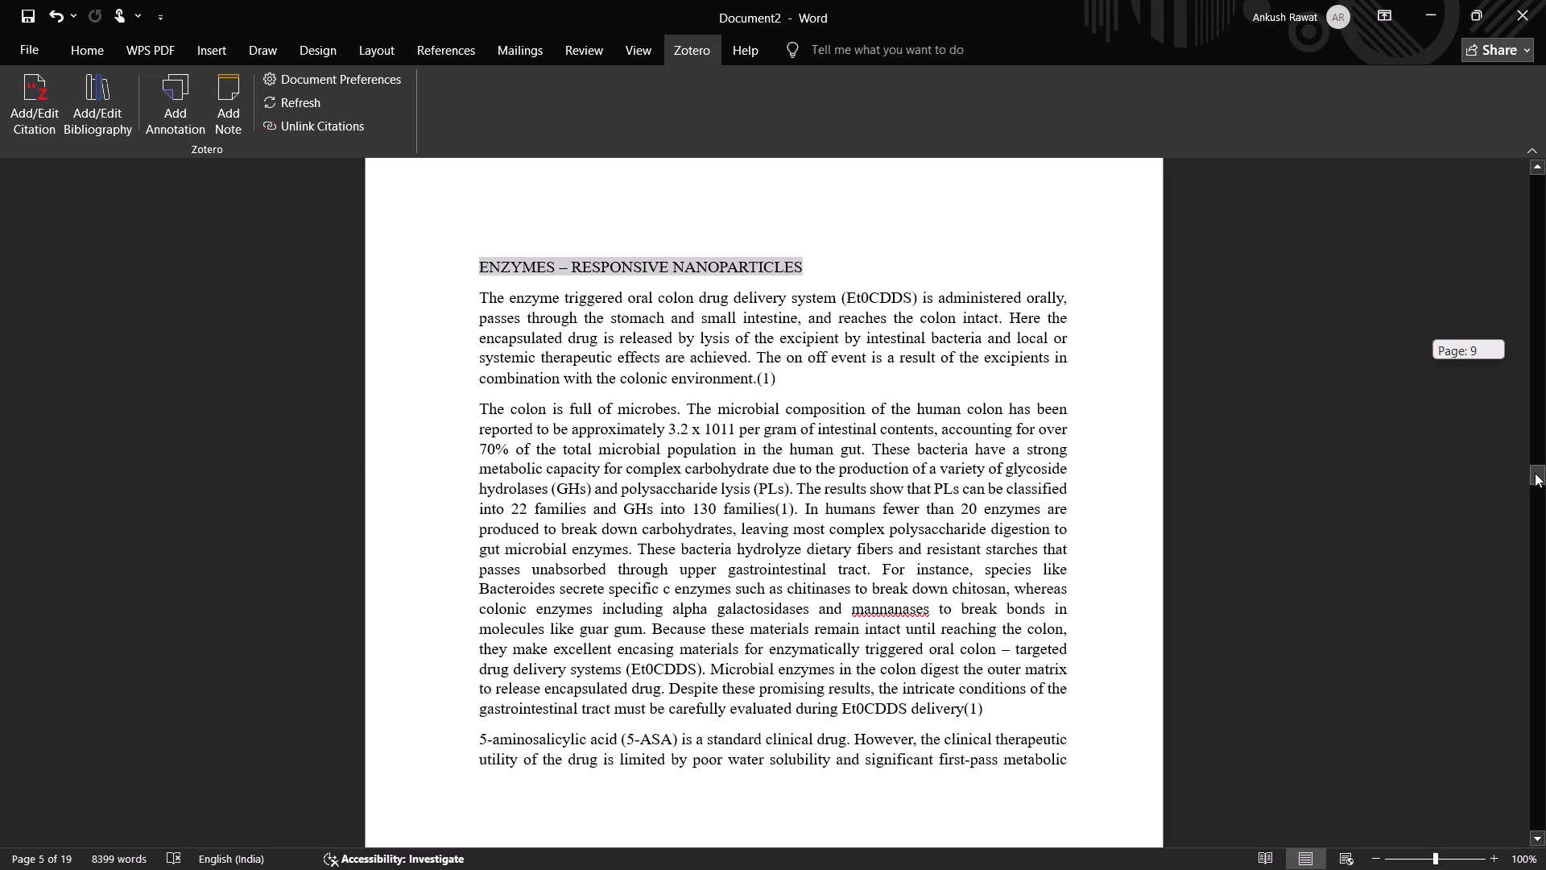
{"action": "left_click_drag", "start_coordinate": [1535, 473], "coordinate": [1544, 556]}
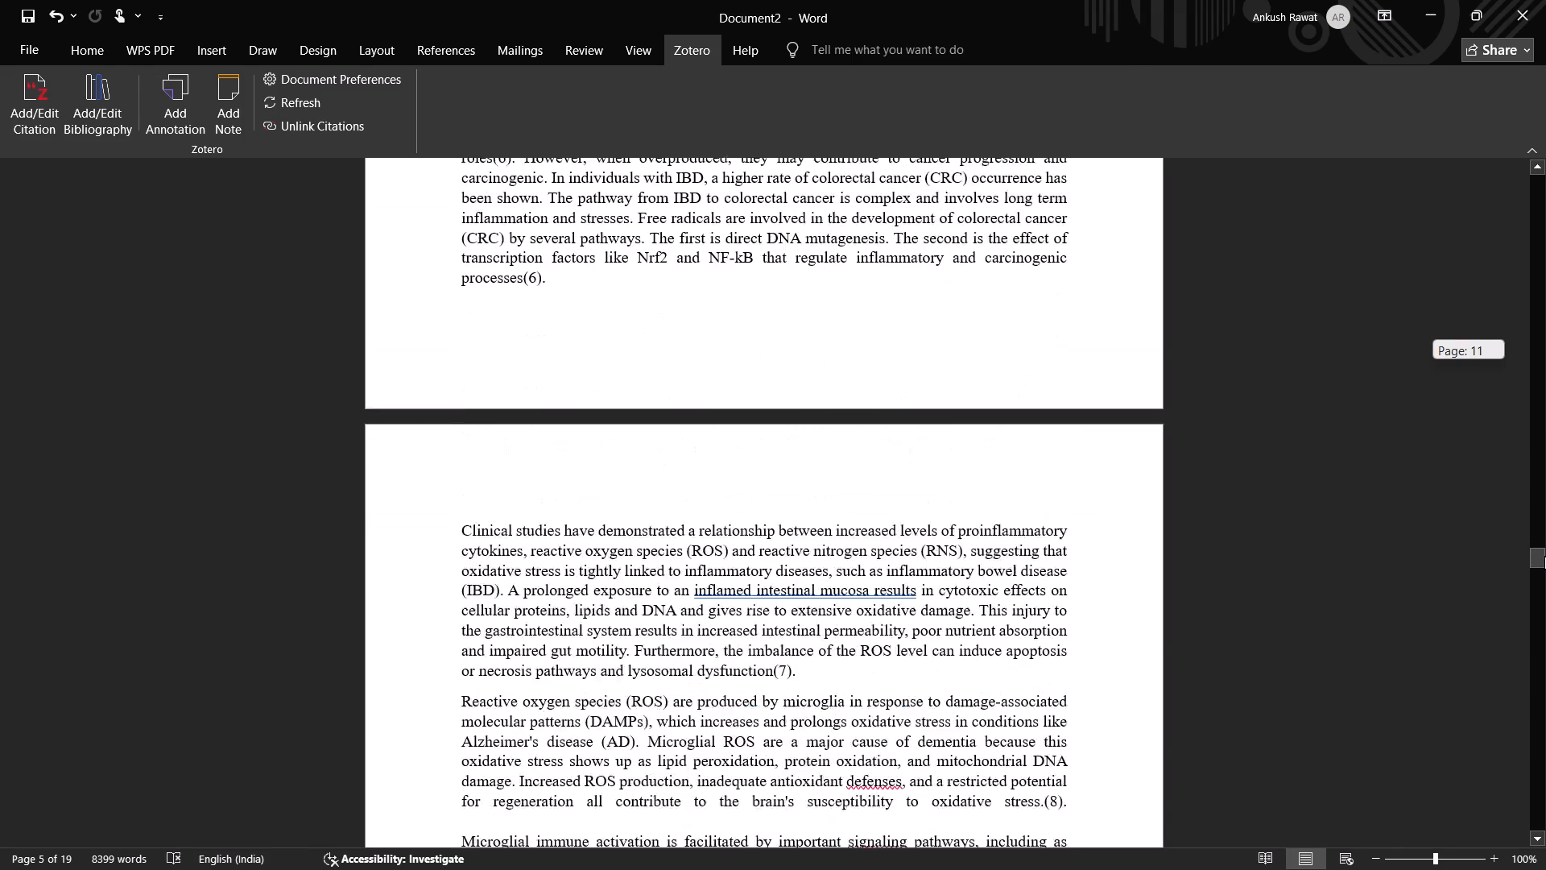
{"action": "left_click_drag", "start_coordinate": [1544, 556], "coordinate": [1544, 617]}
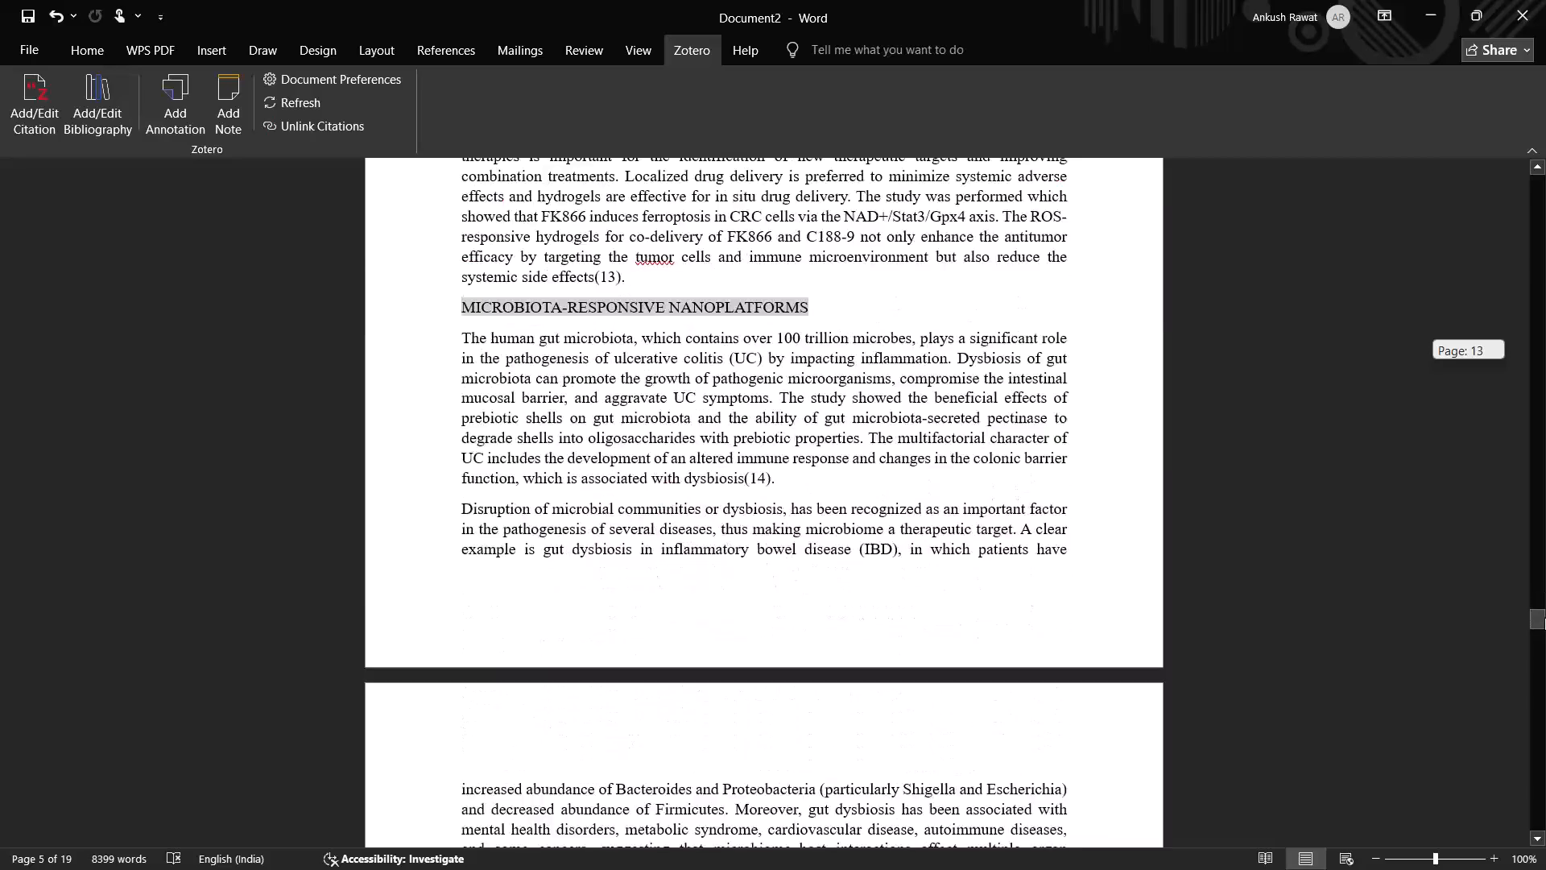
{"action": "left_click_drag", "start_coordinate": [1544, 617], "coordinate": [1543, 651]}
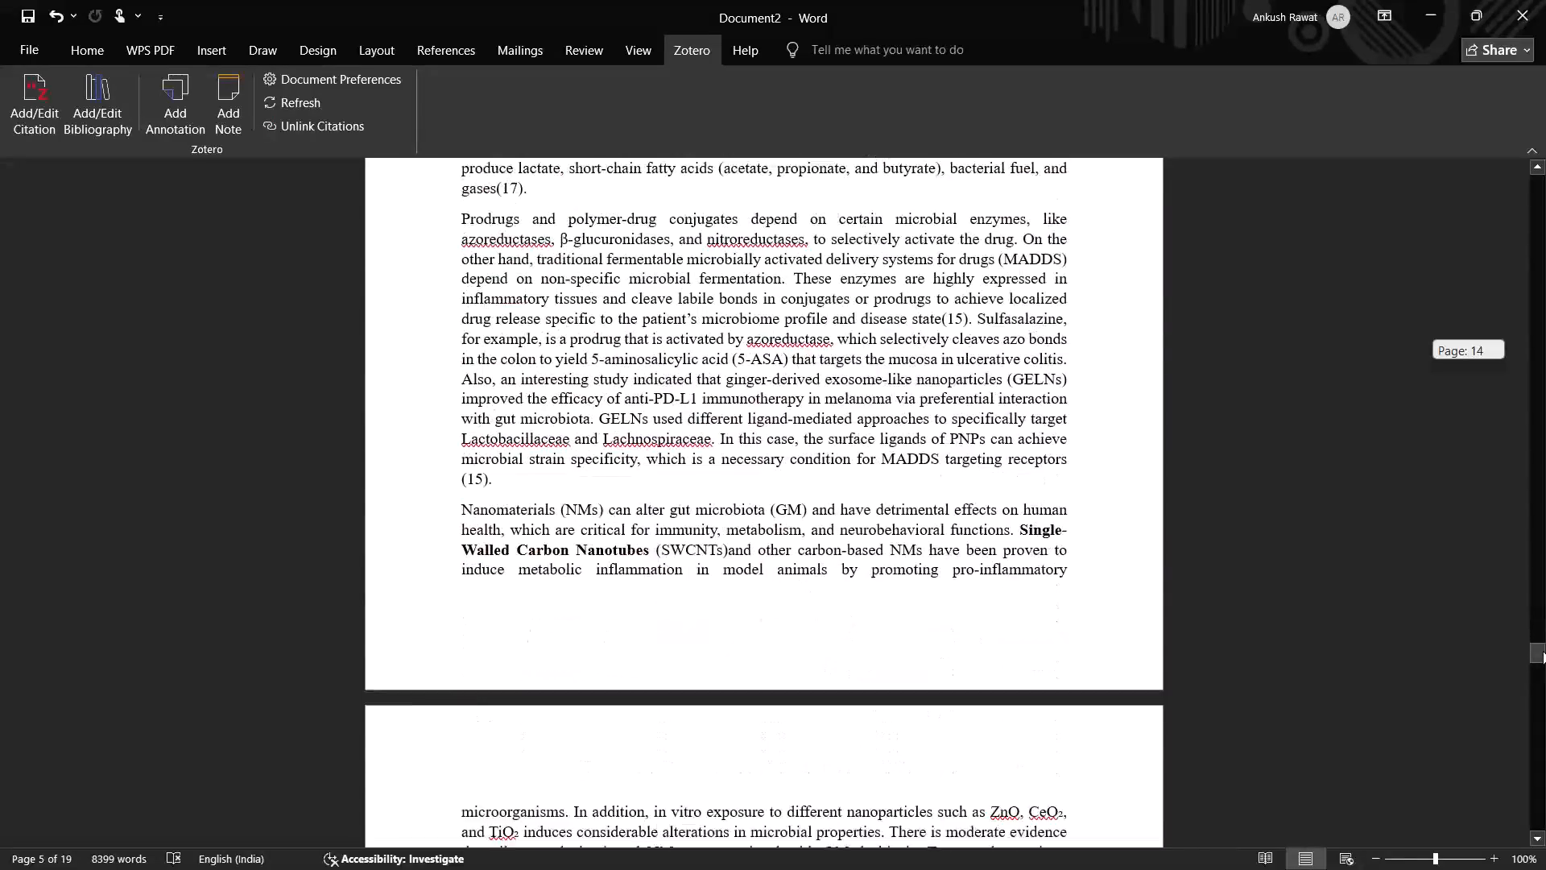
{"action": "left_click_drag", "start_coordinate": [1543, 651], "coordinate": [1540, 688]}
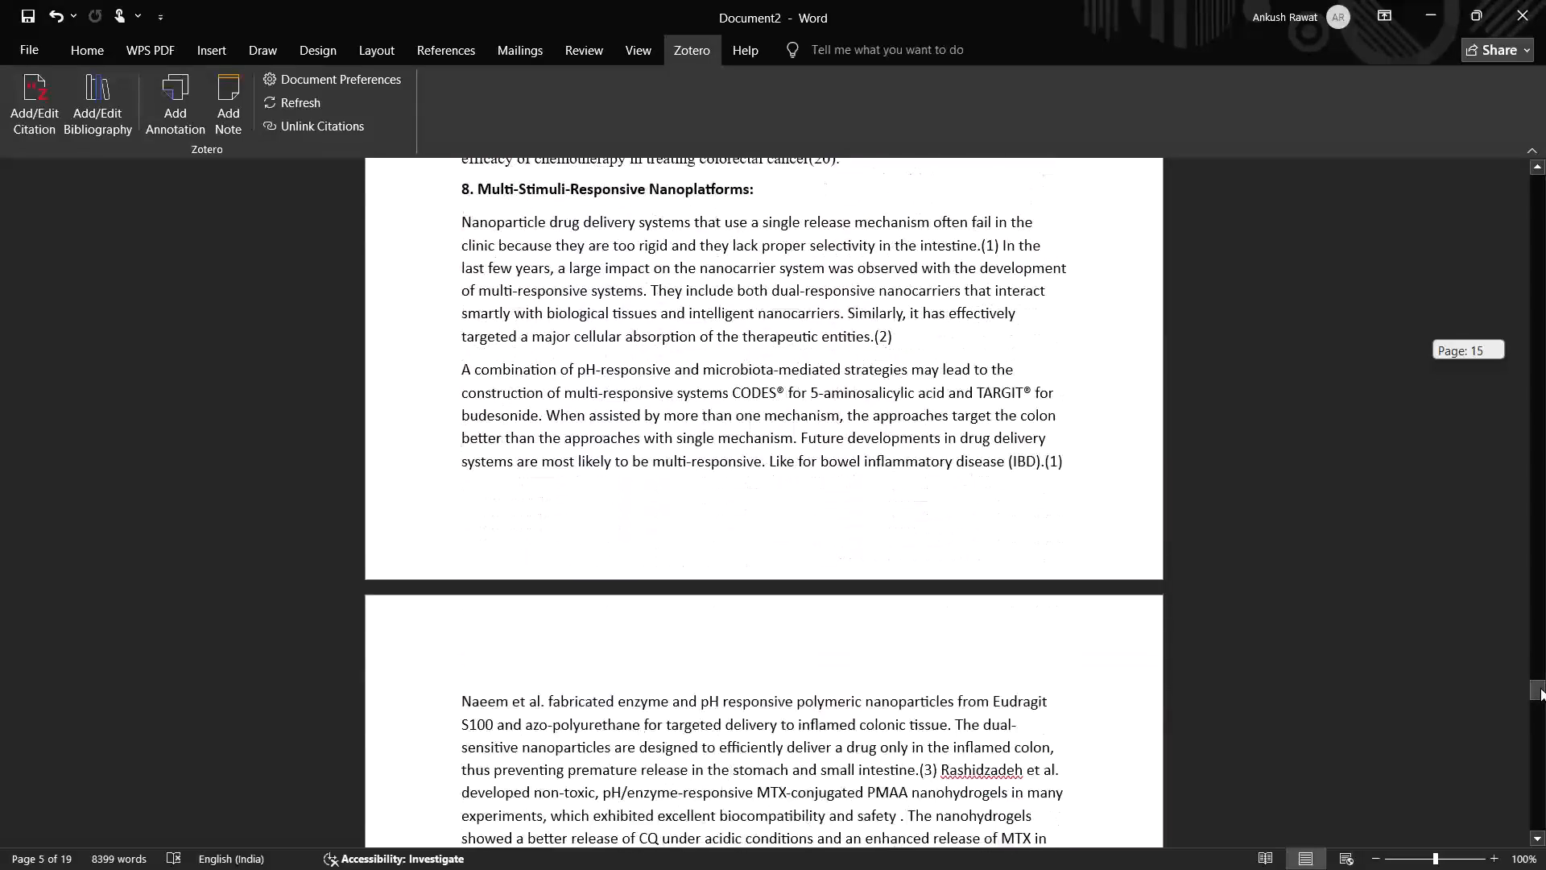
{"action": "left_click_drag", "start_coordinate": [1540, 688], "coordinate": [1540, 729]}
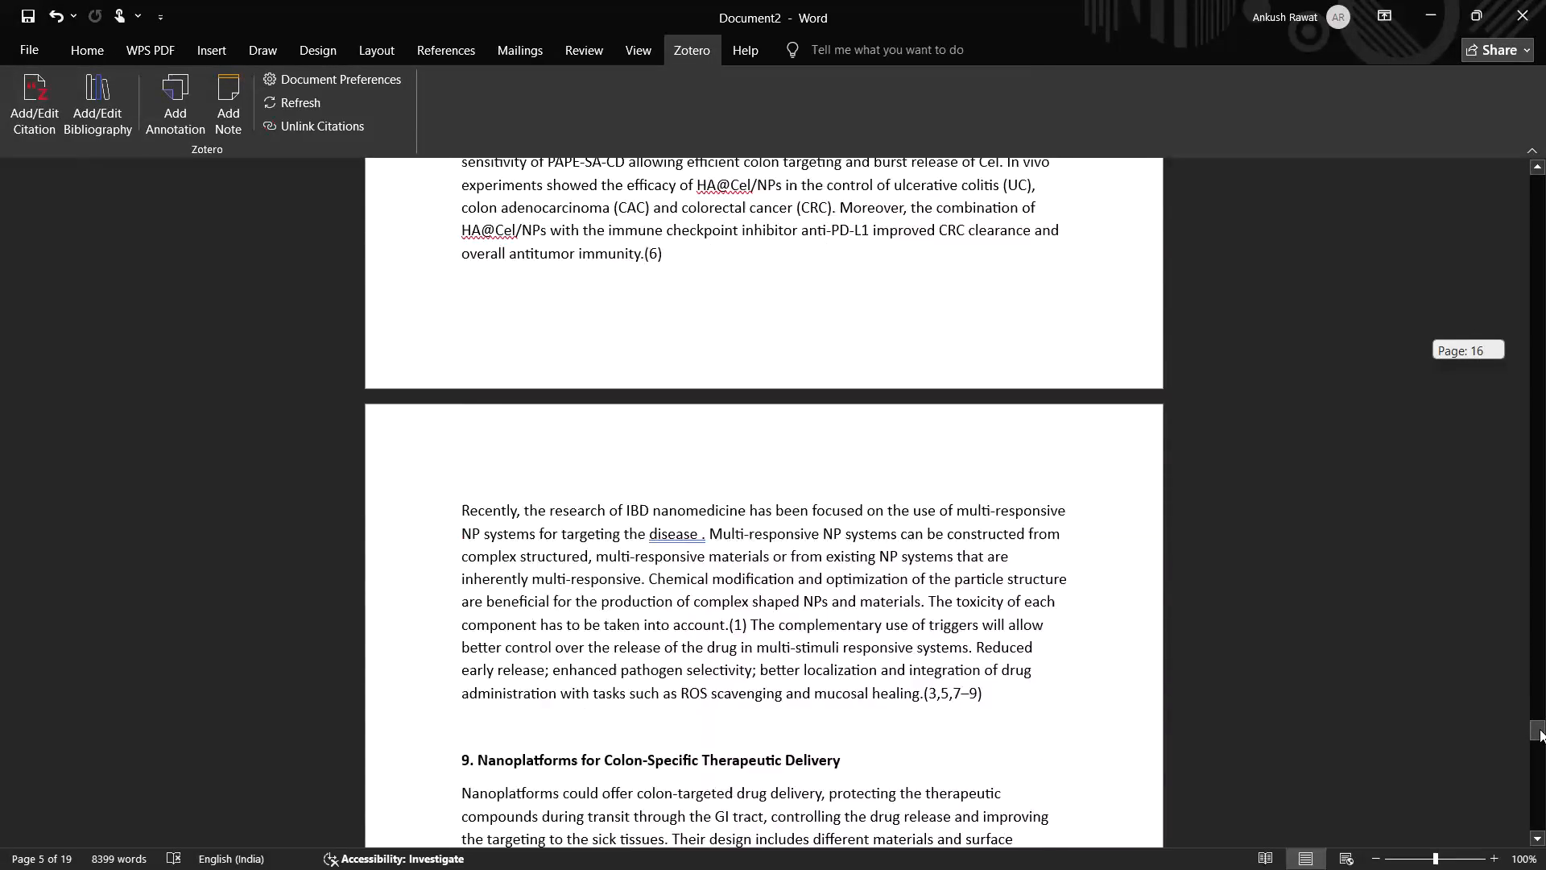
{"action": "left_click_drag", "start_coordinate": [1540, 729], "coordinate": [1536, 812]}
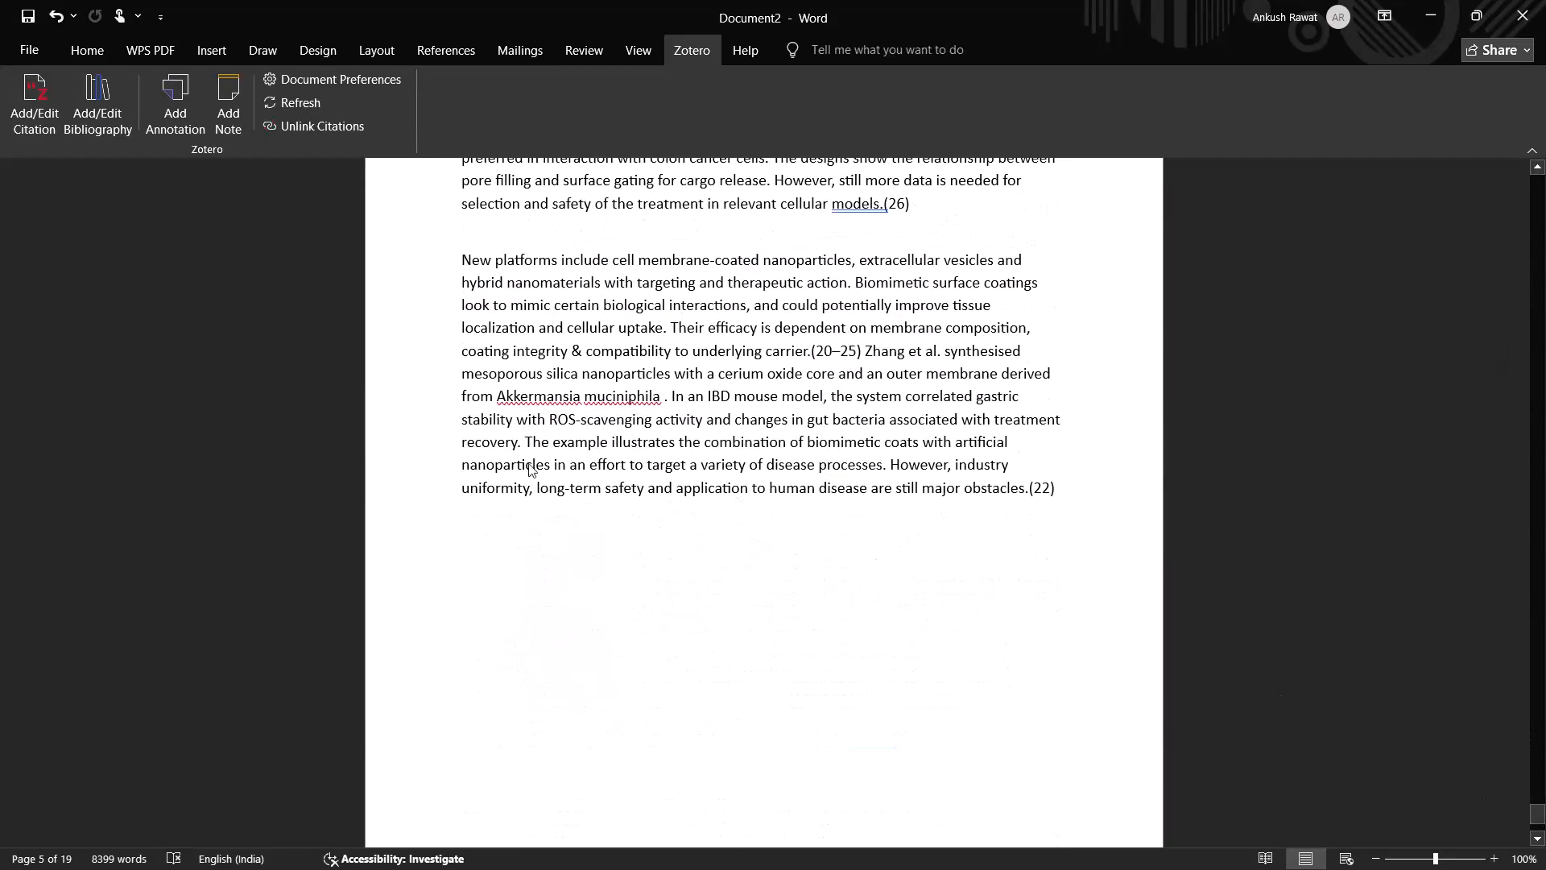
{"action": "left_click", "coordinate": [1070, 493]}
{"action": "key", "text": "Return"}
{"action": "key", "text": "ctrl+v"}
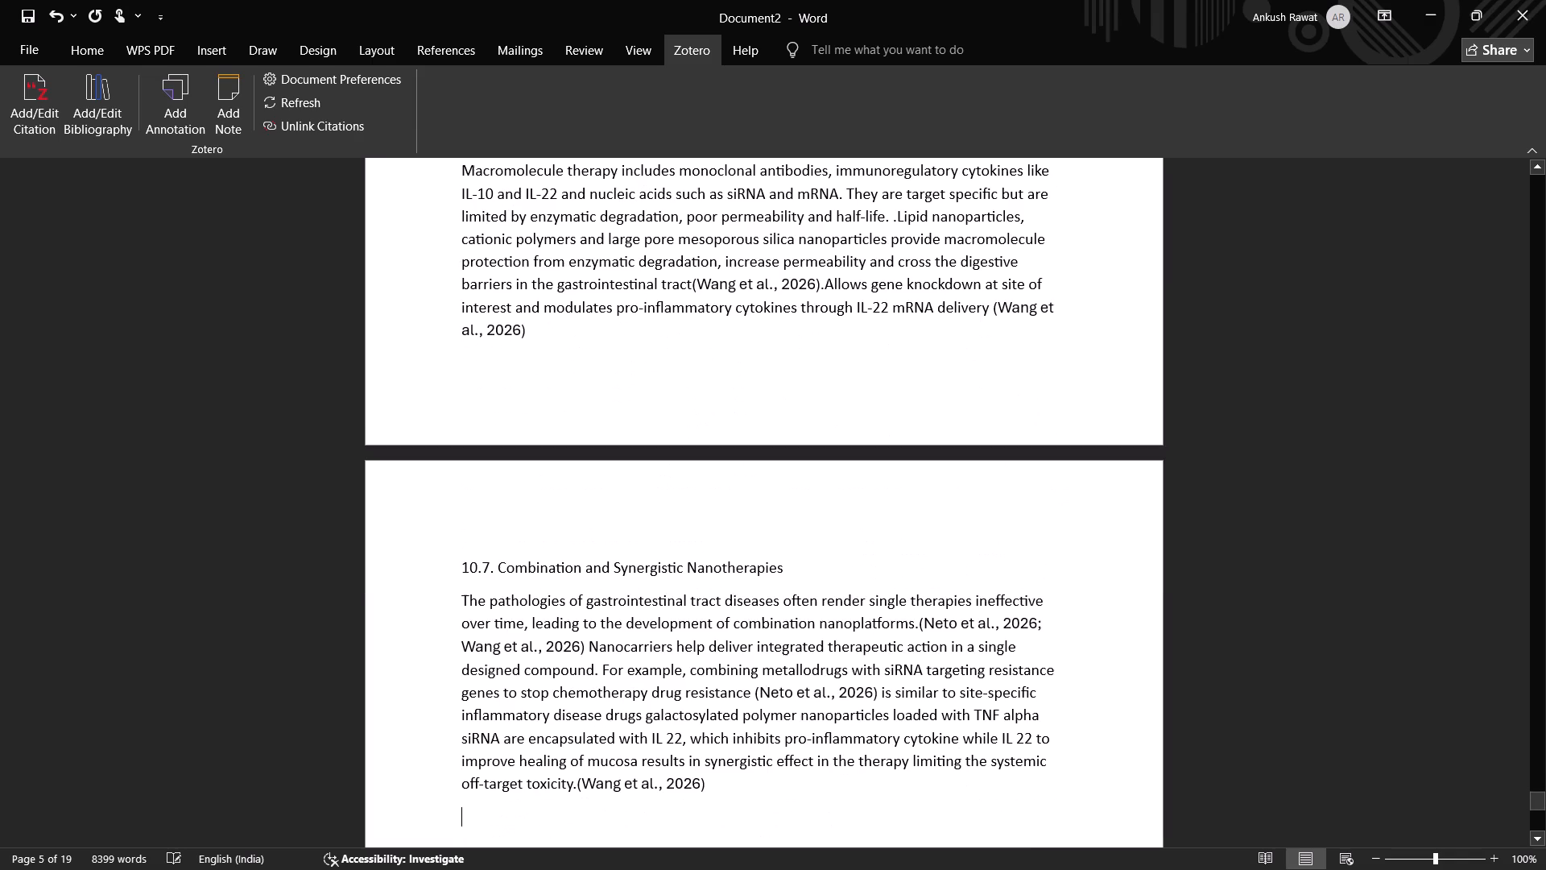
In Aman final book.docx, copy everything from the "11. Preclinical Evaluation and Characterisation" heading through the end of section 11.8, just before the Reference list.
{"action": "key", "text": "alt+Tab"}
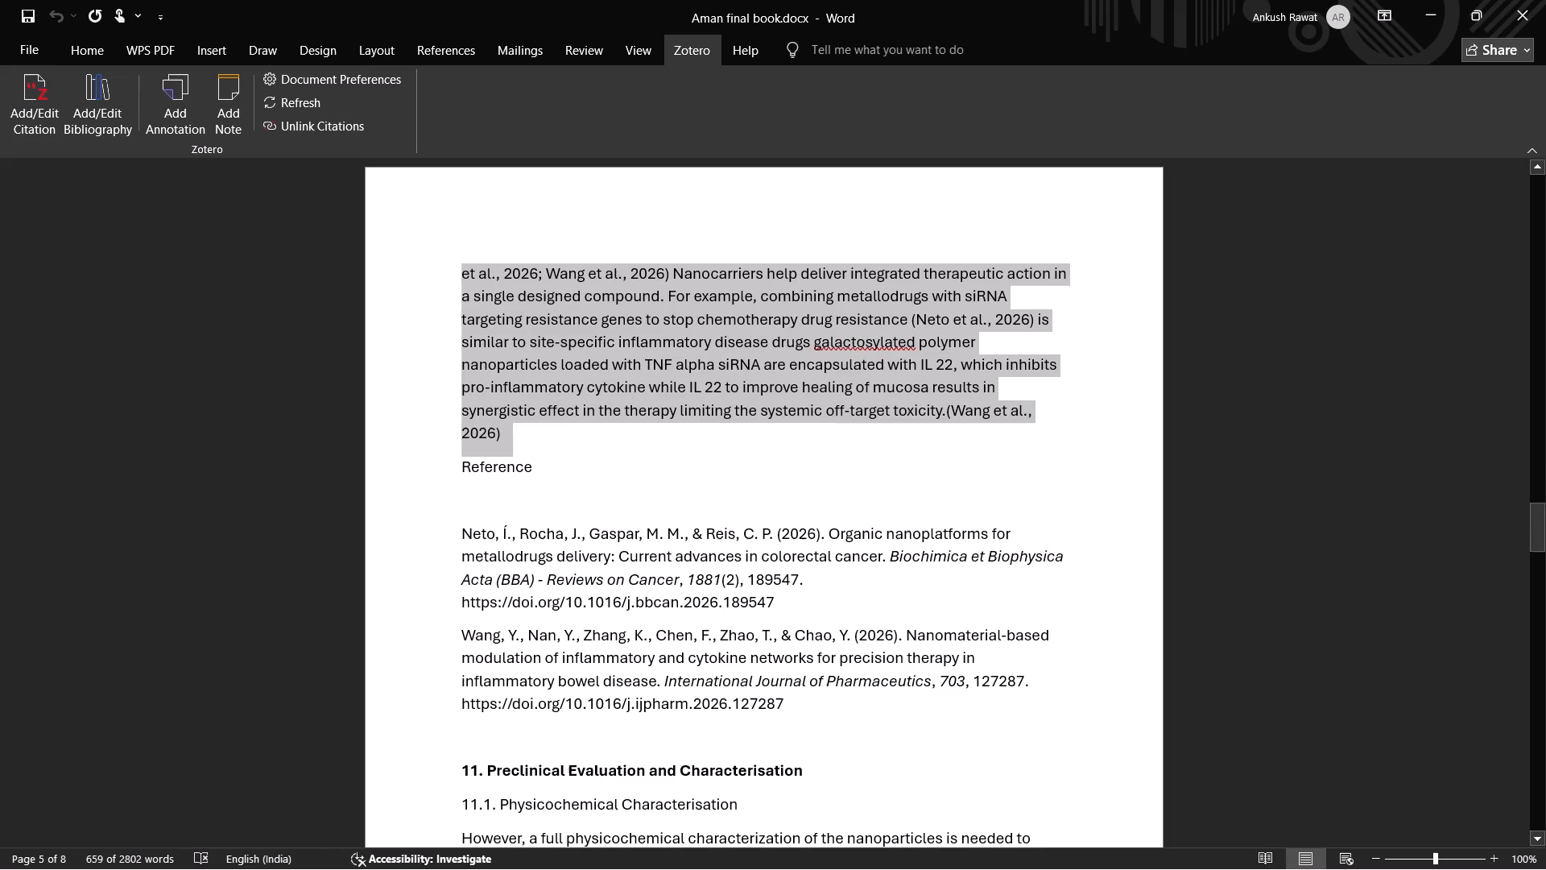
{"action": "left_click_drag", "start_coordinate": [1538, 537], "coordinate": [1536, 583]}
{"action": "scroll", "coordinate": [1515, 565], "scroll_direction": "down", "scroll_amount": 1}
{"action": "scroll", "coordinate": [1515, 565], "scroll_direction": "up", "scroll_amount": 1}
{"action": "scroll", "coordinate": [1515, 566], "scroll_direction": "down", "scroll_amount": 1}
{"action": "scroll", "coordinate": [1516, 567], "scroll_direction": "up", "scroll_amount": 2}
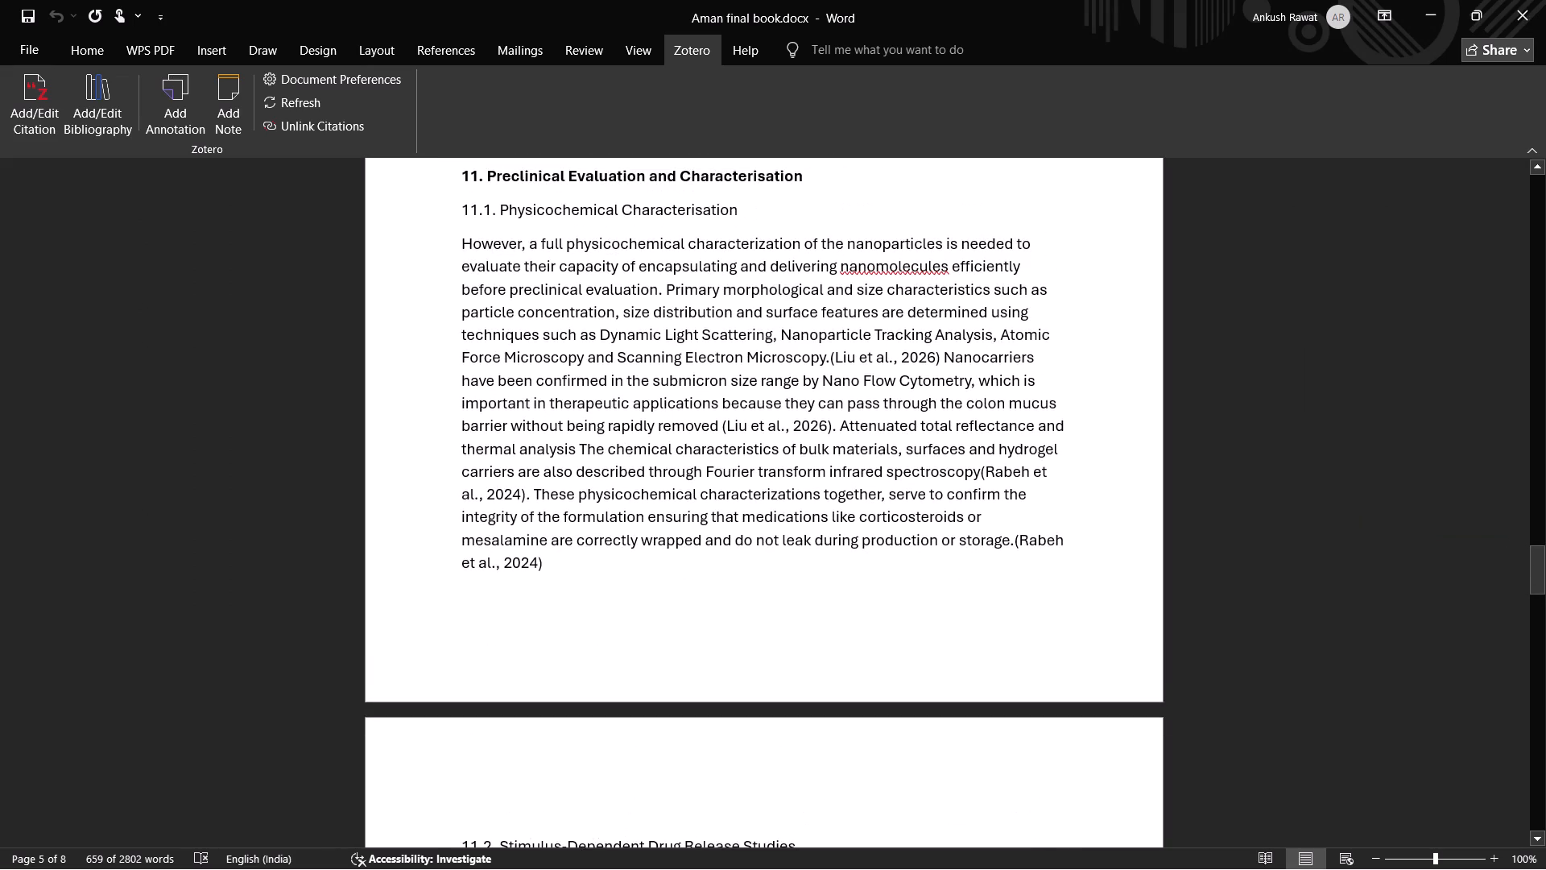
{"action": "left_click", "coordinate": [451, 172]}
{"action": "left_click", "coordinate": [460, 179]}
{"action": "scroll", "coordinate": [798, 505], "scroll_direction": "down", "scroll_amount": 12}
{"action": "scroll", "coordinate": [872, 678], "scroll_direction": "down", "scroll_amount": 5}
{"action": "scroll", "coordinate": [877, 686], "scroll_direction": "up", "scroll_amount": 1}
{"action": "scroll", "coordinate": [877, 686], "scroll_direction": "down", "scroll_amount": 2}
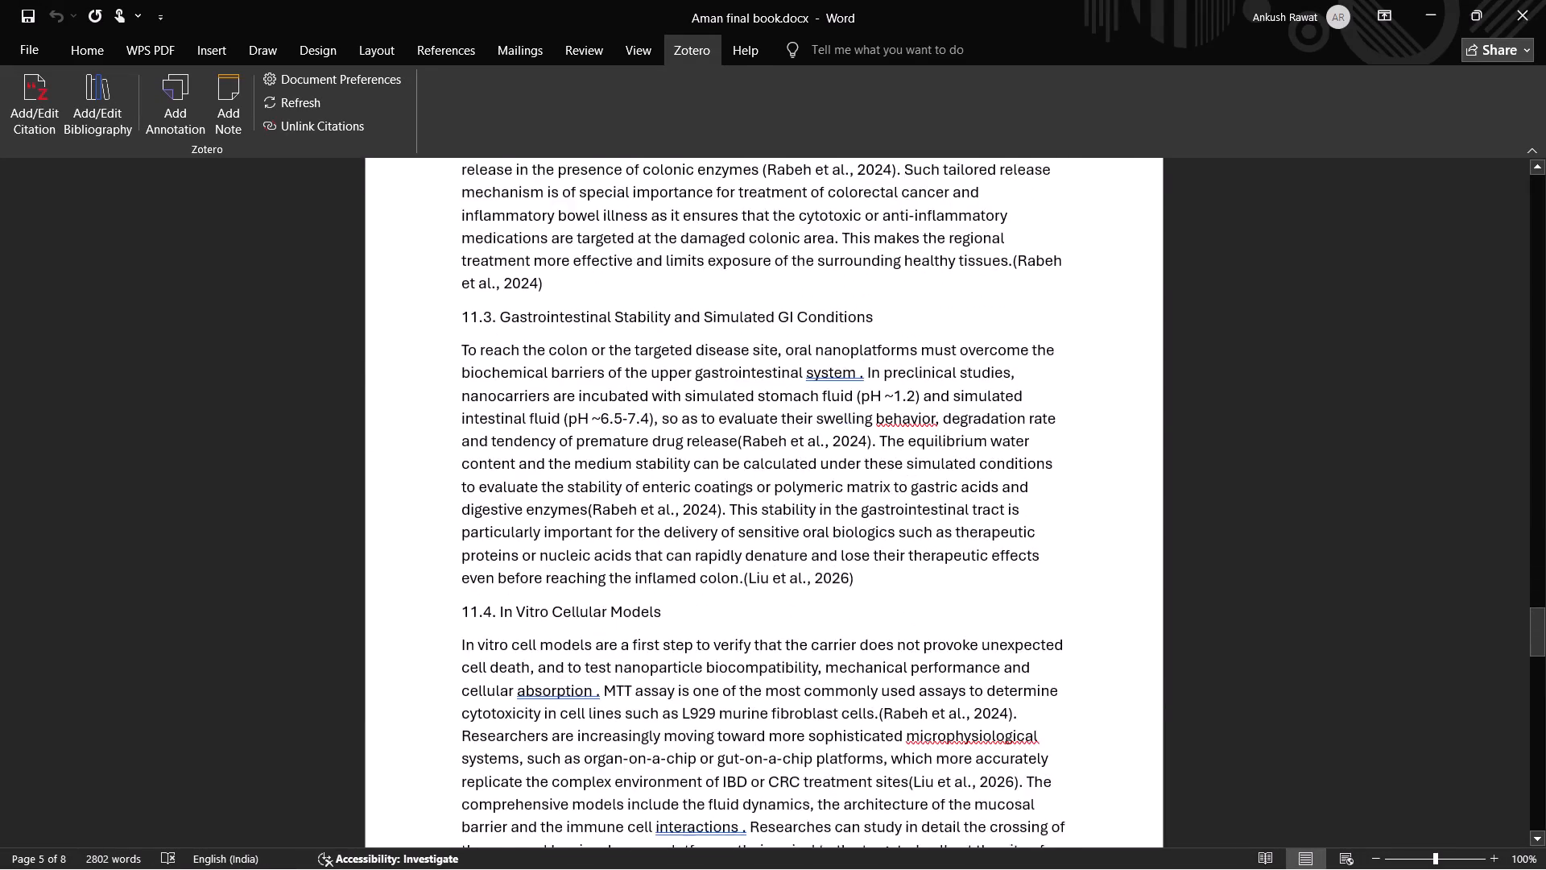
{"action": "scroll", "coordinate": [884, 647], "scroll_direction": "down", "scroll_amount": 2}
{"action": "scroll", "coordinate": [887, 649], "scroll_direction": "up", "scroll_amount": 1}
{"action": "scroll", "coordinate": [888, 652], "scroll_direction": "down", "scroll_amount": 1}
{"action": "scroll", "coordinate": [888, 654], "scroll_direction": "up", "scroll_amount": 1}
{"action": "scroll", "coordinate": [888, 658], "scroll_direction": "down", "scroll_amount": 1}
{"action": "scroll", "coordinate": [888, 659], "scroll_direction": "up", "scroll_amount": 2}
{"action": "scroll", "coordinate": [888, 661], "scroll_direction": "down", "scroll_amount": 3}
{"action": "scroll", "coordinate": [894, 681], "scroll_direction": "up", "scroll_amount": 1}
{"action": "scroll", "coordinate": [894, 681], "scroll_direction": "down", "scroll_amount": 2}
{"action": "scroll", "coordinate": [894, 681], "scroll_direction": "up", "scroll_amount": 1}
{"action": "scroll", "coordinate": [894, 681], "scroll_direction": "down", "scroll_amount": 4}
{"action": "scroll", "coordinate": [895, 684], "scroll_direction": "up", "scroll_amount": 1}
{"action": "scroll", "coordinate": [895, 684], "scroll_direction": "down", "scroll_amount": 3}
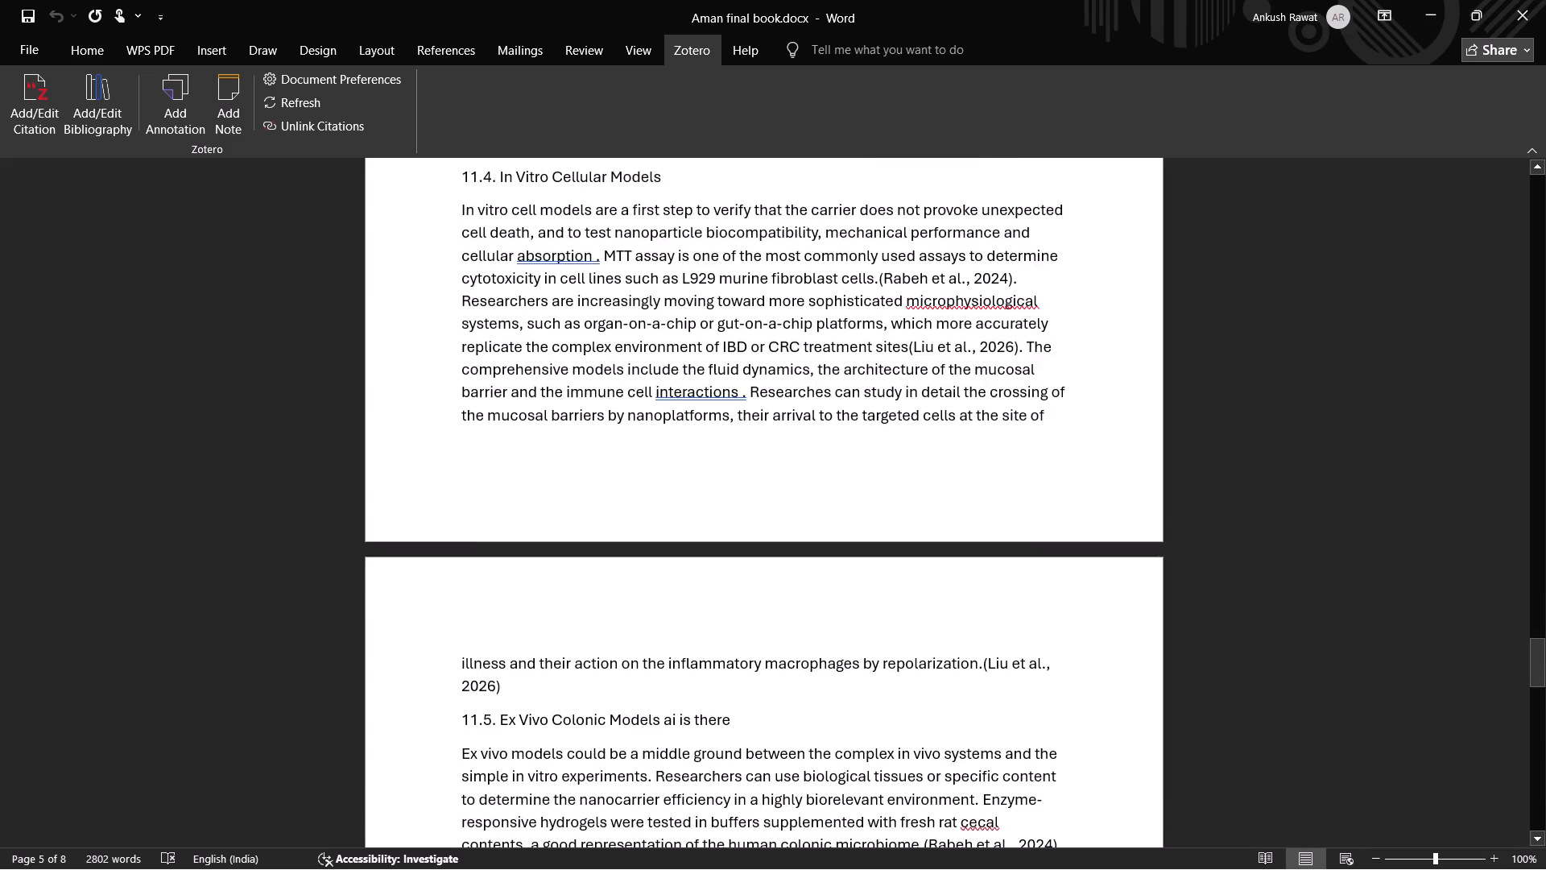
{"action": "scroll", "coordinate": [895, 684], "scroll_direction": "down", "scroll_amount": 1}
{"action": "scroll", "coordinate": [895, 684], "scroll_direction": "up", "scroll_amount": 1}
{"action": "scroll", "coordinate": [896, 684], "scroll_direction": "down", "scroll_amount": 6}
{"action": "scroll", "coordinate": [897, 682], "scroll_direction": "up", "scroll_amount": 1}
{"action": "scroll", "coordinate": [897, 682], "scroll_direction": "down", "scroll_amount": 4}
{"action": "scroll", "coordinate": [897, 682], "scroll_direction": "up", "scroll_amount": 1}
{"action": "scroll", "coordinate": [897, 682], "scroll_direction": "down", "scroll_amount": 2}
{"action": "scroll", "coordinate": [897, 682], "scroll_direction": "up", "scroll_amount": 1}
{"action": "scroll", "coordinate": [897, 682], "scroll_direction": "down", "scroll_amount": 6}
{"action": "scroll", "coordinate": [897, 682], "scroll_direction": "up", "scroll_amount": 1}
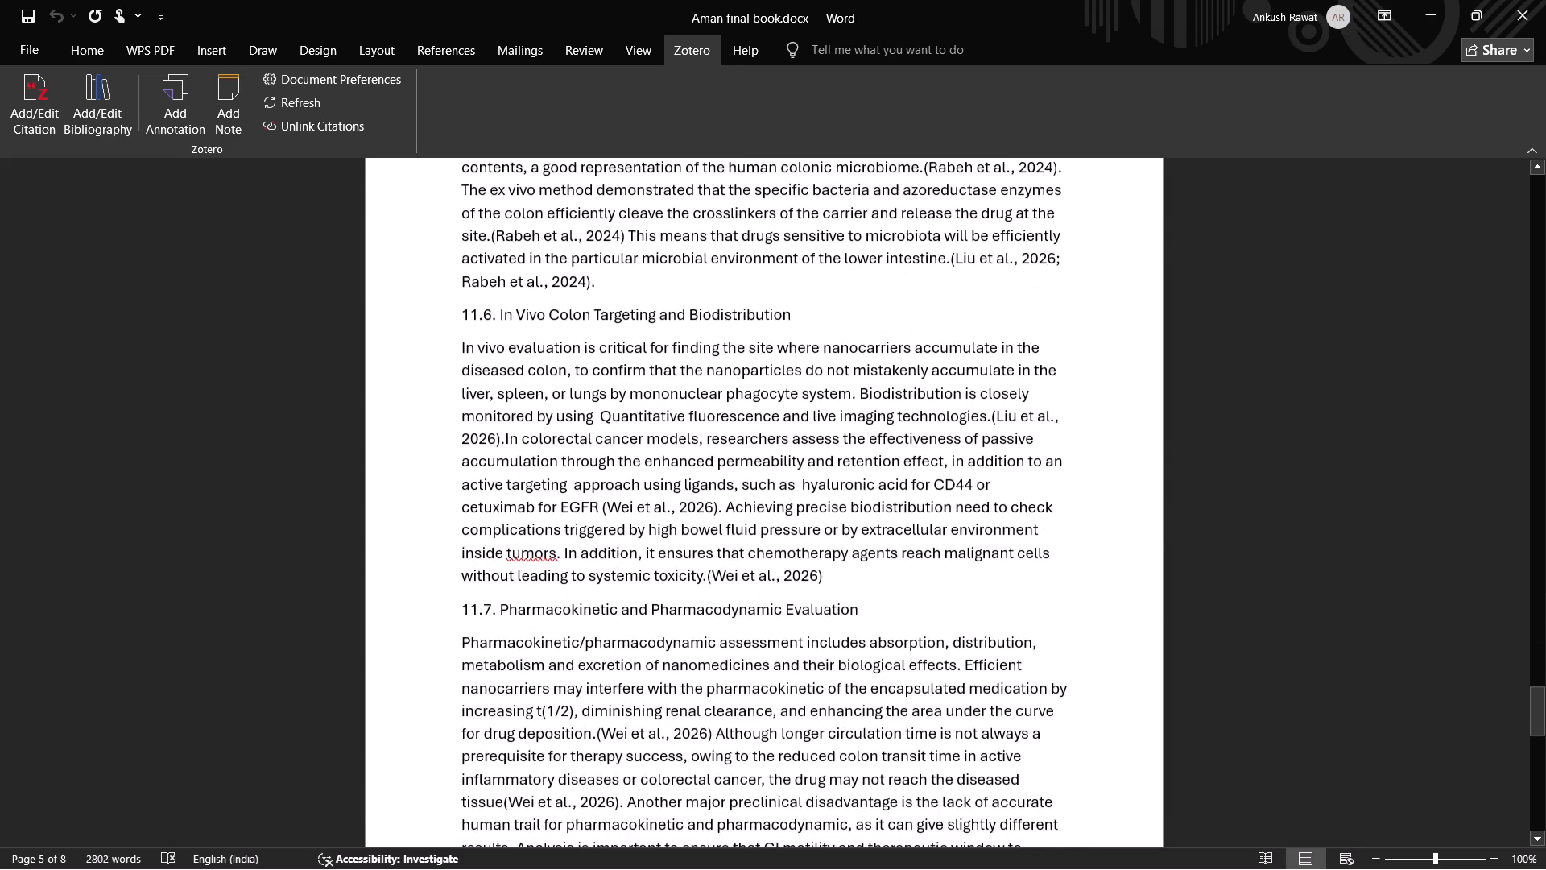
{"action": "scroll", "coordinate": [897, 682], "scroll_direction": "down", "scroll_amount": 4}
{"action": "scroll", "coordinate": [897, 682], "scroll_direction": "up", "scroll_amount": 1}
{"action": "scroll", "coordinate": [897, 682], "scroll_direction": "down", "scroll_amount": 2}
{"action": "scroll", "coordinate": [897, 682], "scroll_direction": "up", "scroll_amount": 1}
{"action": "scroll", "coordinate": [897, 682], "scroll_direction": "down", "scroll_amount": 5}
{"action": "scroll", "coordinate": [897, 682], "scroll_direction": "up", "scroll_amount": 1}
{"action": "scroll", "coordinate": [897, 682], "scroll_direction": "down", "scroll_amount": 3}
{"action": "scroll", "coordinate": [897, 682], "scroll_direction": "up", "scroll_amount": 1}
{"action": "scroll", "coordinate": [897, 682], "scroll_direction": "down", "scroll_amount": 1}
{"action": "scroll", "coordinate": [897, 682], "scroll_direction": "up", "scroll_amount": 1}
{"action": "scroll", "coordinate": [897, 682], "scroll_direction": "down", "scroll_amount": 2}
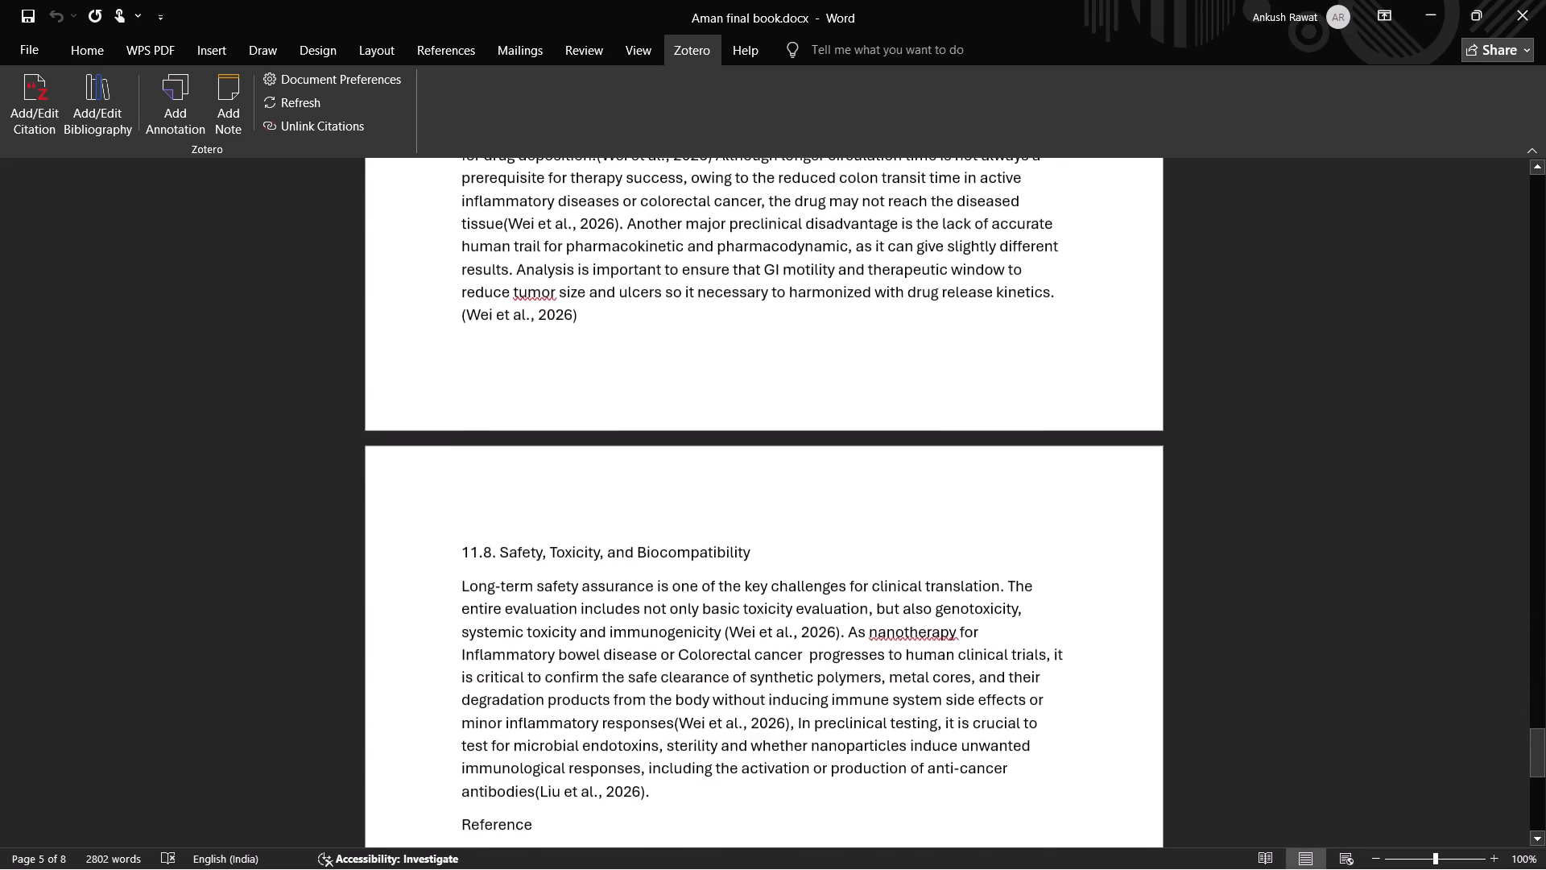
{"action": "scroll", "coordinate": [897, 682], "scroll_direction": "down", "scroll_amount": 2}
{"action": "scroll", "coordinate": [897, 682], "scroll_direction": "up", "scroll_amount": 1}
{"action": "scroll", "coordinate": [897, 682], "scroll_direction": "down", "scroll_amount": 8}
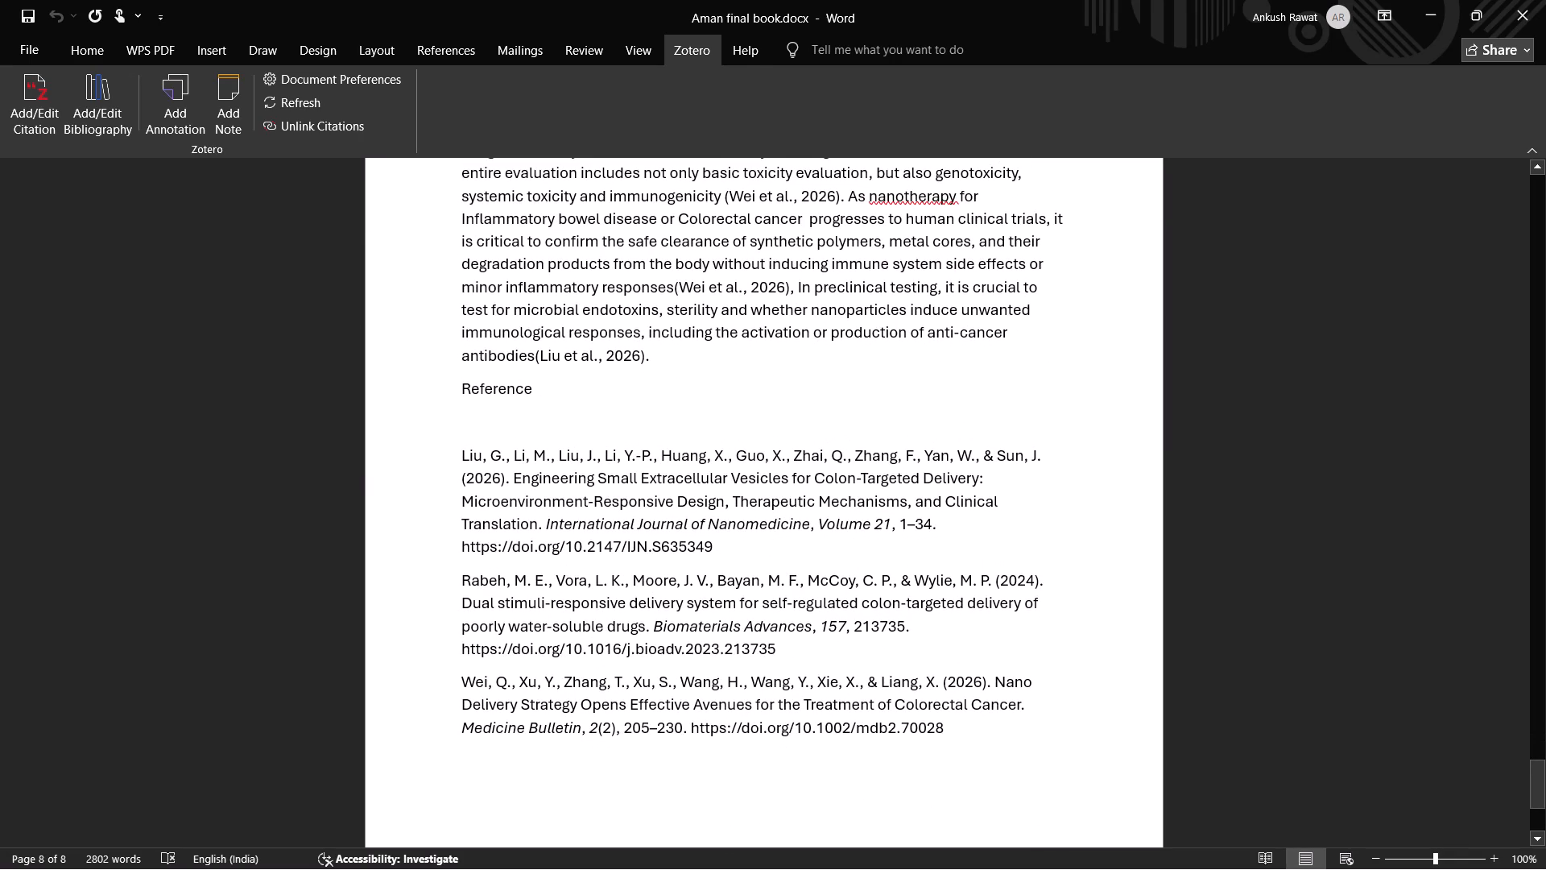
{"action": "left_click", "coordinate": [654, 362], "text": "shift"}
{"action": "key", "text": "ctrl+c"}
{"action": "key", "text": "ctrl+c"}
{"action": "key", "text": "ctrl+c"}
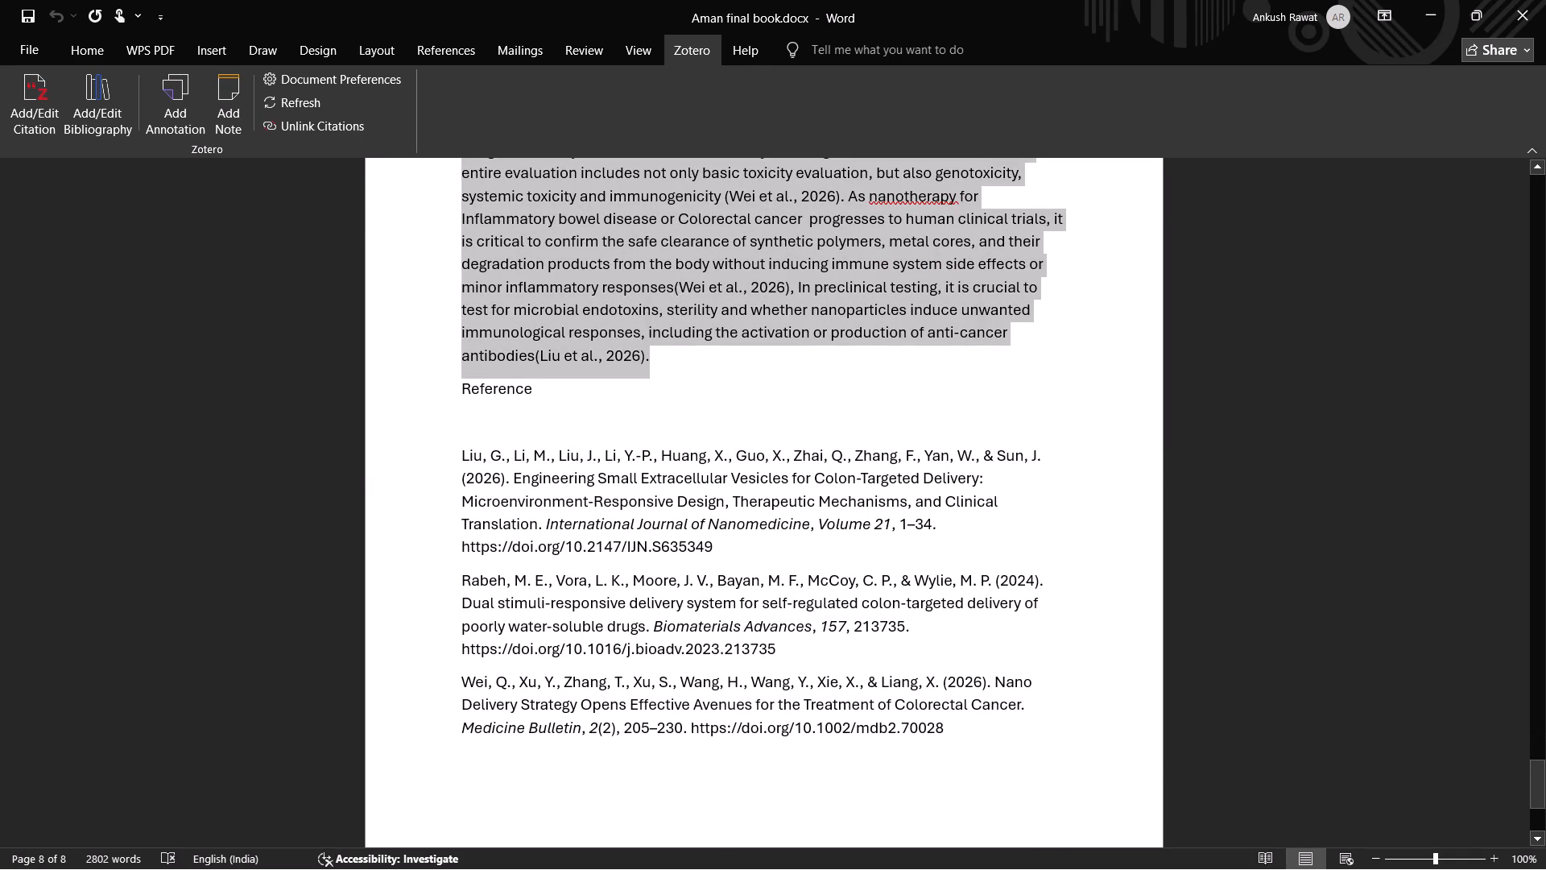
In Document2, paste the copied section 11 on the empty line at the document's end, after section 10.7.
{"action": "key", "text": "alt+Tab"}
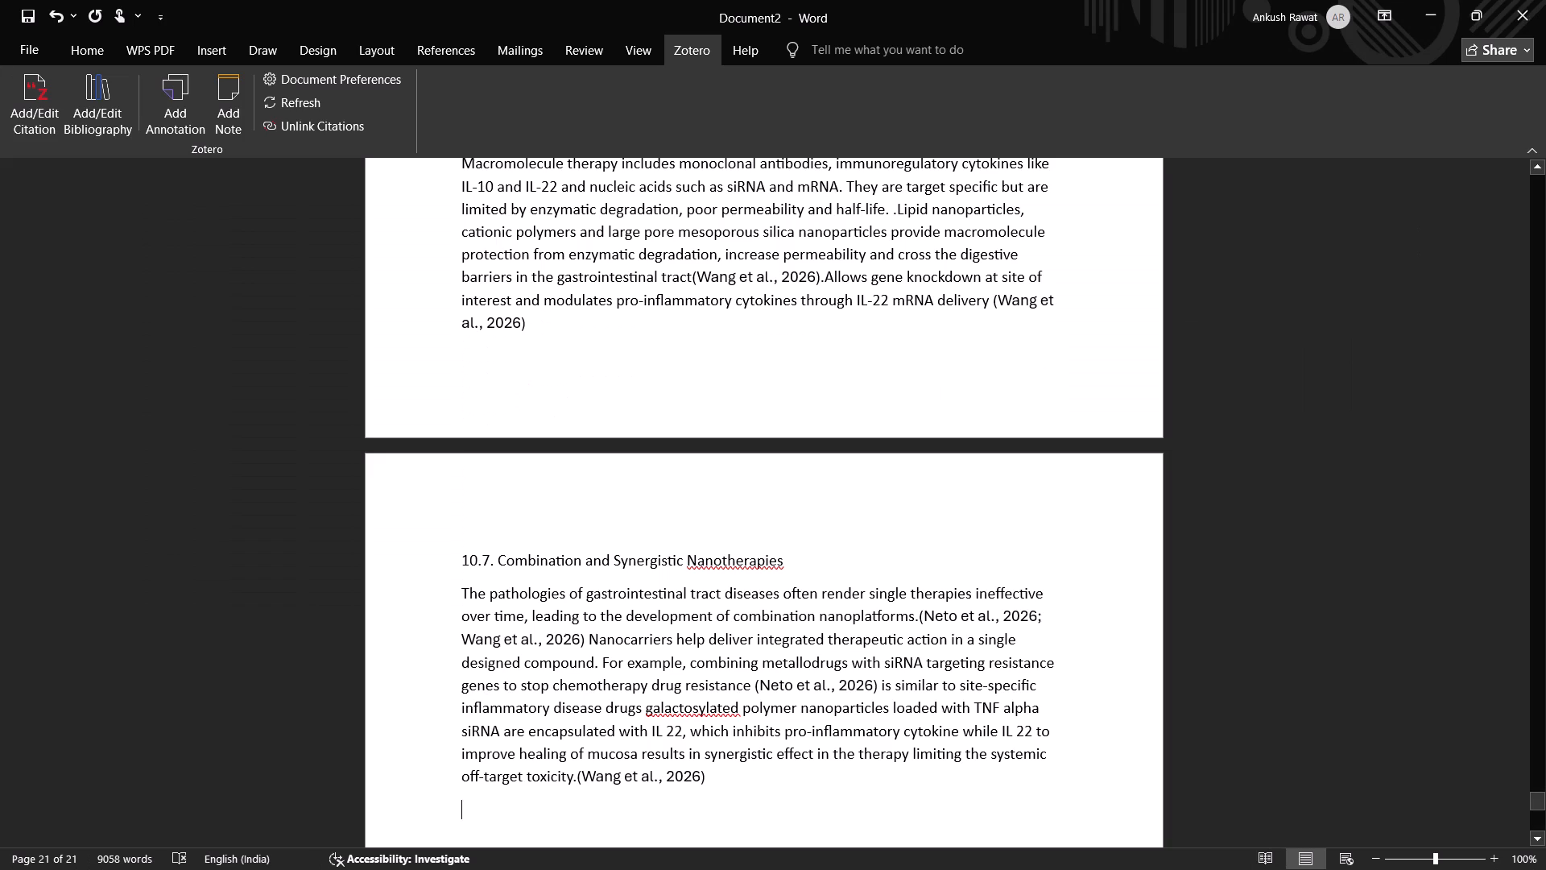
{"action": "key", "text": "ctrl+v"}
{"action": "middle_click_drag", "start_coordinate": [811, 644], "coordinate": [814, 678]}
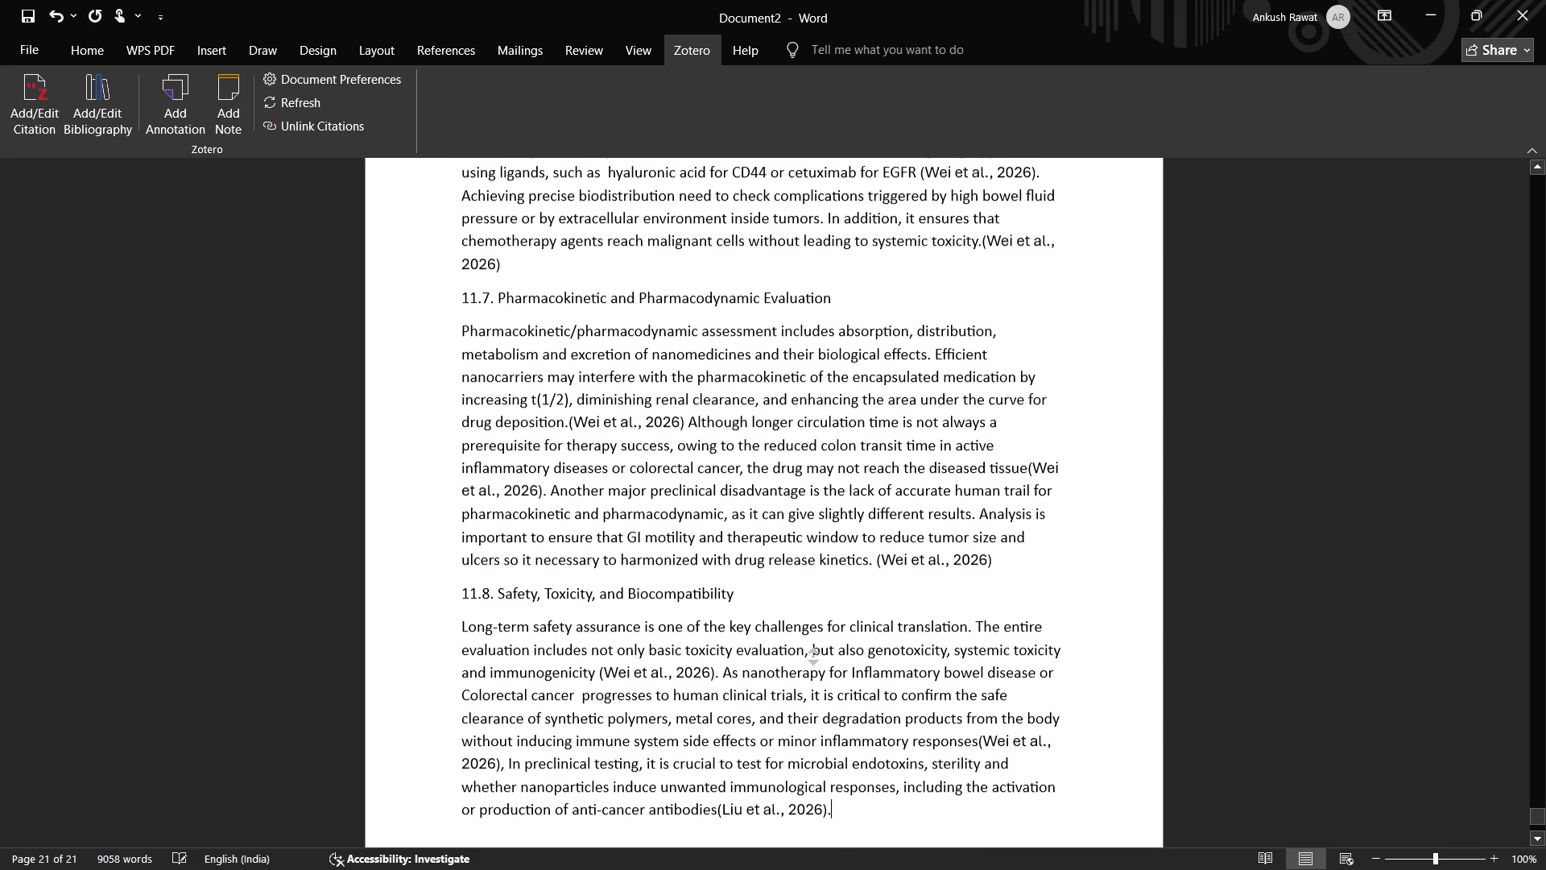
{"action": "middle_click_drag", "start_coordinate": [814, 678], "coordinate": [811, 753]}
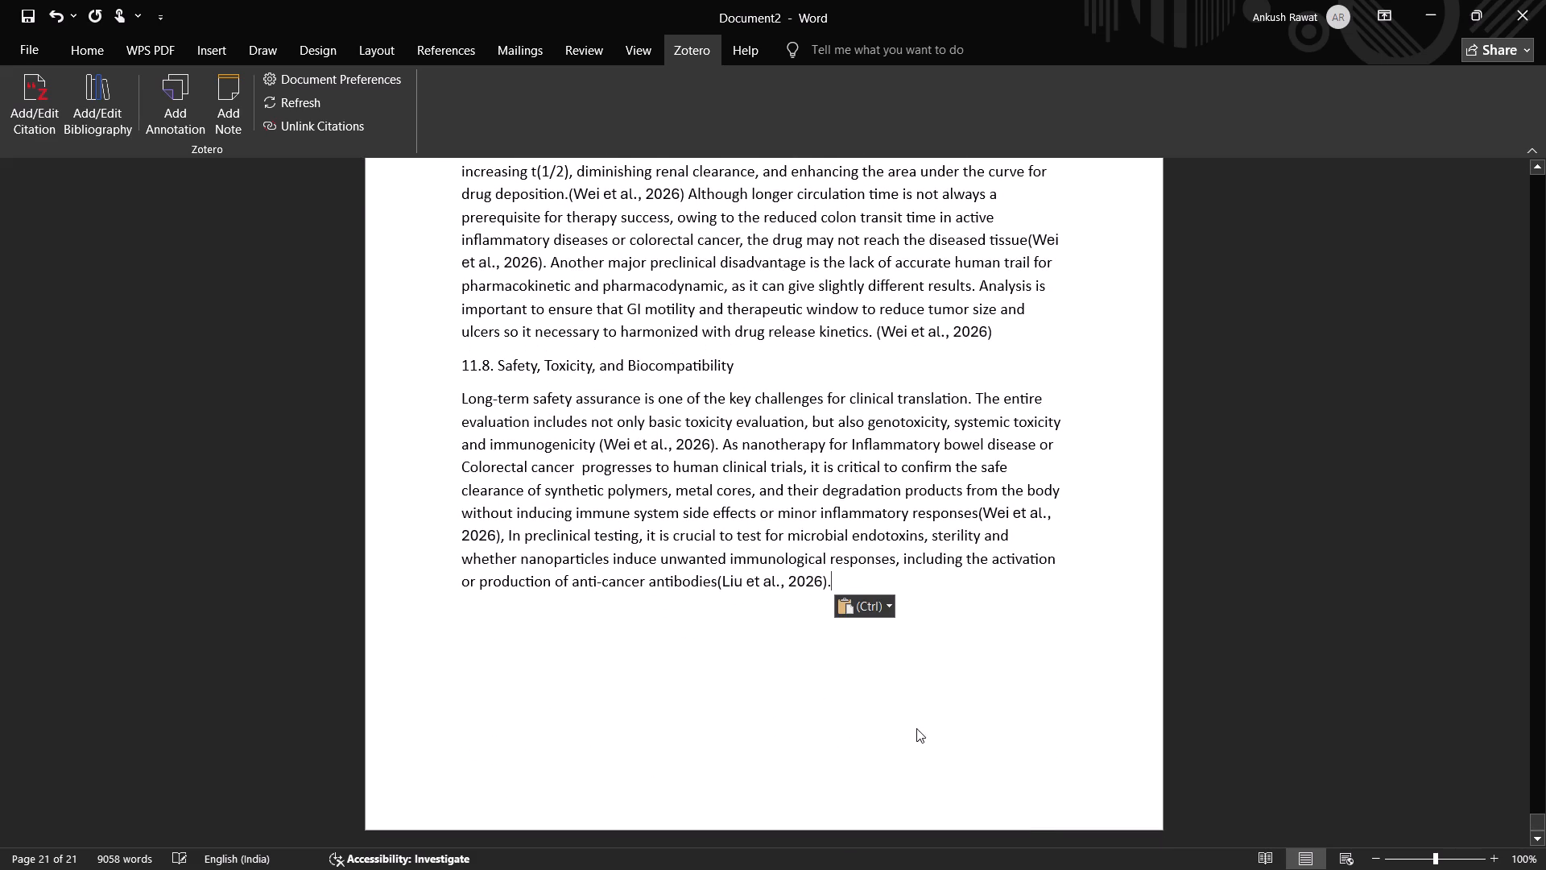
{"action": "scroll", "coordinate": [1224, 676], "scroll_direction": "down", "scroll_amount": 3}
{"action": "scroll", "coordinate": [1224, 676], "scroll_direction": "up", "scroll_amount": 1}
{"action": "scroll", "coordinate": [1224, 676], "scroll_direction": "down", "scroll_amount": 3}
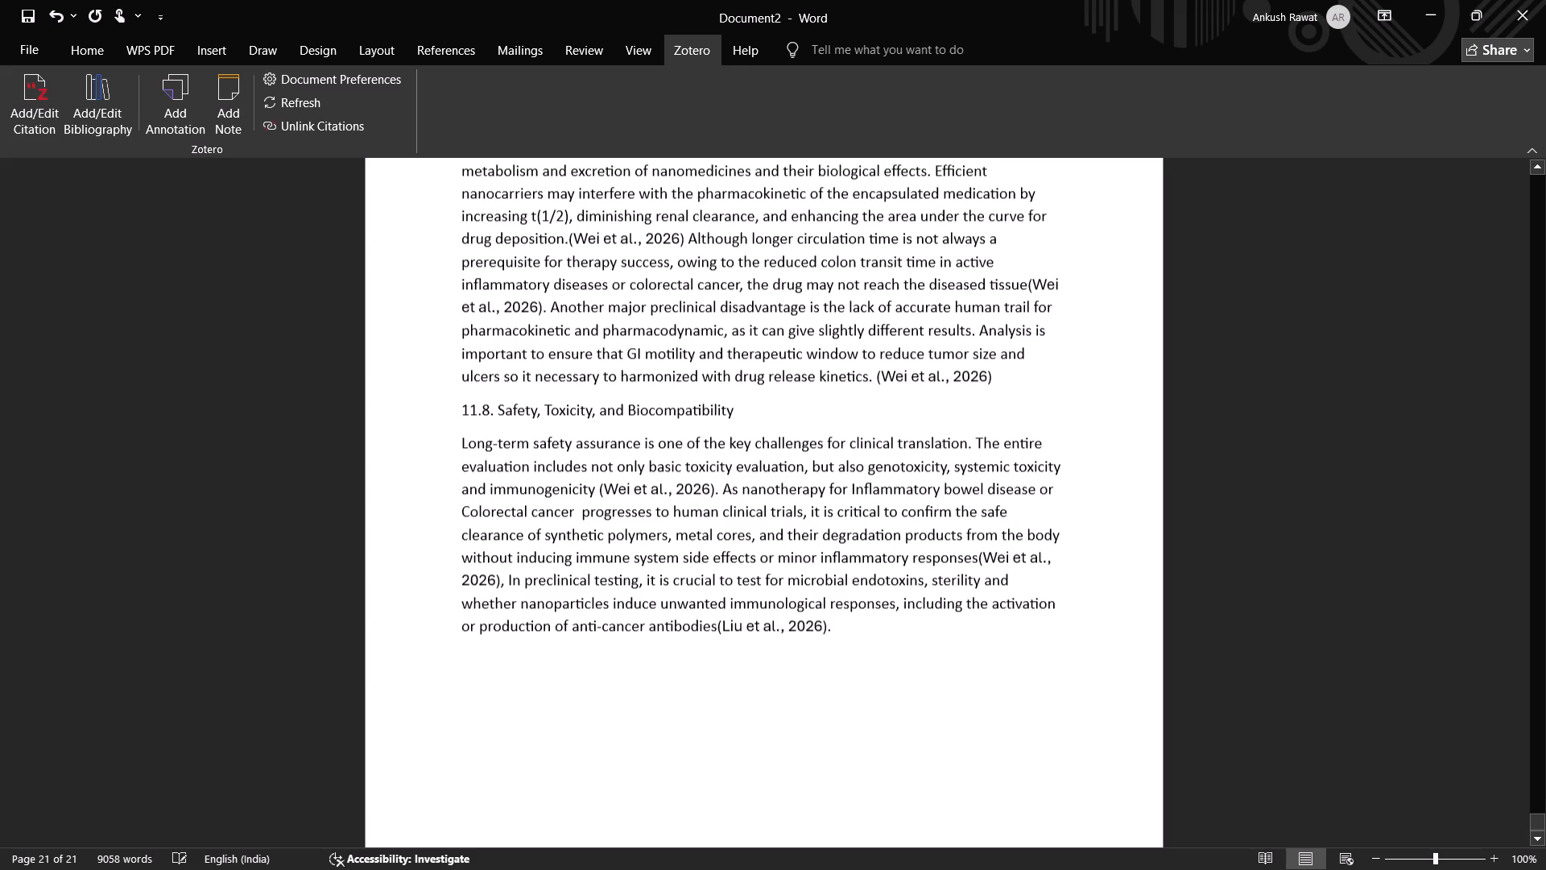
Open the closing (Liu et al., 2026) citation of section 11.8 in the Zotero citation editor and dismiss it without changes.
{"action": "left_click", "coordinate": [763, 577]}
{"action": "left_click", "coordinate": [688, 447]}
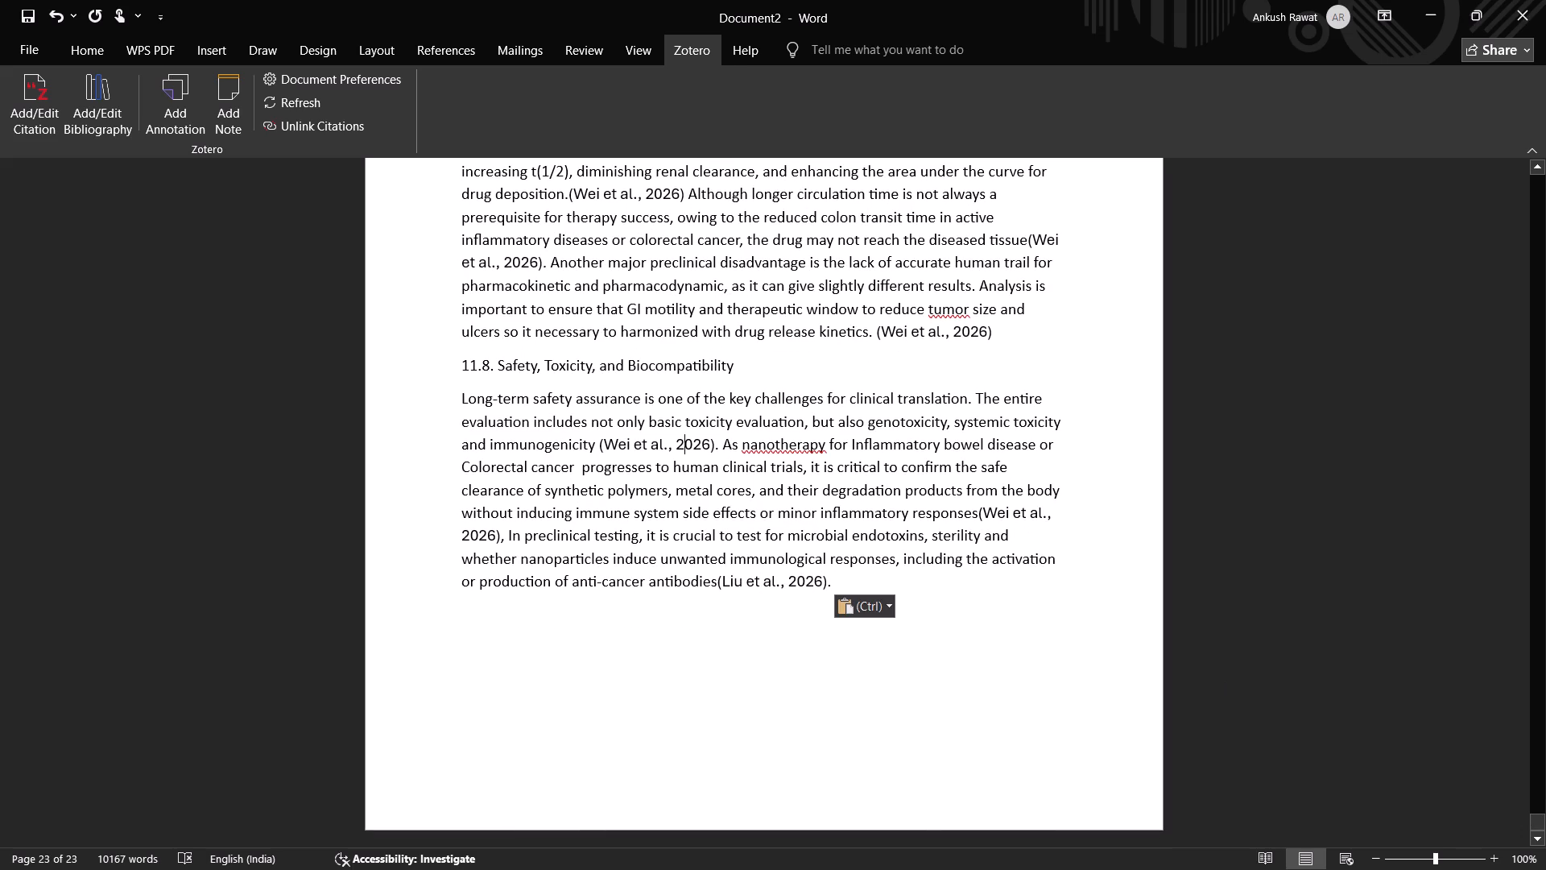
{"action": "left_click", "coordinate": [775, 565]}
{"action": "left_click", "coordinate": [771, 581]}
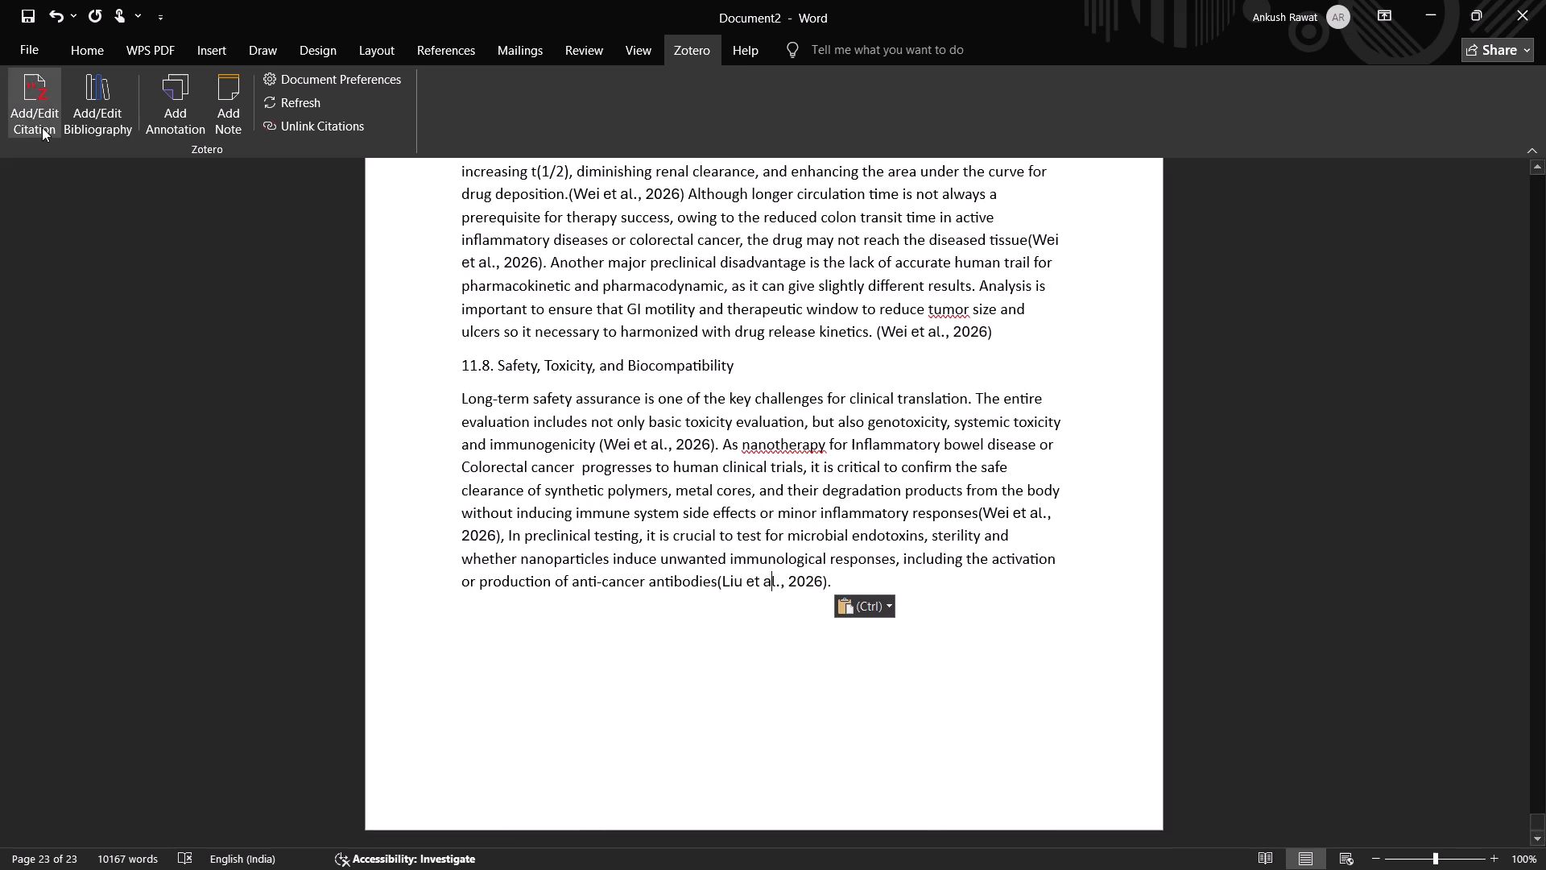
{"action": "left_click", "coordinate": [35, 110]}
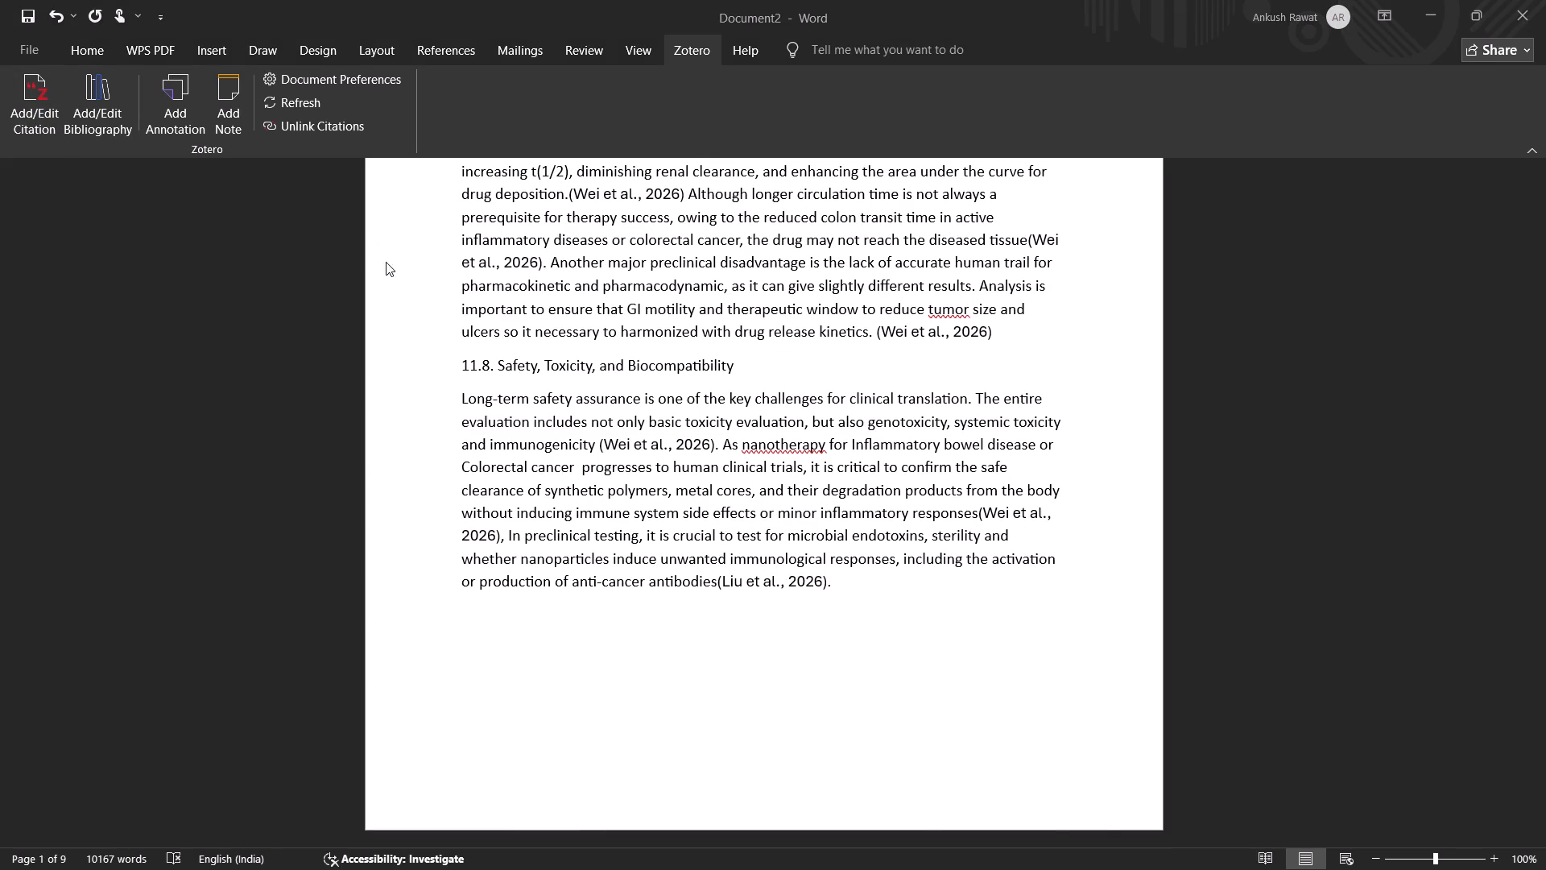
{"action": "left_click", "coordinate": [1254, 126]}
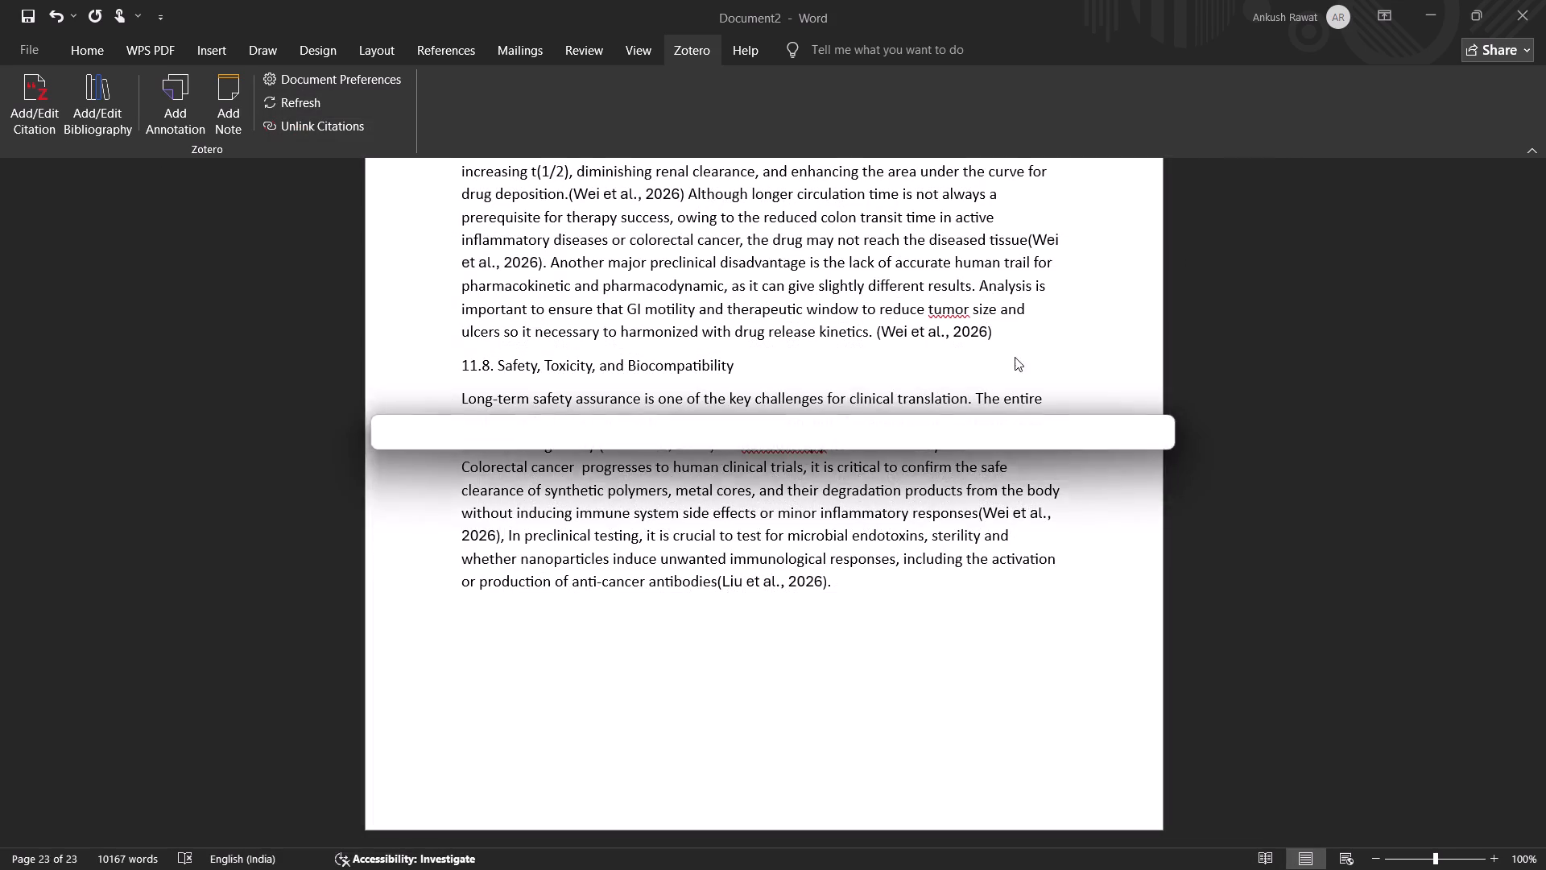
Add a "References:" line below the end of section 11.8.
{"action": "left_click", "coordinate": [833, 586]}
{"action": "key", "text": "Return"}
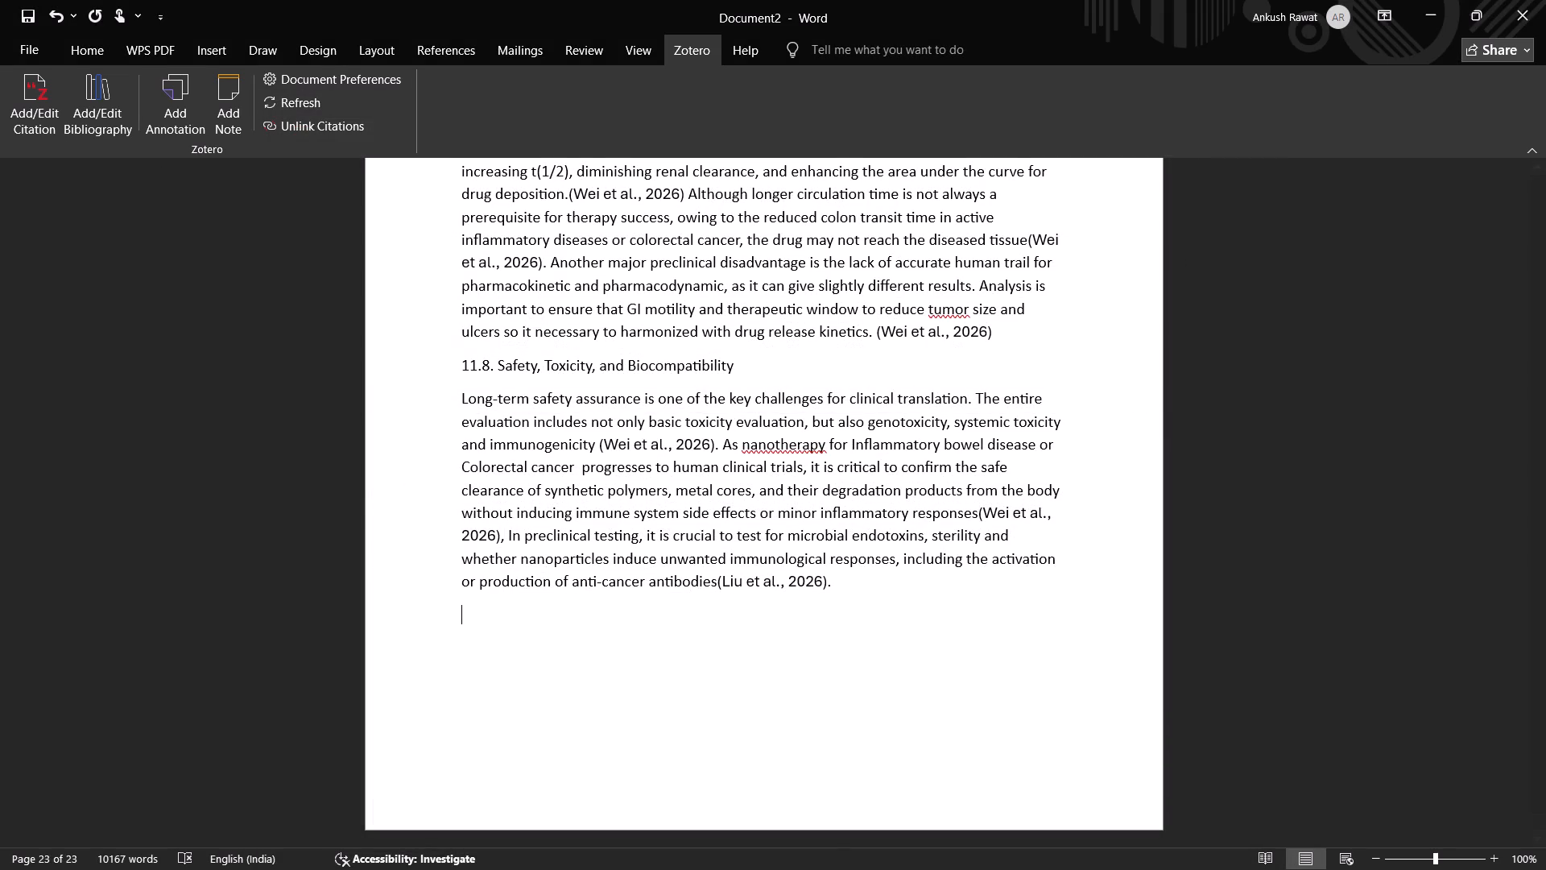
{"action": "type", "text": "References"}
{"action": "key", "text": "shift+colon"}
Insert the Zotero bibliography on a new line beneath "References:".
{"action": "key", "text": "Return"}
{"action": "left_click", "coordinate": [82, 104]}
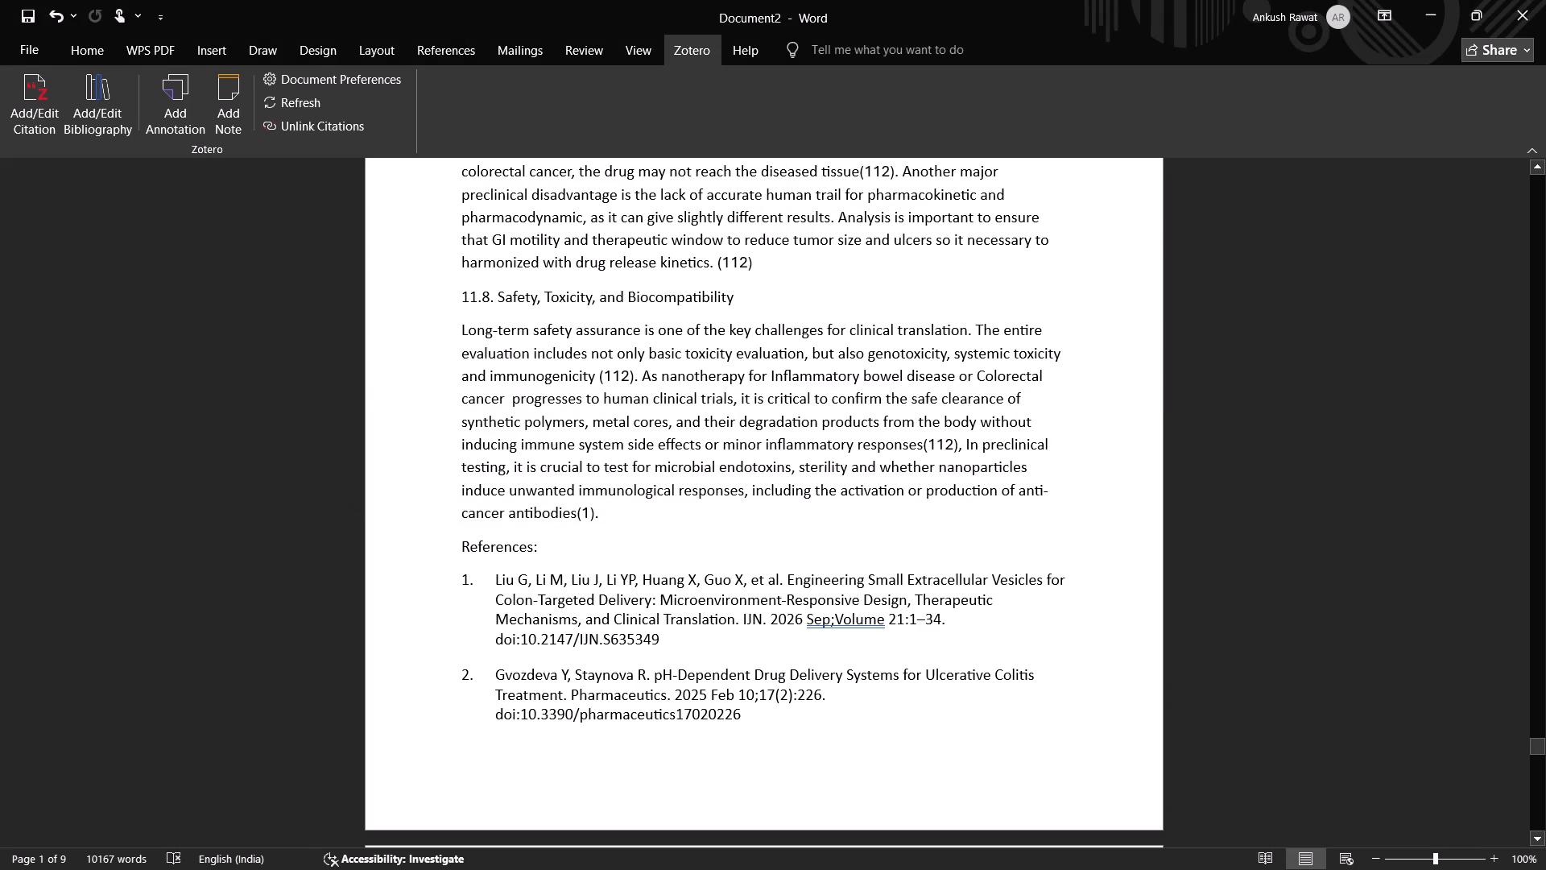
Look through the generated bibliography from its first entry to the end of the document.
{"action": "middle_click_drag", "start_coordinate": [440, 420], "coordinate": [440, 477]}
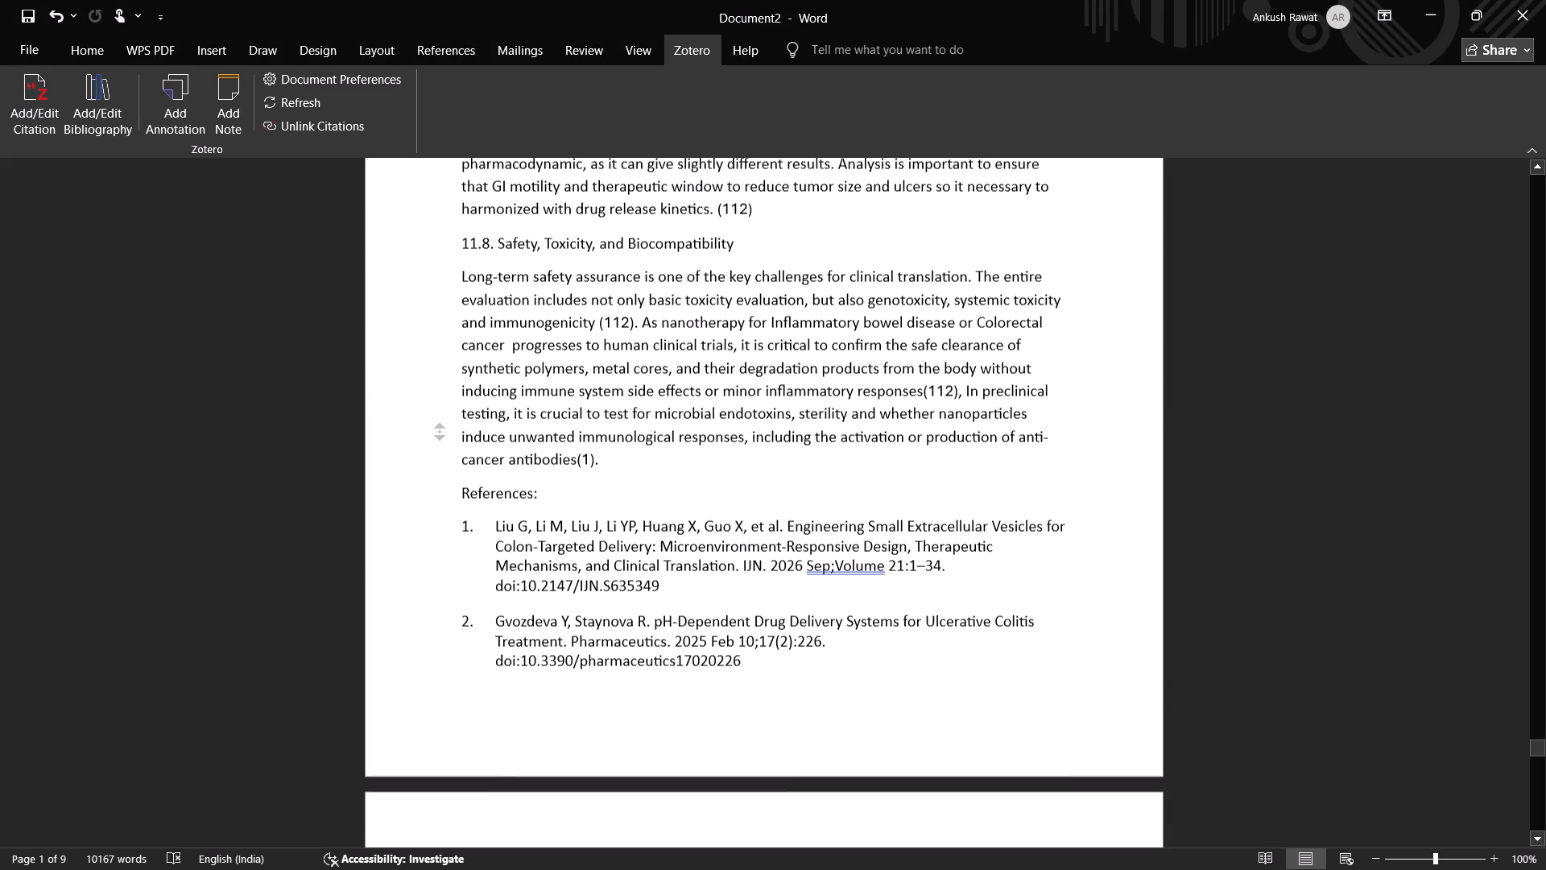
{"action": "middle_click_drag", "start_coordinate": [440, 477], "coordinate": [444, 535]}
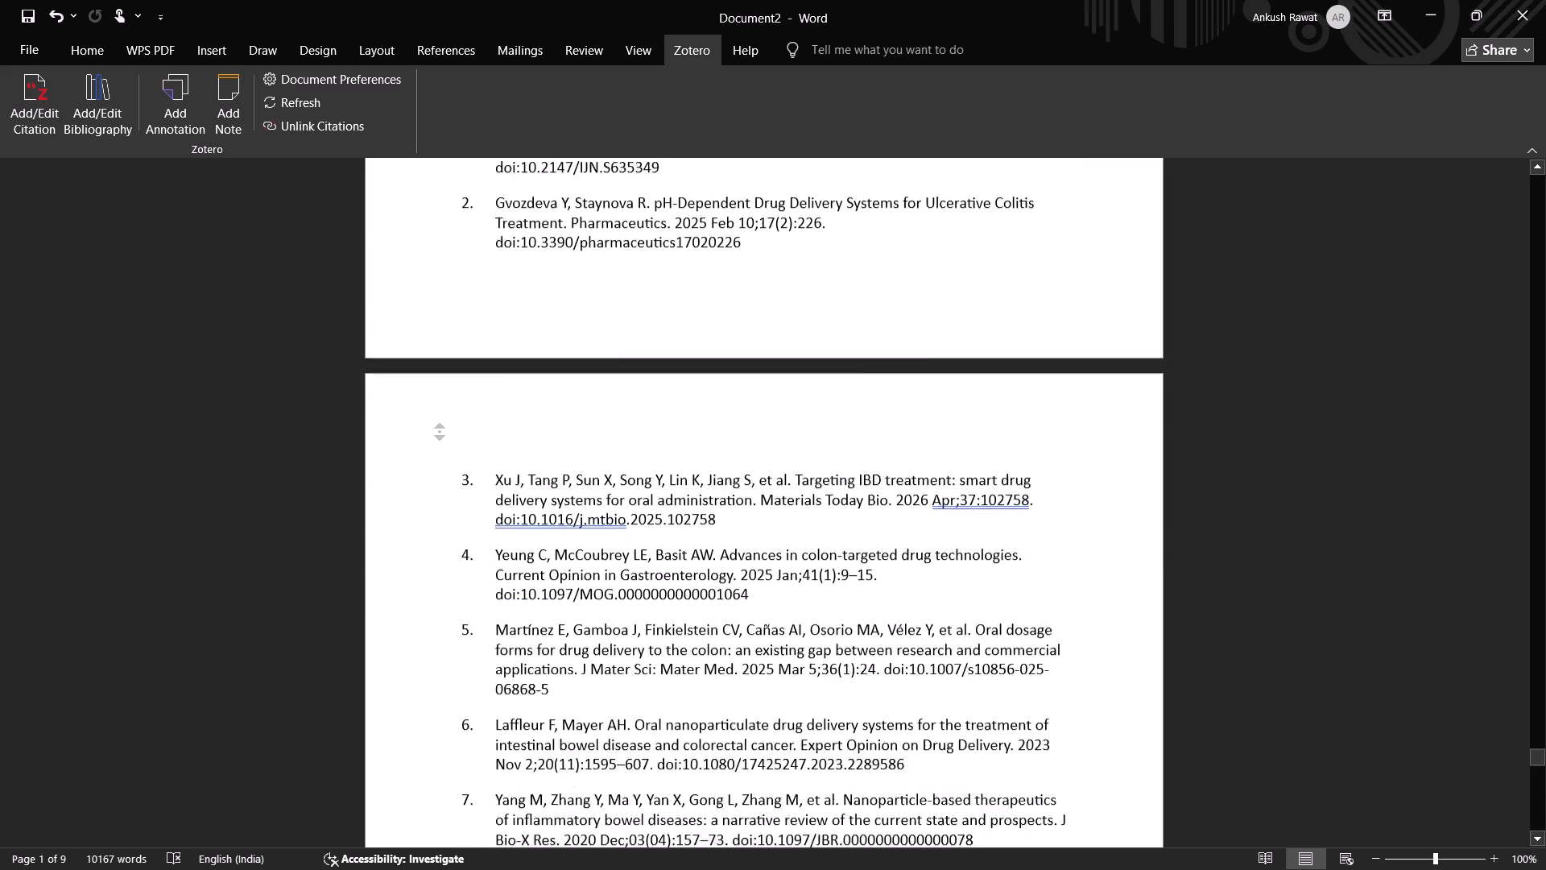
{"action": "middle_click_drag", "start_coordinate": [444, 535], "coordinate": [445, 580]}
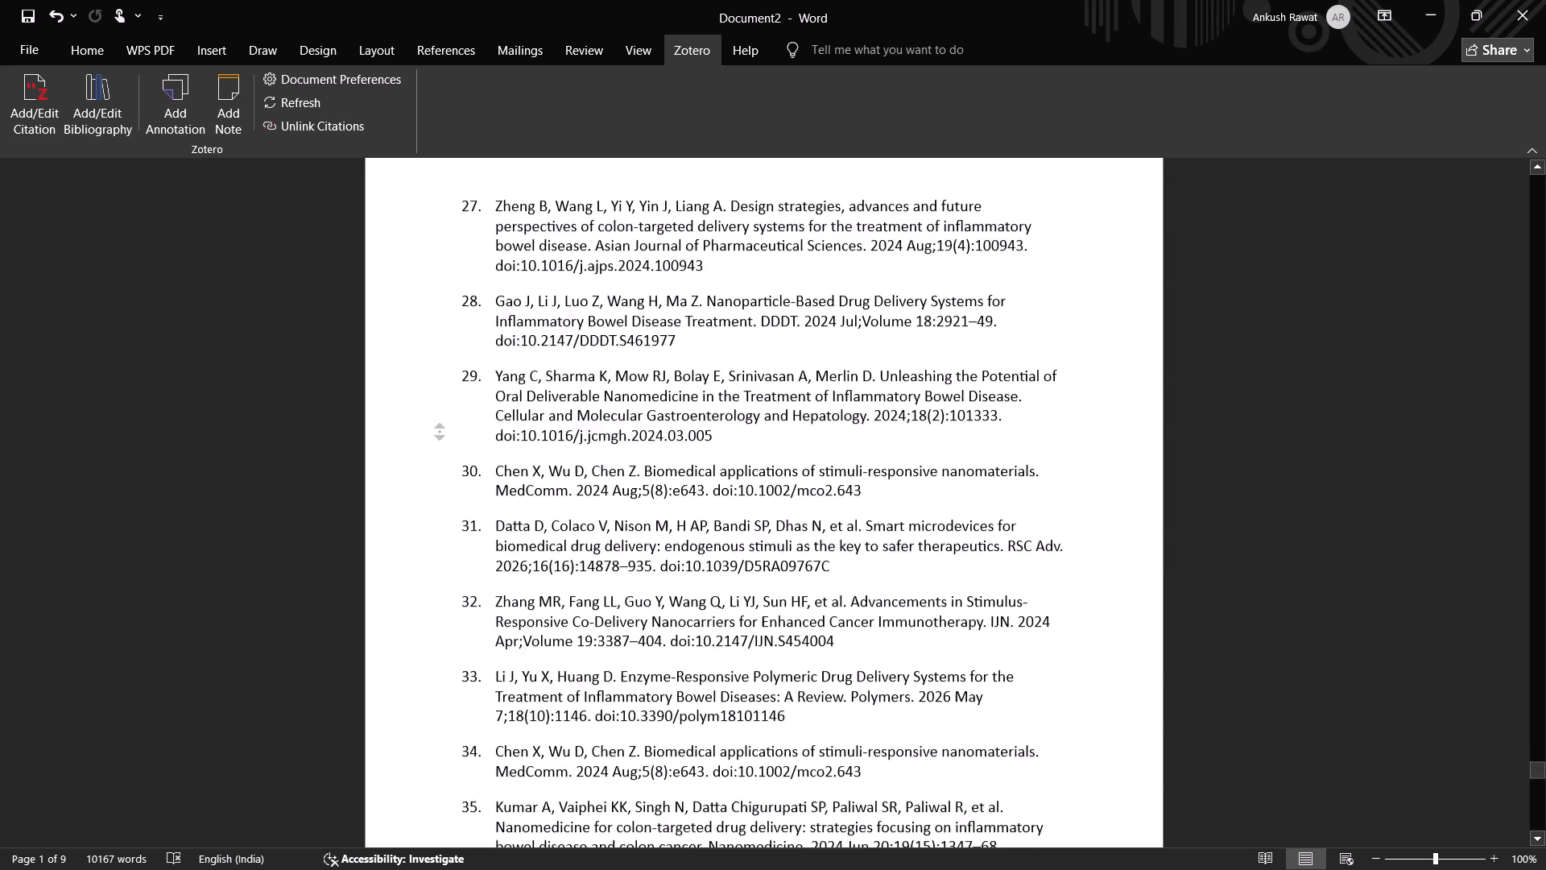
{"action": "middle_click_drag", "start_coordinate": [445, 580], "coordinate": [445, 606]}
{"action": "scroll", "coordinate": [454, 618], "scroll_direction": "down", "scroll_amount": 1}
{"action": "middle_click_drag", "start_coordinate": [453, 612], "coordinate": [421, 469]}
{"action": "middle_click_drag", "start_coordinate": [436, 541], "coordinate": [436, 594]}
{"action": "scroll", "coordinate": [436, 569], "scroll_direction": "down", "scroll_amount": 1}
{"action": "scroll", "coordinate": [436, 593], "scroll_direction": "up", "scroll_amount": 1}
{"action": "scroll", "coordinate": [436, 603], "scroll_direction": "down", "scroll_amount": 1}
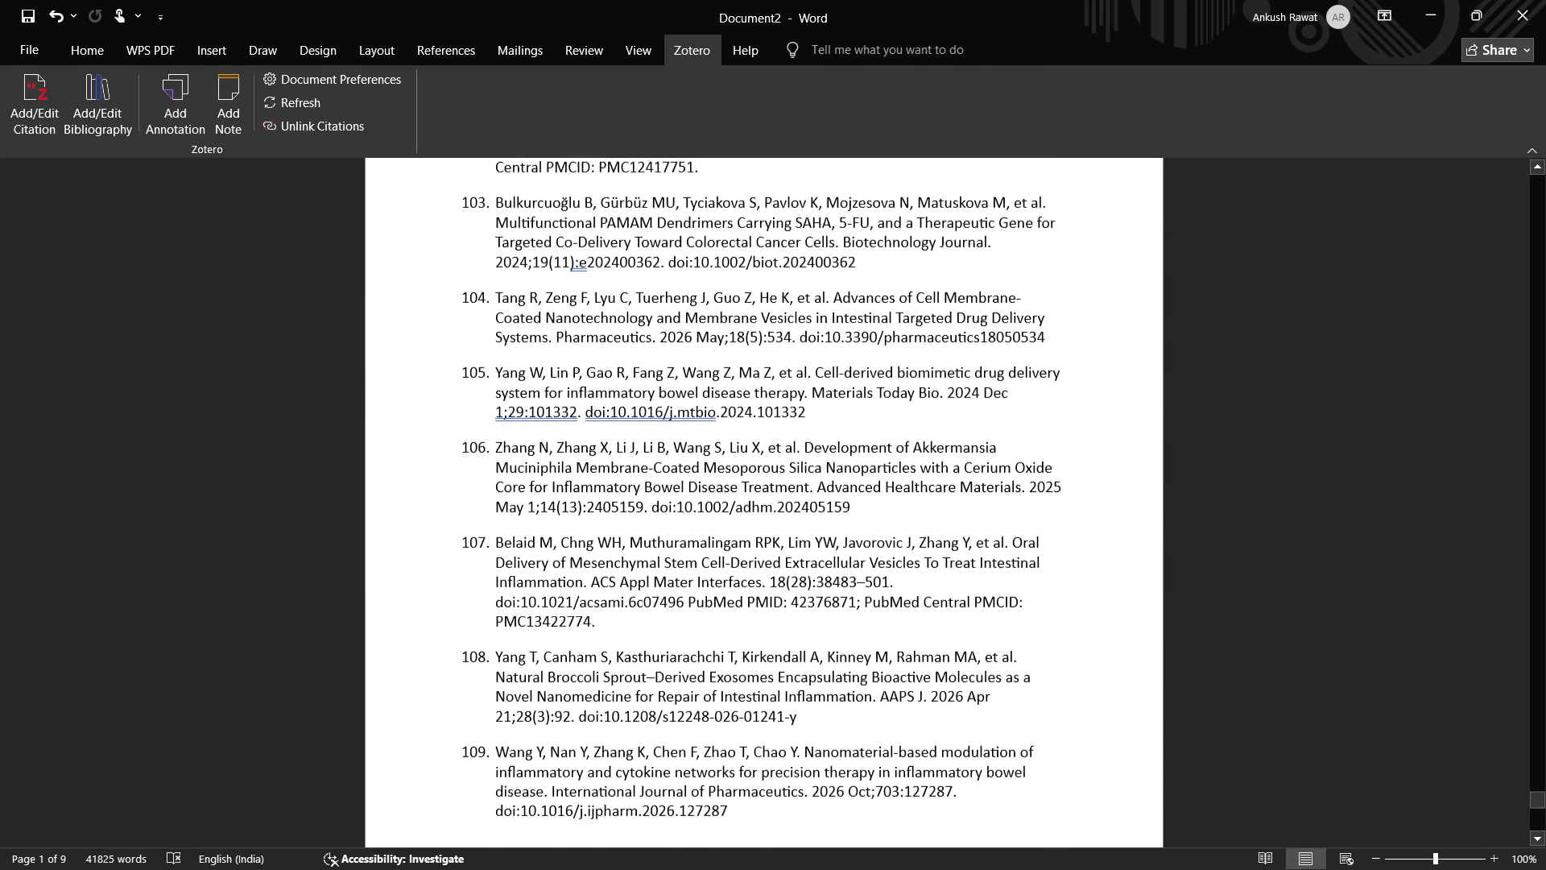
{"action": "scroll", "coordinate": [428, 609], "scroll_direction": "down", "scroll_amount": 2}
{"action": "scroll", "coordinate": [428, 609], "scroll_direction": "up", "scroll_amount": 1}
{"action": "scroll", "coordinate": [427, 609], "scroll_direction": "down", "scroll_amount": 5}
{"action": "scroll", "coordinate": [420, 647], "scroll_direction": "up", "scroll_amount": 1}
{"action": "scroll", "coordinate": [420, 668], "scroll_direction": "down", "scroll_amount": 1}
{"action": "scroll", "coordinate": [412, 748], "scroll_direction": "down", "scroll_amount": 12}
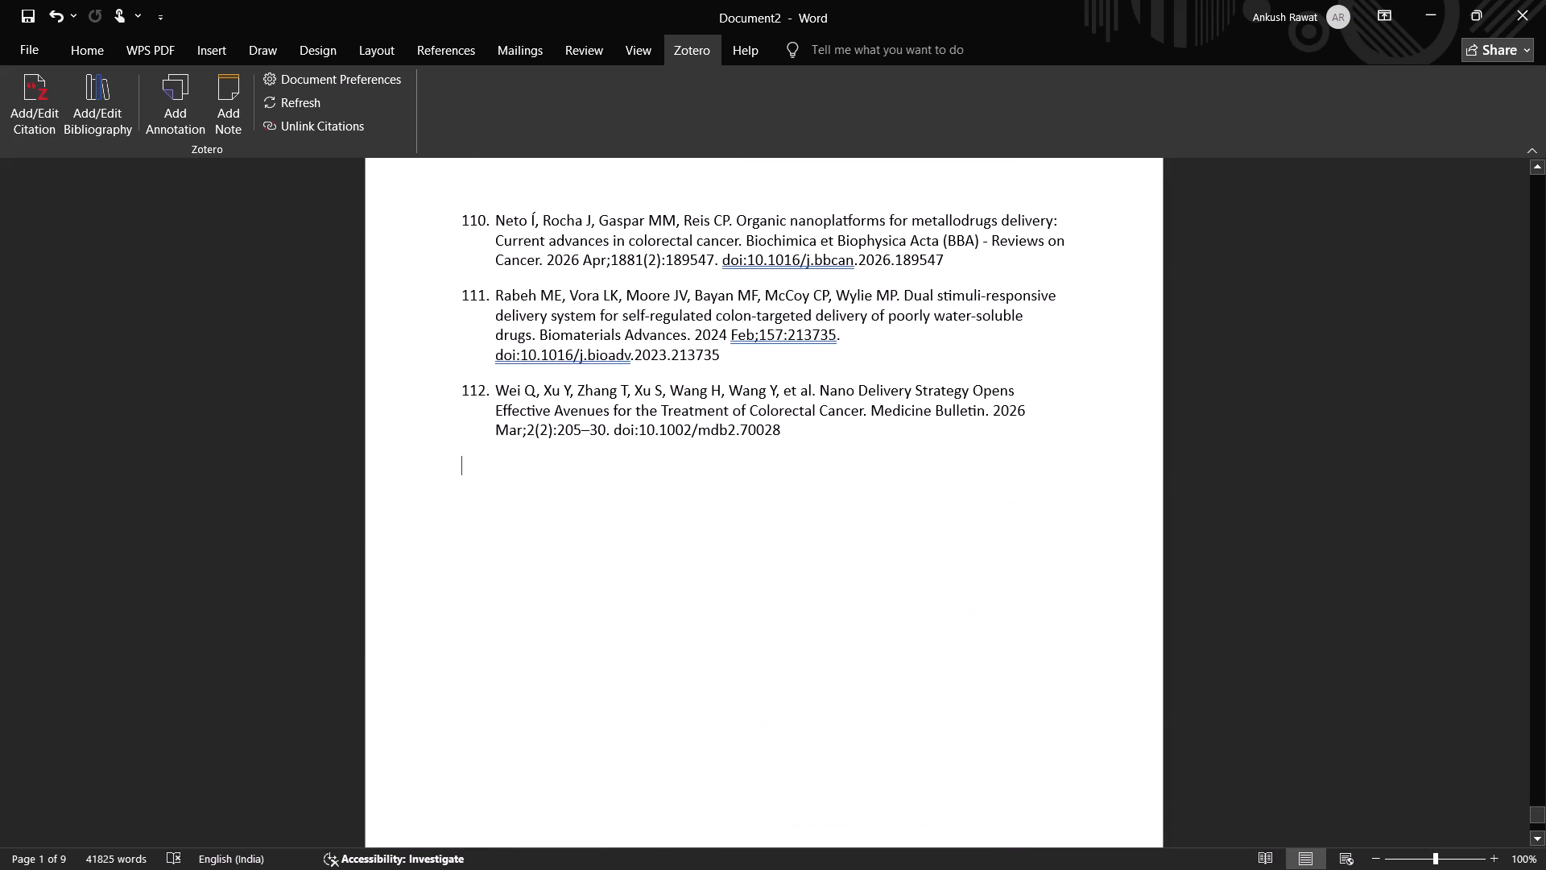
Refresh the Zotero citations and bibliography throughout the document.
{"action": "left_click", "coordinate": [299, 98]}
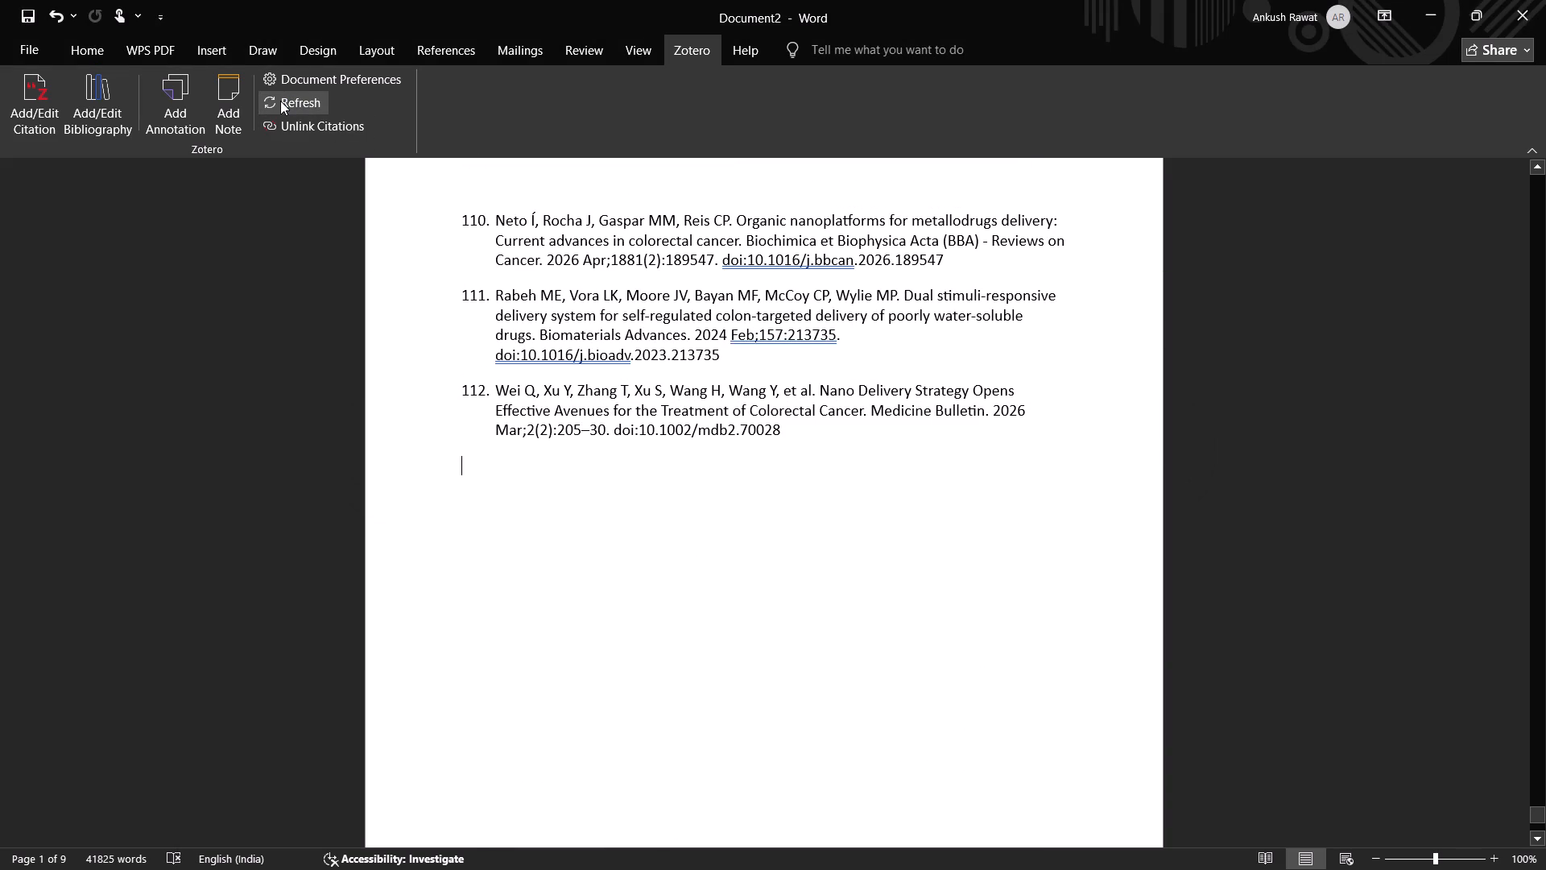
{"action": "left_click", "coordinate": [280, 101]}
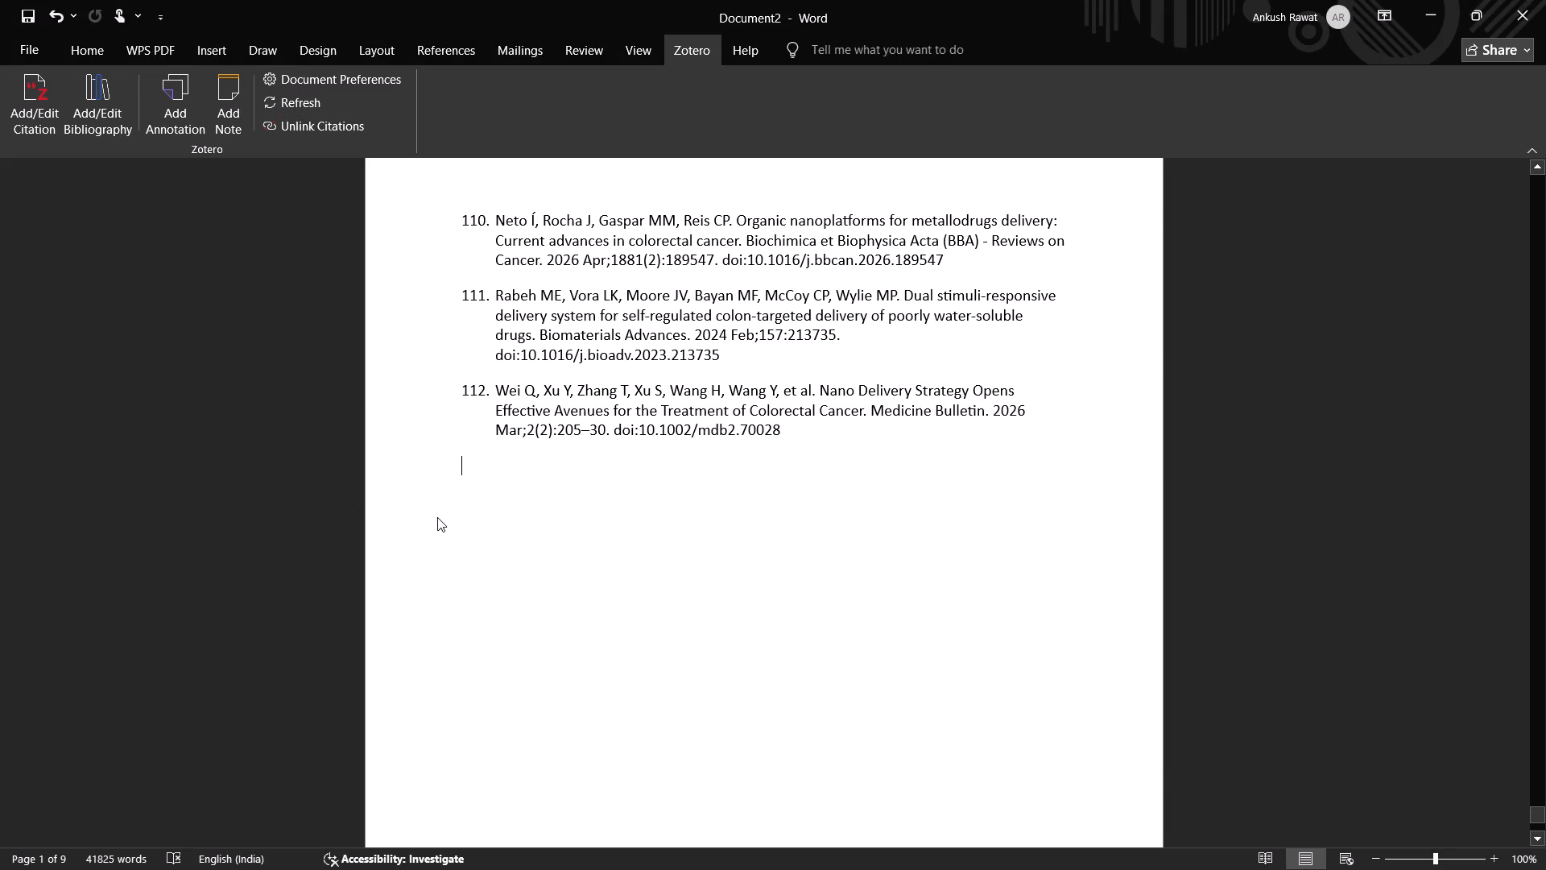
Review the refreshed bibliography backward from its last entry, 112, to entry 81.
{"action": "scroll", "coordinate": [428, 507], "scroll_direction": "up", "scroll_amount": 4}
{"action": "scroll", "coordinate": [423, 490], "scroll_direction": "down", "scroll_amount": 1}
{"action": "scroll", "coordinate": [423, 490], "scroll_direction": "up", "scroll_amount": 2}
{"action": "scroll", "coordinate": [423, 490], "scroll_direction": "down", "scroll_amount": 1}
{"action": "scroll", "coordinate": [423, 490], "scroll_direction": "up", "scroll_amount": 1}
{"action": "scroll", "coordinate": [423, 490], "scroll_direction": "down", "scroll_amount": 1}
{"action": "scroll", "coordinate": [423, 490], "scroll_direction": "up", "scroll_amount": 2}
{"action": "scroll", "coordinate": [423, 490], "scroll_direction": "down", "scroll_amount": 1}
{"action": "scroll", "coordinate": [423, 490], "scroll_direction": "up", "scroll_amount": 4}
{"action": "scroll", "coordinate": [423, 490], "scroll_direction": "down", "scroll_amount": 1}
{"action": "scroll", "coordinate": [423, 490], "scroll_direction": "up", "scroll_amount": 1}
{"action": "scroll", "coordinate": [423, 490], "scroll_direction": "down", "scroll_amount": 1}
{"action": "scroll", "coordinate": [423, 490], "scroll_direction": "up", "scroll_amount": 2}
{"action": "scroll", "coordinate": [423, 490], "scroll_direction": "down", "scroll_amount": 1}
{"action": "scroll", "coordinate": [423, 490], "scroll_direction": "up", "scroll_amount": 12}
{"action": "scroll", "coordinate": [423, 490], "scroll_direction": "down", "scroll_amount": 1}
{"action": "scroll", "coordinate": [423, 490], "scroll_direction": "up", "scroll_amount": 5}
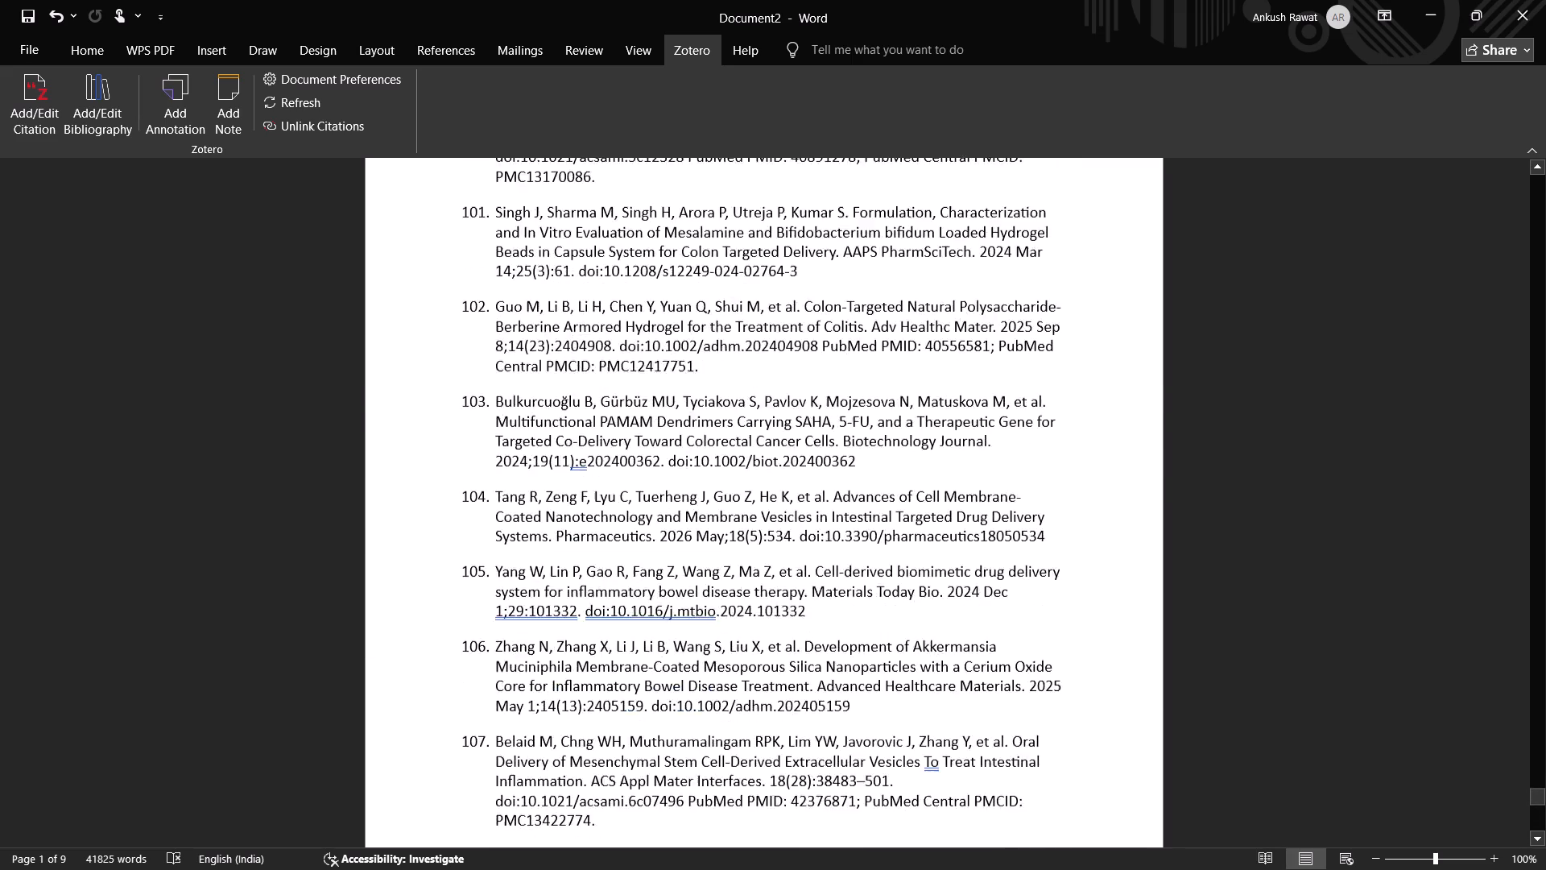
{"action": "scroll", "coordinate": [423, 490], "scroll_direction": "up", "scroll_amount": 15}
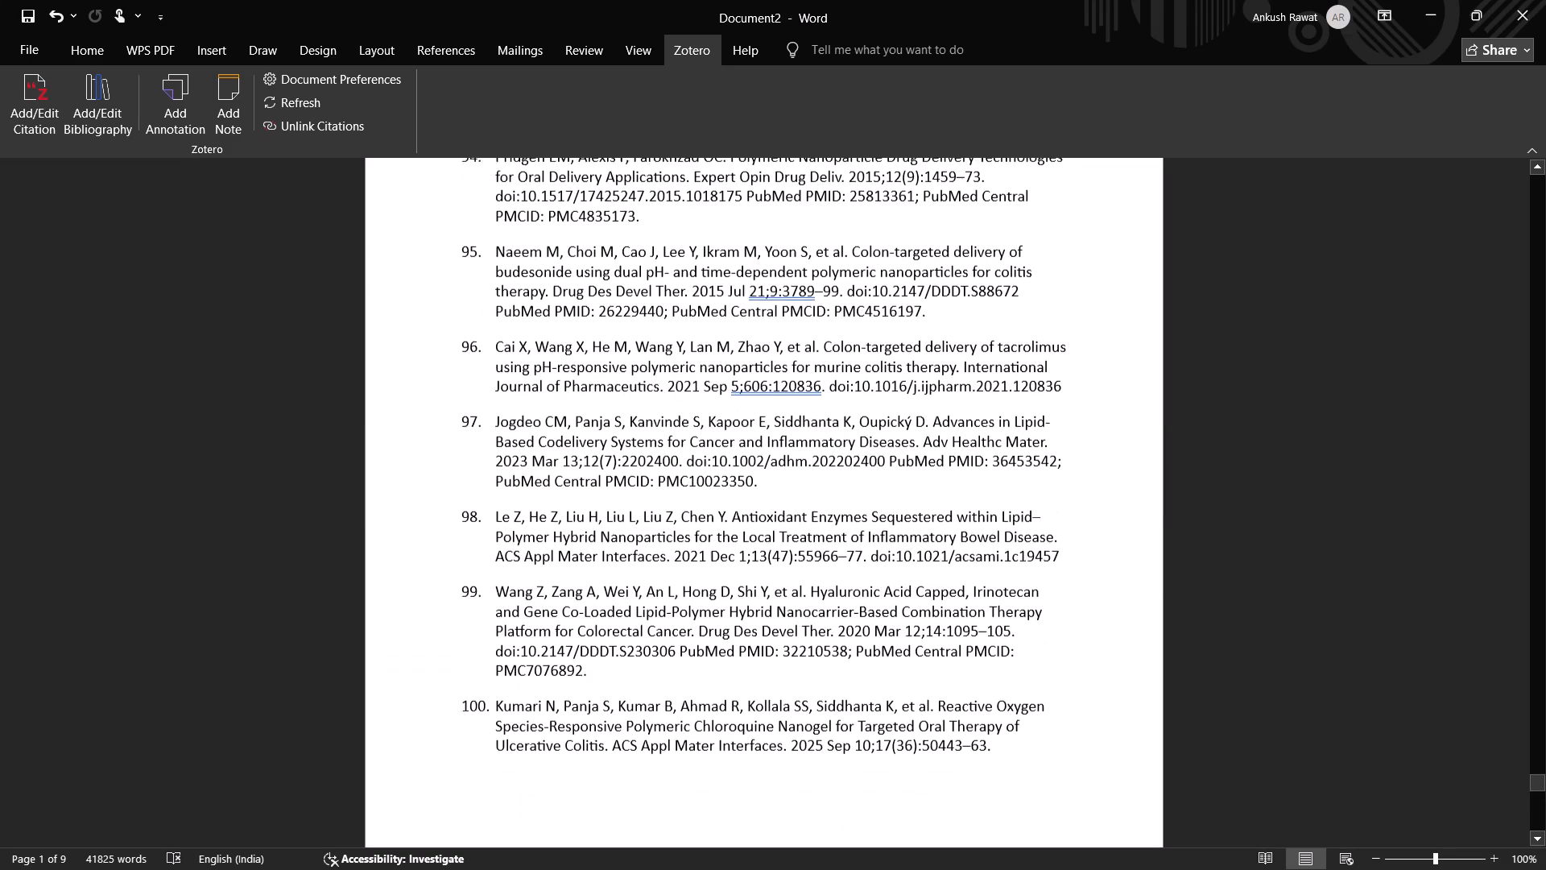
{"action": "scroll", "coordinate": [423, 490], "scroll_direction": "up", "scroll_amount": 3}
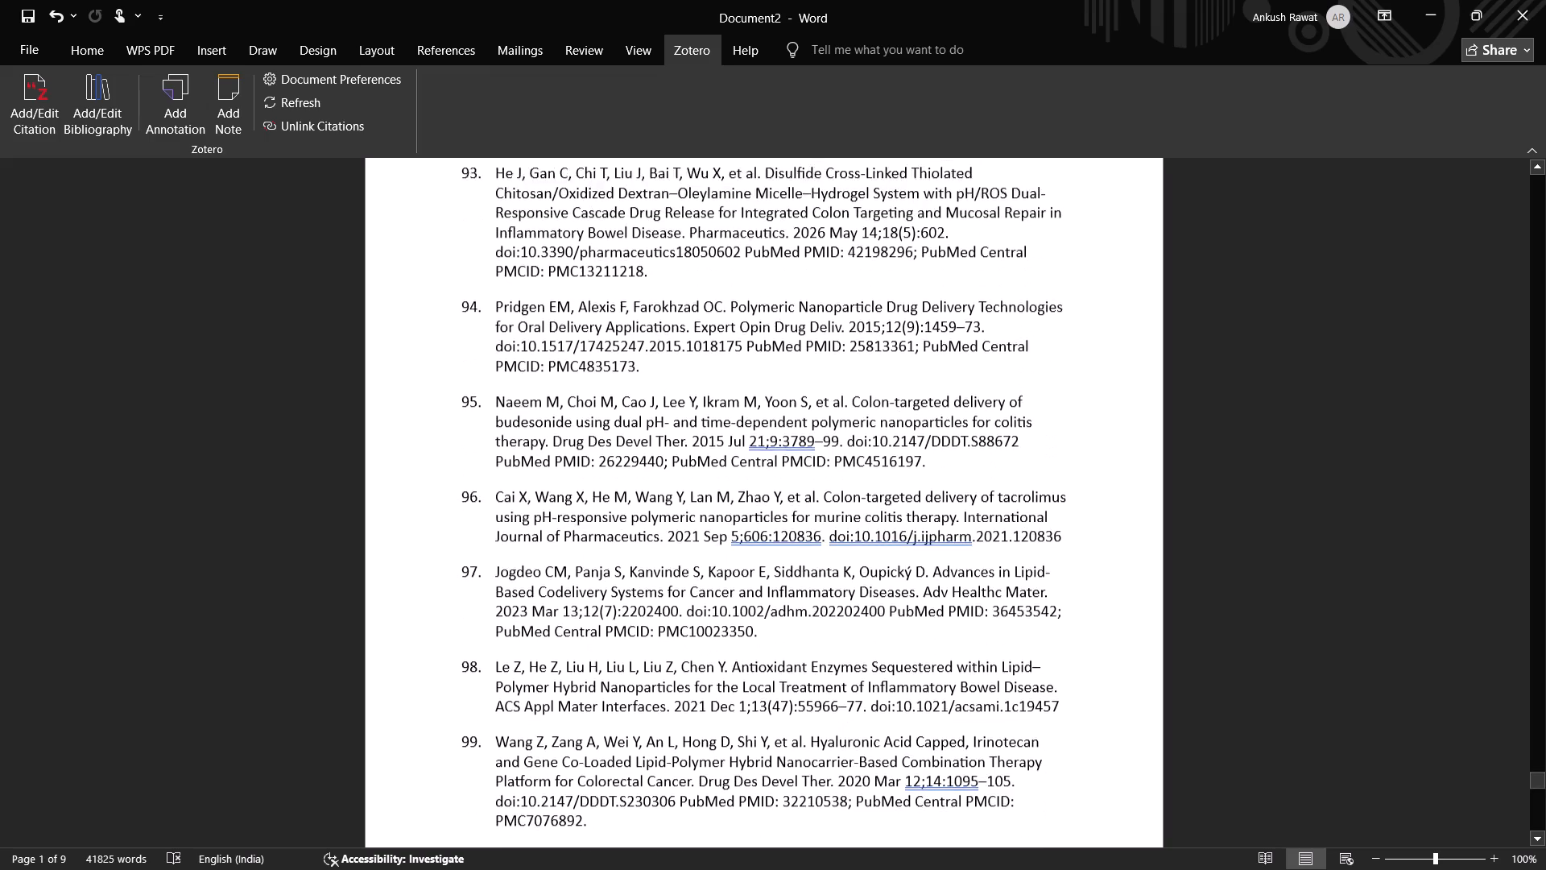
{"action": "scroll", "coordinate": [423, 490], "scroll_direction": "up", "scroll_amount": 4}
{"action": "scroll", "coordinate": [423, 490], "scroll_direction": "down", "scroll_amount": 1}
{"action": "scroll", "coordinate": [423, 490], "scroll_direction": "up", "scroll_amount": 7}
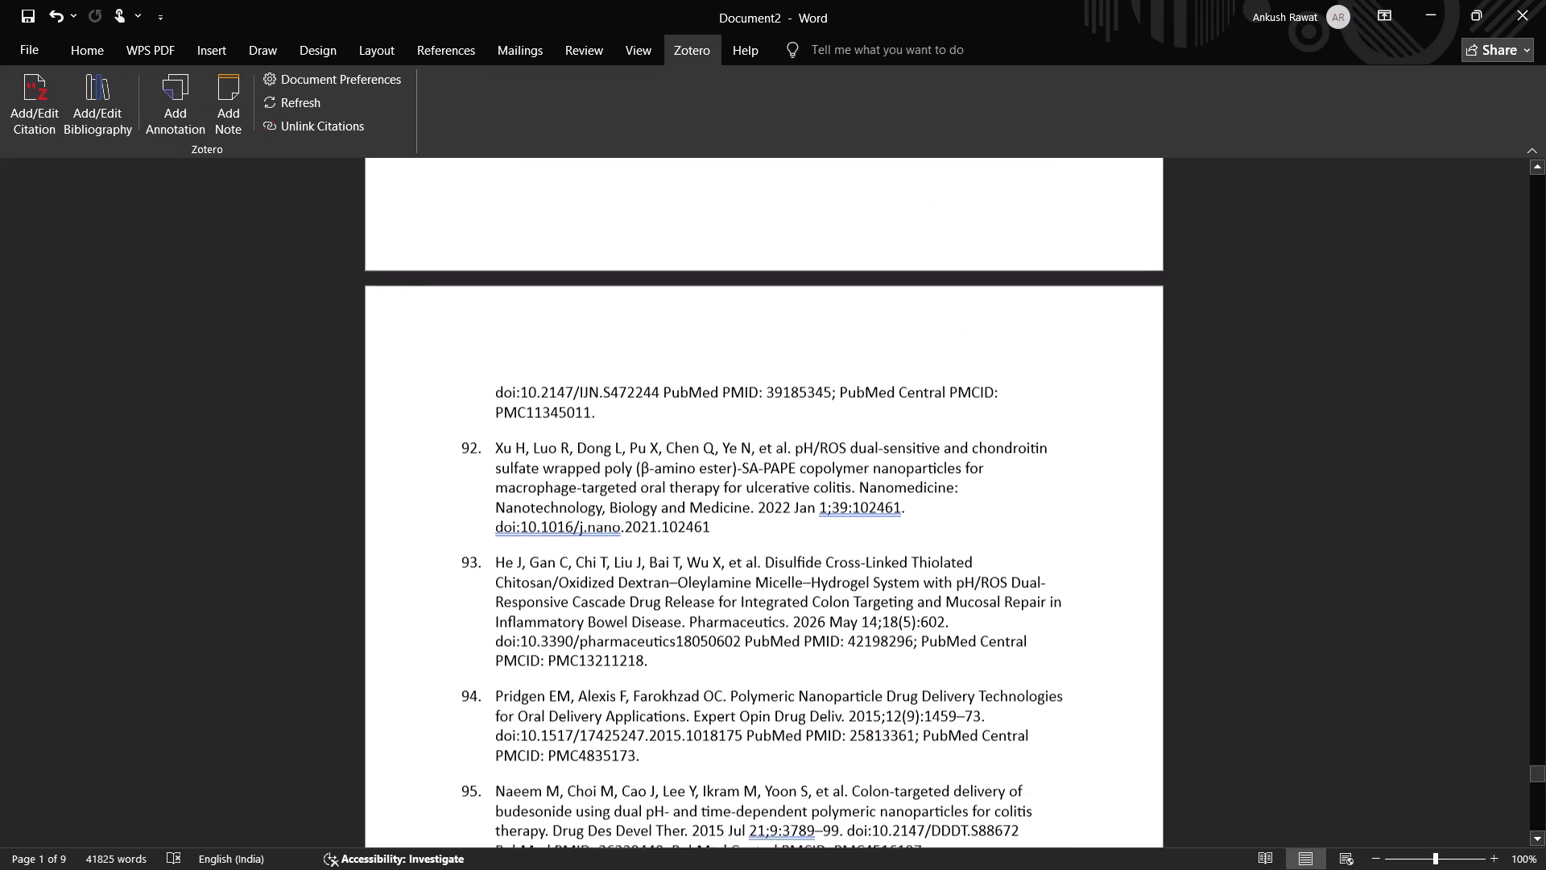
{"action": "scroll", "coordinate": [423, 490], "scroll_direction": "up", "scroll_amount": 6}
{"action": "scroll", "coordinate": [423, 490], "scroll_direction": "down", "scroll_amount": 1}
{"action": "scroll", "coordinate": [423, 490], "scroll_direction": "up", "scroll_amount": 1}
{"action": "scroll", "coordinate": [423, 490], "scroll_direction": "down", "scroll_amount": 1}
{"action": "scroll", "coordinate": [423, 490], "scroll_direction": "up", "scroll_amount": 2}
{"action": "scroll", "coordinate": [423, 490], "scroll_direction": "down", "scroll_amount": 1}
{"action": "scroll", "coordinate": [423, 490], "scroll_direction": "up", "scroll_amount": 3}
{"action": "scroll", "coordinate": [423, 490], "scroll_direction": "down", "scroll_amount": 2}
{"action": "scroll", "coordinate": [423, 490], "scroll_direction": "up", "scroll_amount": 3}
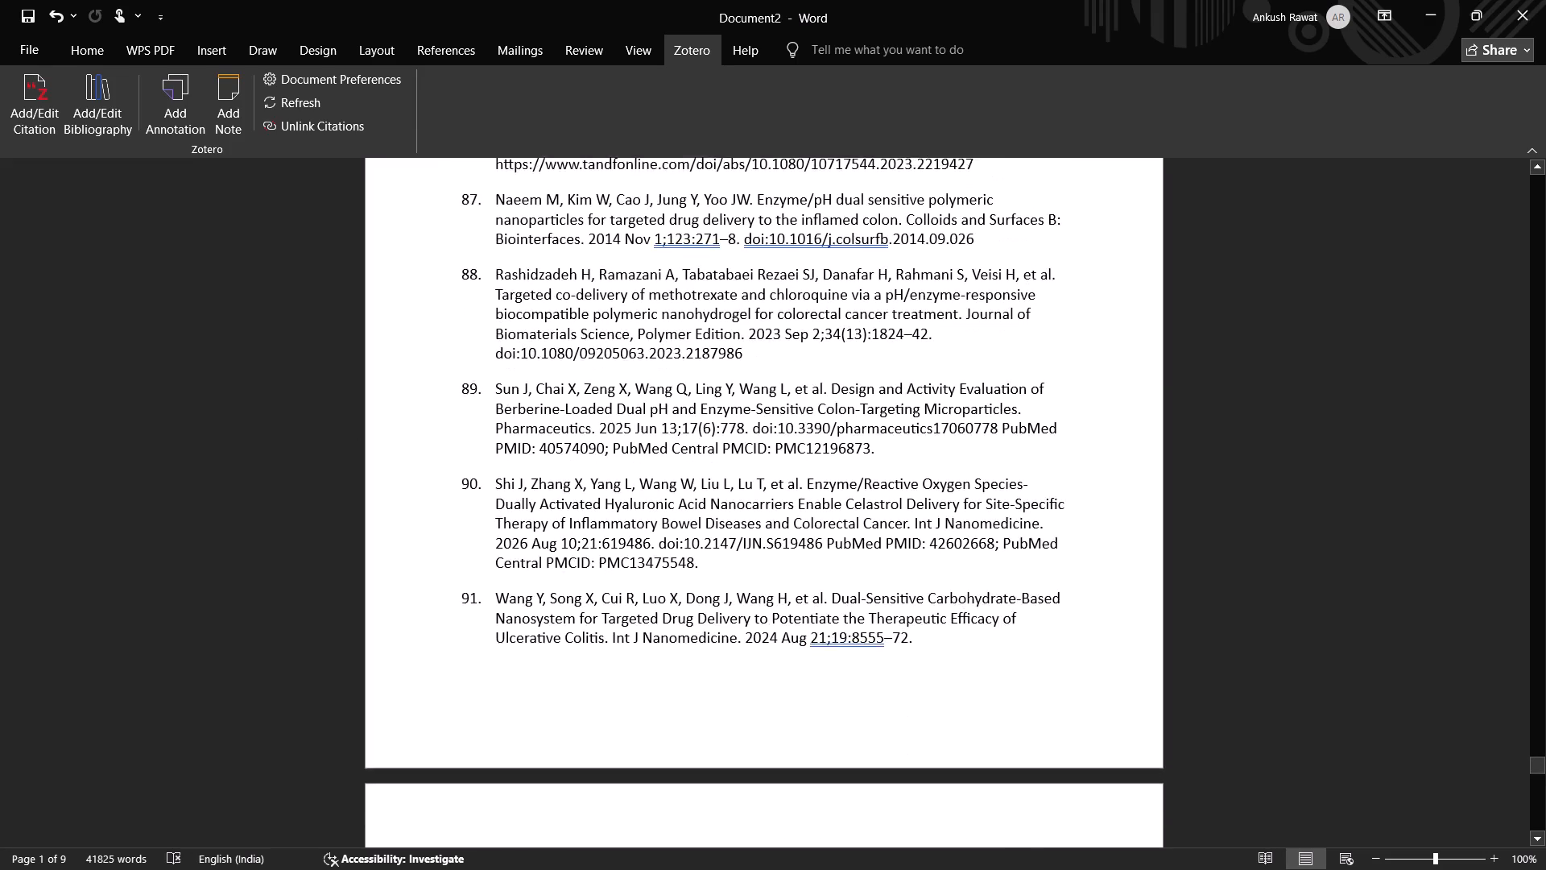
{"action": "scroll", "coordinate": [423, 490], "scroll_direction": "up", "scroll_amount": 3}
{"action": "scroll", "coordinate": [423, 490], "scroll_direction": "down", "scroll_amount": 1}
{"action": "scroll", "coordinate": [423, 490], "scroll_direction": "up", "scroll_amount": 7}
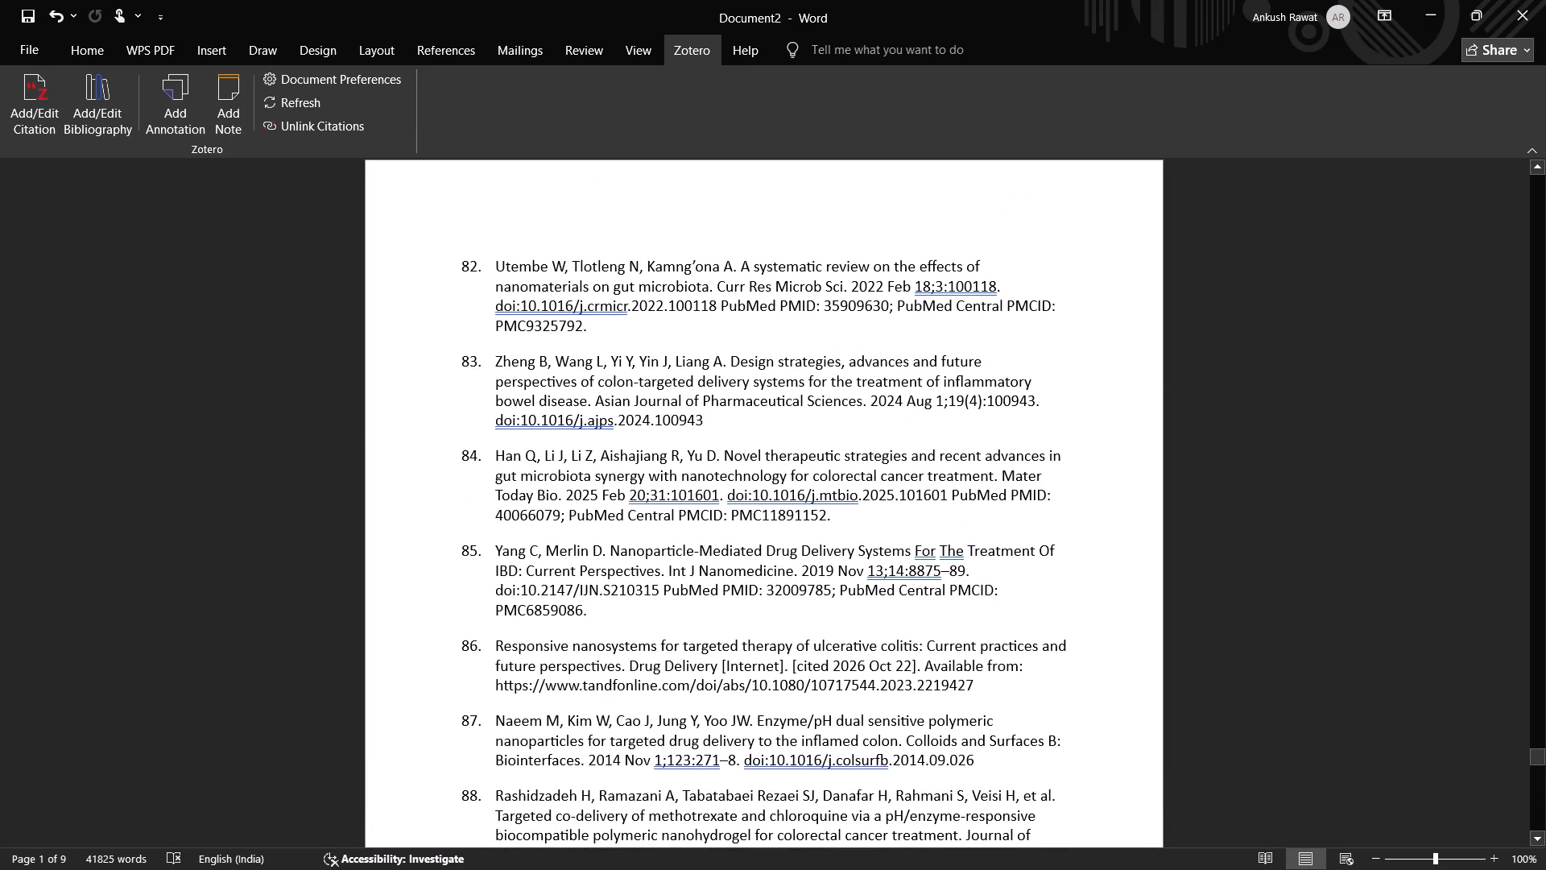
{"action": "scroll", "coordinate": [423, 490], "scroll_direction": "up", "scroll_amount": 5}
{"action": "scroll", "coordinate": [423, 511], "scroll_direction": "down", "scroll_amount": 2}
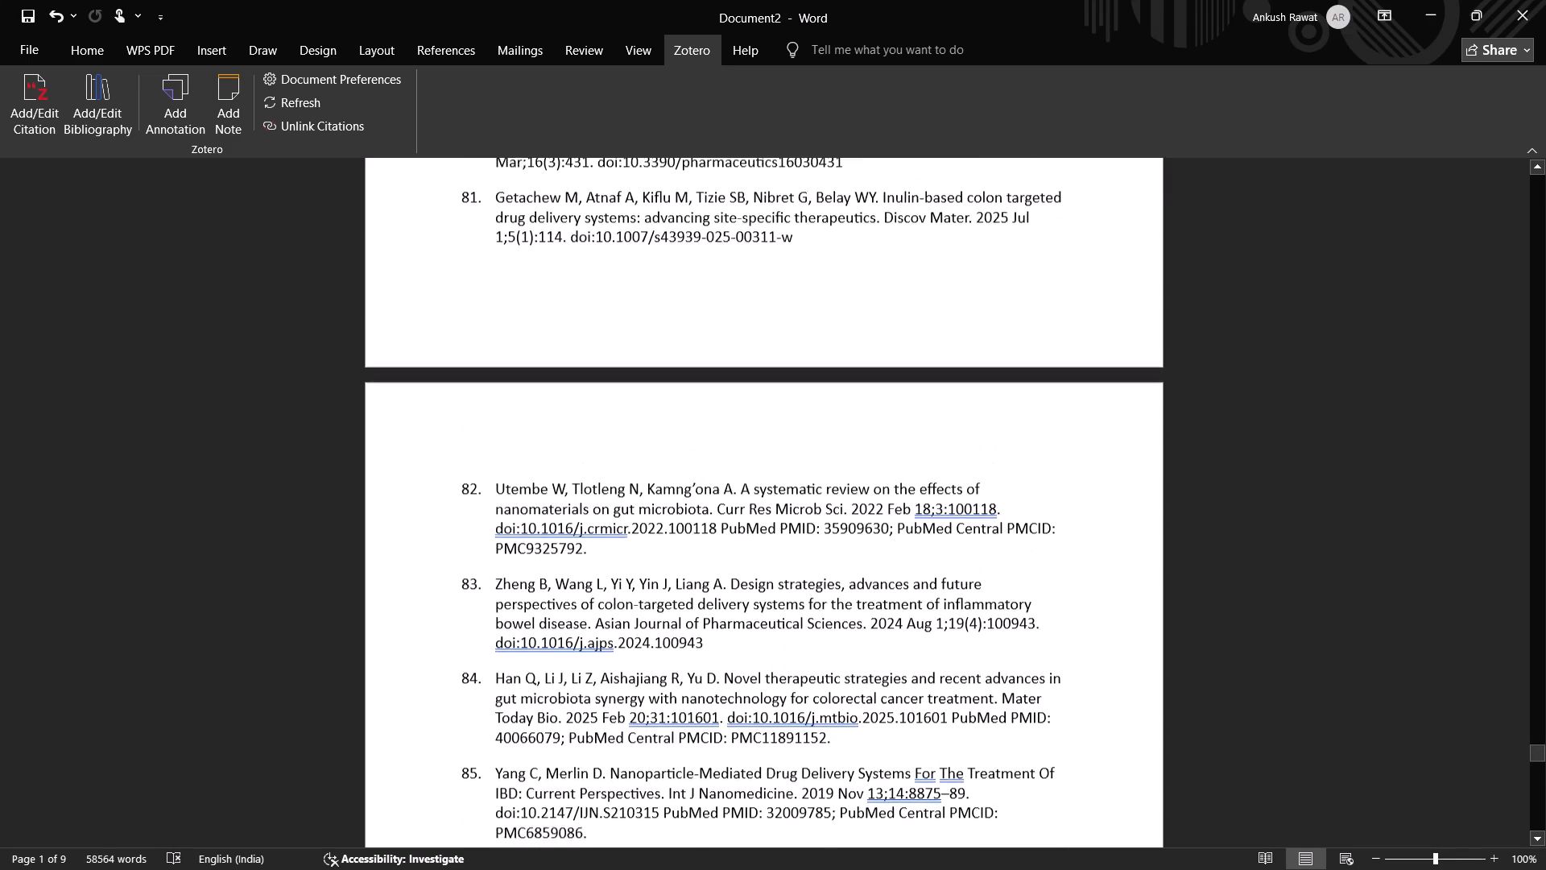
Recheck the bibliography forward from entry 82 through entry 109.
{"action": "scroll", "coordinate": [423, 514], "scroll_direction": "down", "scroll_amount": 2}
{"action": "middle_click_drag", "start_coordinate": [424, 468], "coordinate": [431, 552]}
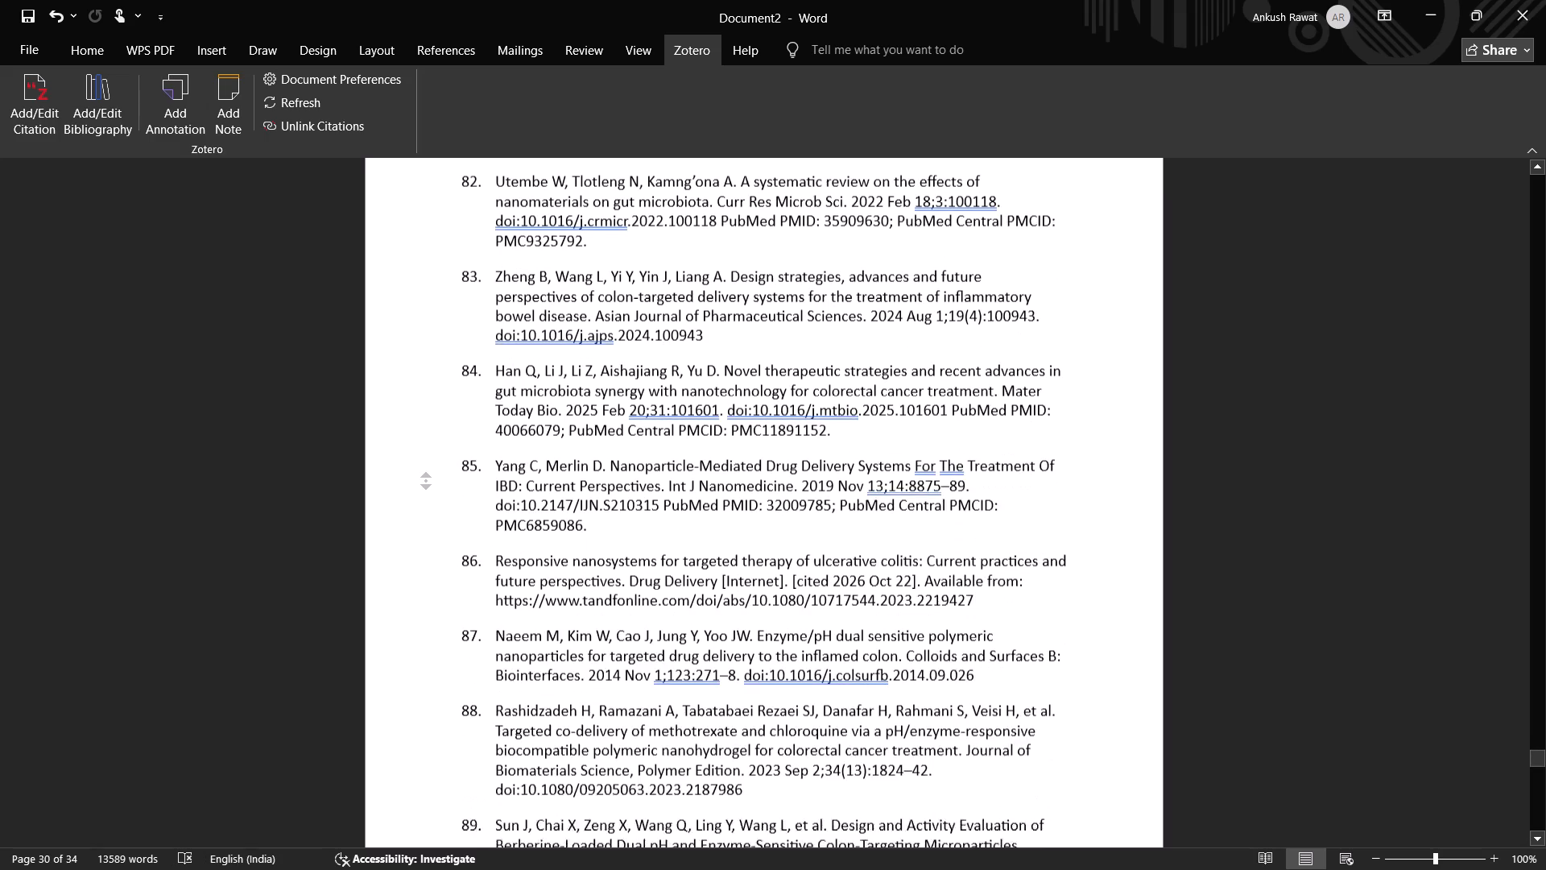
{"action": "middle_click_drag", "start_coordinate": [431, 552], "coordinate": [427, 615]}
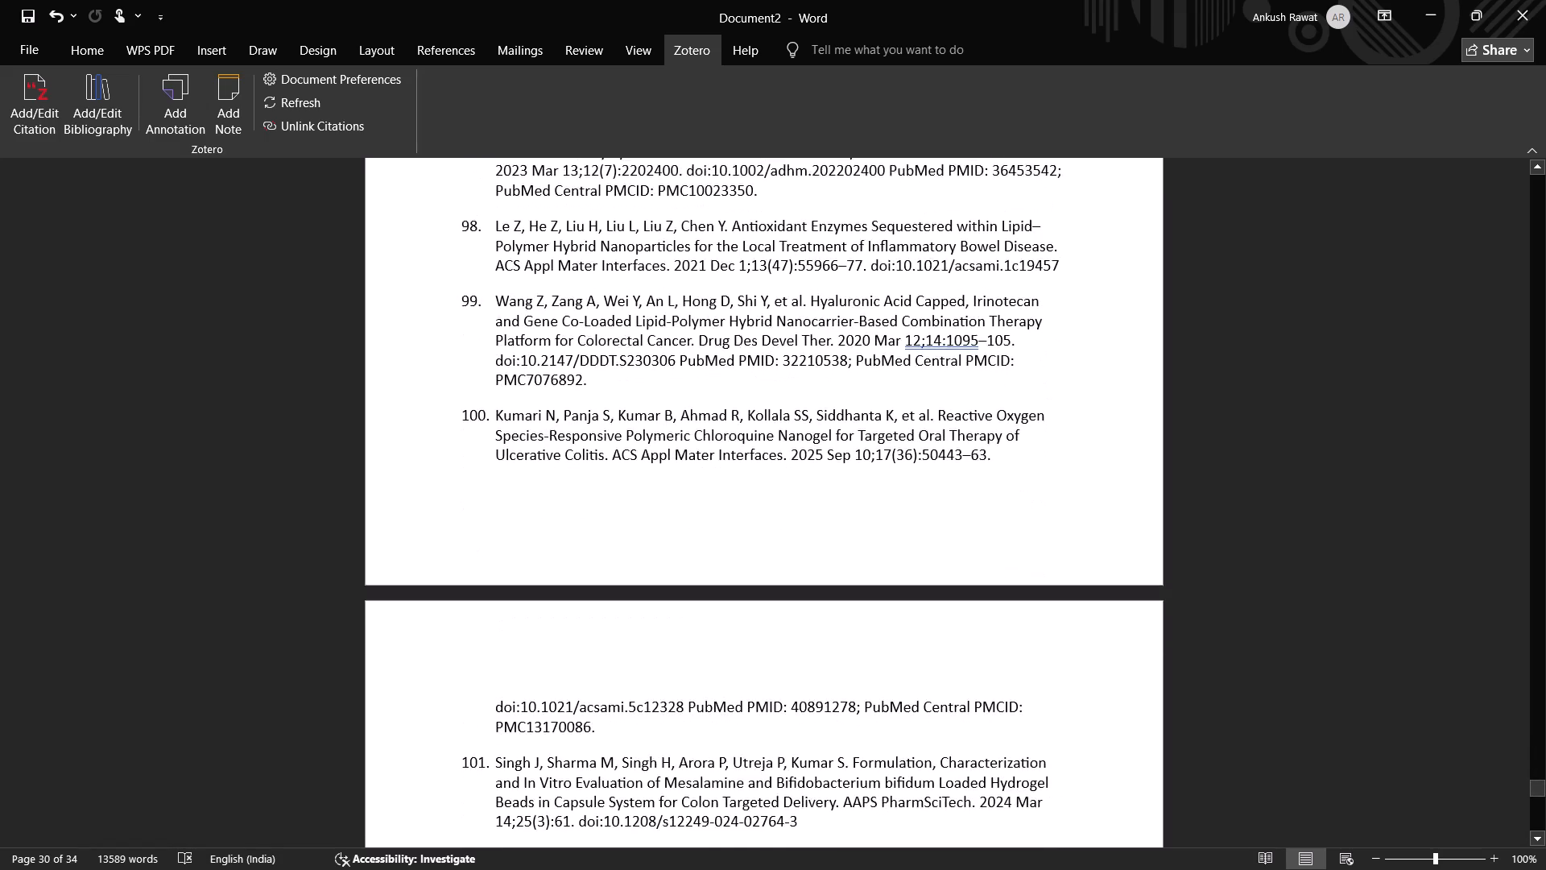
{"action": "scroll", "coordinate": [412, 532], "scroll_direction": "down", "scroll_amount": 6}
{"action": "scroll", "coordinate": [401, 702], "scroll_direction": "down", "scroll_amount": 7}
{"action": "scroll", "coordinate": [461, 598], "scroll_direction": "down", "scroll_amount": 1}
{"action": "scroll", "coordinate": [461, 598], "scroll_direction": "up", "scroll_amount": 1}
{"action": "scroll", "coordinate": [460, 610], "scroll_direction": "down", "scroll_amount": 1}
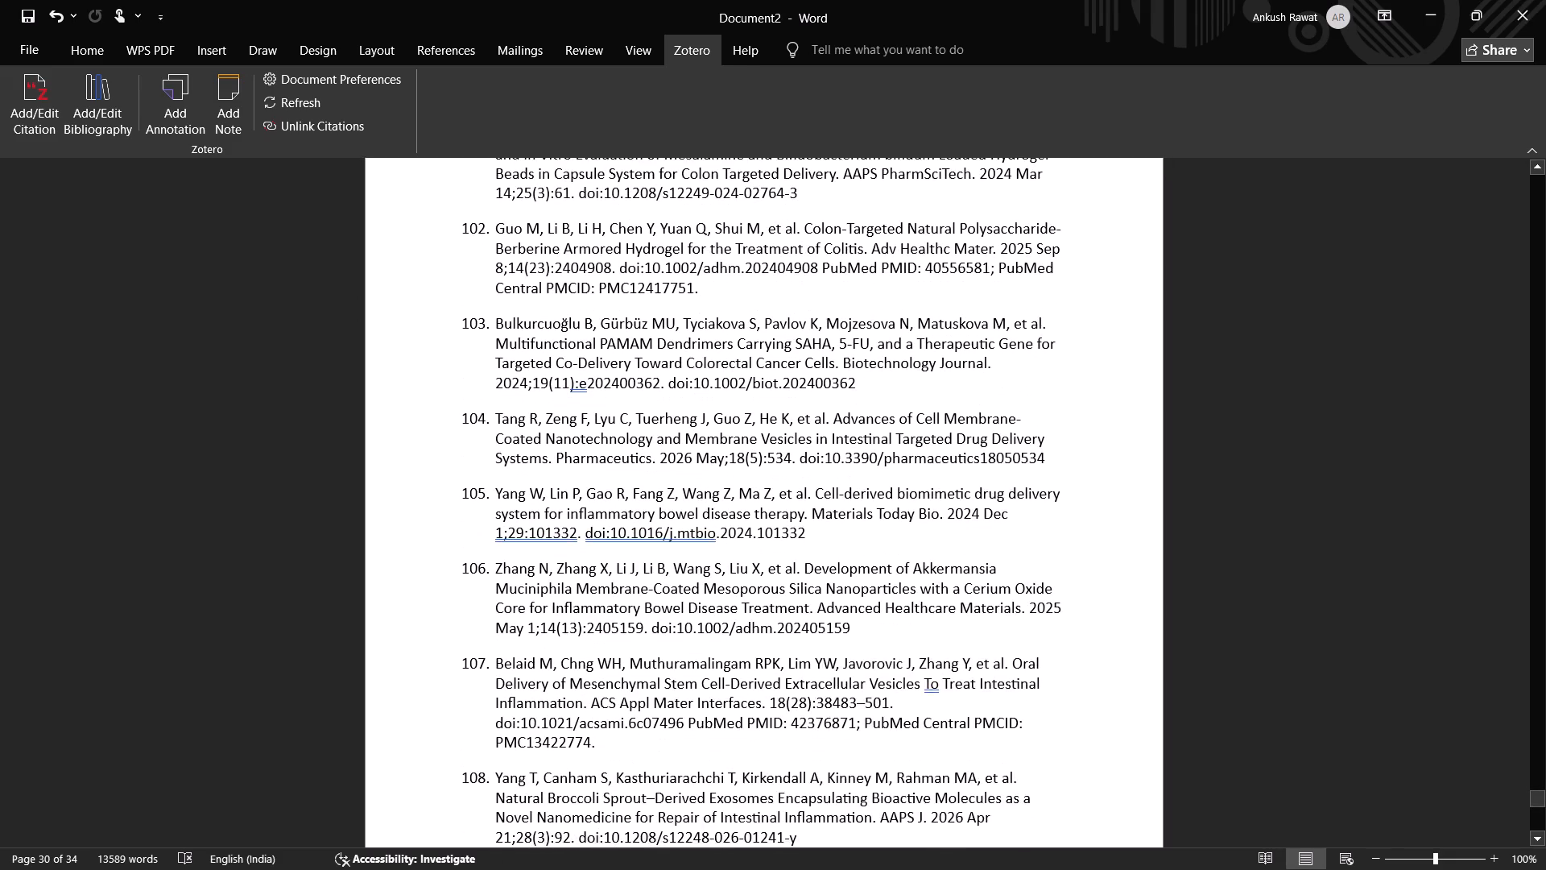
{"action": "scroll", "coordinate": [461, 604], "scroll_direction": "down", "scroll_amount": 1}
{"action": "scroll", "coordinate": [436, 738], "scroll_direction": "down", "scroll_amount": 1}
{"action": "scroll", "coordinate": [436, 739], "scroll_direction": "up", "scroll_amount": 2}
{"action": "scroll", "coordinate": [434, 748], "scroll_direction": "down", "scroll_amount": 2}
{"action": "scroll", "coordinate": [436, 630], "scroll_direction": "down", "scroll_amount": 4}
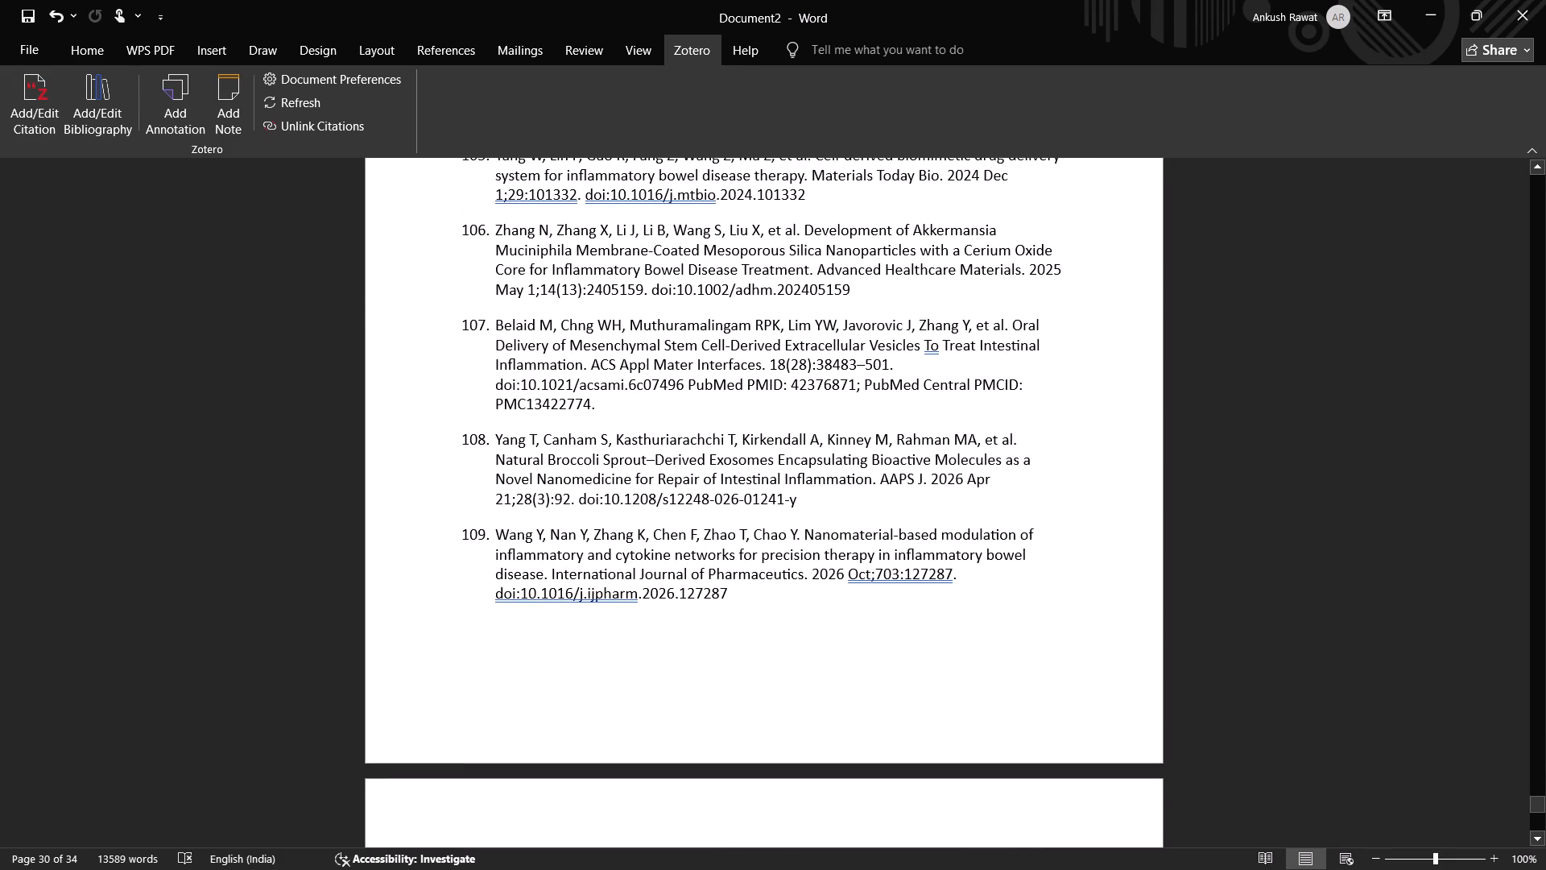
Look back up through the bibliography and return to the document's title and introduction.
{"action": "scroll", "coordinate": [415, 629], "scroll_direction": "up", "scroll_amount": 2}
{"action": "scroll", "coordinate": [417, 623], "scroll_direction": "down", "scroll_amount": 2}
{"action": "scroll", "coordinate": [420, 603], "scroll_direction": "up", "scroll_amount": 11}
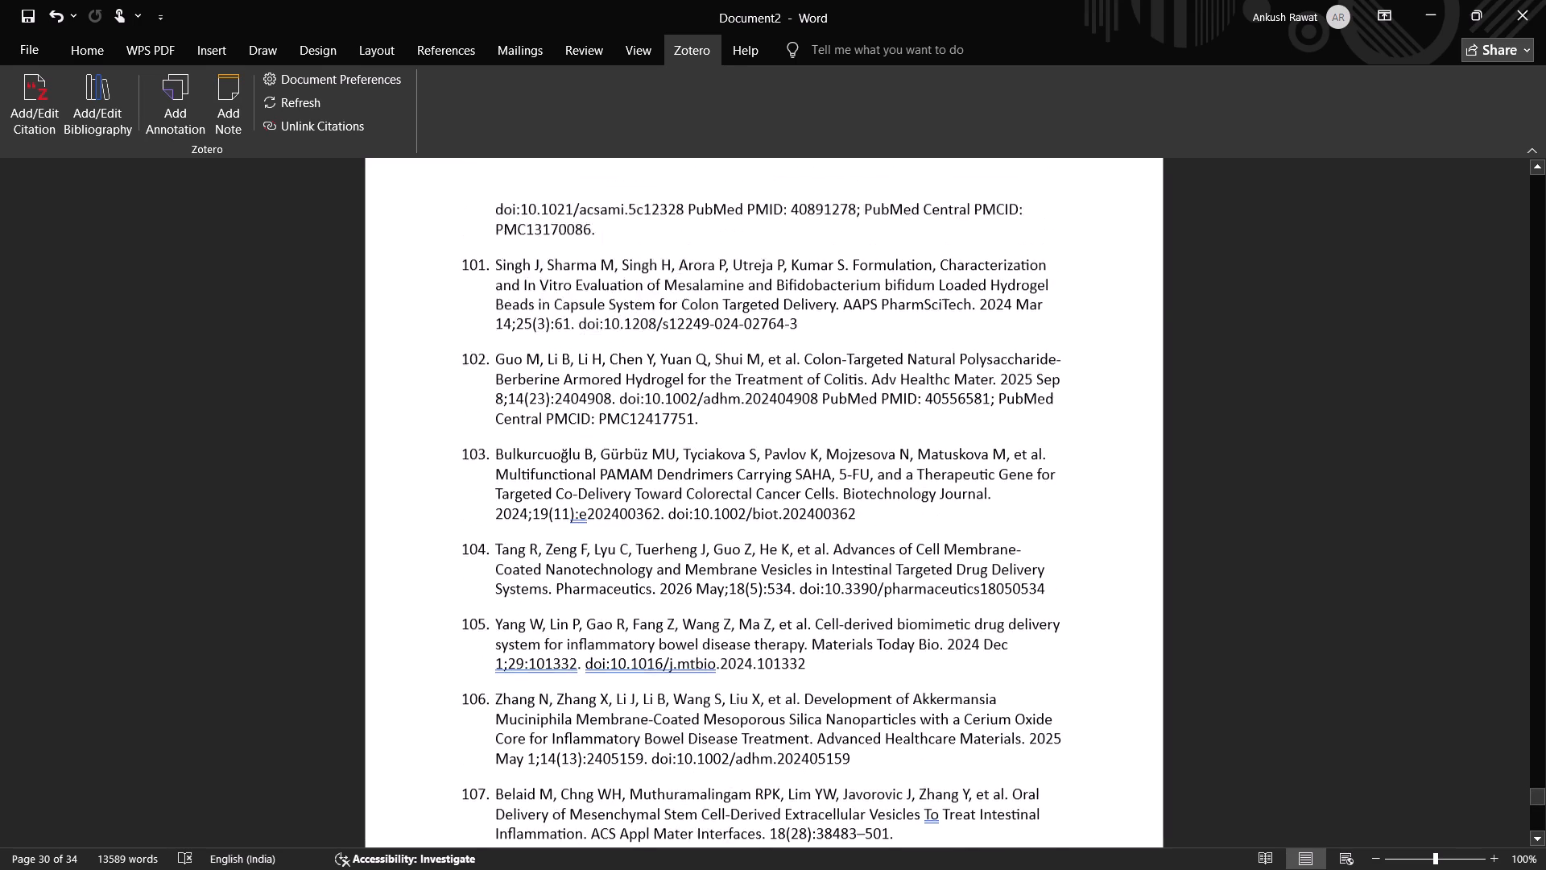
{"action": "scroll", "coordinate": [429, 561], "scroll_direction": "up", "scroll_amount": 4}
{"action": "scroll", "coordinate": [429, 561], "scroll_direction": "down", "scroll_amount": 1}
{"action": "scroll", "coordinate": [429, 561], "scroll_direction": "up", "scroll_amount": 5}
{"action": "middle_click_drag", "start_coordinate": [432, 570], "coordinate": [436, 429]}
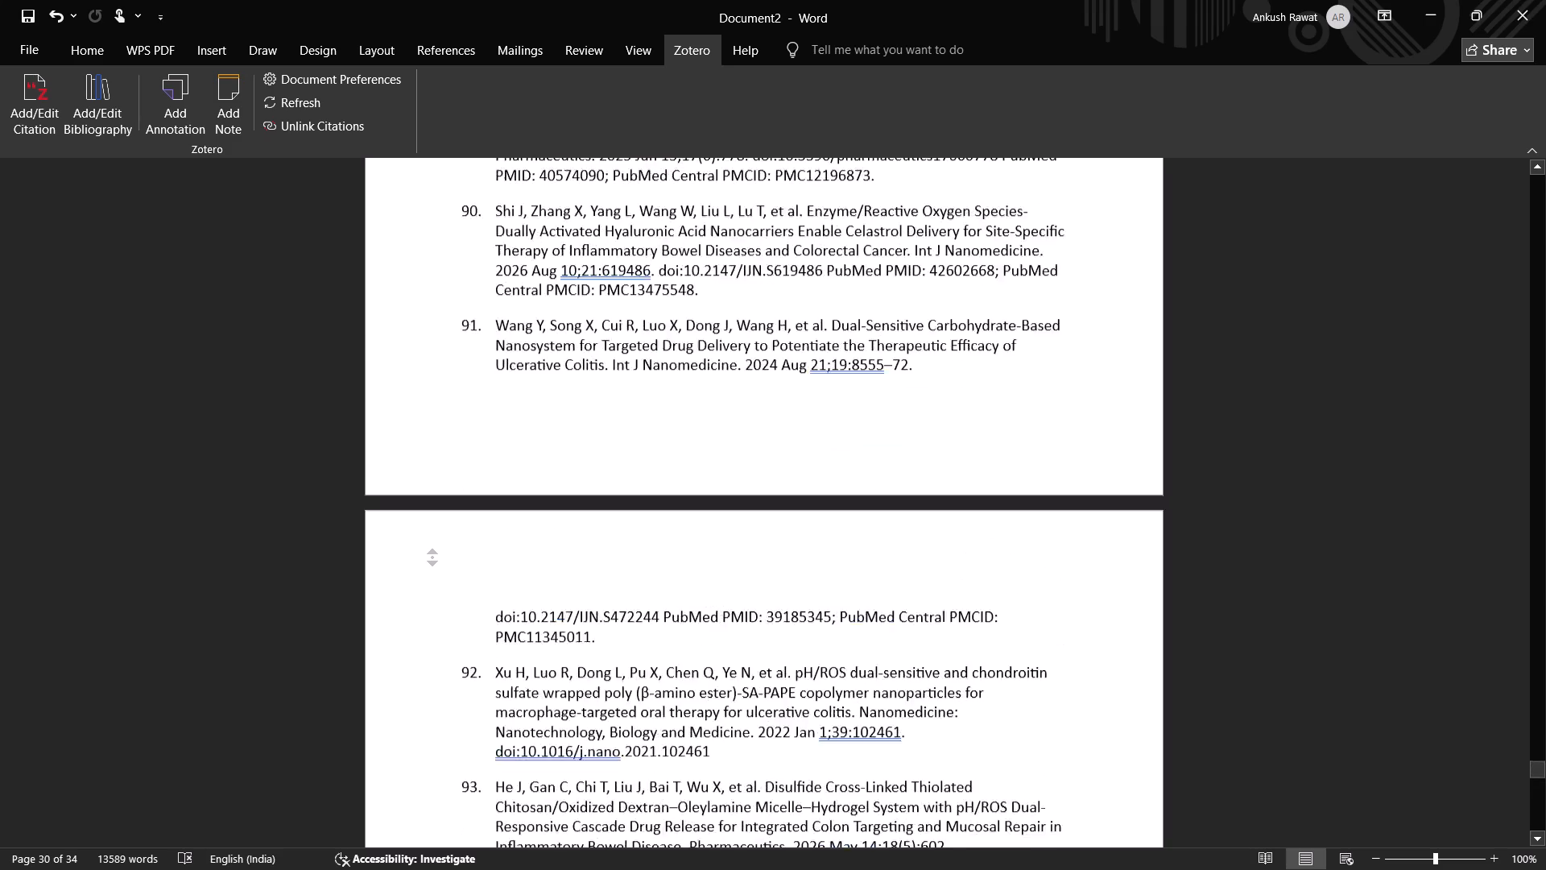
{"action": "middle_click_drag", "start_coordinate": [436, 429], "coordinate": [430, 321]}
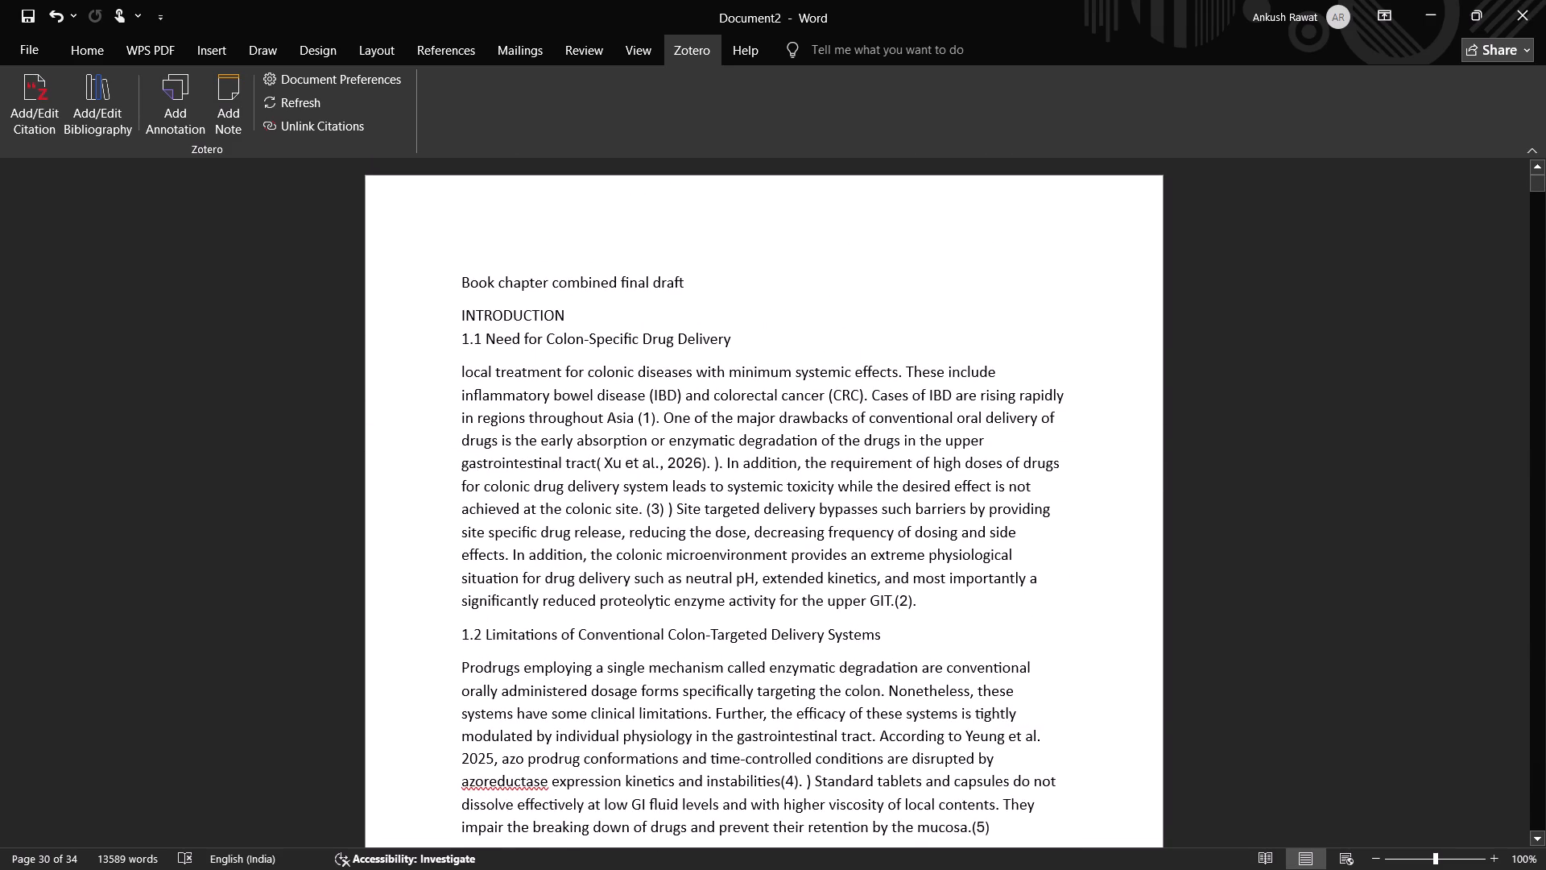
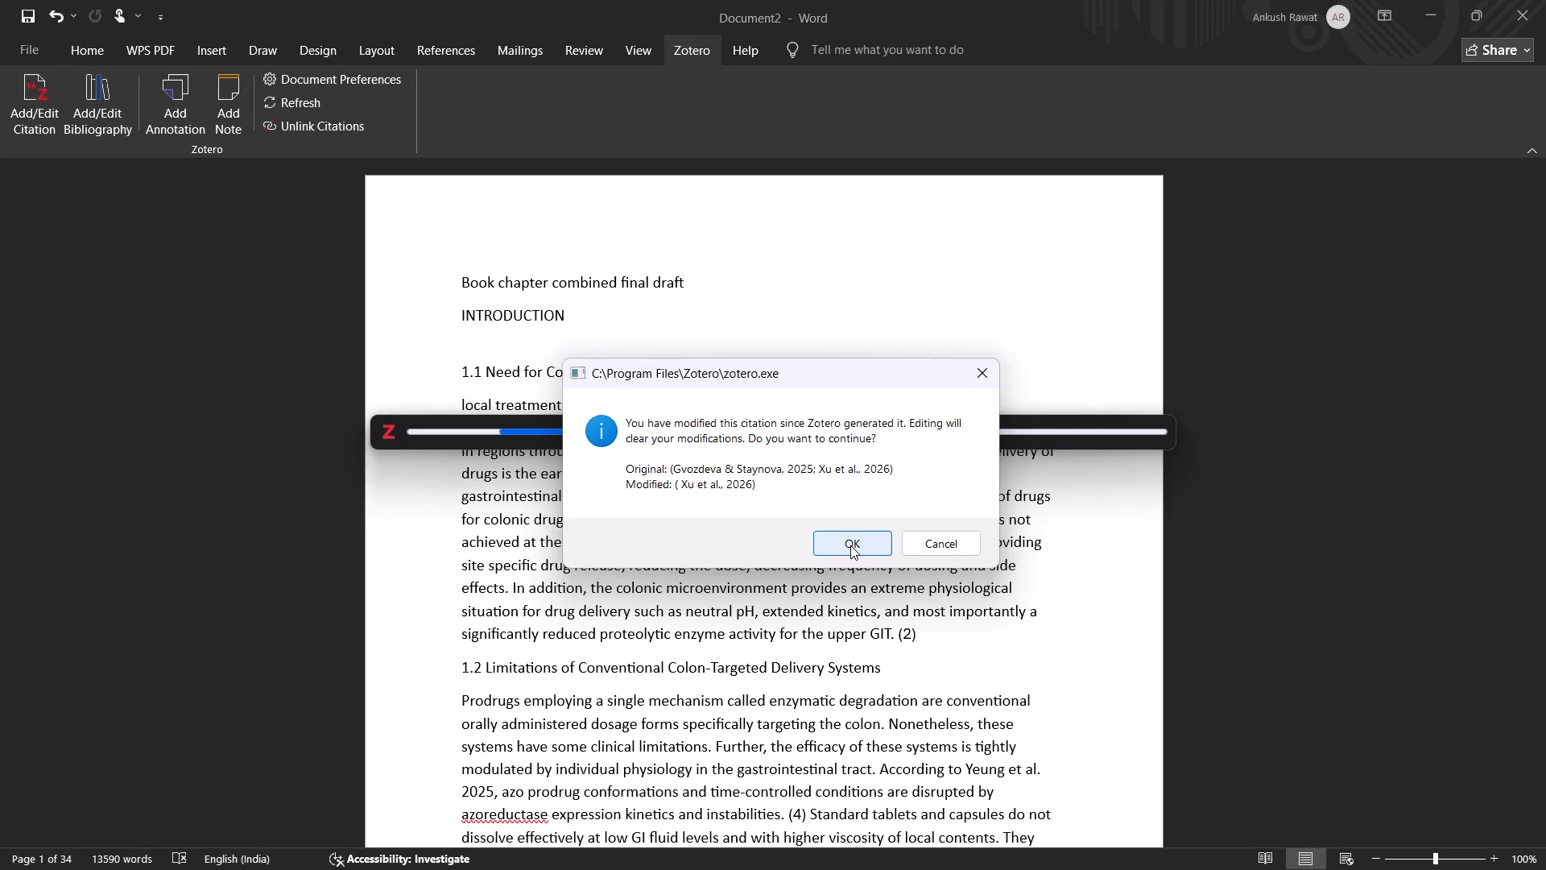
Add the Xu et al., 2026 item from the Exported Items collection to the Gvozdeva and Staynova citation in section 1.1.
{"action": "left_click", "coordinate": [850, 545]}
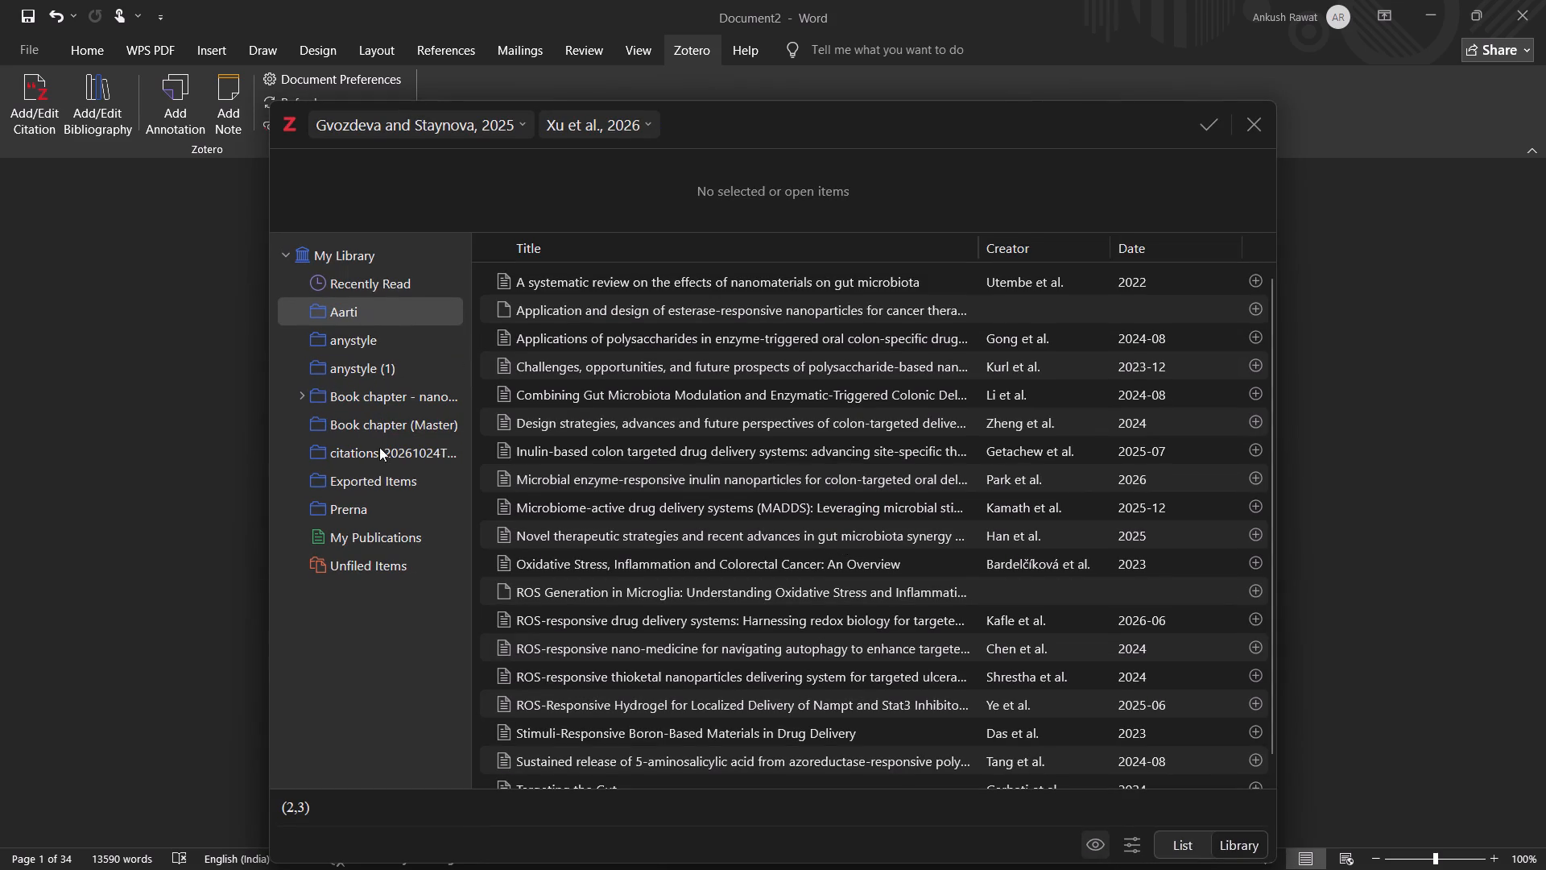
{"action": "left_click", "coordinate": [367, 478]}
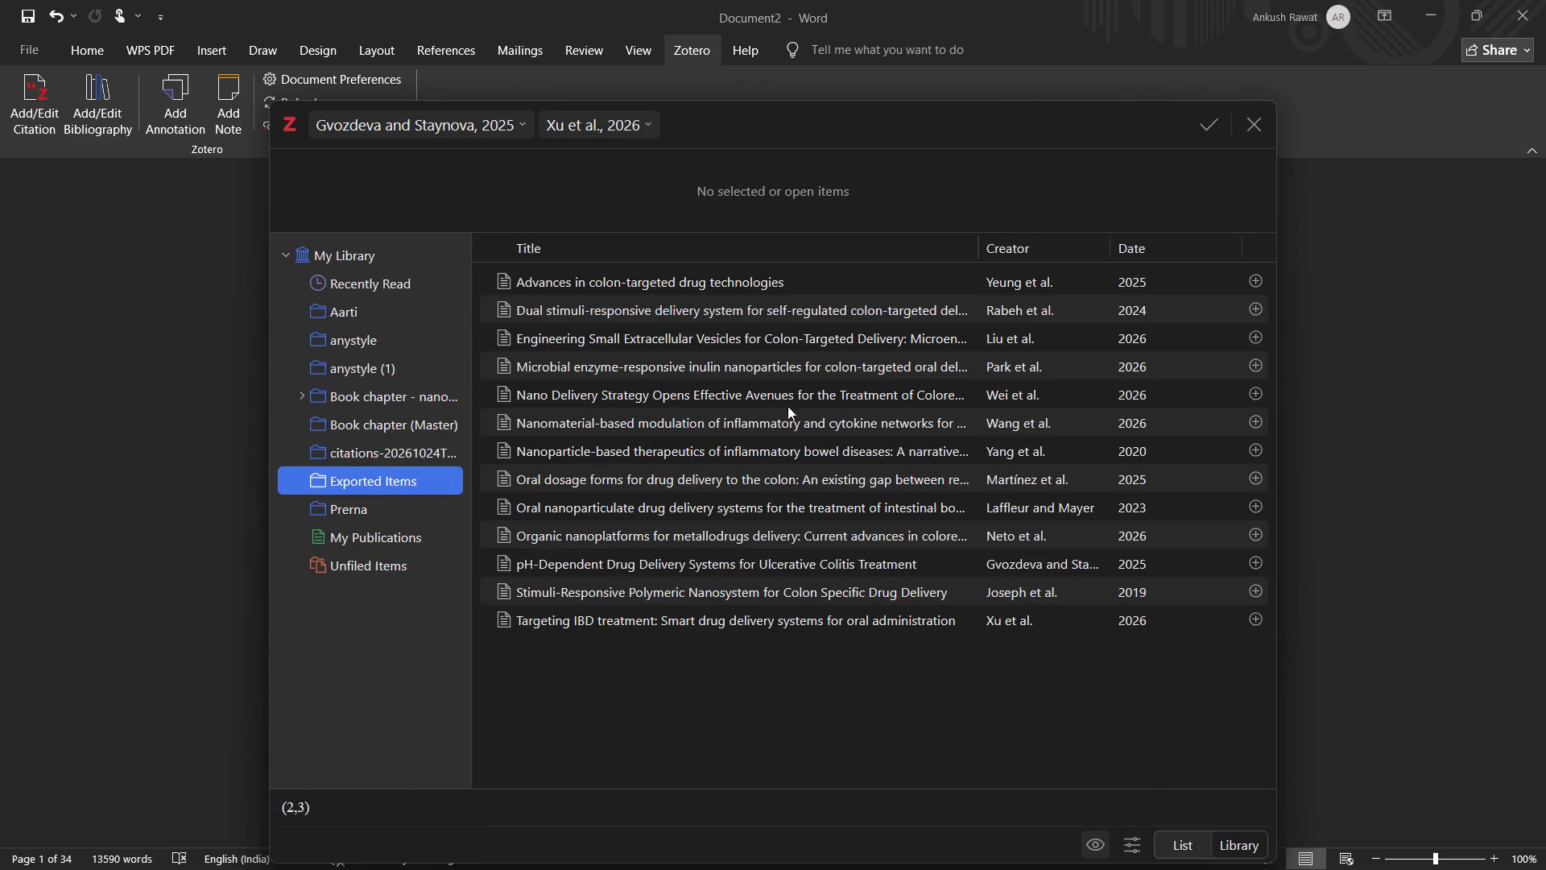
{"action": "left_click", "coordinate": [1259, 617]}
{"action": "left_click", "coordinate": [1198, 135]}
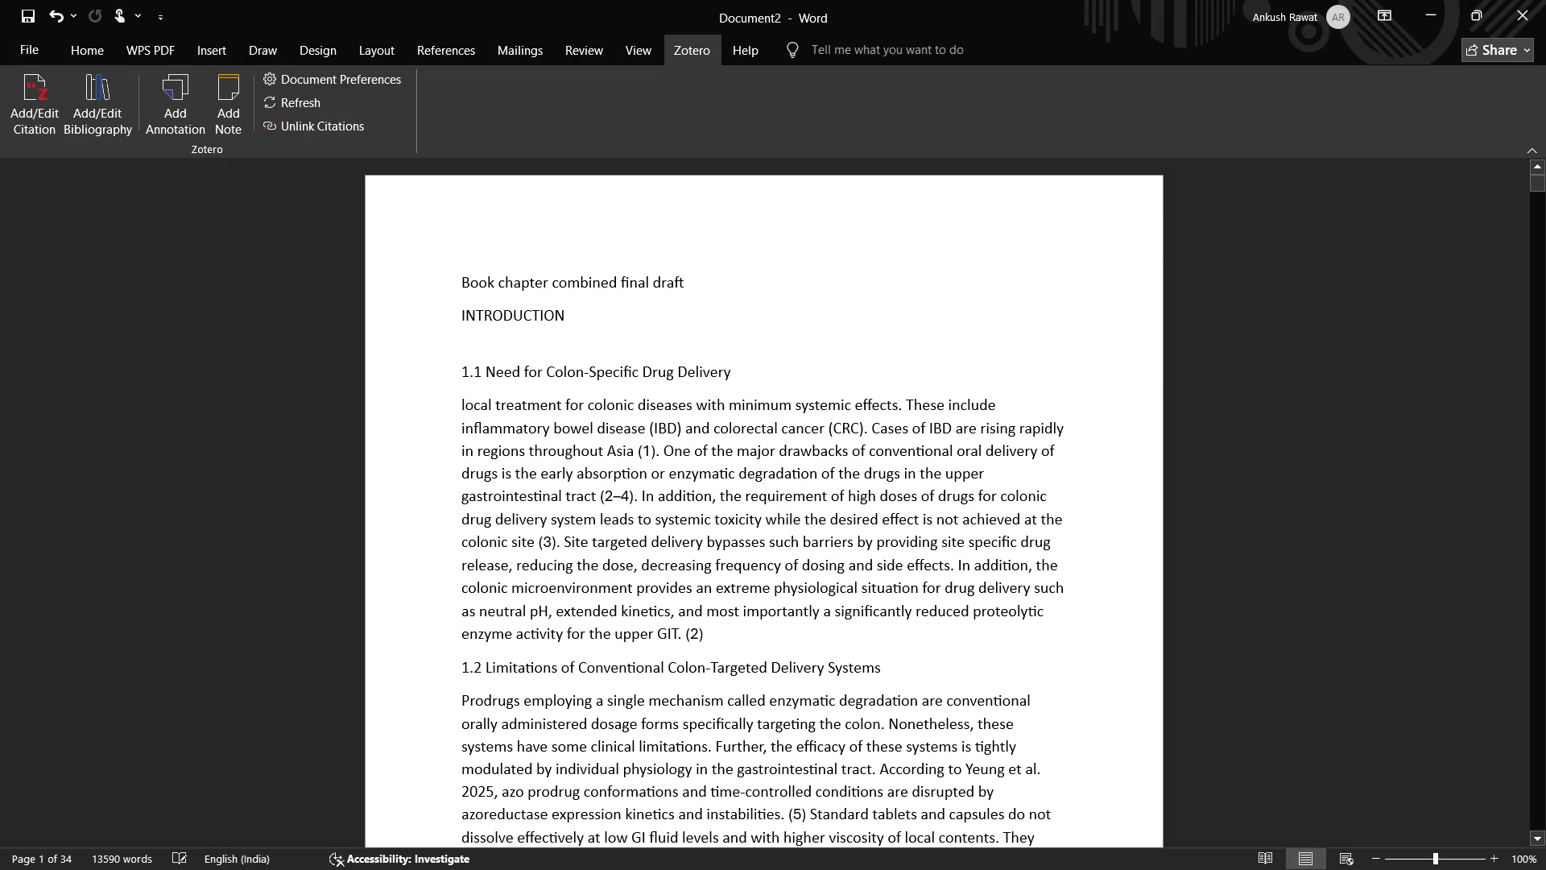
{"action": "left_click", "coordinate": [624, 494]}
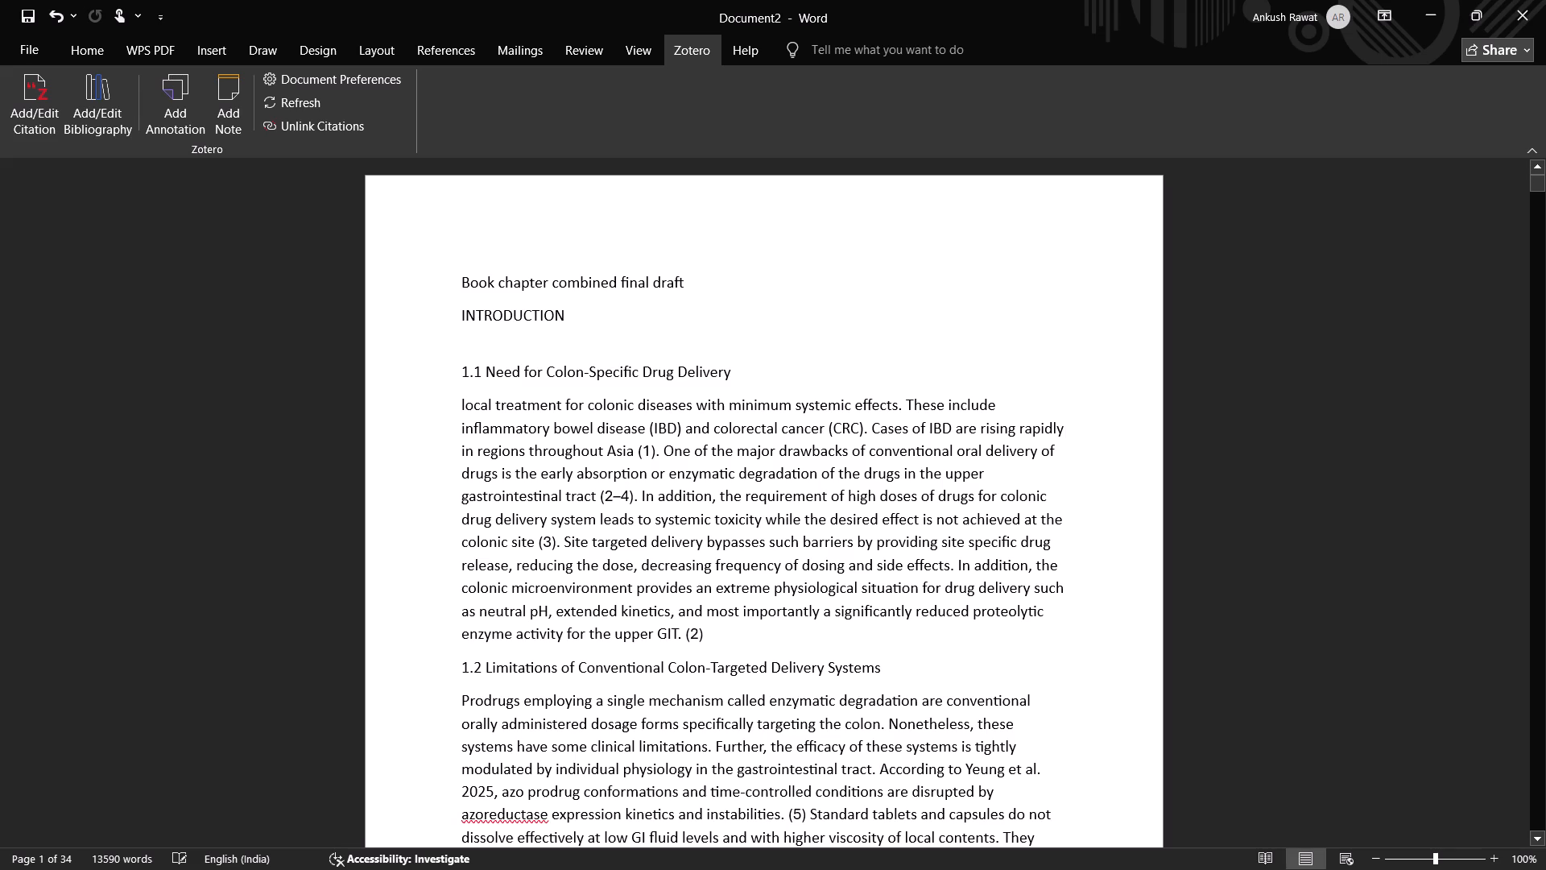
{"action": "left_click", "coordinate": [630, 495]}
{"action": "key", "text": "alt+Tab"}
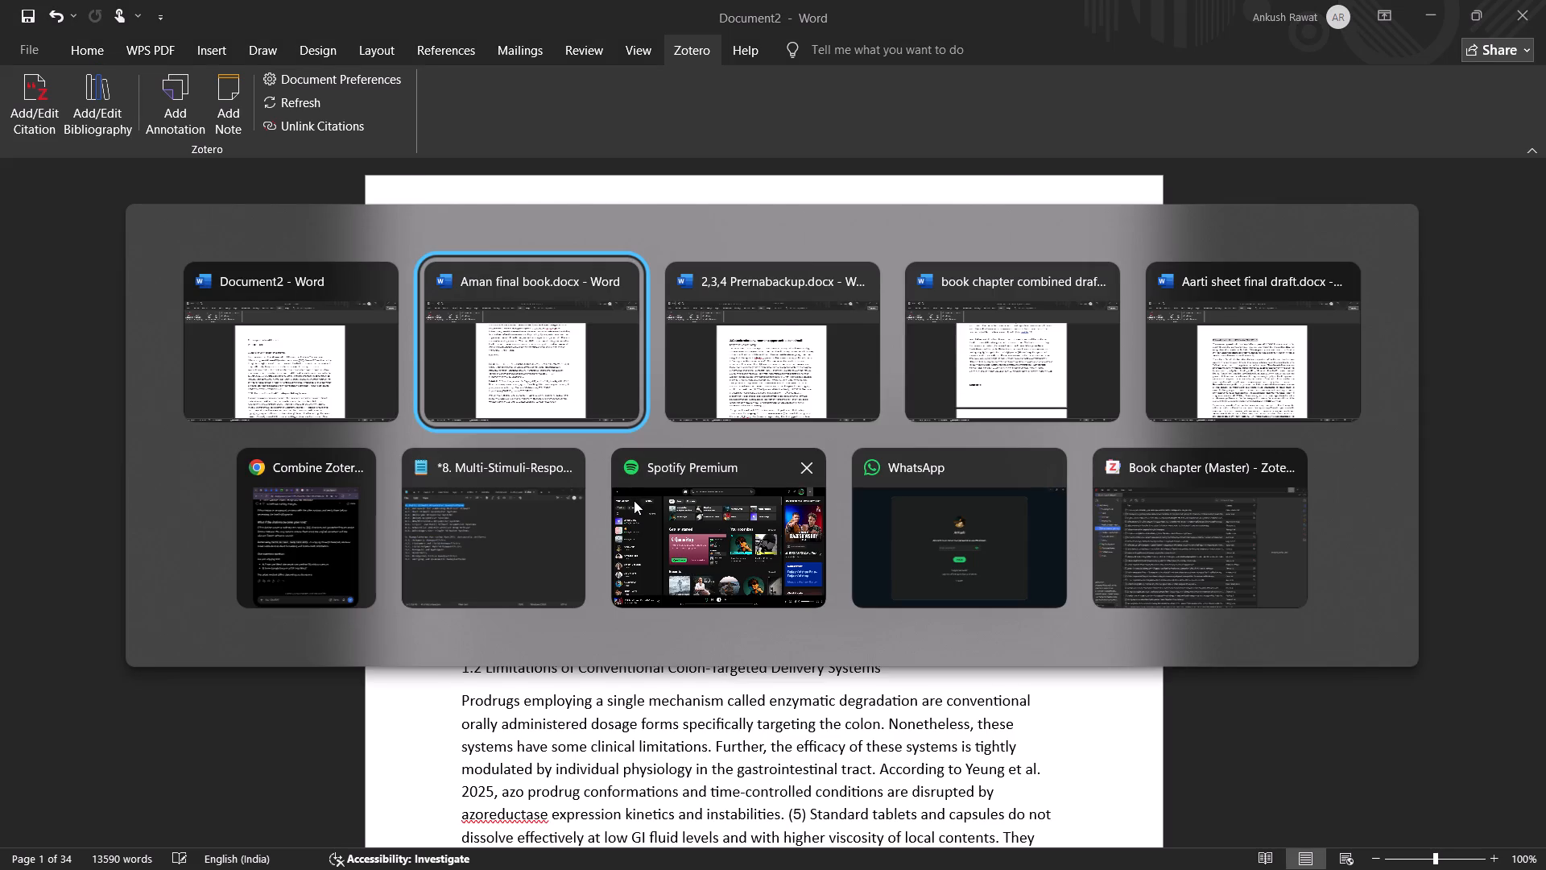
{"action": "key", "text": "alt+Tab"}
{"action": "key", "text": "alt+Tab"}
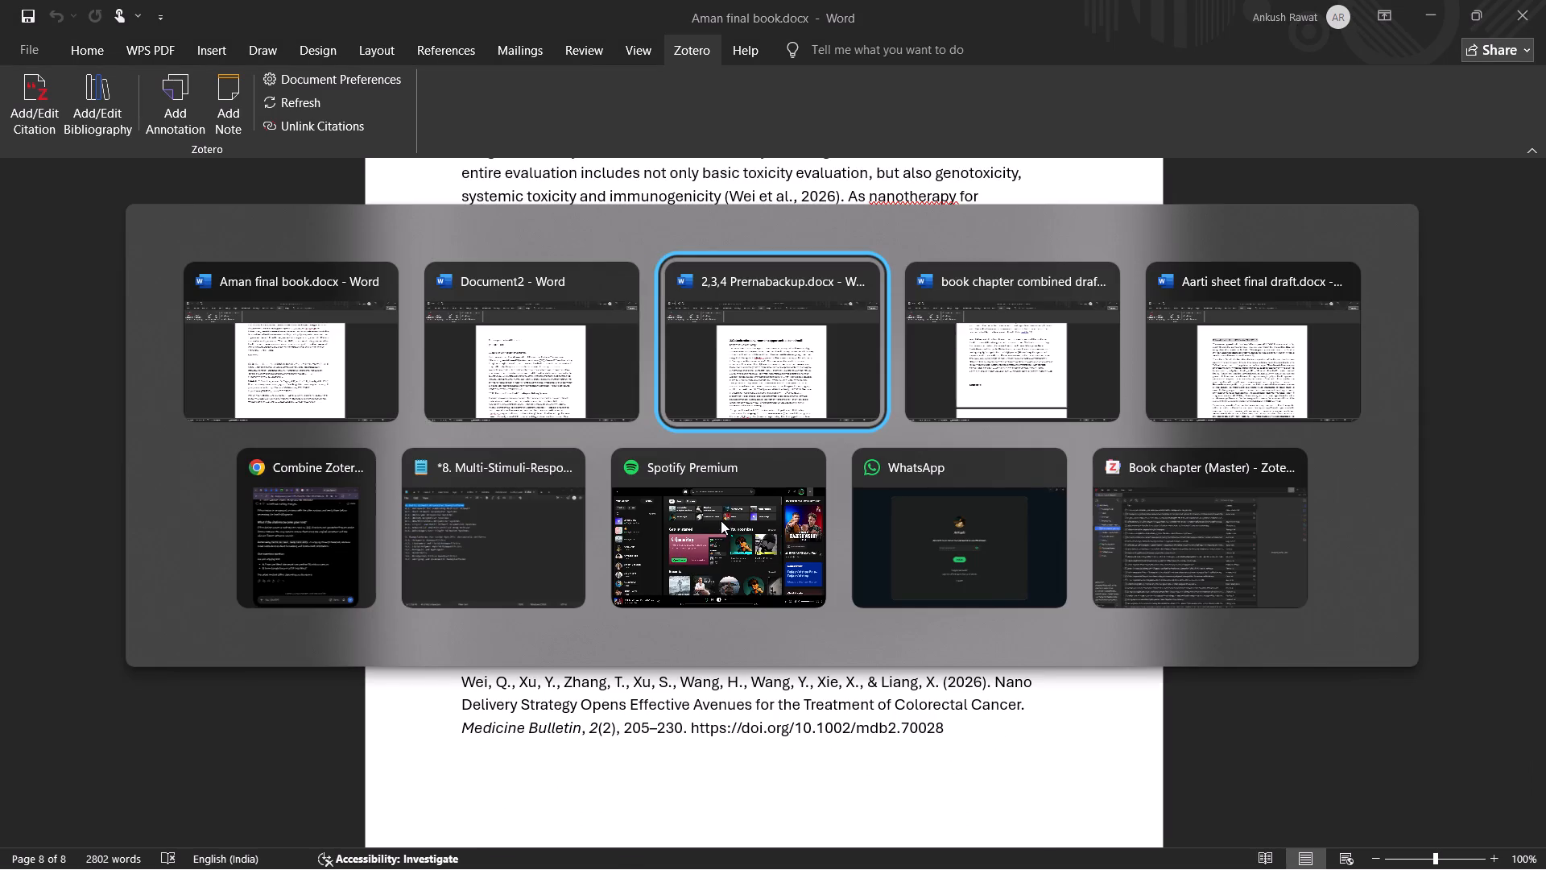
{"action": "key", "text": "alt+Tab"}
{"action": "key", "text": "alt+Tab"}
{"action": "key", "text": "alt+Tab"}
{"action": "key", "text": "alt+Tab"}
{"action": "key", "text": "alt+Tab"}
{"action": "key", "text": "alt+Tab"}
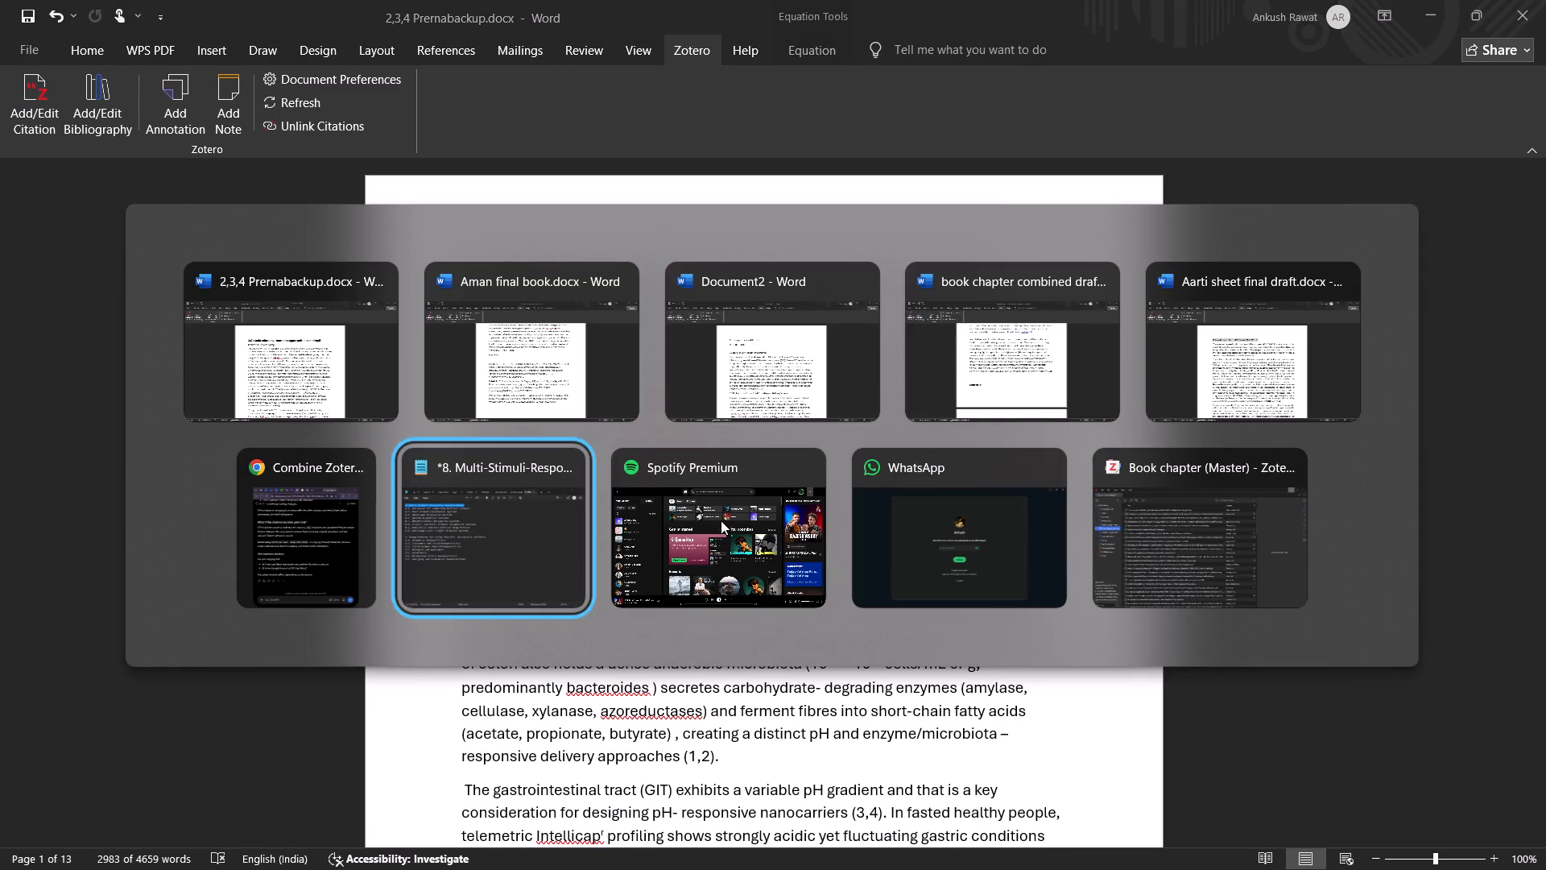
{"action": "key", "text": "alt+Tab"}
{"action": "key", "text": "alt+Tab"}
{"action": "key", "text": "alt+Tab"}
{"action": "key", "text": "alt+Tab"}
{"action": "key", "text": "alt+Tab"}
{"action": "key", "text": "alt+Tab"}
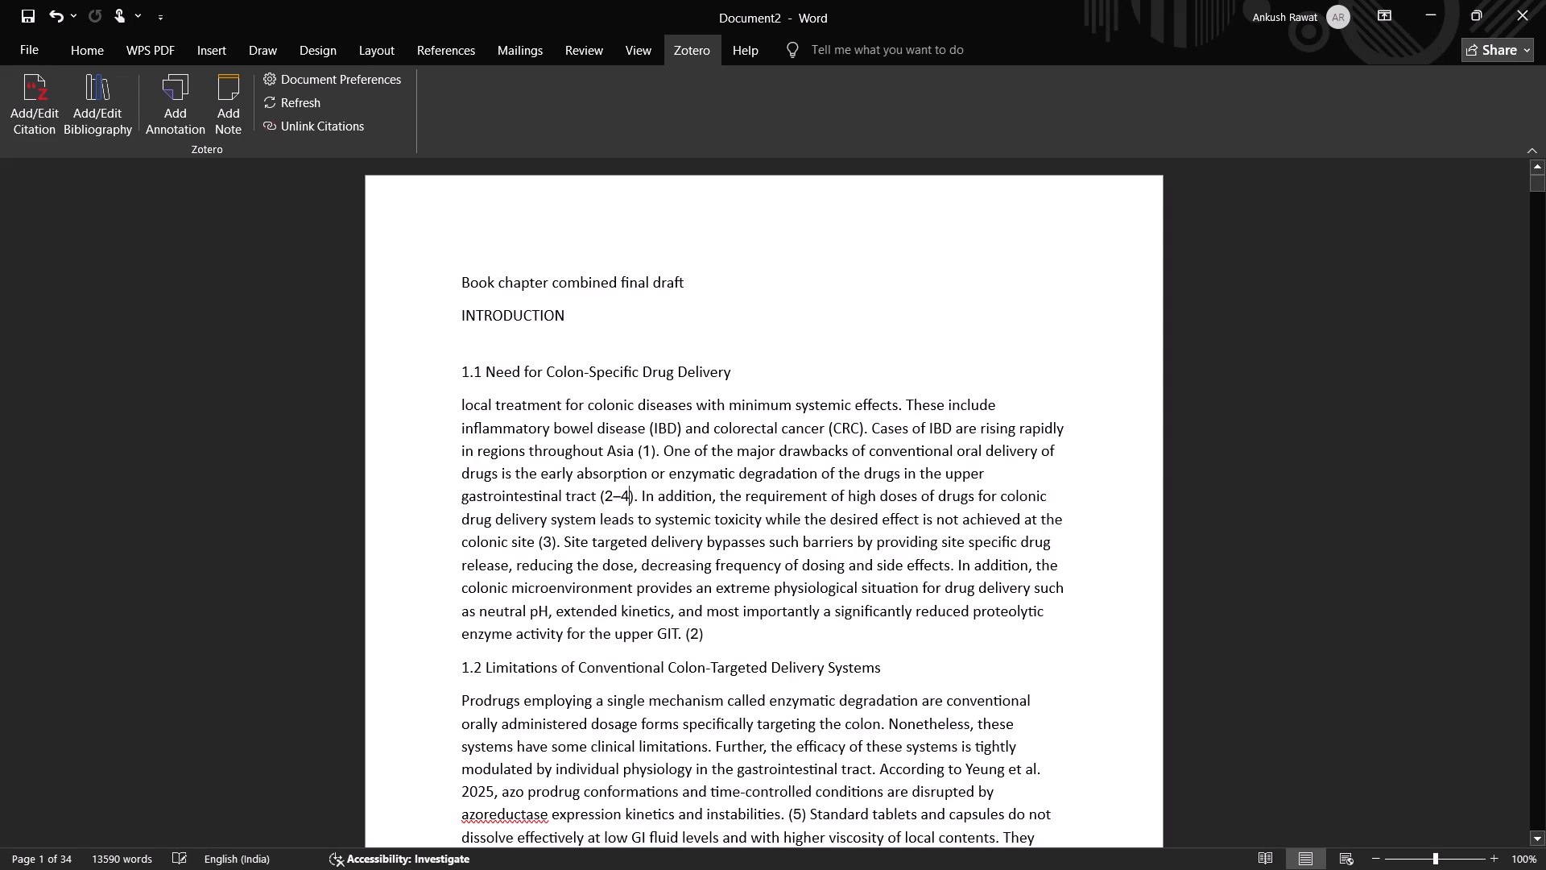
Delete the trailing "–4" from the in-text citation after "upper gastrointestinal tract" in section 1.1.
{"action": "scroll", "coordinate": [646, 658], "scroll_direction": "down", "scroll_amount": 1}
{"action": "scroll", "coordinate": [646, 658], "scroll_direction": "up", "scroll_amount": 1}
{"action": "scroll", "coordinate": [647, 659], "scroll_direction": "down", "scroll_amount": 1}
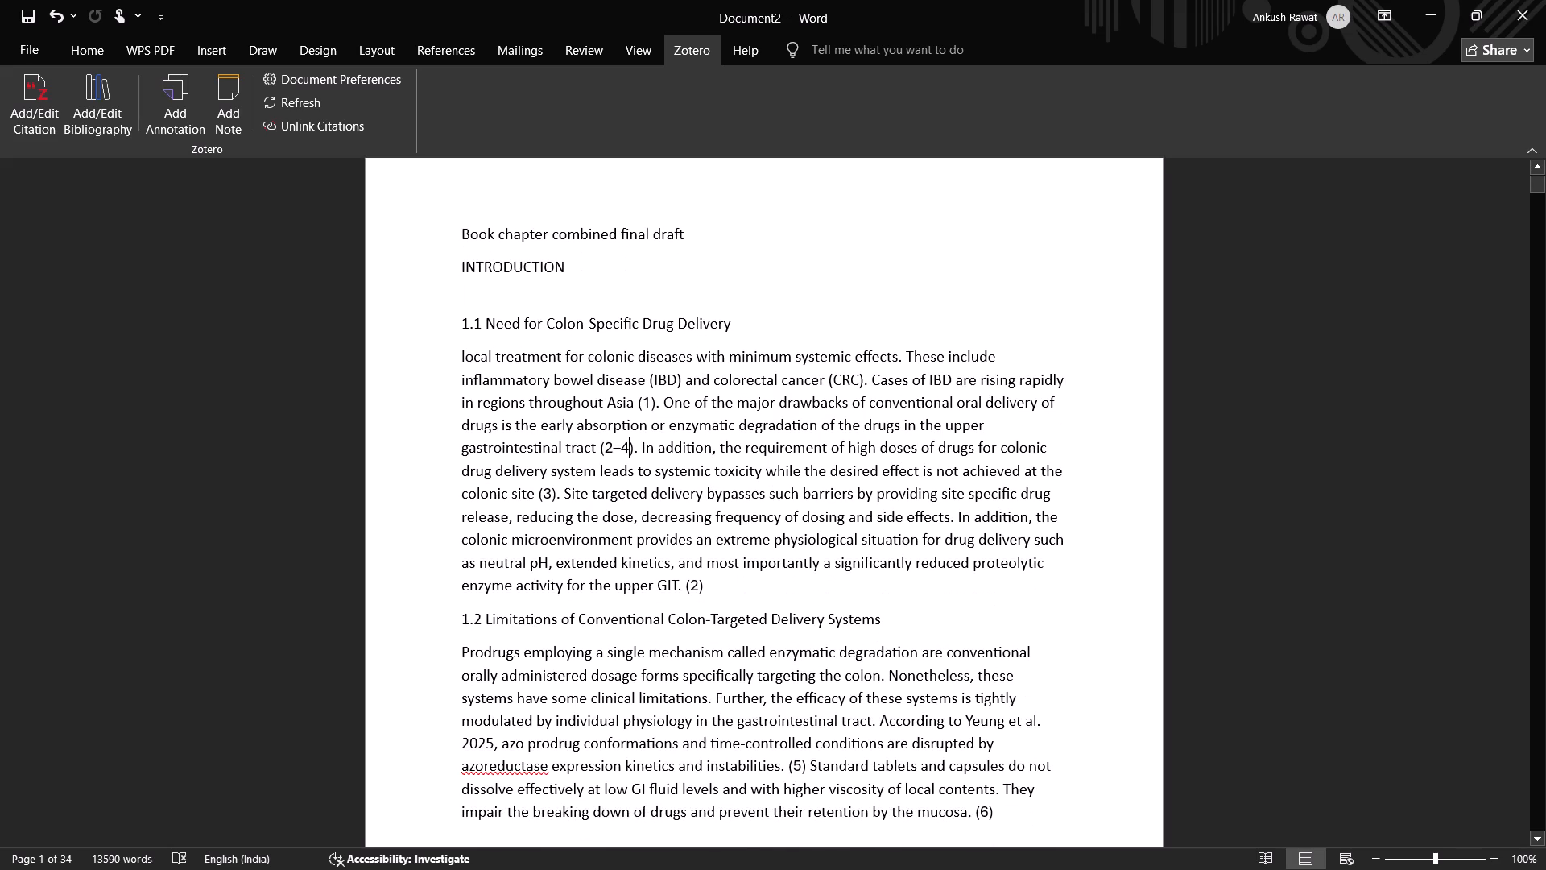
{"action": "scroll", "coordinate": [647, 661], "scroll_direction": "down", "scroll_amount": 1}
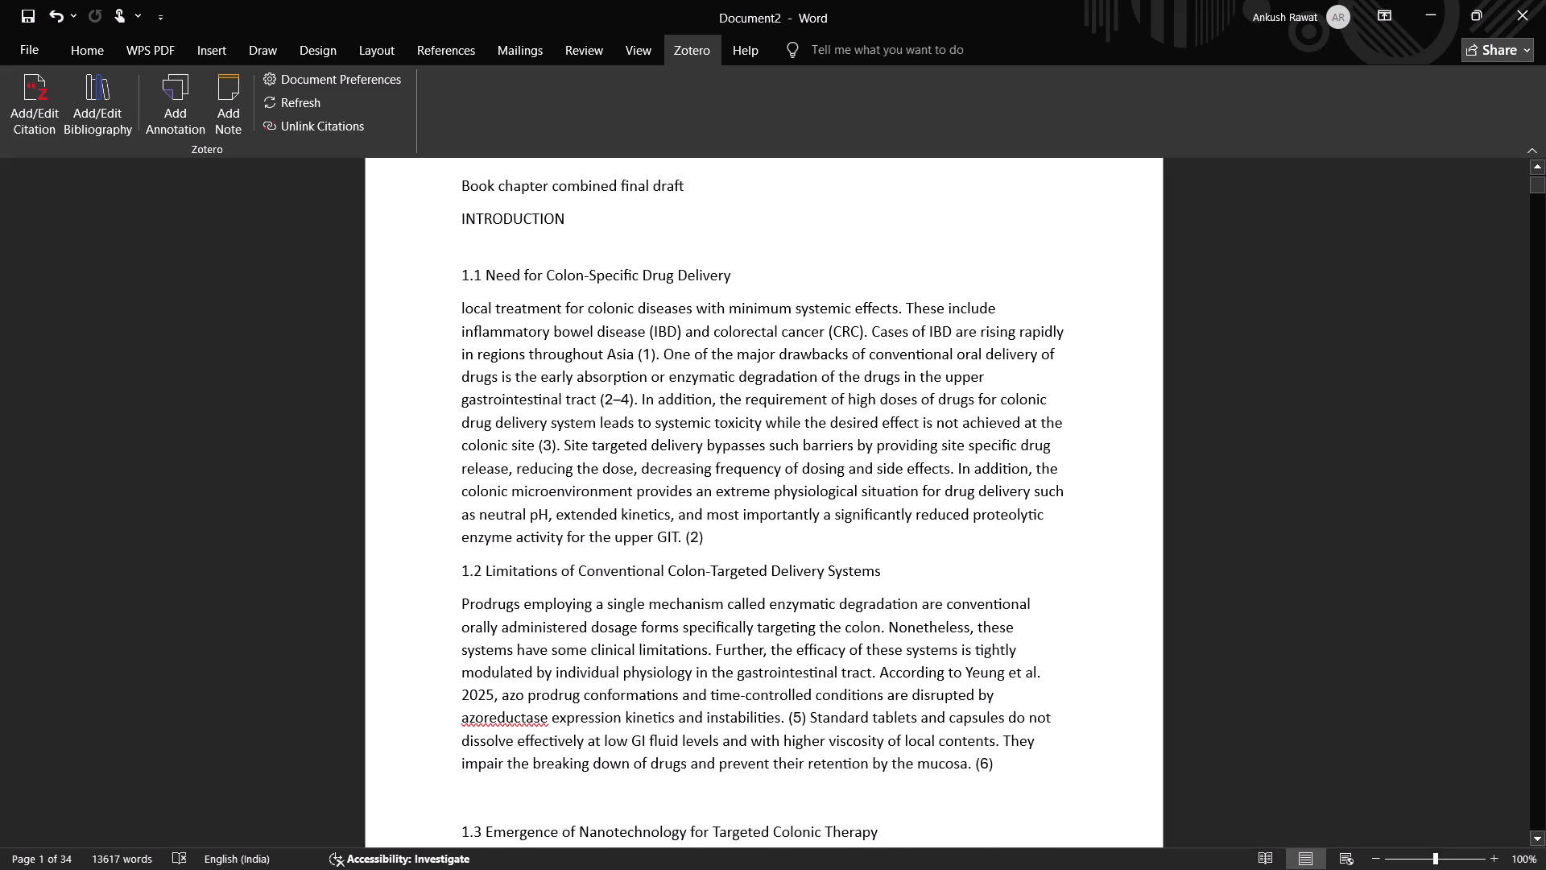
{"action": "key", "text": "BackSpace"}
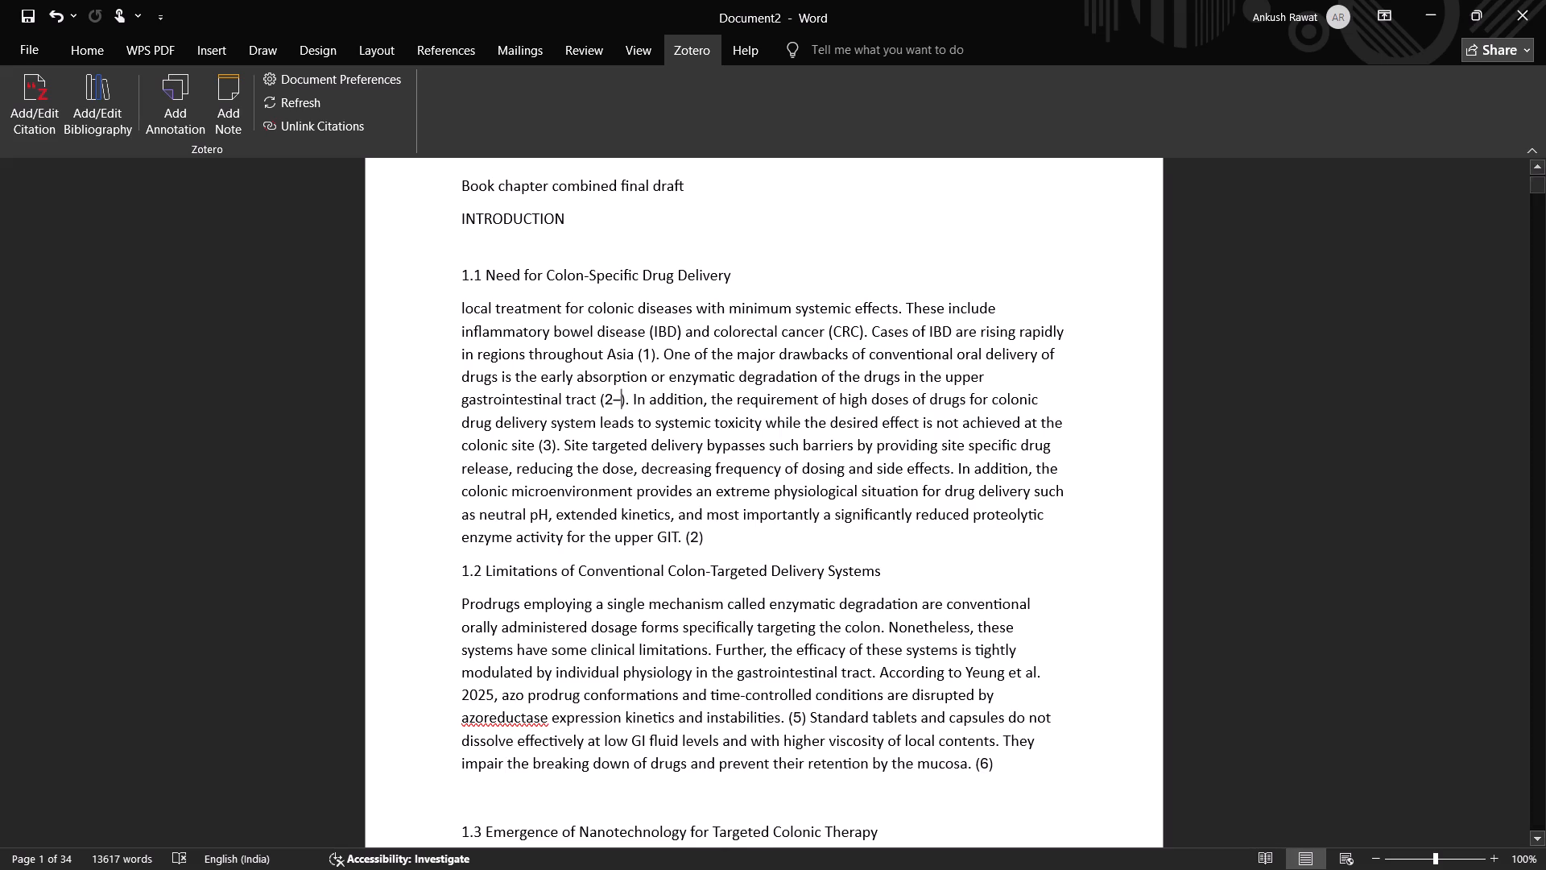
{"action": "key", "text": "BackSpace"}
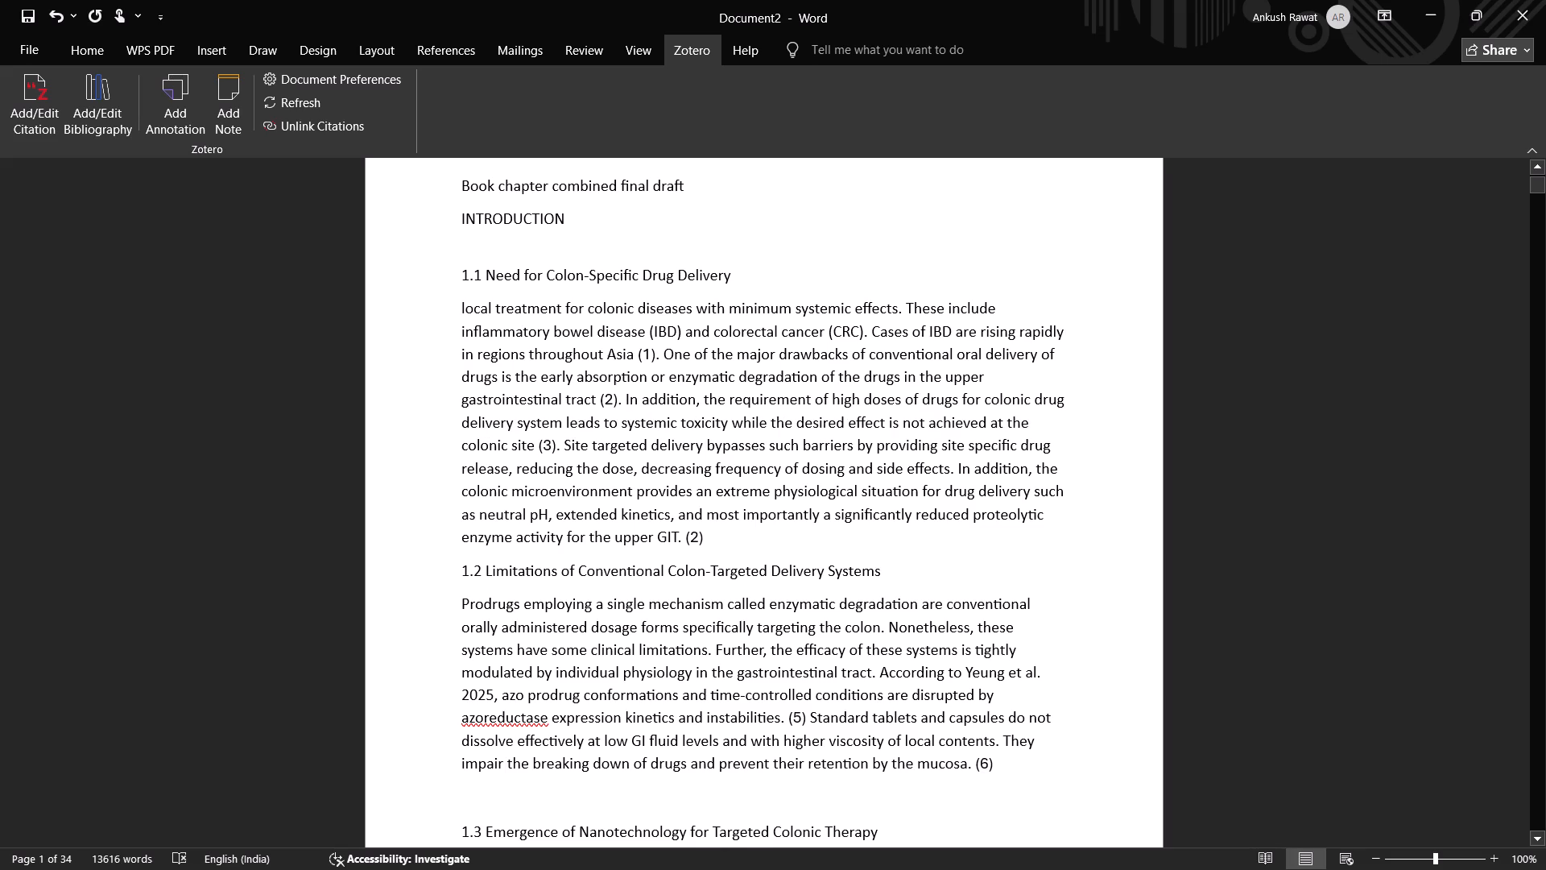
Edit that section 1.1 citation in Zotero, discarding the manual text change and removing the second, duplicate Xu et al., 2026 source.
{"action": "left_click", "coordinate": [25, 93]}
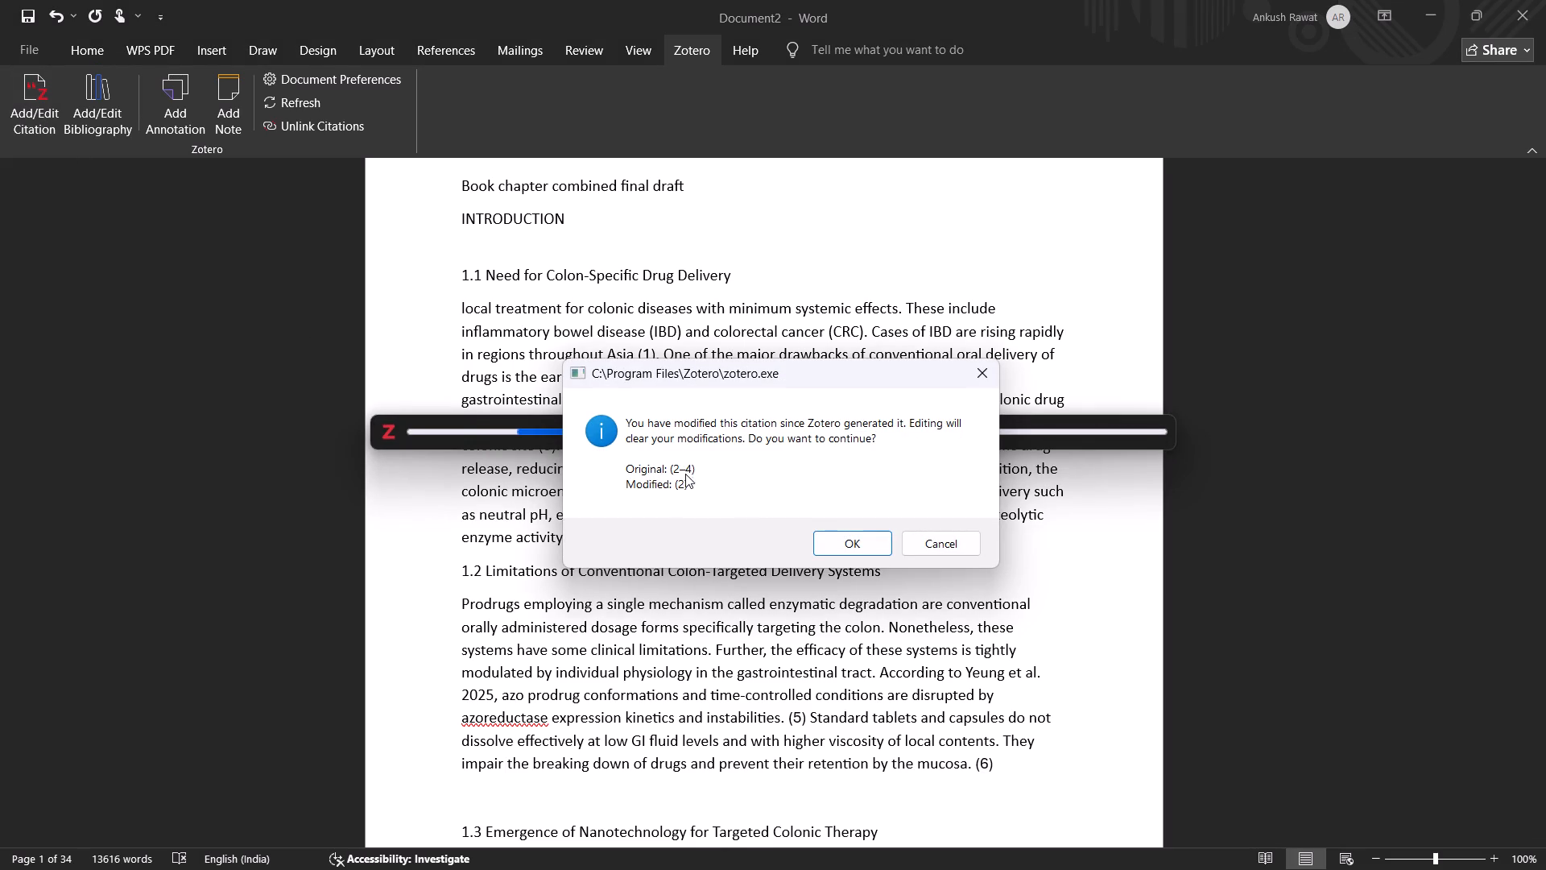
{"action": "left_click", "coordinate": [859, 548]}
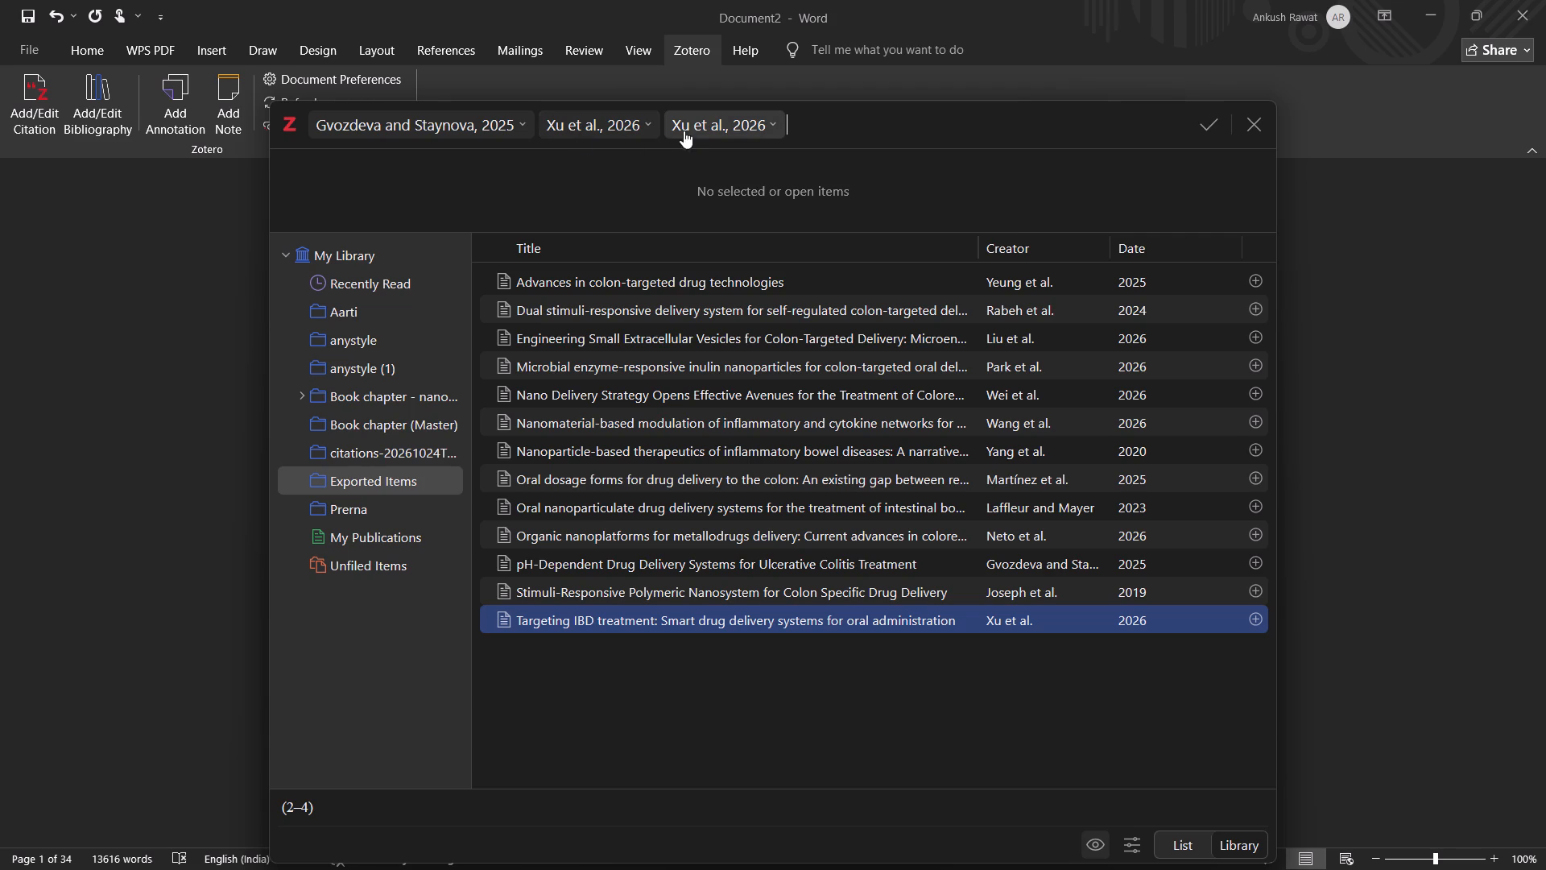
{"action": "left_click", "coordinate": [734, 119]}
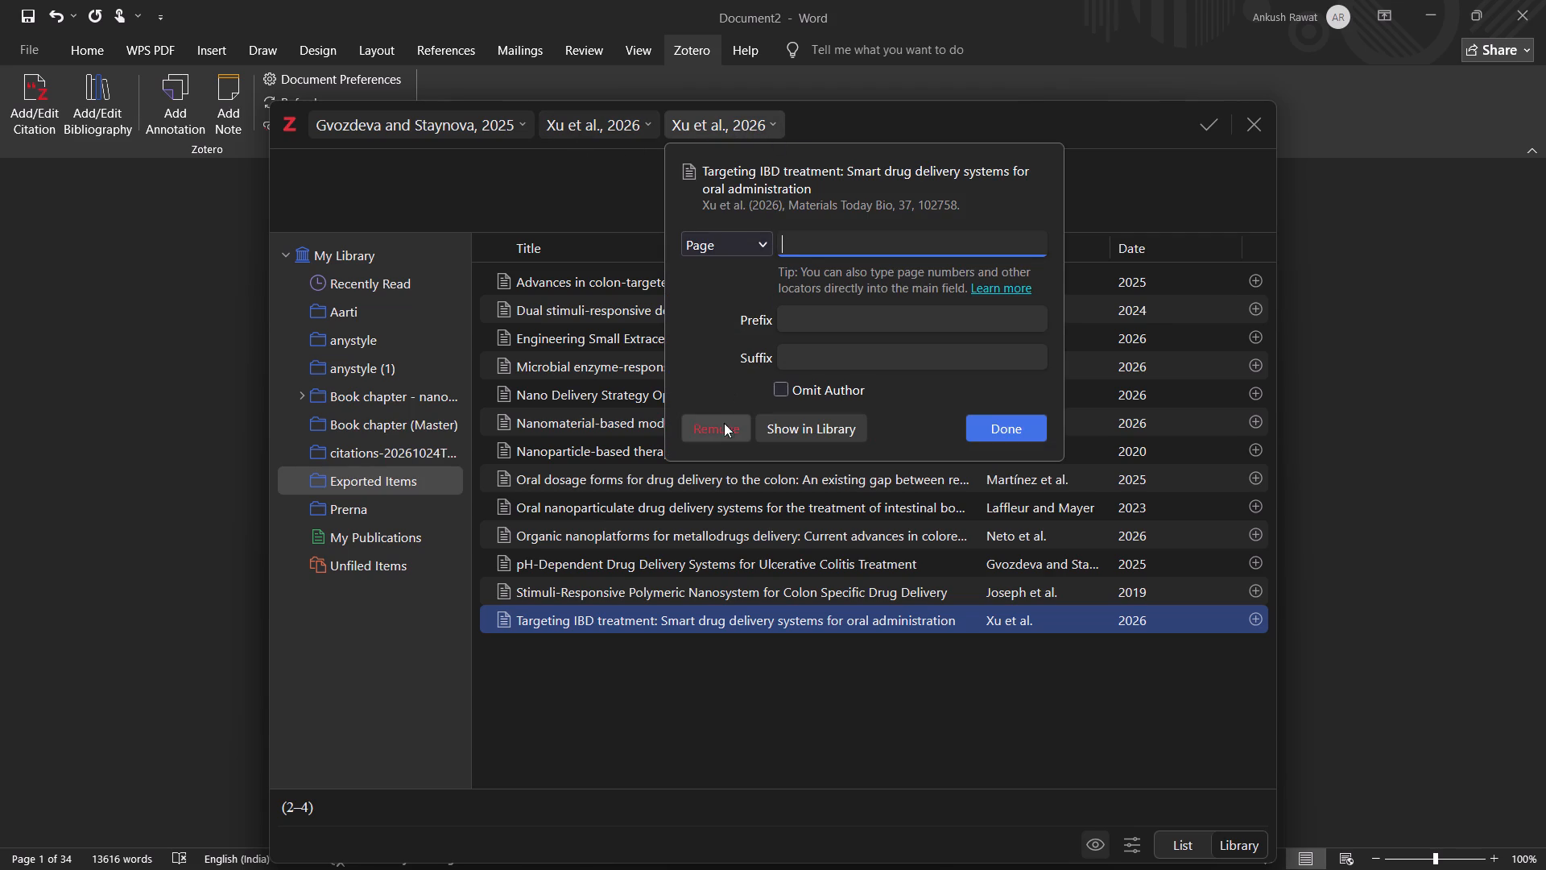
{"action": "left_click", "coordinate": [616, 122]}
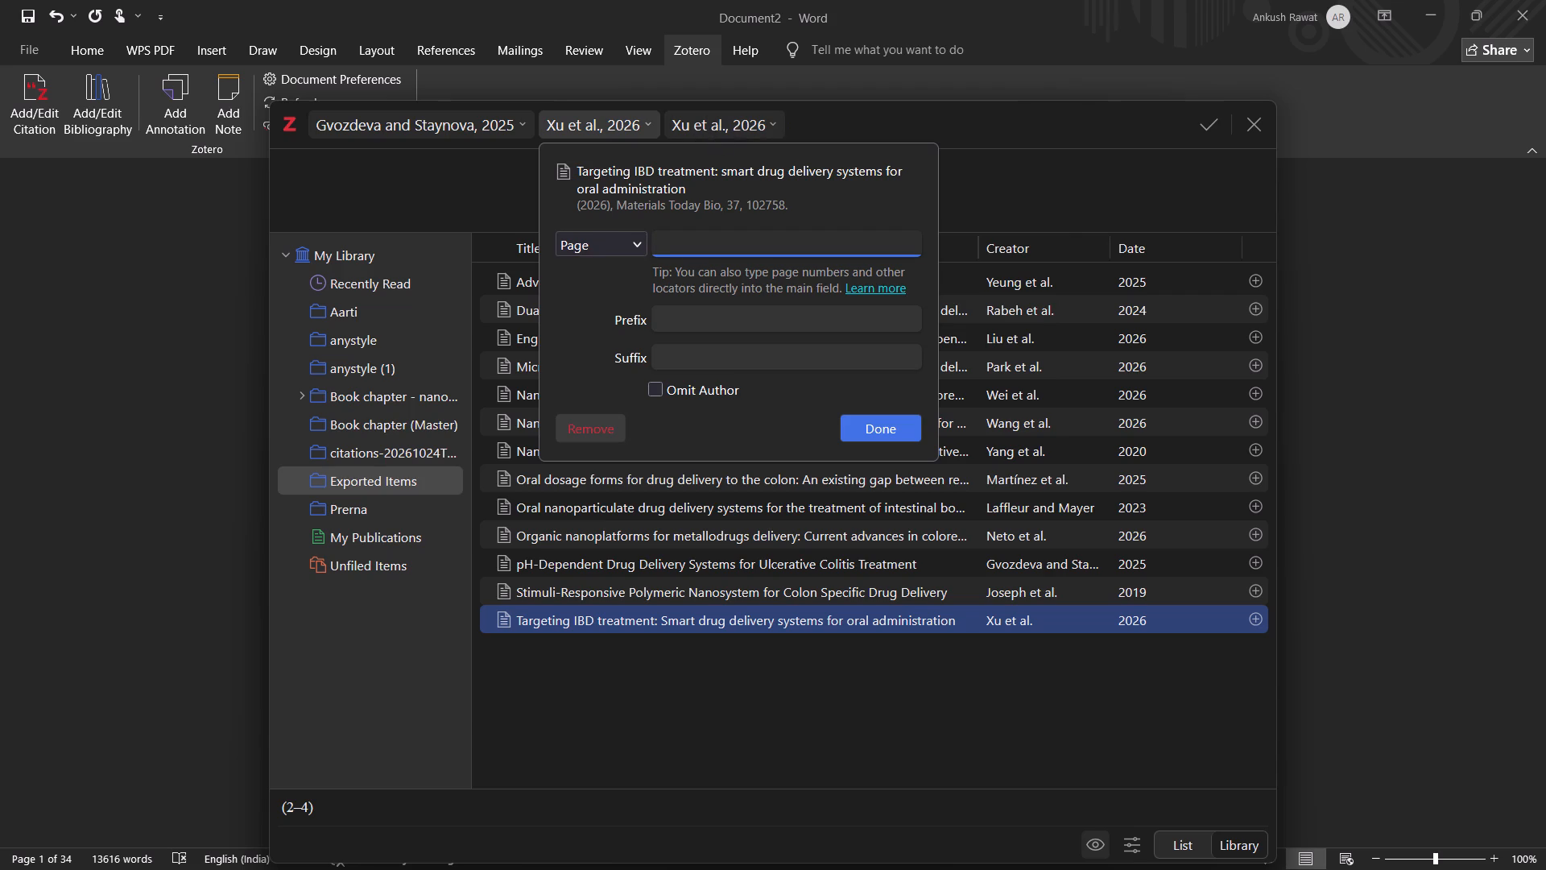
{"action": "left_click", "coordinate": [691, 116]}
{"action": "left_click", "coordinate": [713, 429]}
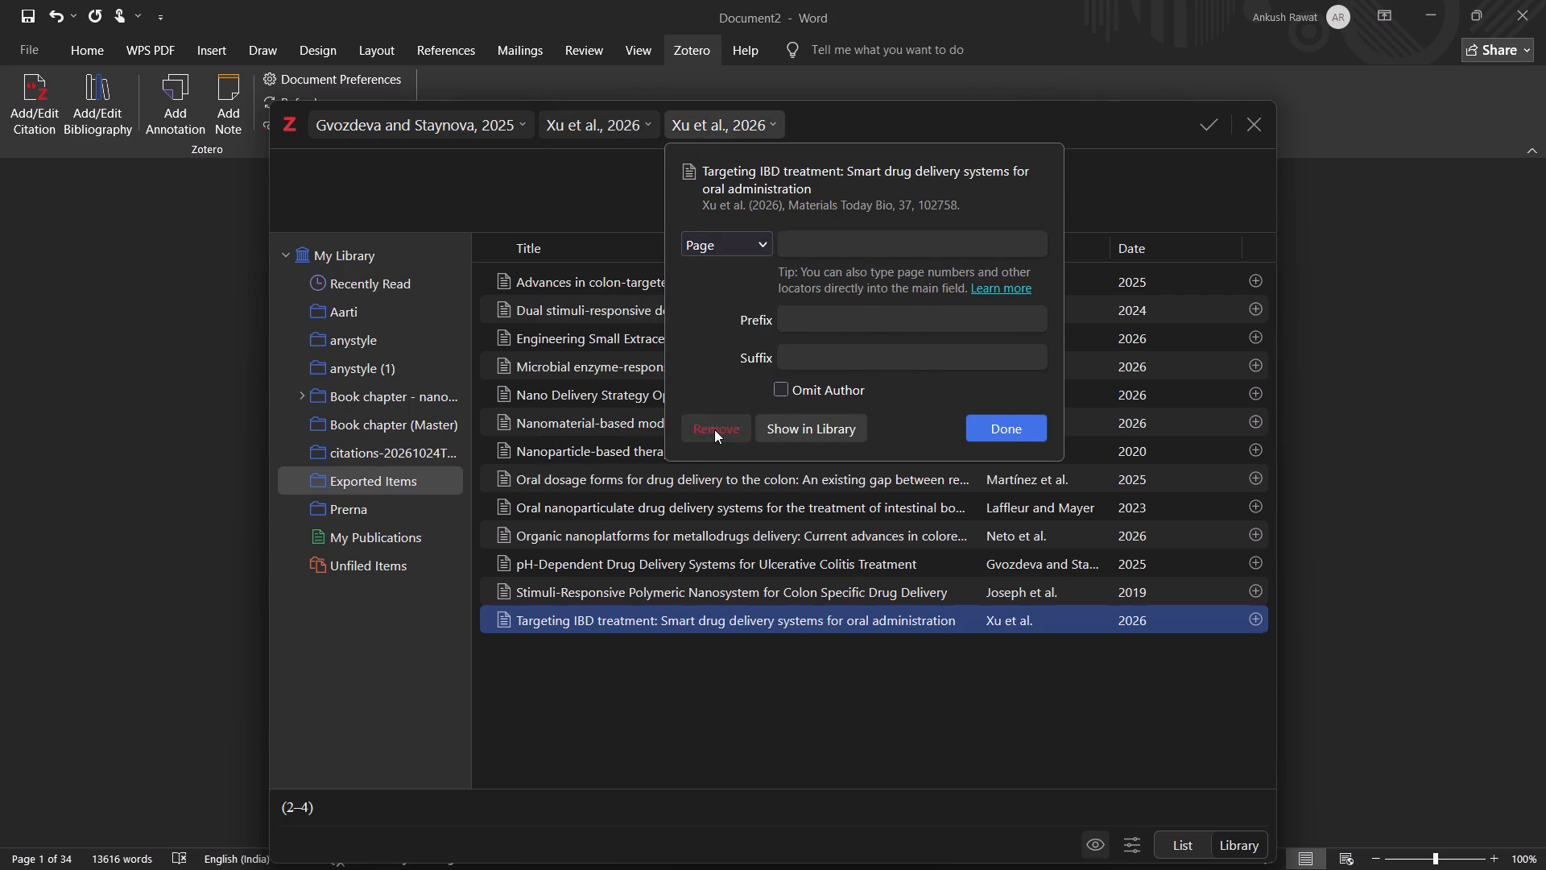
{"action": "left_click", "coordinate": [1213, 118]}
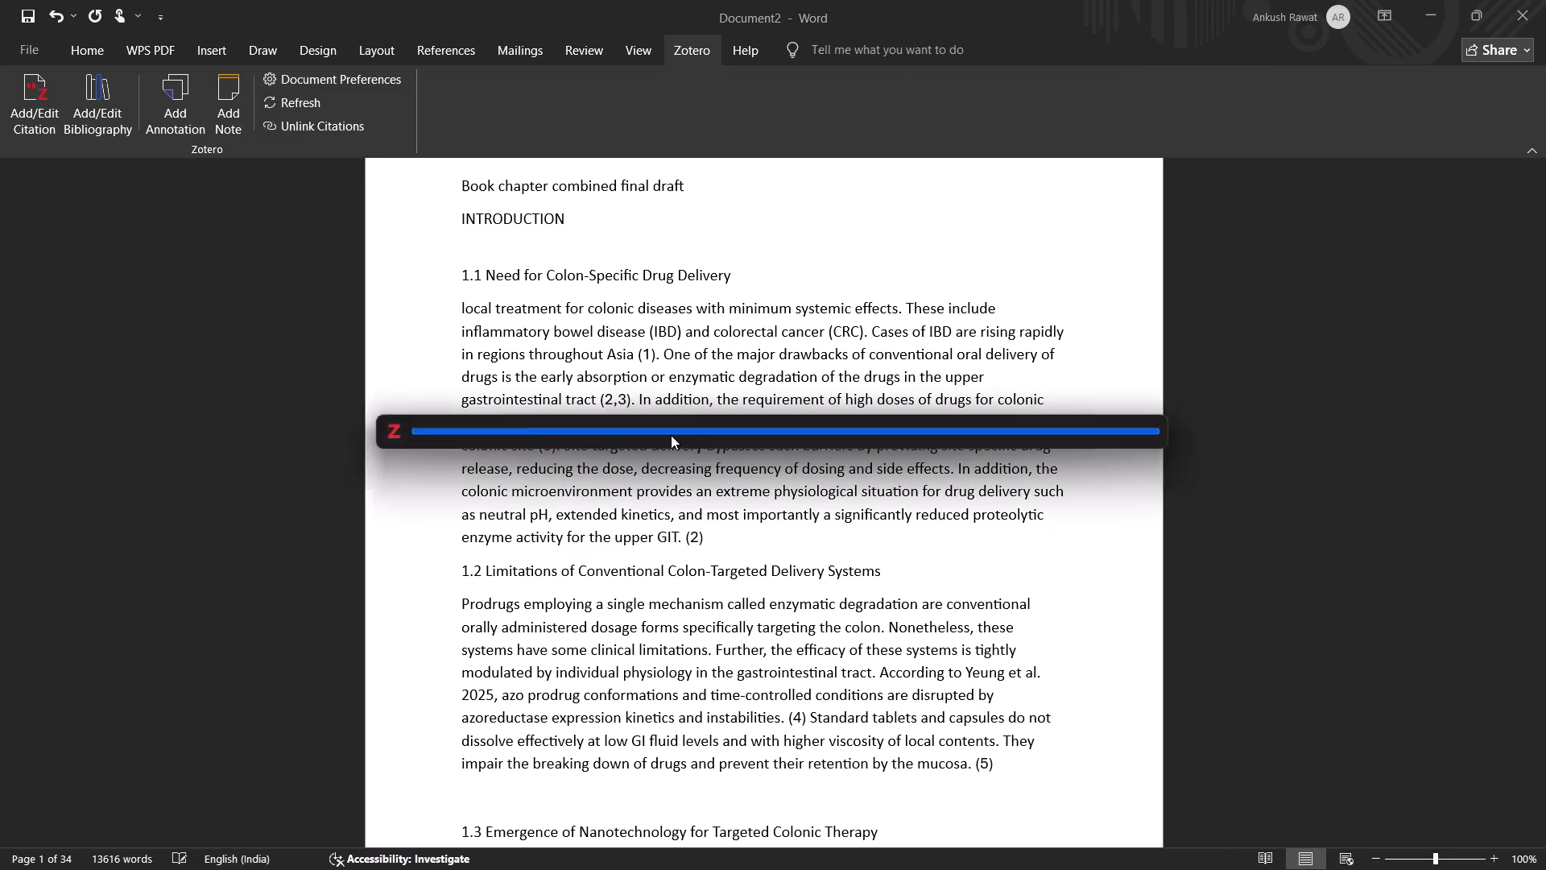
Review the citation numbering from section 1.1 through section 2 on the colonic microenvironment and the start of its pH discussion.
{"action": "scroll", "coordinate": [689, 503], "scroll_direction": "down", "scroll_amount": 4}
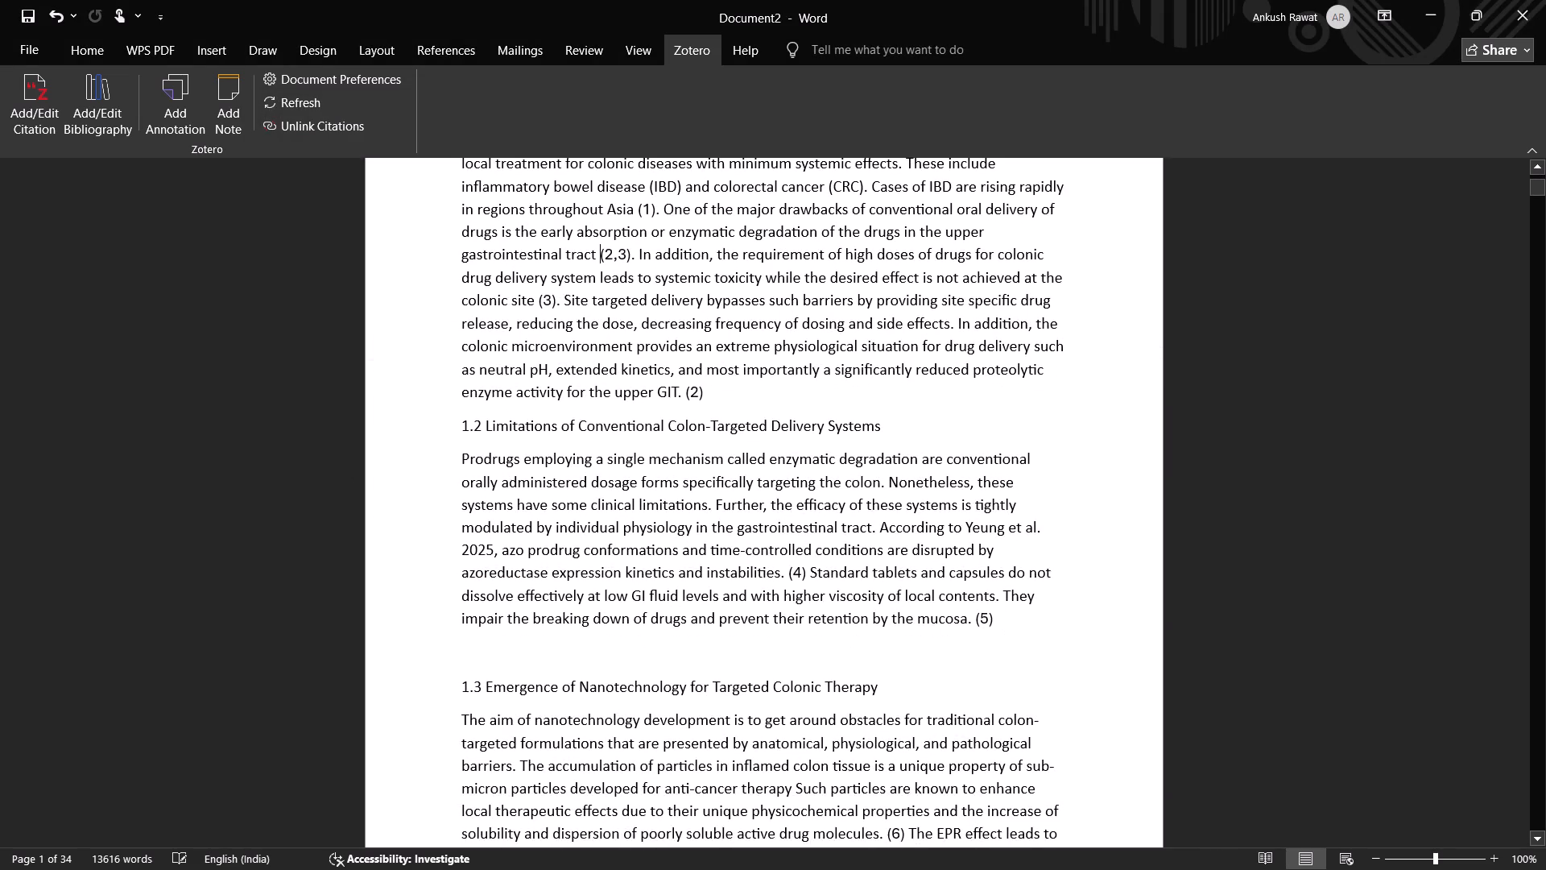
{"action": "scroll", "coordinate": [692, 503], "scroll_direction": "down", "scroll_amount": 2}
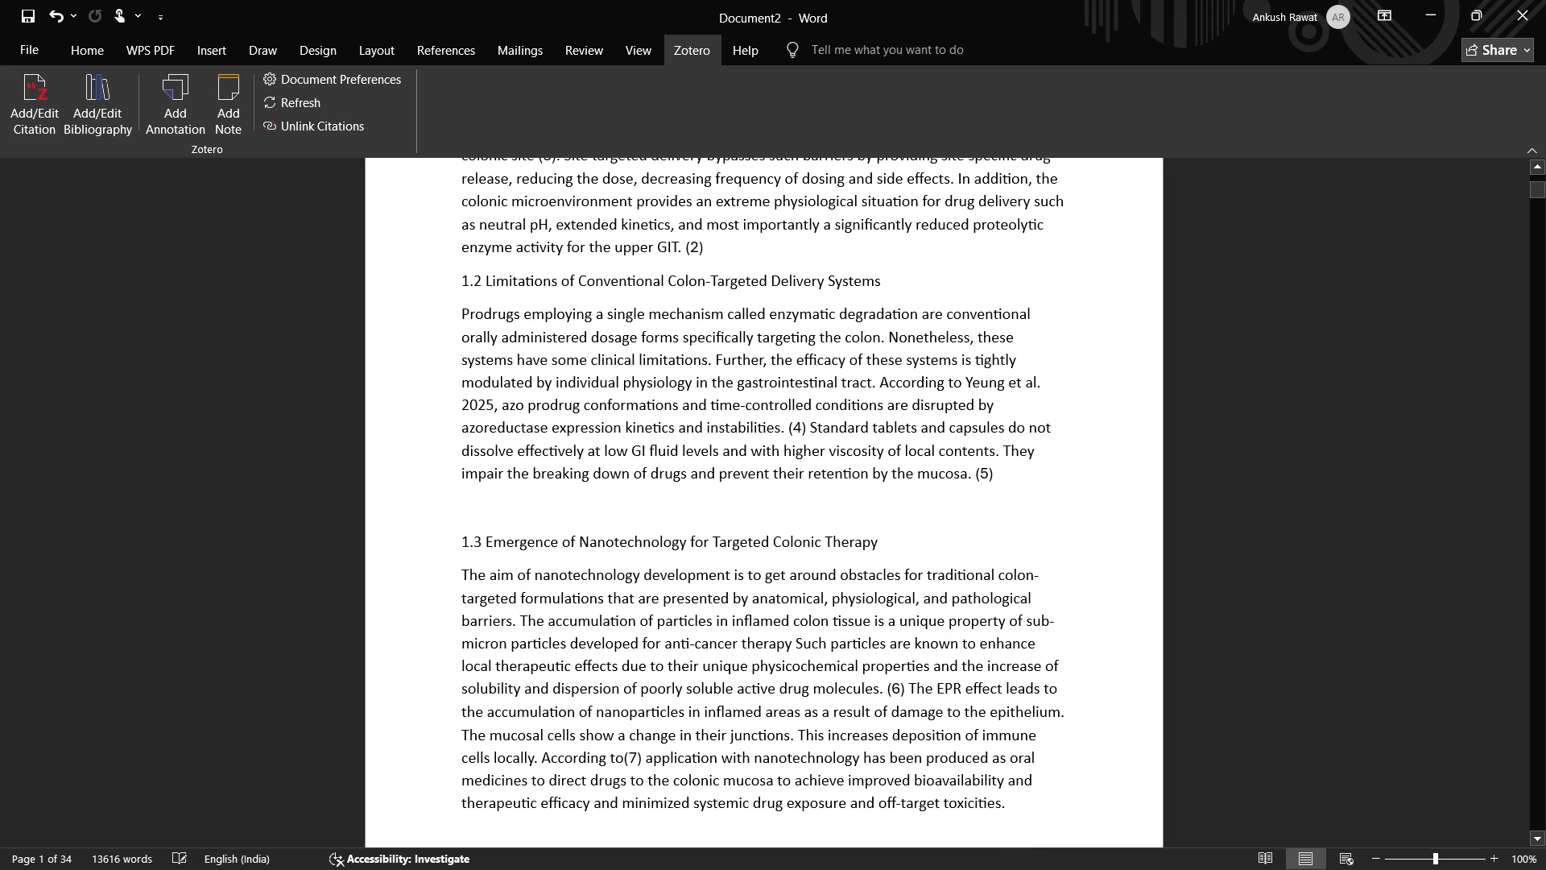
{"action": "scroll", "coordinate": [693, 503], "scroll_direction": "down", "scroll_amount": 1}
{"action": "scroll", "coordinate": [693, 503], "scroll_direction": "up", "scroll_amount": 1}
{"action": "scroll", "coordinate": [693, 503], "scroll_direction": "down", "scroll_amount": 5}
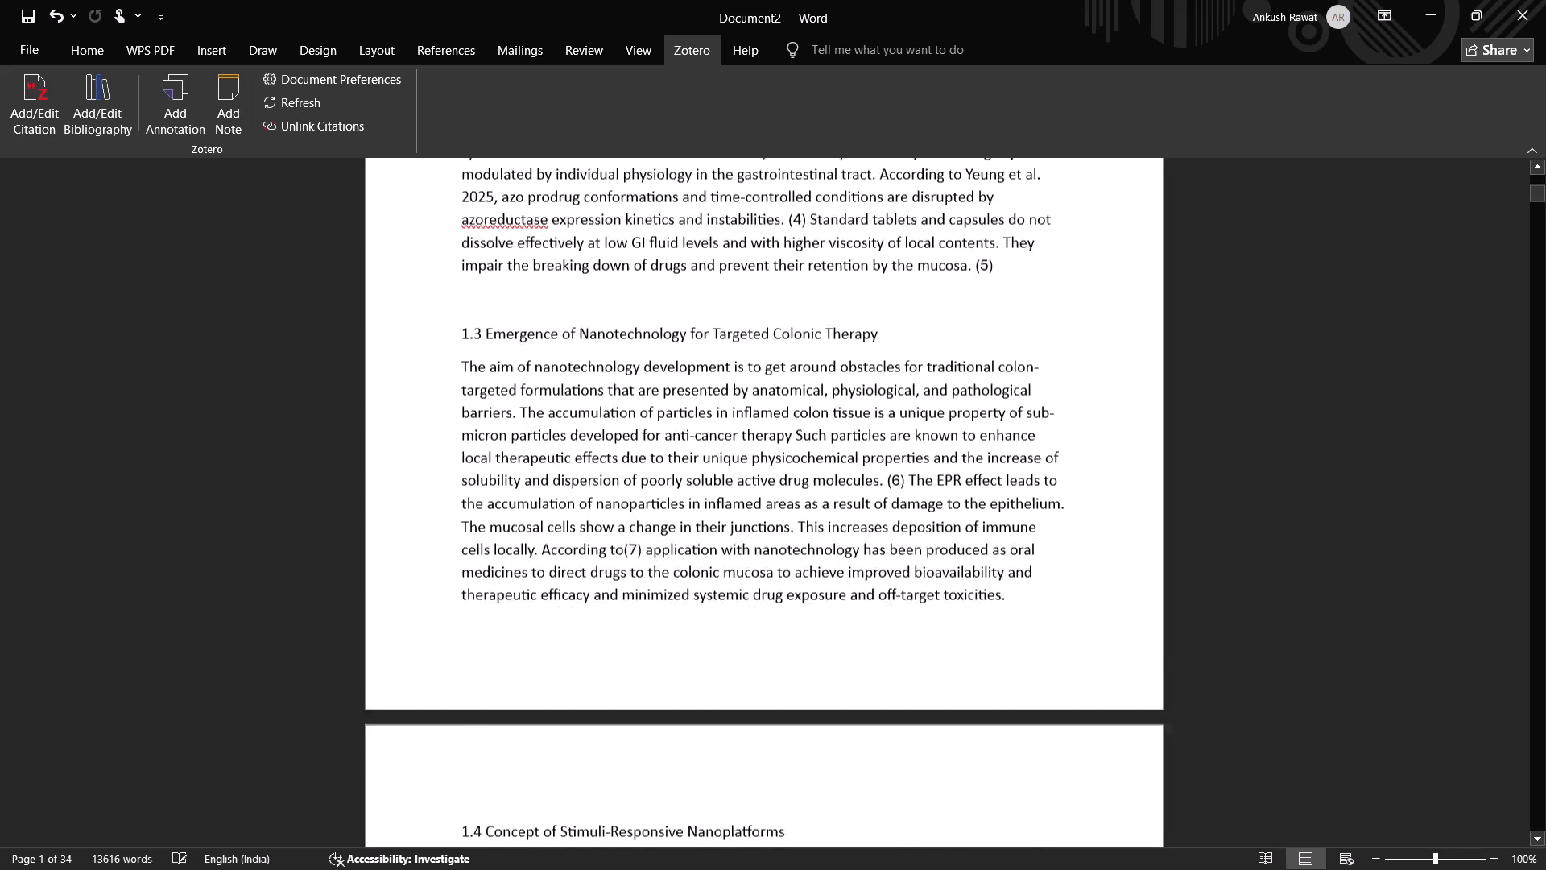
{"action": "scroll", "coordinate": [699, 519], "scroll_direction": "down", "scroll_amount": 1}
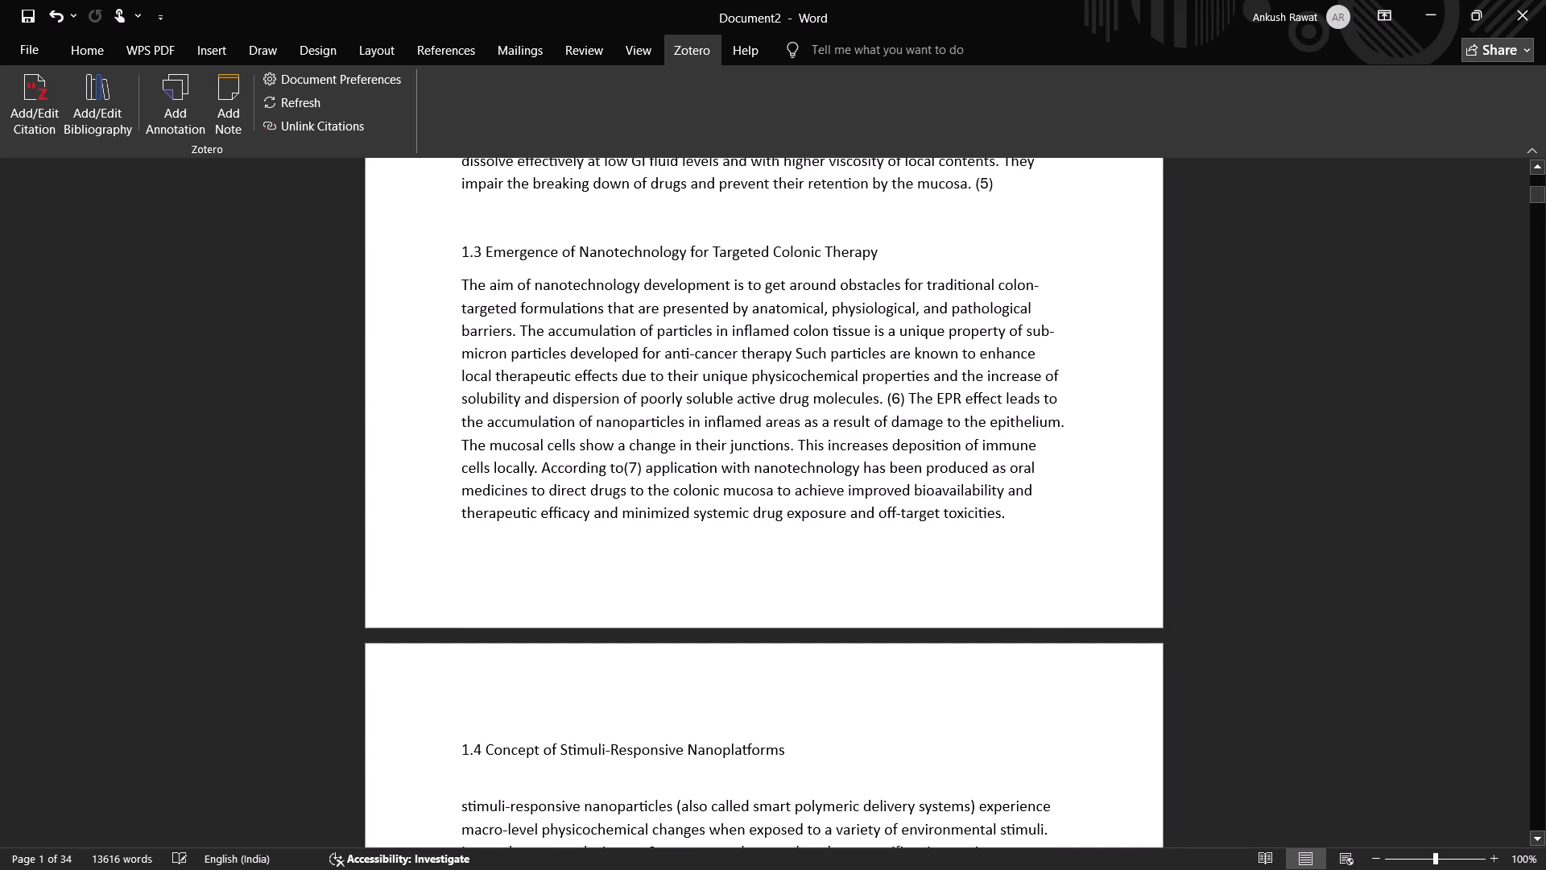
{"action": "scroll", "coordinate": [666, 518], "scroll_direction": "down", "scroll_amount": 4}
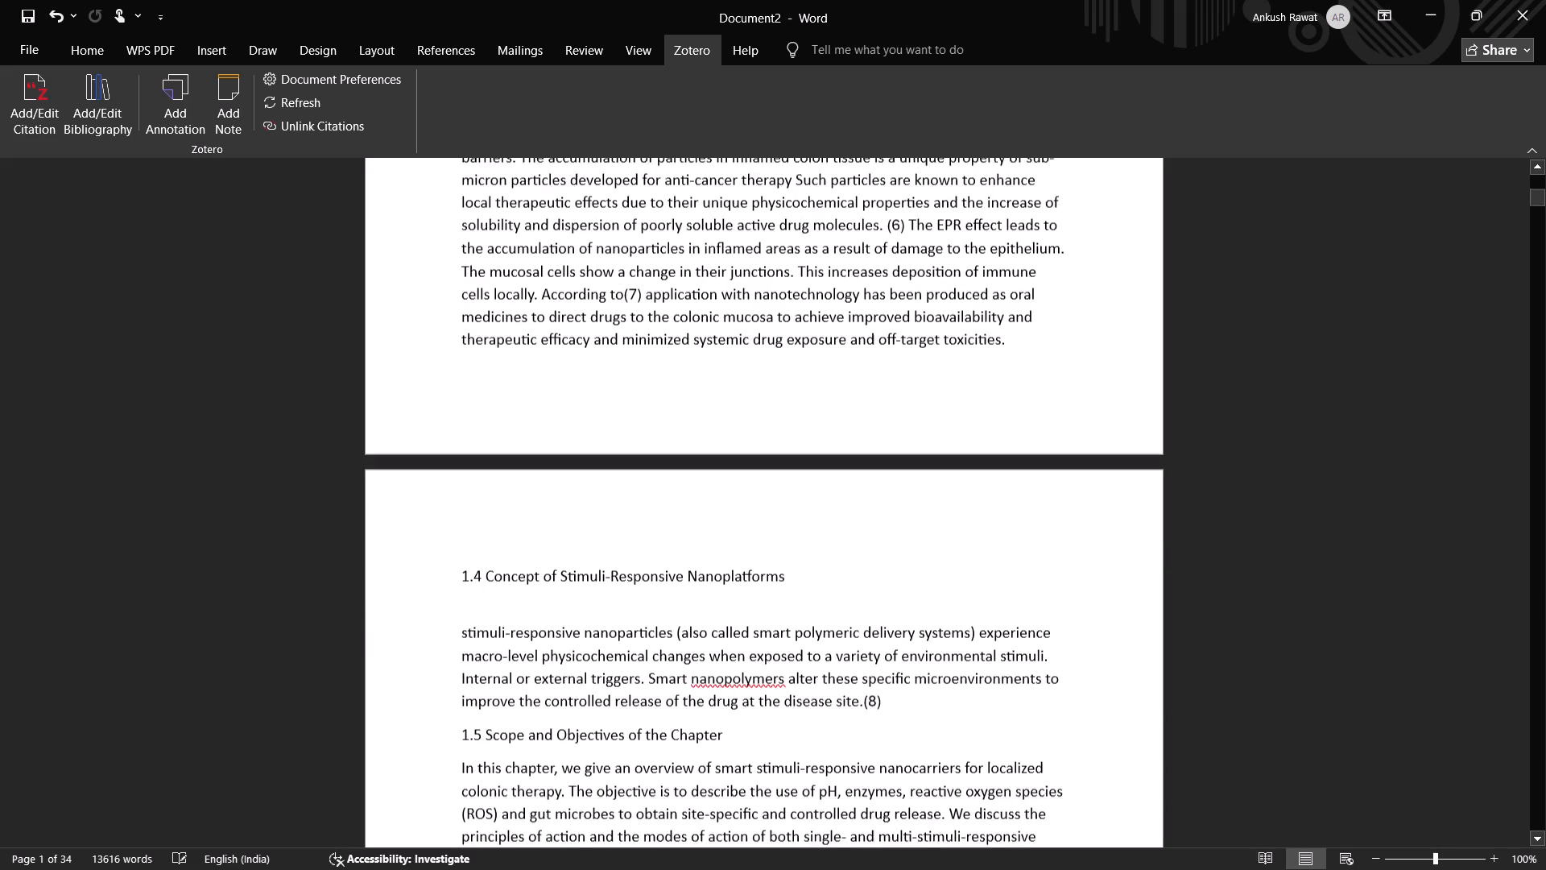
{"action": "scroll", "coordinate": [666, 520], "scroll_direction": "down", "scroll_amount": 2}
{"action": "scroll", "coordinate": [667, 522], "scroll_direction": "up", "scroll_amount": 1}
{"action": "scroll", "coordinate": [667, 522], "scroll_direction": "down", "scroll_amount": 5}
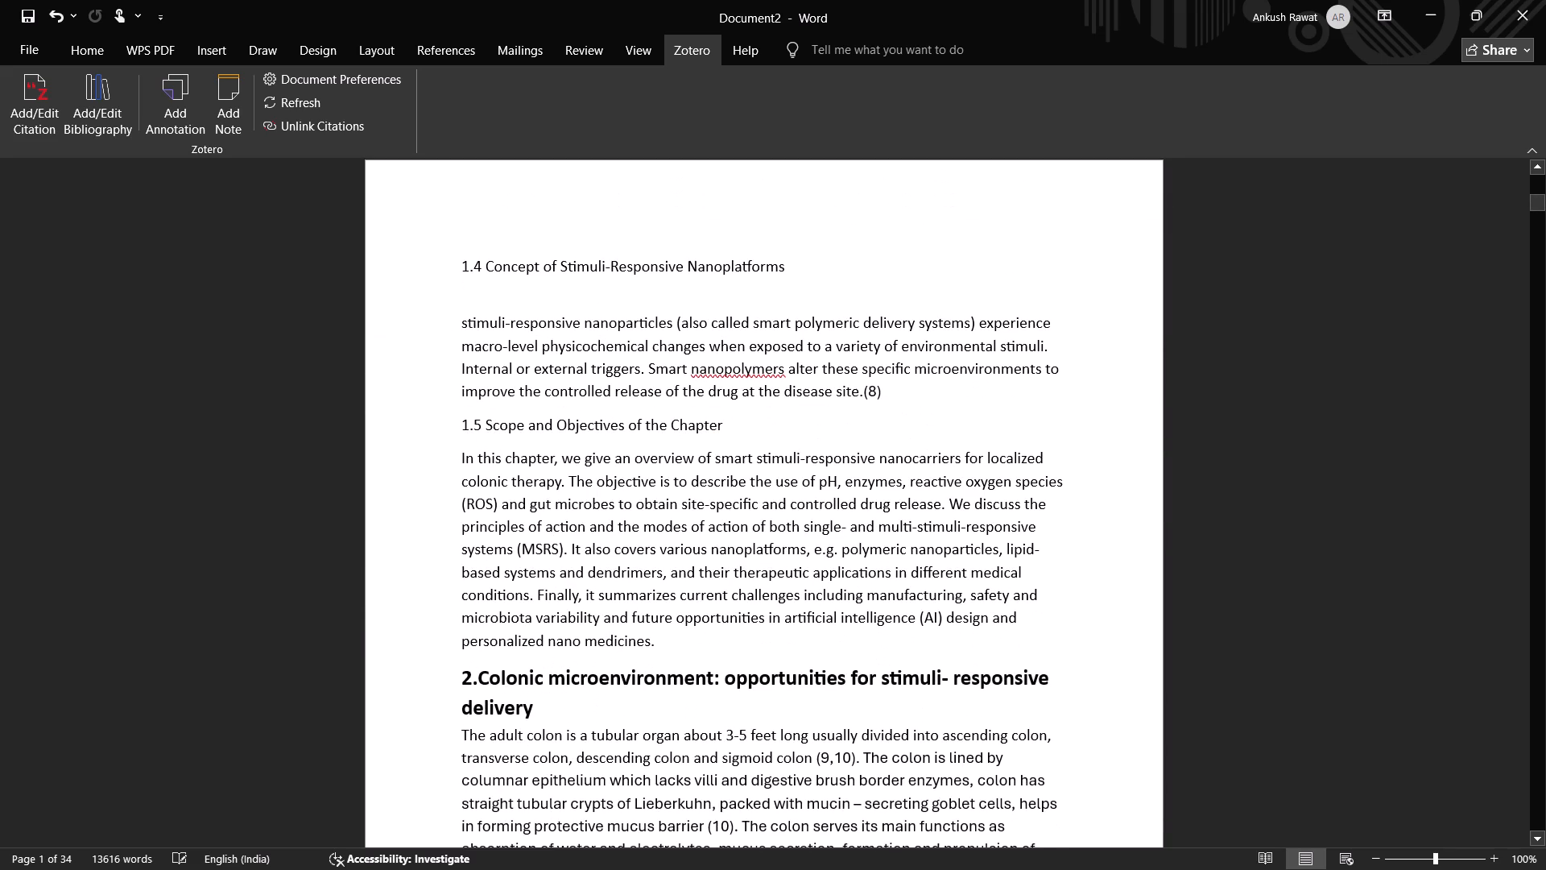
{"action": "scroll", "coordinate": [669, 526], "scroll_direction": "up", "scroll_amount": 1}
{"action": "scroll", "coordinate": [669, 526], "scroll_direction": "down", "scroll_amount": 2}
{"action": "scroll", "coordinate": [669, 526], "scroll_direction": "up", "scroll_amount": 2}
{"action": "scroll", "coordinate": [669, 526], "scroll_direction": "down", "scroll_amount": 5}
{"action": "scroll", "coordinate": [676, 541], "scroll_direction": "up", "scroll_amount": 3}
{"action": "scroll", "coordinate": [676, 549], "scroll_direction": "down", "scroll_amount": 10}
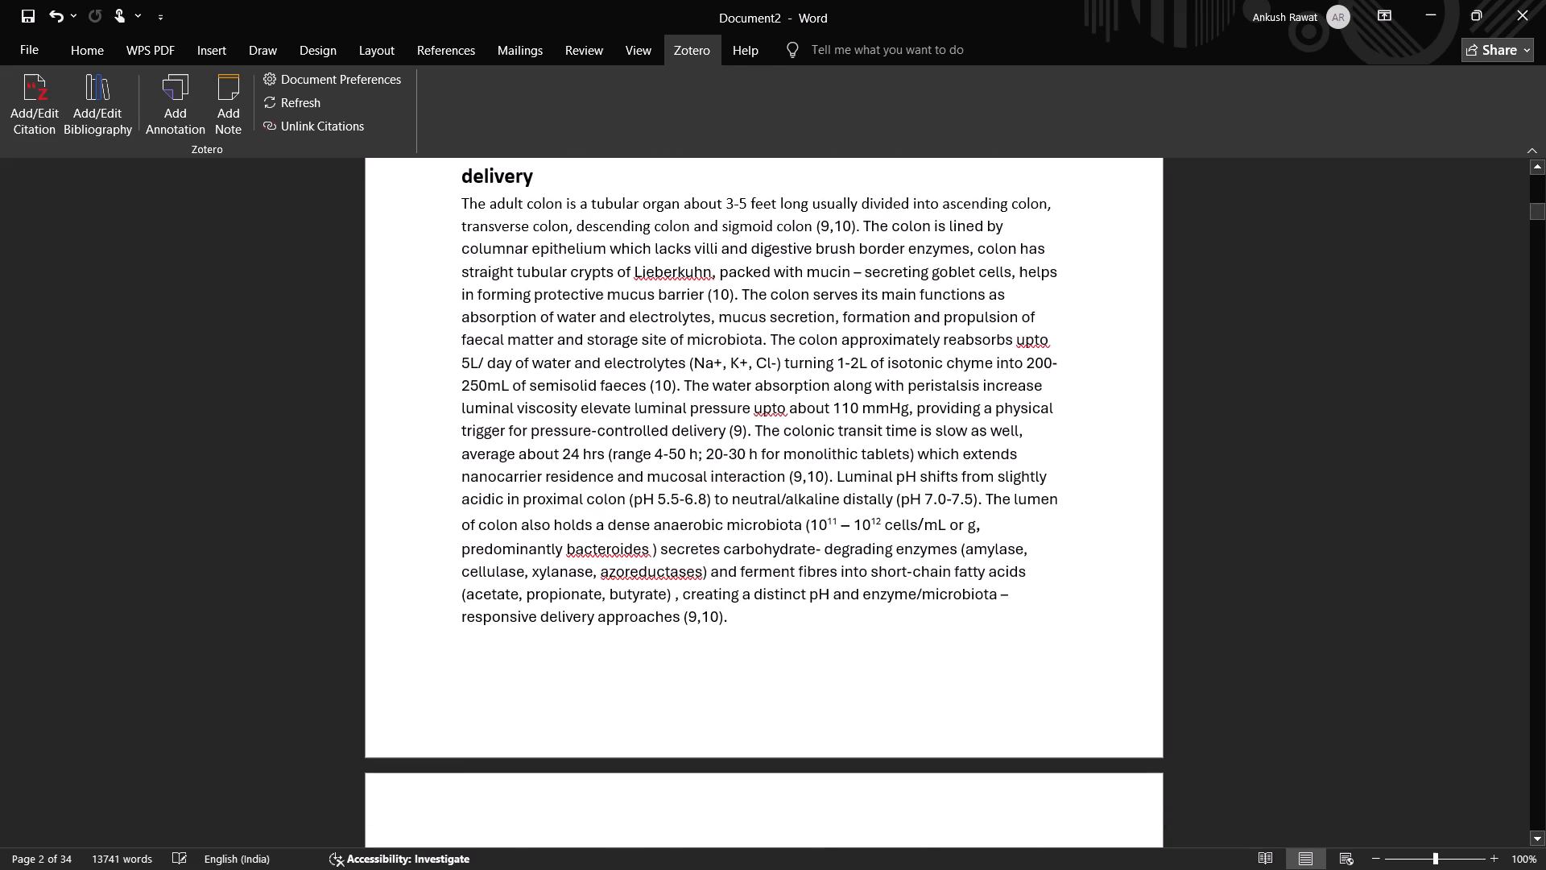
{"action": "scroll", "coordinate": [693, 570], "scroll_direction": "down", "scroll_amount": 3}
{"action": "scroll", "coordinate": [695, 571], "scroll_direction": "up", "scroll_amount": 1}
{"action": "scroll", "coordinate": [695, 574], "scroll_direction": "down", "scroll_amount": 1}
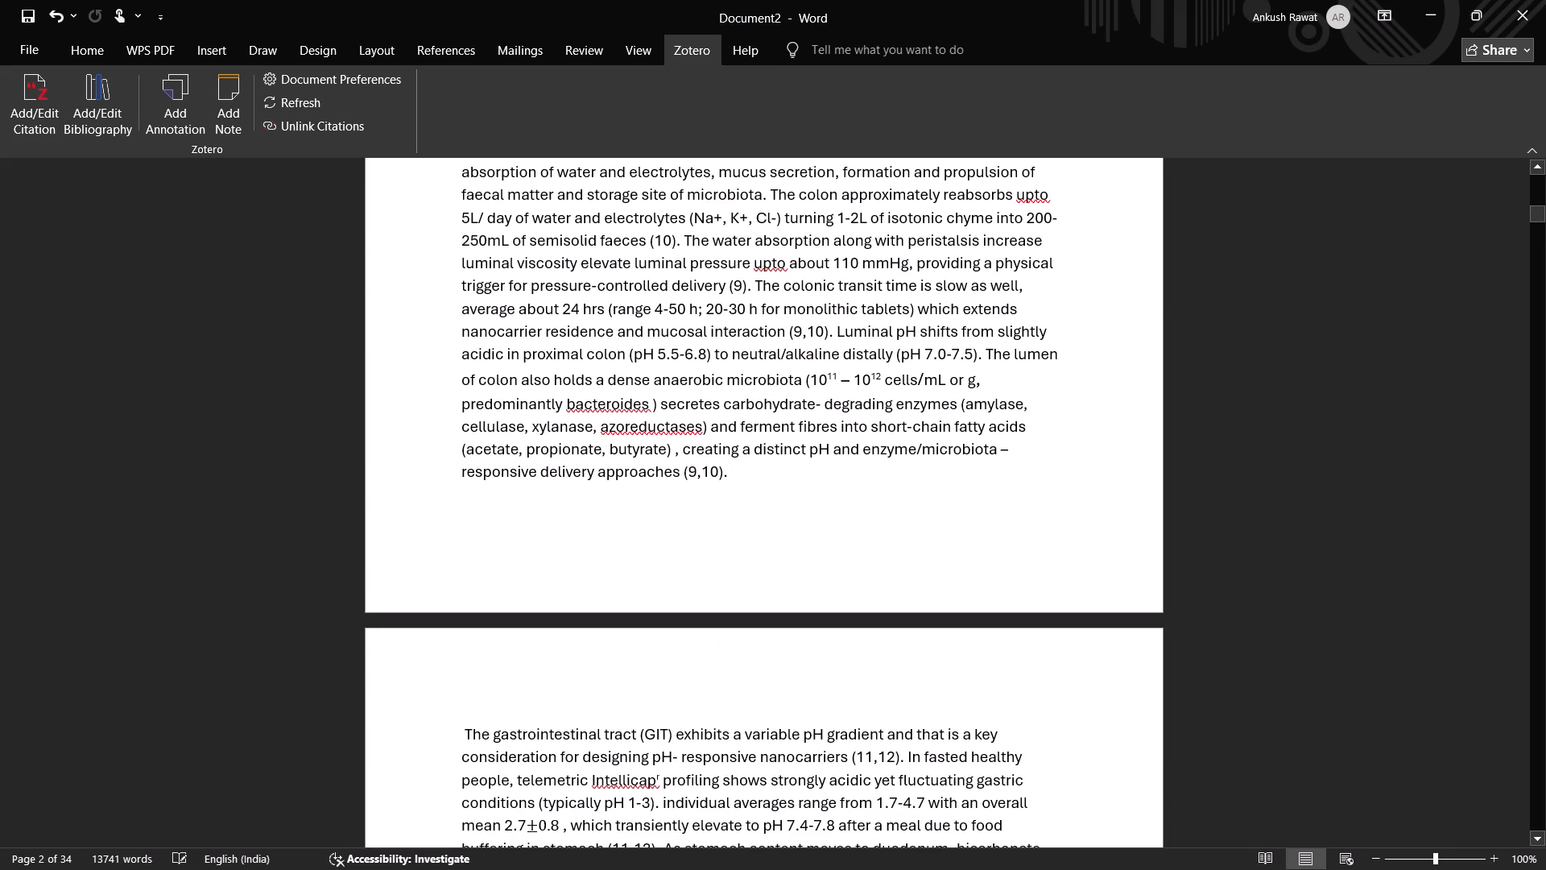
Skim the in-text citations onward to page 14, and return to sections 1.3 and 1.4.
{"action": "left_click_drag", "start_coordinate": [1543, 222], "coordinate": [1544, 257]}
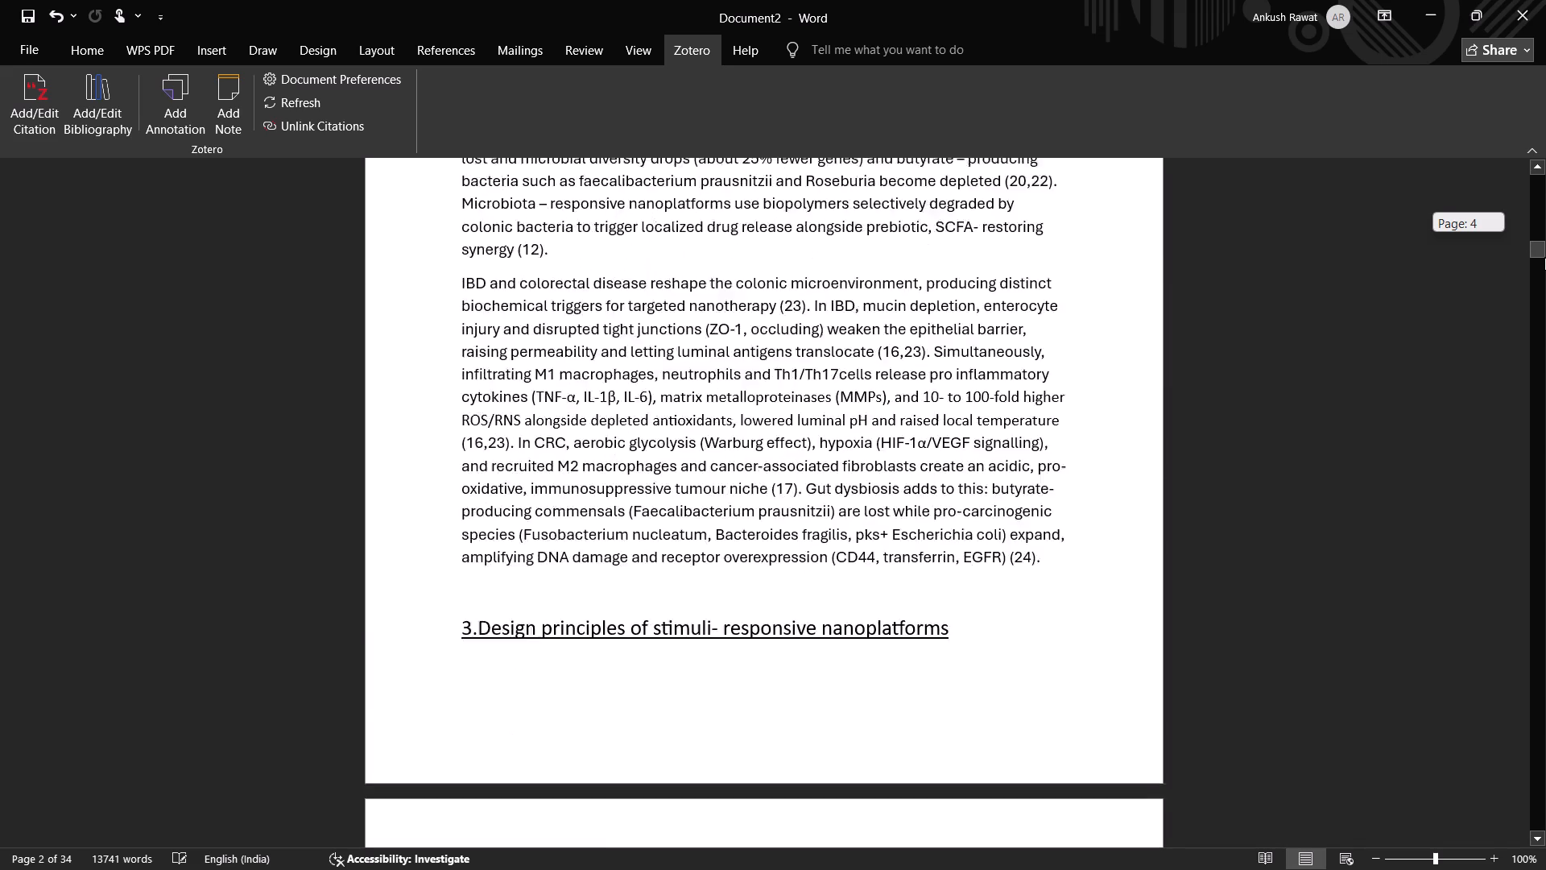
{"action": "left_click_drag", "start_coordinate": [1544, 257], "coordinate": [1543, 334]}
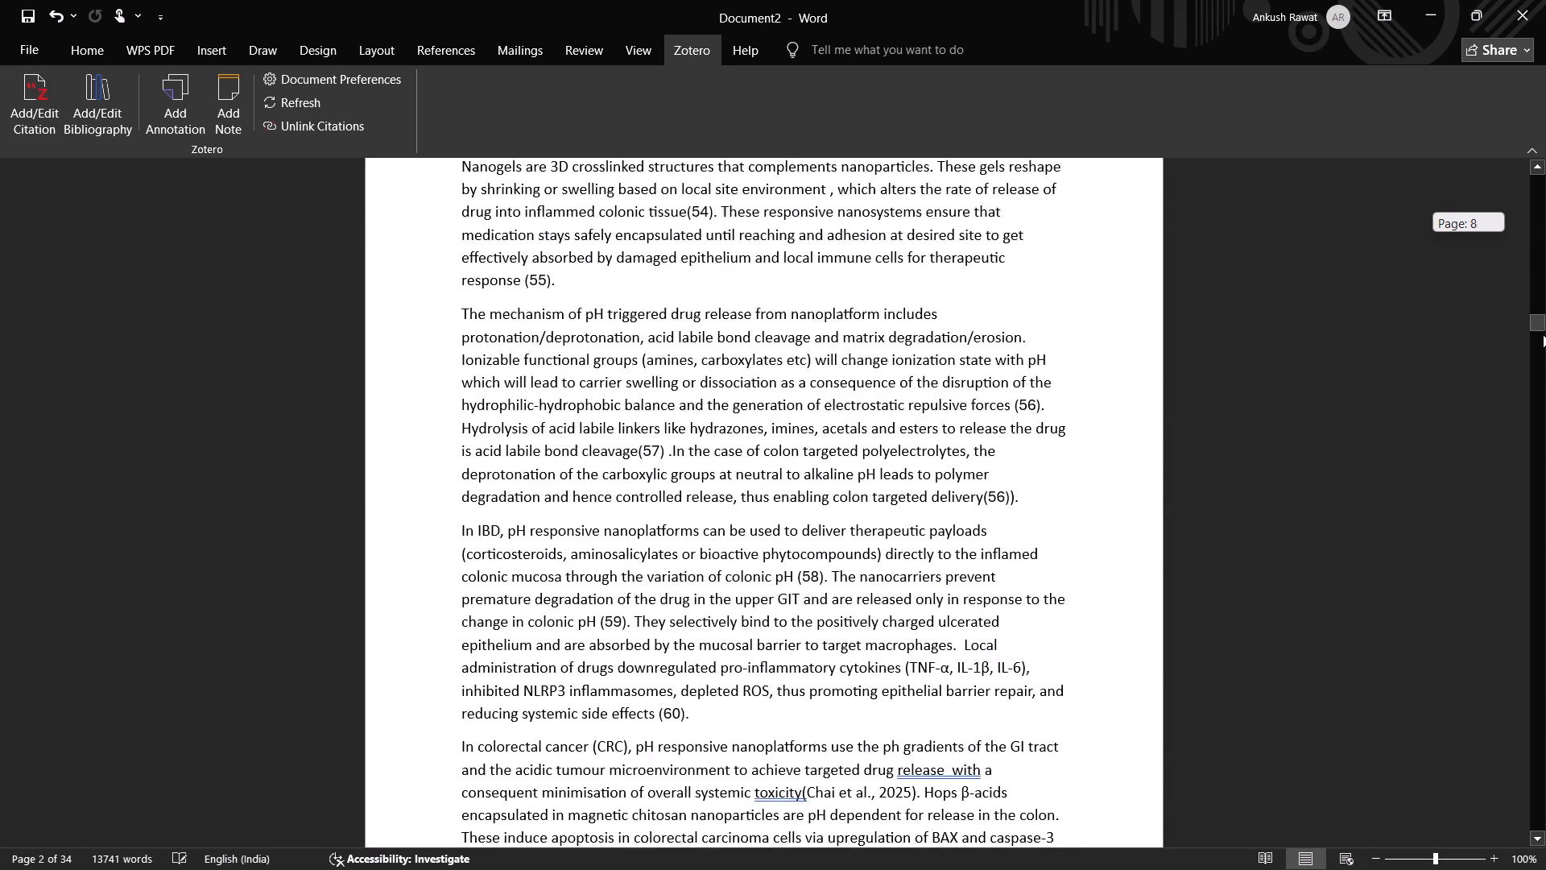
{"action": "left_click_drag", "start_coordinate": [1543, 334], "coordinate": [1539, 354]}
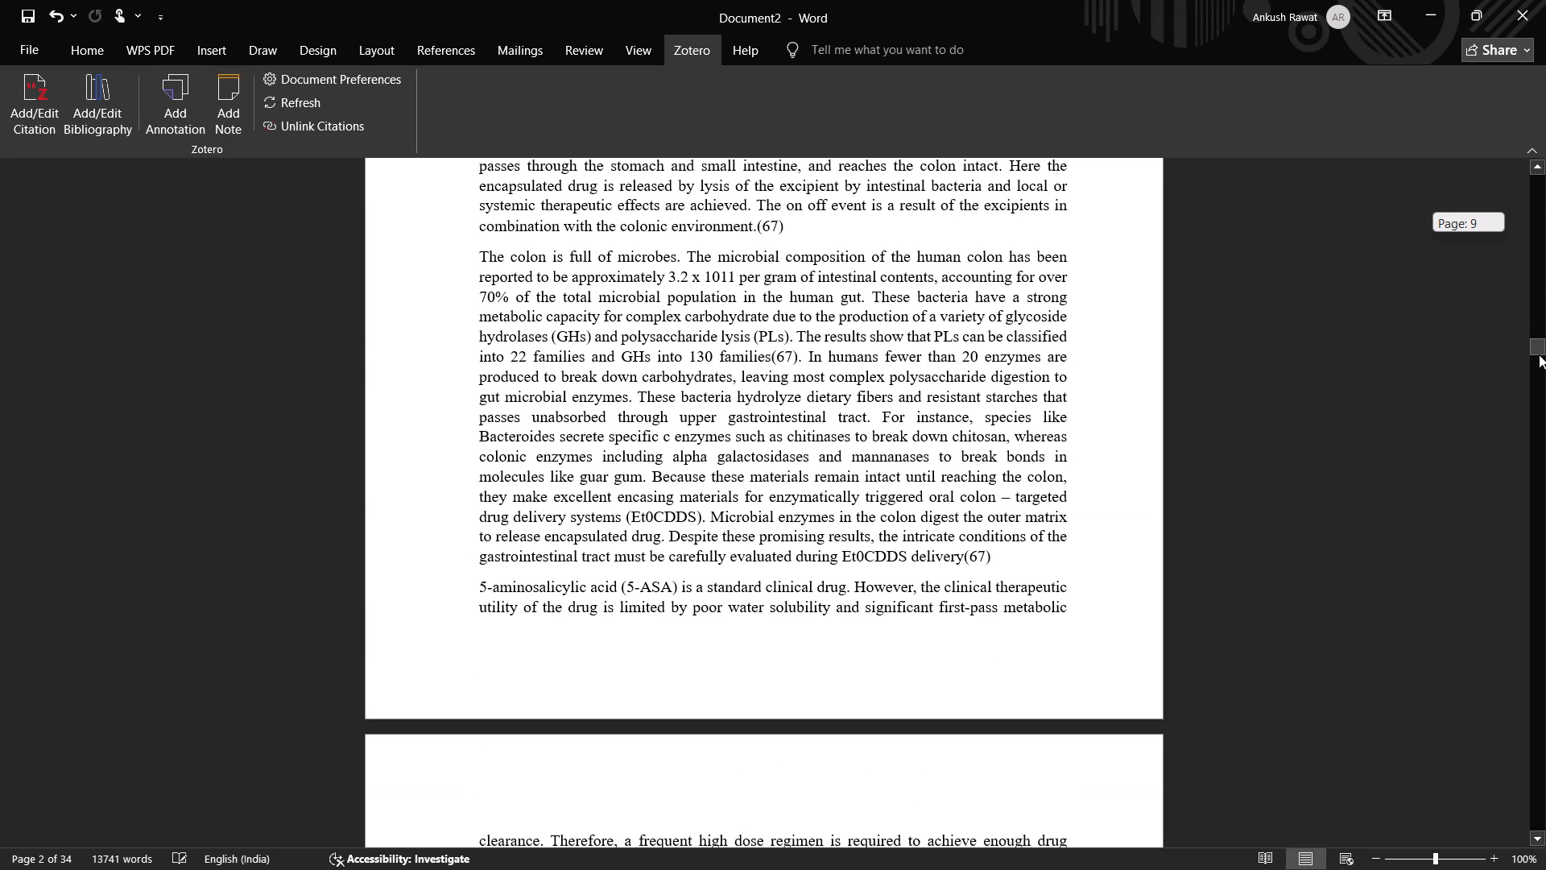
{"action": "left_click_drag", "start_coordinate": [1539, 354], "coordinate": [1544, 440]}
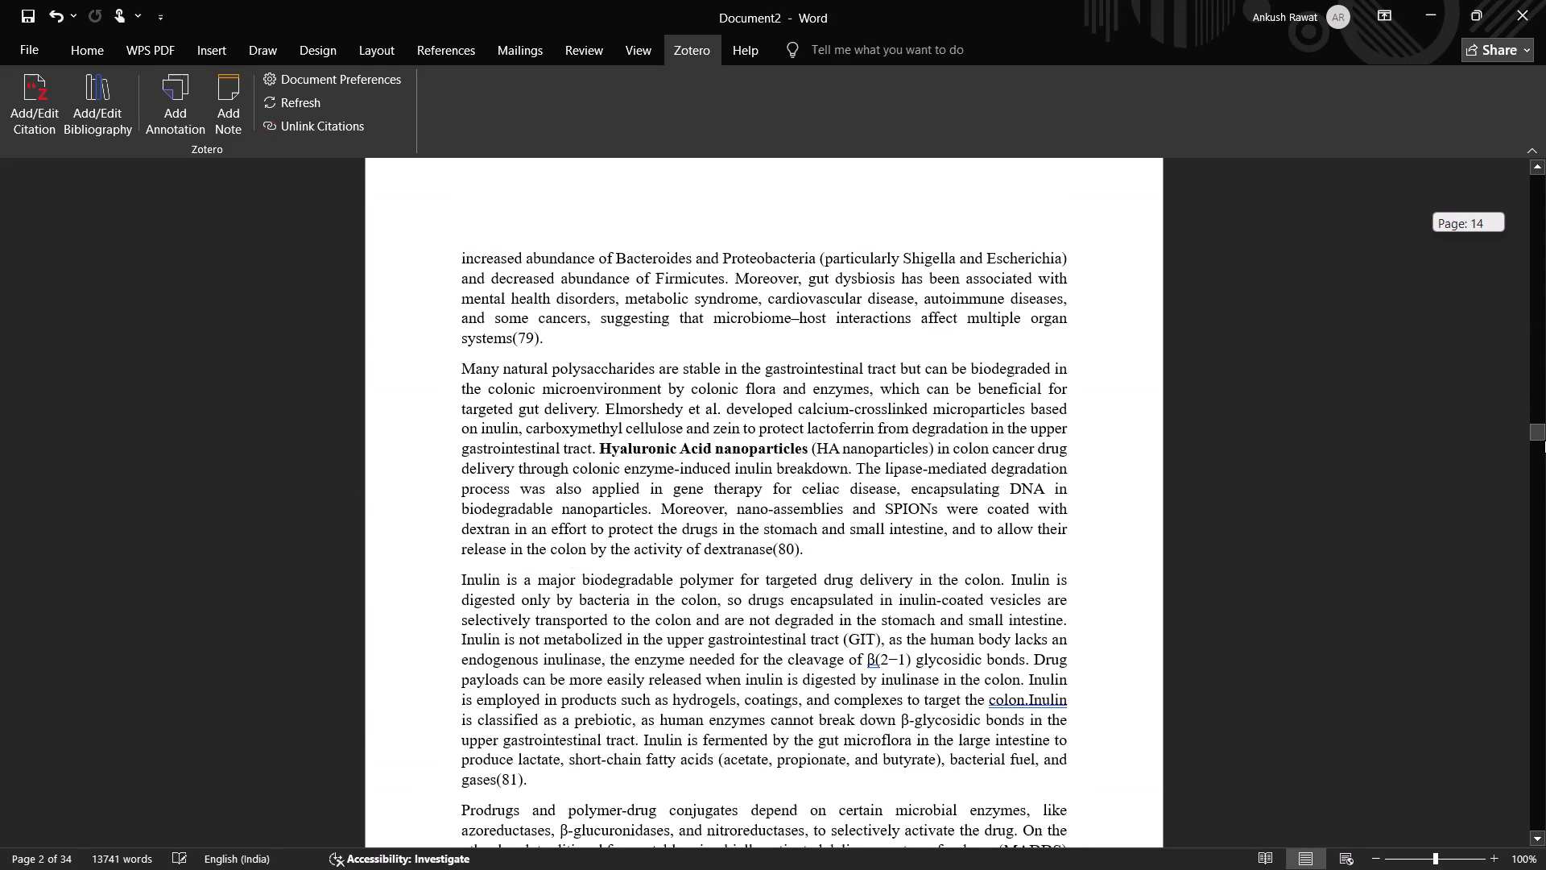
{"action": "left_click_drag", "start_coordinate": [1544, 440], "coordinate": [1545, 446]}
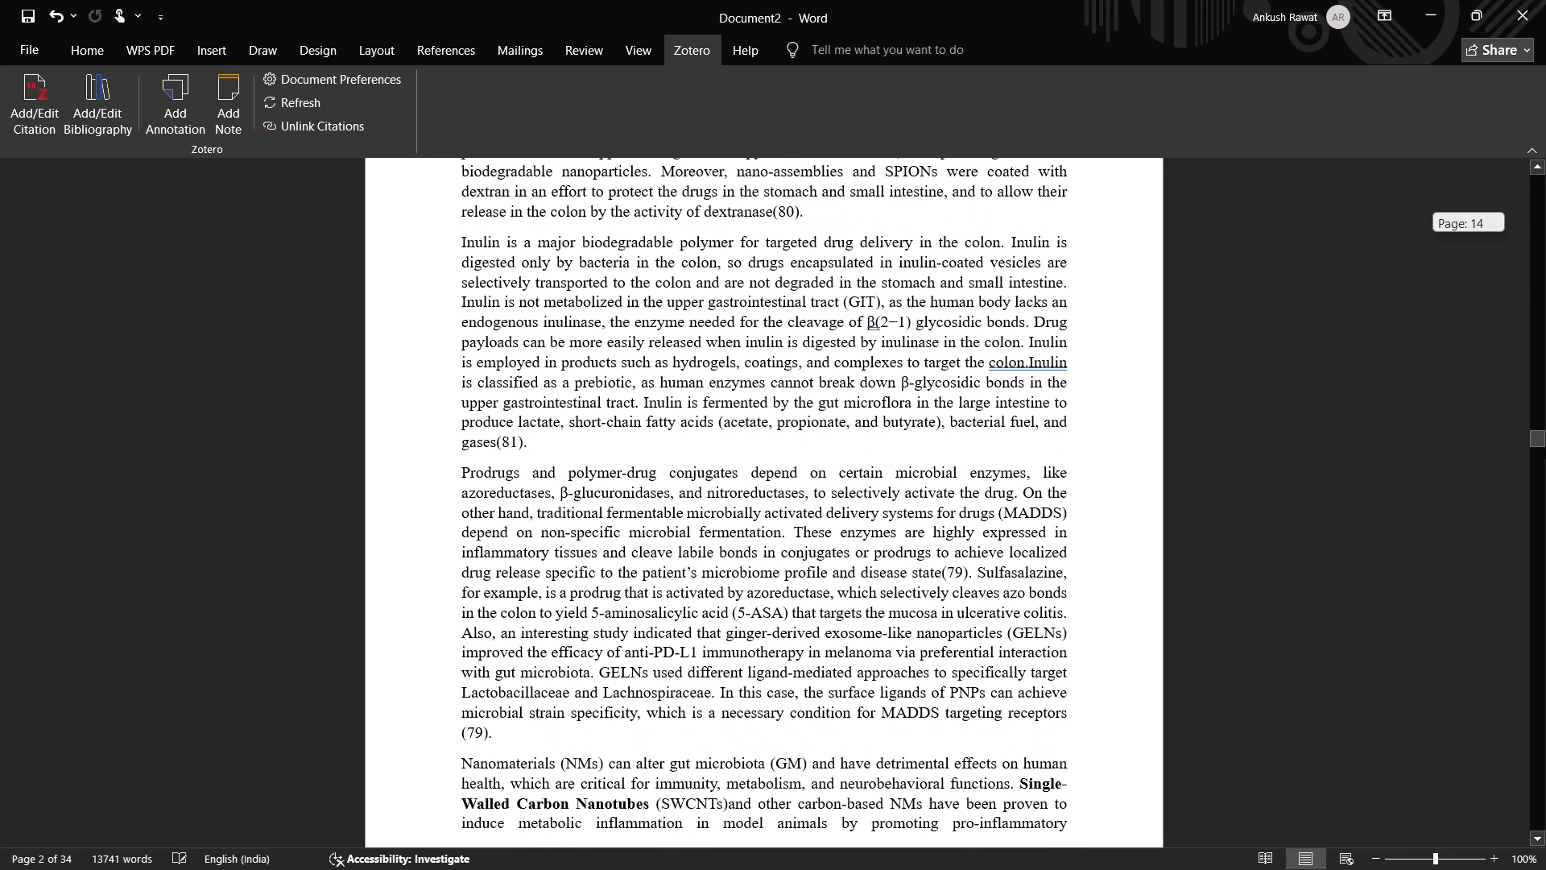
{"action": "left_click_drag", "start_coordinate": [1545, 446], "coordinate": [1532, 209]}
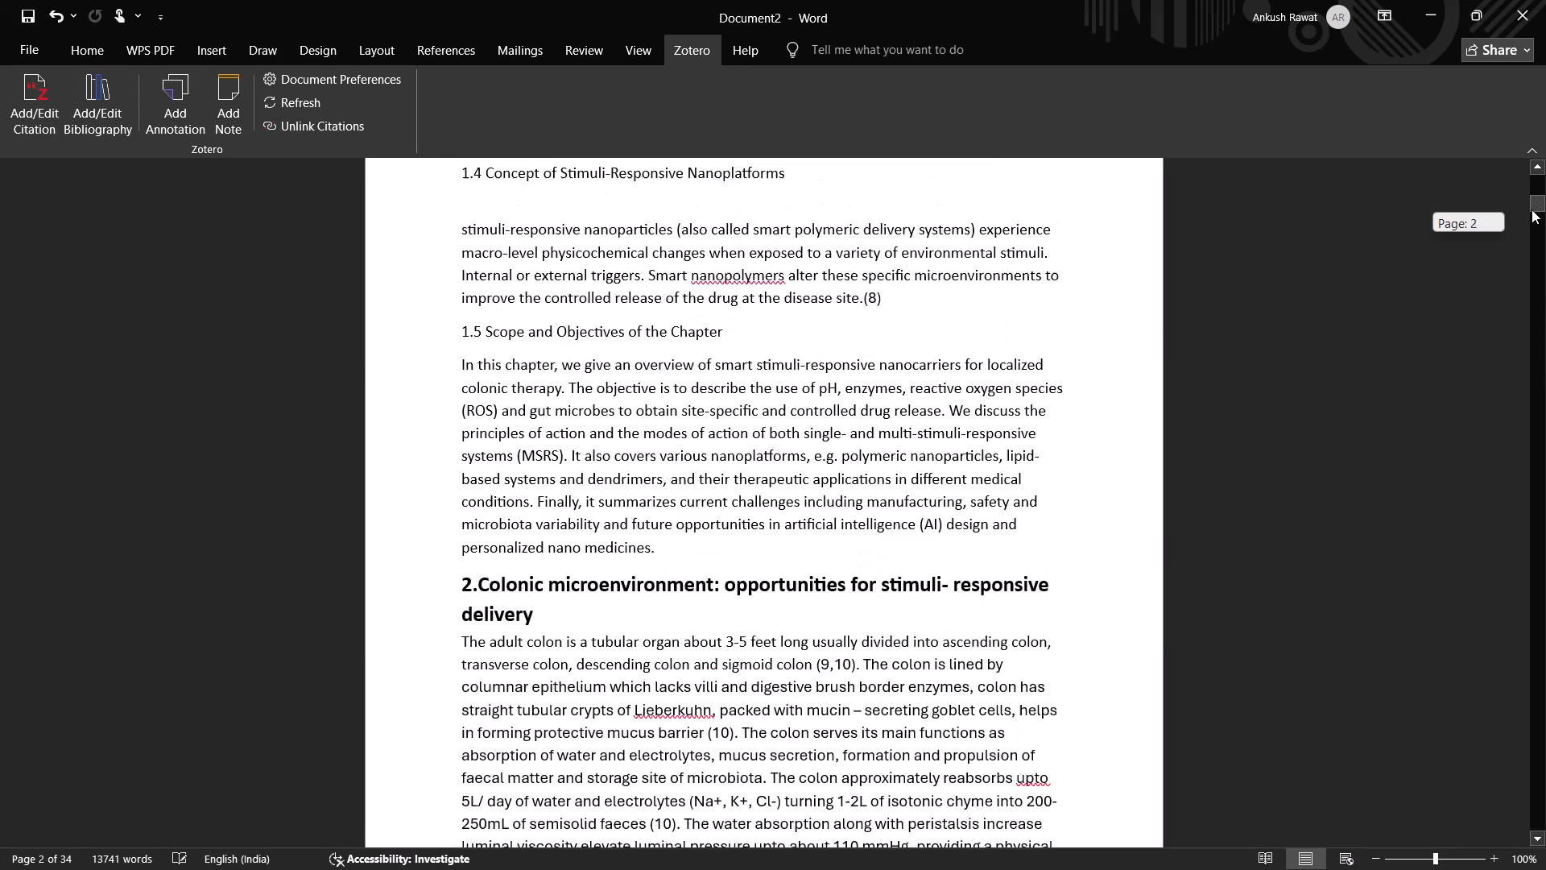
{"action": "left_click_drag", "start_coordinate": [1532, 209], "coordinate": [1532, 202]}
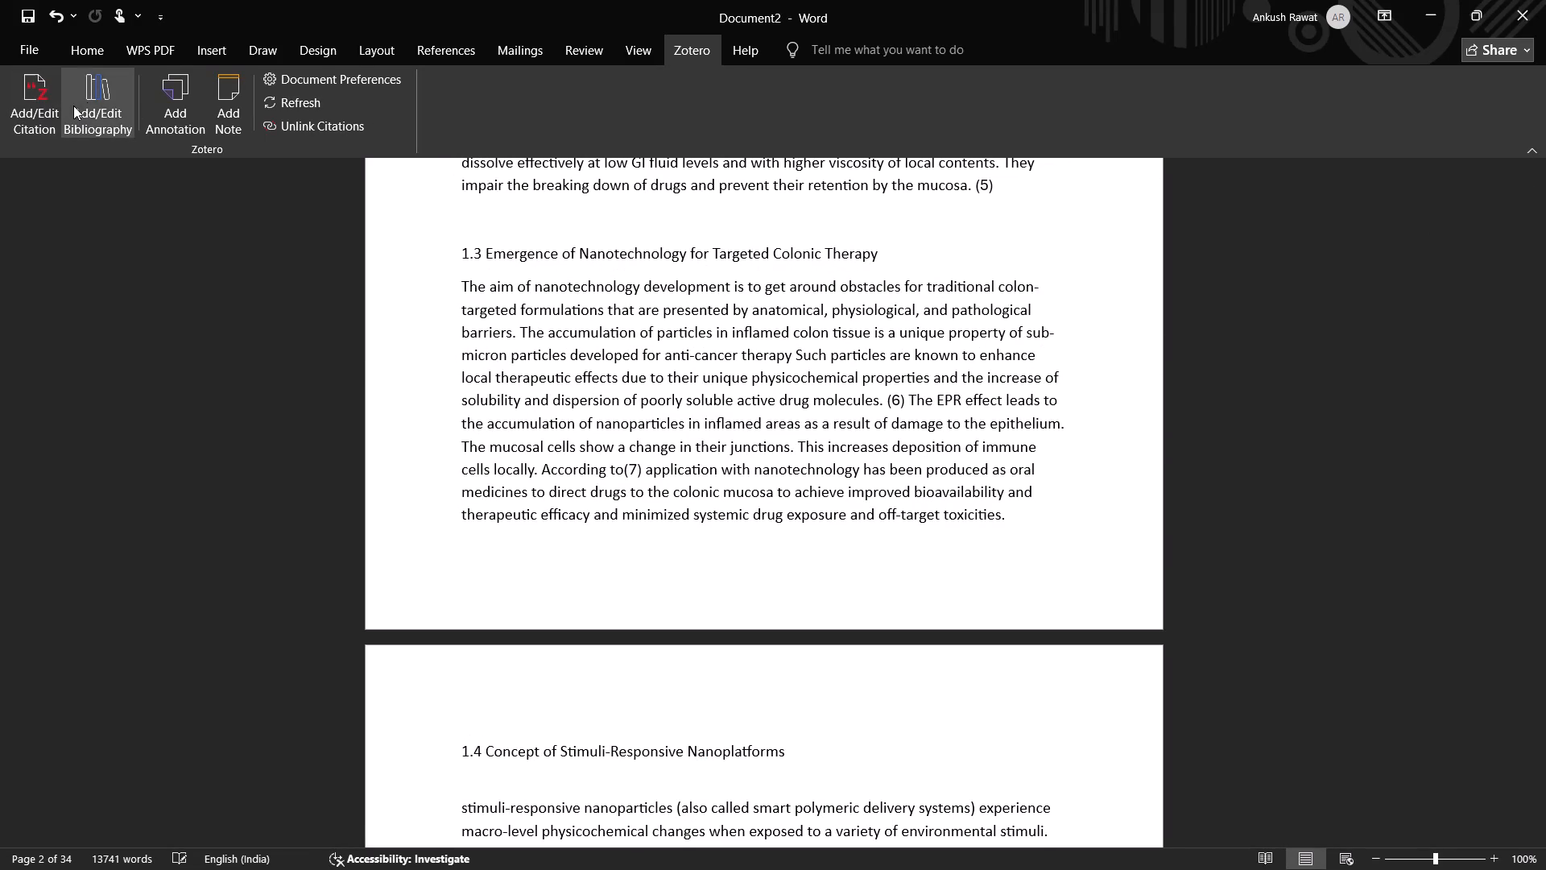
Change the document's Zotero citation style to APA Style 7th edition.
{"action": "left_click", "coordinate": [294, 77]}
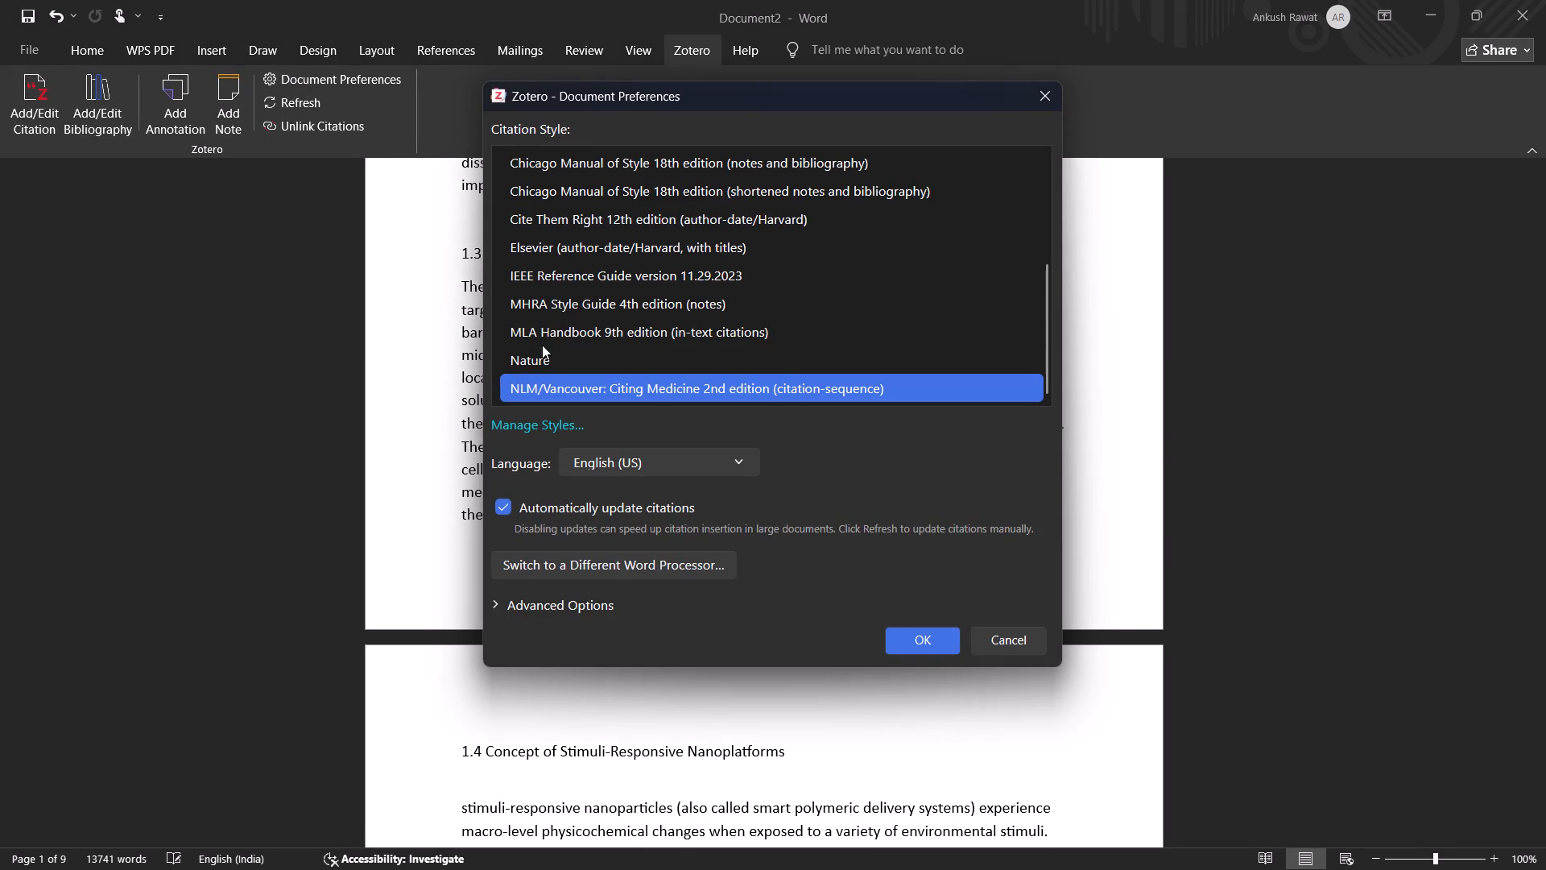
{"action": "scroll", "coordinate": [548, 223], "scroll_direction": "up", "scroll_amount": 3}
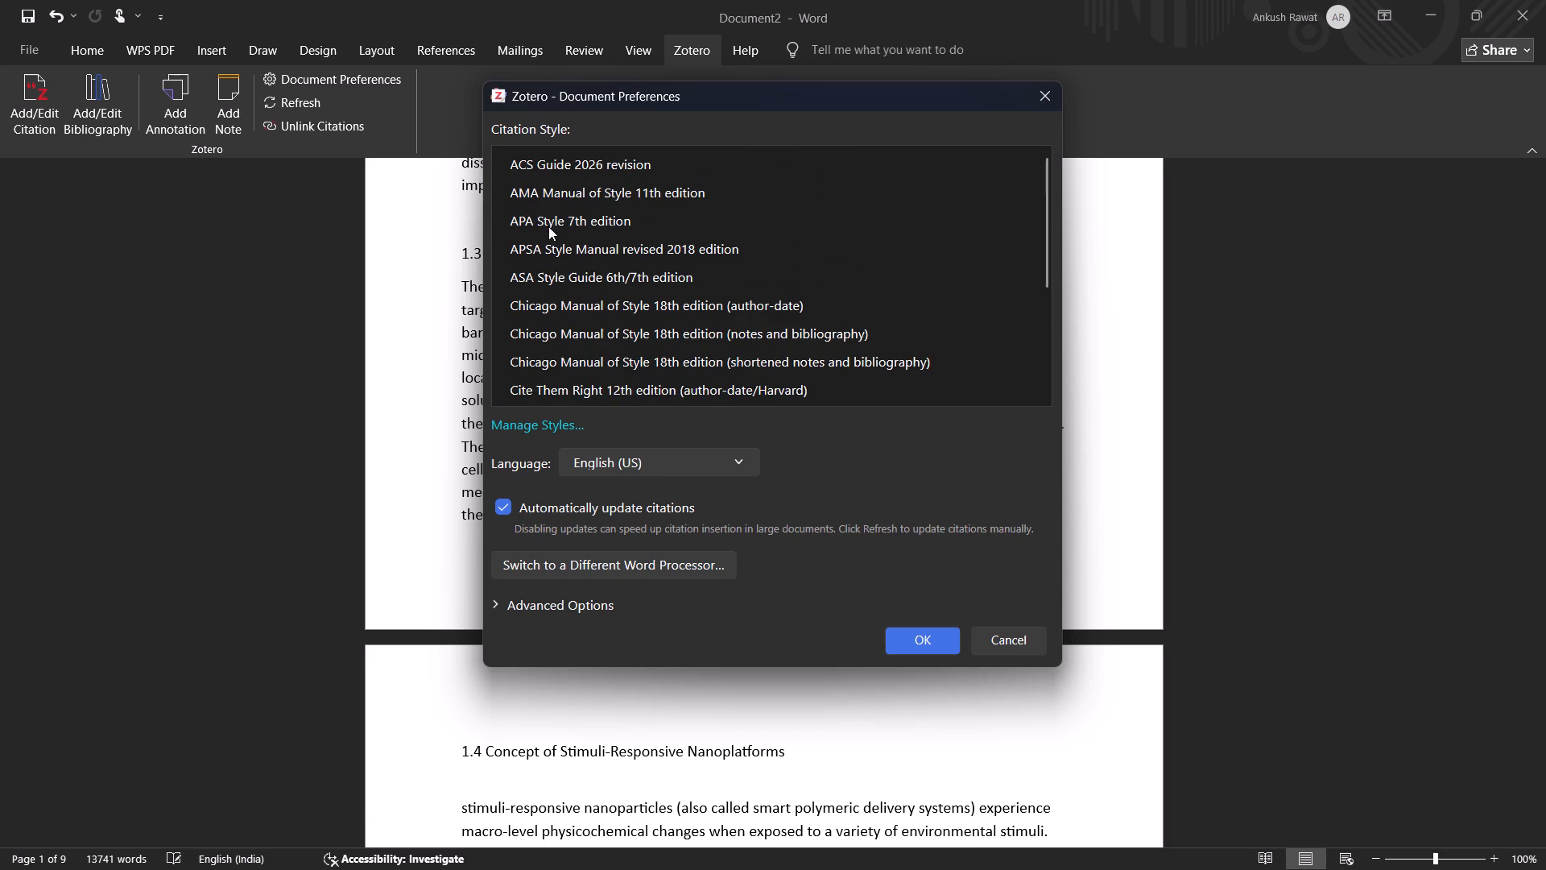
{"action": "left_click", "coordinate": [560, 222]}
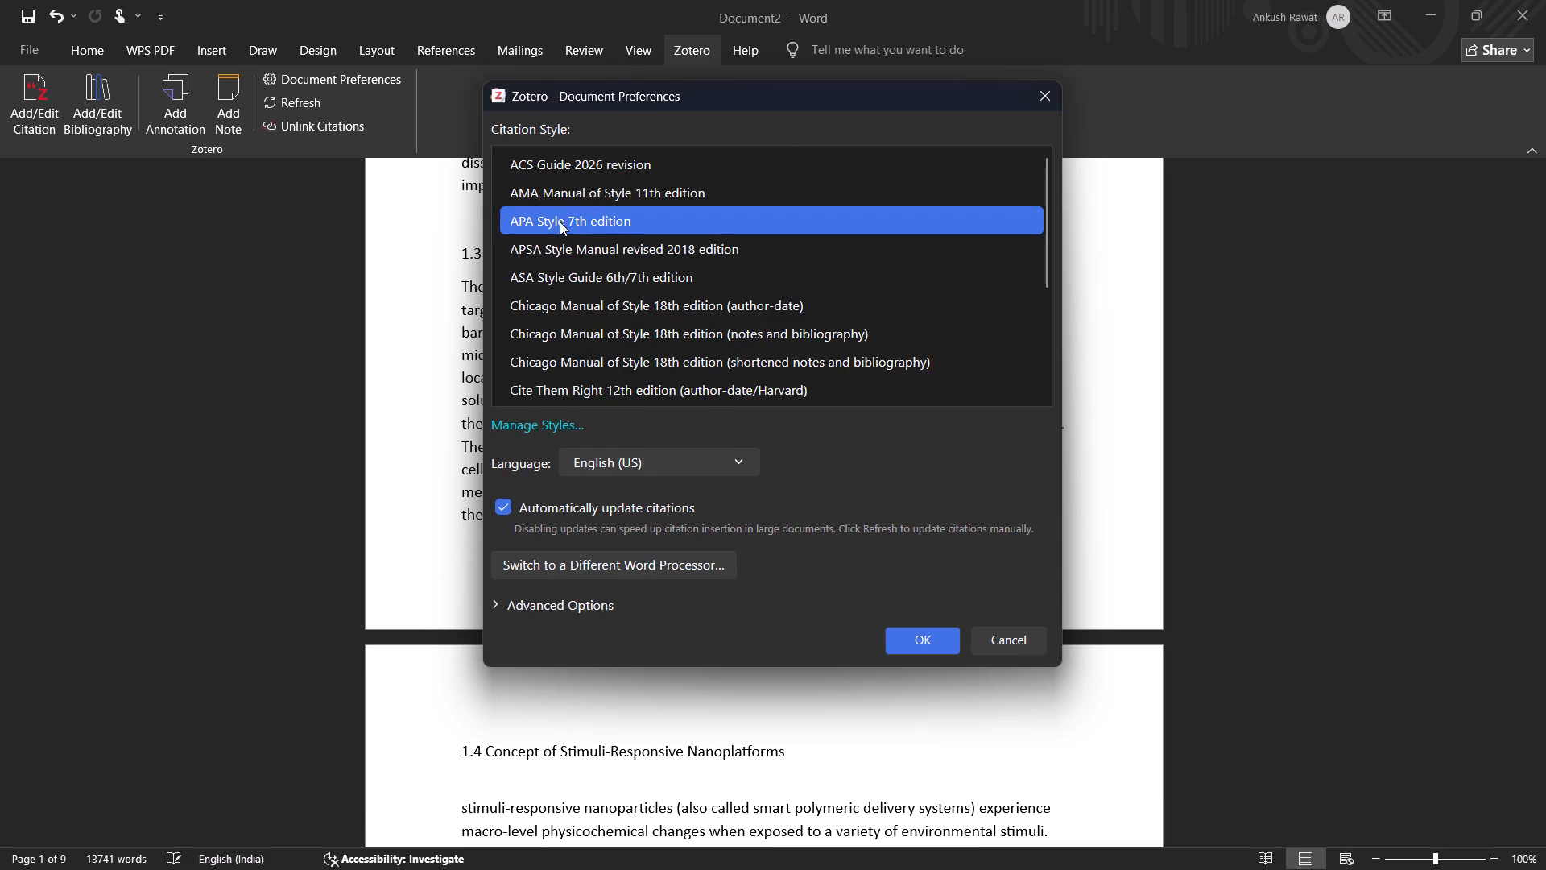
{"action": "left_click", "coordinate": [922, 646]}
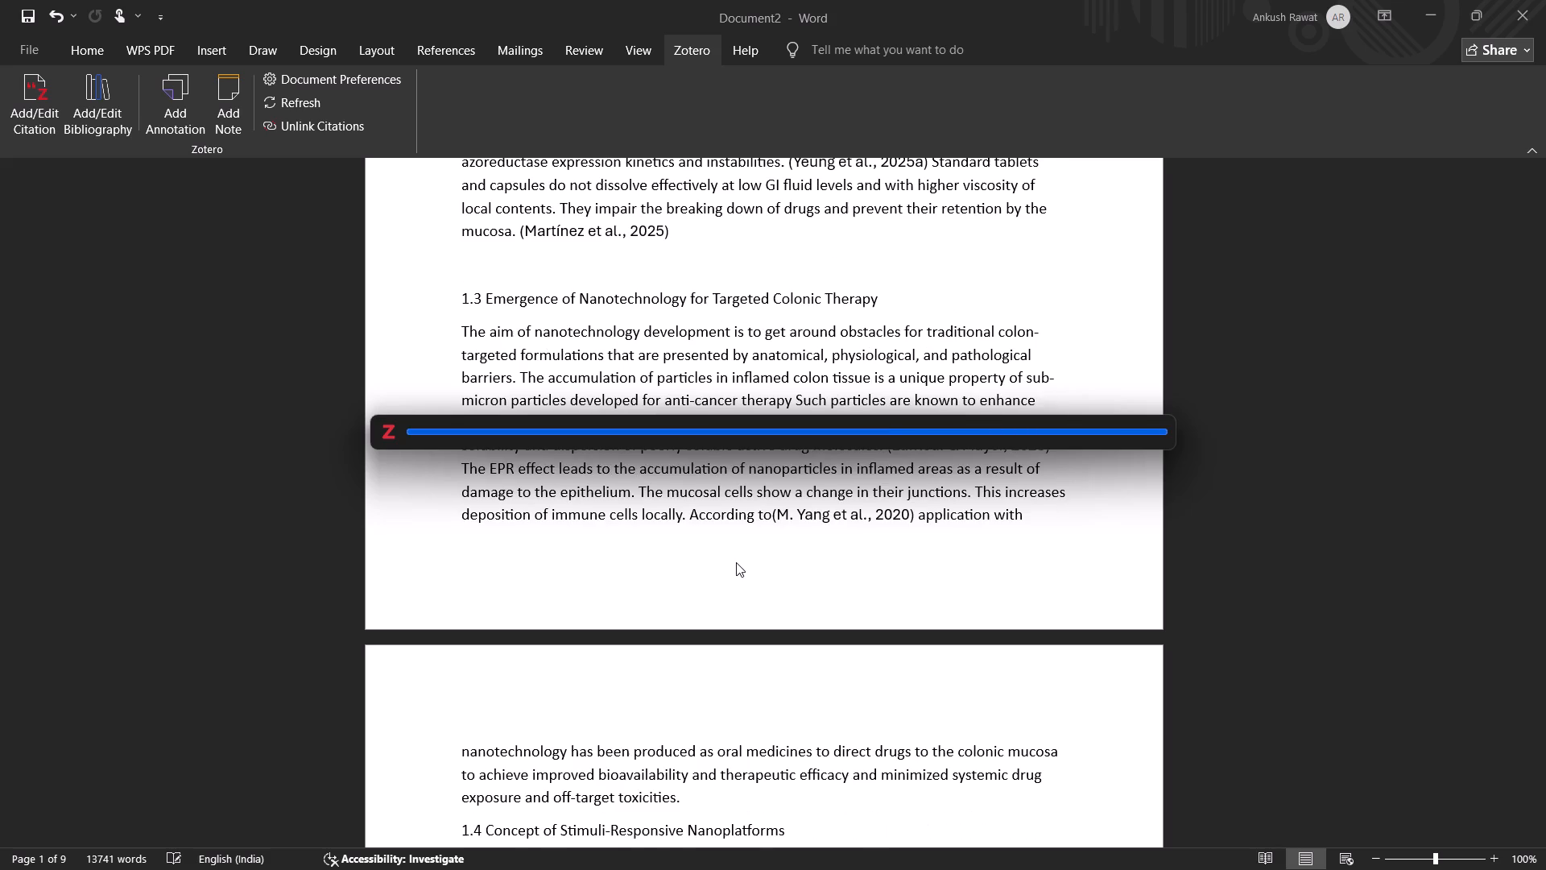
Review the in-text citations from section 1.1 through the pH-responsive section to Enzymes – Responsive Nanoparticles, checking for ones that are not live.
{"action": "middle_click_drag", "start_coordinate": [738, 580], "coordinate": [706, 334]}
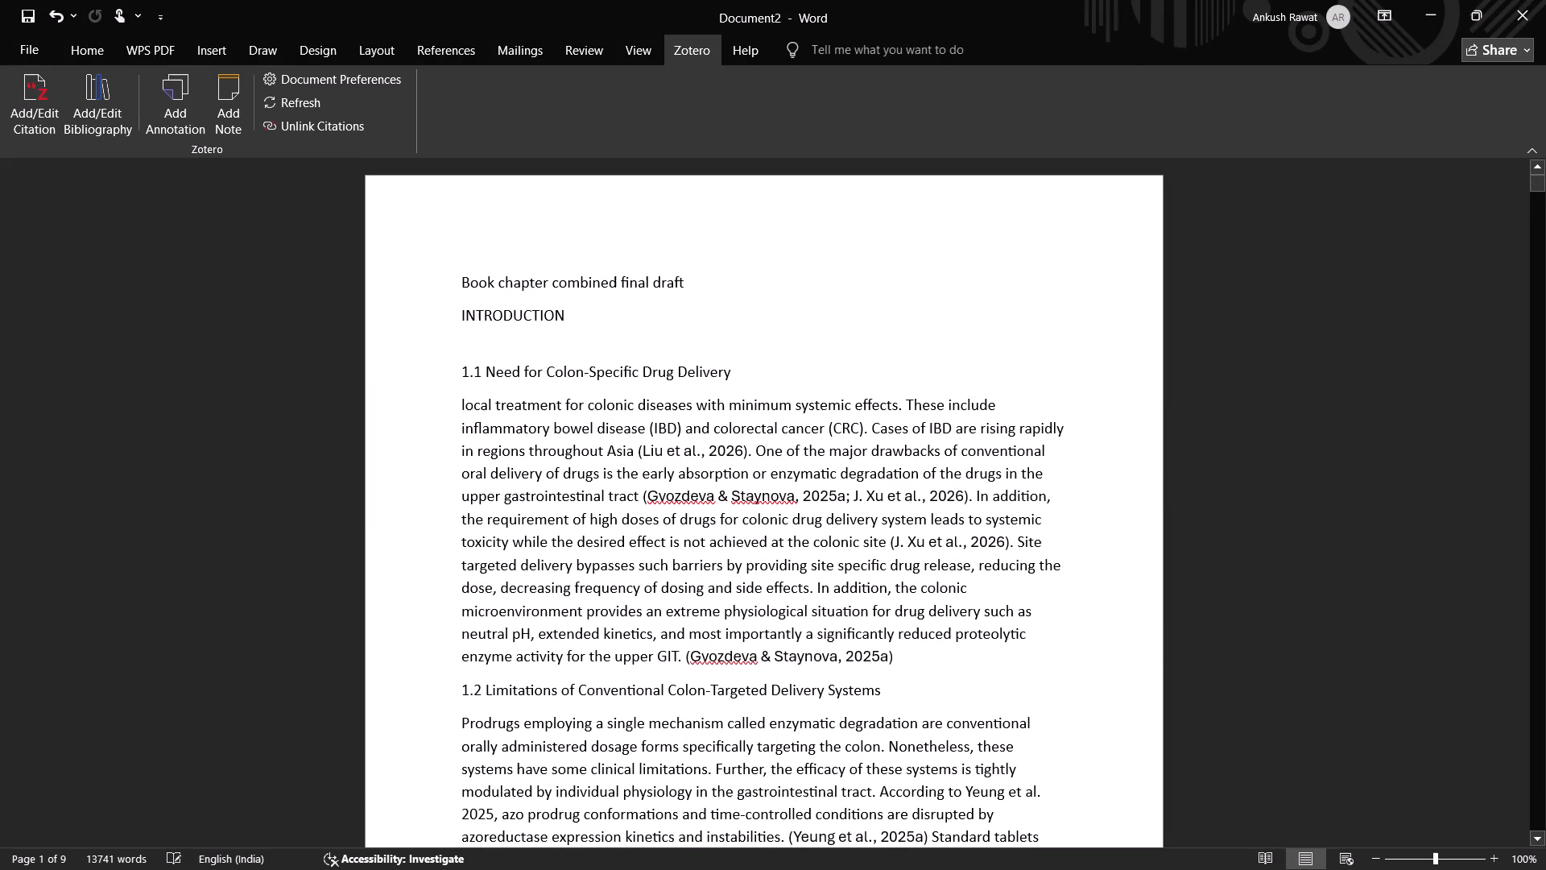
{"action": "scroll", "coordinate": [687, 600], "scroll_direction": "down", "scroll_amount": 2}
{"action": "scroll", "coordinate": [687, 602], "scroll_direction": "up", "scroll_amount": 3}
{"action": "scroll", "coordinate": [687, 602], "scroll_direction": "down", "scroll_amount": 4}
{"action": "scroll", "coordinate": [741, 619], "scroll_direction": "up", "scroll_amount": 1}
{"action": "scroll", "coordinate": [741, 619], "scroll_direction": "down", "scroll_amount": 1}
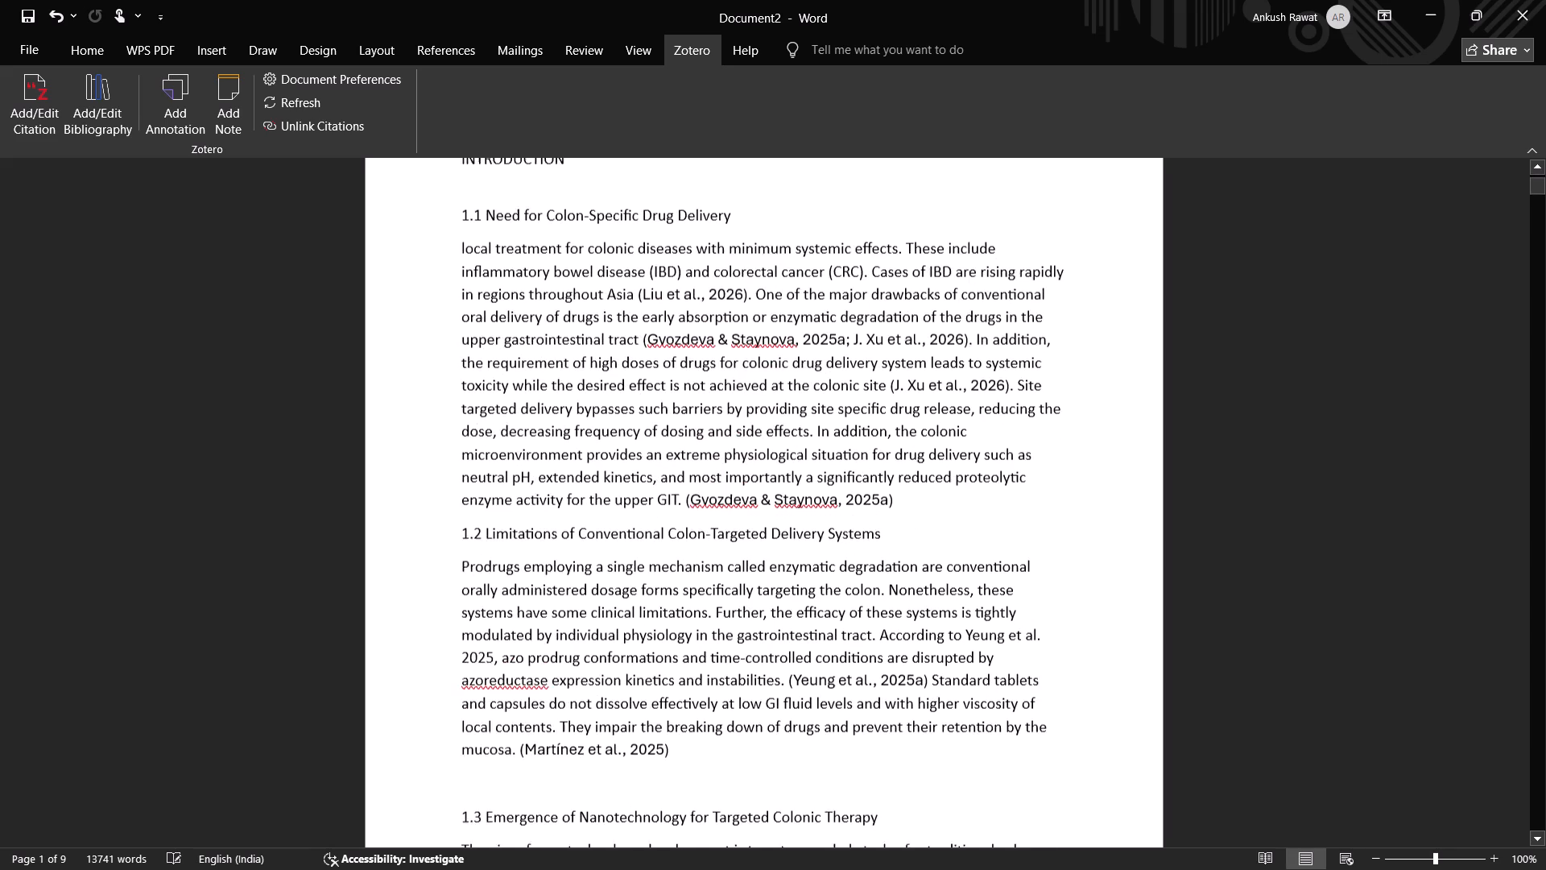
{"action": "scroll", "coordinate": [741, 619], "scroll_direction": "down", "scroll_amount": 5}
{"action": "scroll", "coordinate": [764, 638], "scroll_direction": "up", "scroll_amount": 1}
{"action": "middle_click", "coordinate": [1133, 445]}
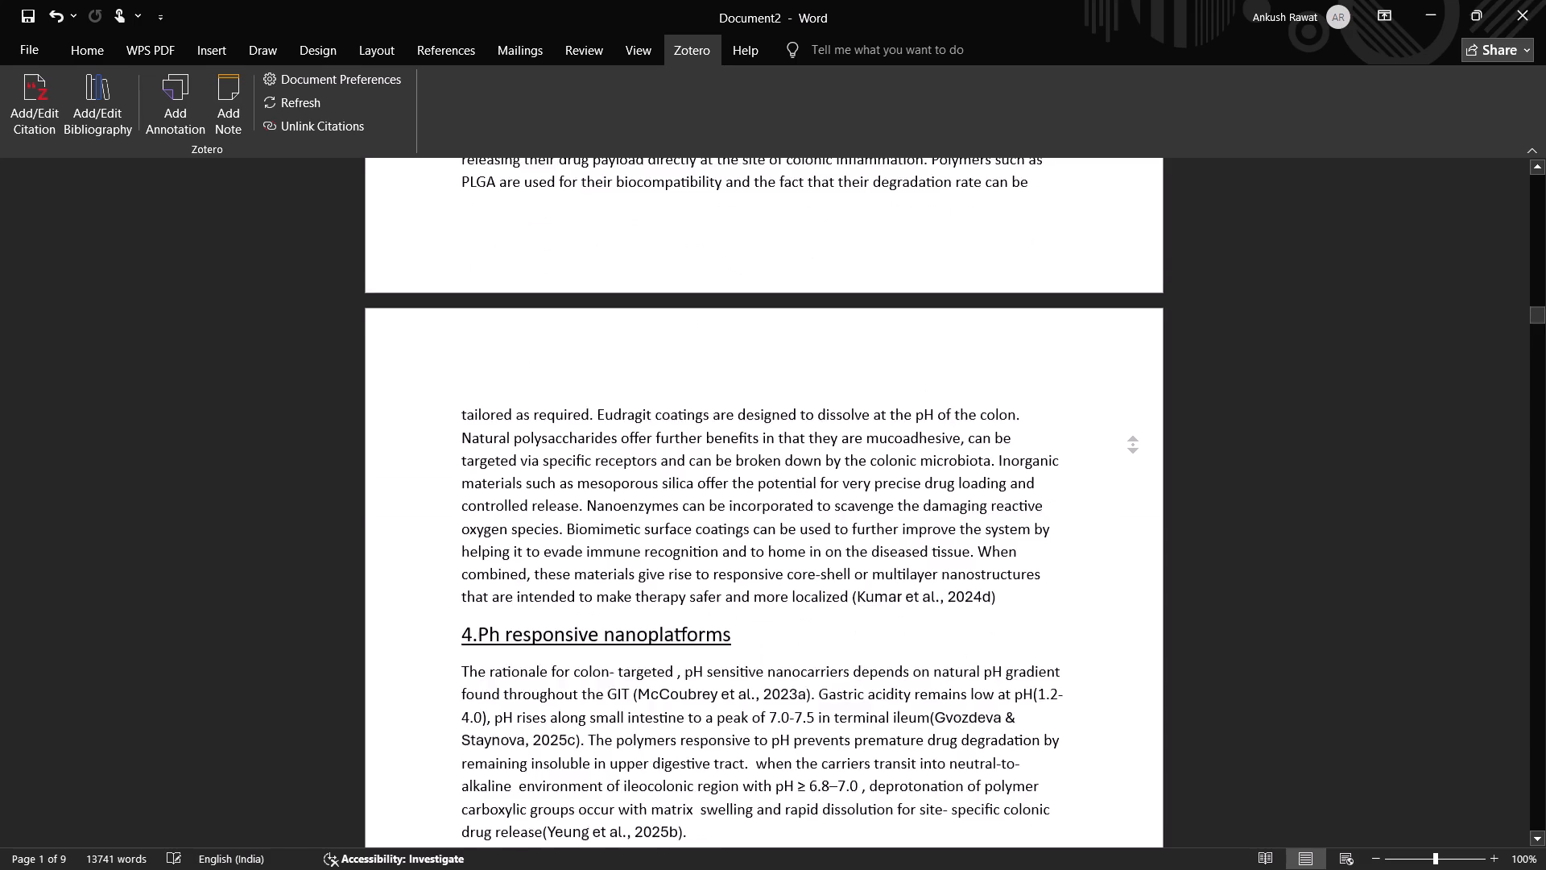
{"action": "scroll", "coordinate": [1133, 454], "scroll_direction": "up", "scroll_amount": 1}
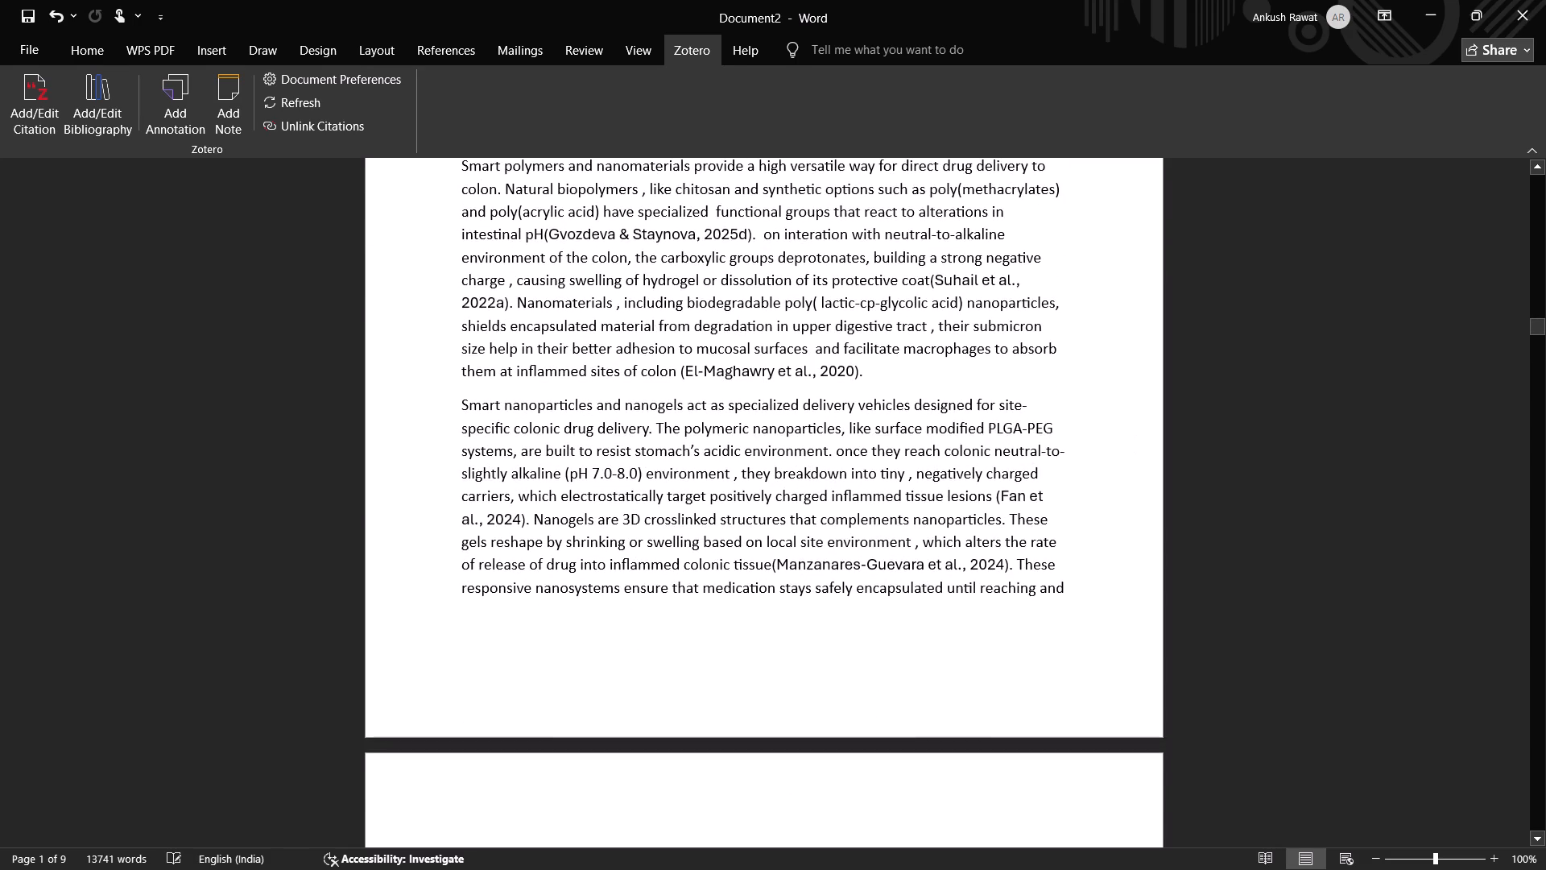
{"action": "scroll", "coordinate": [1133, 454], "scroll_direction": "up", "scroll_amount": 1}
{"action": "middle_click", "coordinate": [1128, 377]}
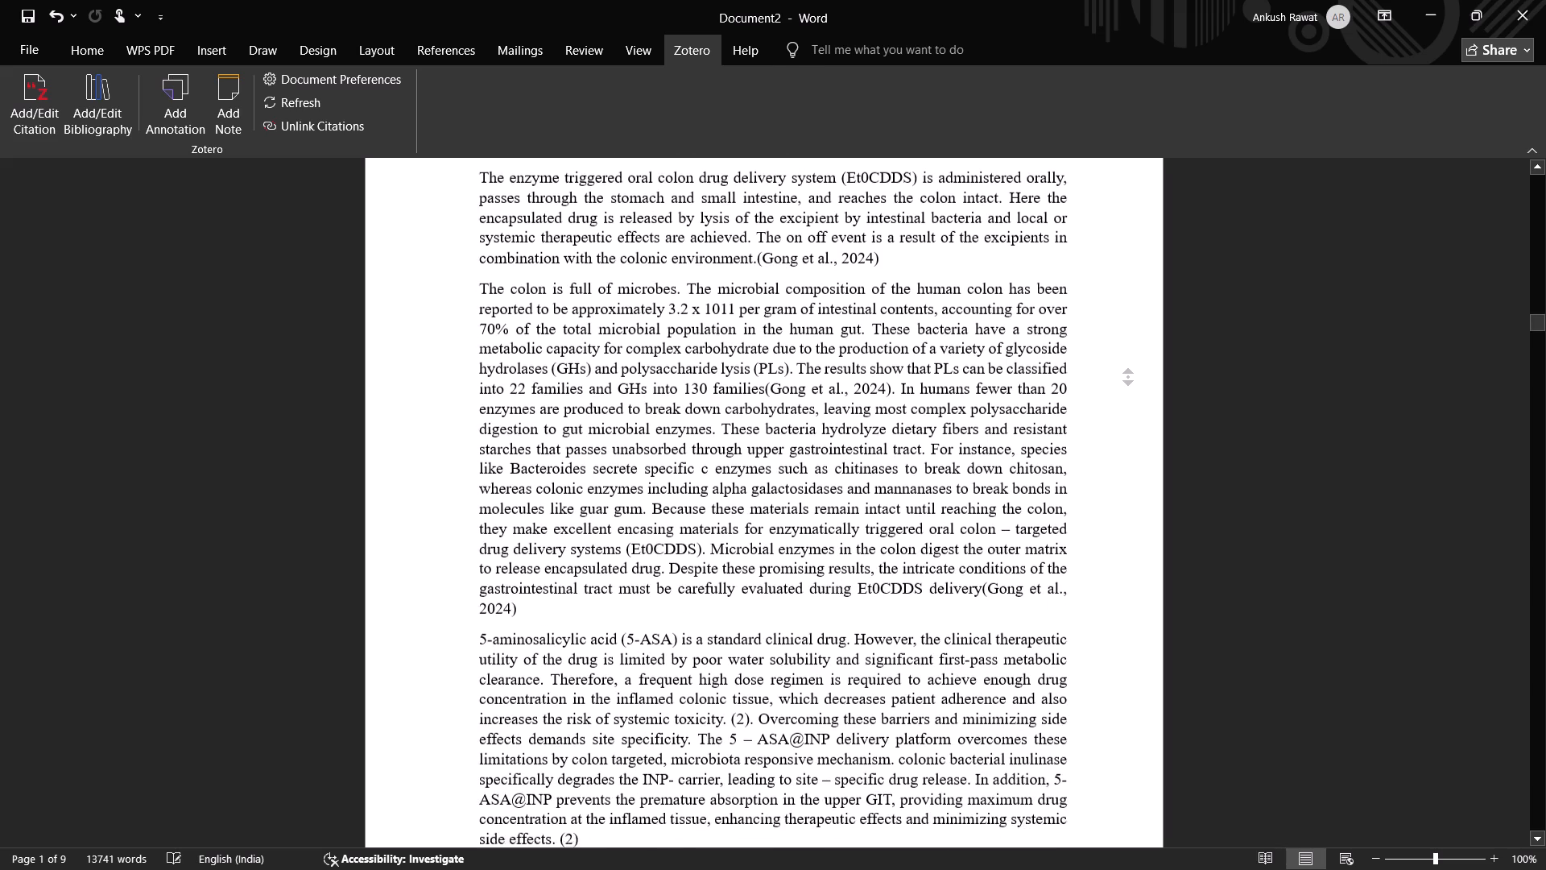
{"action": "middle_click", "coordinate": [1139, 422]}
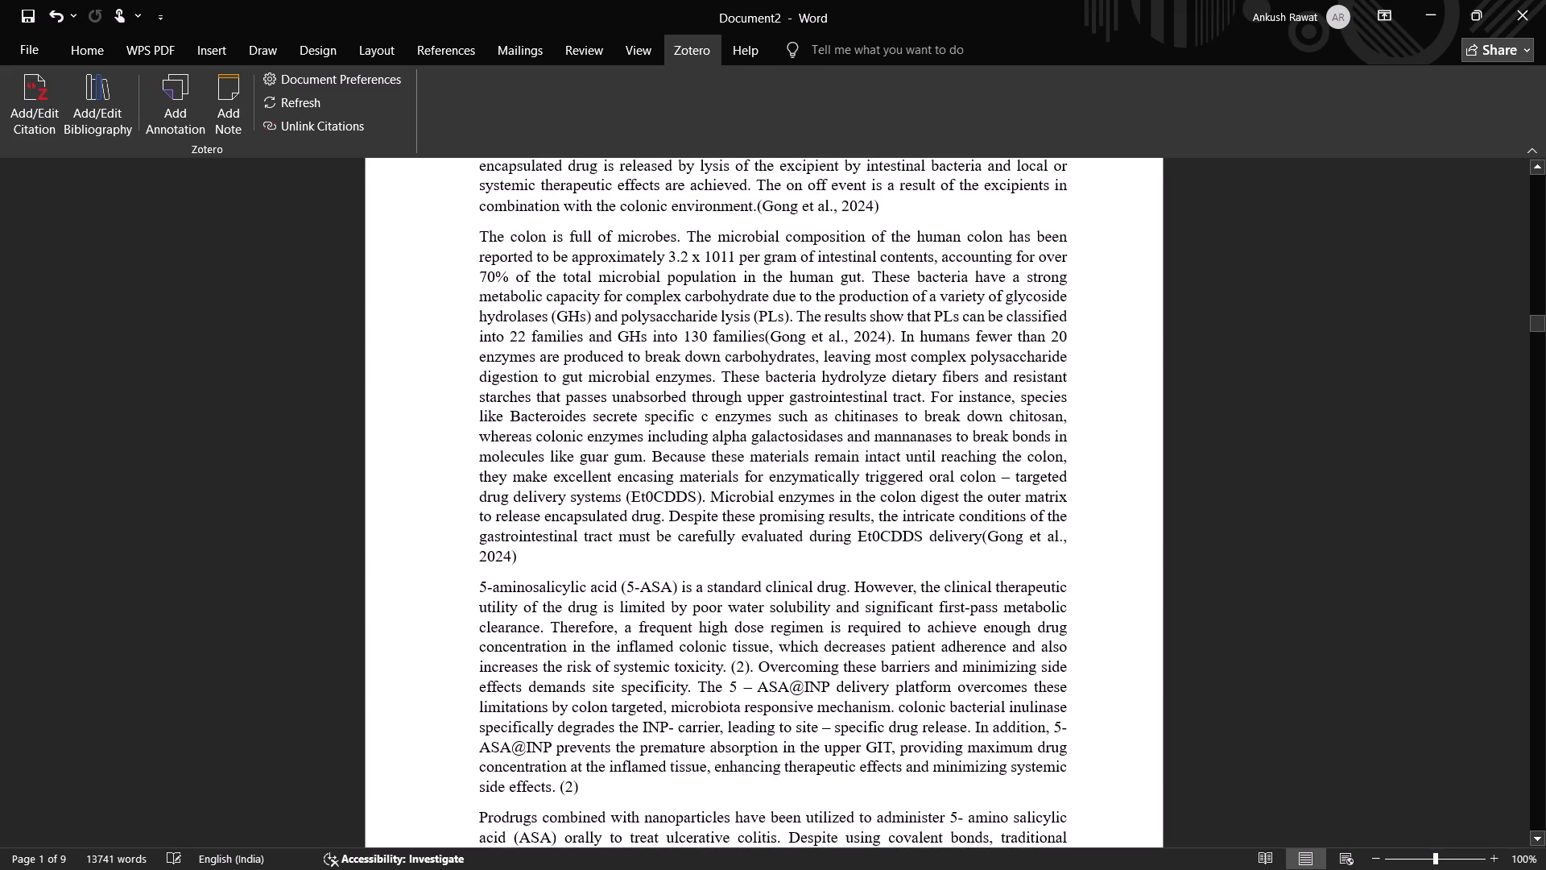
{"action": "scroll", "coordinate": [1064, 555], "scroll_direction": "up", "scroll_amount": 2}
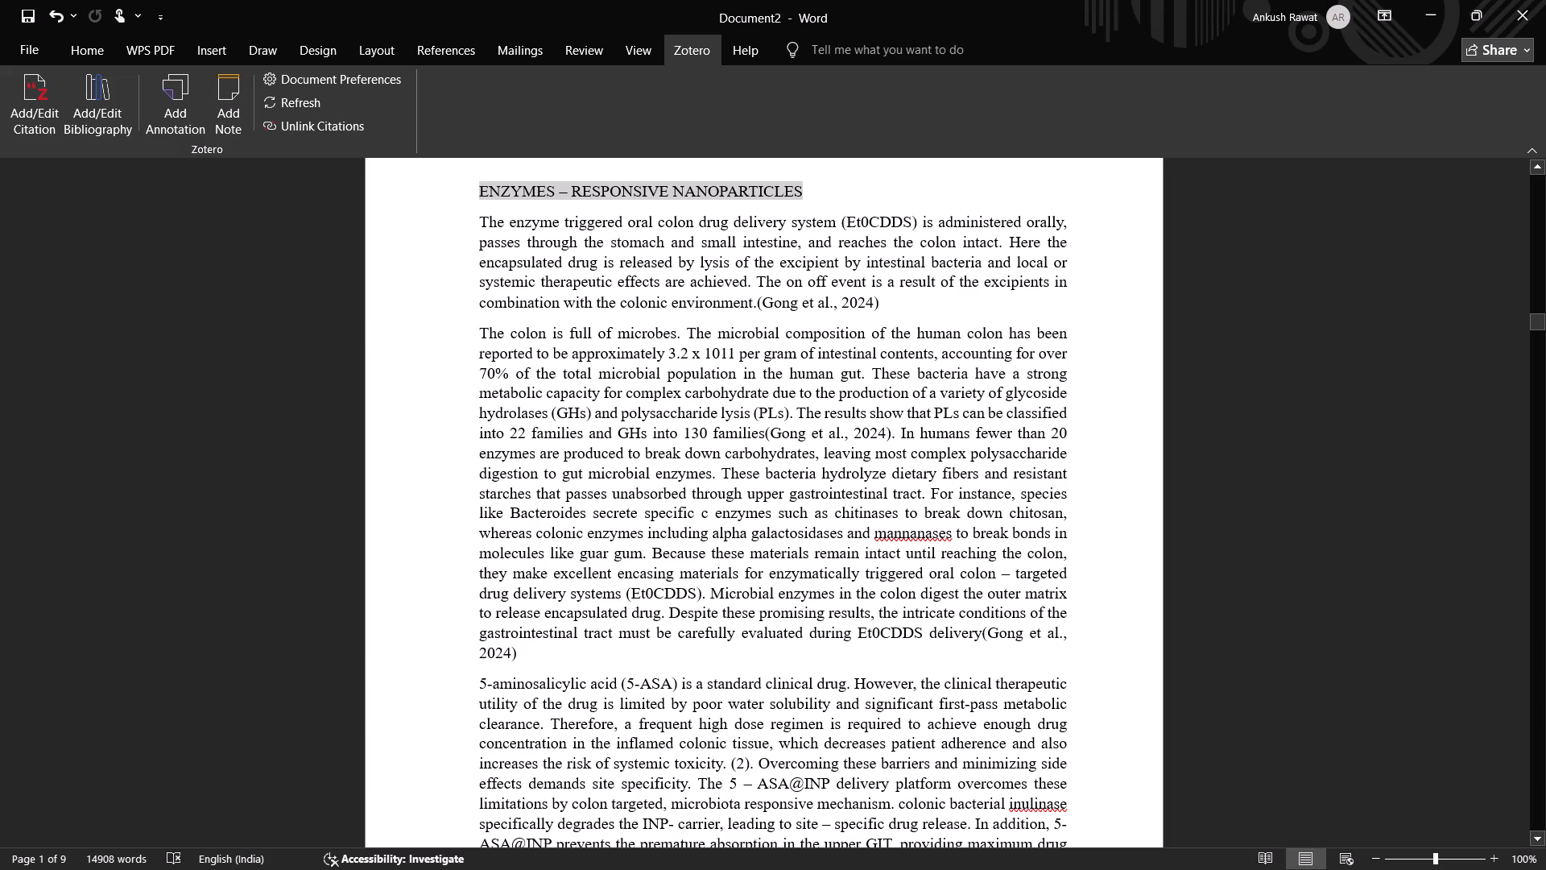
{"action": "scroll", "coordinate": [1054, 594], "scroll_direction": "down", "scroll_amount": 3}
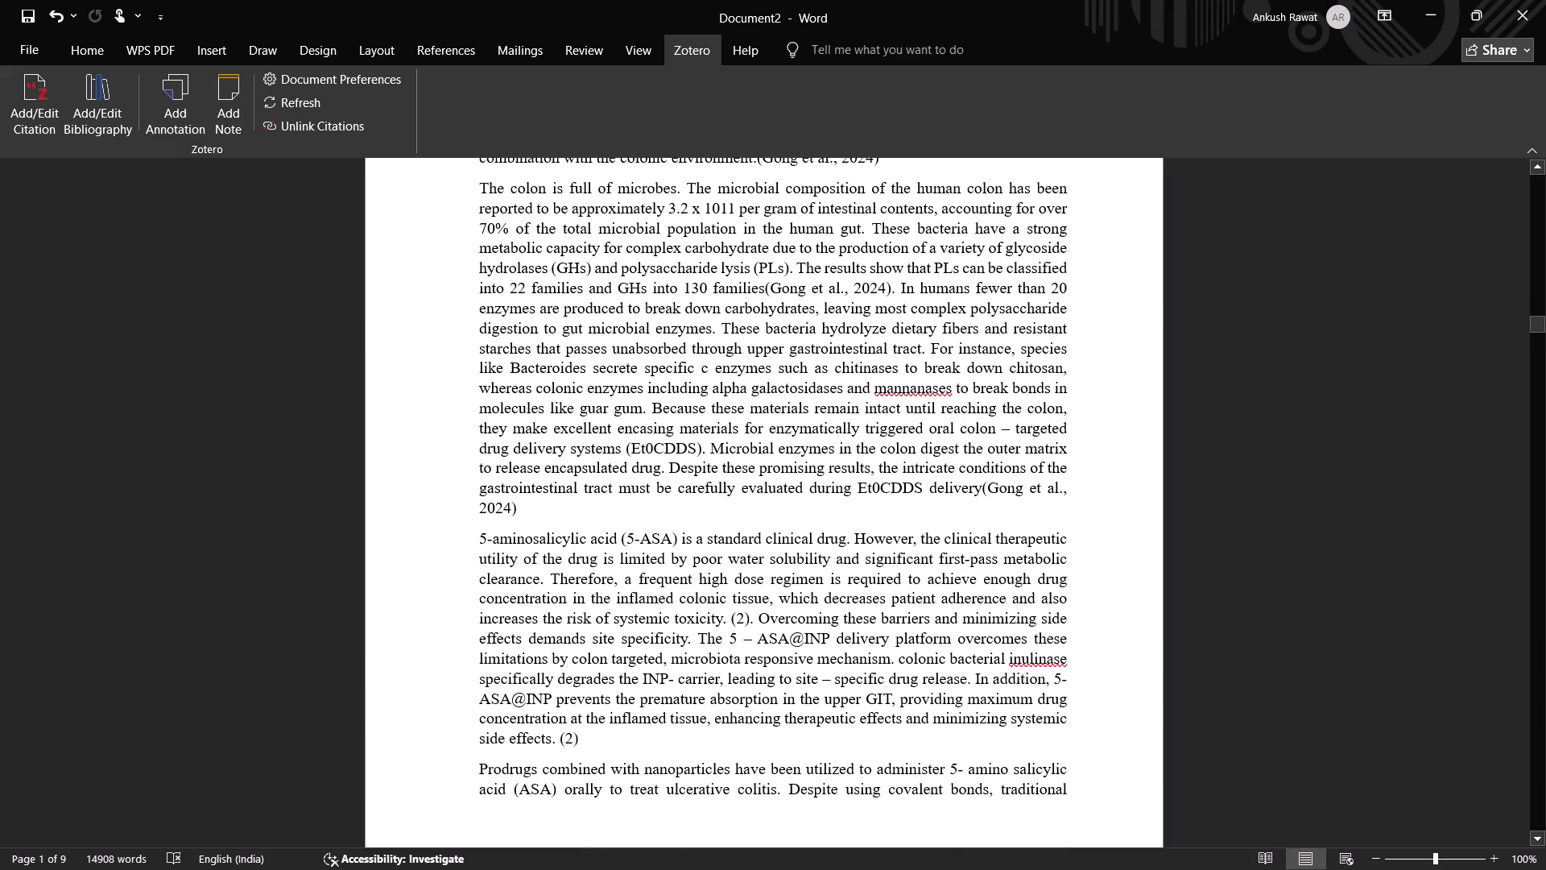
Locate the plain-text "(2)" after "risk of systemic toxicity" and arrange Aarti sheet final draft.docx side by side with Document2.
{"action": "left_click", "coordinate": [749, 619]}
{"action": "left_click_drag", "start_coordinate": [748, 619], "coordinate": [734, 621]}
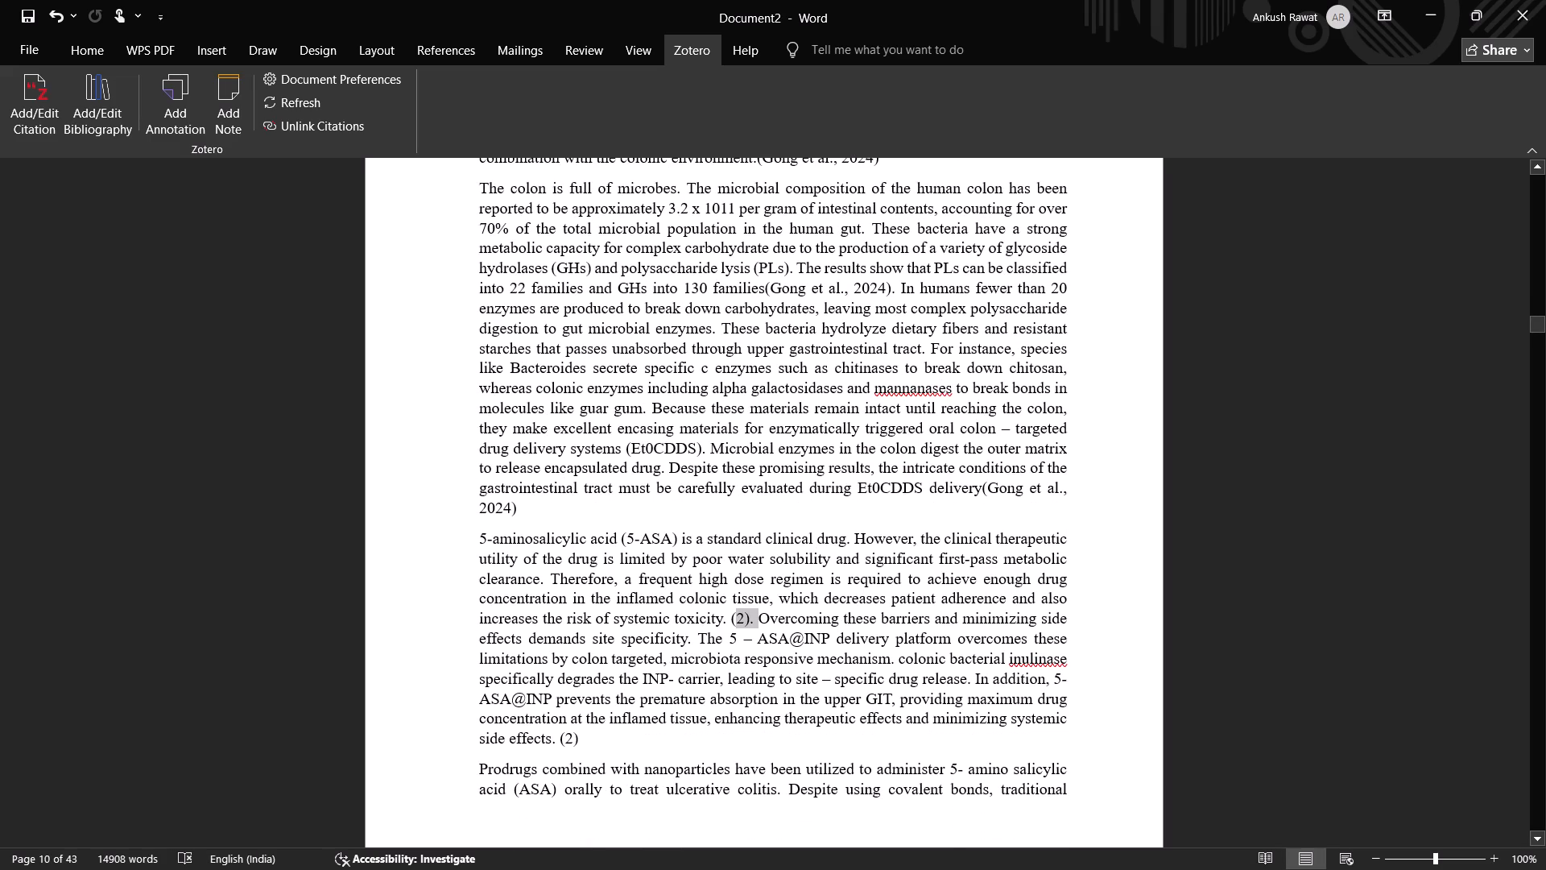
{"action": "left_click_drag", "start_coordinate": [734, 621], "coordinate": [733, 621]}
{"action": "left_click", "coordinate": [754, 623]}
{"action": "left_click", "coordinate": [749, 620]}
{"action": "key", "text": "alt+Tab"}
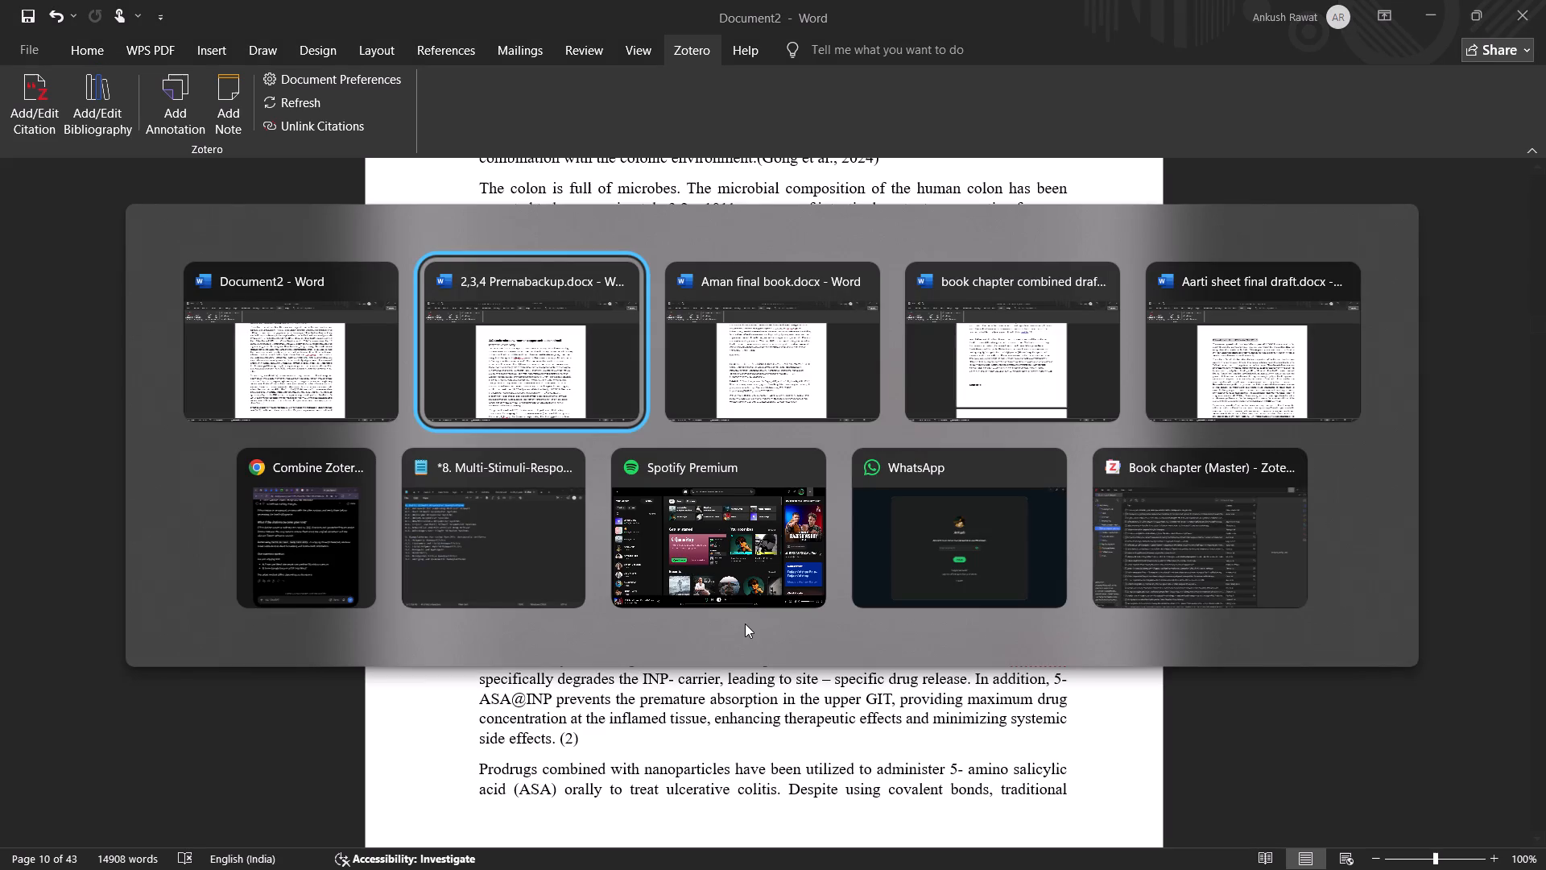
{"action": "key", "text": "alt+Tab"}
{"action": "key", "text": "alt+Tab"}
{"action": "key", "text": "alt+Tab"}
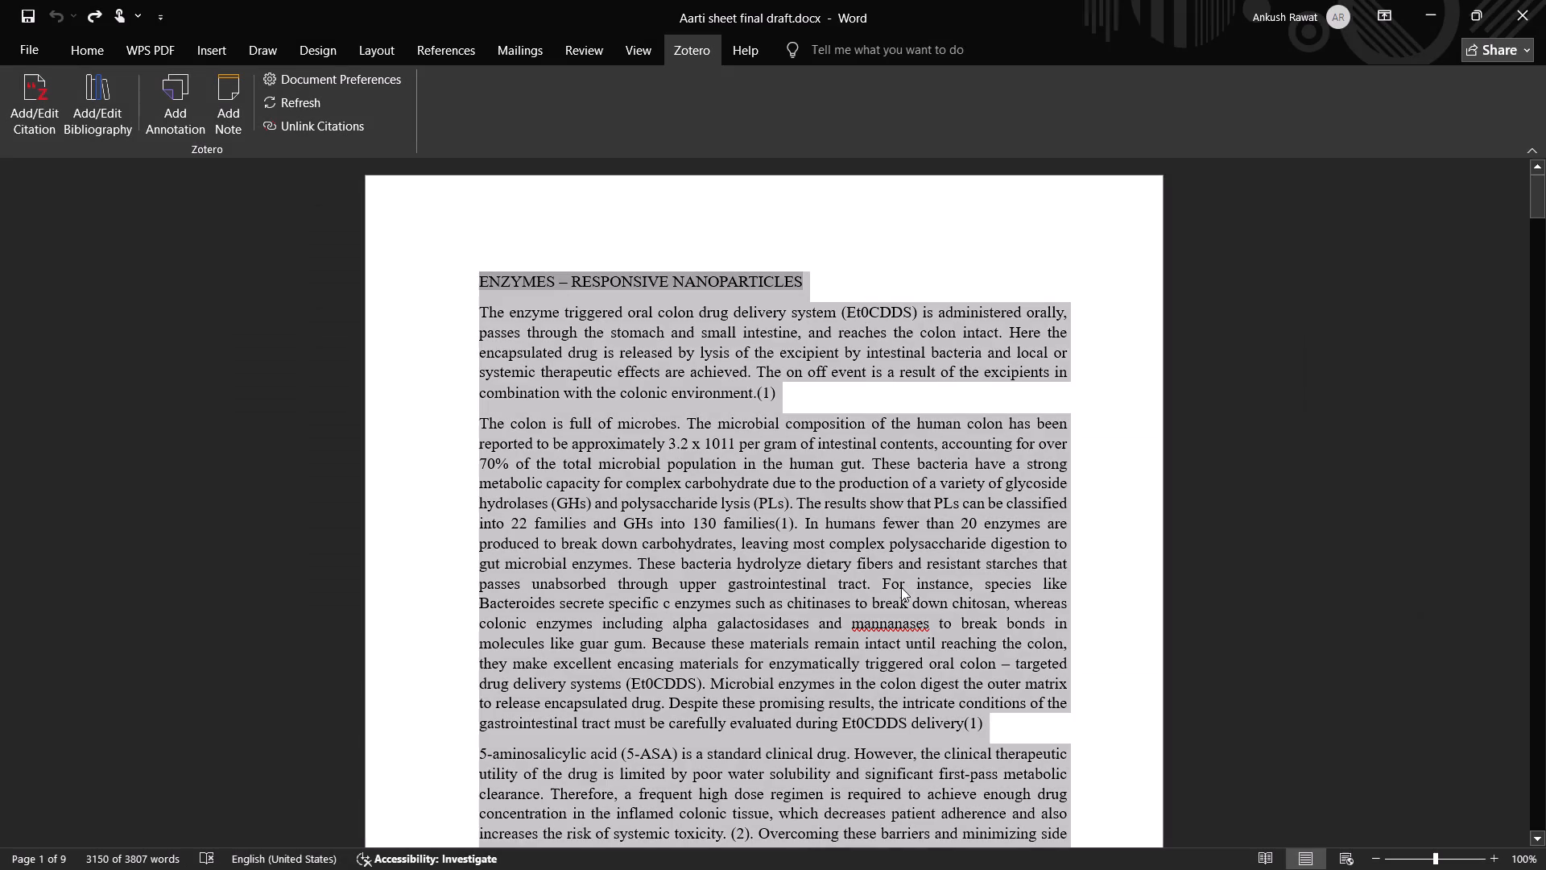
{"action": "left_click", "coordinate": [1478, 16]}
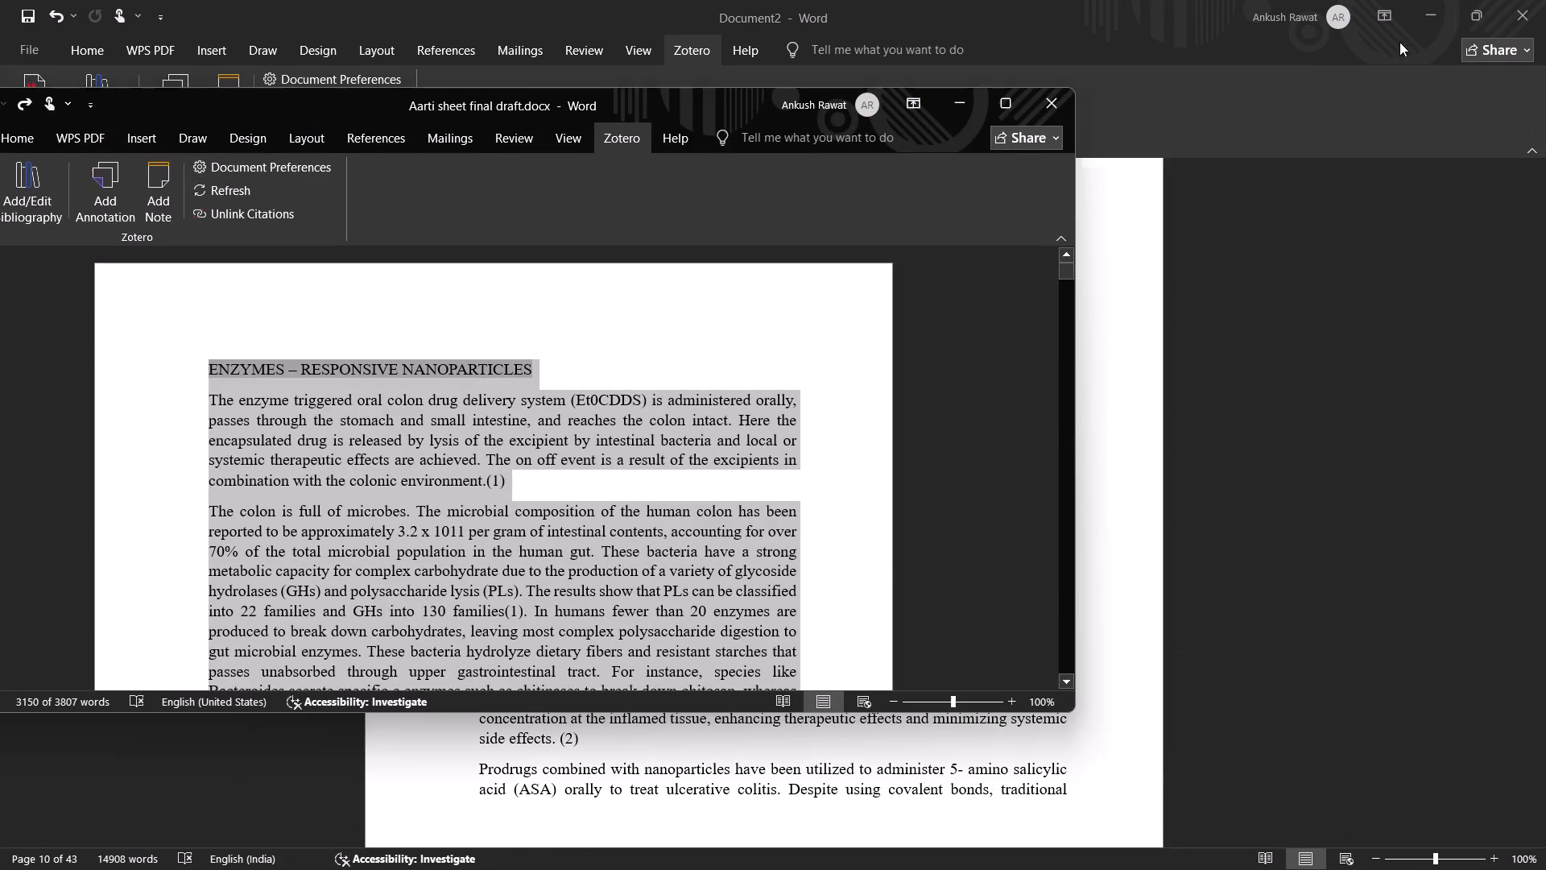
{"action": "left_click", "coordinate": [1007, 108]}
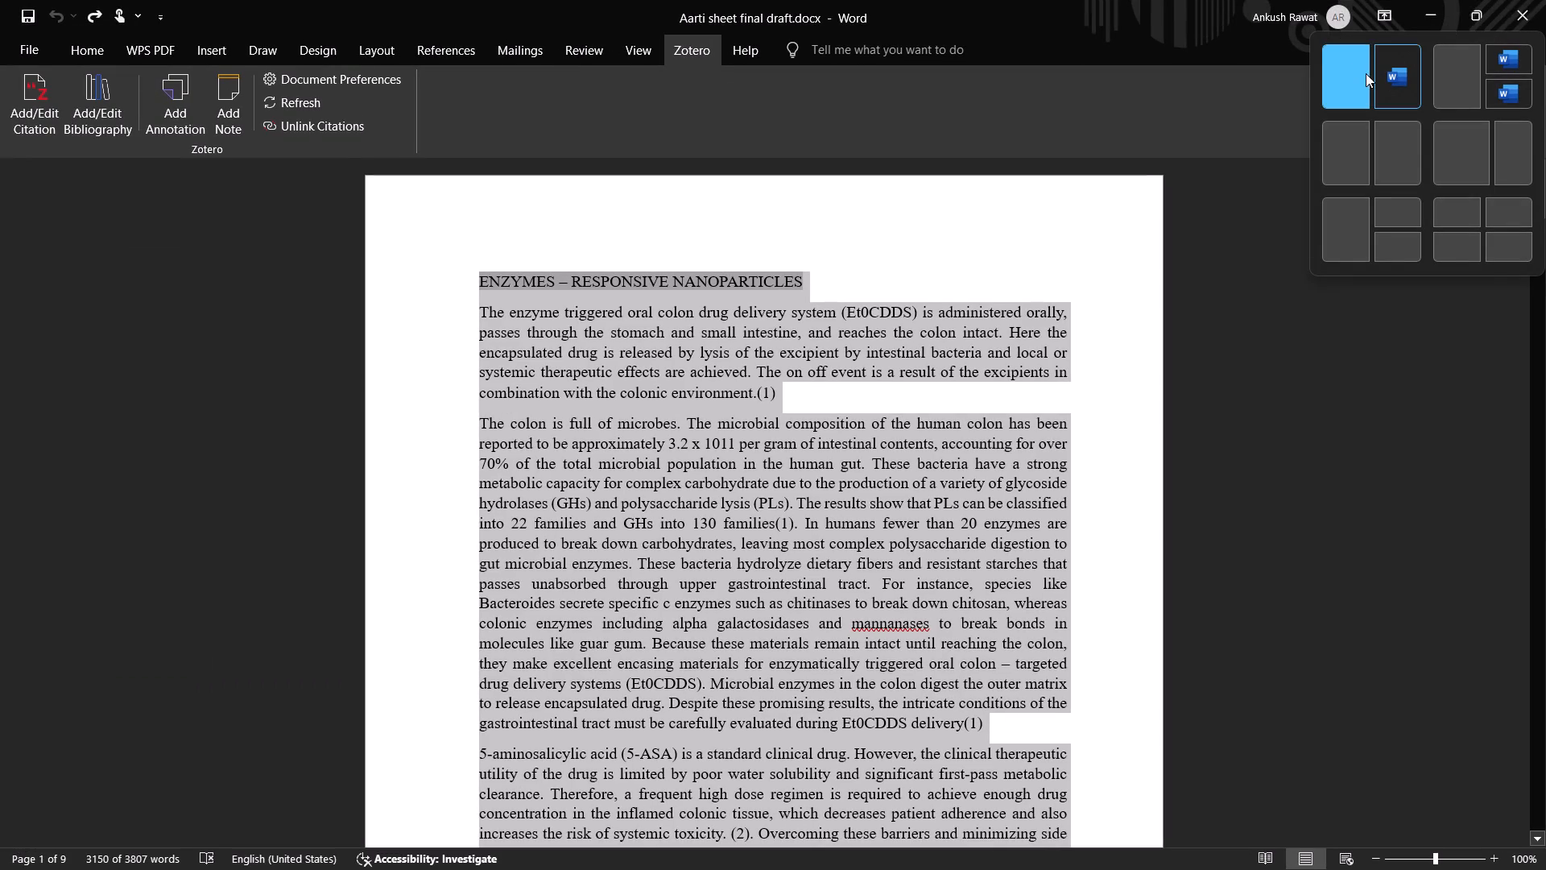
{"action": "left_click", "coordinate": [1387, 74]}
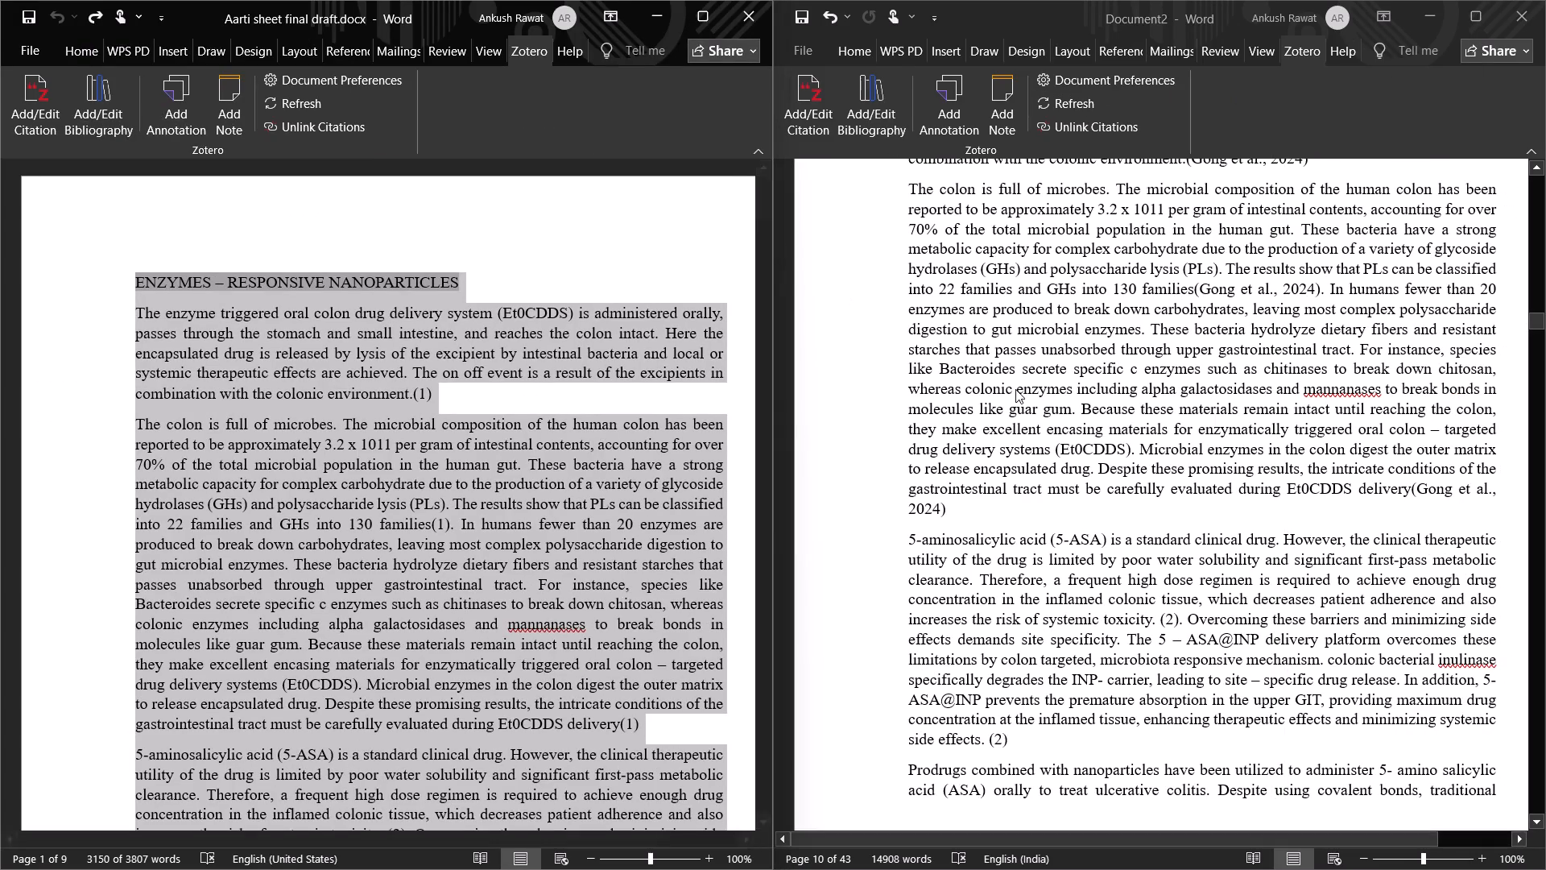
Find the 5-aminosalicylic acid paragraph in both documents and look up its source in the reference list of Aarti sheet final draft.docx.
{"action": "scroll", "coordinate": [1027, 441], "scroll_direction": "down", "scroll_amount": 2}
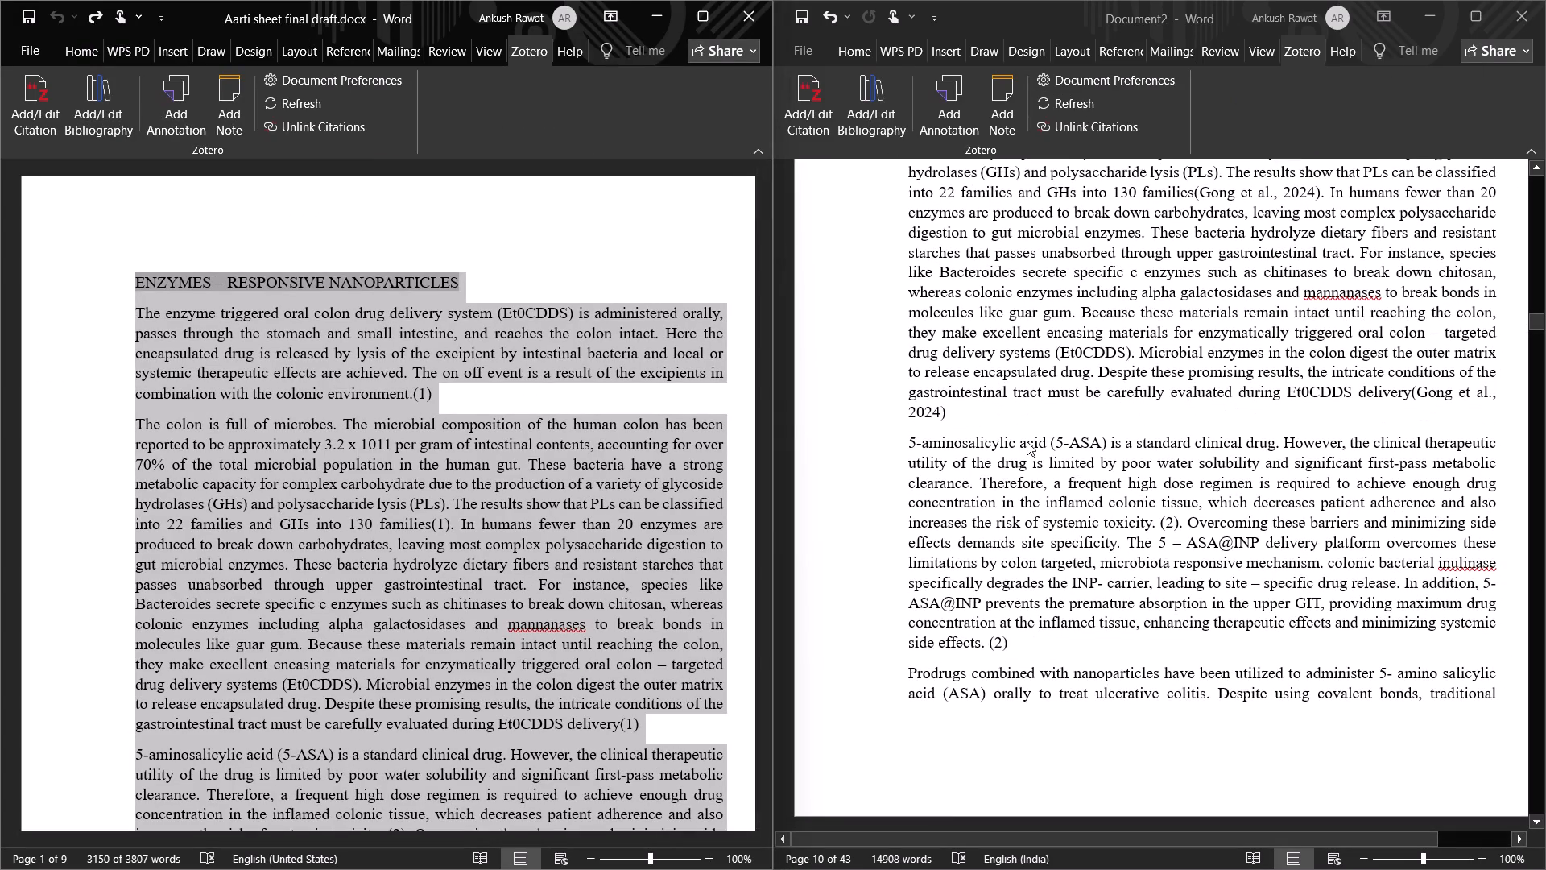
{"action": "scroll", "coordinate": [539, 448], "scroll_direction": "down", "scroll_amount": 4}
{"action": "scroll", "coordinate": [539, 448], "scroll_direction": "up", "scroll_amount": 1}
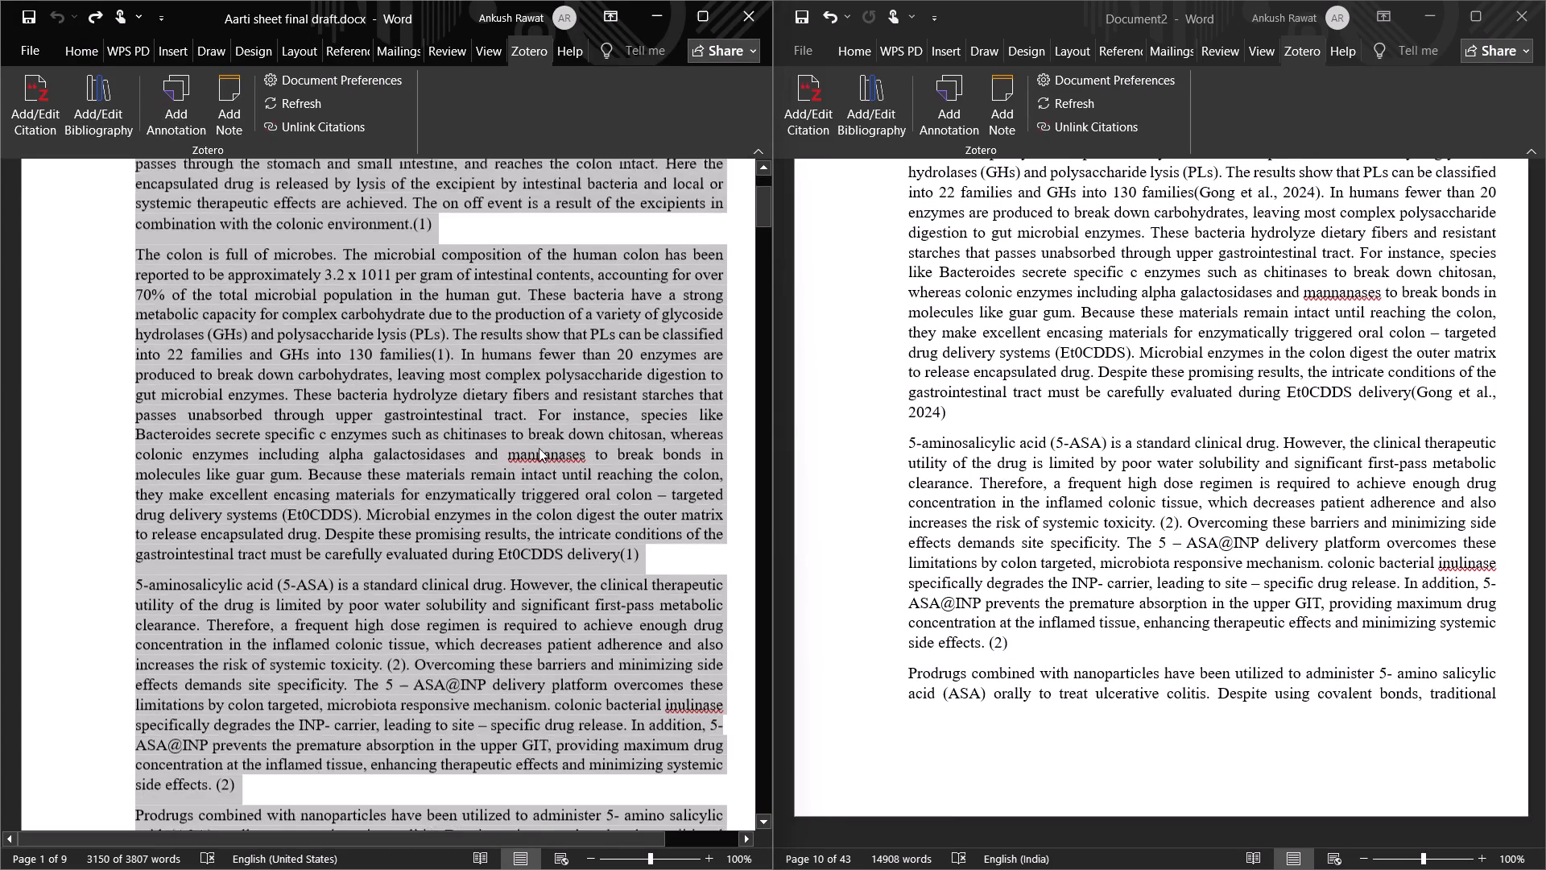
{"action": "scroll", "coordinate": [539, 448], "scroll_direction": "down", "scroll_amount": 1}
{"action": "scroll", "coordinate": [539, 448], "scroll_direction": "up", "scroll_amount": 2}
{"action": "scroll", "coordinate": [539, 448], "scroll_direction": "down", "scroll_amount": 3}
{"action": "scroll", "coordinate": [539, 448], "scroll_direction": "up", "scroll_amount": 1}
{"action": "scroll", "coordinate": [541, 445], "scroll_direction": "down", "scroll_amount": 3}
{"action": "scroll", "coordinate": [541, 445], "scroll_direction": "up", "scroll_amount": 1}
{"action": "scroll", "coordinate": [541, 445], "scroll_direction": "down", "scroll_amount": 3}
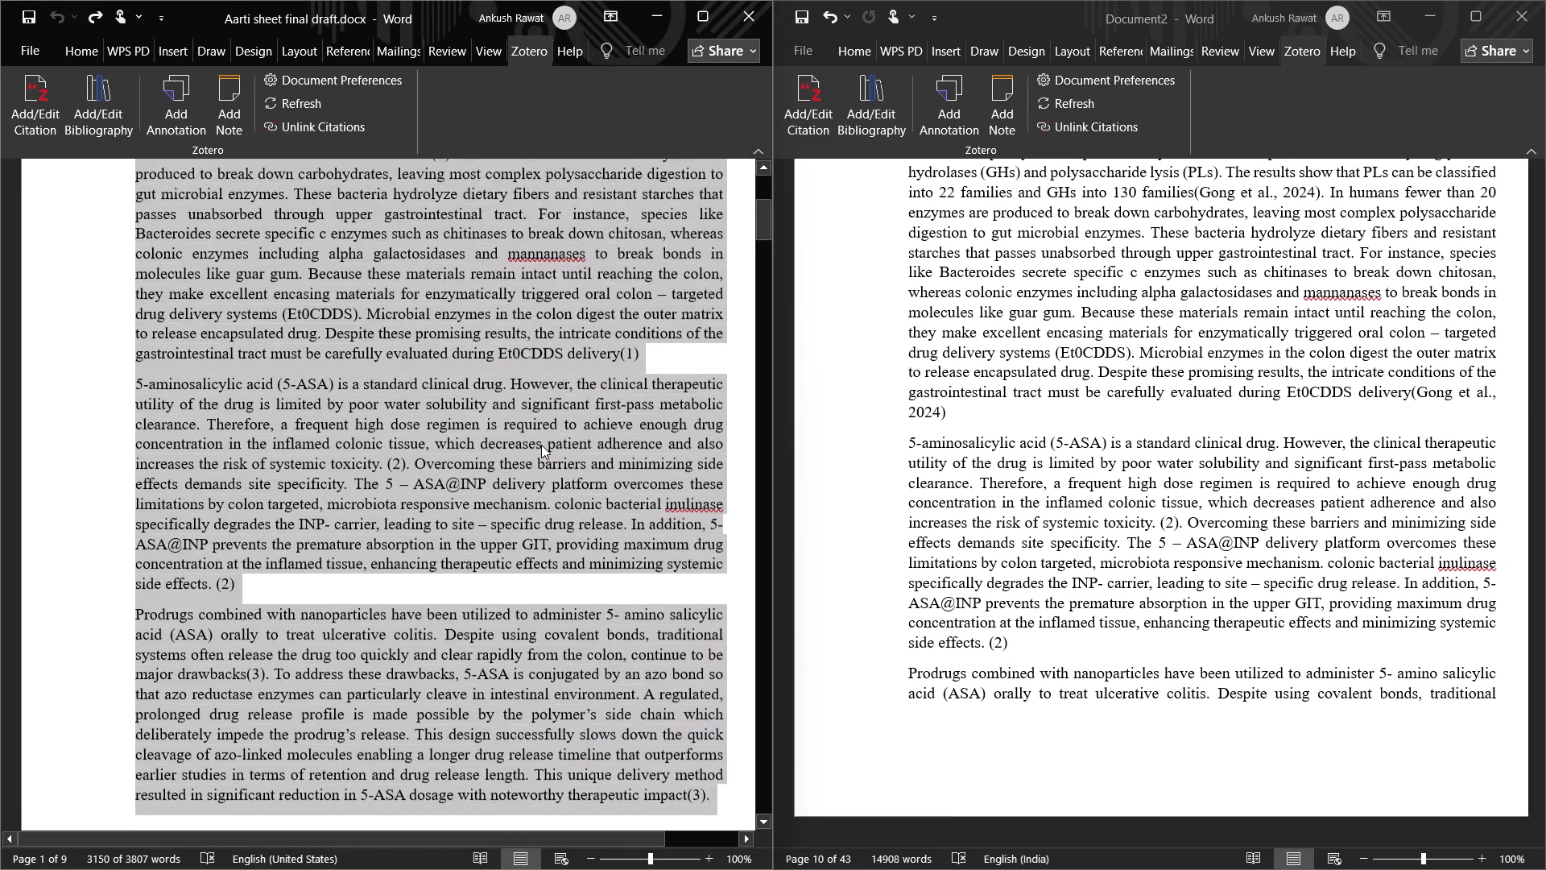
{"action": "scroll", "coordinate": [541, 445], "scroll_direction": "down", "scroll_amount": 3}
{"action": "left_click_drag", "start_coordinate": [754, 228], "coordinate": [747, 314]}
{"action": "left_click_drag", "start_coordinate": [763, 232], "coordinate": [651, 648]}
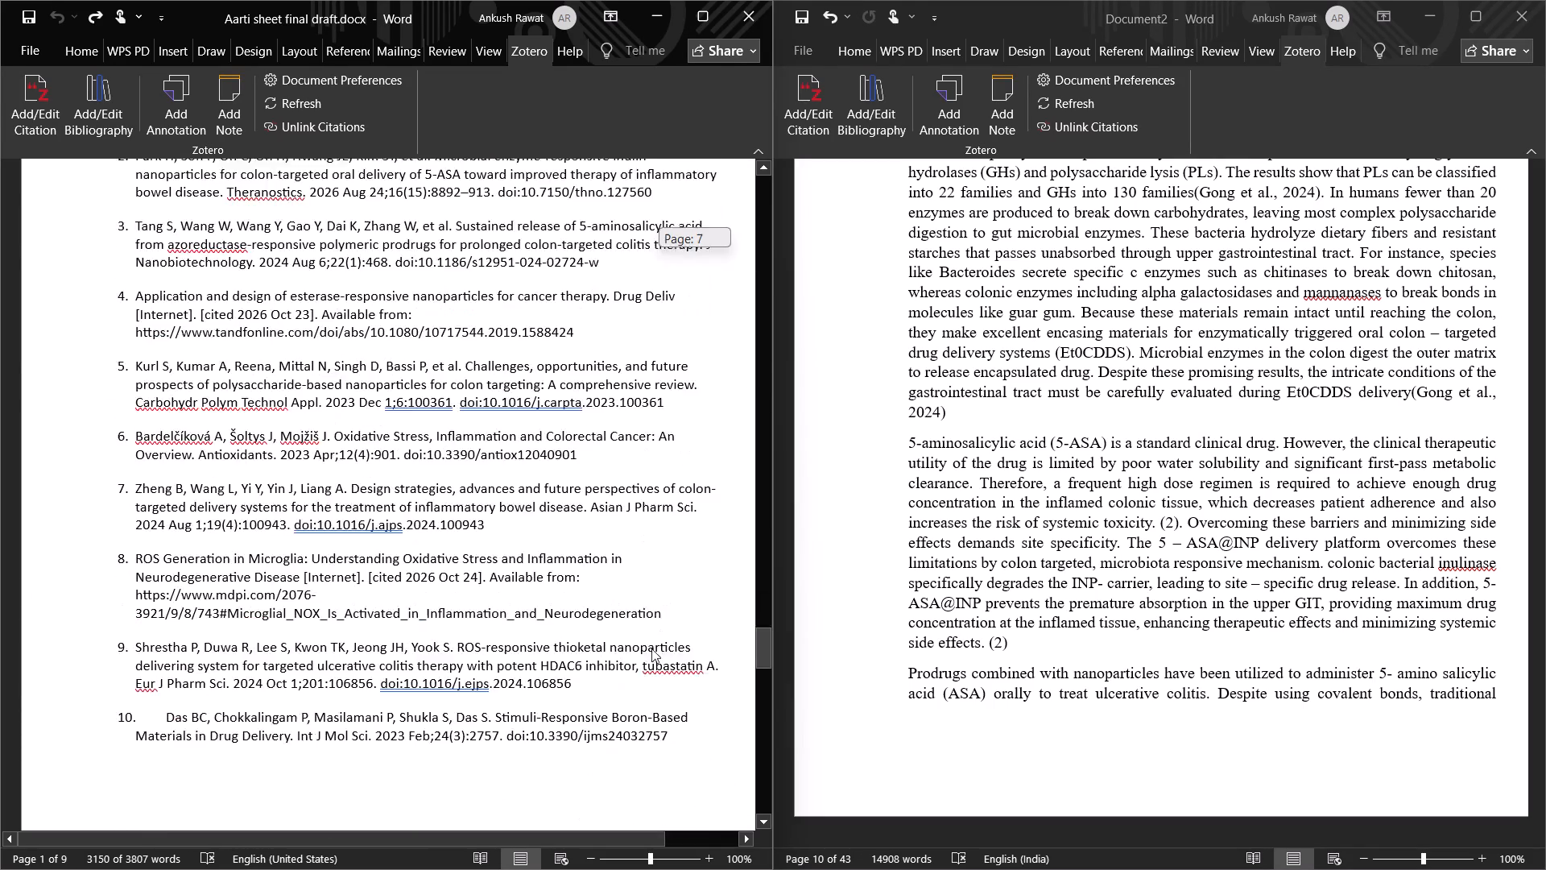
{"action": "left_click_drag", "start_coordinate": [651, 648], "coordinate": [651, 629]}
{"action": "left_click", "coordinate": [656, 358]}
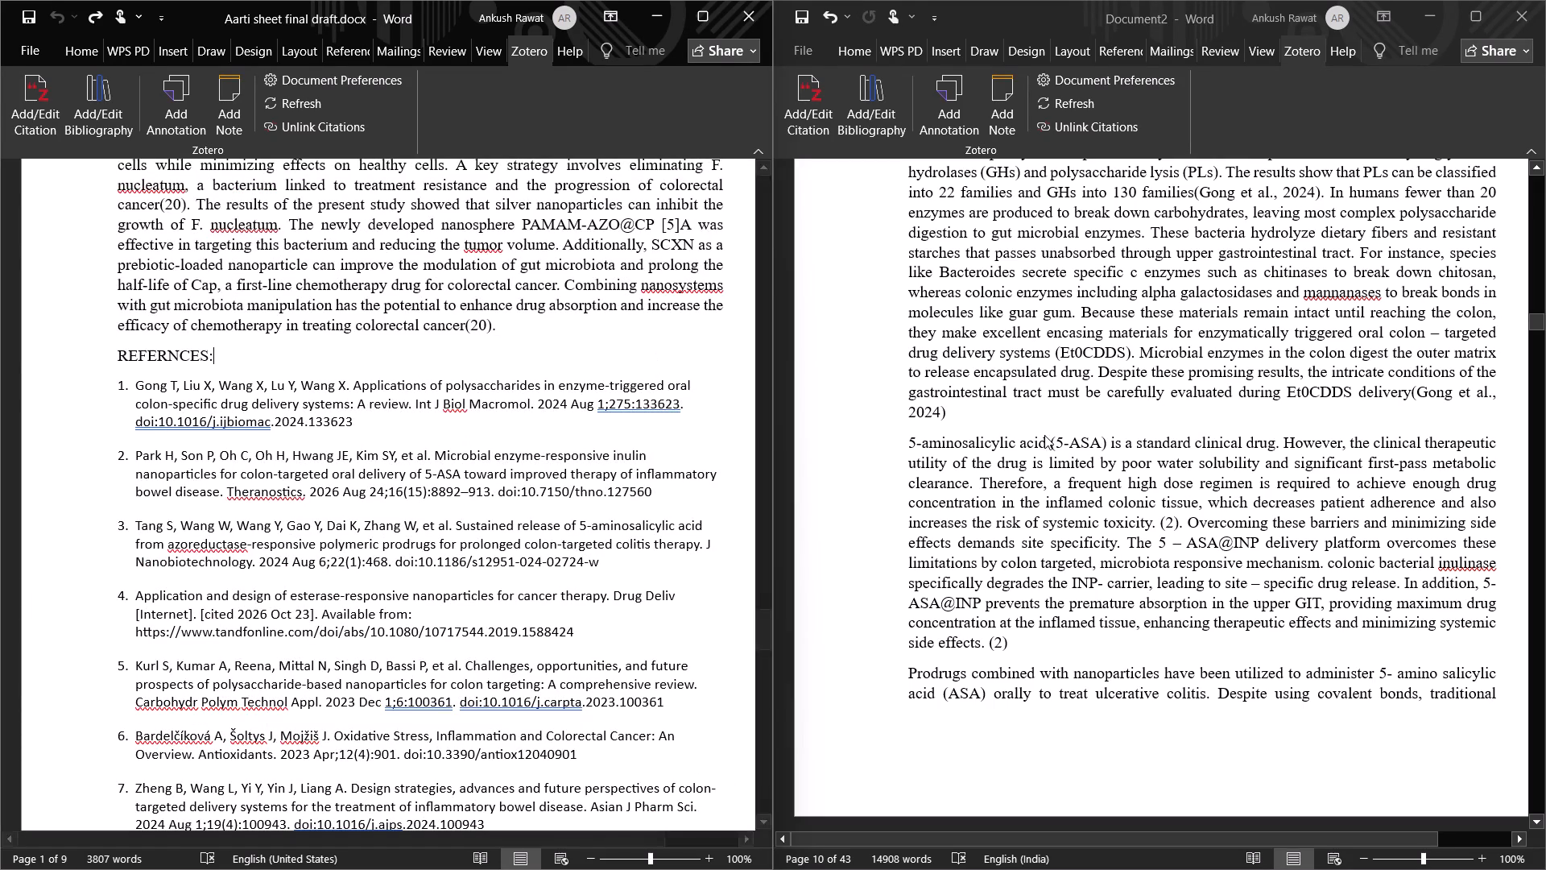
Delete the plain-text "(2)" after "risk of systemic toxicity." in Document2, along with its extra space and period.
{"action": "left_click", "coordinate": [1176, 520]}
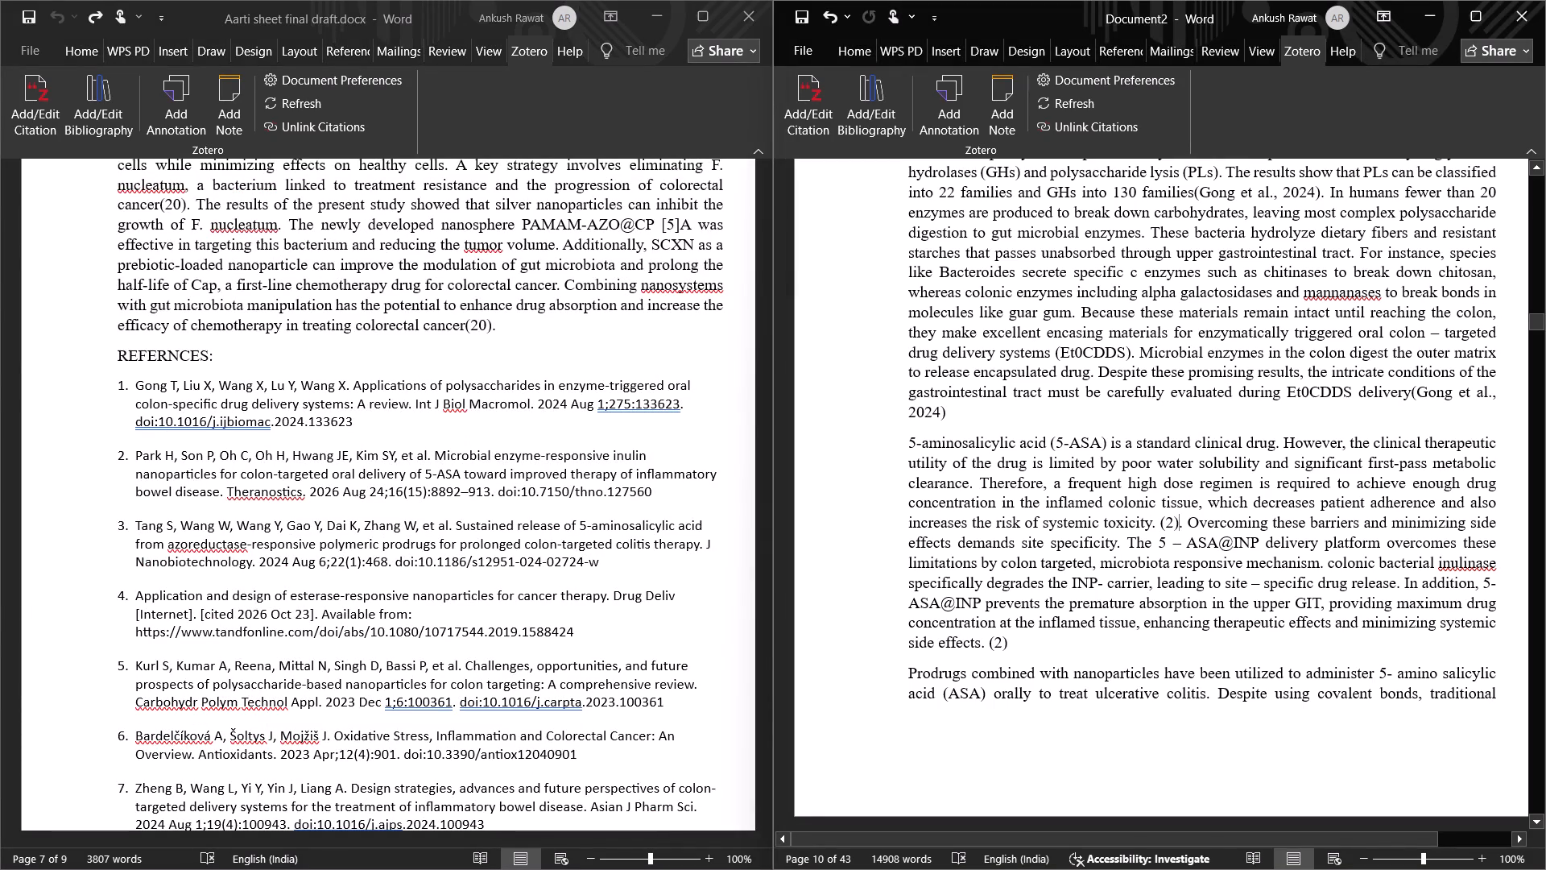
{"action": "key", "text": "BackSpace"}
{"action": "key", "text": "BackSpace"}
{"action": "key", "text": "BackSpace"}
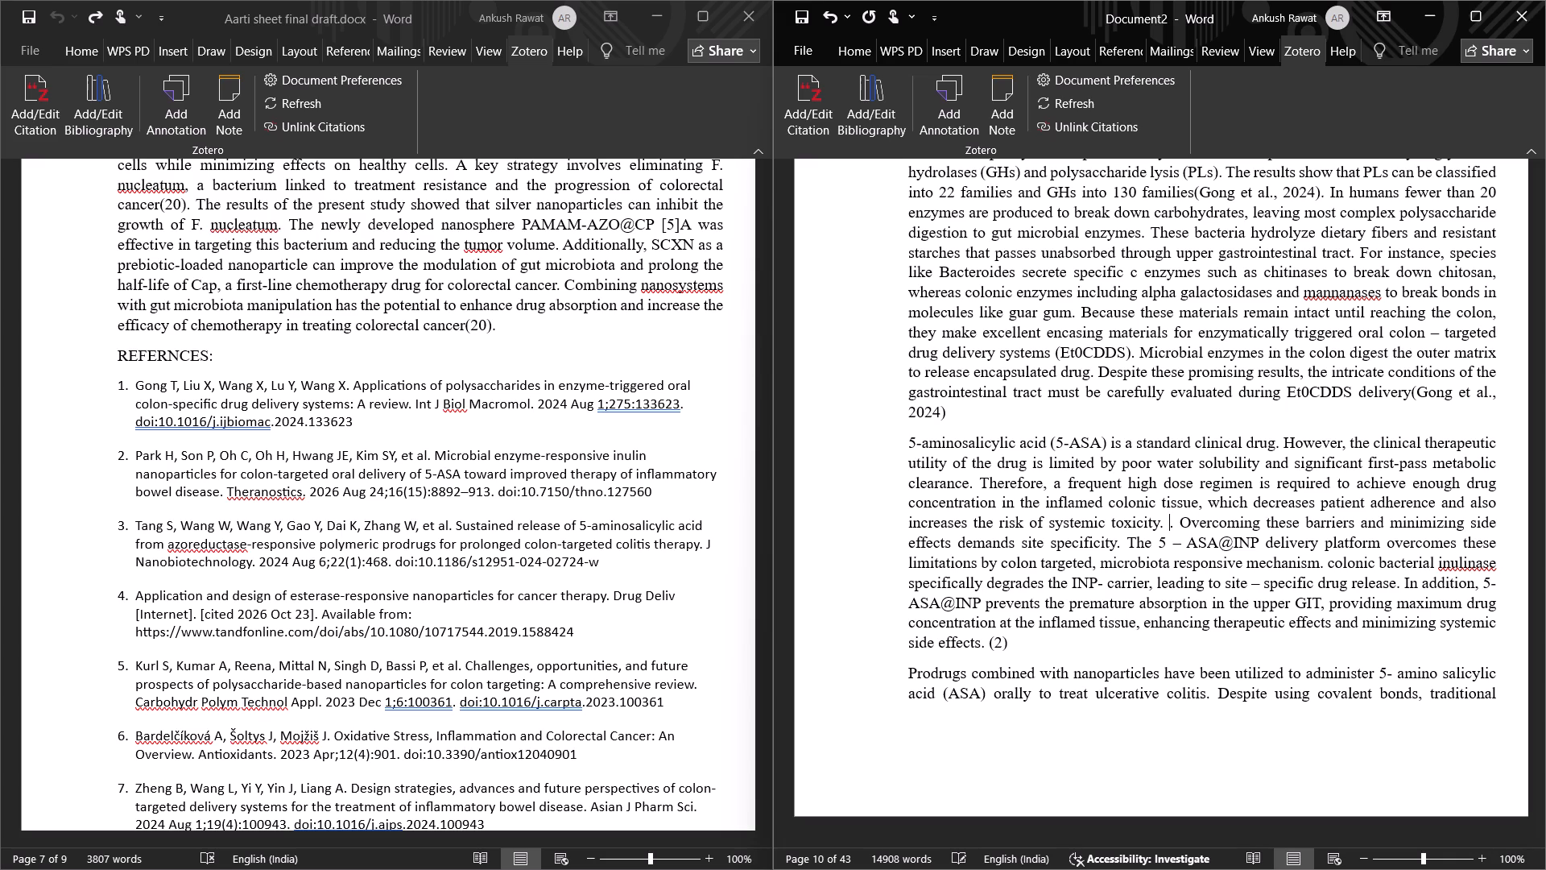
{"action": "key", "text": "BackSpace"}
{"action": "key", "text": "Right"}
{"action": "key", "text": "BackSpace"}
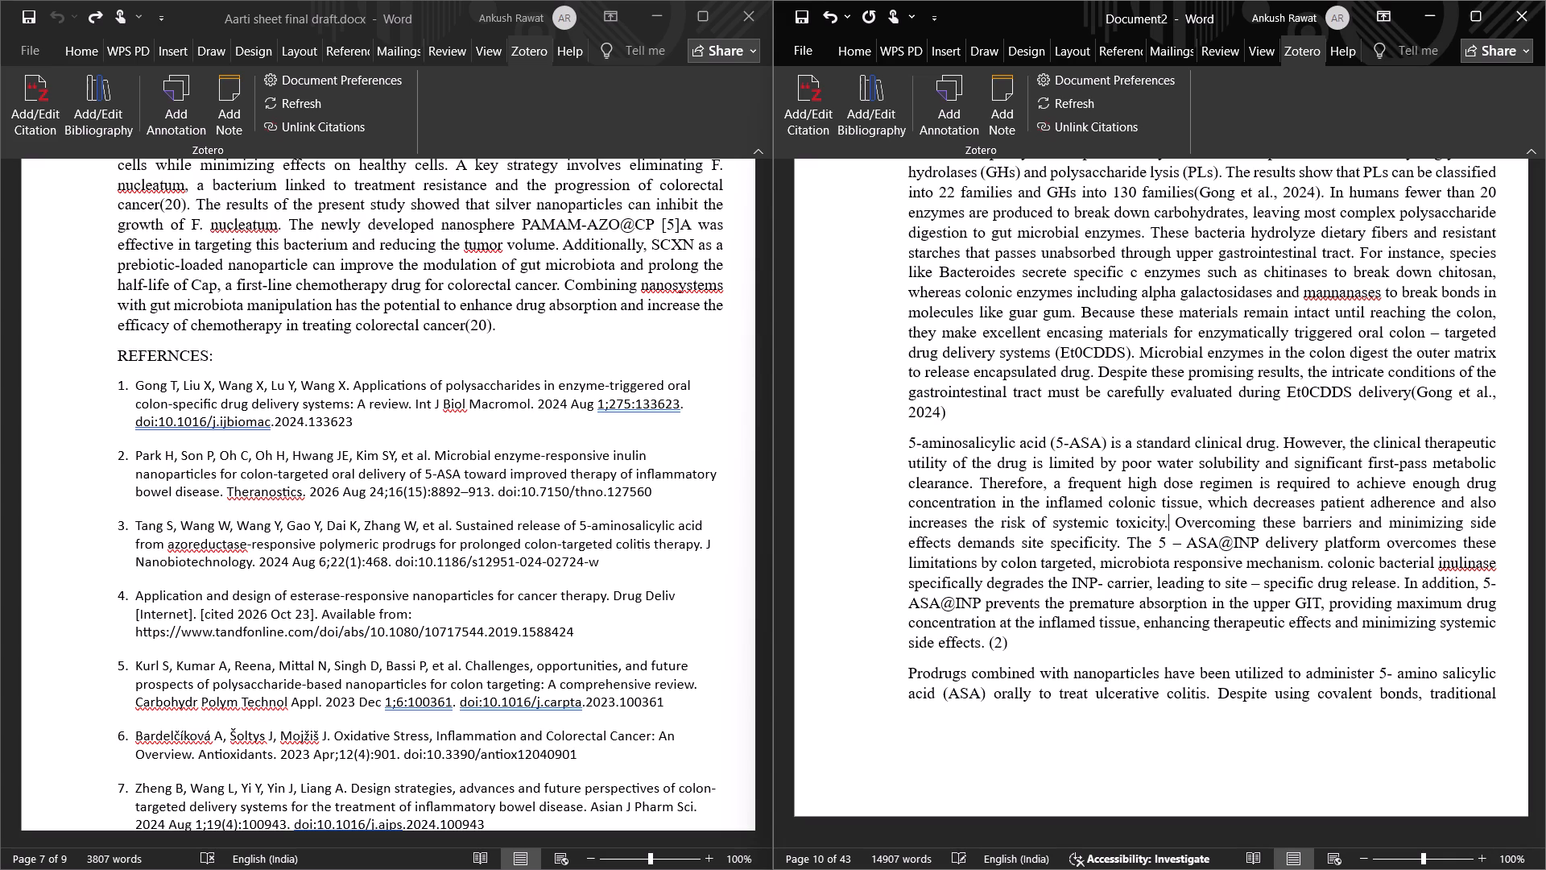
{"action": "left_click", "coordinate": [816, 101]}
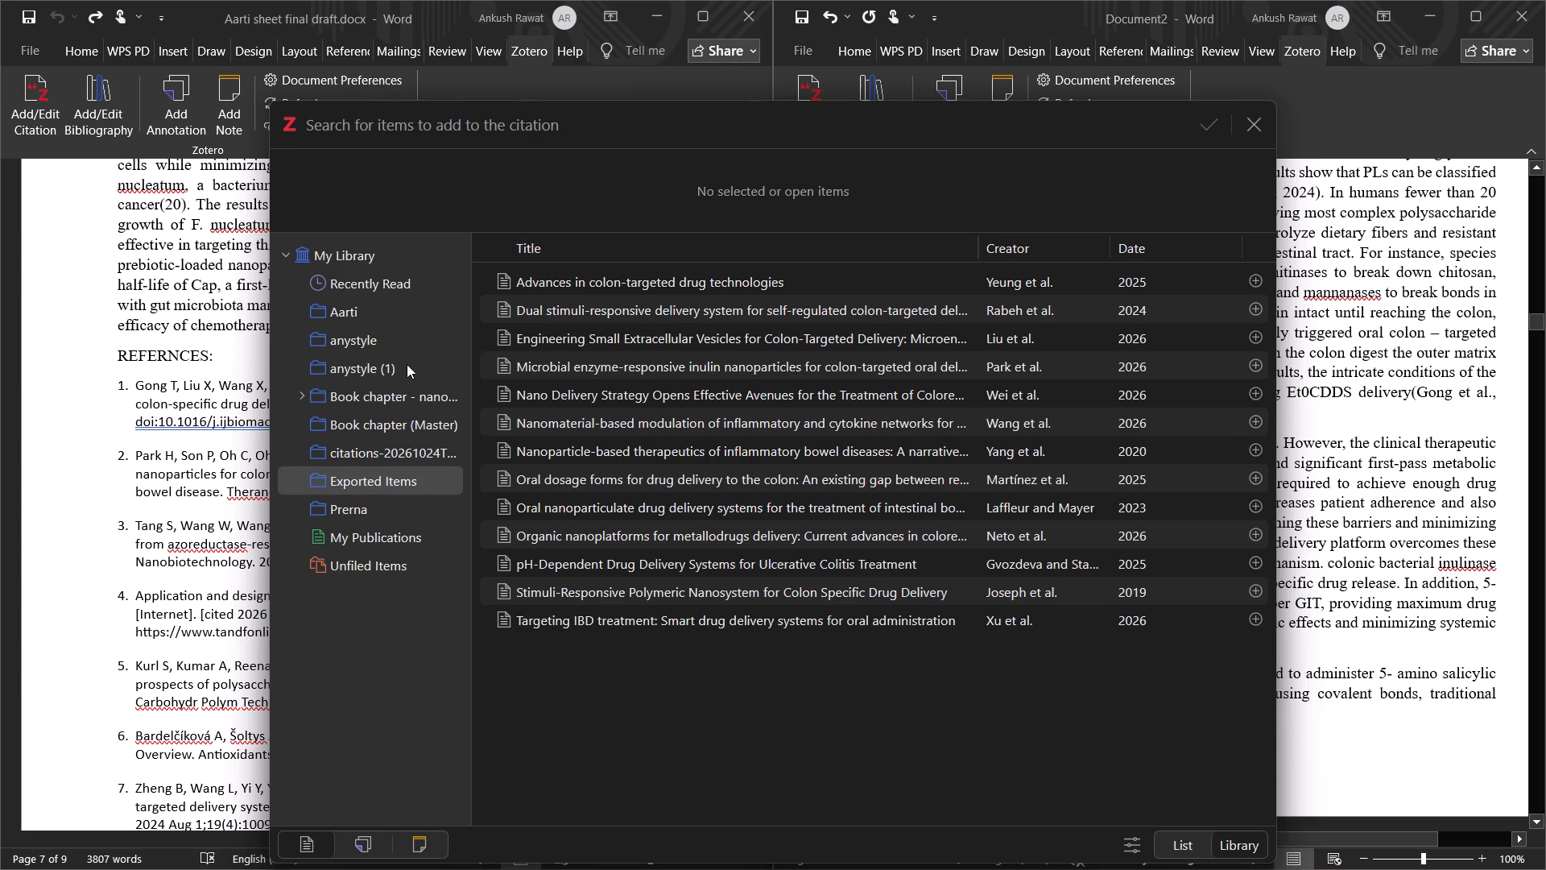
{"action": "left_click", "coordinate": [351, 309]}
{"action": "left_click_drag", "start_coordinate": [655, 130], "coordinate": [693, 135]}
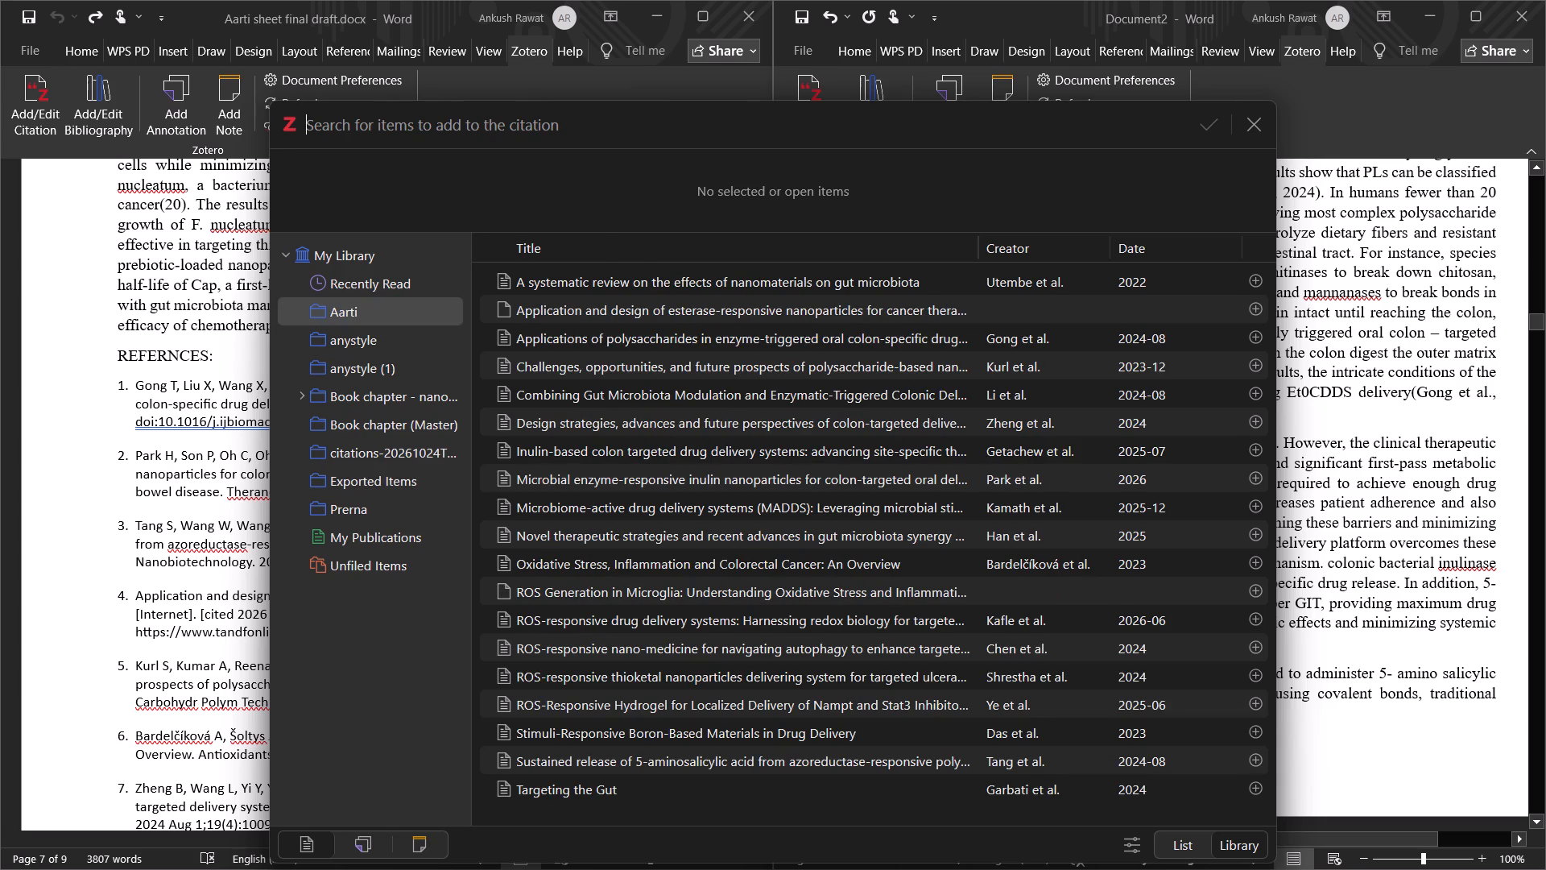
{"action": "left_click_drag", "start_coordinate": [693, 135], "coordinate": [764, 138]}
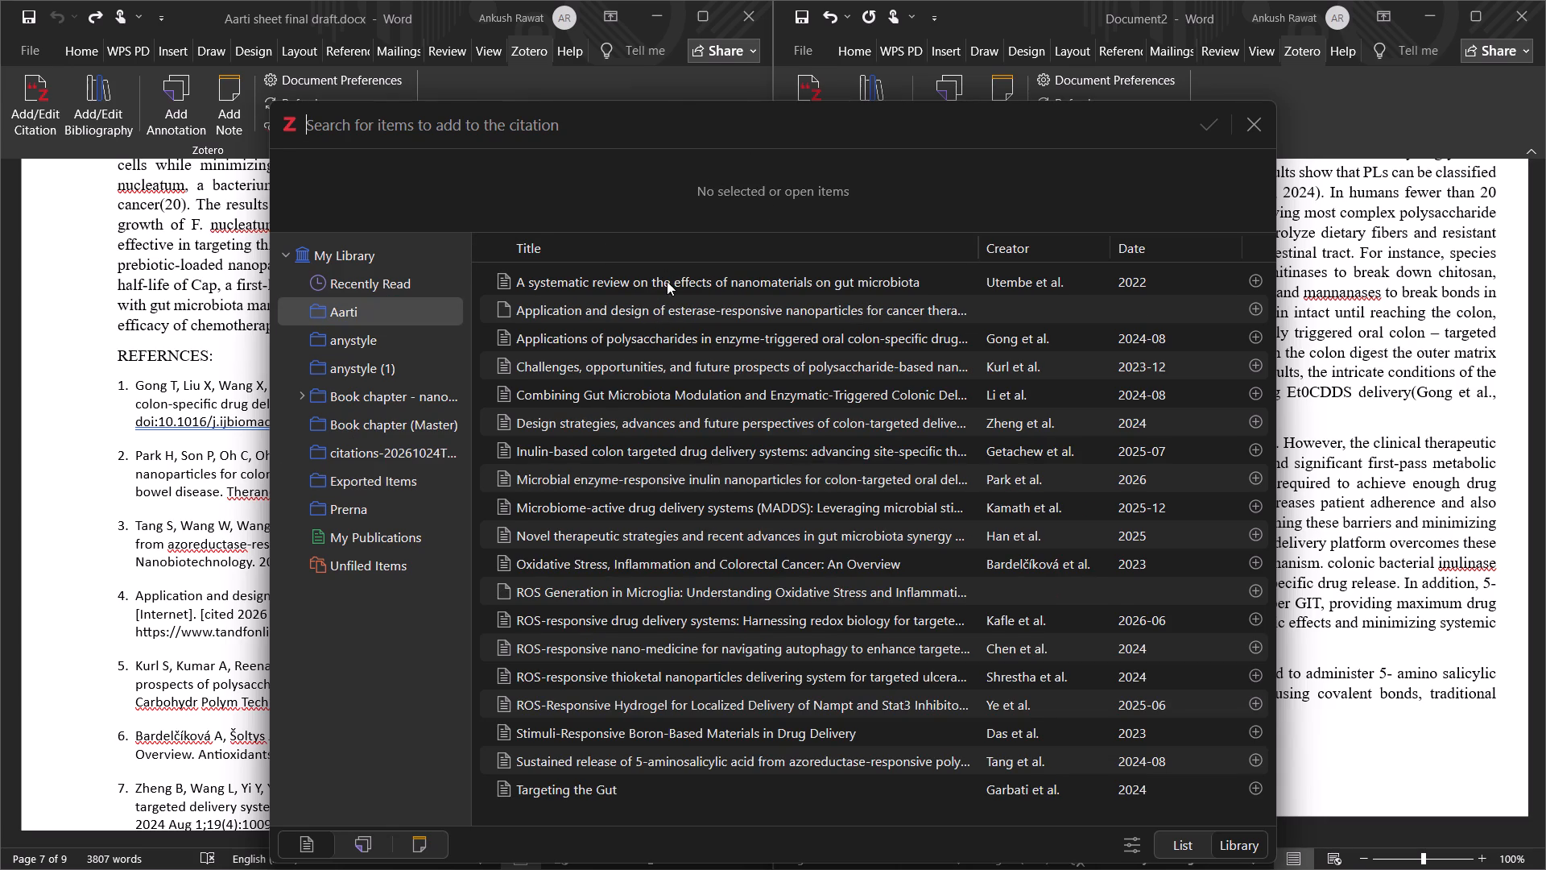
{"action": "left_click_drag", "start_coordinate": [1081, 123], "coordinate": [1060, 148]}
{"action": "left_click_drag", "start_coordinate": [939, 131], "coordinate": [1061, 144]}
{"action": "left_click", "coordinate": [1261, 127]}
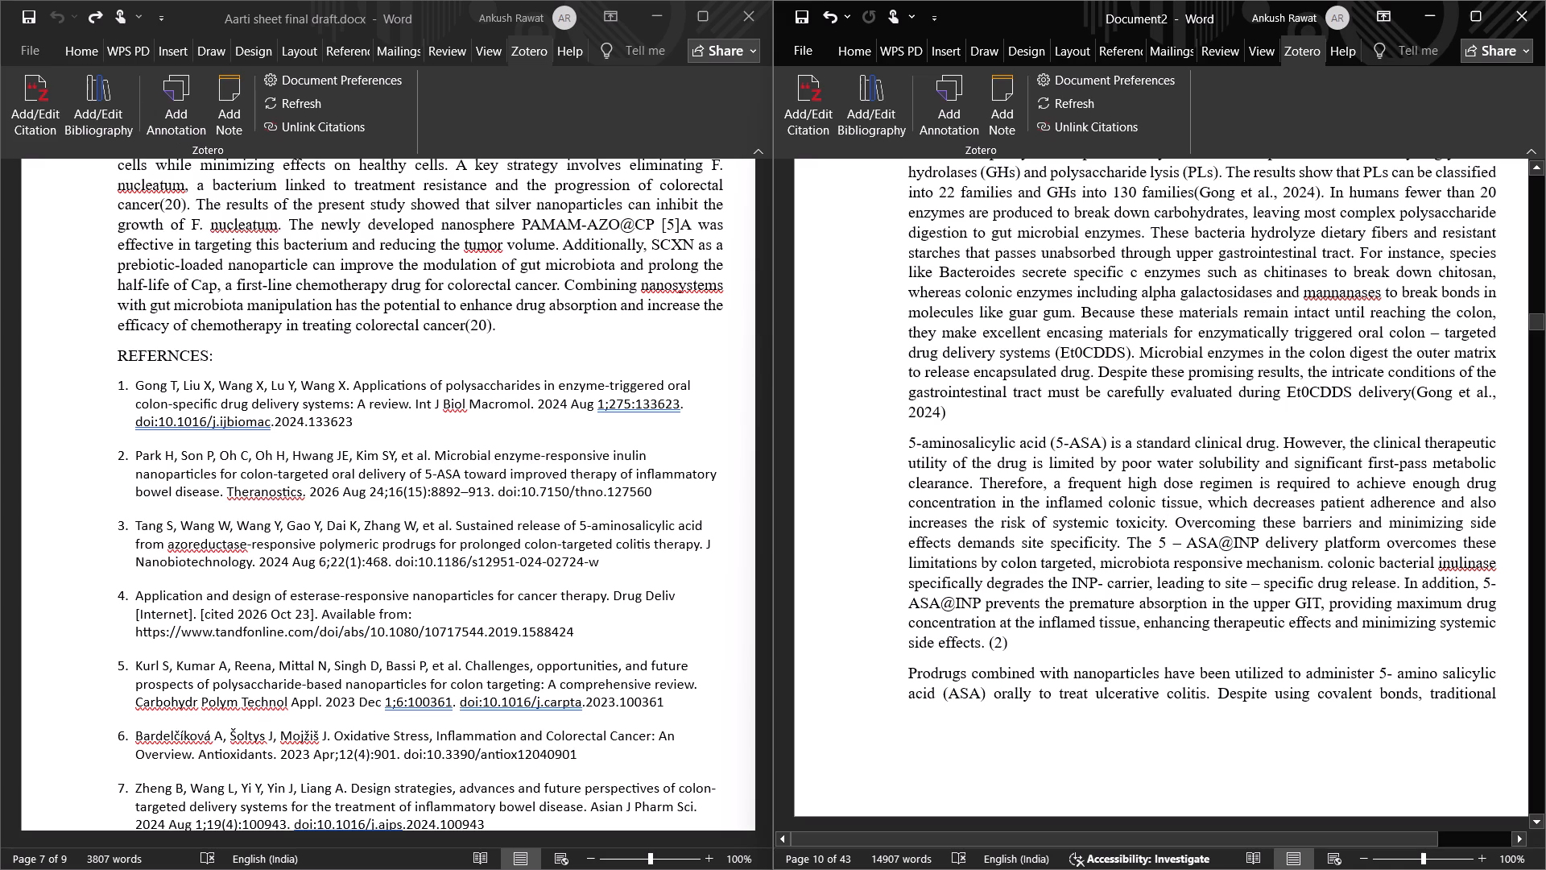
Insert a live Zotero citation to Park et al., 2026 from the Aarti collection after "risk of systemic toxicity." in Document2.
{"action": "left_click", "coordinate": [824, 106]}
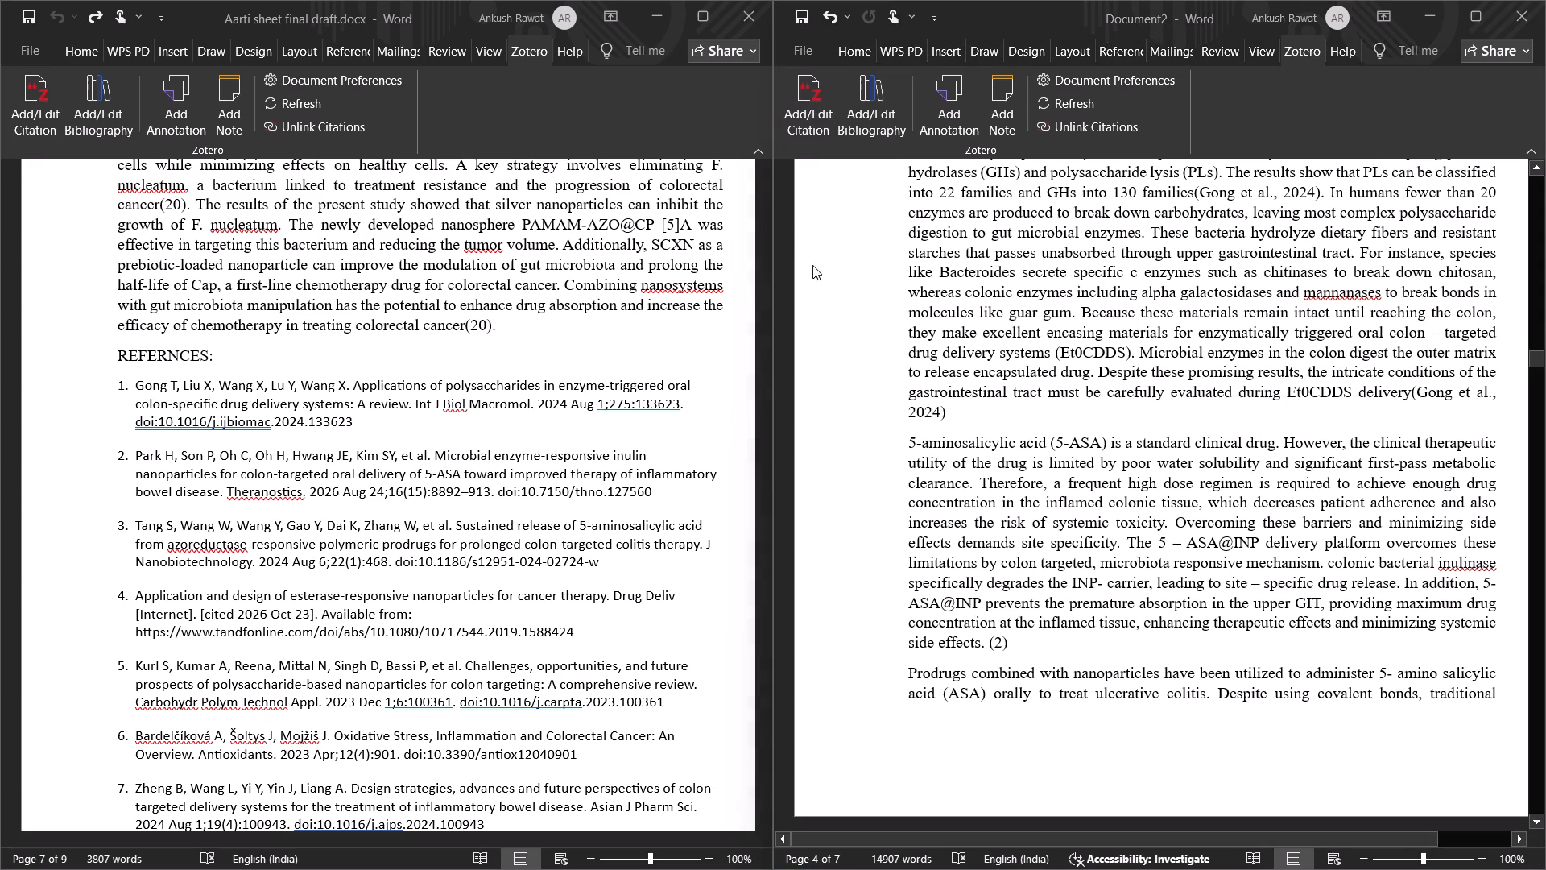
{"action": "left_click_drag", "start_coordinate": [813, 94], "coordinate": [763, 184]}
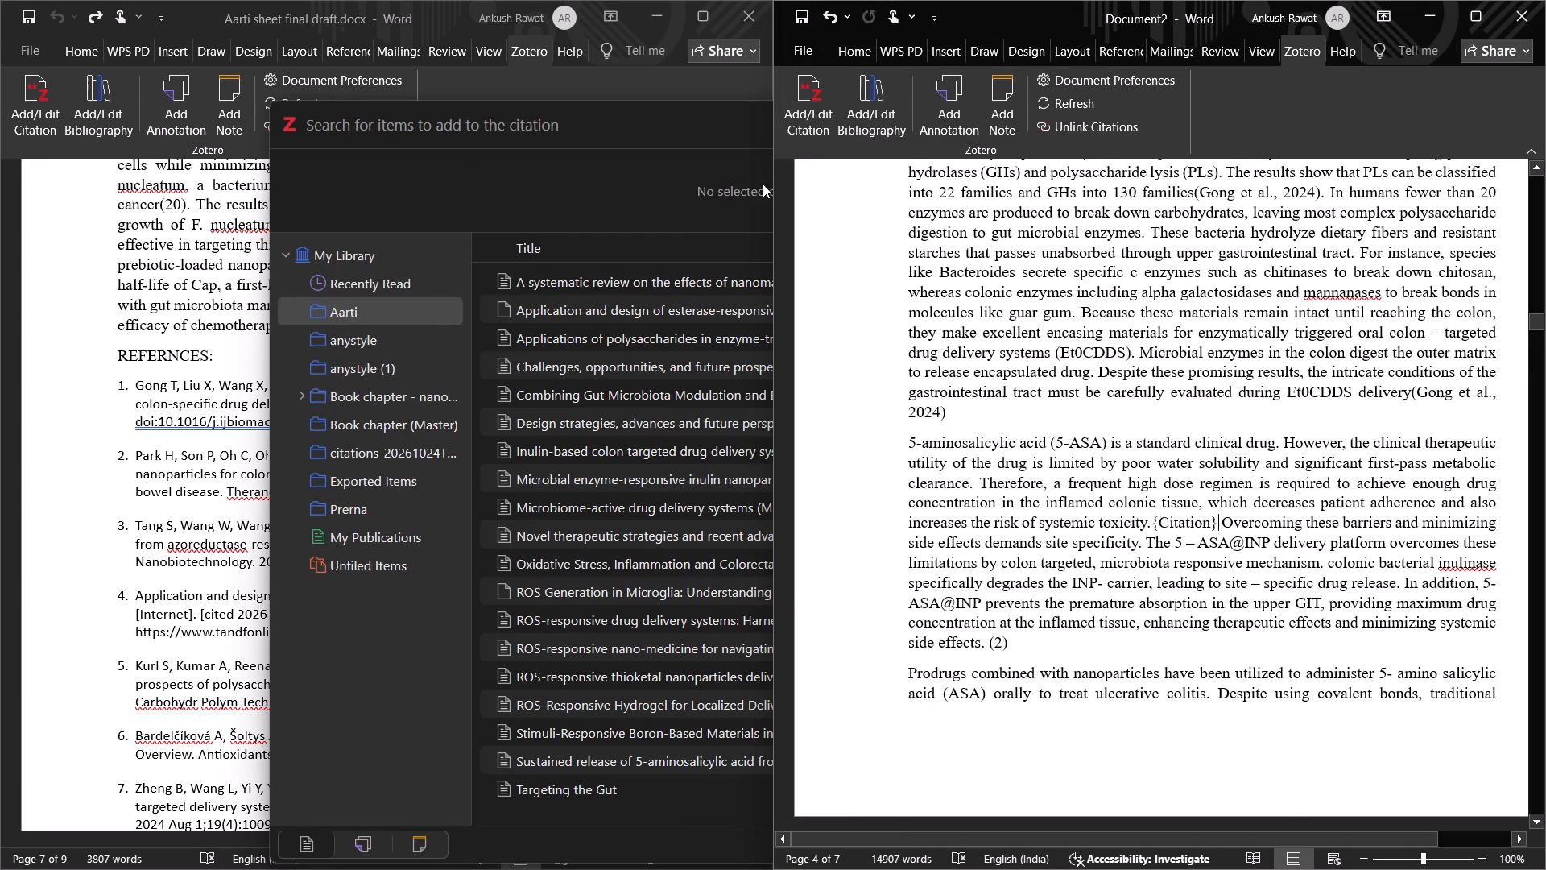
{"action": "left_click_drag", "start_coordinate": [763, 184], "coordinate": [688, 157]}
{"action": "left_click", "coordinate": [689, 125]}
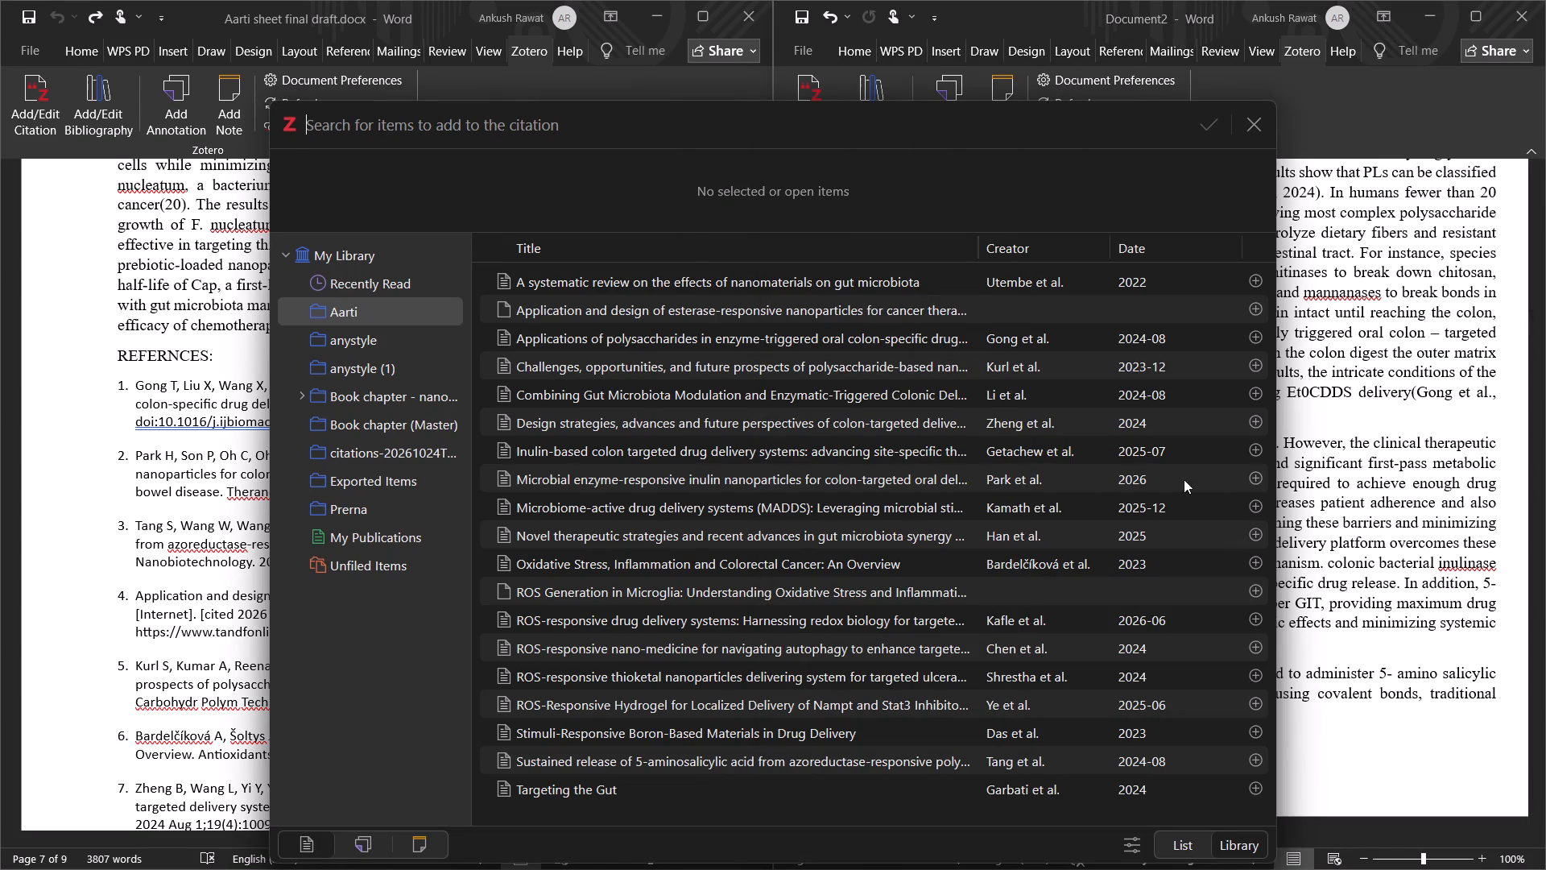
{"action": "left_click", "coordinate": [1255, 477]}
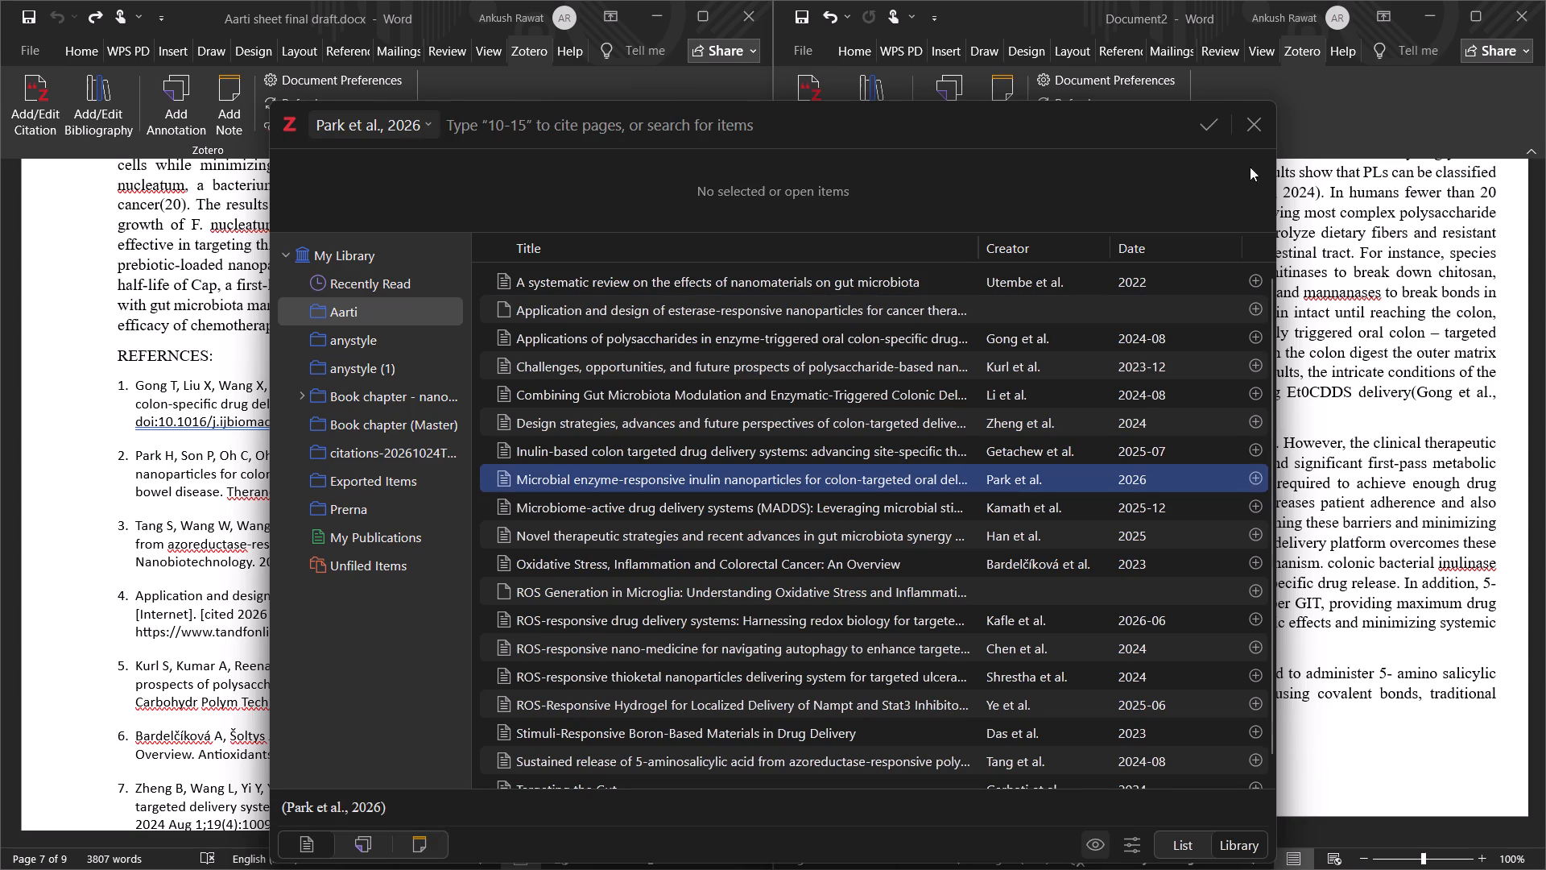
{"action": "left_click", "coordinate": [1212, 128]}
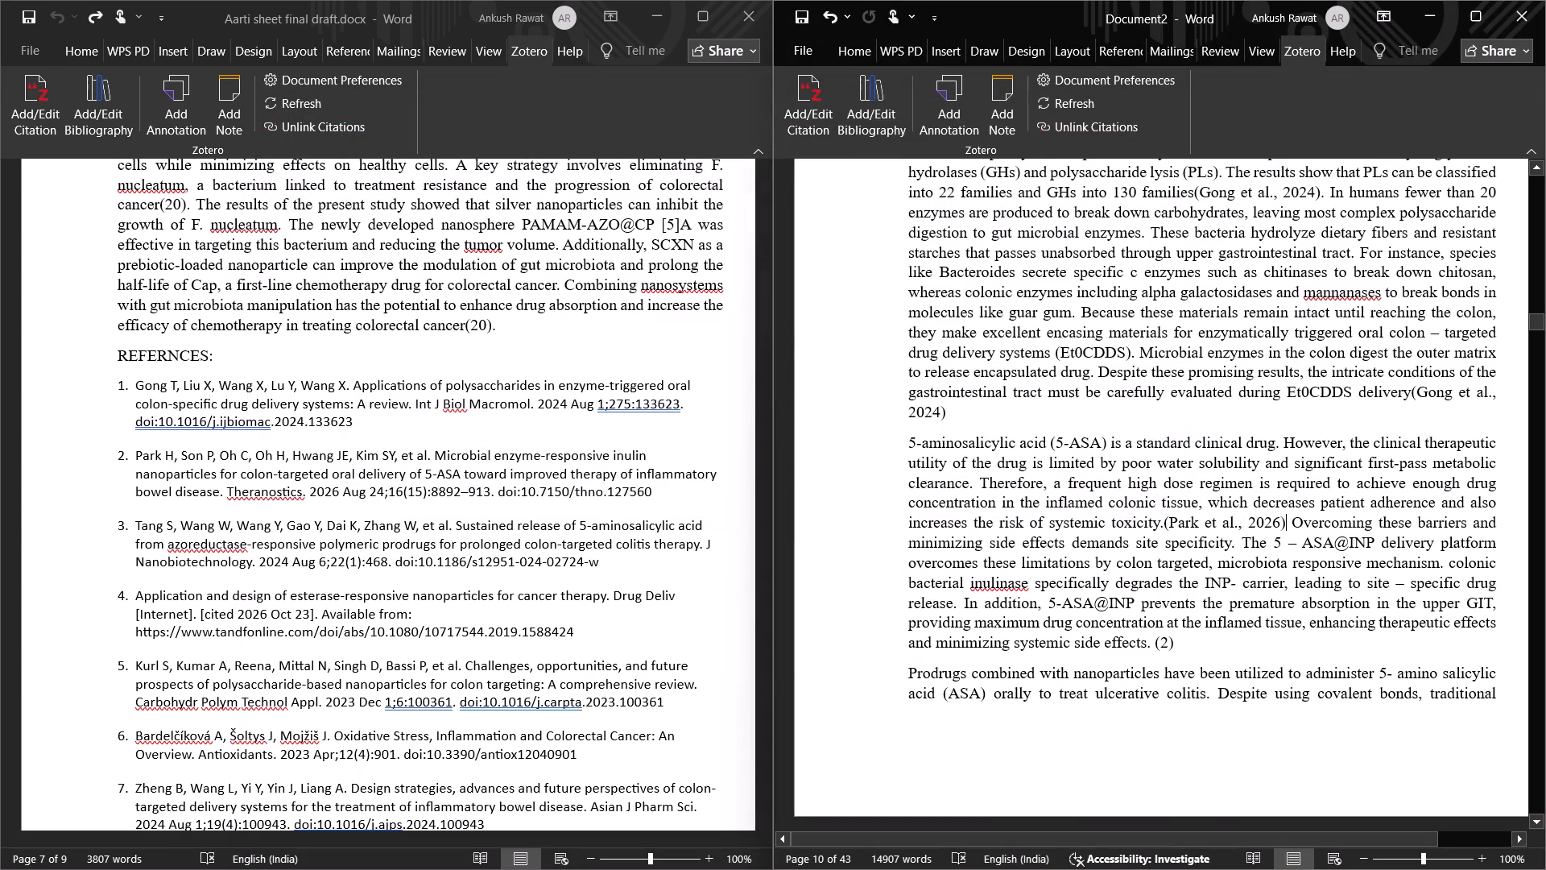
Replace the plain-text "(2)" after "minimizing systemic side effects." with a live Zotero citation to Park et al., 2026.
{"action": "left_click", "coordinate": [1172, 640]}
{"action": "key", "text": "BackSpace"}
{"action": "key", "text": "BackSpace"}
{"action": "key", "text": "BackSpace"}
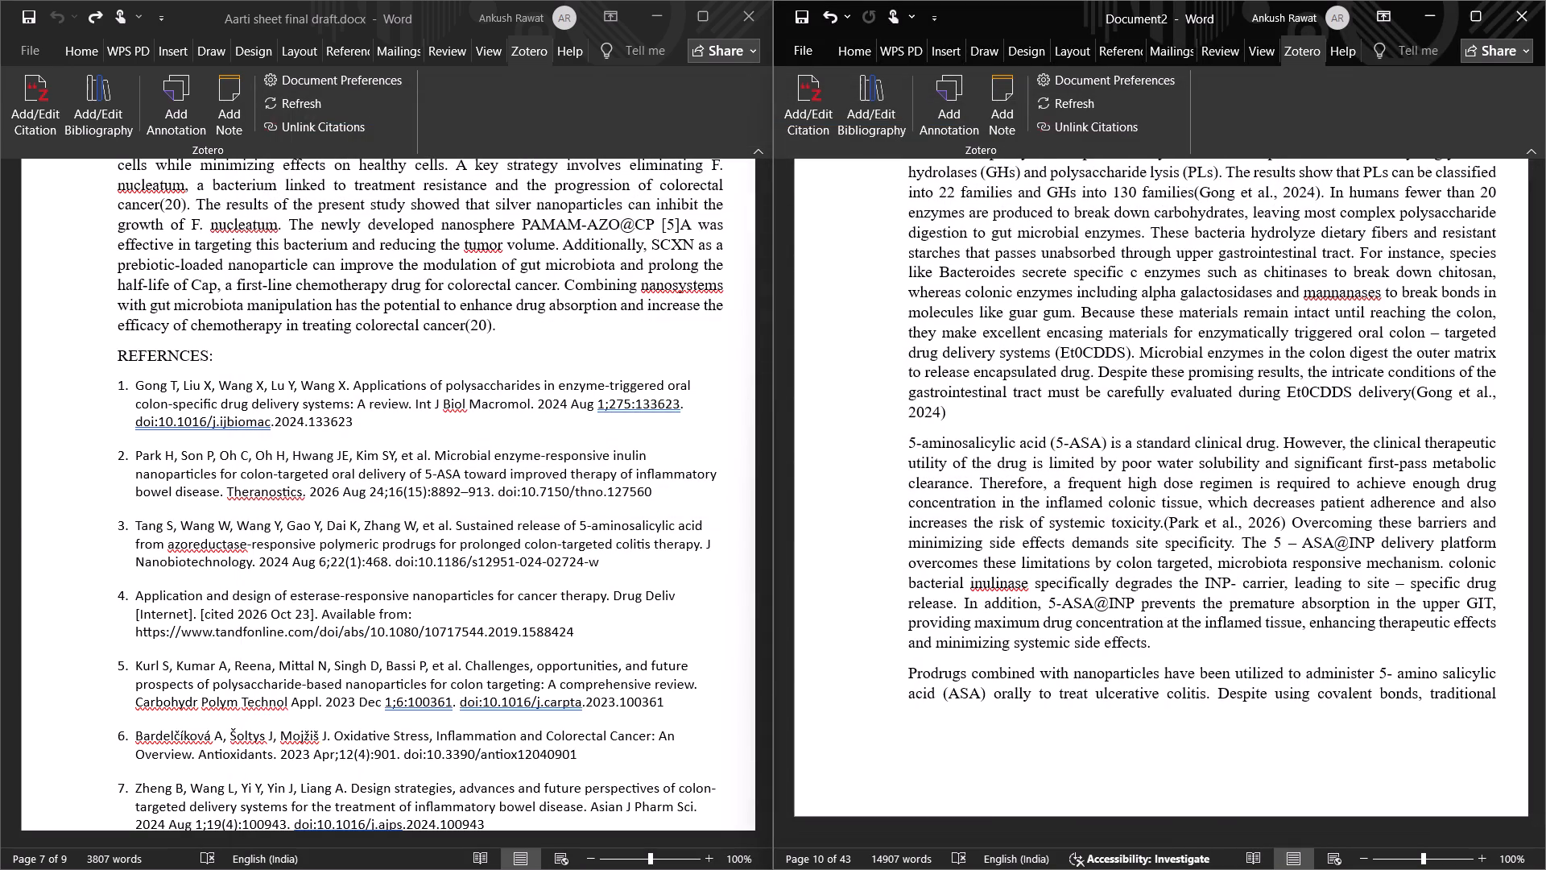
{"action": "key", "text": "BackSpace"}
{"action": "key", "text": "space"}
{"action": "left_click", "coordinate": [812, 92]}
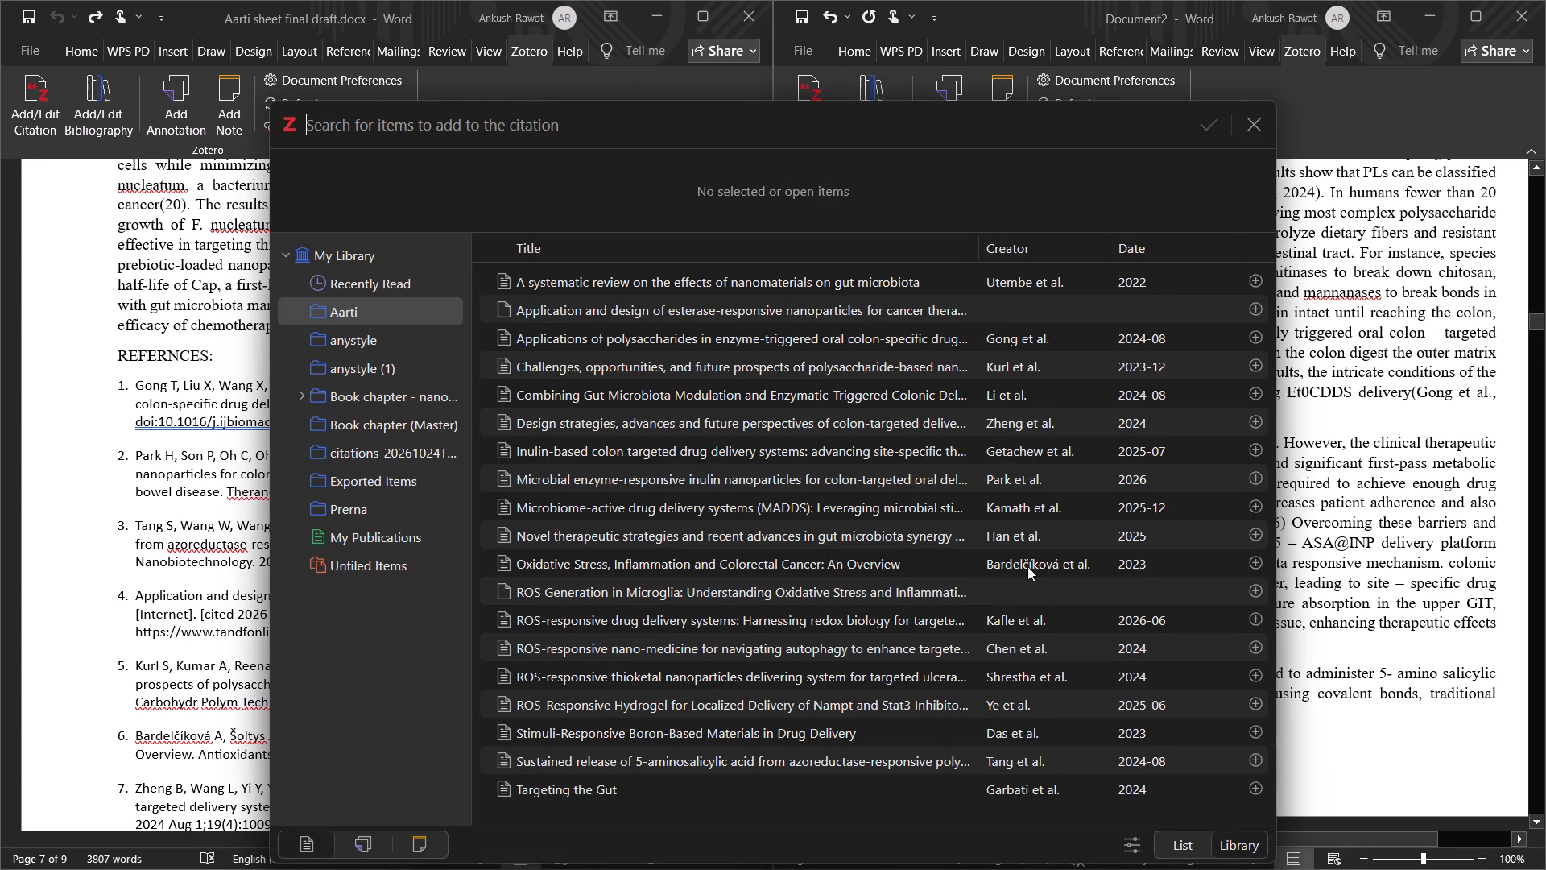
{"action": "left_click", "coordinate": [1256, 478]}
{"action": "left_click", "coordinate": [1207, 128]}
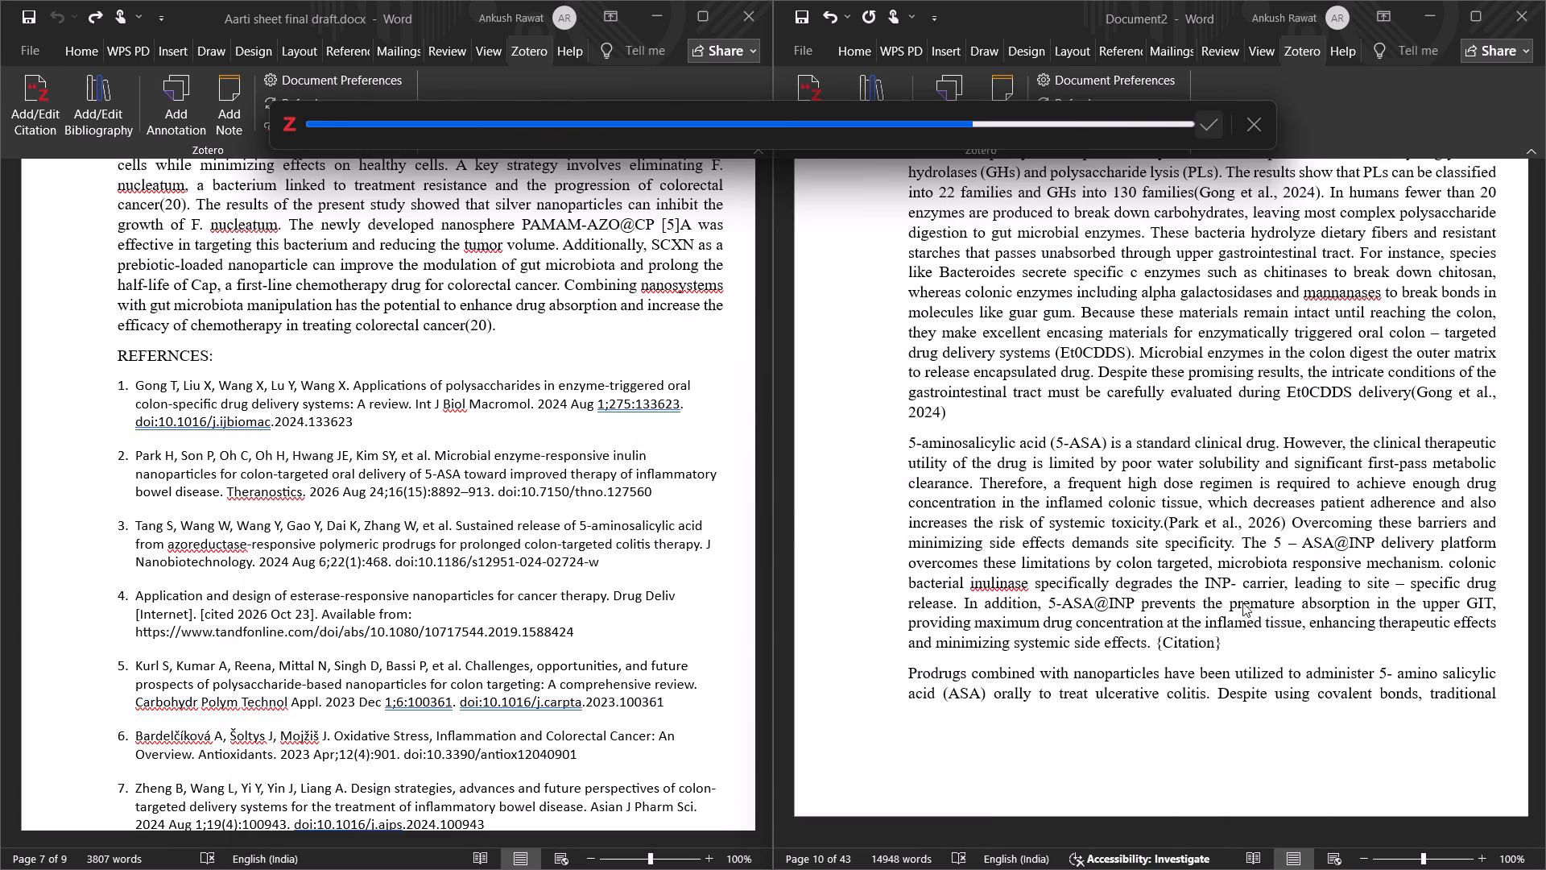
Replace the plain-text "(1)" after "glycoside hydrolases (GHs)" with a live citation to Gong et al., 2024, Applications of polysaccharides, placed after the period.
{"action": "scroll", "coordinate": [1140, 699], "scroll_direction": "down", "scroll_amount": 3}
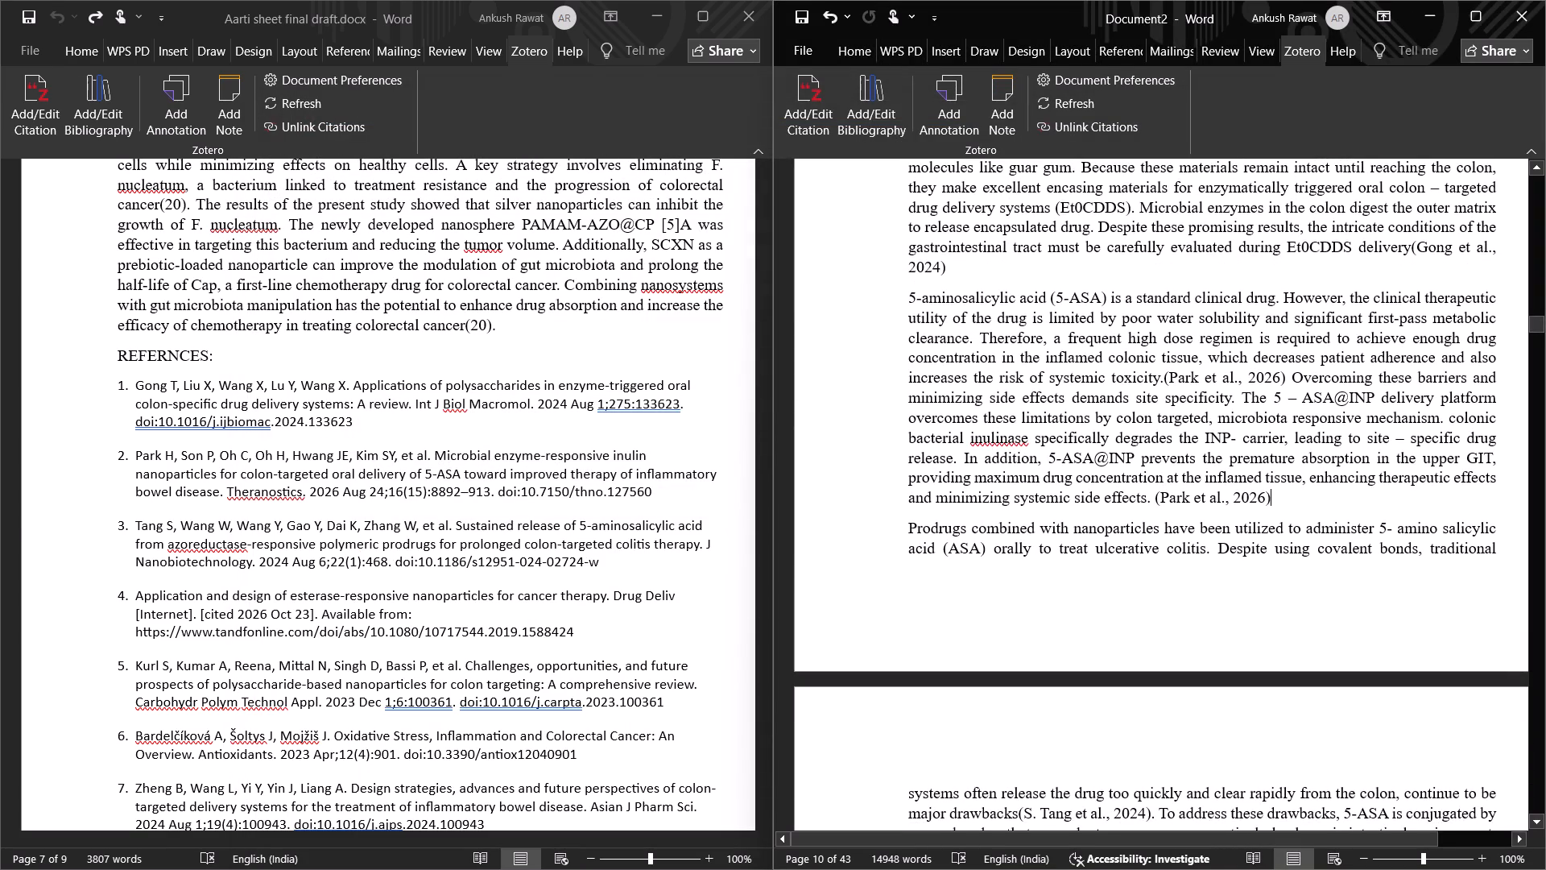
{"action": "scroll", "coordinate": [1196, 594], "scroll_direction": "down", "scroll_amount": 2}
{"action": "scroll", "coordinate": [1196, 594], "scroll_direction": "up", "scroll_amount": 1}
{"action": "scroll", "coordinate": [1196, 594], "scroll_direction": "down", "scroll_amount": 3}
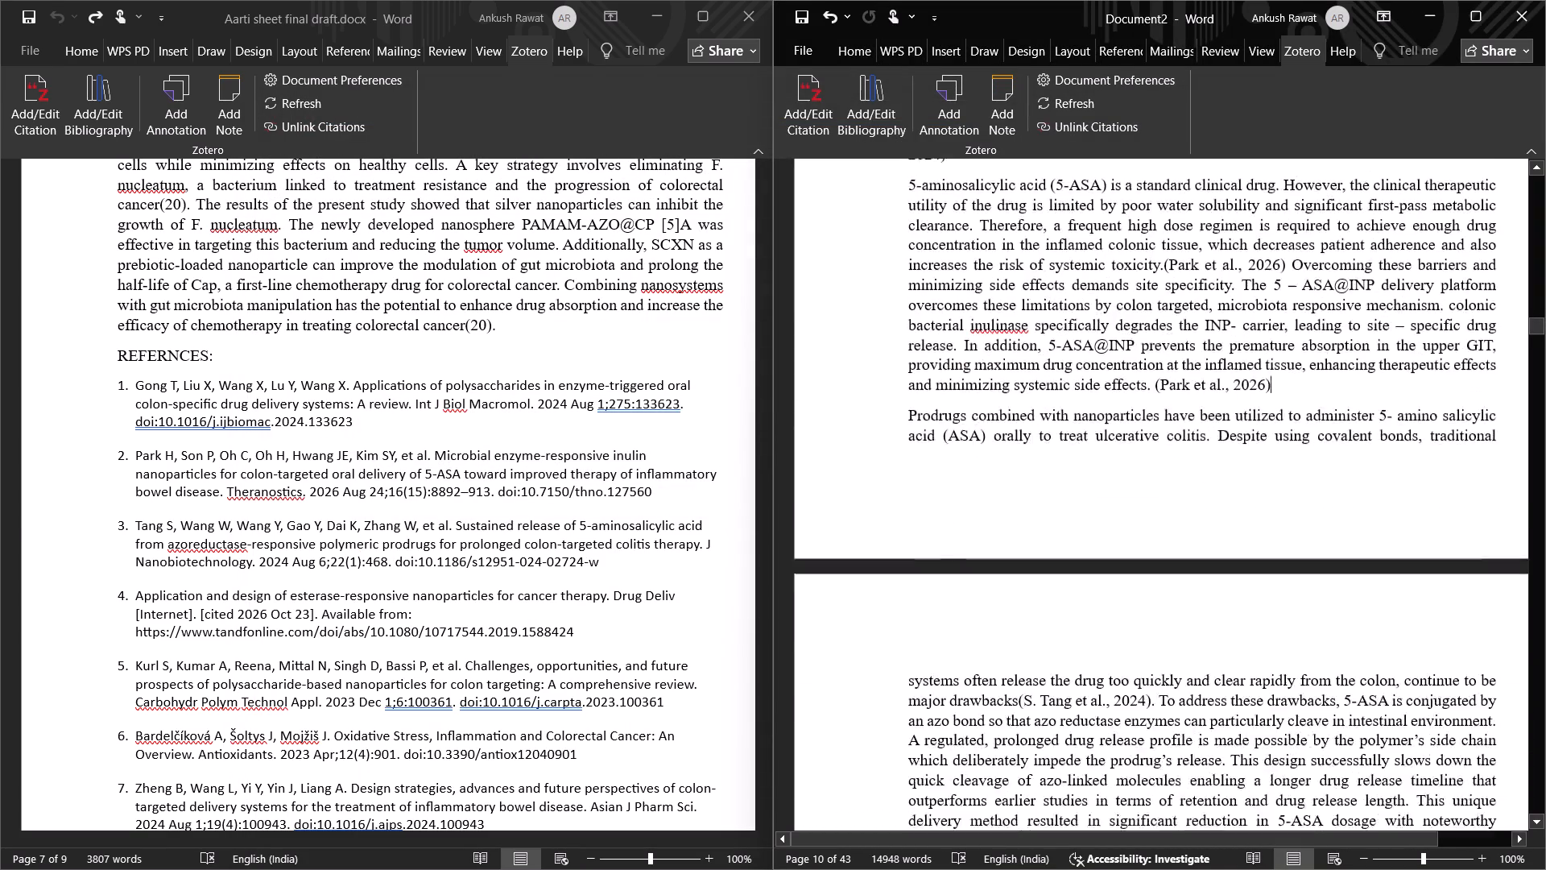
{"action": "scroll", "coordinate": [1196, 594], "scroll_direction": "down", "scroll_amount": 3}
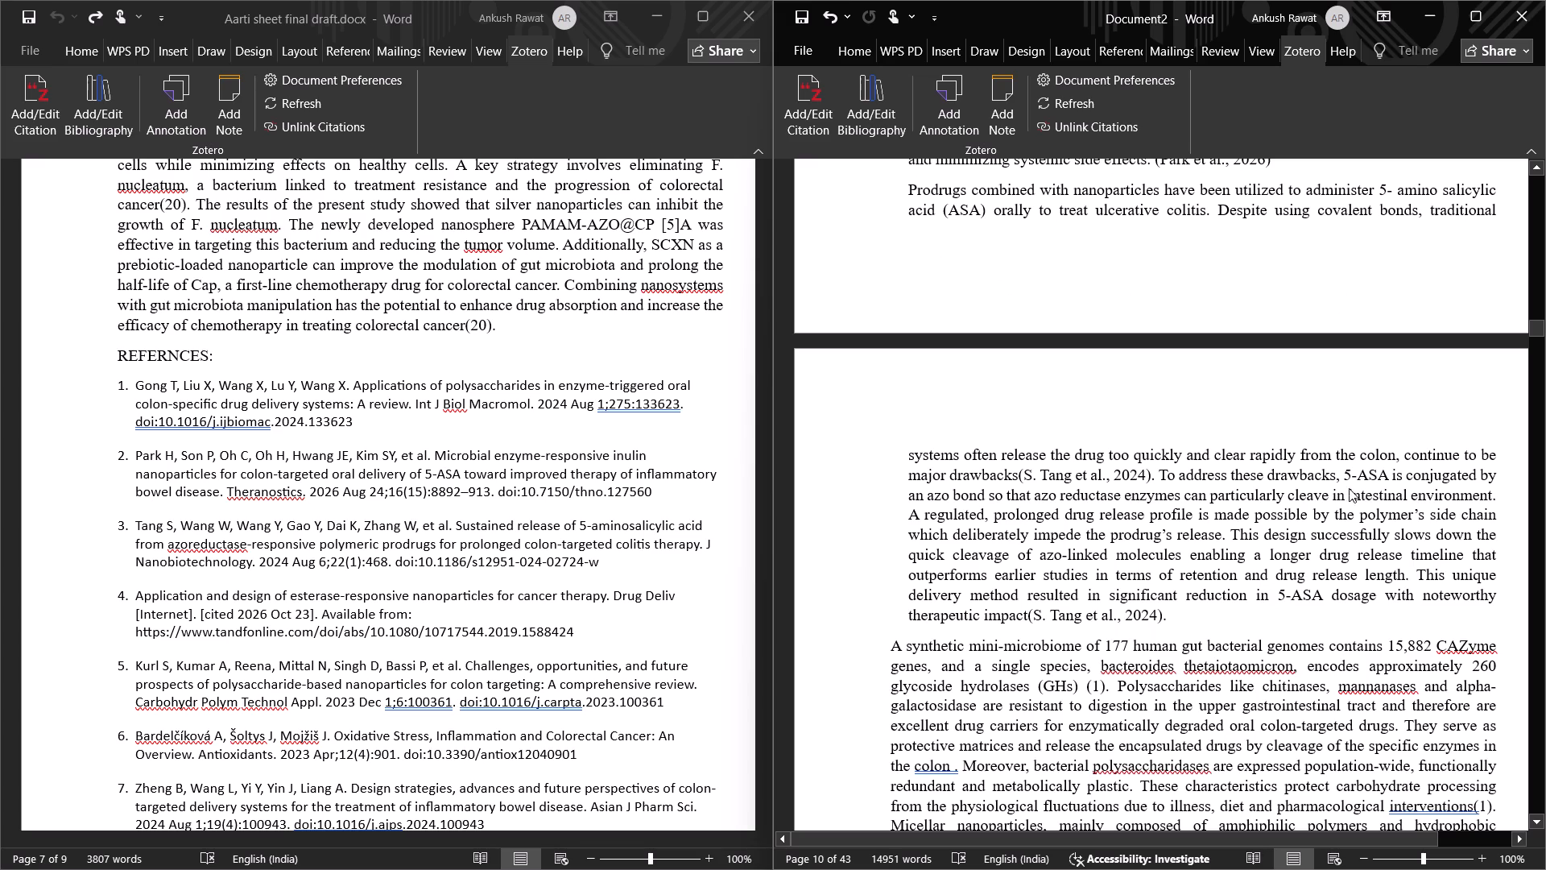
{"action": "scroll", "coordinate": [964, 595], "scroll_direction": "down", "scroll_amount": 2}
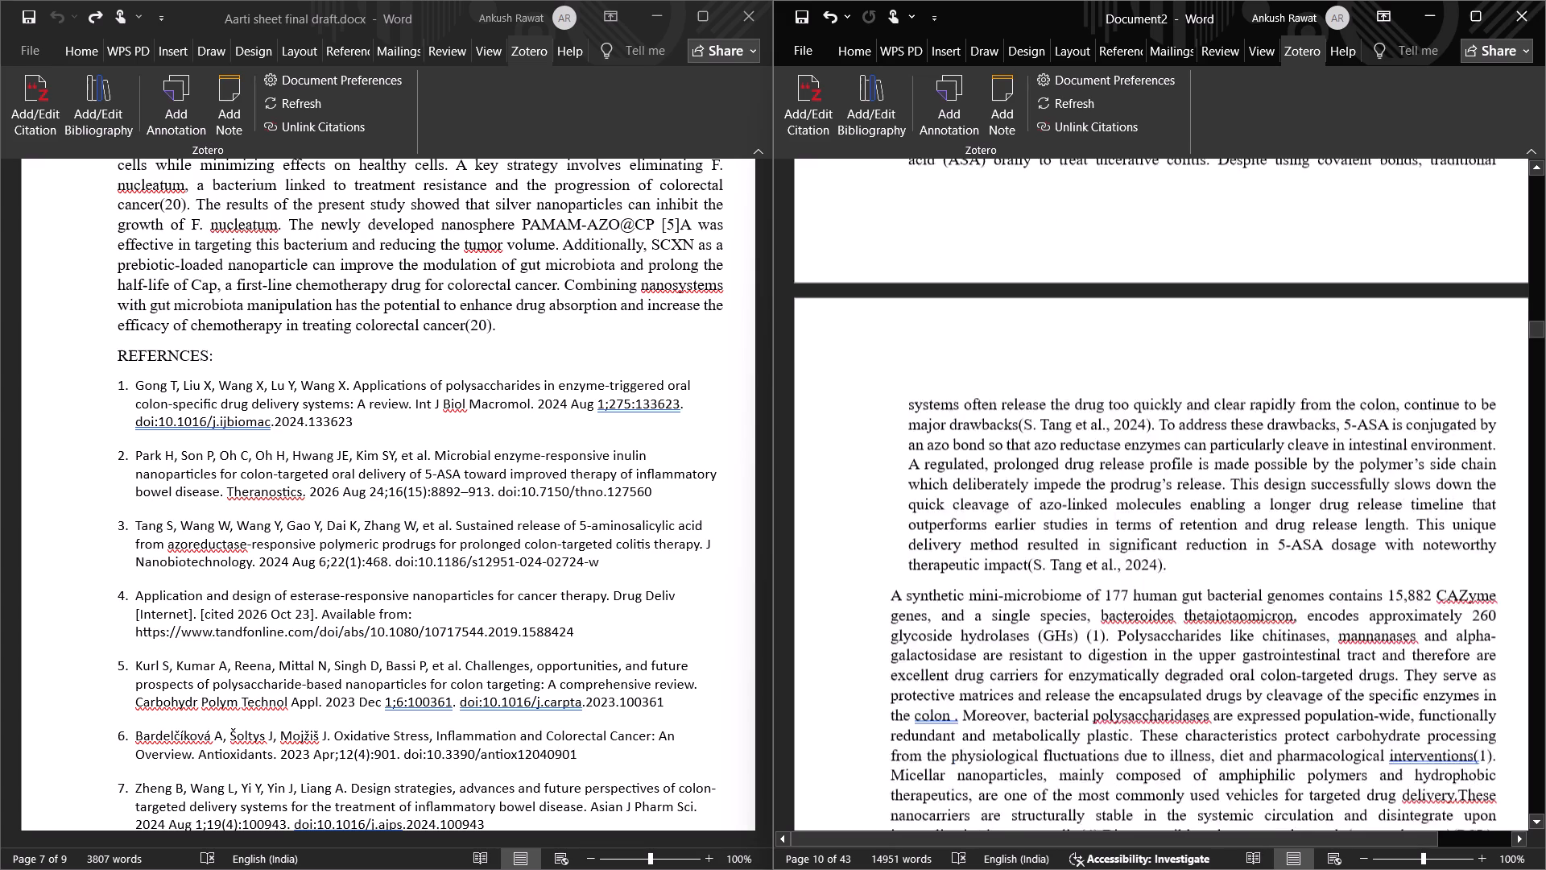
{"action": "scroll", "coordinate": [963, 596], "scroll_direction": "down", "scroll_amount": 2}
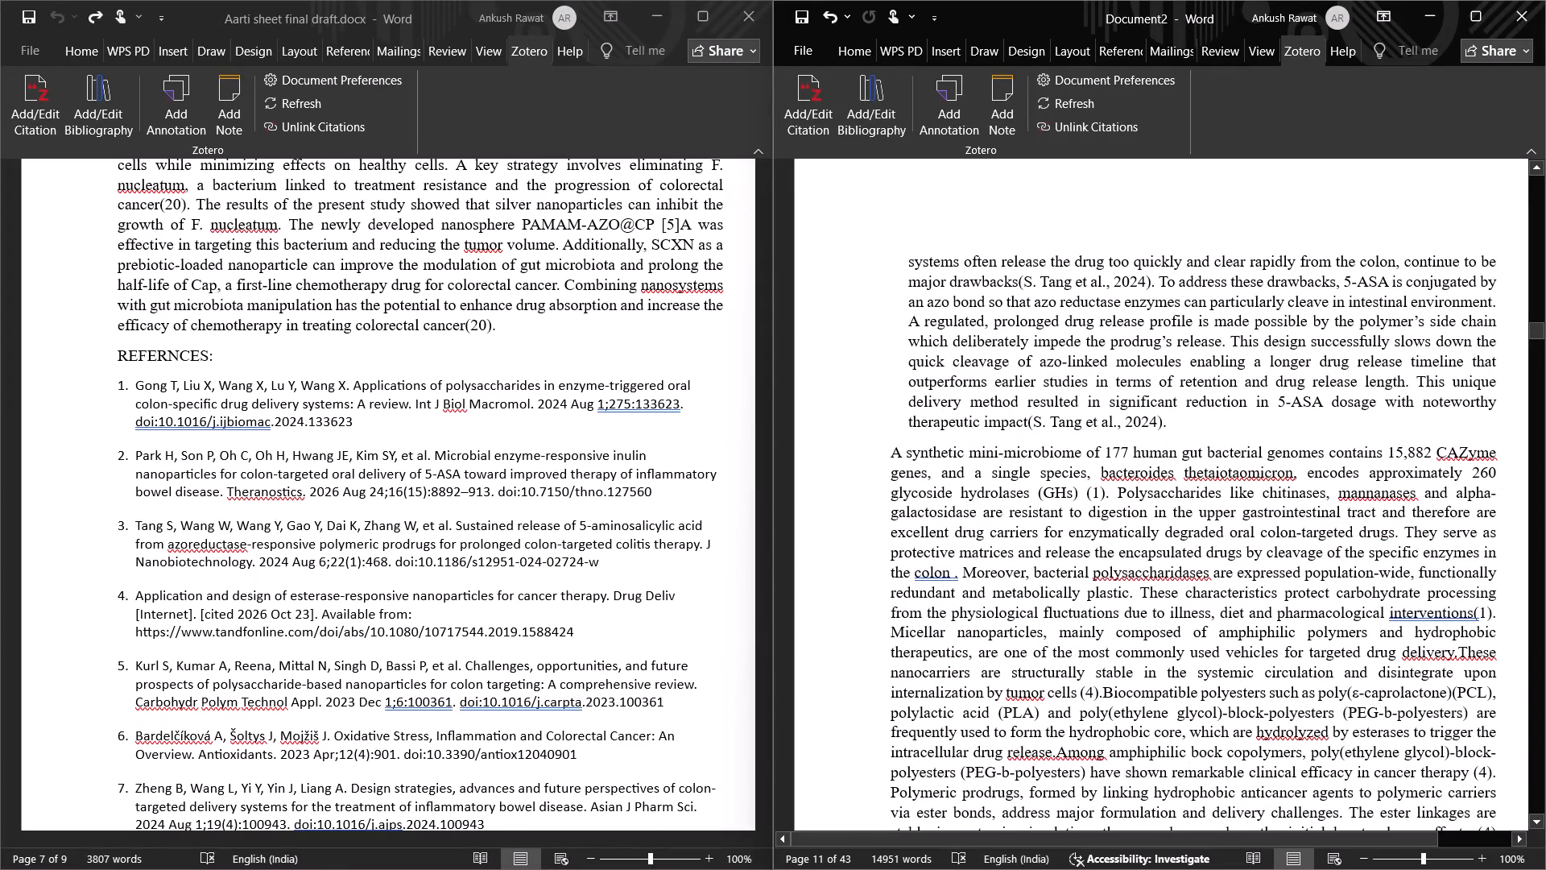
{"action": "left_click", "coordinate": [1105, 495]}
{"action": "key", "text": "BackSpace"}
{"action": "key", "text": "BackSpace"}
{"action": "key", "text": "BackSpace"}
{"action": "key", "text": "BackSpace"}
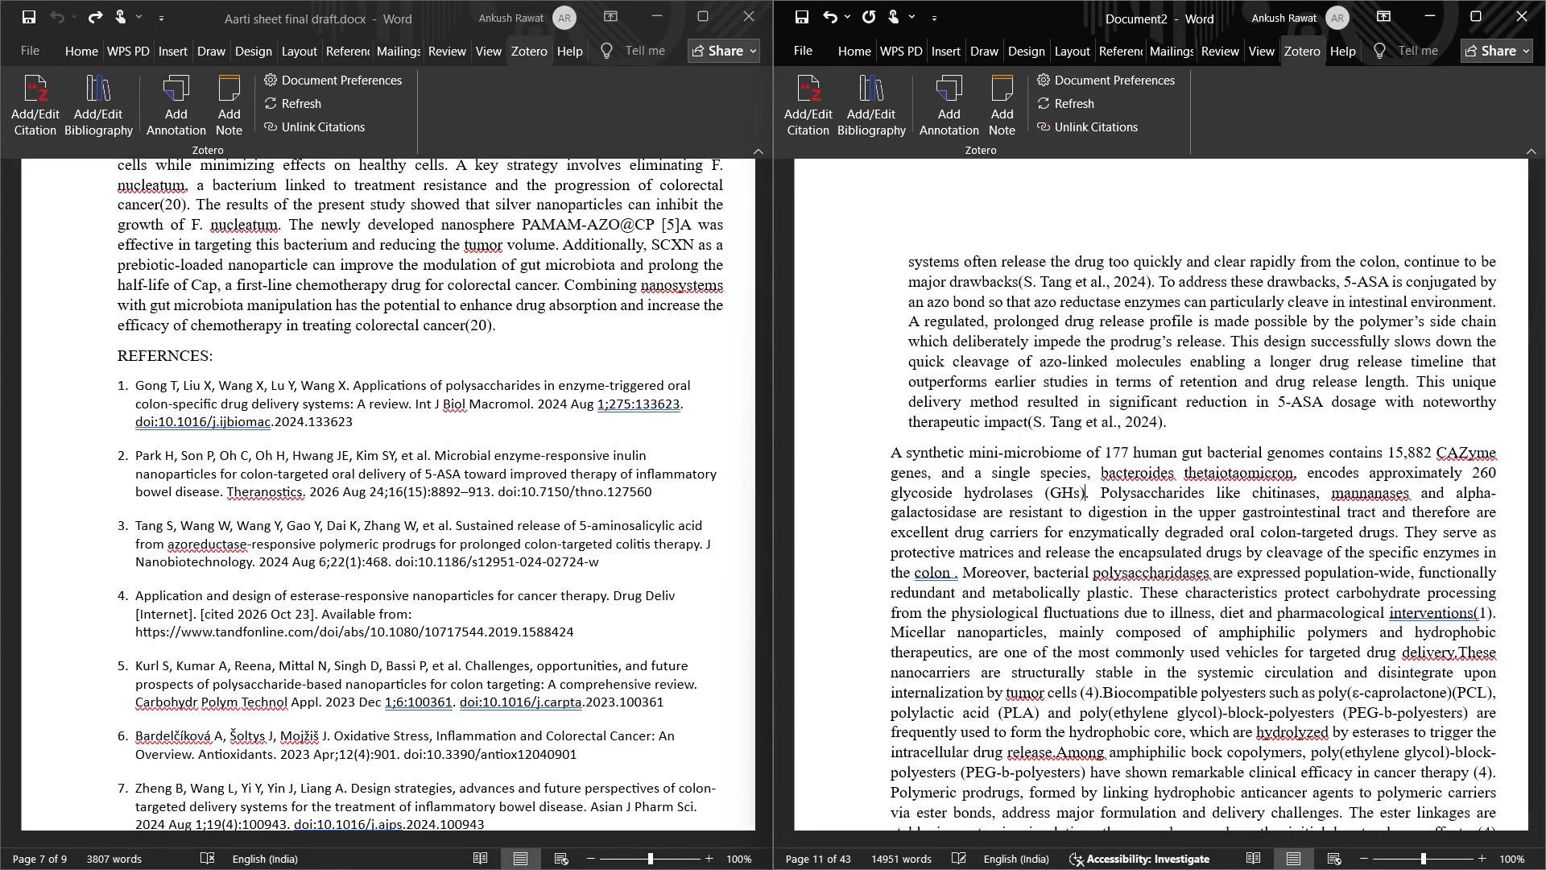
{"action": "key", "text": "space"}
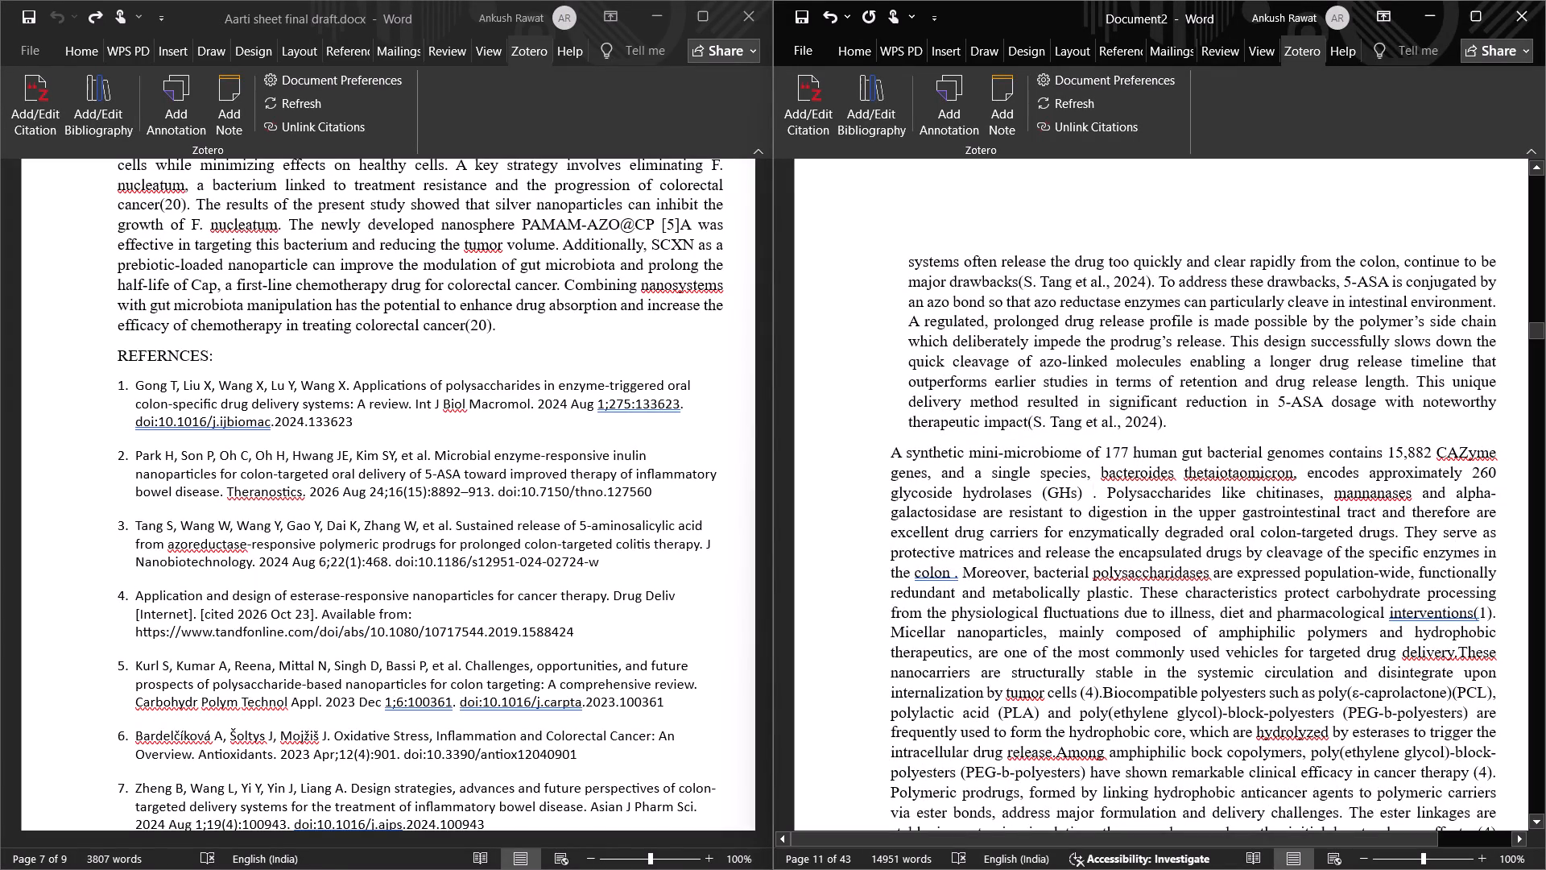
{"action": "key", "text": "BackSpace"}
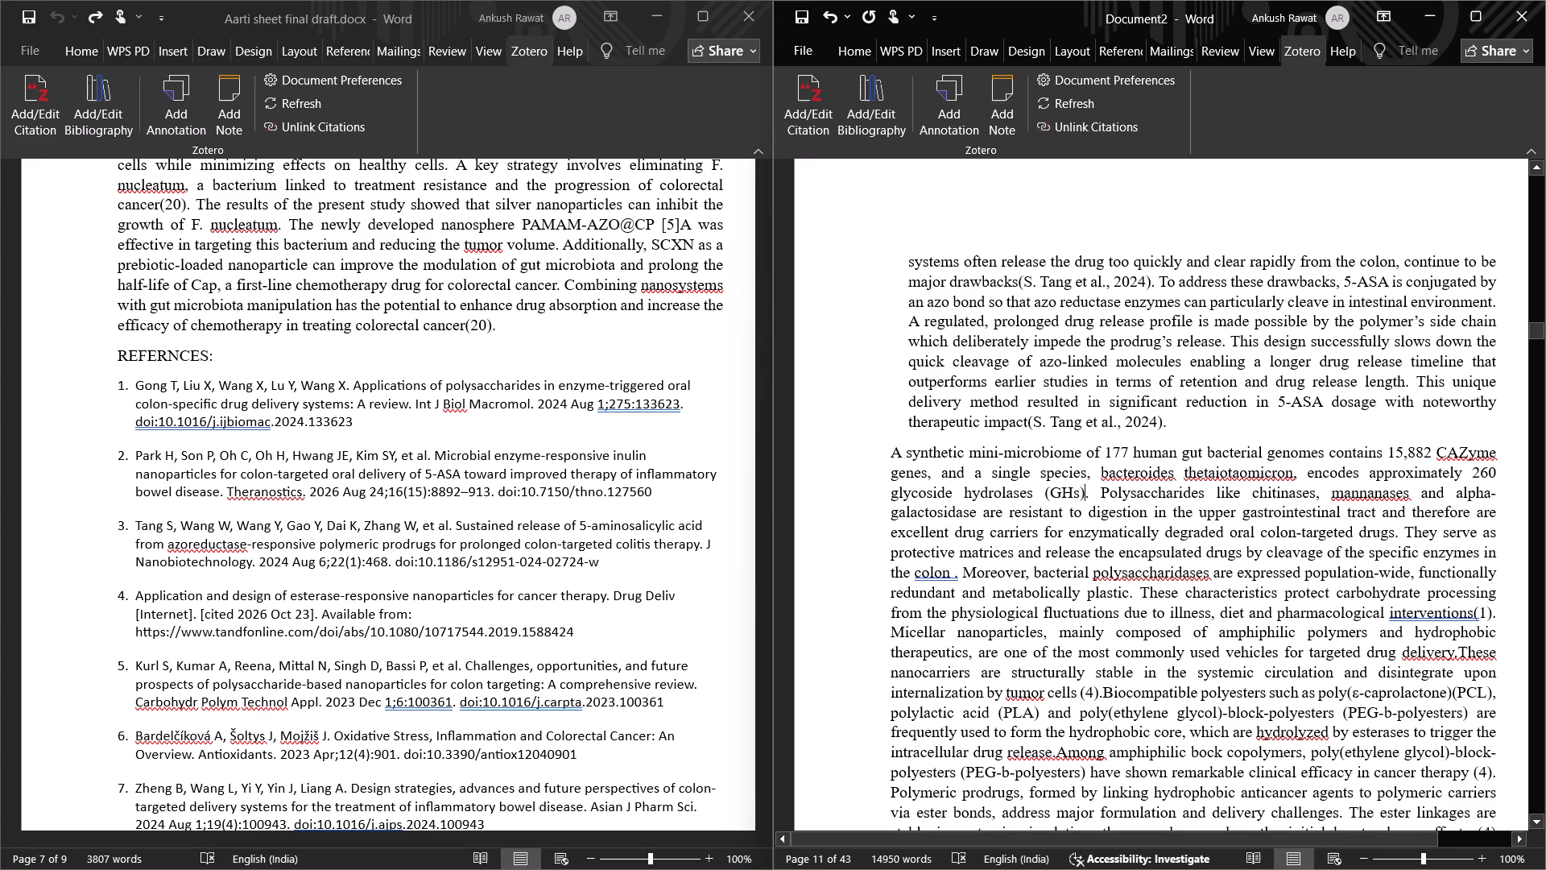
{"action": "left_click", "coordinate": [1091, 495]}
{"action": "left_click", "coordinate": [808, 94]}
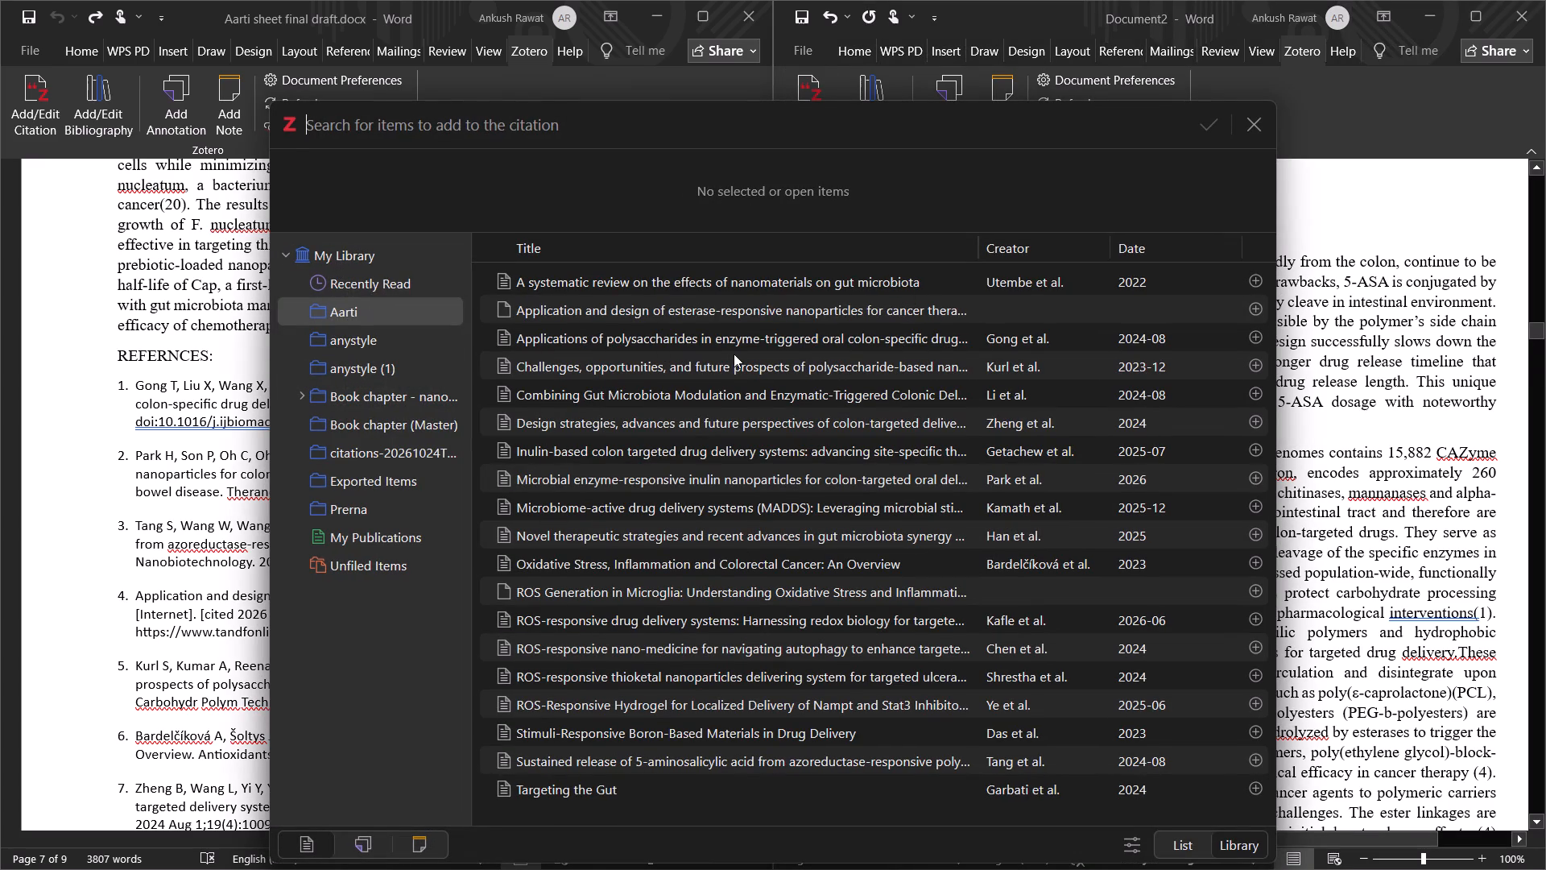
{"action": "left_click", "coordinate": [1253, 330]}
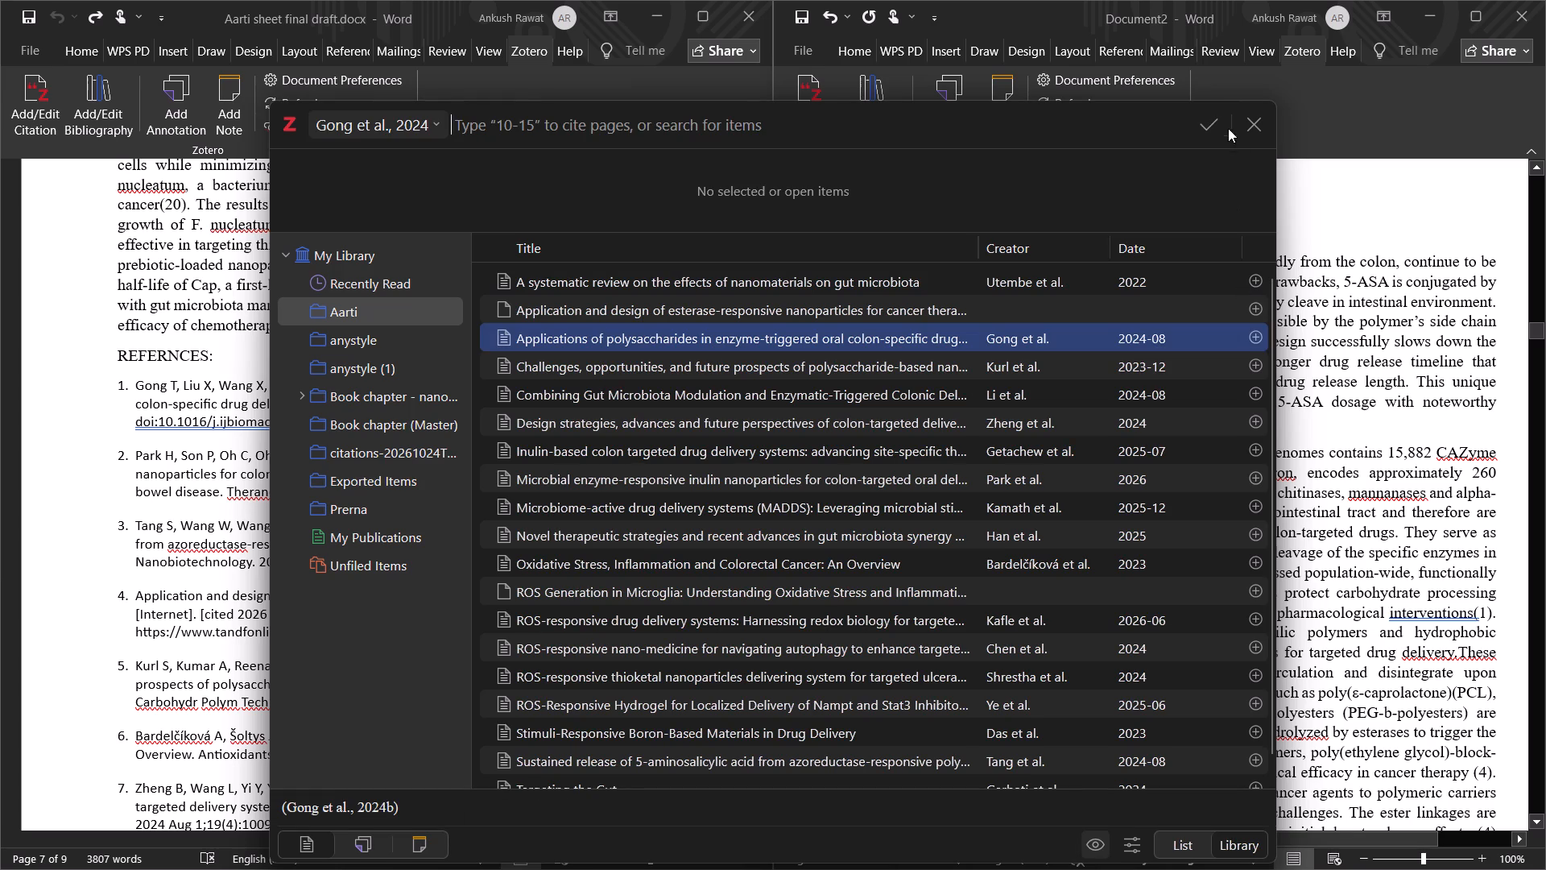
{"action": "left_click", "coordinate": [1217, 116]}
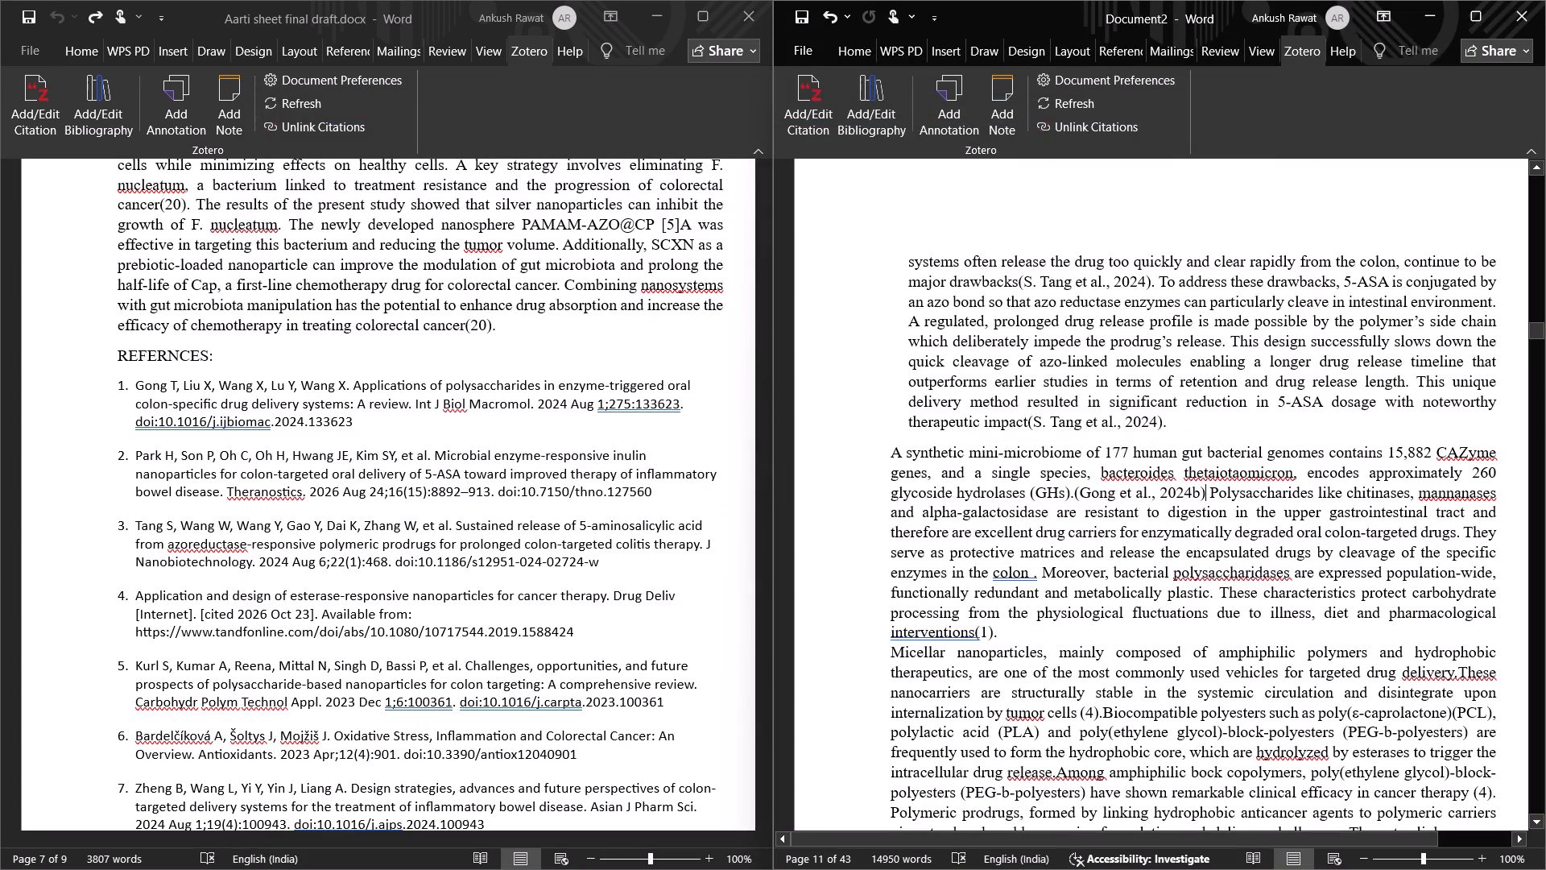
Replace the plain-text "(1)" after "pharmacological interventions" with a period and a live Zotero citation to Gong et al., 2024.
{"action": "left_click", "coordinate": [998, 633]}
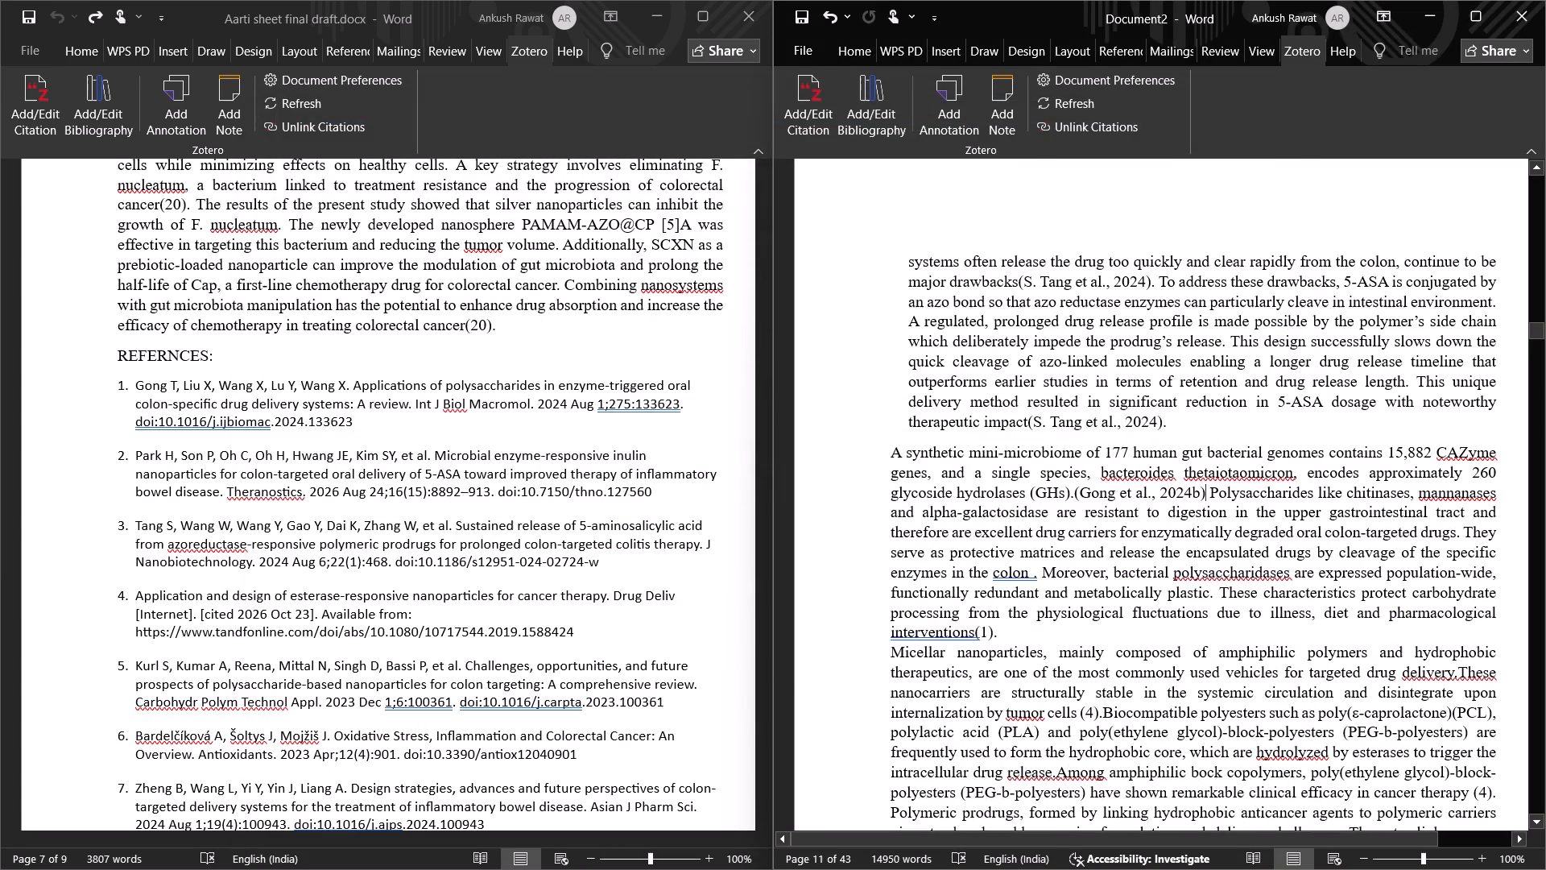
{"action": "key", "text": "BackSpace"}
{"action": "key", "text": "BackSpace"}
{"action": "key", "text": "BackSpace"}
{"action": "key", "text": "BackSpace"}
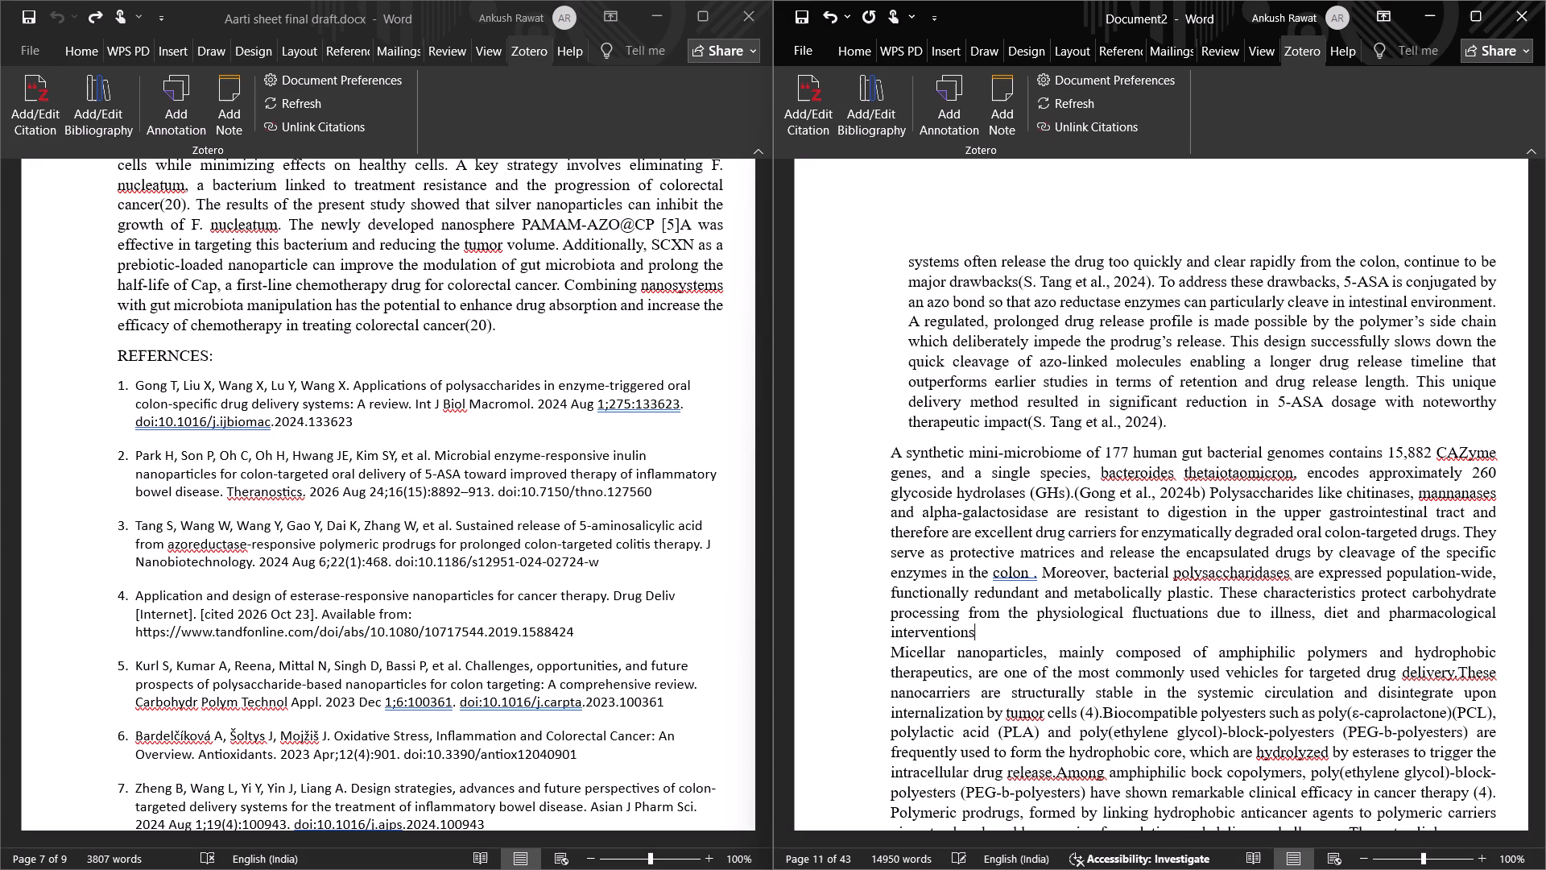
{"action": "key", "text": "period"}
{"action": "left_click", "coordinate": [797, 103]}
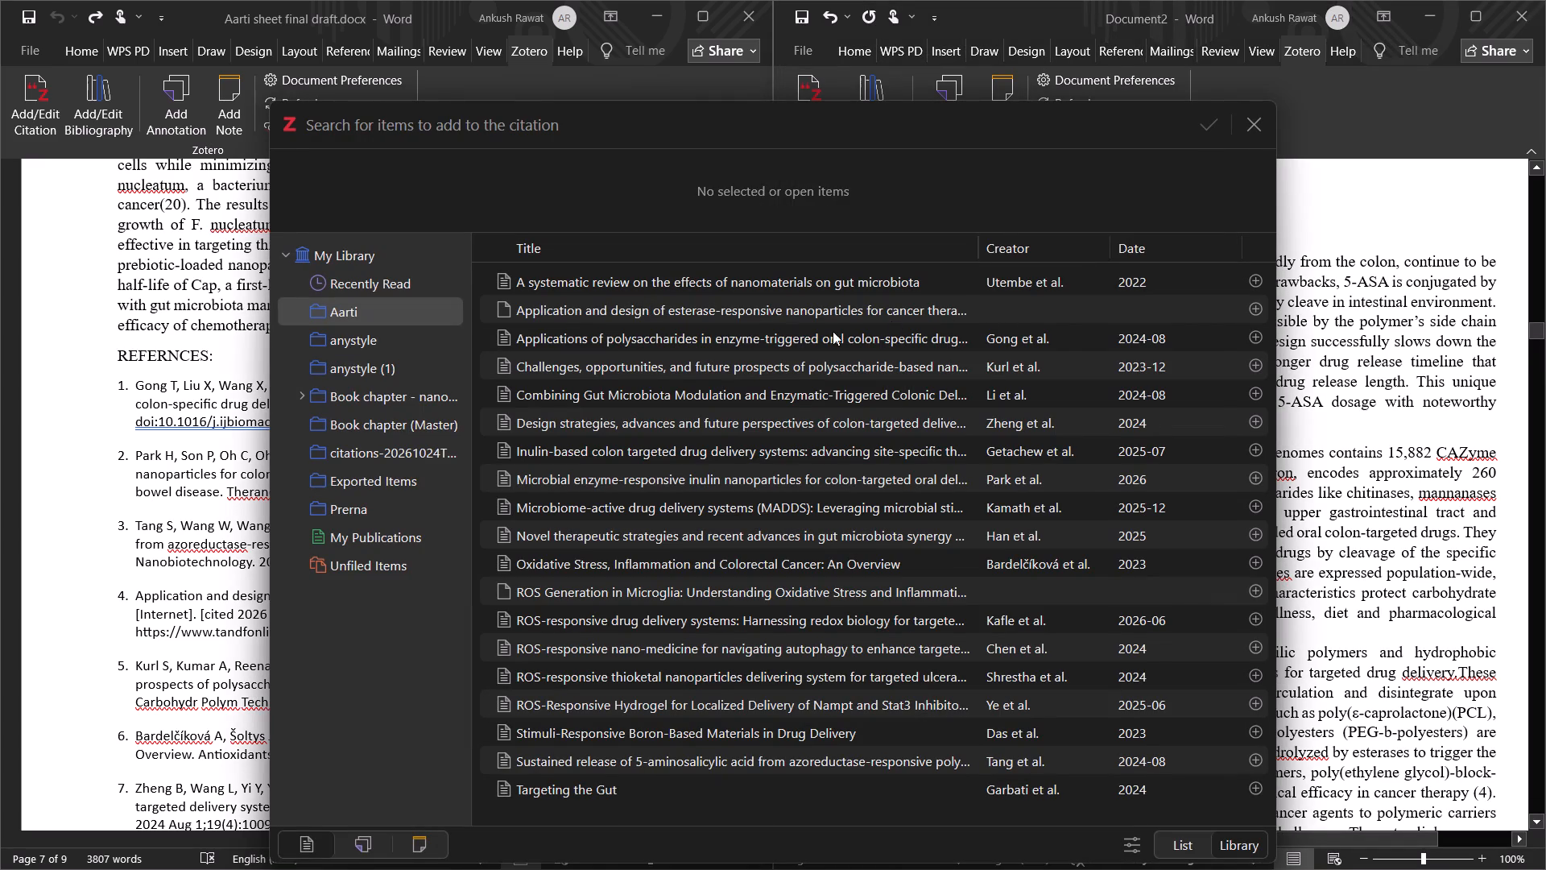
{"action": "left_click", "coordinate": [1256, 337]}
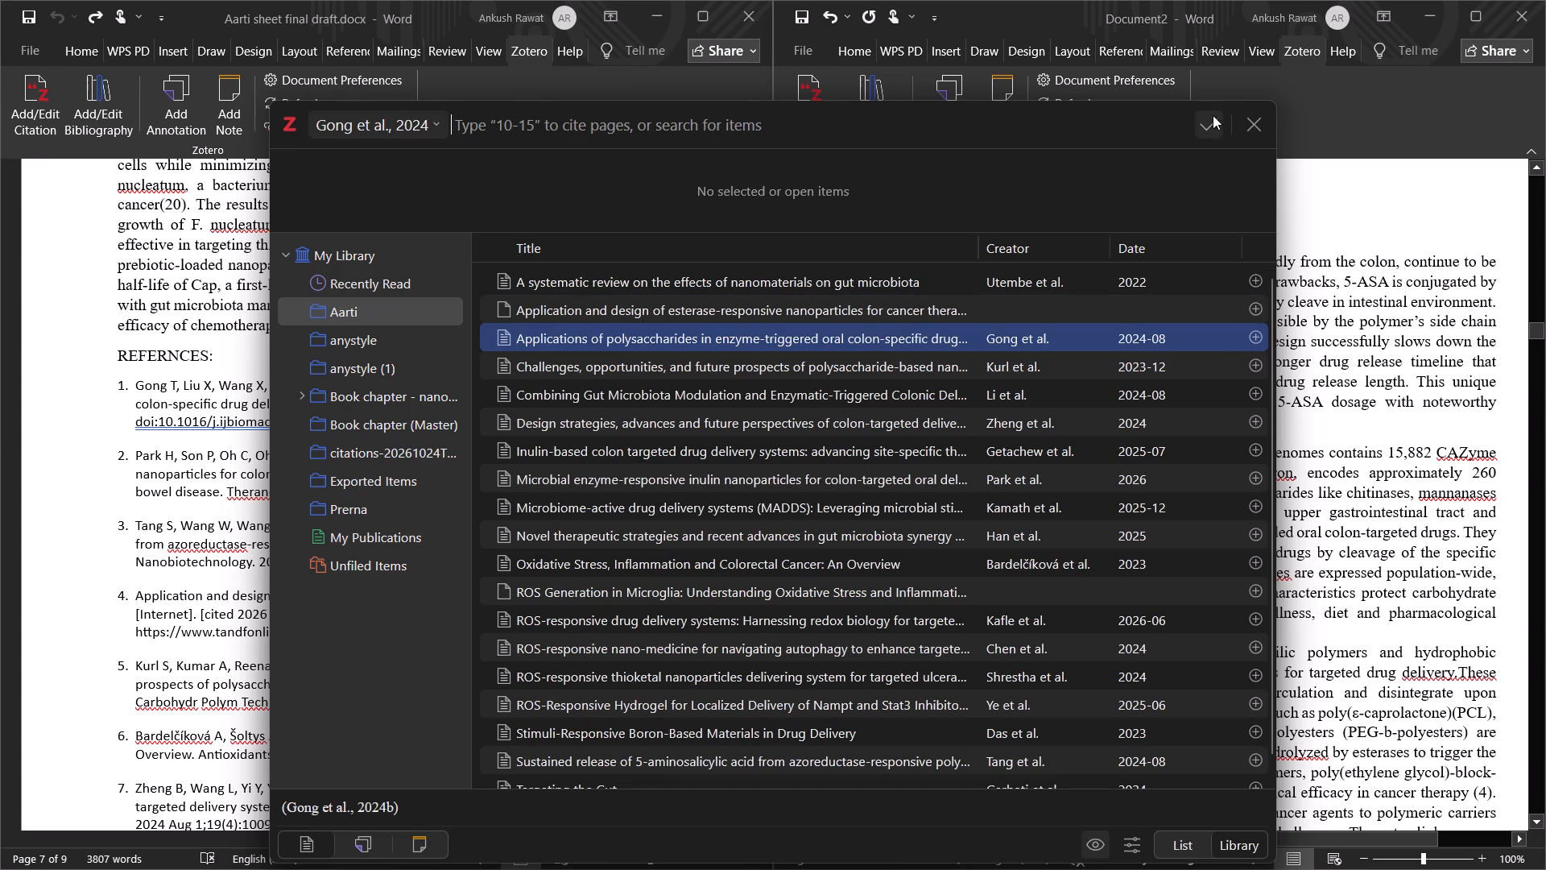
{"action": "left_click", "coordinate": [1216, 132]}
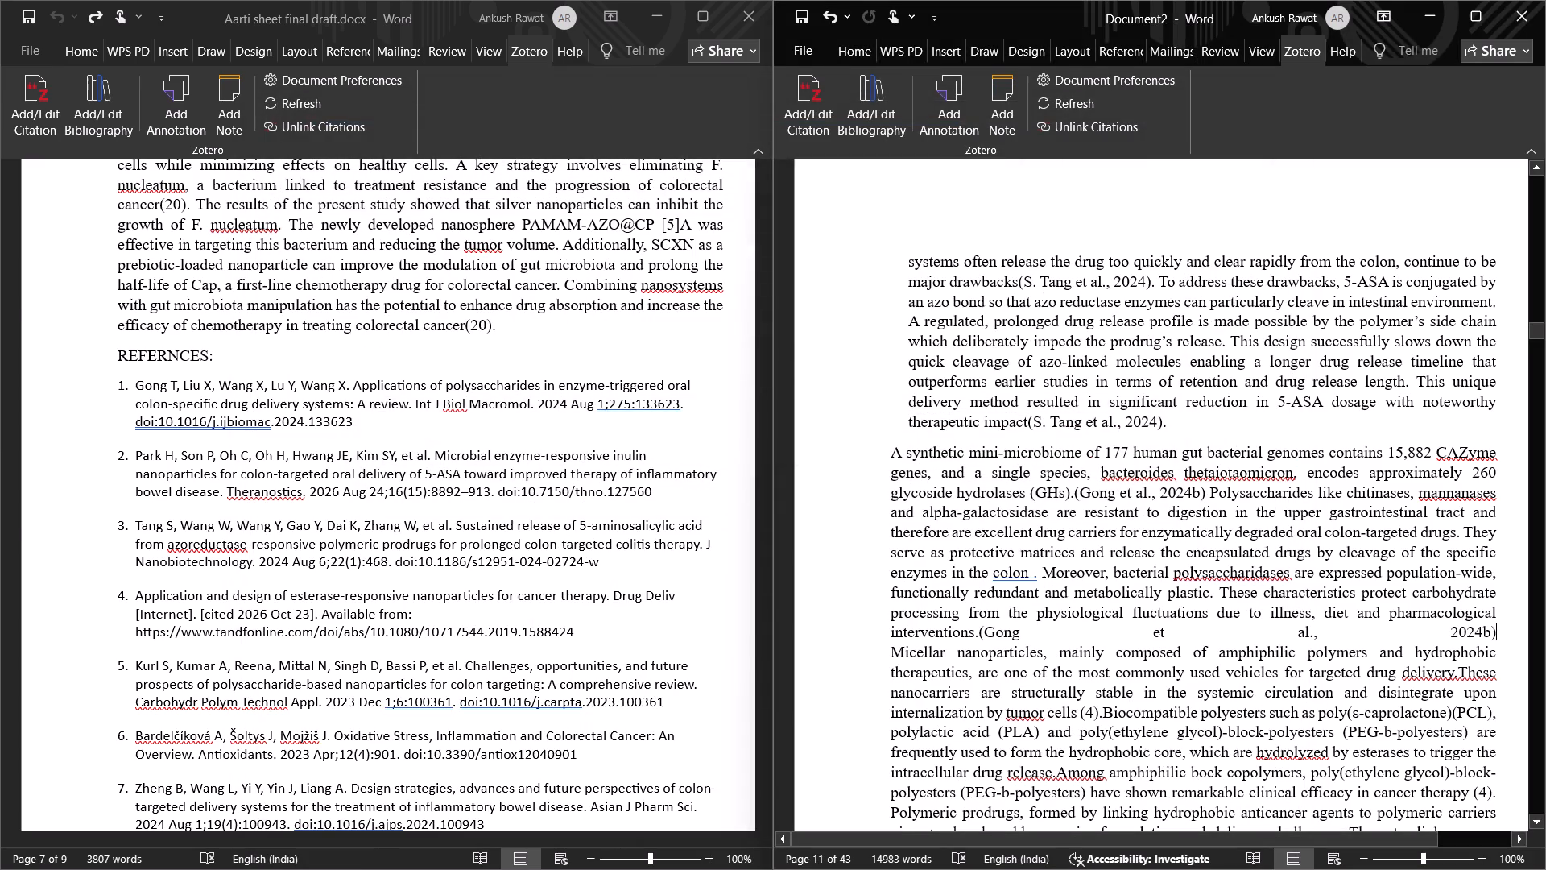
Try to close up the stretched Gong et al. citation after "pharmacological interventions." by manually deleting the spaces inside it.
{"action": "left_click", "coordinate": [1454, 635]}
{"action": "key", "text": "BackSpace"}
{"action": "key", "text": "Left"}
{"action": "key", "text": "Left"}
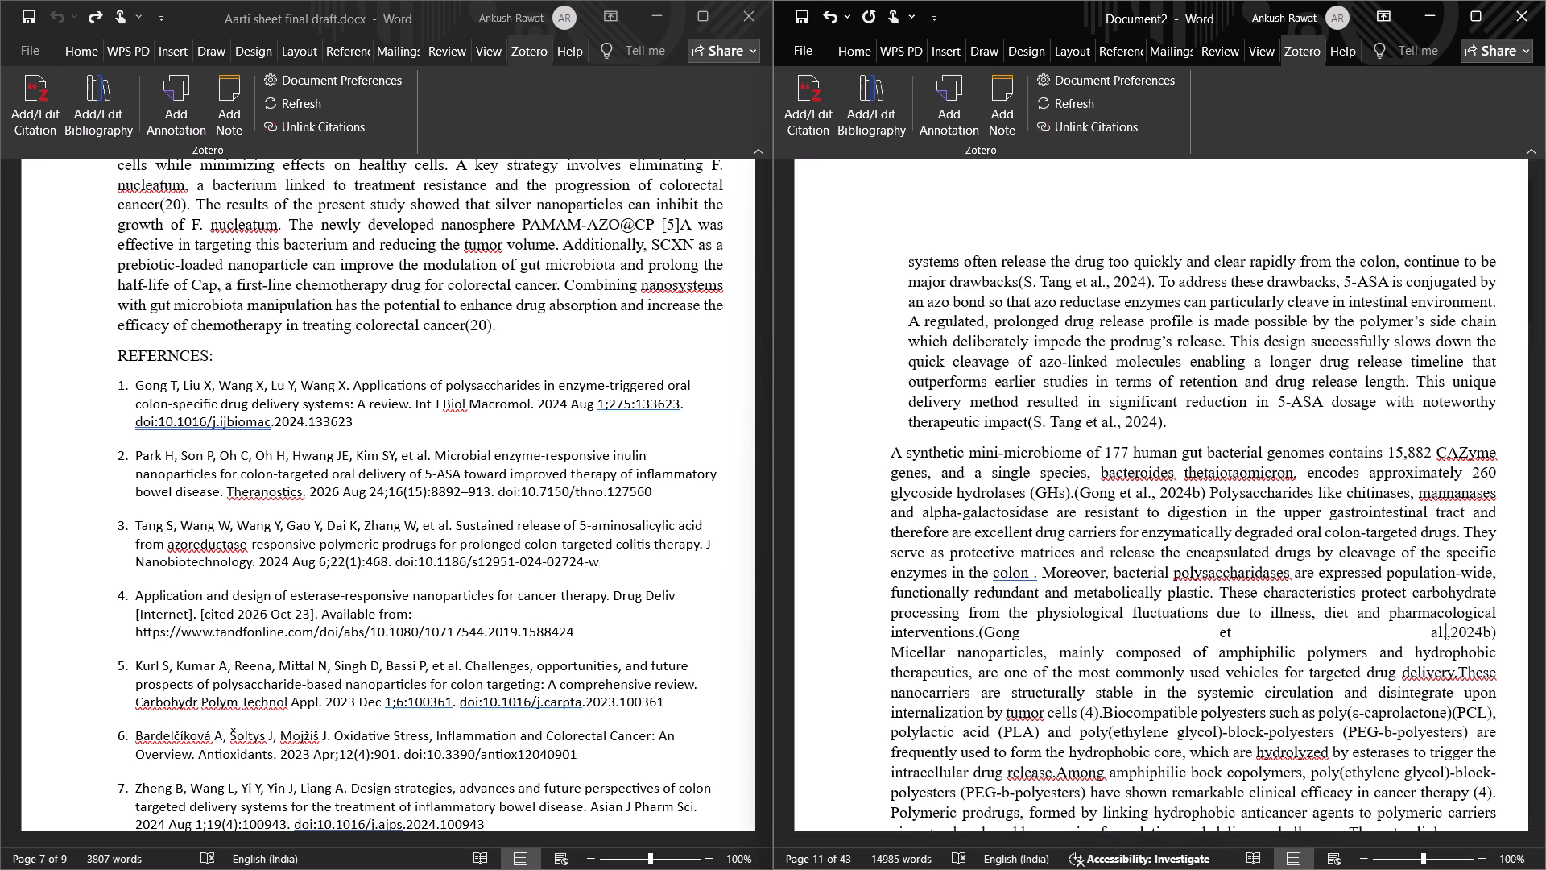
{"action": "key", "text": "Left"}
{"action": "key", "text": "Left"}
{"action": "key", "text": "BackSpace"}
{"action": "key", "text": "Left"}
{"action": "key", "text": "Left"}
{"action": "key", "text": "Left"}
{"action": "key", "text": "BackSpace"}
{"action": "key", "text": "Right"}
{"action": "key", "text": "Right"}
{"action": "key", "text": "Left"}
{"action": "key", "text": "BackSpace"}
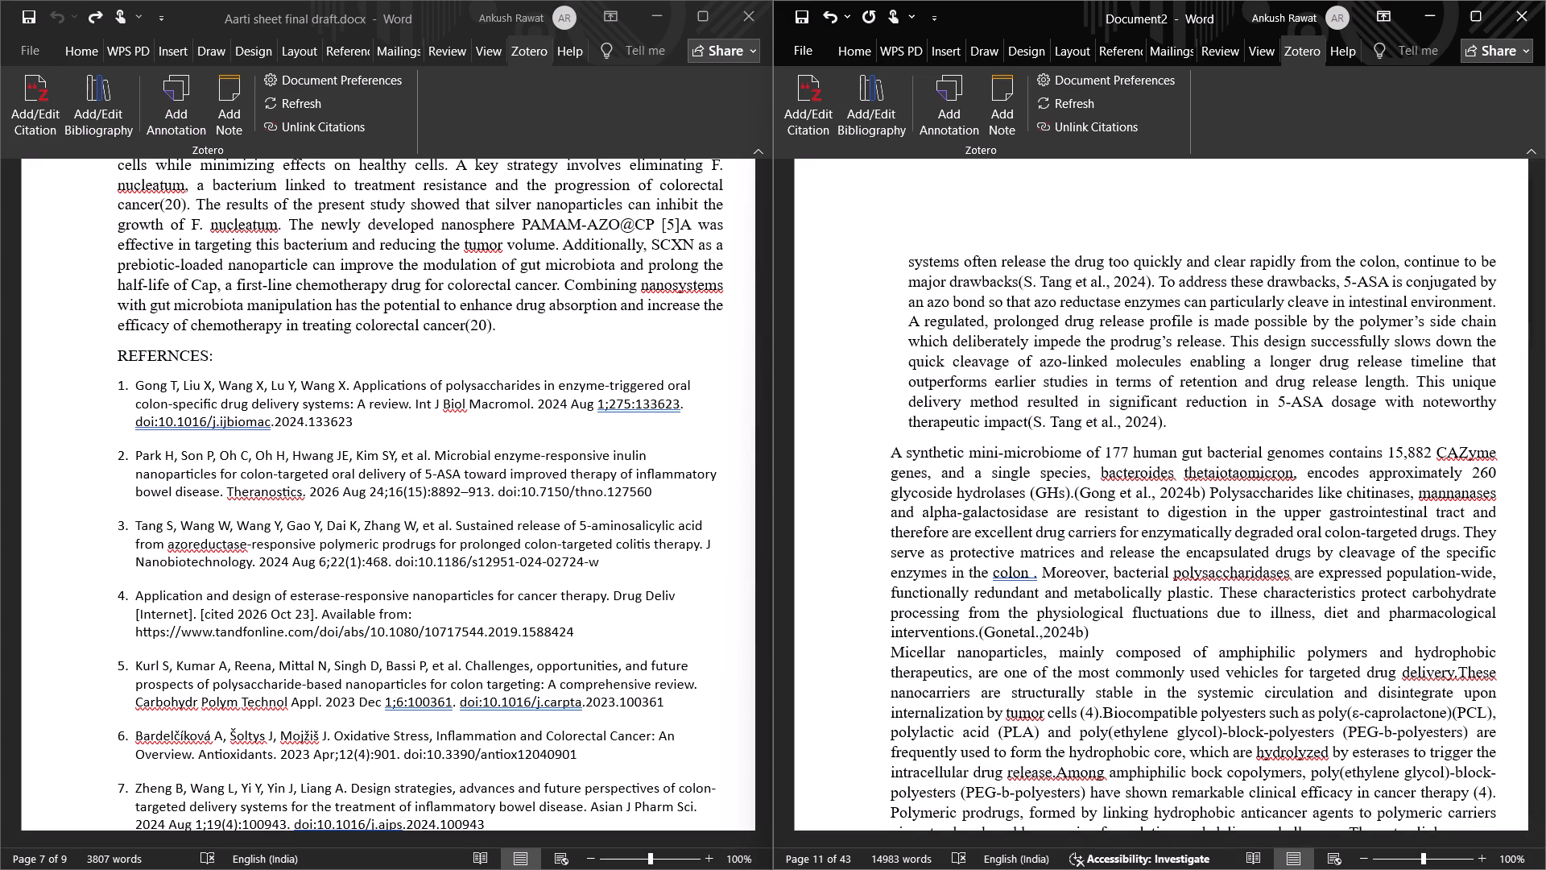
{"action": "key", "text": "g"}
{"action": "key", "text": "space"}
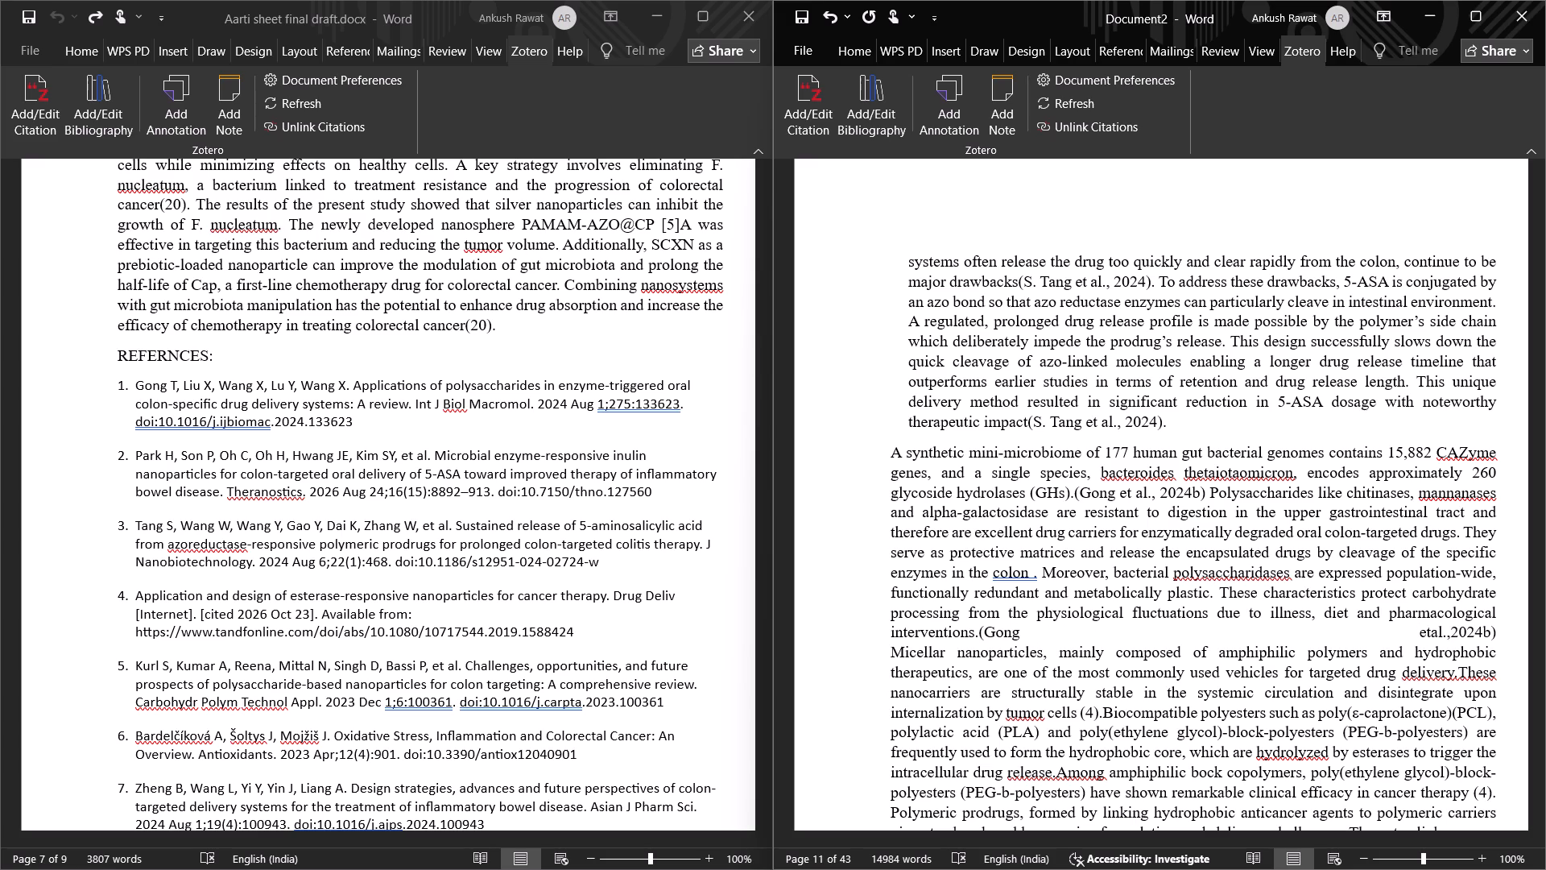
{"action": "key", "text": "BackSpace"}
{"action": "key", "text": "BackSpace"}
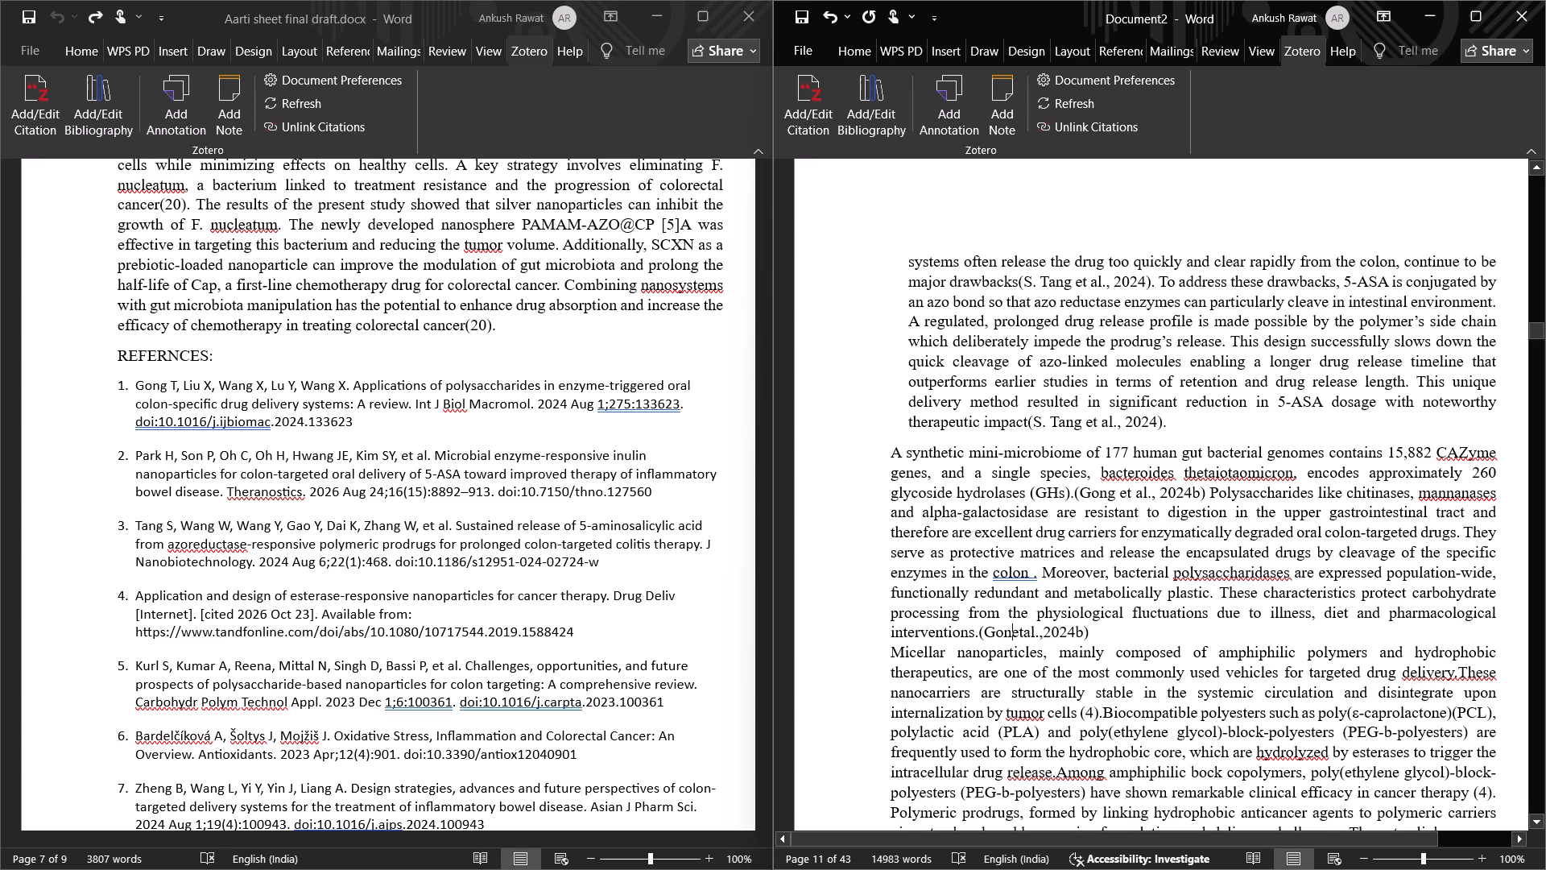
Delete the hand-edited citation after "pharmacological interventions." and insert a fresh live Zotero citation to Gong et al., 2024, in its place.
{"action": "left_click_drag", "start_coordinate": [1093, 633], "coordinate": [1030, 630]}
{"action": "key", "text": "BackSpace"}
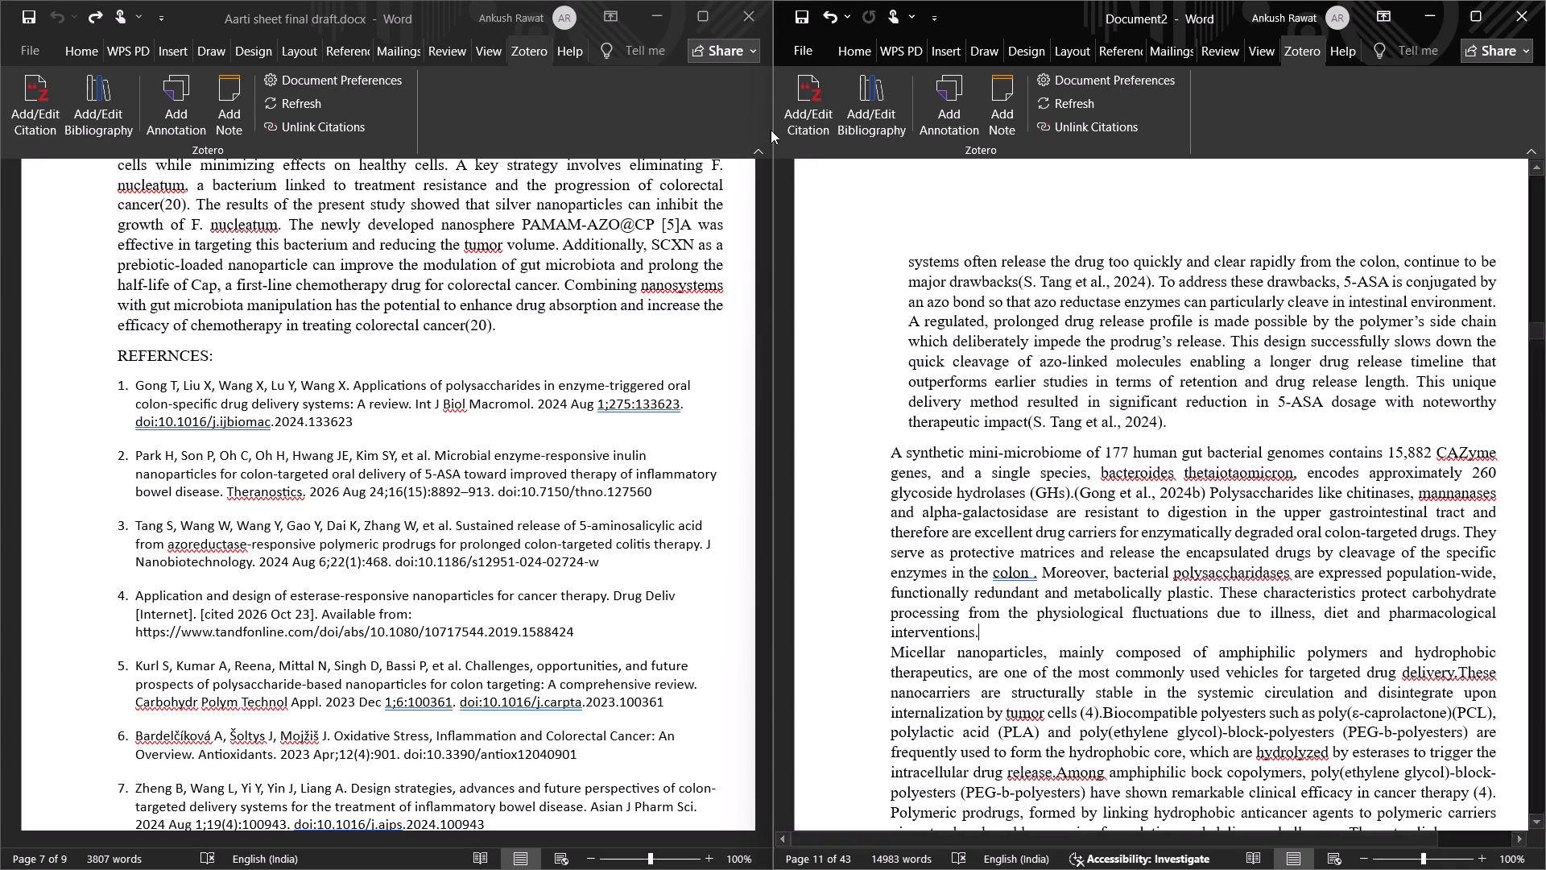
{"action": "left_click", "coordinate": [803, 97]}
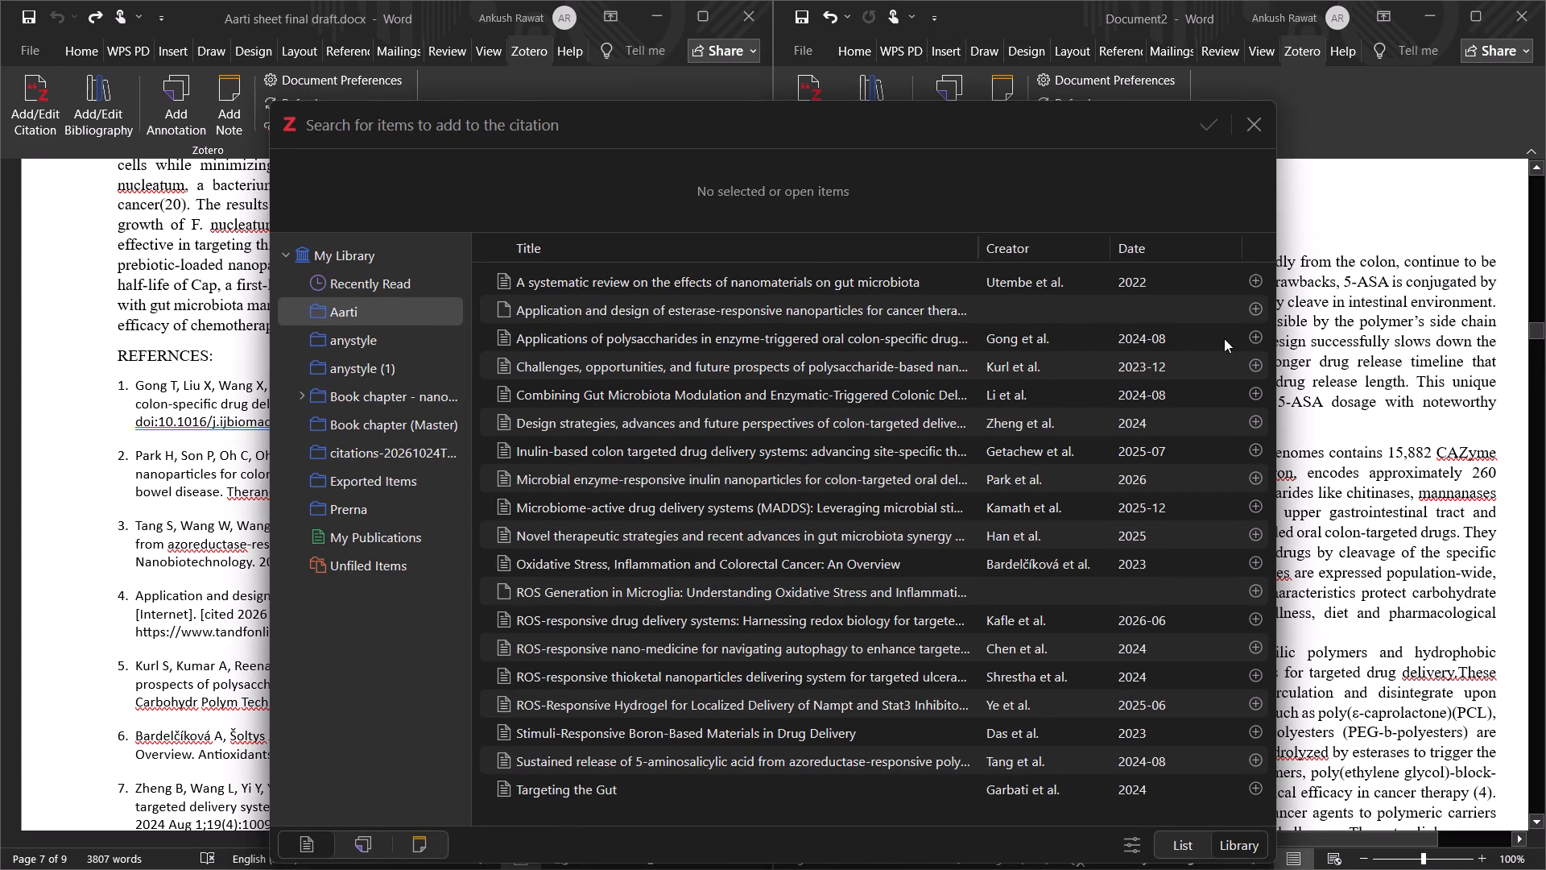
{"action": "left_click", "coordinate": [1248, 338]}
{"action": "left_click", "coordinate": [1205, 123]}
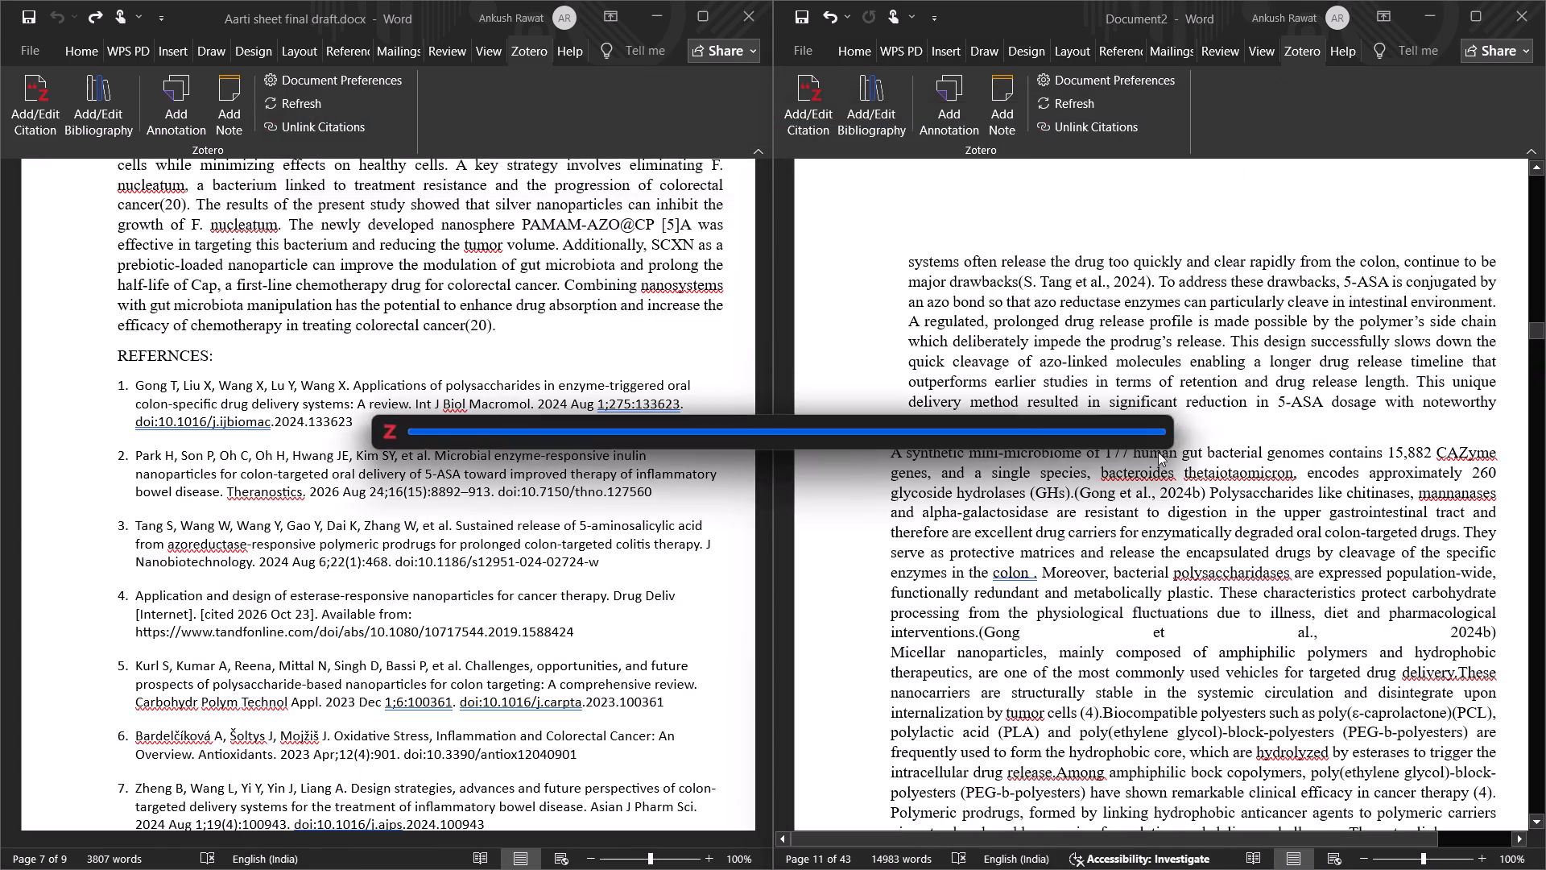
Replace the line break before "Micellar nanoparticles" with a paragraph break.
{"action": "left_click", "coordinate": [886, 652]}
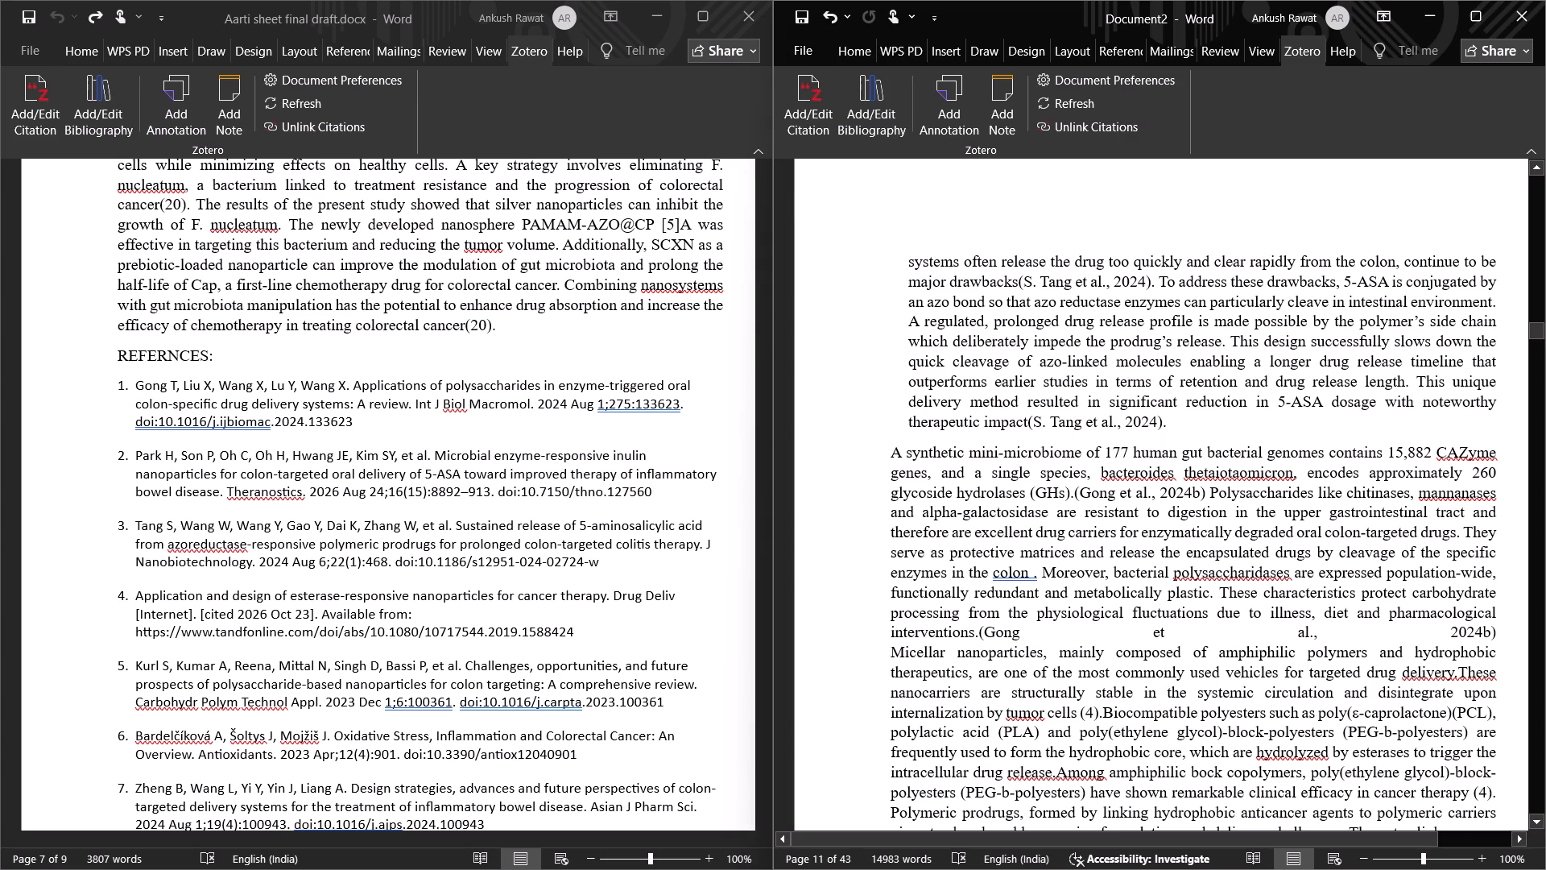
{"action": "key", "text": "BackSpace"}
{"action": "key", "text": "Return"}
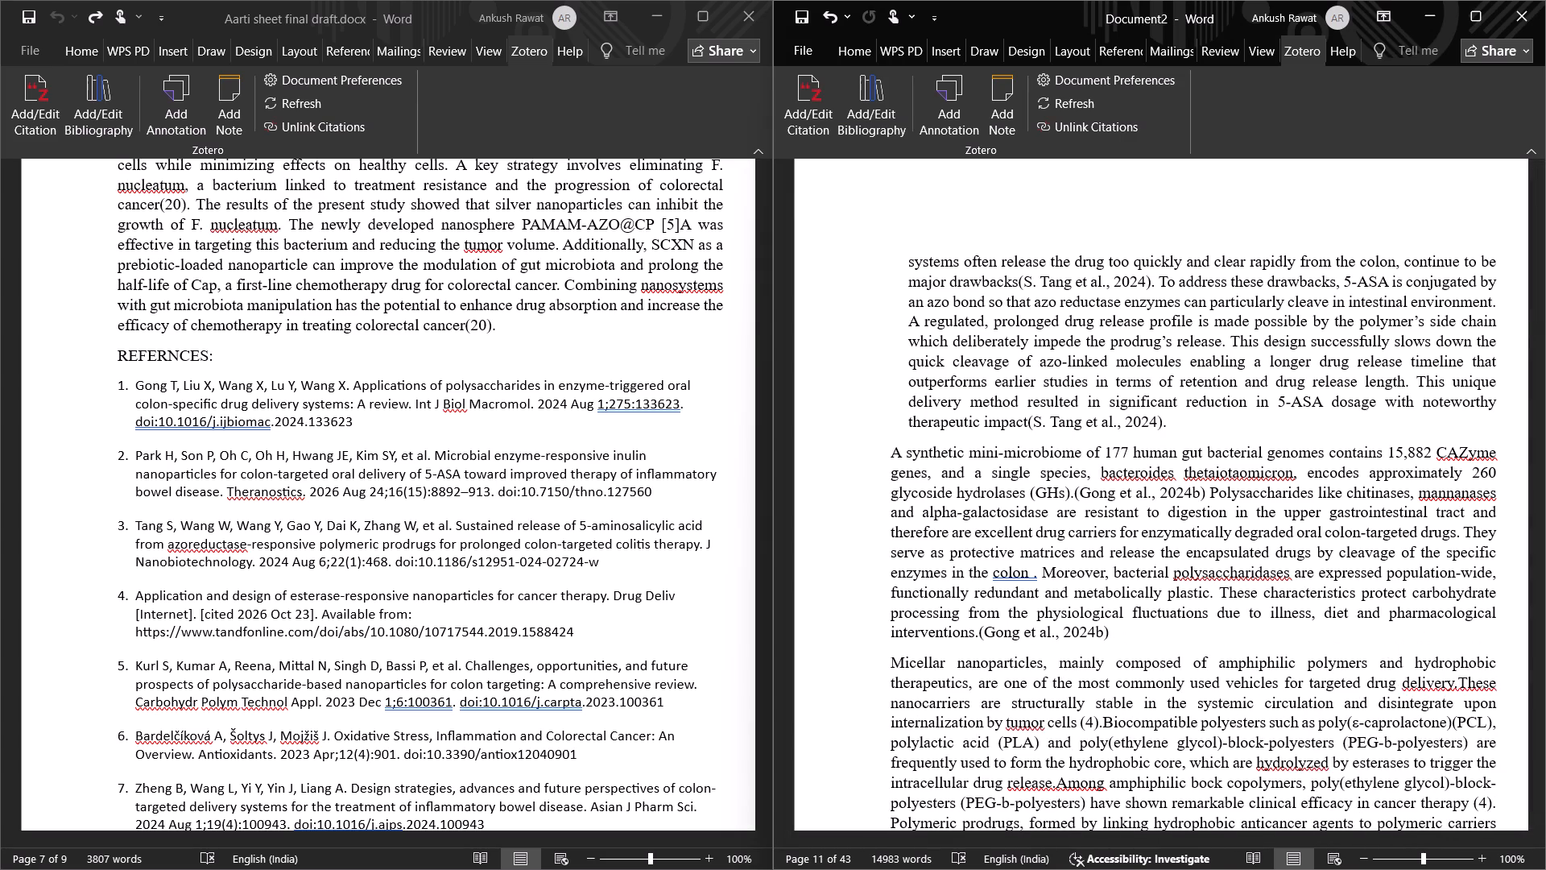
Replace the plain-text "(4)" after "internalization by tumor cells" with a live citation to Application and design of esterase-responsive nanoparticles, after the period and followed by a space.
{"action": "scroll", "coordinate": [1084, 627], "scroll_direction": "down", "scroll_amount": 5}
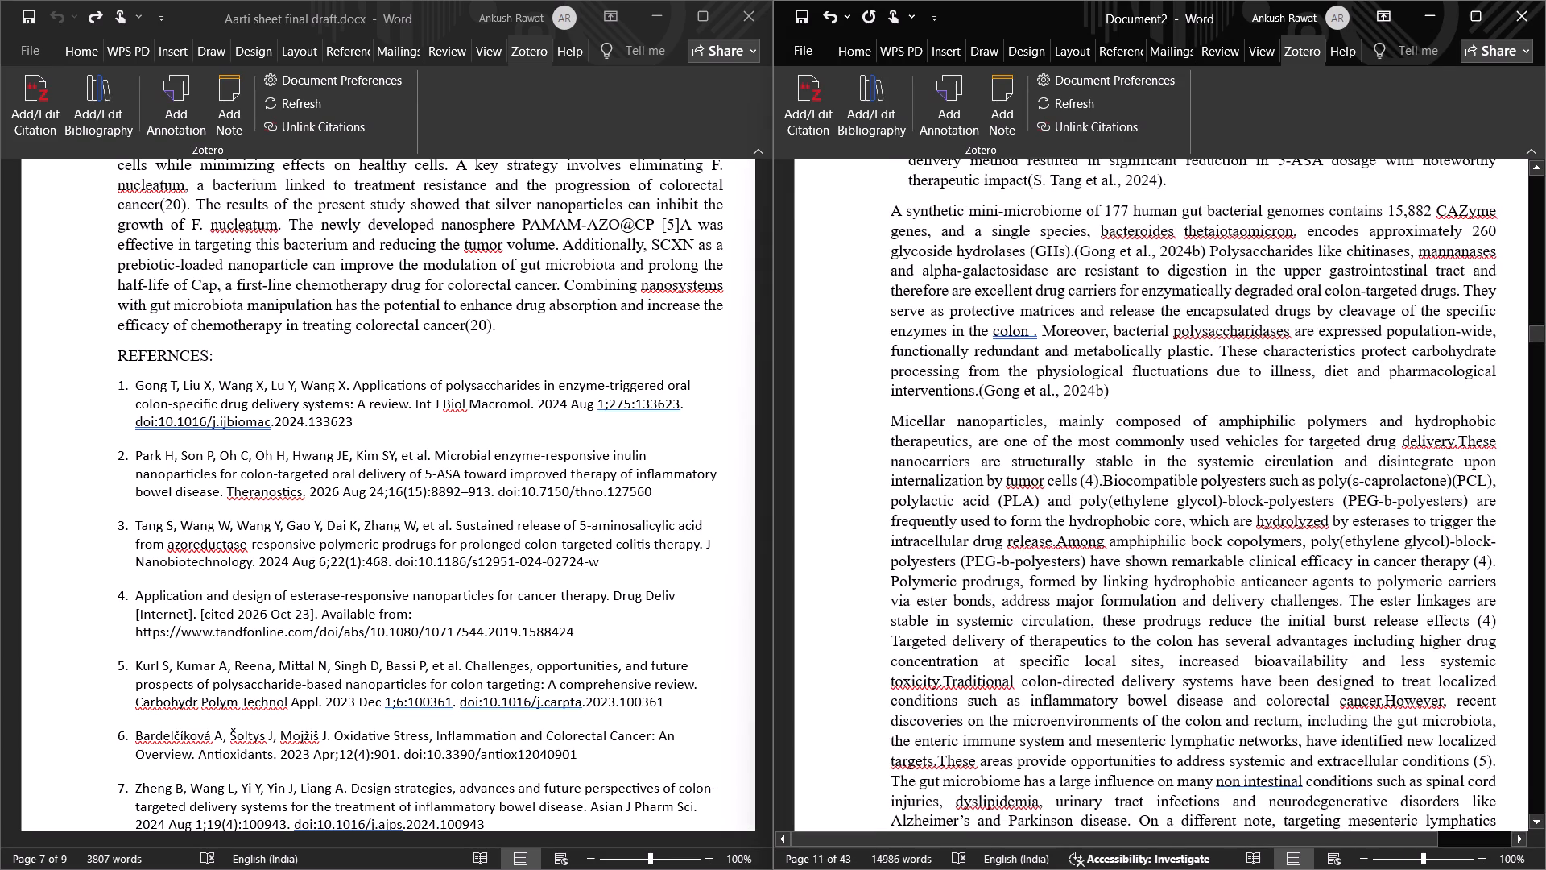
{"action": "left_click", "coordinate": [1102, 480]}
{"action": "left_click", "coordinate": [1099, 481]}
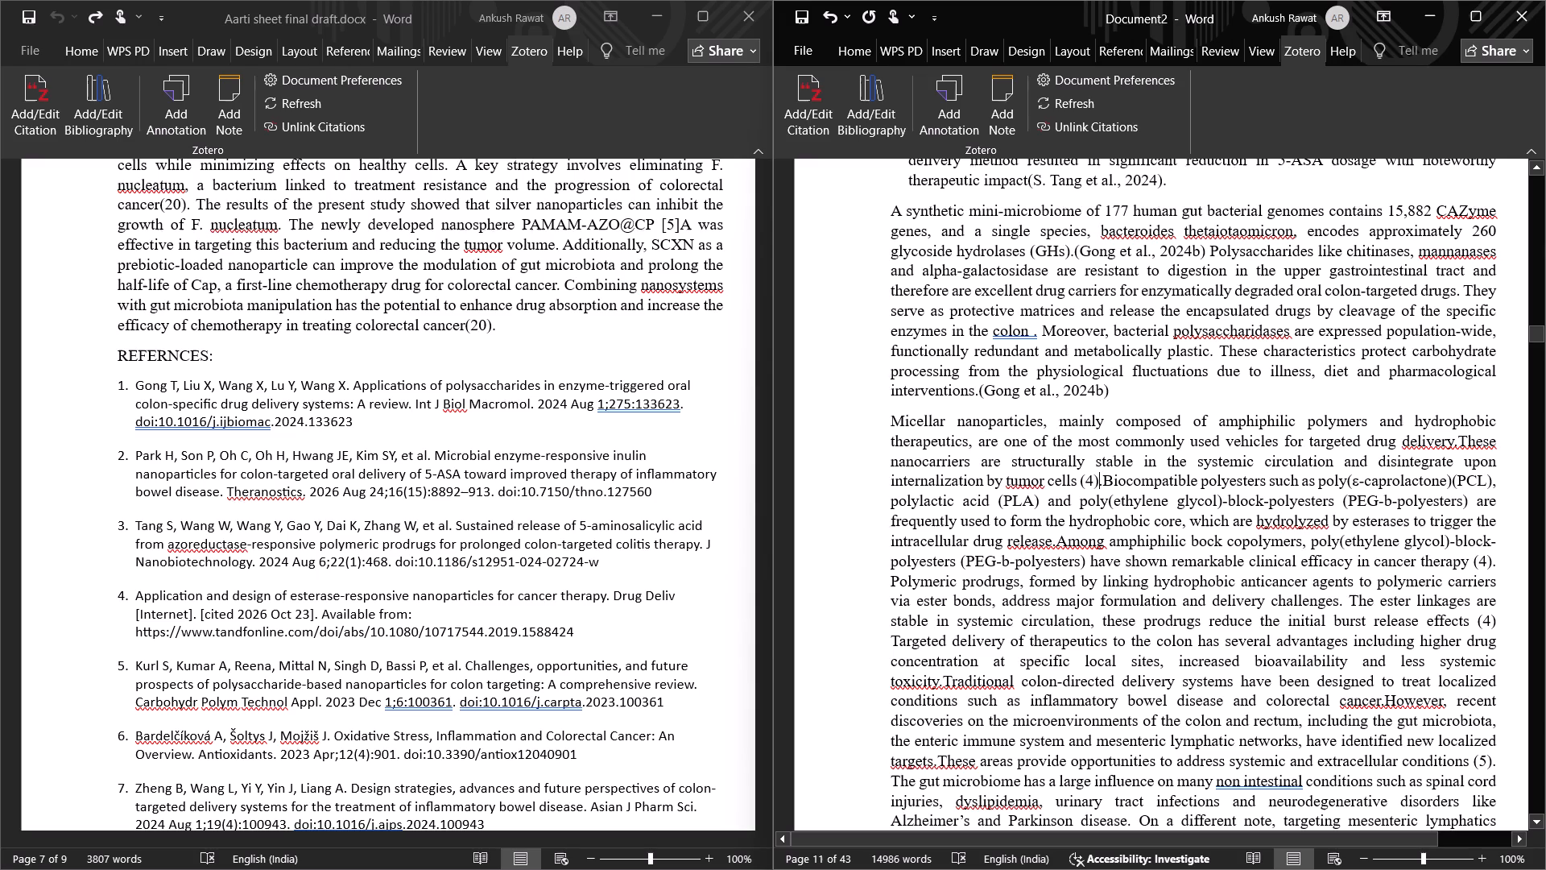
{"action": "key", "text": "BackSpace"}
{"action": "key", "text": "BackSpace"}
{"action": "key", "text": "BackSpace"}
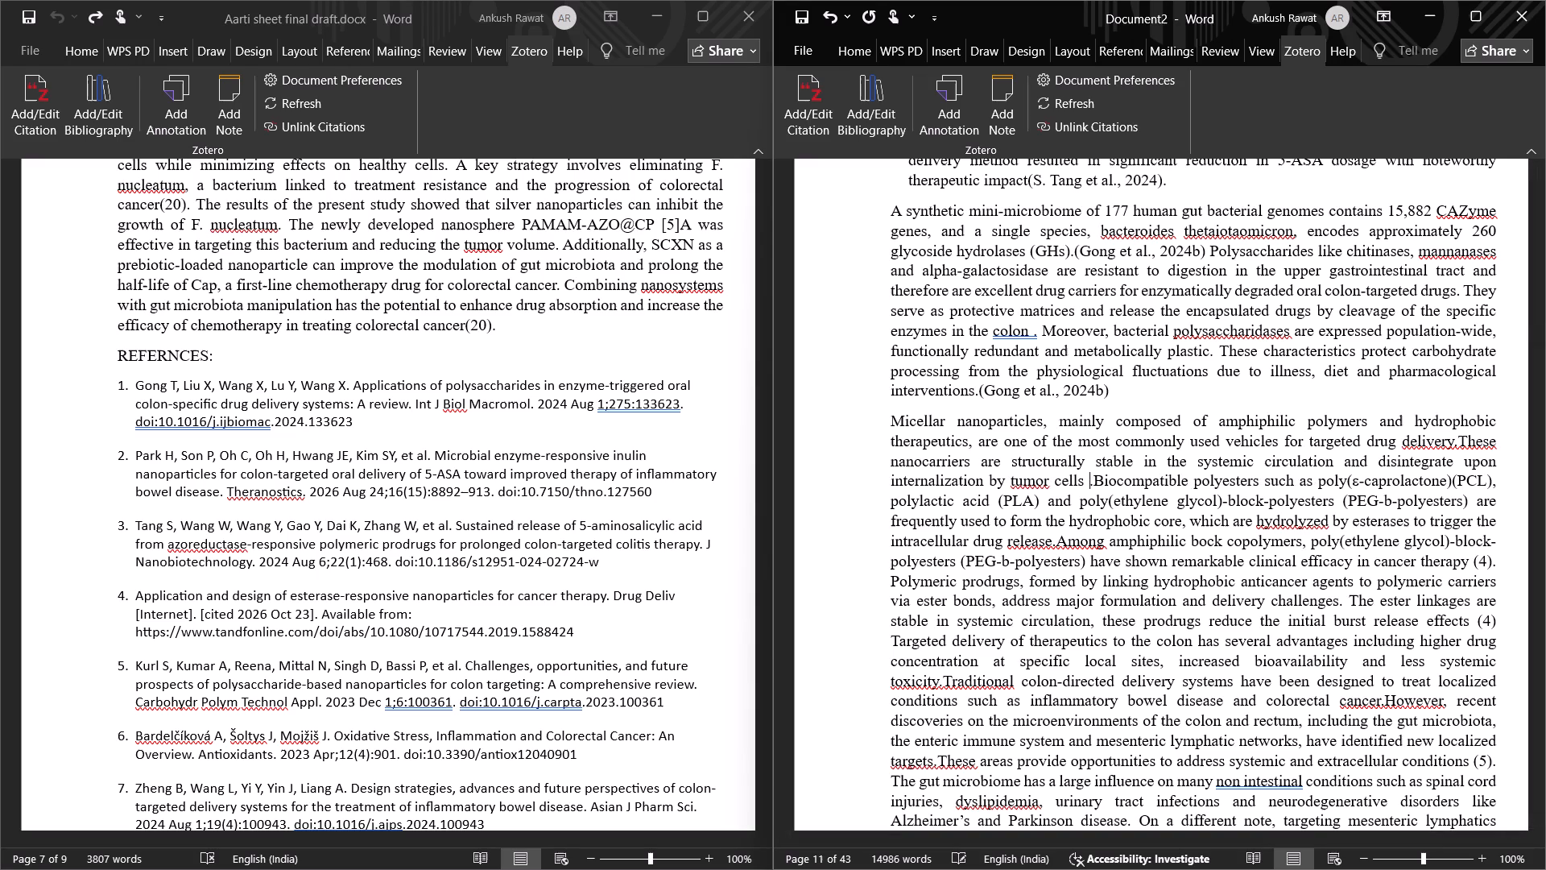
{"action": "key", "text": "BackSpace"}
{"action": "key", "text": "End"}
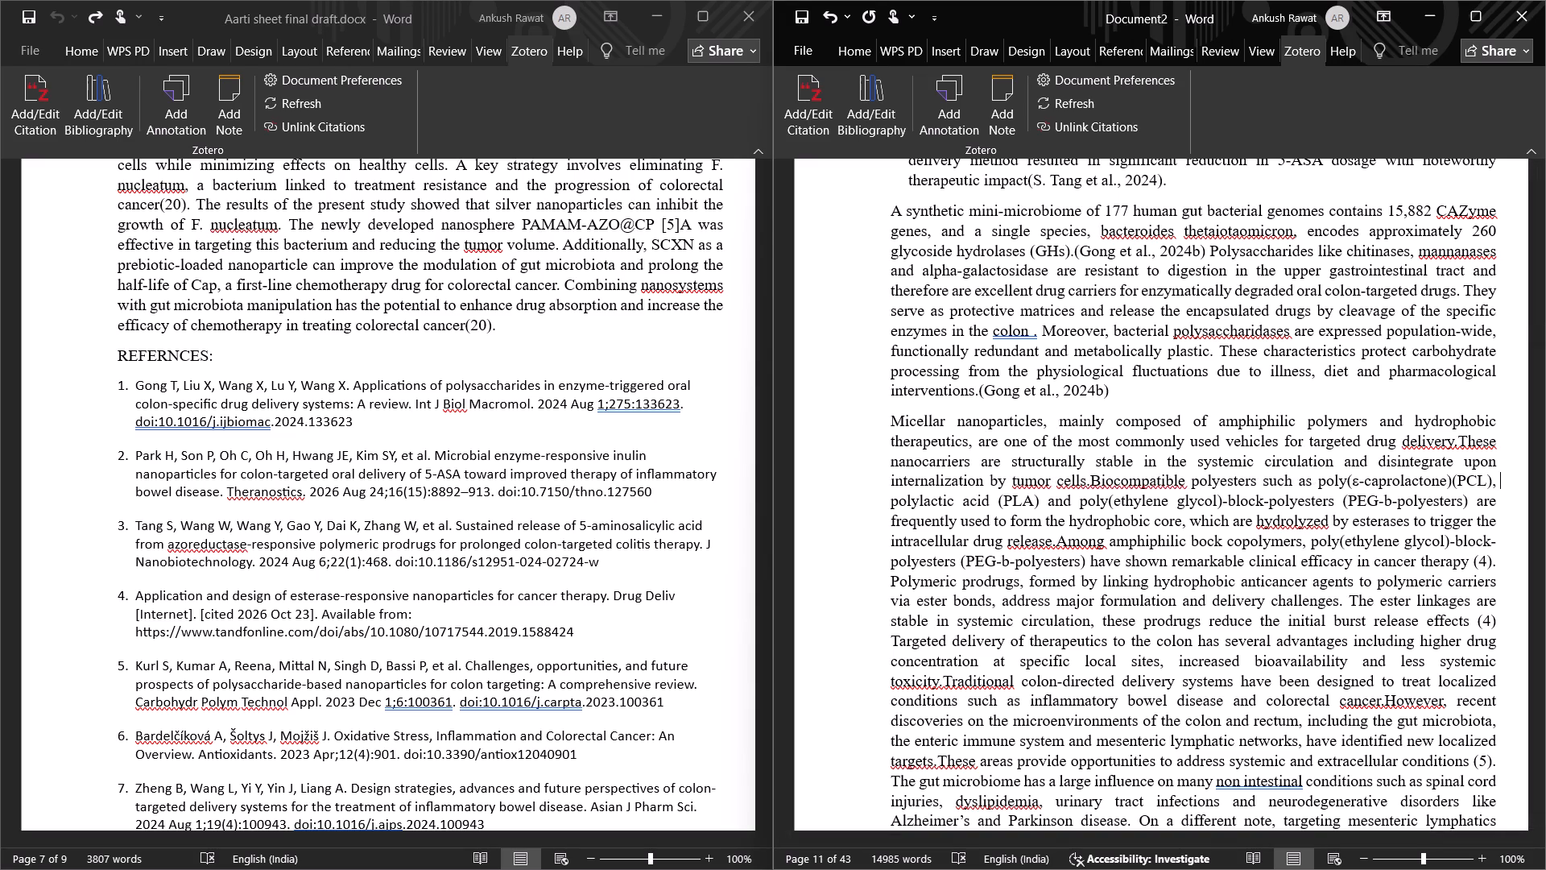
{"action": "key", "text": "space"}
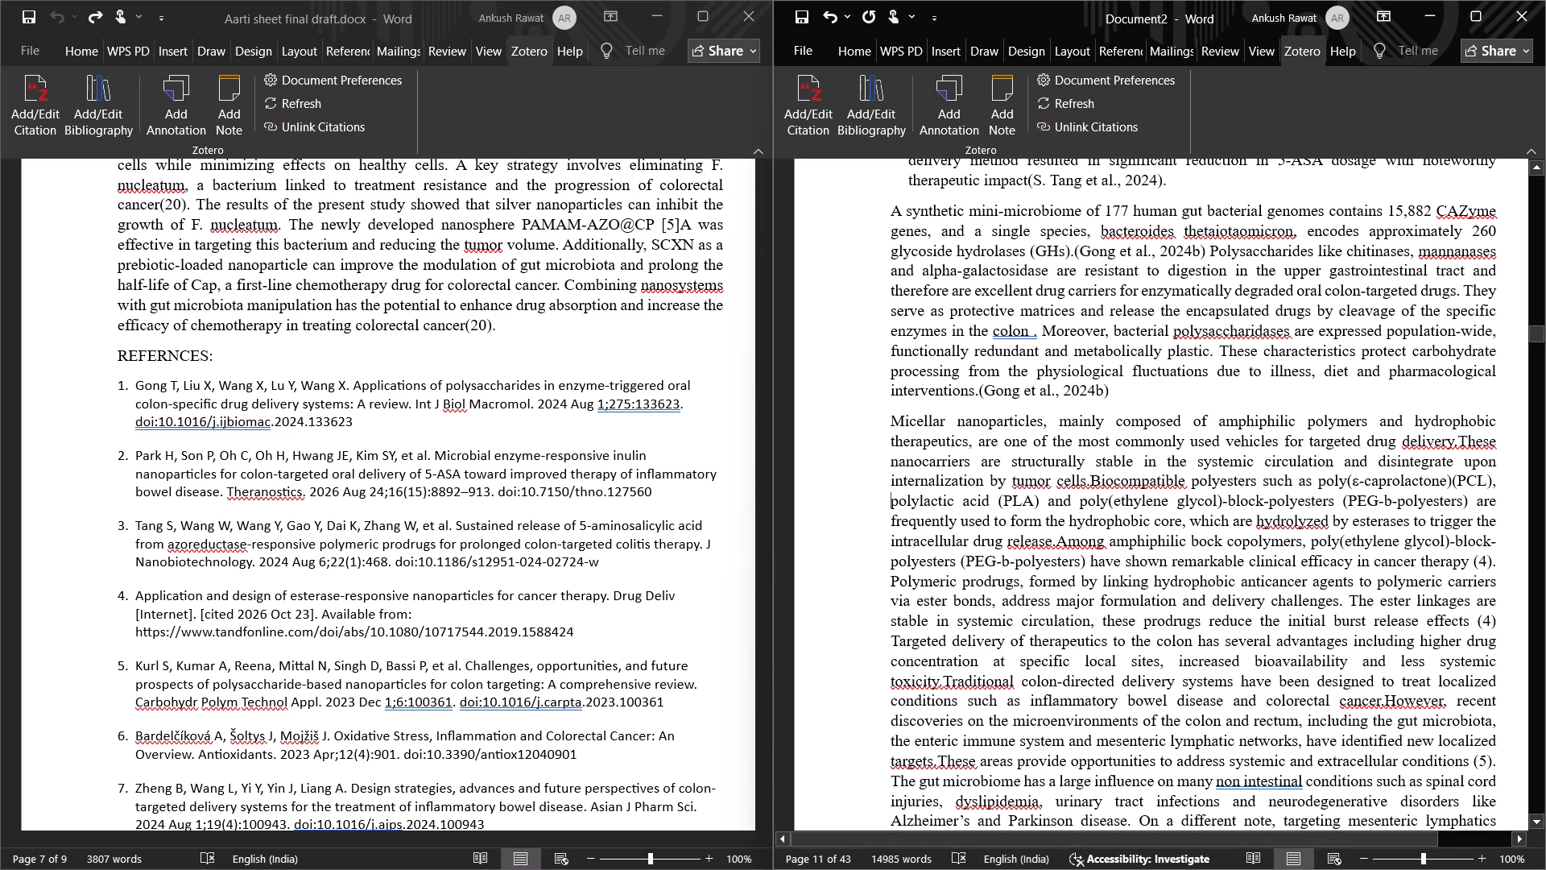
{"action": "left_click", "coordinate": [1096, 480]}
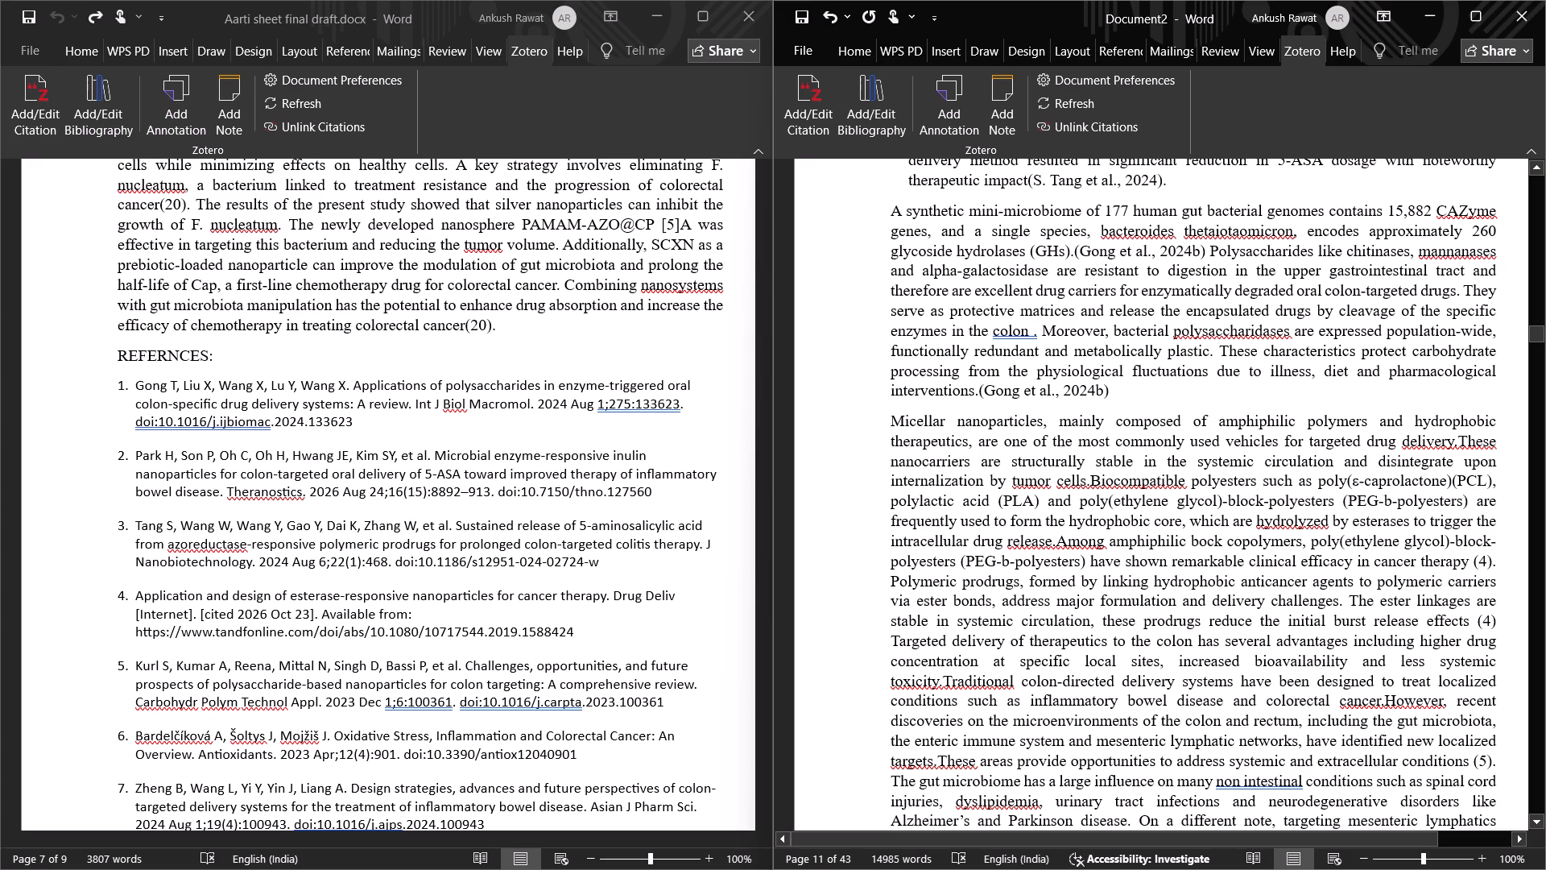
{"action": "left_click", "coordinate": [1089, 482]}
{"action": "key", "text": "space"}
{"action": "key", "text": "Left"}
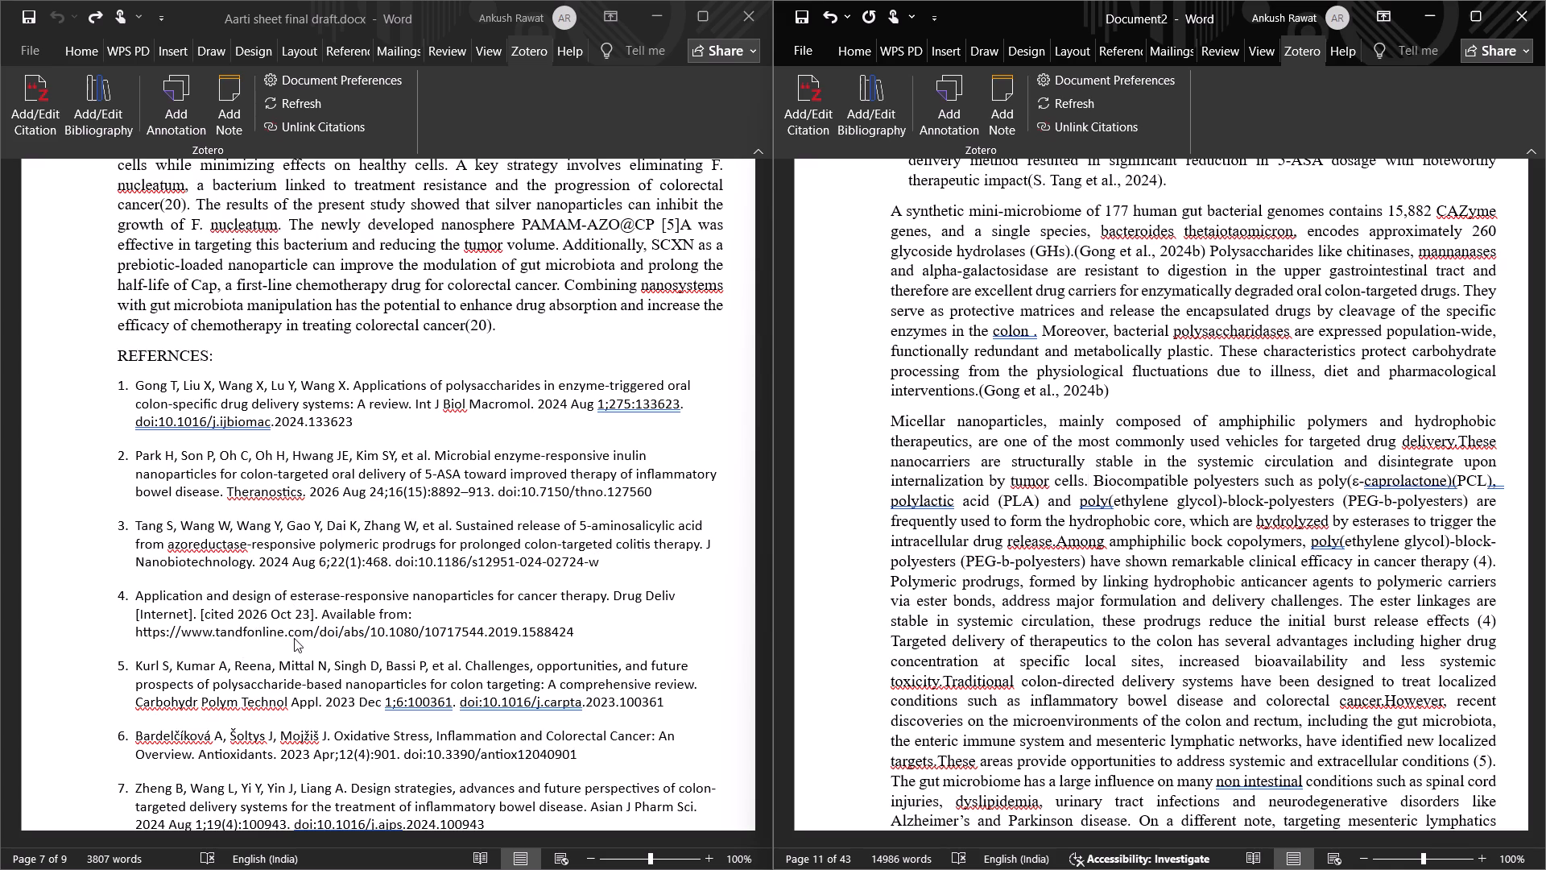
{"action": "left_click", "coordinate": [799, 101]}
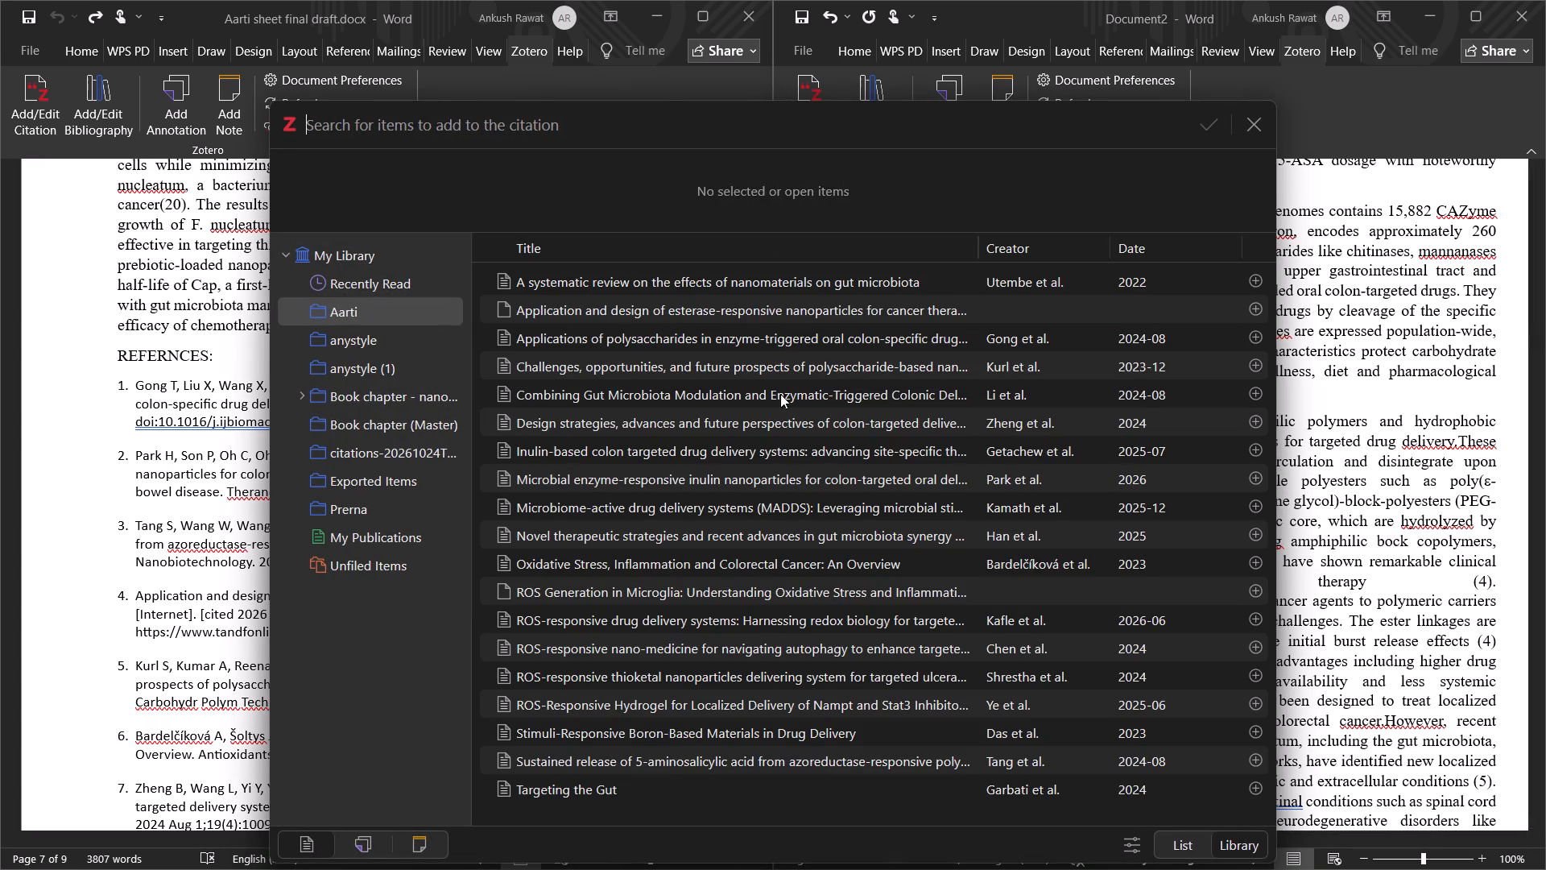
{"action": "left_click", "coordinate": [1253, 311]}
{"action": "left_click", "coordinate": [1203, 122]}
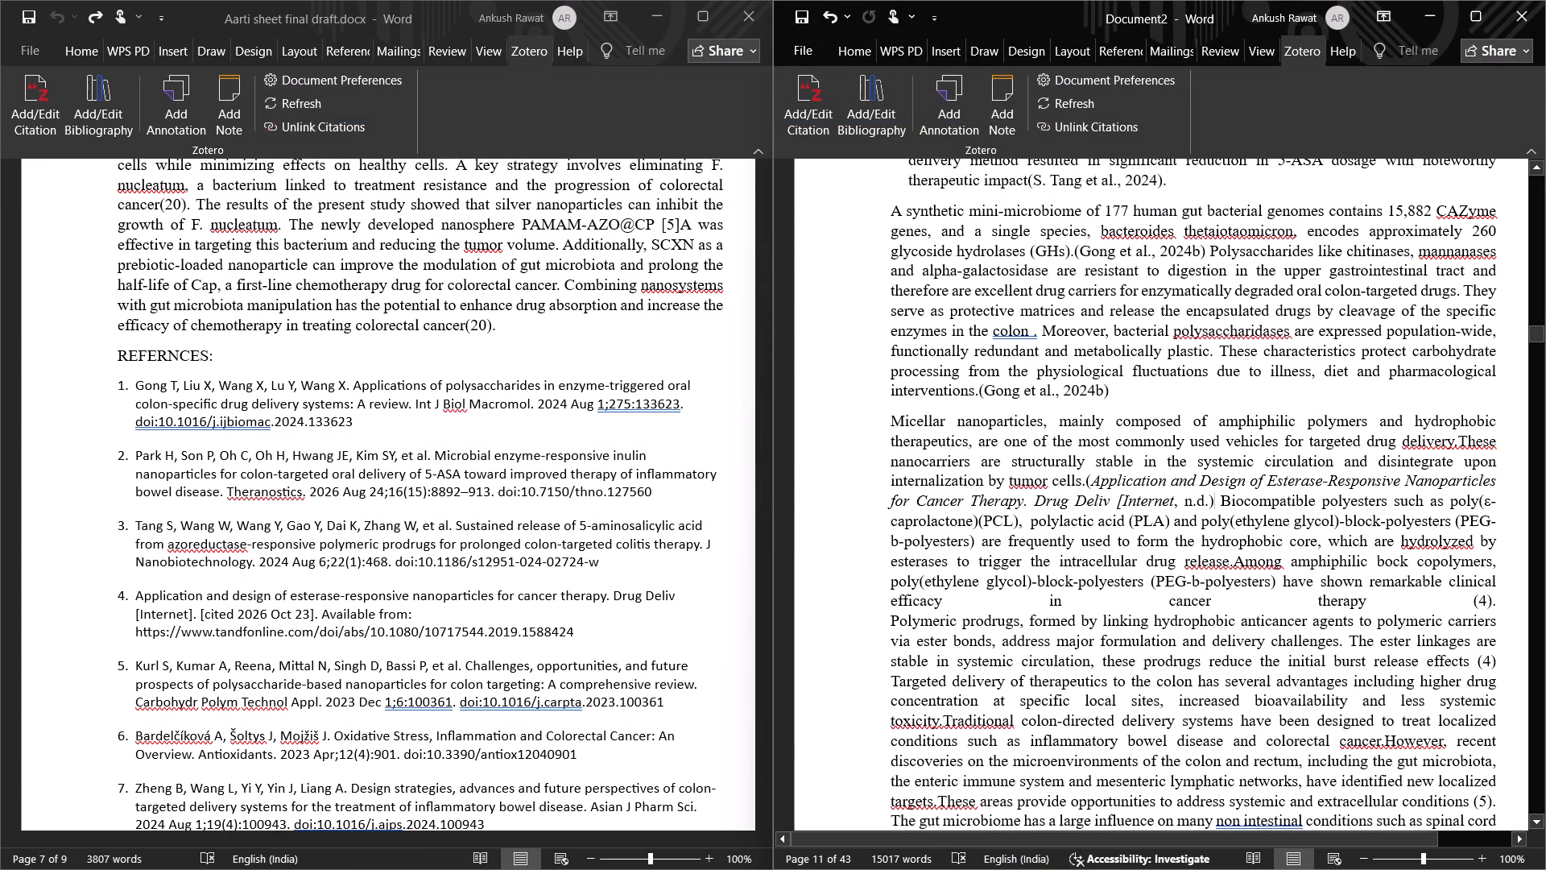
Replace the line break before "Polymeric prodrugs" with a paragraph break.
{"action": "scroll", "coordinate": [1188, 540], "scroll_direction": "down", "scroll_amount": 1}
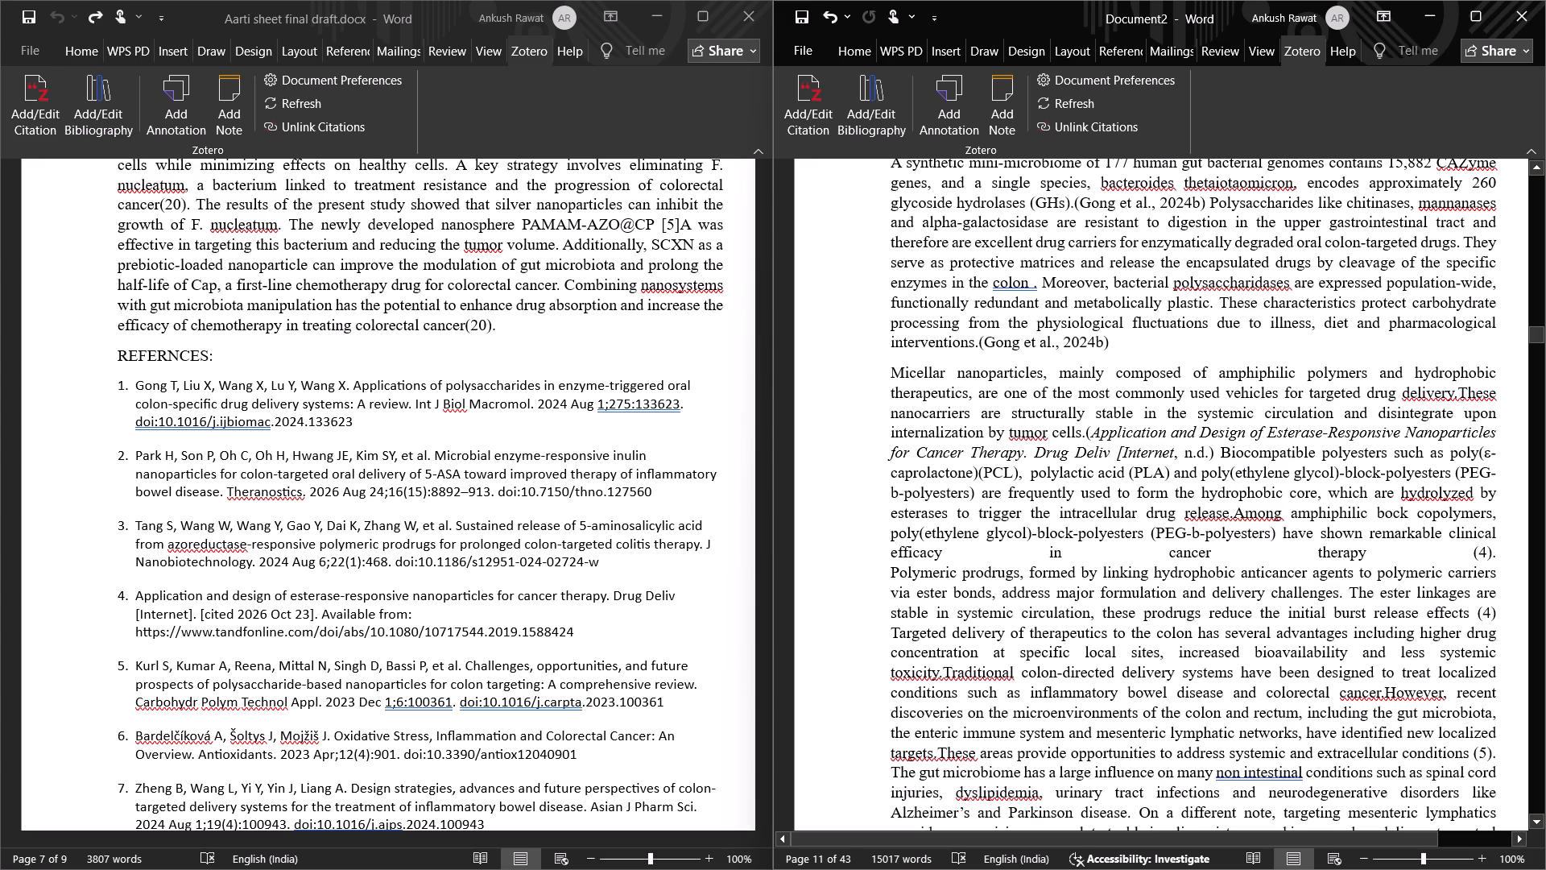
{"action": "scroll", "coordinate": [1157, 528], "scroll_direction": "down", "scroll_amount": 1}
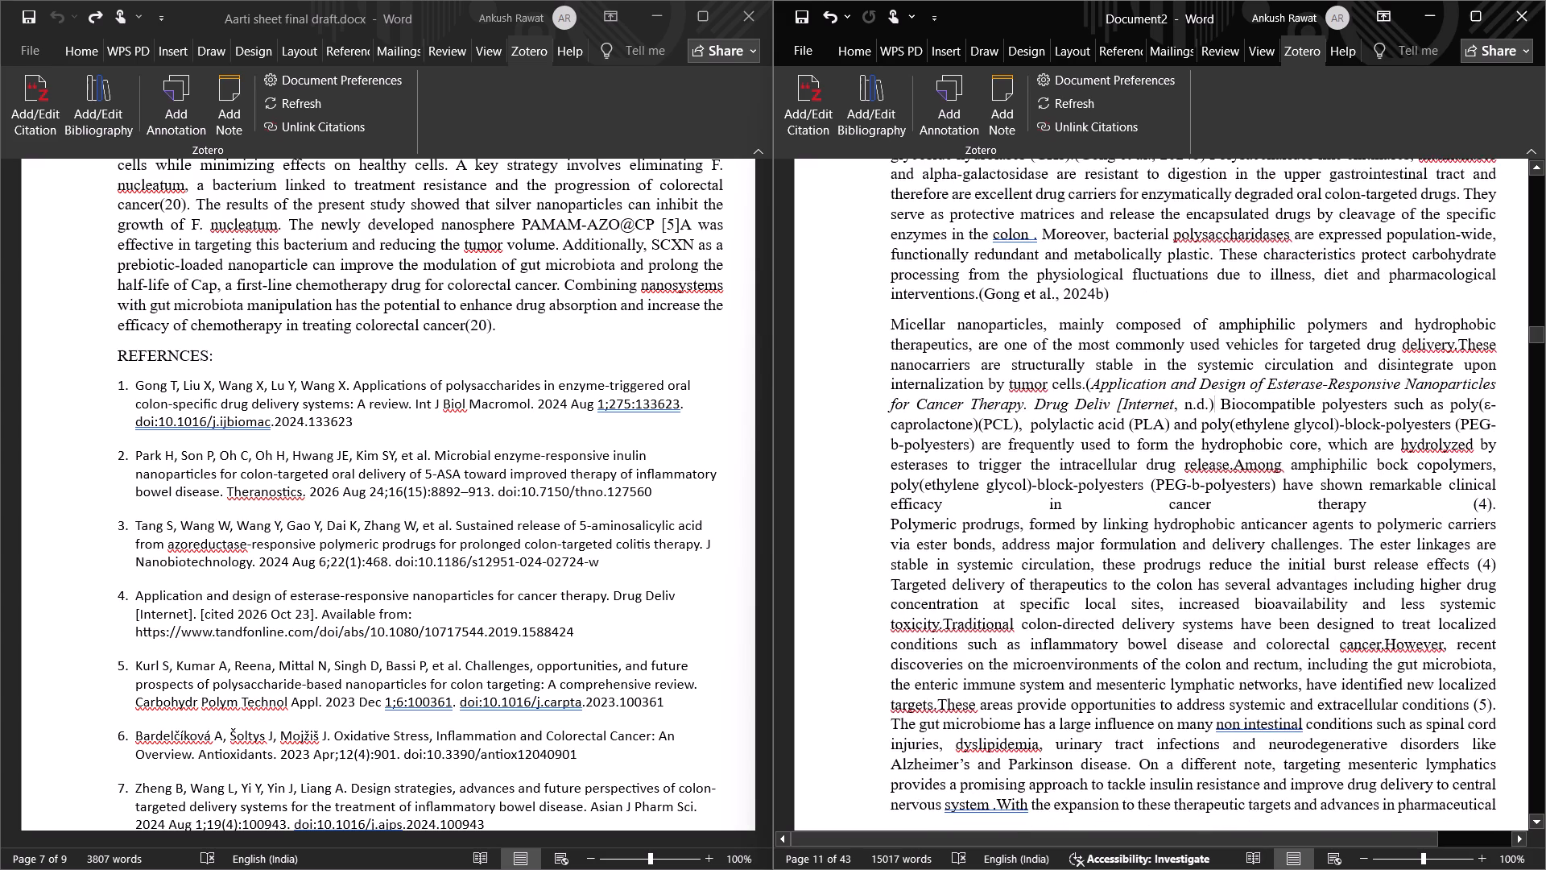
{"action": "scroll", "coordinate": [270, 549], "scroll_direction": "down", "scroll_amount": 1}
{"action": "scroll", "coordinate": [270, 549], "scroll_direction": "up", "scroll_amount": 1}
{"action": "scroll", "coordinate": [271, 549], "scroll_direction": "down", "scroll_amount": 3}
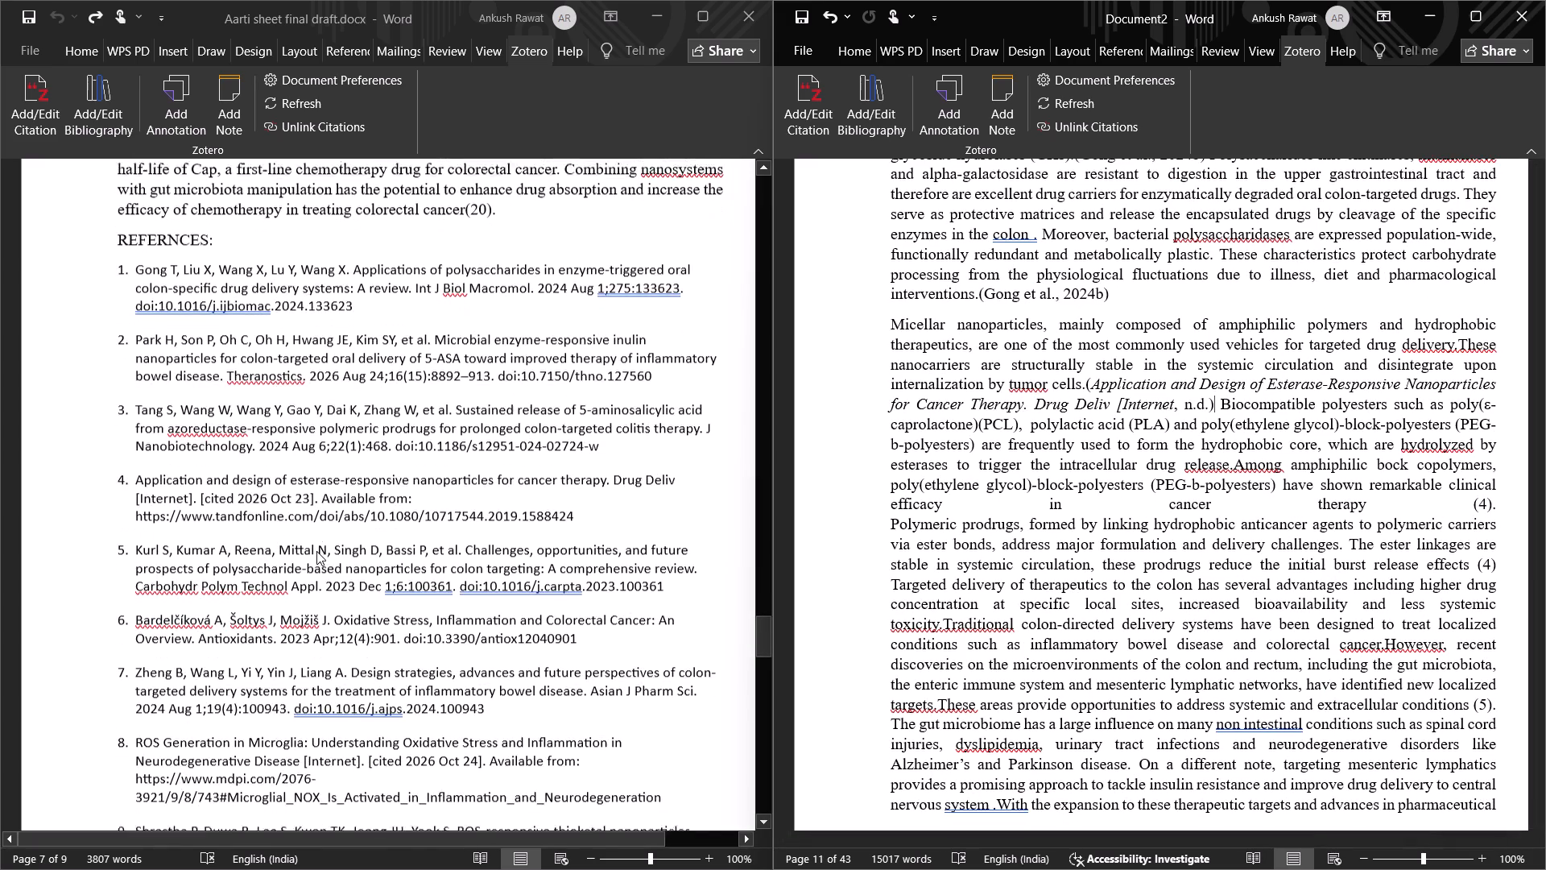
{"action": "scroll", "coordinate": [316, 551], "scroll_direction": "down", "scroll_amount": 2}
{"action": "left_click", "coordinate": [888, 527]}
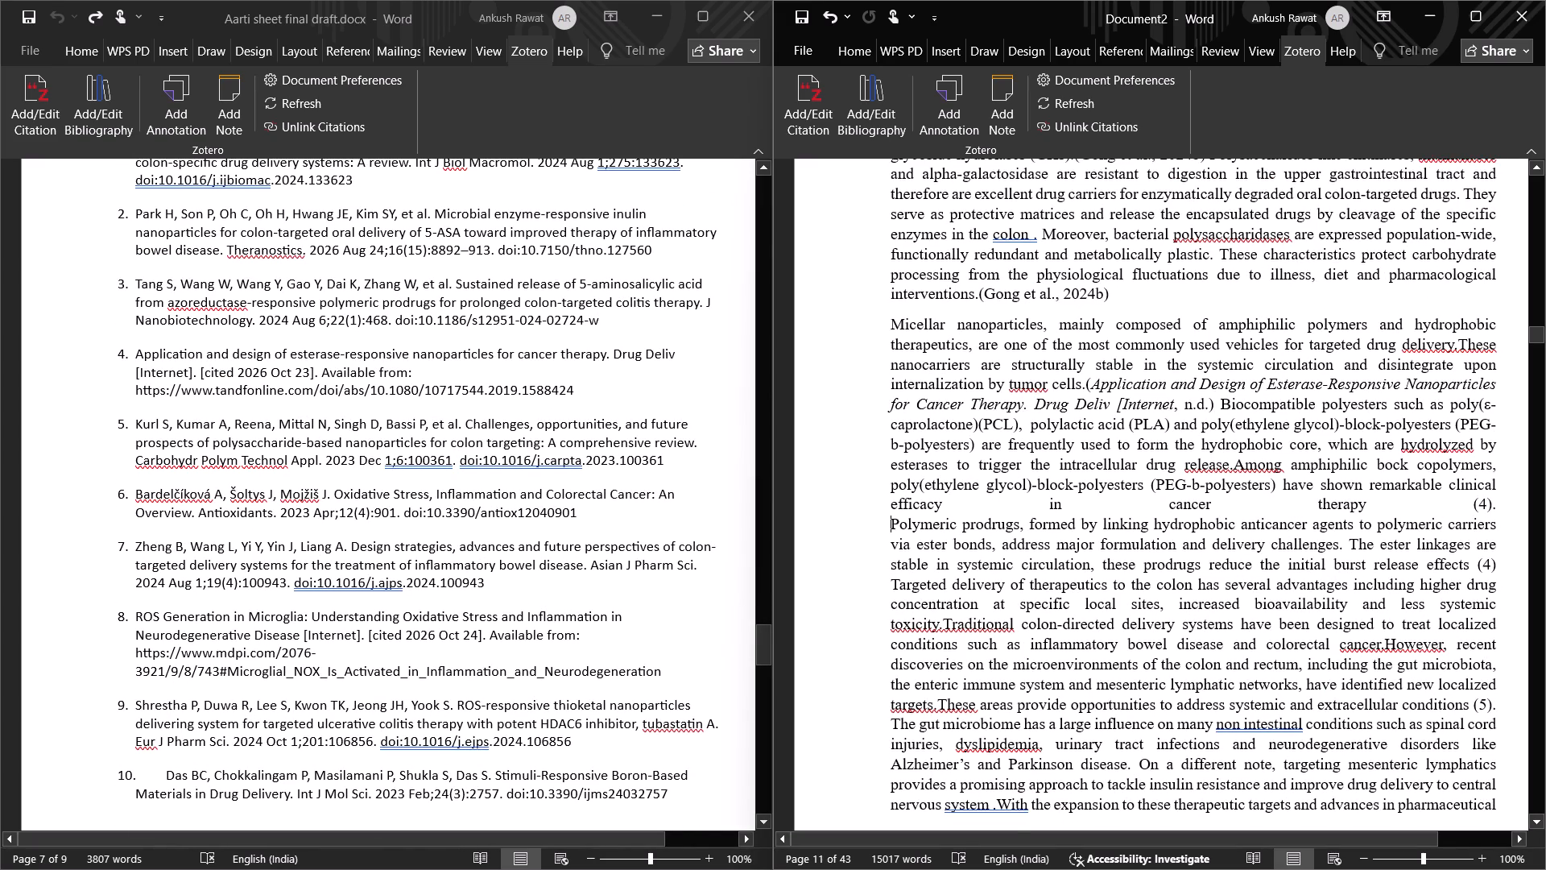
{"action": "key", "text": "BackSpace"}
{"action": "key", "text": "Return"}
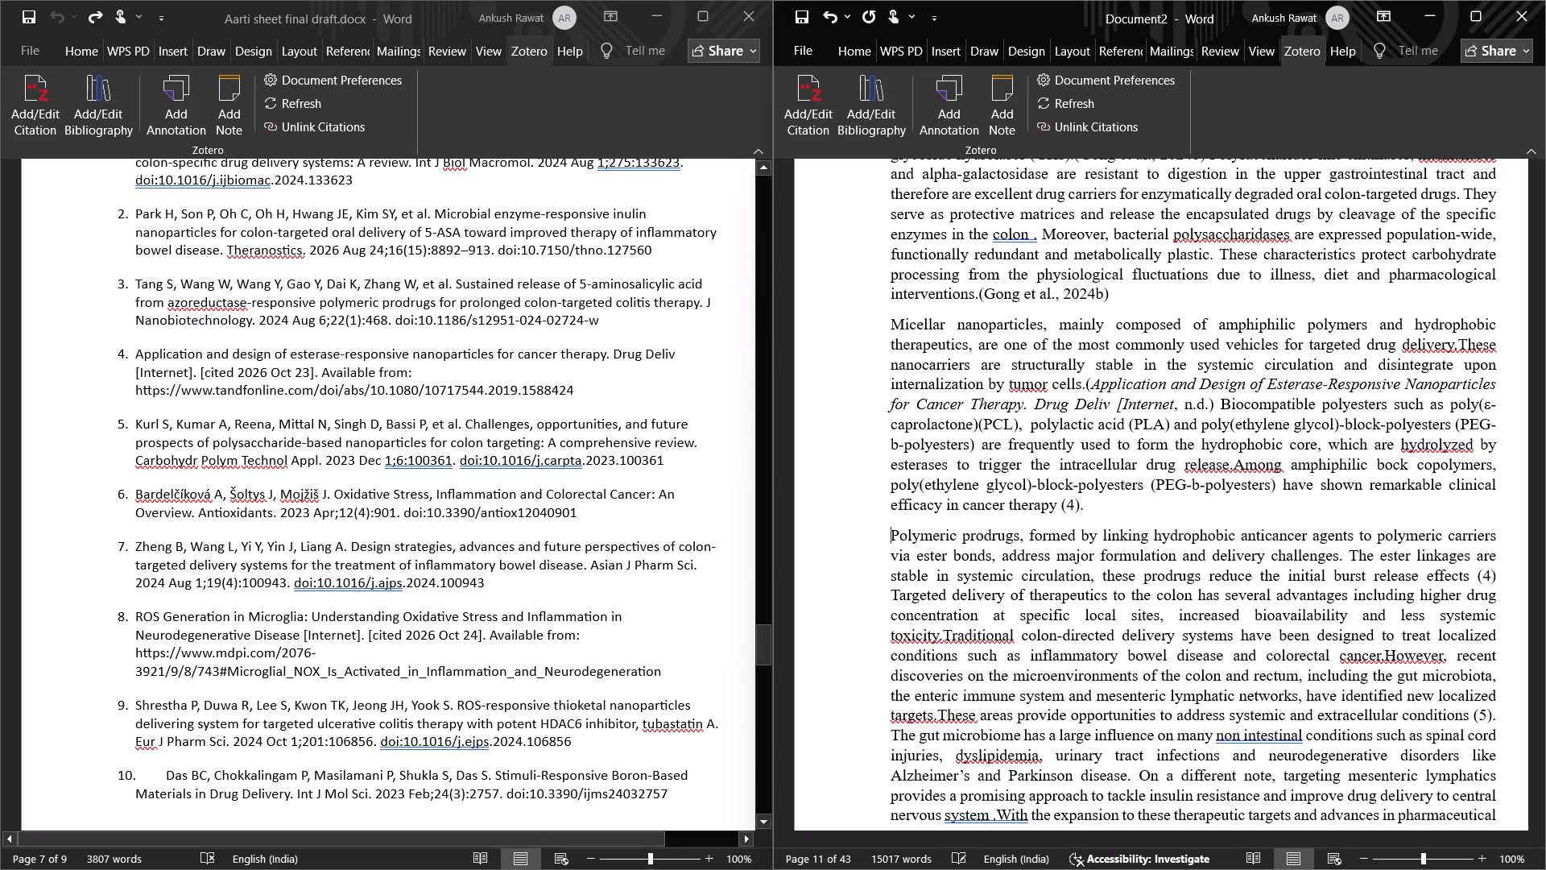
Replace the plain-text "(4)" after "efficacy in cancer therapy" with a live citation to Application and design of esterase-responsive nanoparticles, placed after the period.
{"action": "left_click", "coordinate": [1081, 500]}
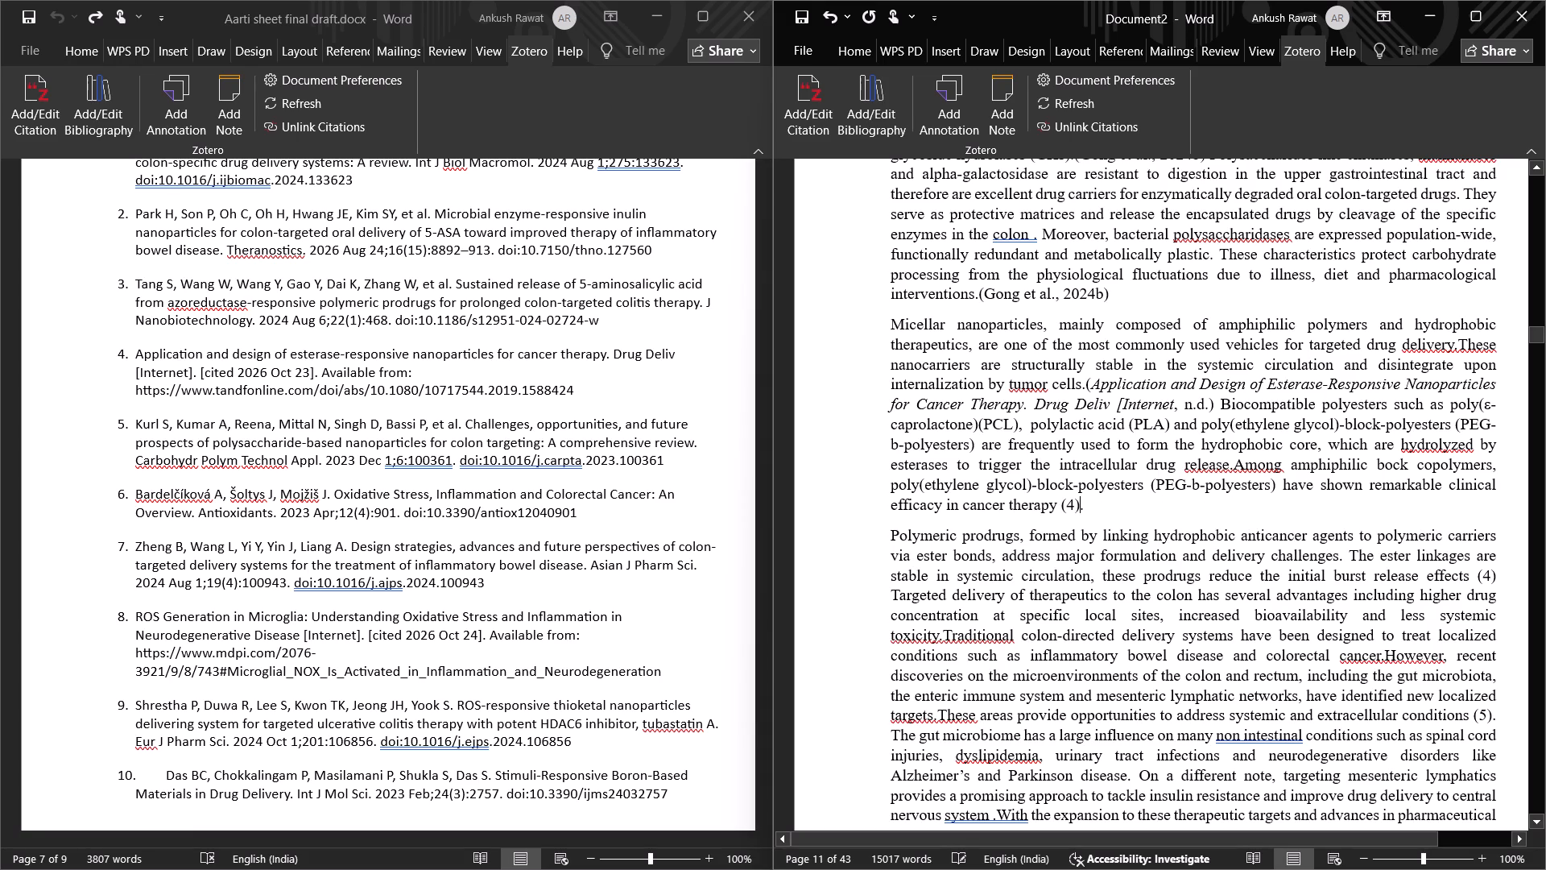
{"action": "key", "text": "BackSpace"}
{"action": "key", "text": "BackSpace"}
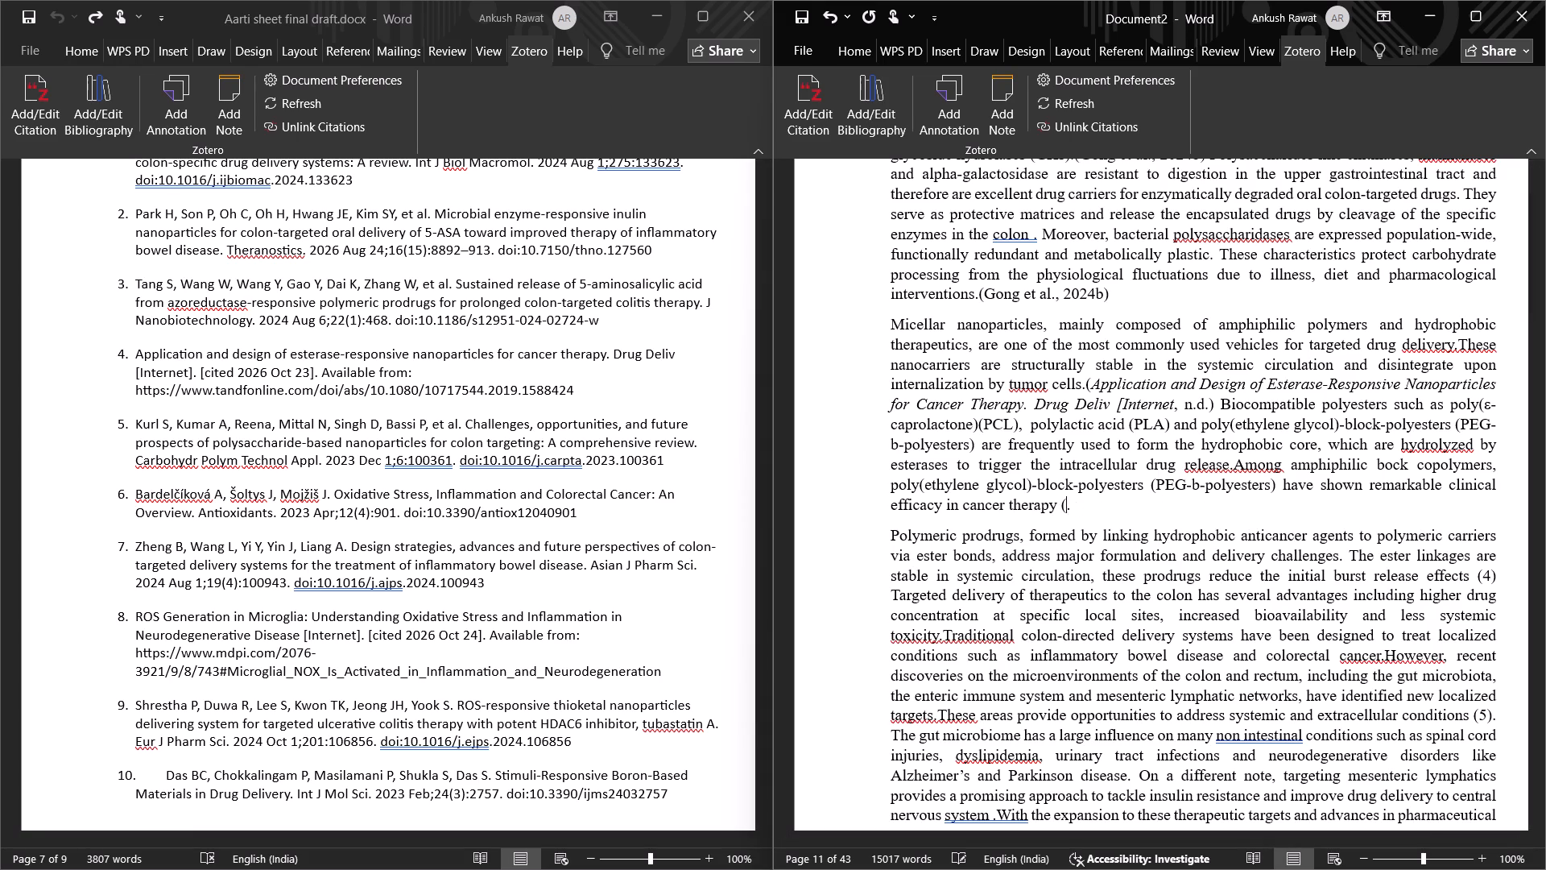
{"action": "key", "text": "BackSpace"}
{"action": "key", "text": "BackSpace"}
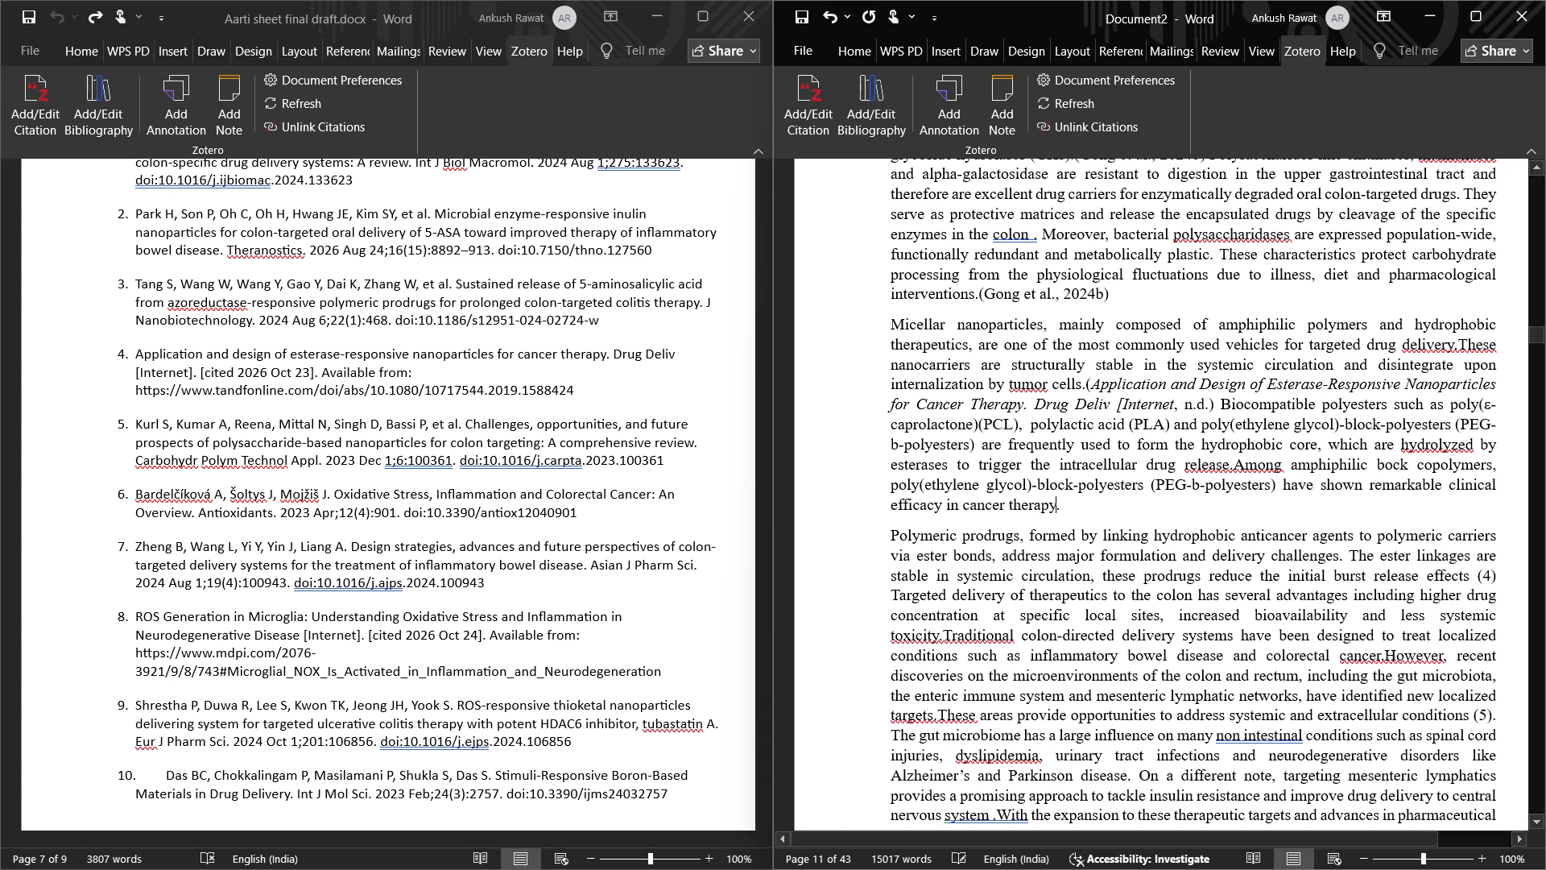
{"action": "key", "text": "Right"}
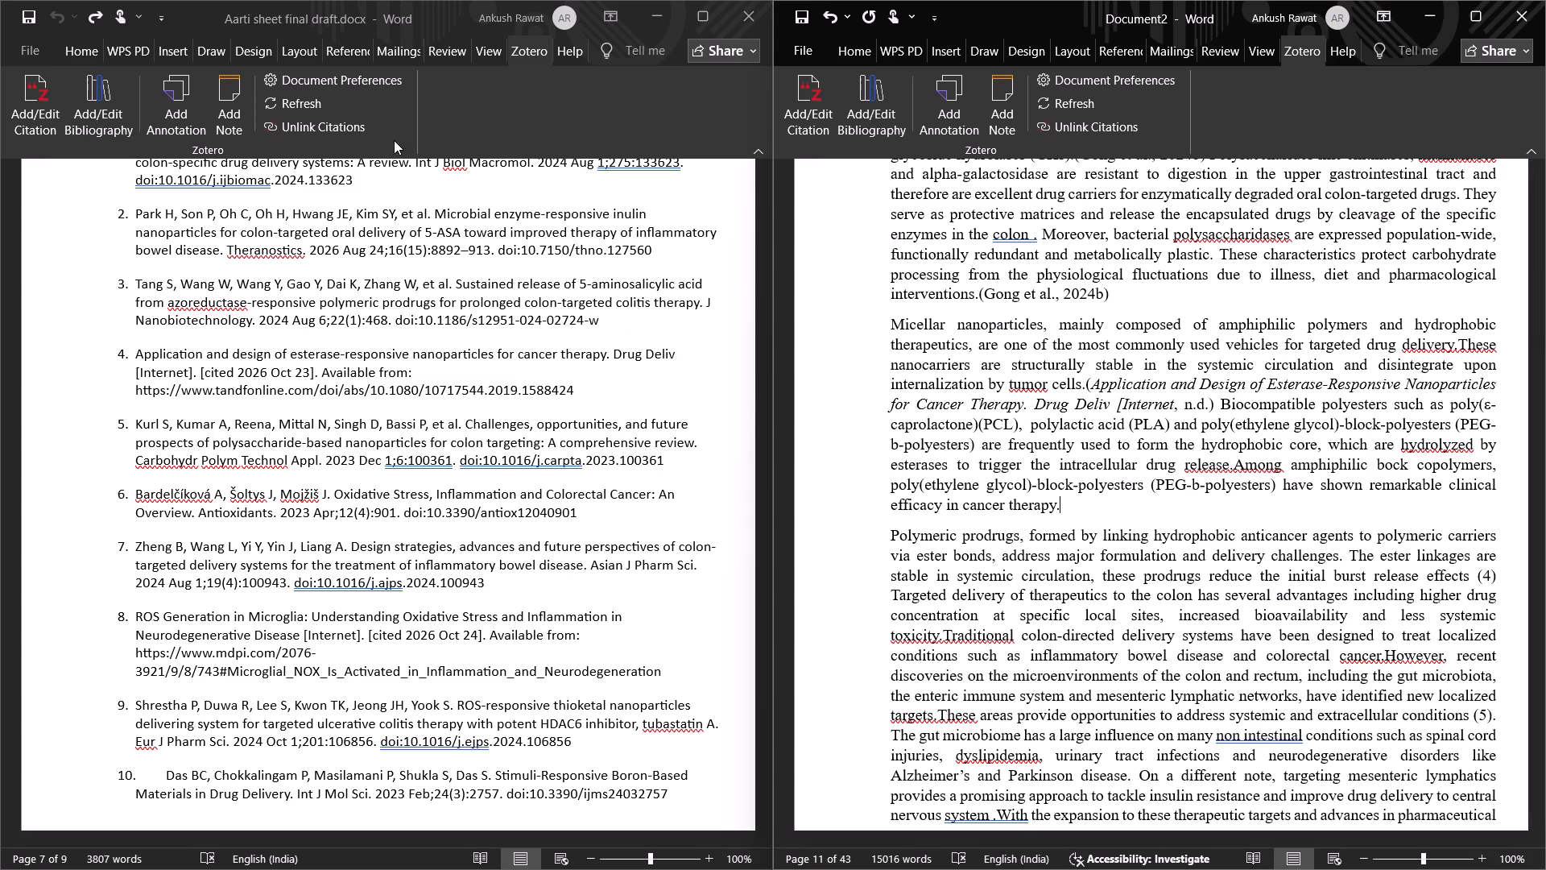
{"action": "left_click", "coordinate": [792, 91]}
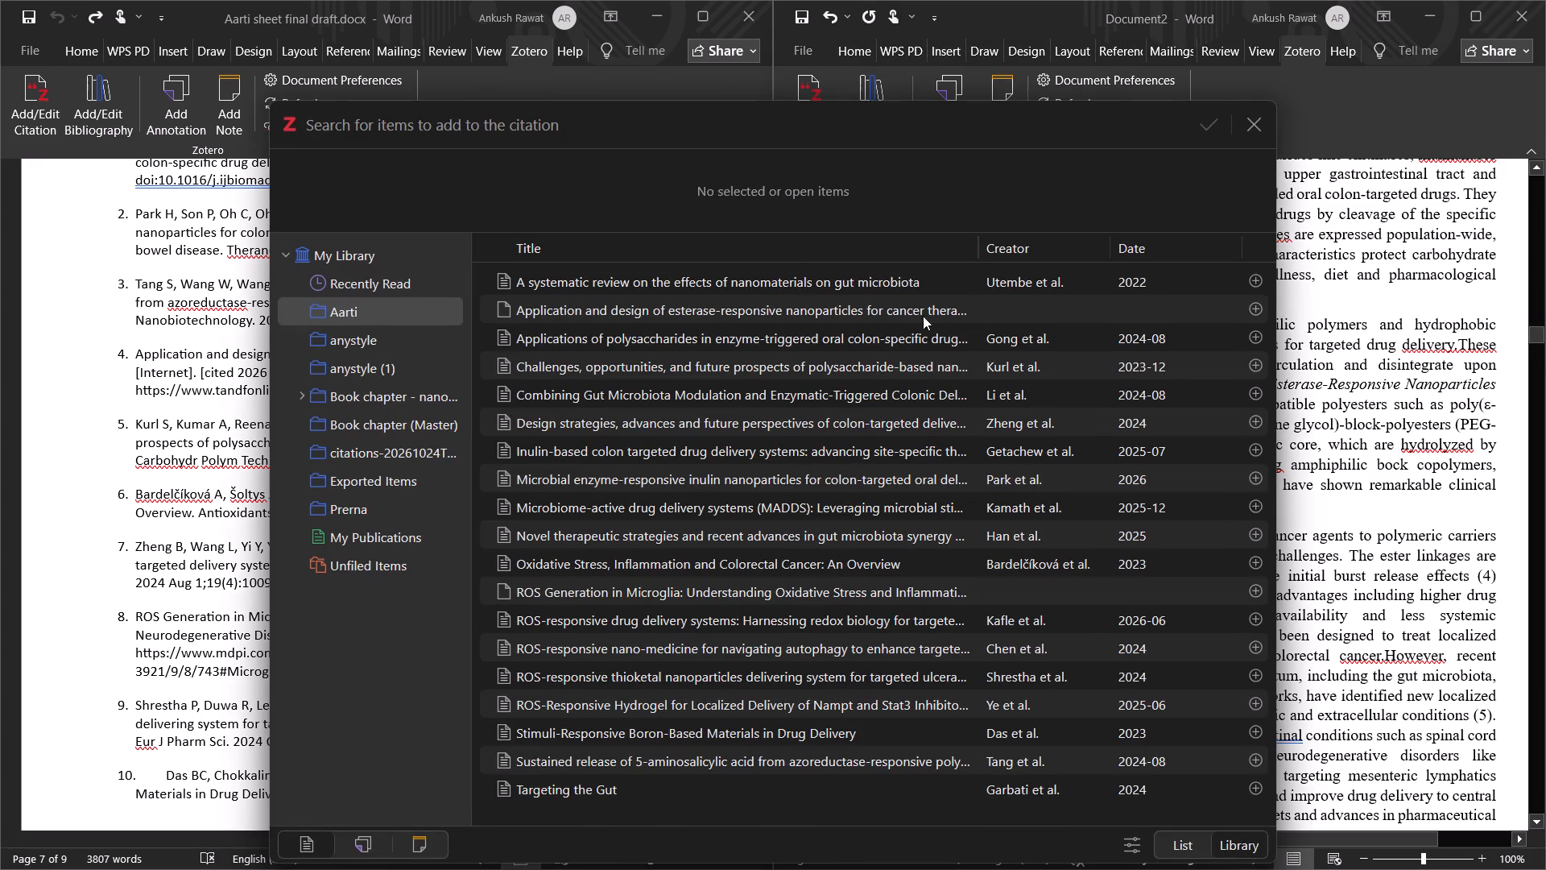
{"action": "left_click", "coordinate": [1252, 302]}
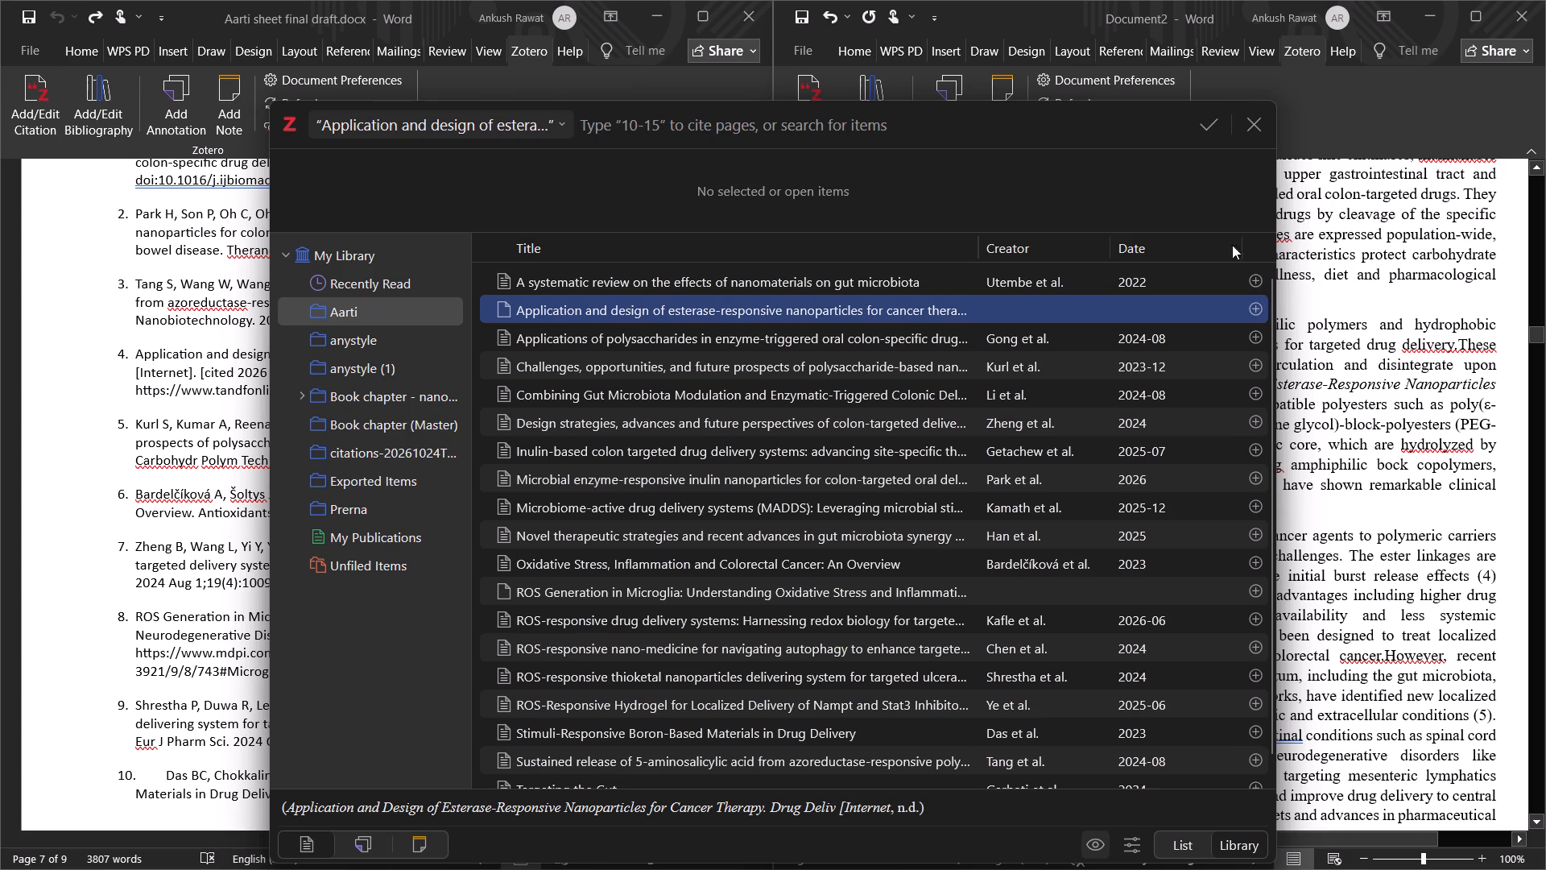
{"action": "left_click", "coordinate": [1204, 126]}
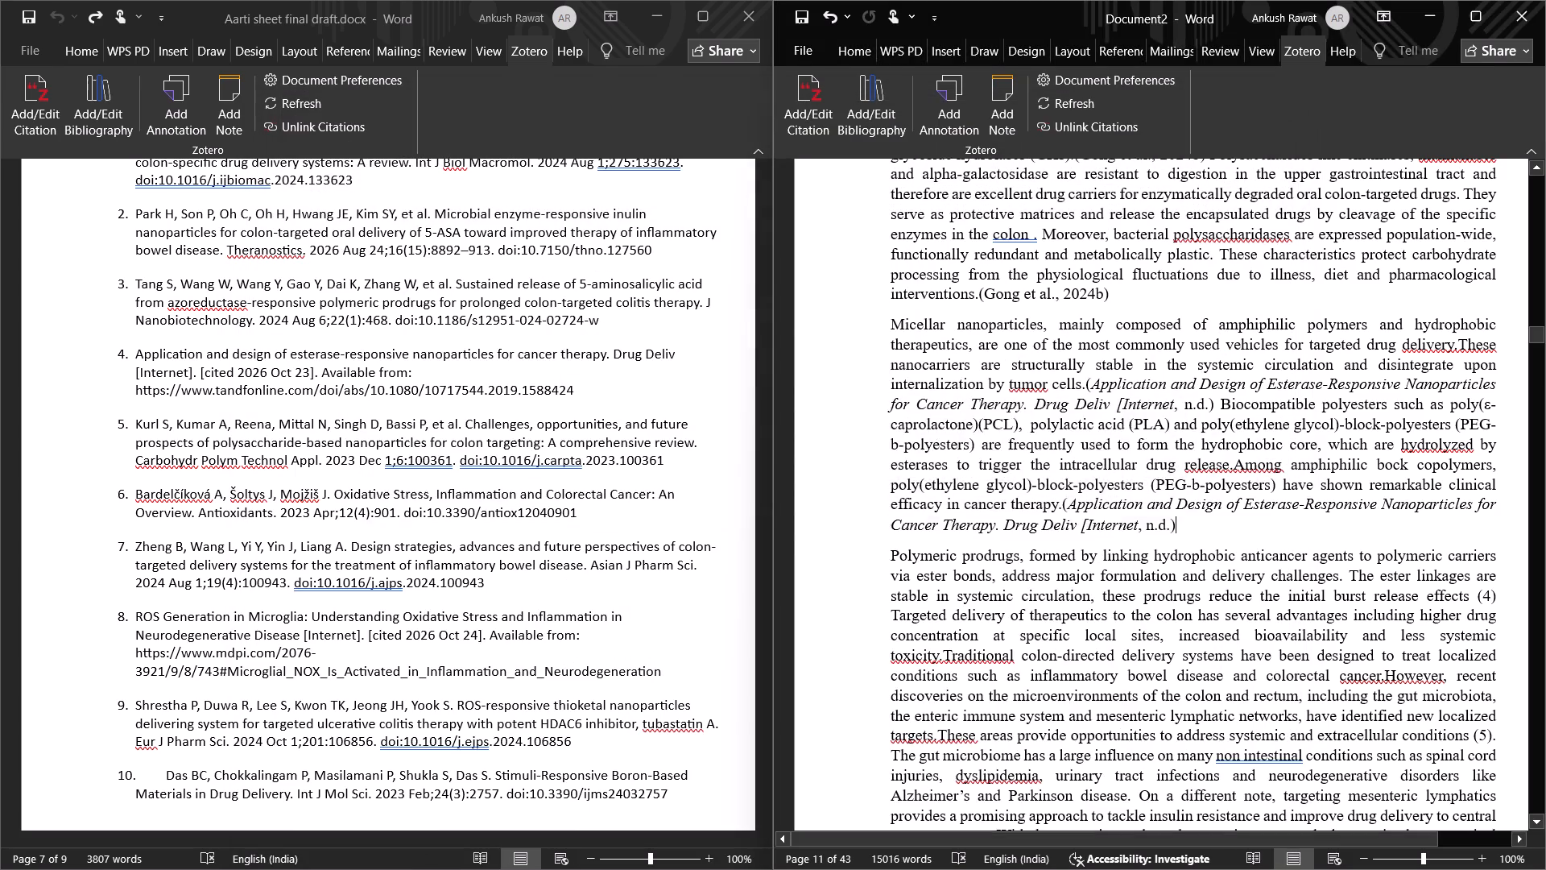
Replace the plain-text "(4)" after "initial burst release effects" with a period and a live citation to Application and design of esterase-responsive nanoparticles.
{"action": "scroll", "coordinate": [1126, 572], "scroll_direction": "down", "scroll_amount": 2}
{"action": "scroll", "coordinate": [1126, 572], "scroll_direction": "up", "scroll_amount": 1}
{"action": "scroll", "coordinate": [1126, 571], "scroll_direction": "down", "scroll_amount": 6}
{"action": "scroll", "coordinate": [1176, 445], "scroll_direction": "up", "scroll_amount": 1}
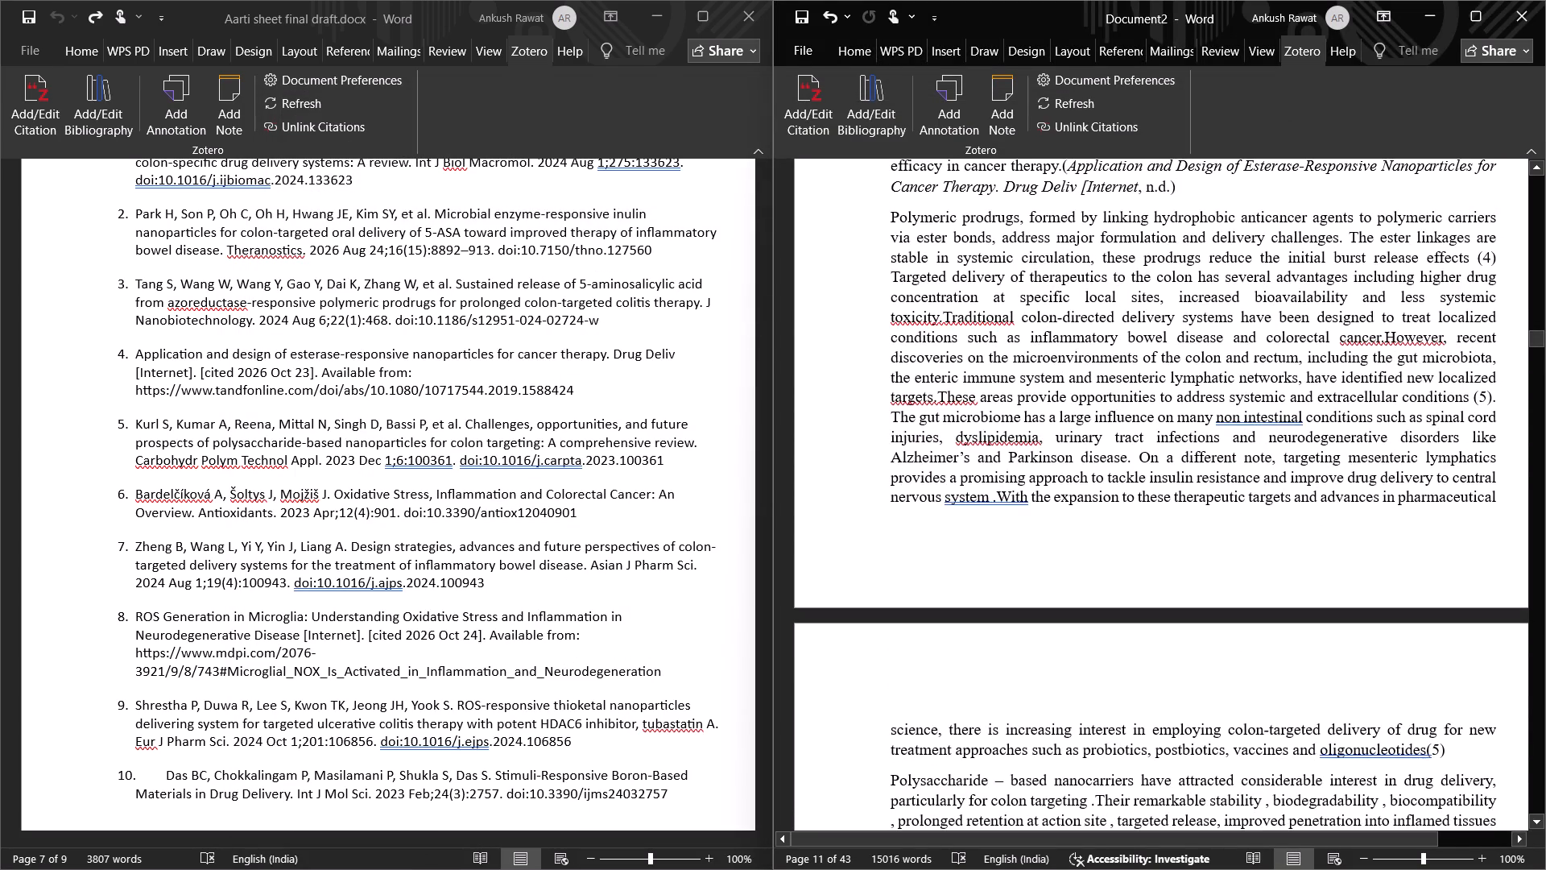
{"action": "scroll", "coordinate": [1176, 445], "scroll_direction": "down", "scroll_amount": 1}
{"action": "scroll", "coordinate": [1178, 445], "scroll_direction": "up", "scroll_amount": 2}
{"action": "left_click", "coordinate": [1491, 354]}
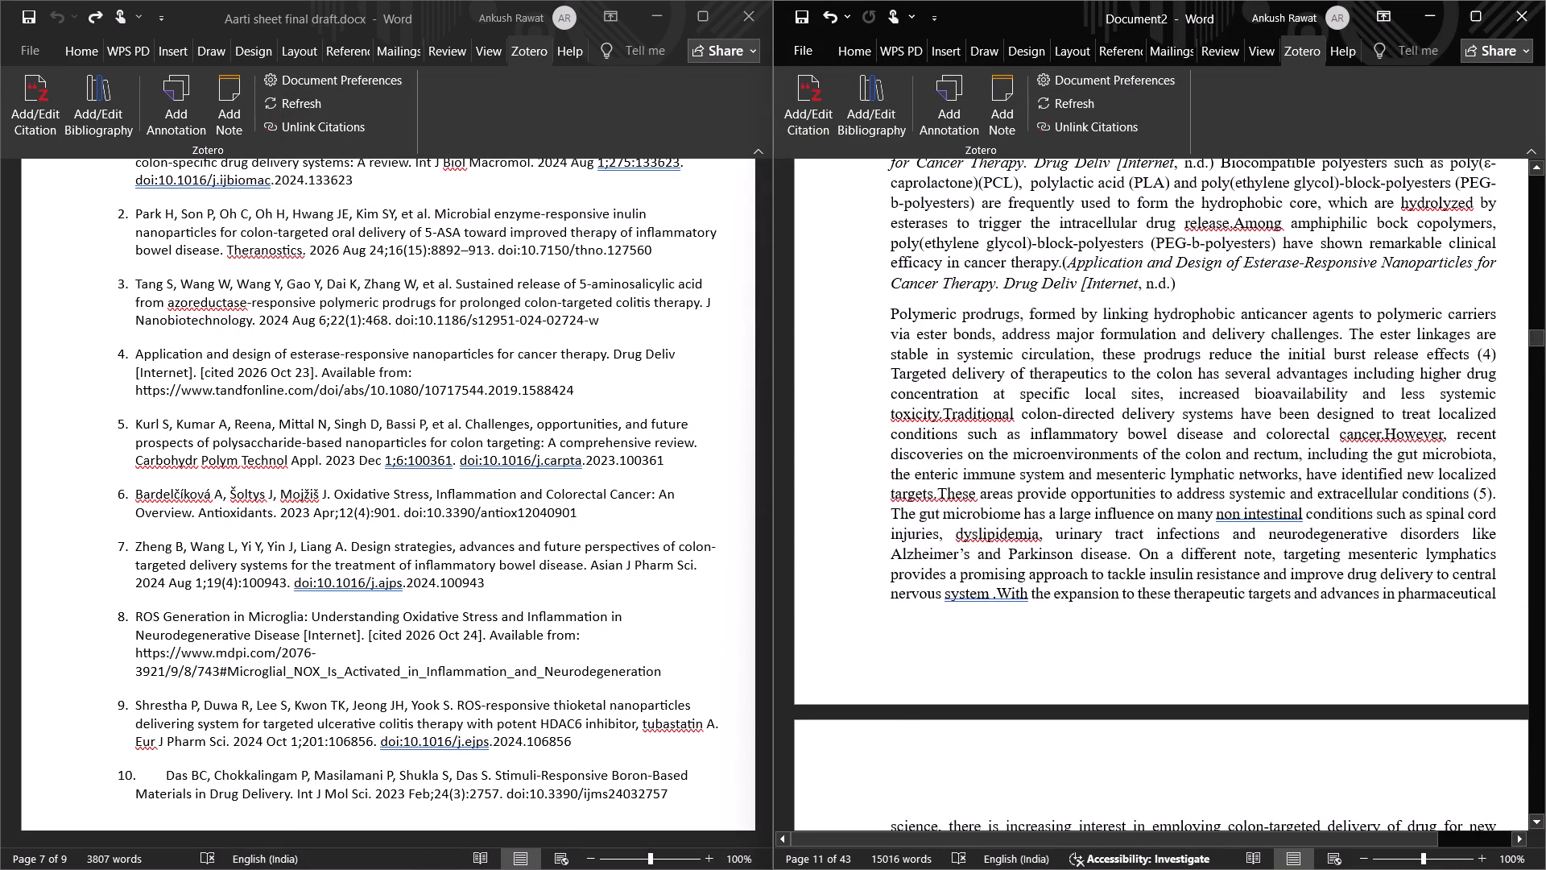
{"action": "left_click", "coordinate": [1496, 354]}
{"action": "key", "text": "BackSpace"}
{"action": "key", "text": "BackSpace"}
{"action": "key", "text": "BackSpace"}
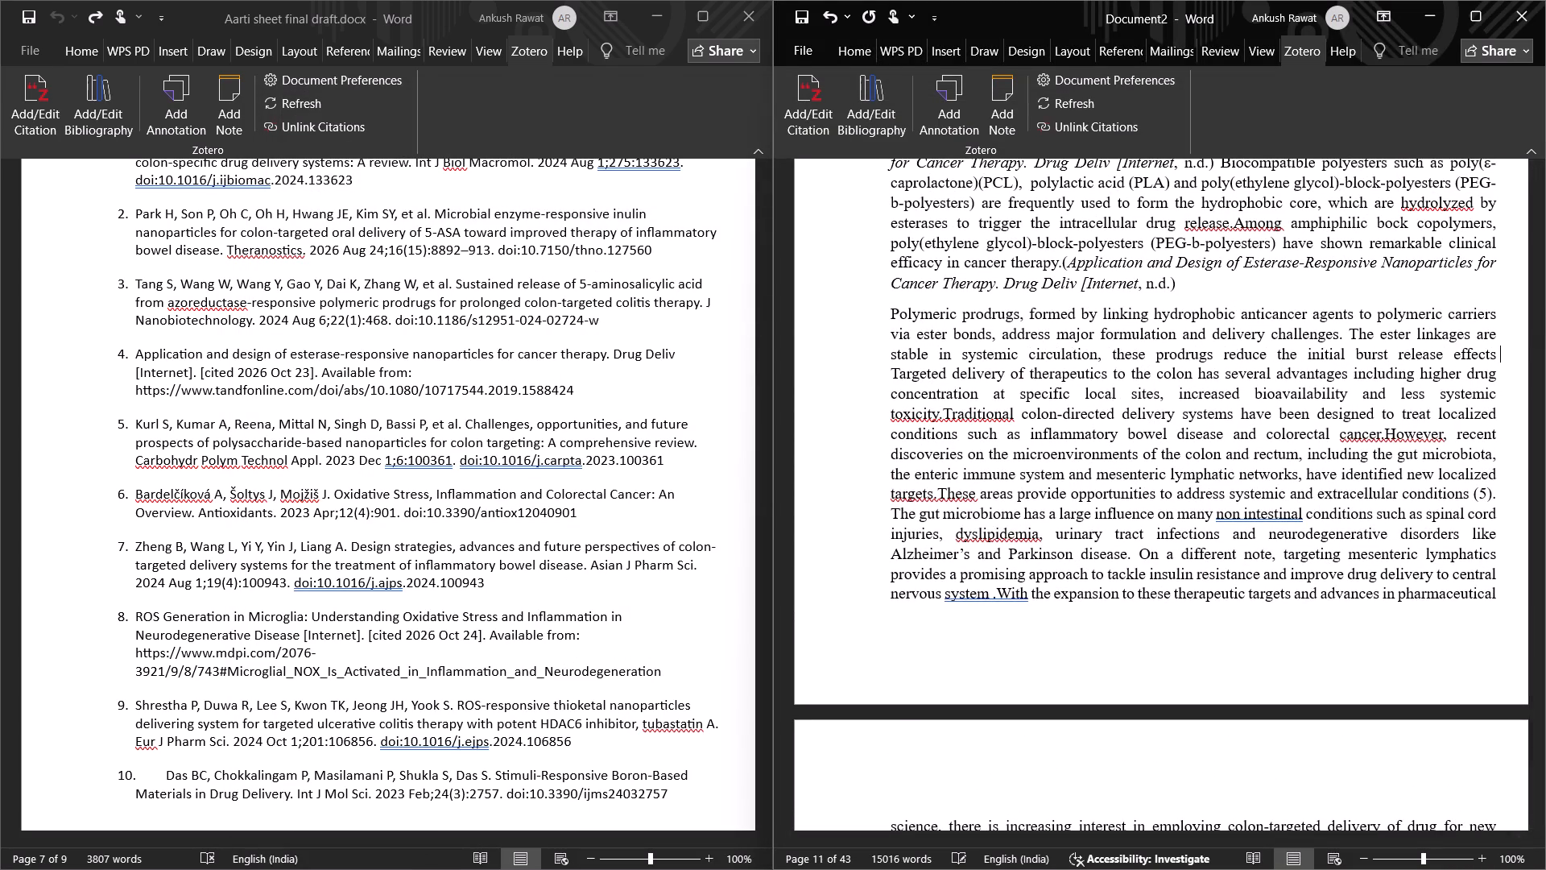
{"action": "key", "text": "BackSpace"}
{"action": "key", "text": "period"}
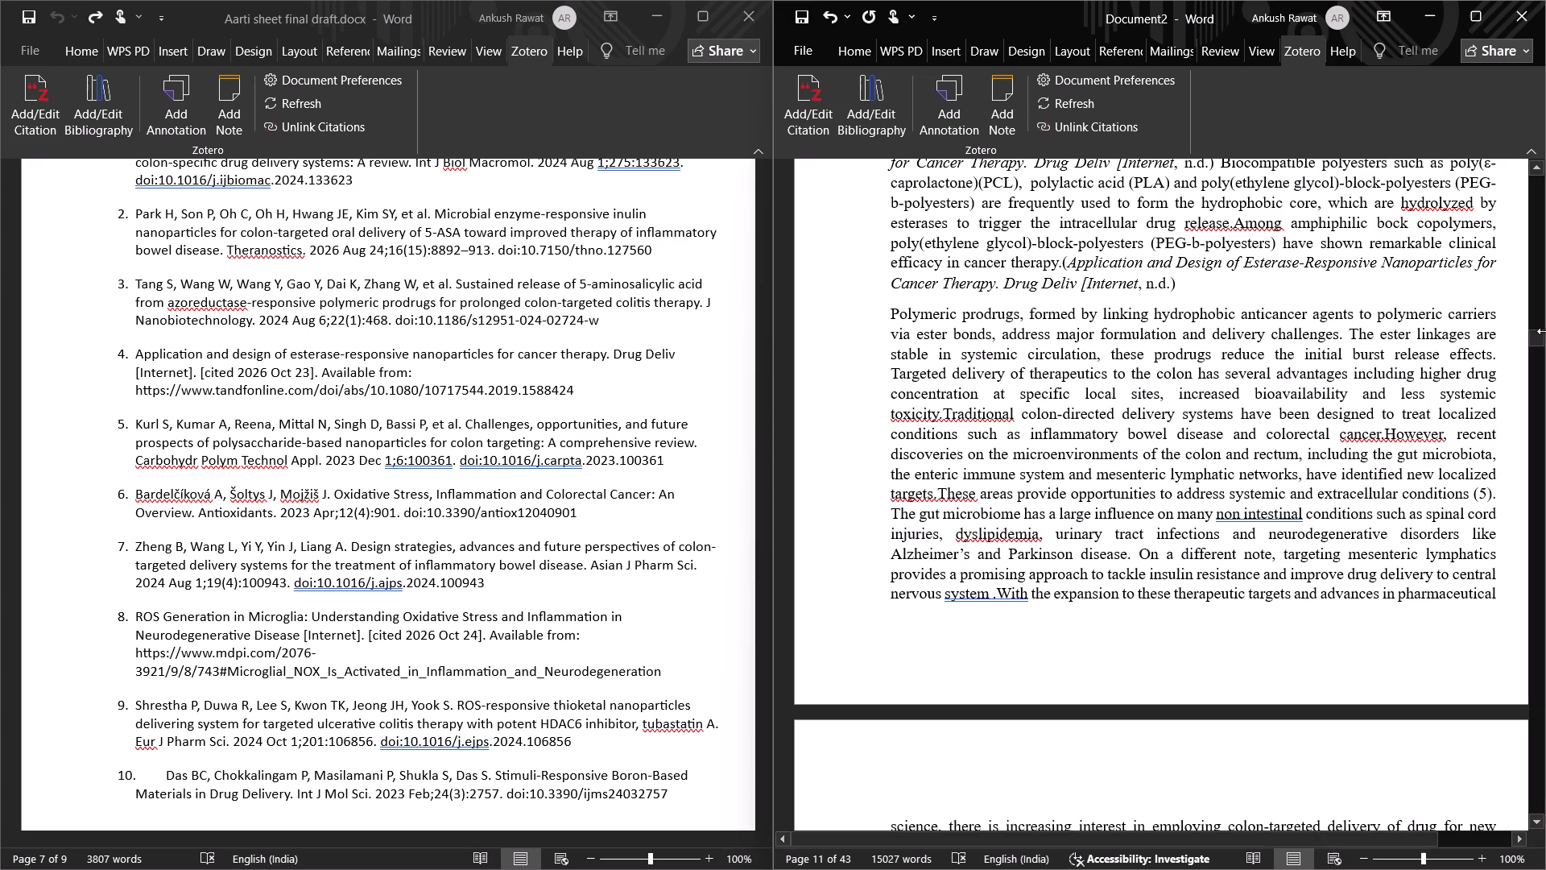
{"action": "left_click", "coordinate": [807, 97]}
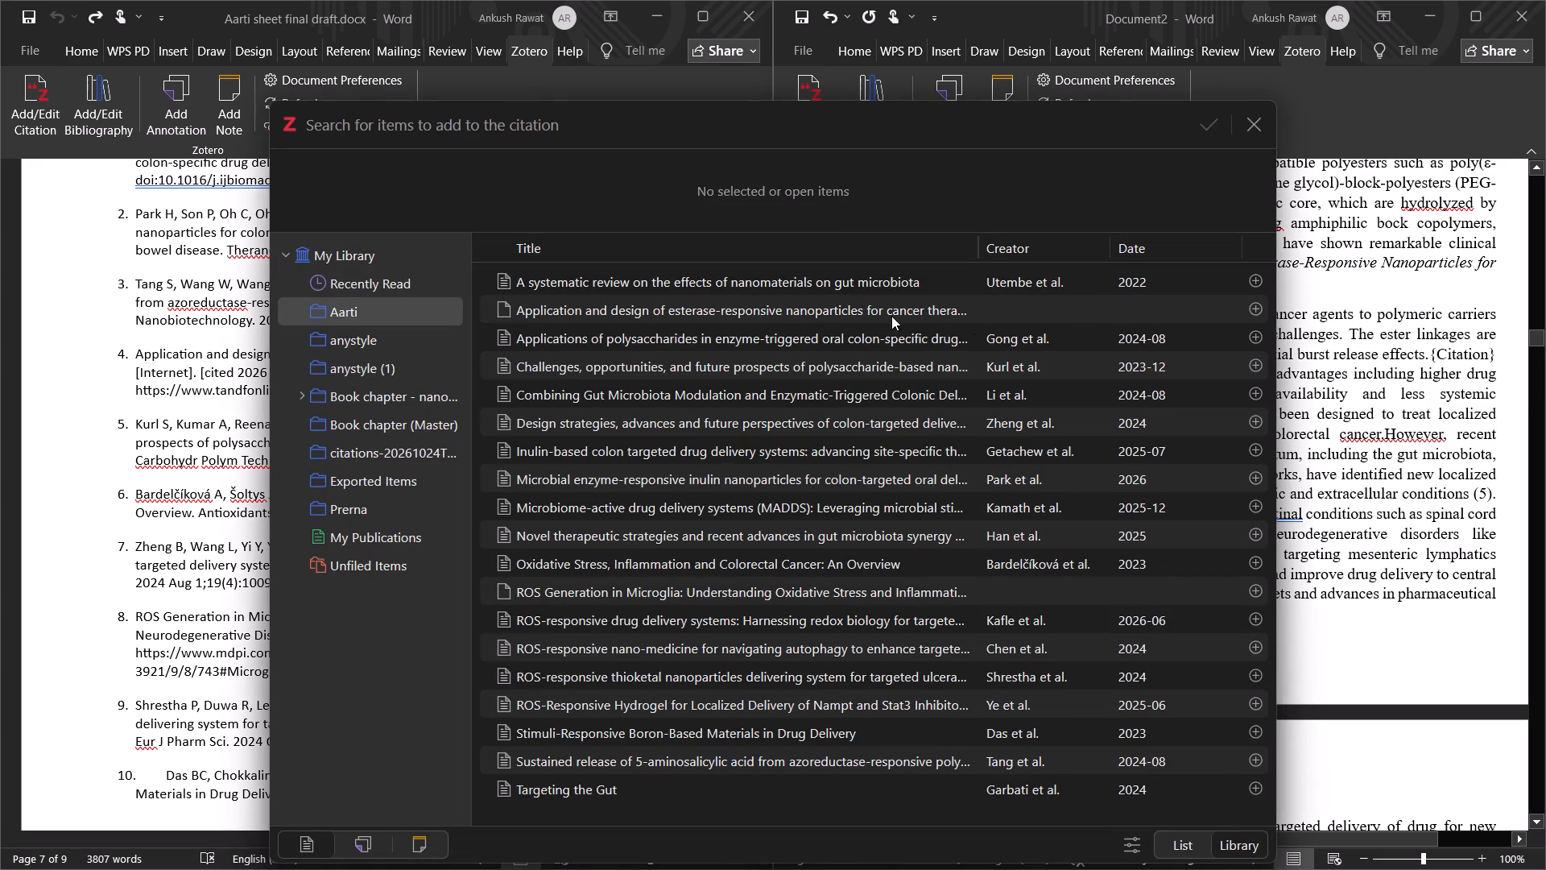
{"action": "left_click", "coordinate": [1254, 306]}
{"action": "left_click", "coordinate": [1212, 130]}
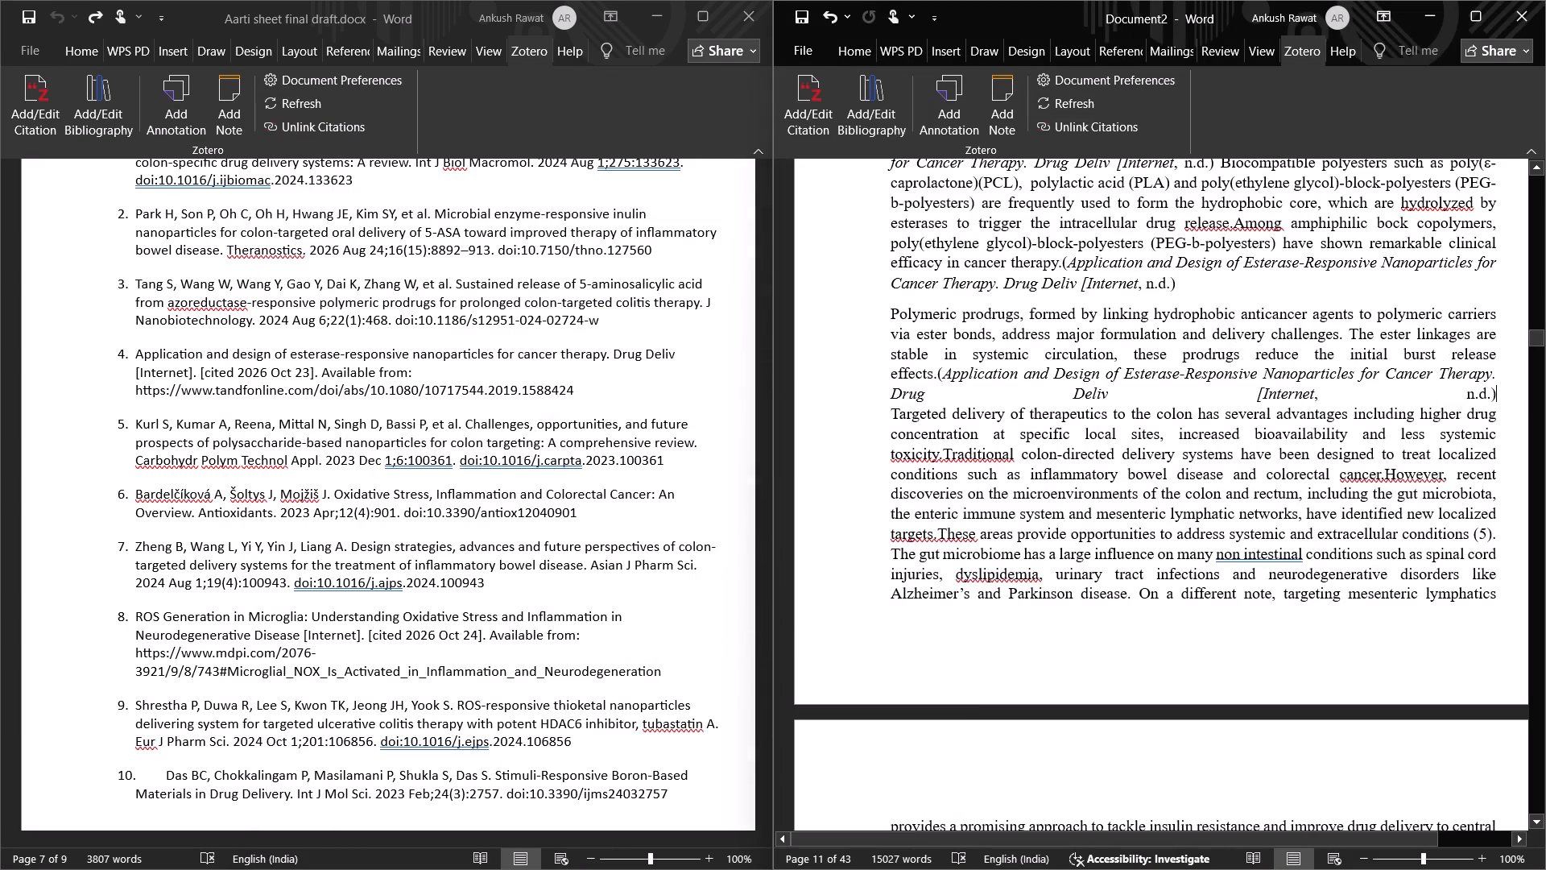
Remove the line break before "Targeted delivery of therapeutics" so the sentence continues in the "Polymeric prodrugs" paragraph.
{"action": "left_click", "coordinate": [892, 415]}
{"action": "key", "text": "BackSpace"}
{"action": "key", "text": "Return"}
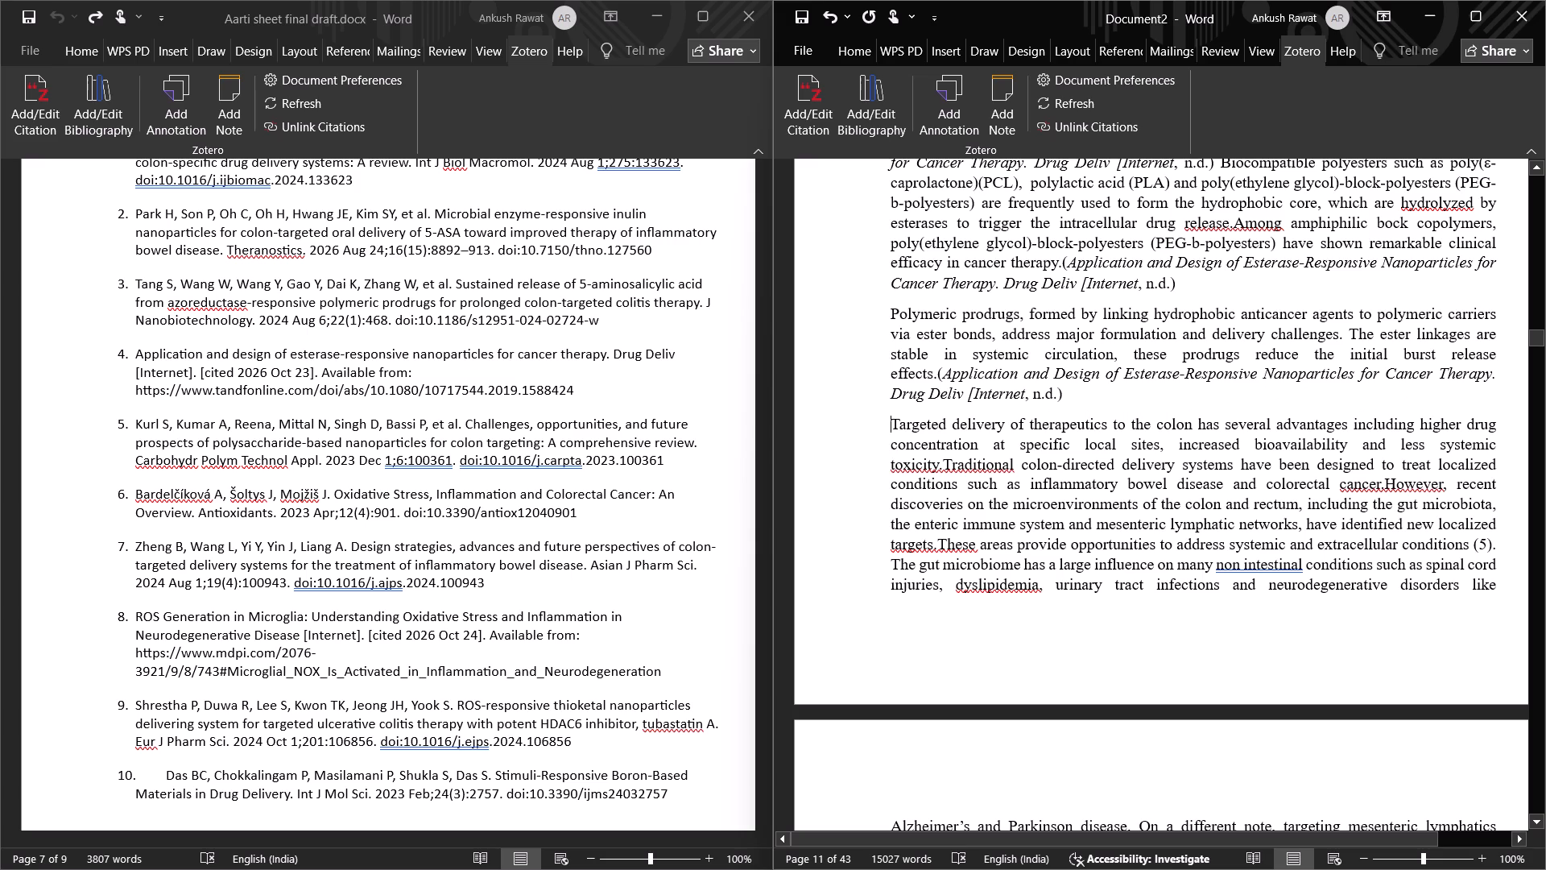
{"action": "key", "text": "BackSpace"}
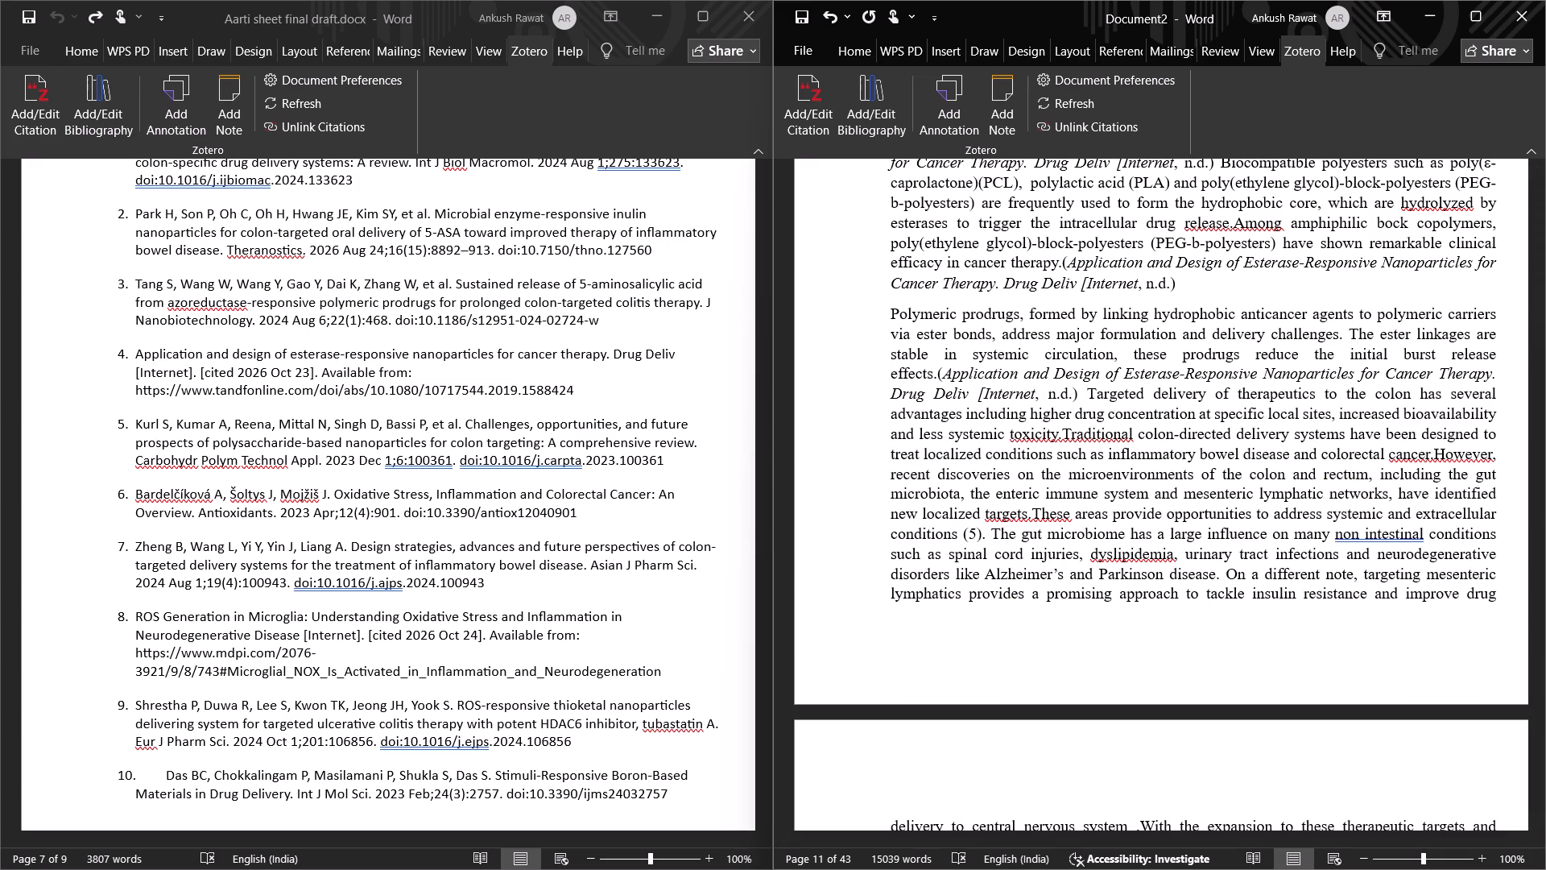
Add a period after each of the three esterase-responsive nanoparticles citations in the "Micellar nanoparticles" and "Polymeric prodrugs" paragraphs, dropping the trailing space after the second.
{"action": "left_click", "coordinate": [1079, 389]}
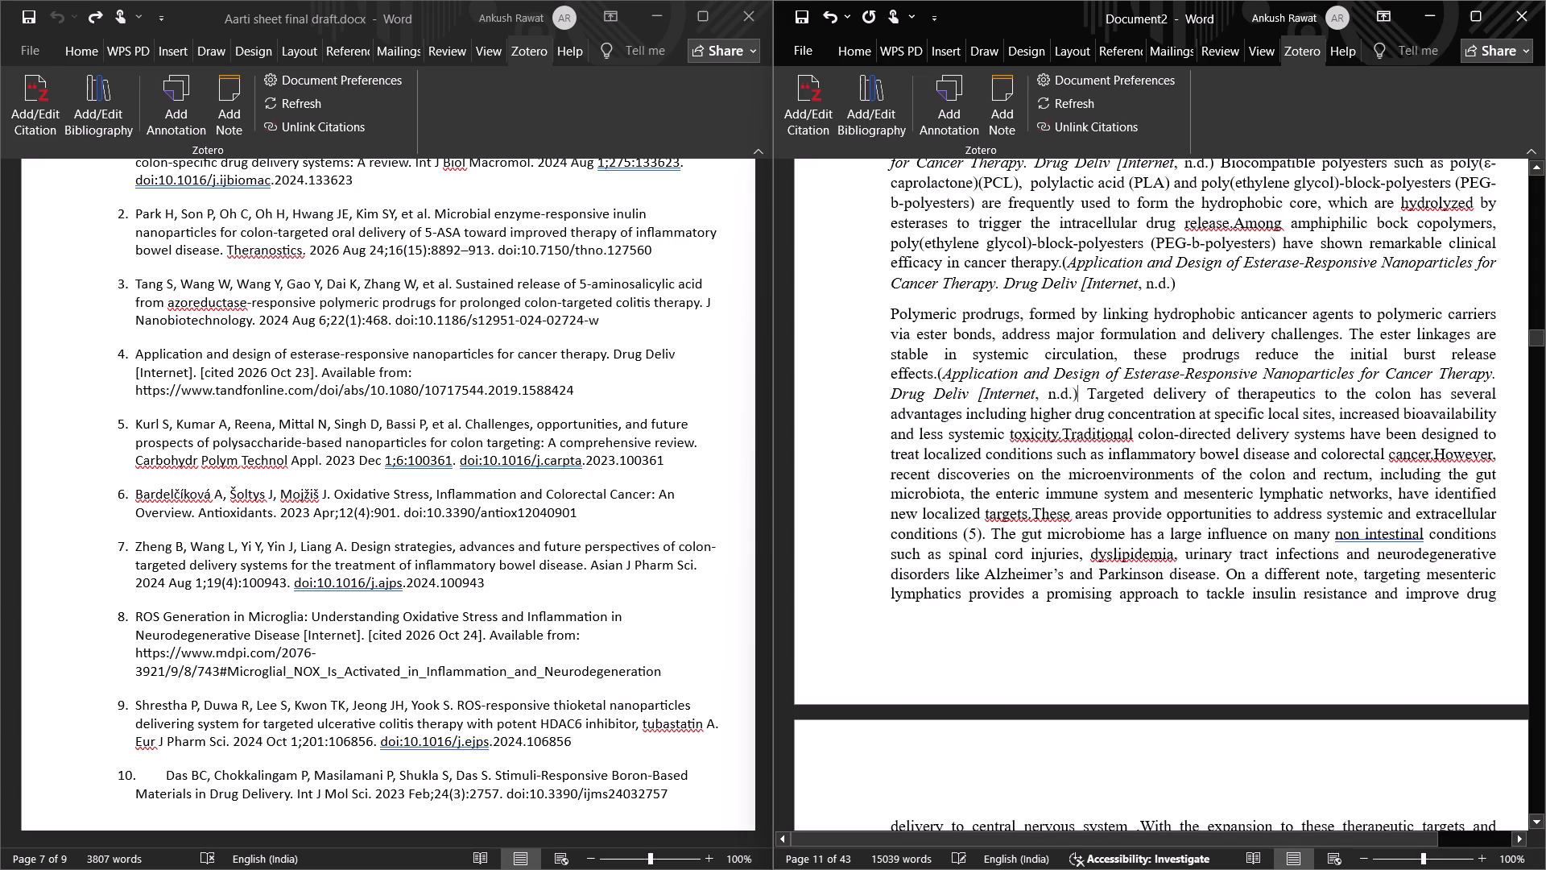
{"action": "key", "text": "period"}
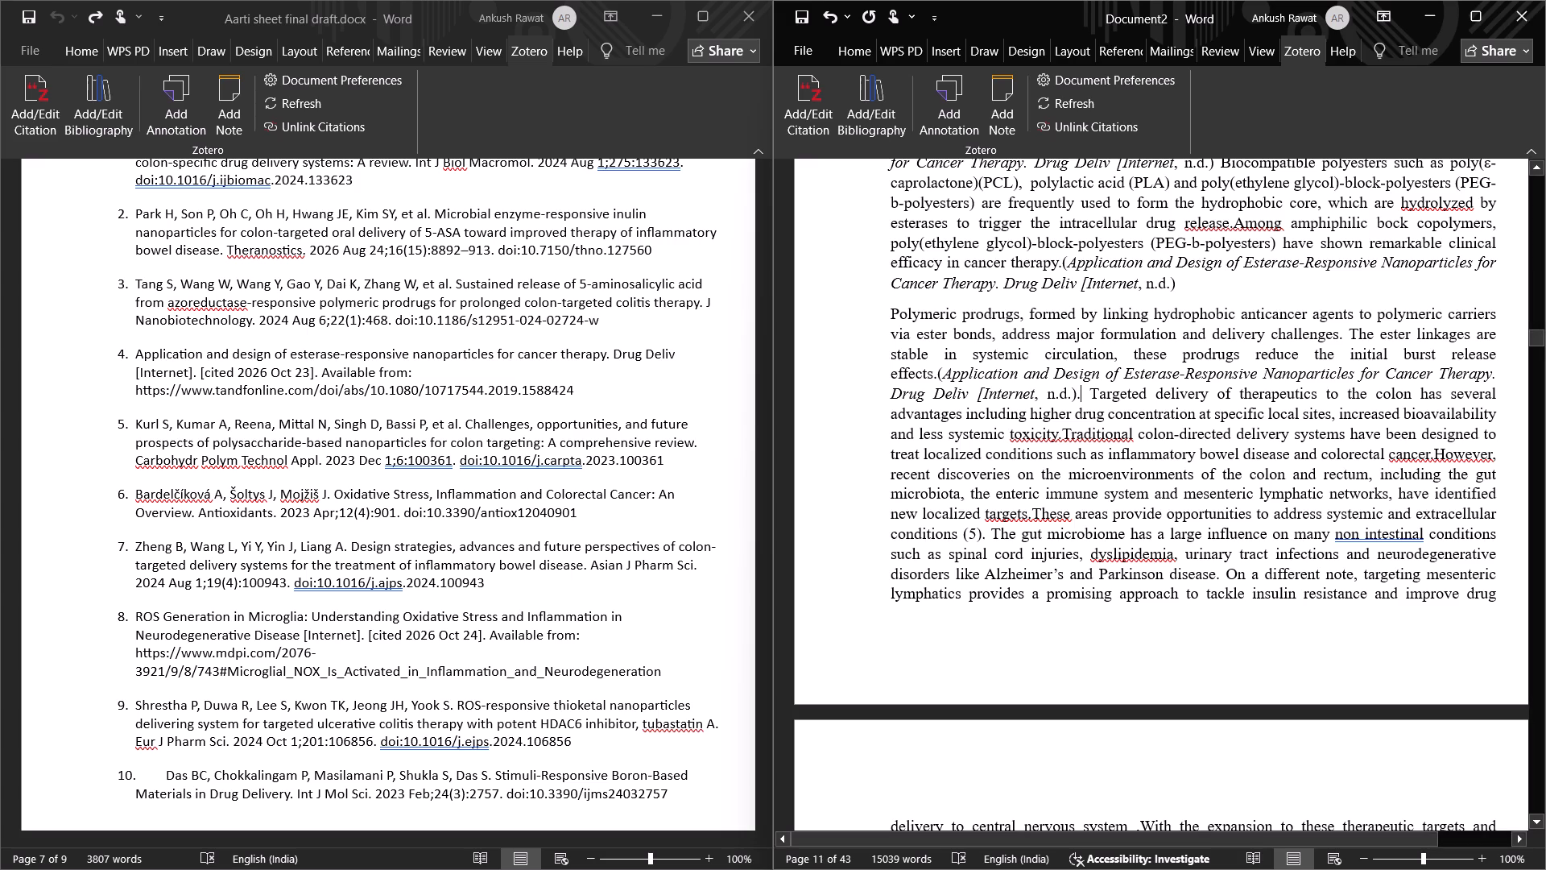
{"action": "left_click", "coordinate": [1185, 290]}
{"action": "key", "text": "BackSpace"}
{"action": "key", "text": "period"}
{"action": "scroll", "coordinate": [1131, 207], "scroll_direction": "up", "scroll_amount": 1}
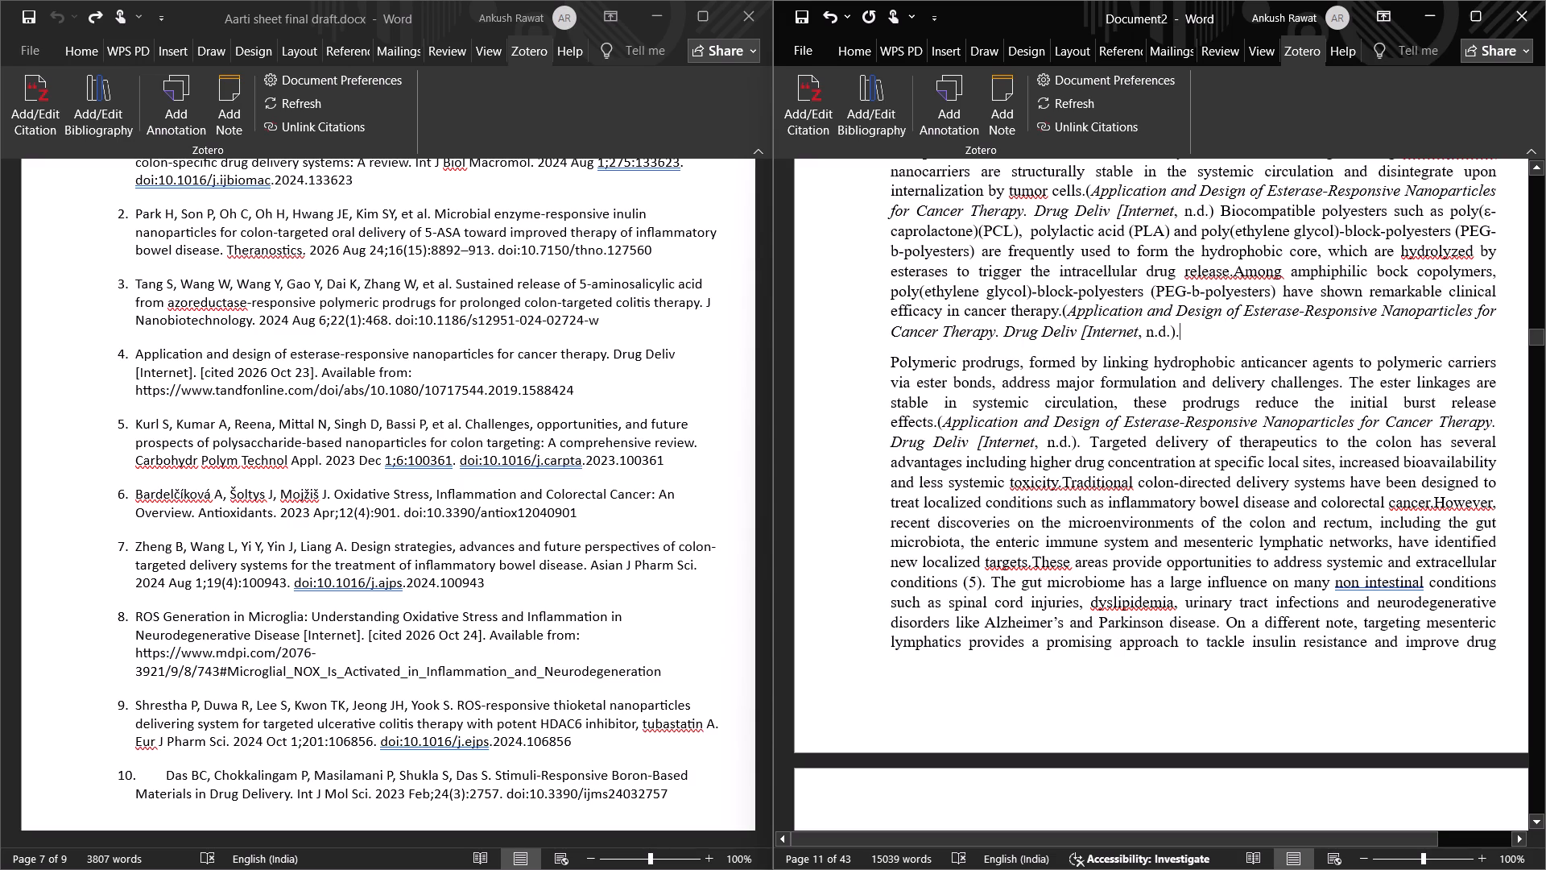
{"action": "scroll", "coordinate": [1050, 274], "scroll_direction": "up", "scroll_amount": 1}
{"action": "left_click", "coordinate": [1215, 263]}
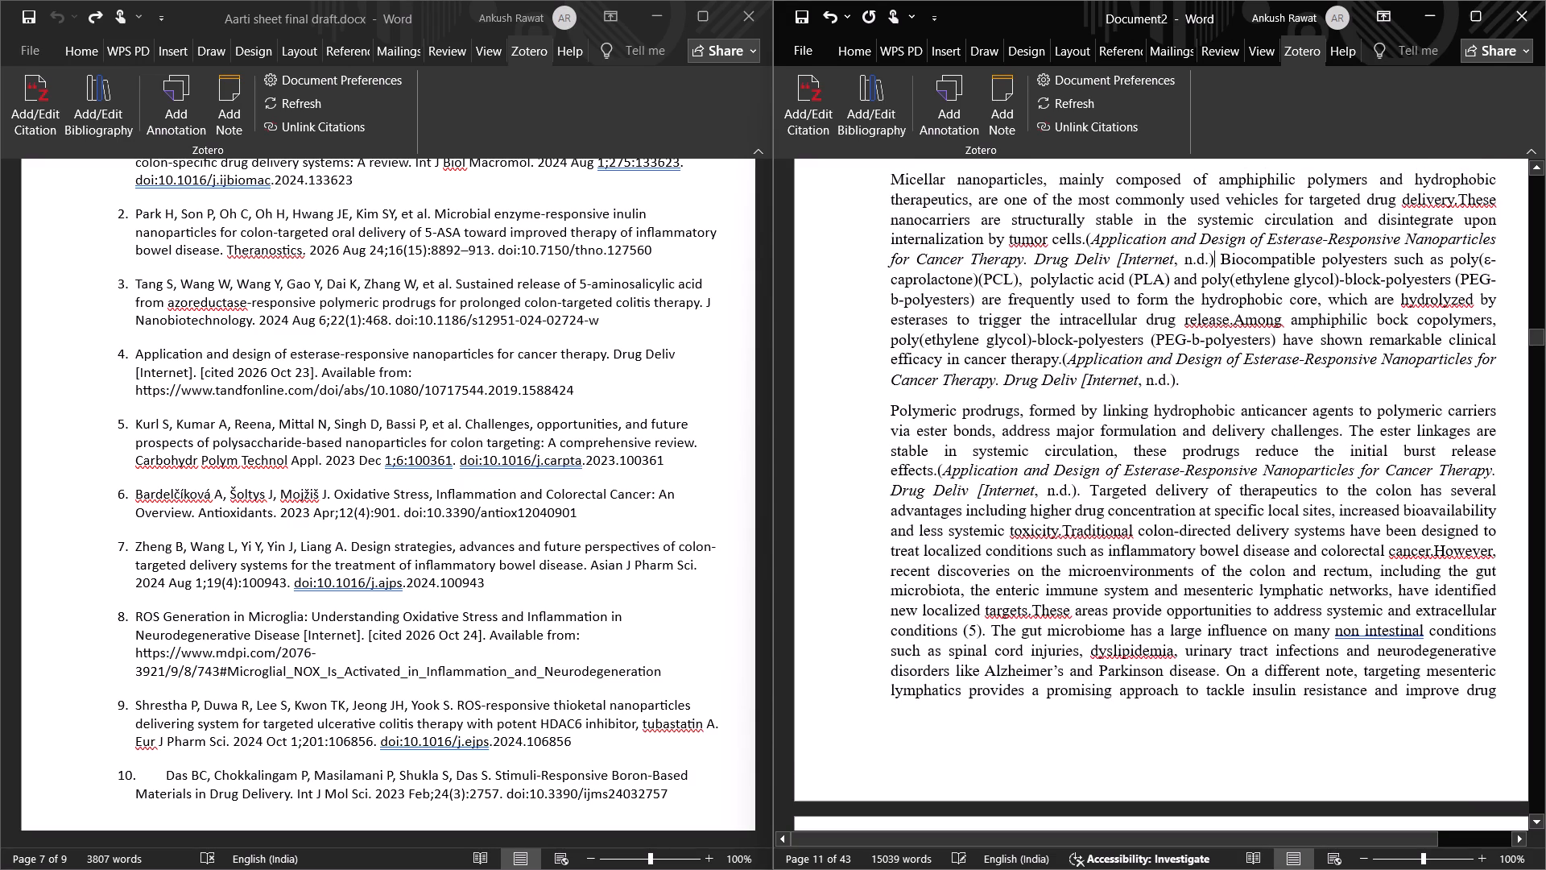
{"action": "key", "text": "period"}
Insert the missing spaces before "However", "Traditional" and "These areas" in the "Polymeric prodrugs" paragraph.
{"action": "scroll", "coordinate": [1131, 370], "scroll_direction": "up", "scroll_amount": 1}
{"action": "scroll", "coordinate": [1130, 371], "scroll_direction": "down", "scroll_amount": 1}
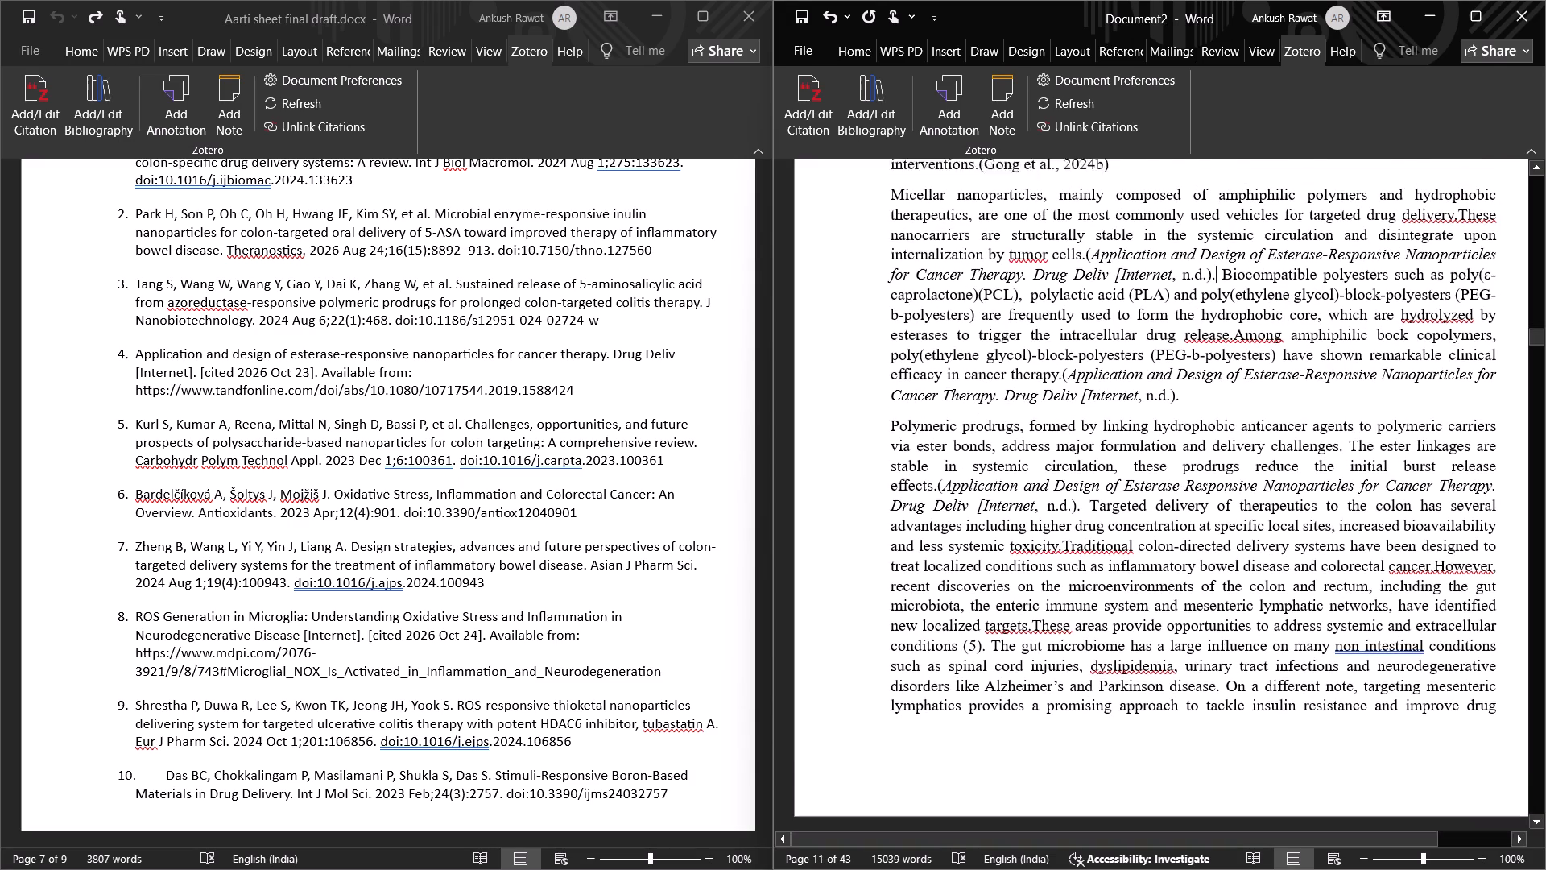
{"action": "scroll", "coordinate": [1130, 371], "scroll_direction": "down", "scroll_amount": 2}
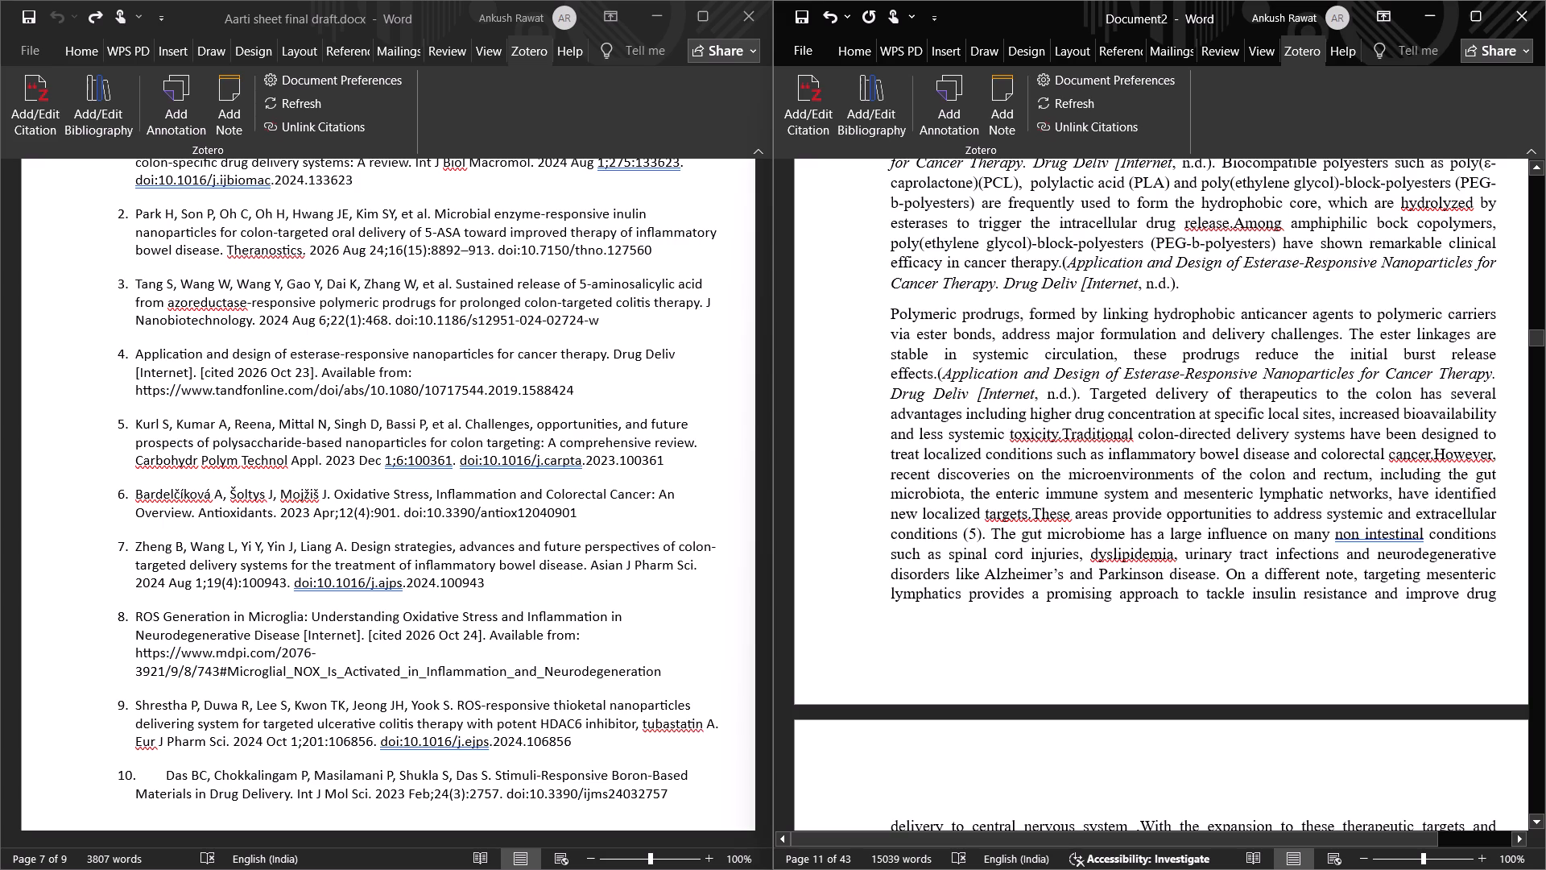
{"action": "left_click", "coordinate": [1433, 455]}
{"action": "key", "text": "space"}
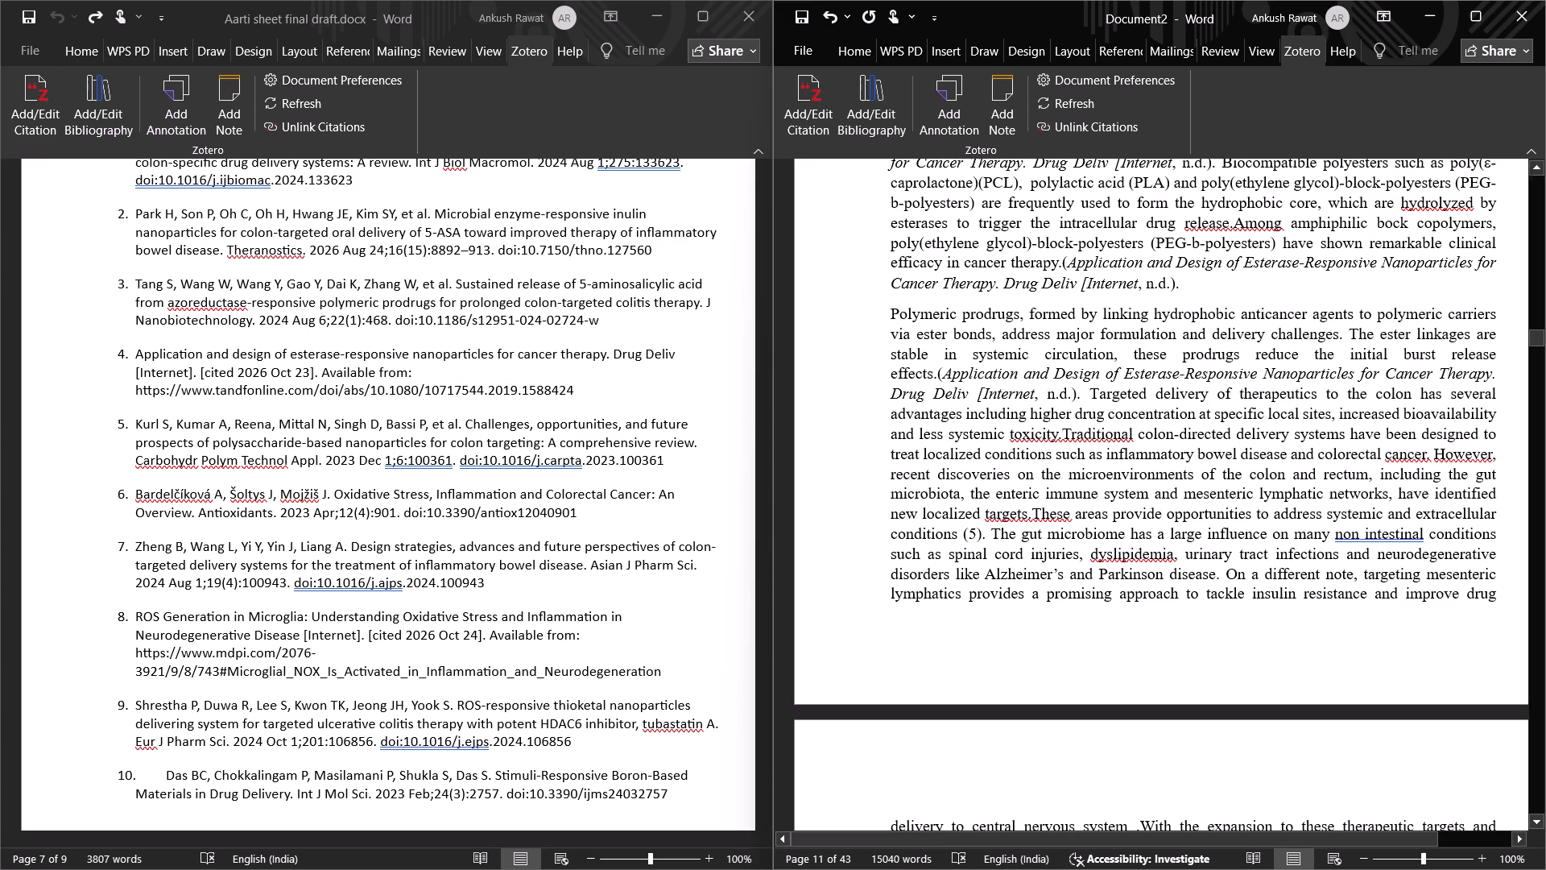
{"action": "left_click", "coordinate": [1060, 437]}
{"action": "key", "text": "space"}
{"action": "left_click", "coordinate": [1031, 514]}
{"action": "key", "text": "space"}
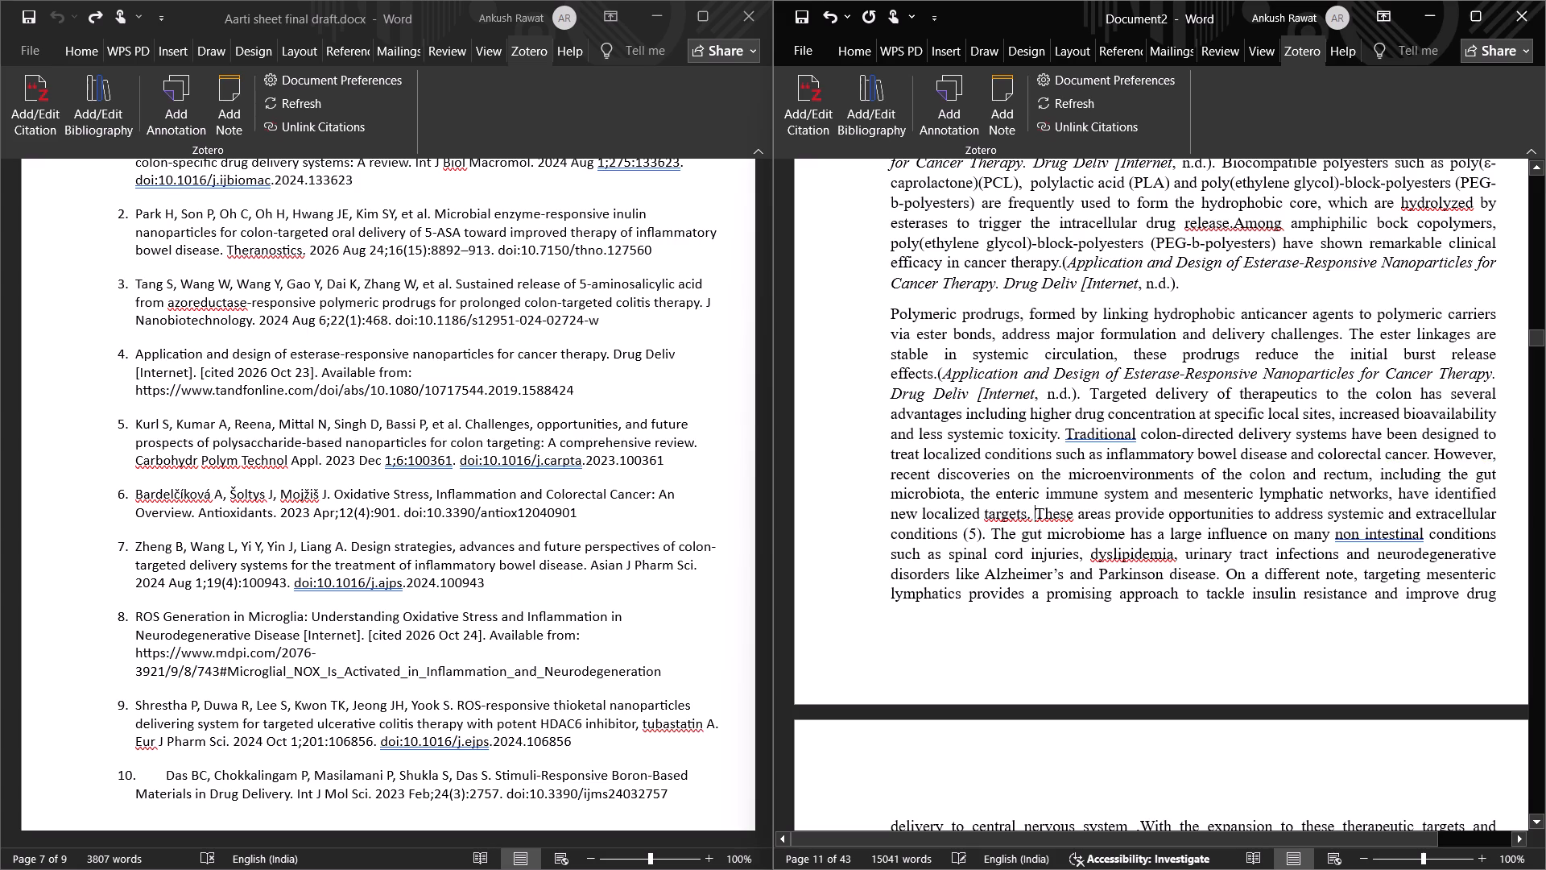
Replace the plain-text "(5)" after "systemic and extracellular conditions" with a live citation to Kurl et al., Challenges, opportunities, and future prospects of polysaccharide-based nanoparticles, before the period.
{"action": "left_click", "coordinate": [984, 532]}
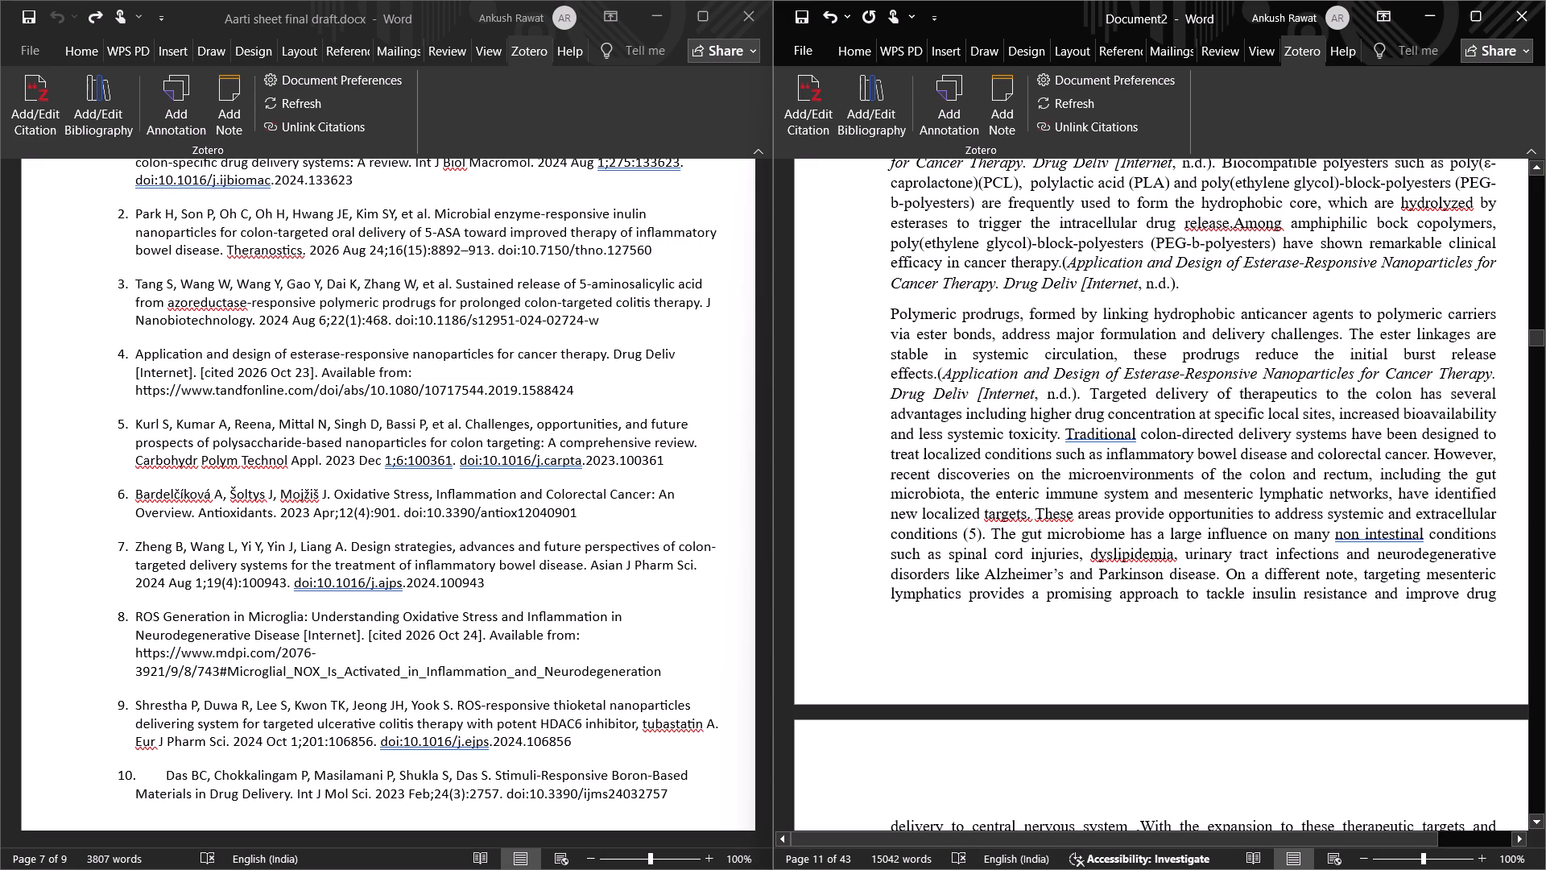
{"action": "left_click", "coordinate": [982, 534]}
{"action": "key", "text": "BackSpace"}
{"action": "key", "text": "BackSpace"}
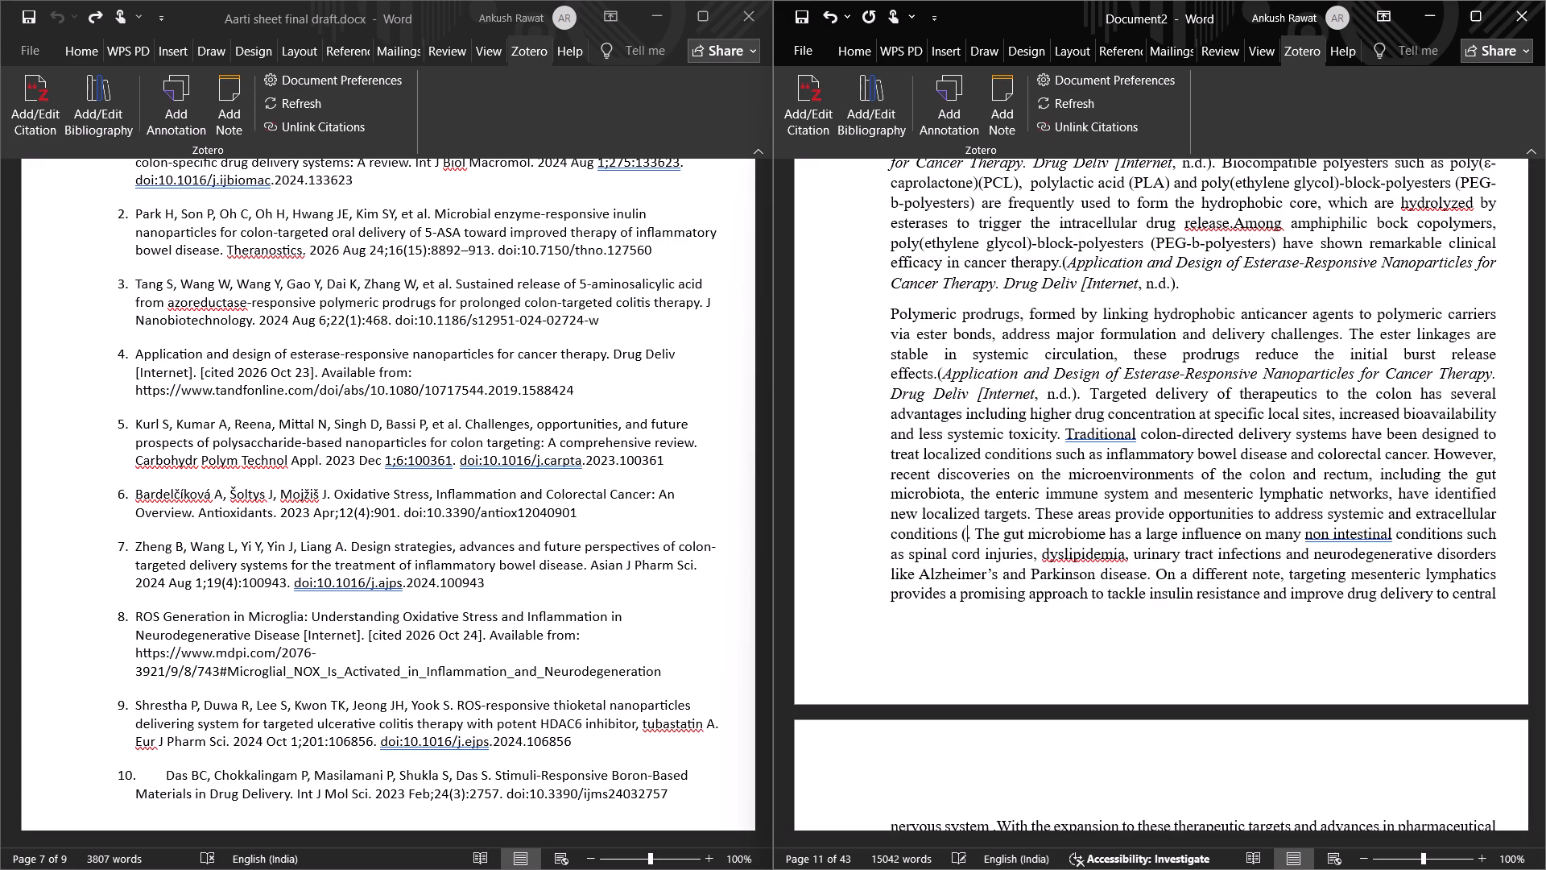
{"action": "key", "text": "BackSpace"}
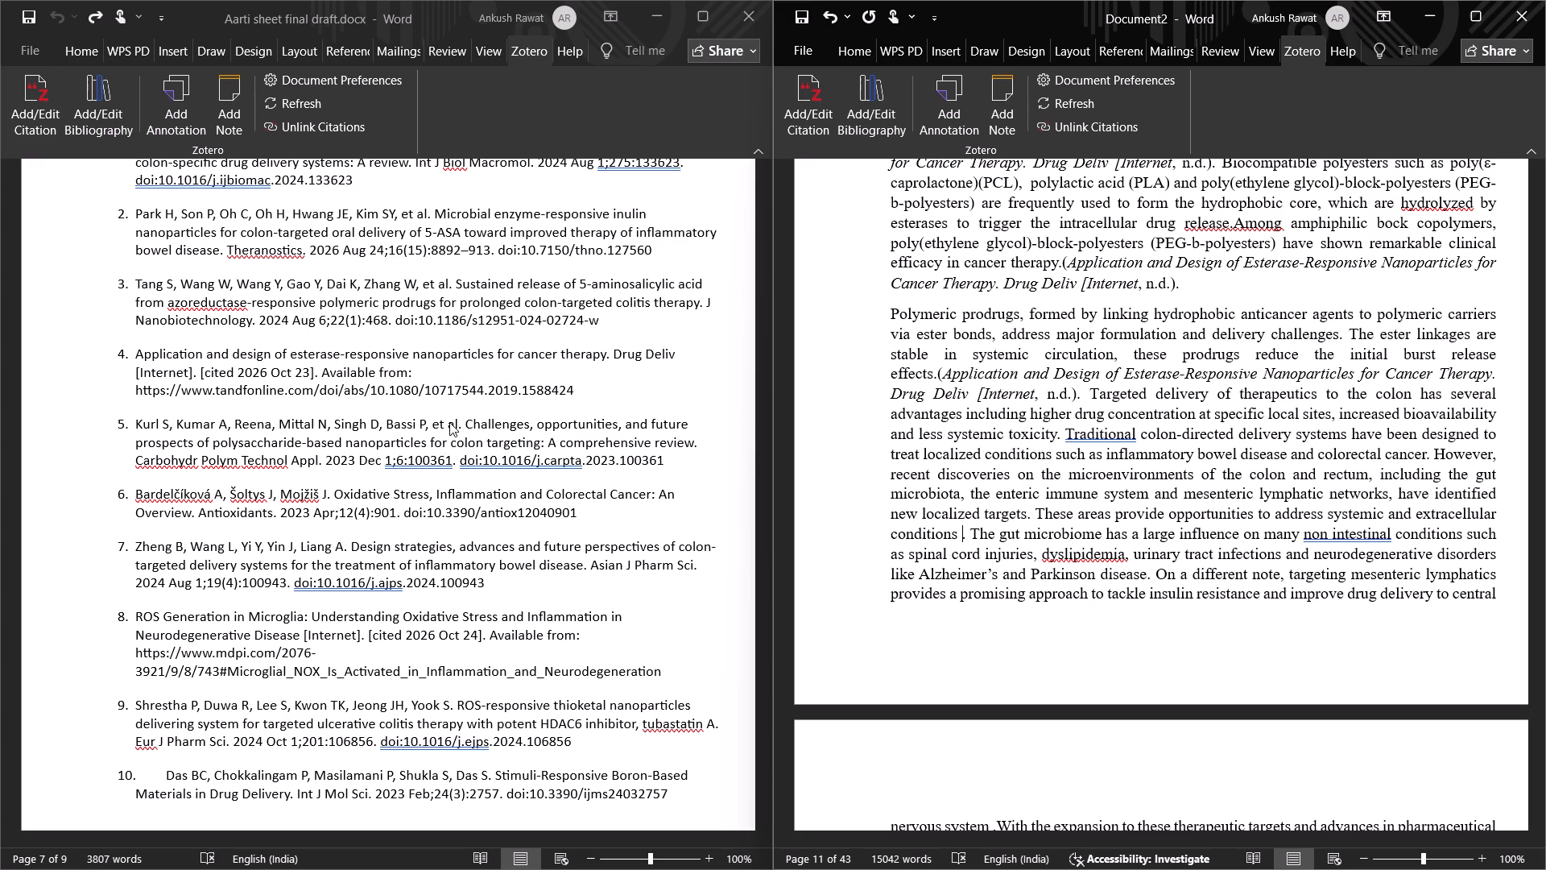
{"action": "left_click", "coordinate": [806, 99]}
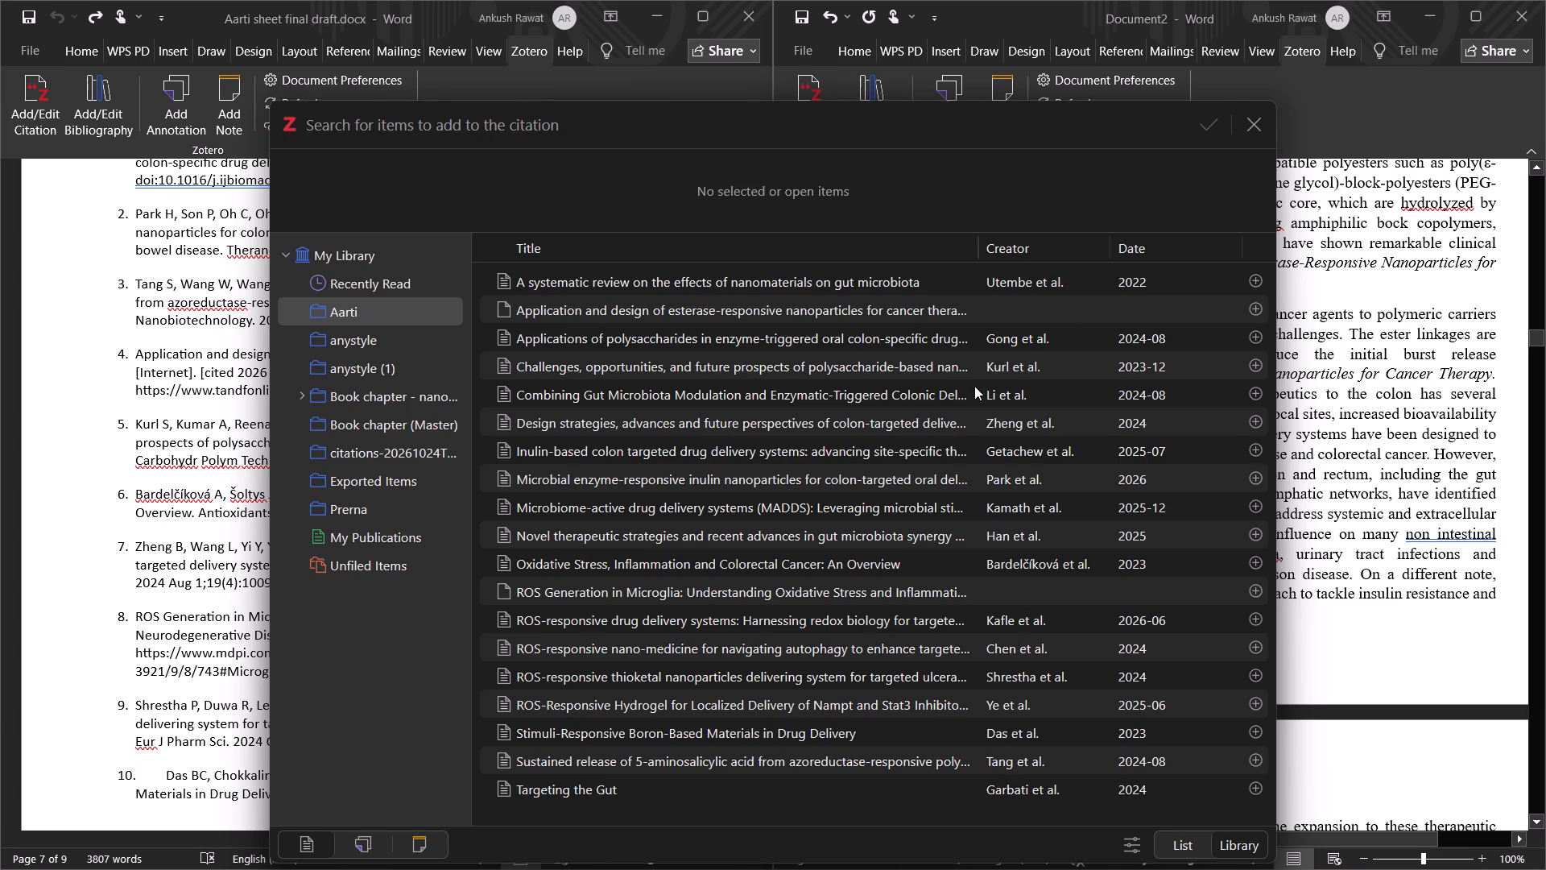
{"action": "left_click", "coordinate": [1261, 364]}
{"action": "left_click", "coordinate": [1201, 123]}
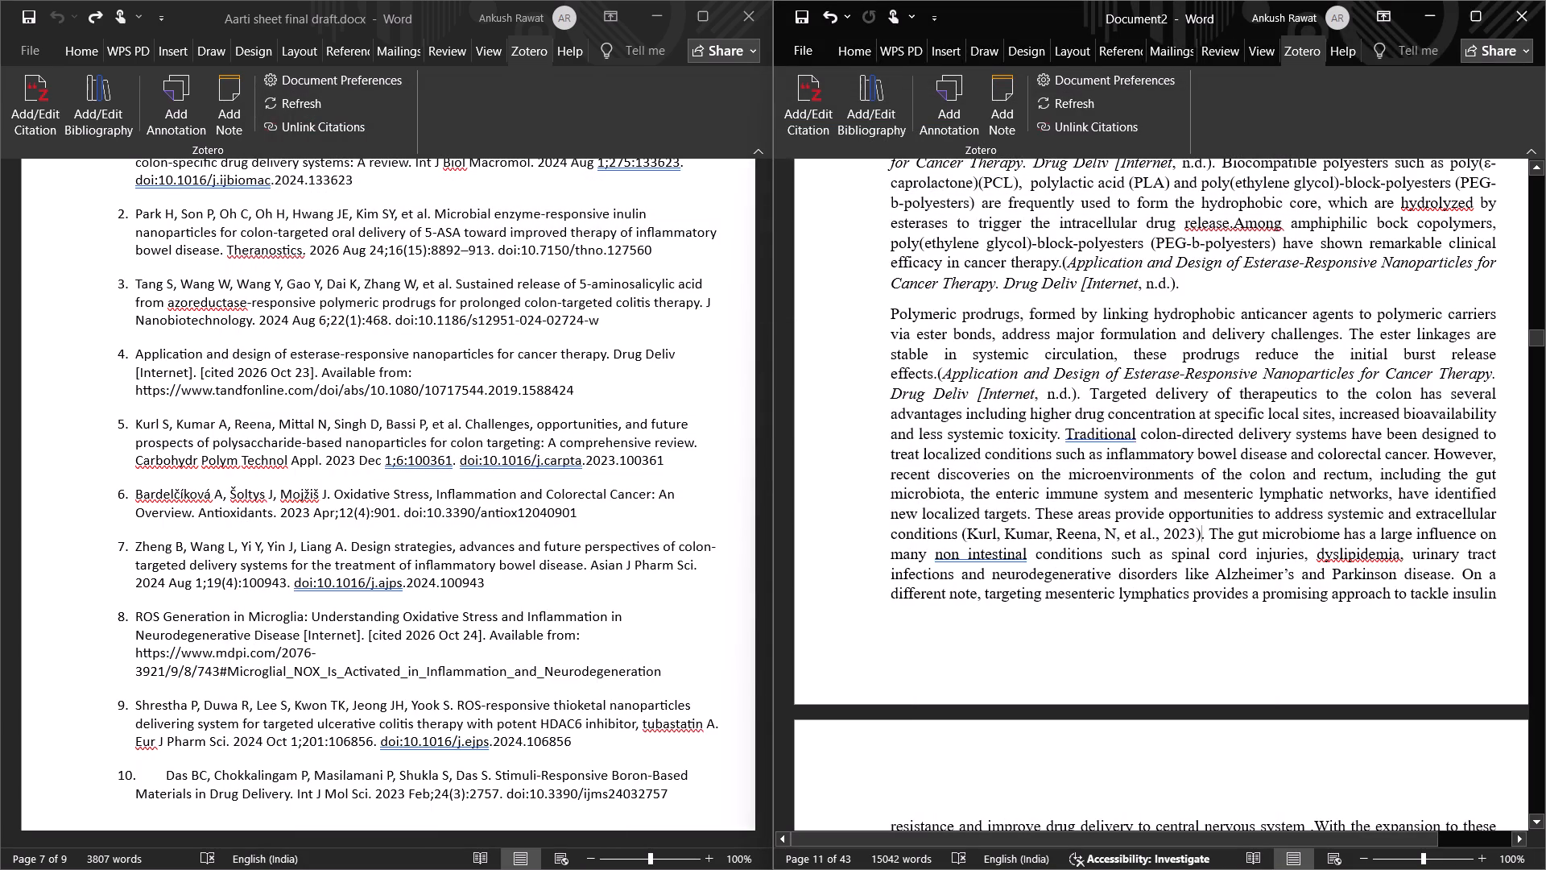
Correct the spacing around the period between "central nervous system" and "With", leaving a space only after it.
{"action": "scroll", "coordinate": [1159, 632], "scroll_direction": "down", "scroll_amount": 6}
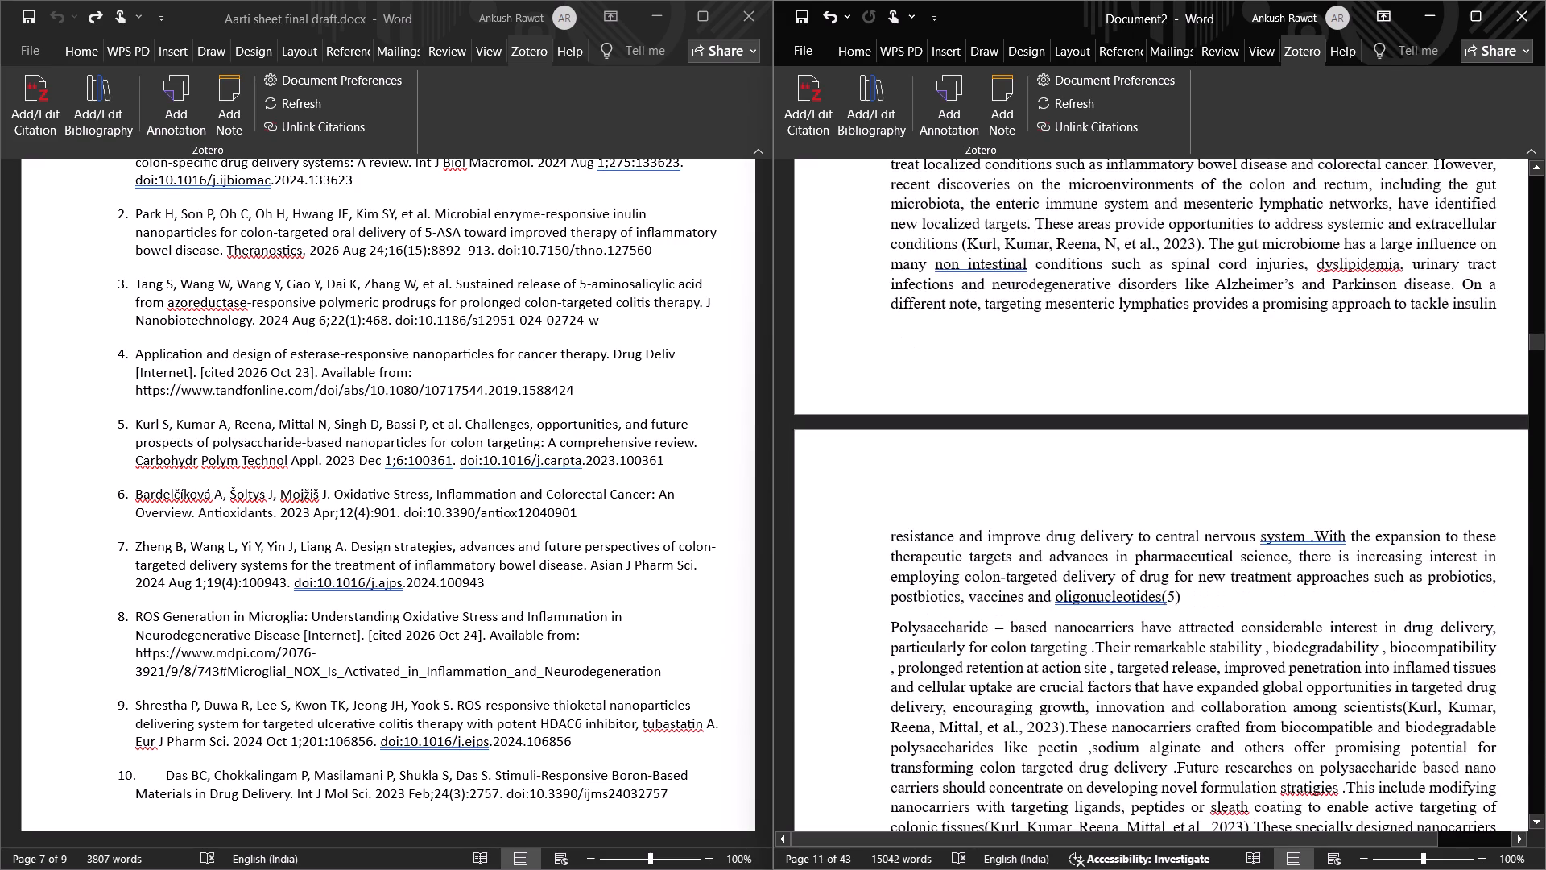
{"action": "scroll", "coordinate": [1179, 607], "scroll_direction": "down", "scroll_amount": 5}
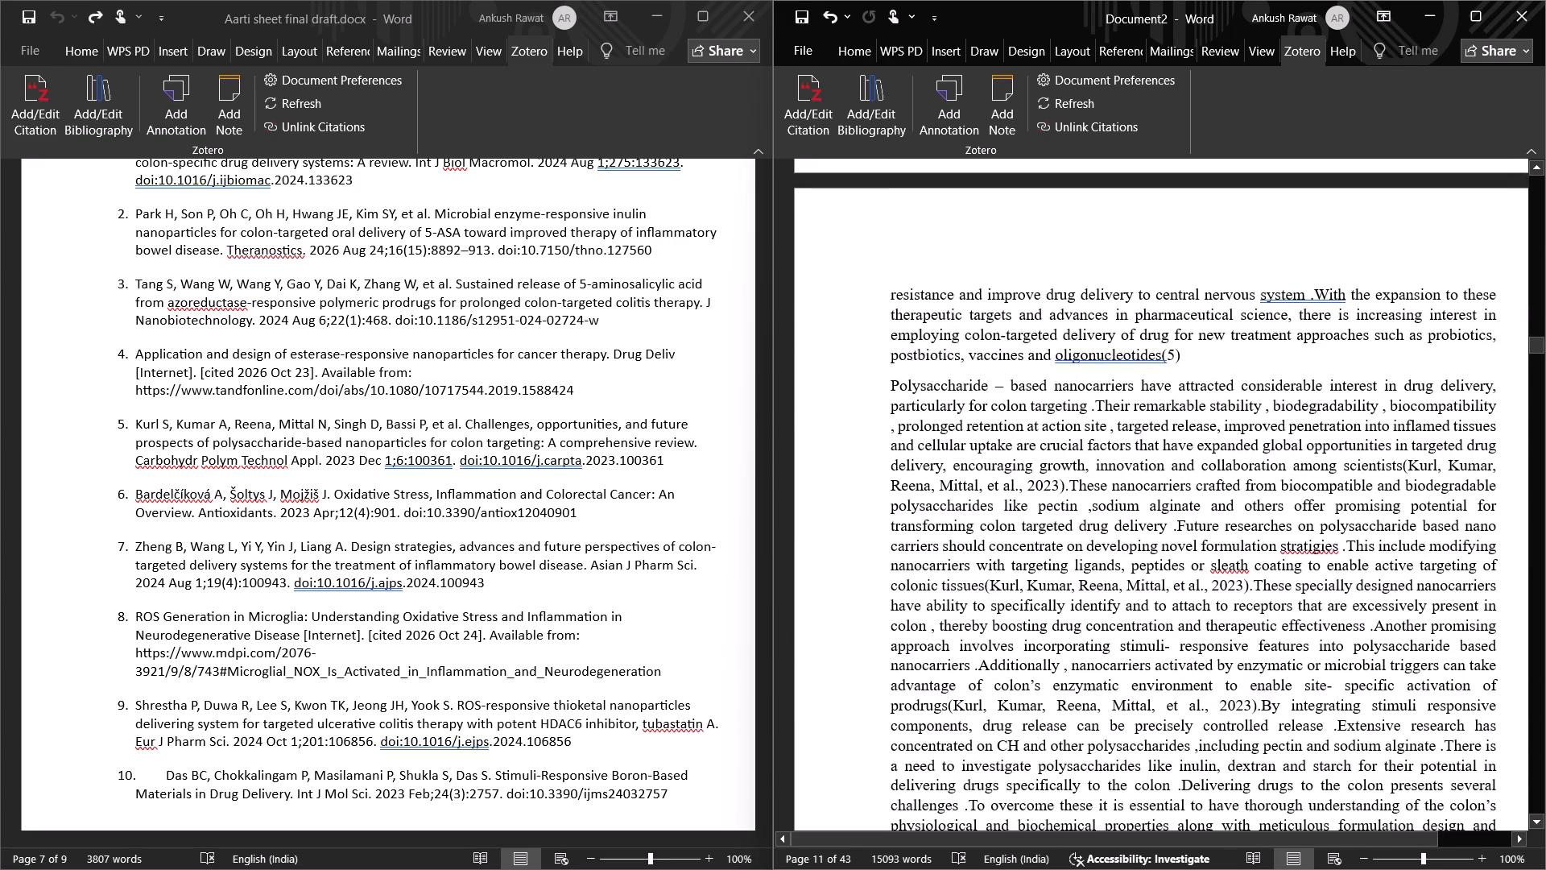
{"action": "left_click", "coordinate": [1316, 299]}
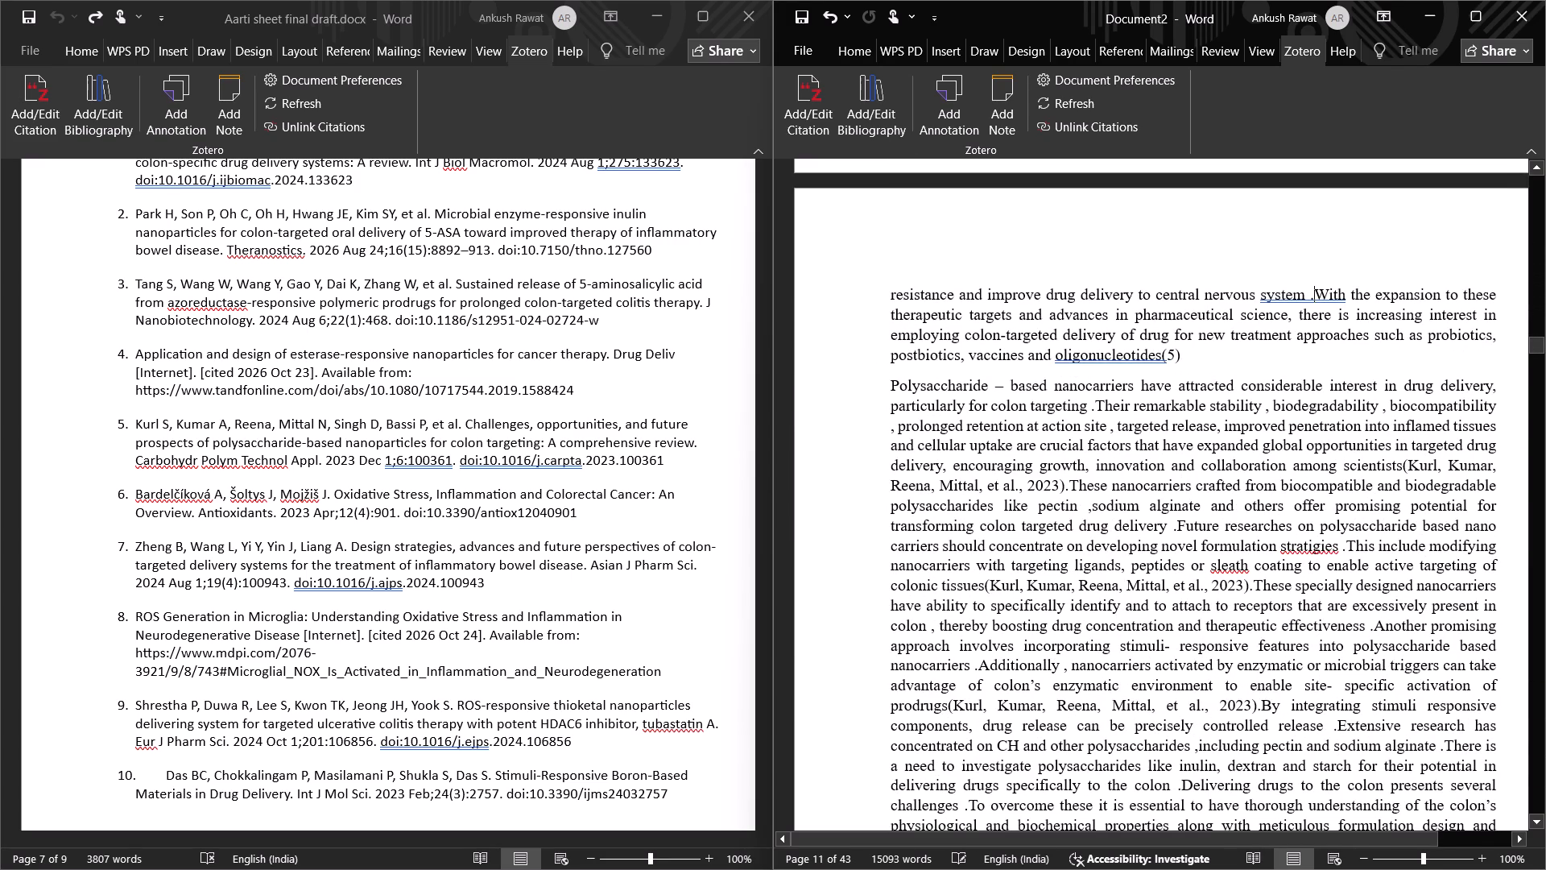
{"action": "key", "text": "space"}
{"action": "left_click", "coordinate": [1299, 298]}
{"action": "double_click", "coordinate": [1301, 296]}
{"action": "left_click", "coordinate": [1306, 296]}
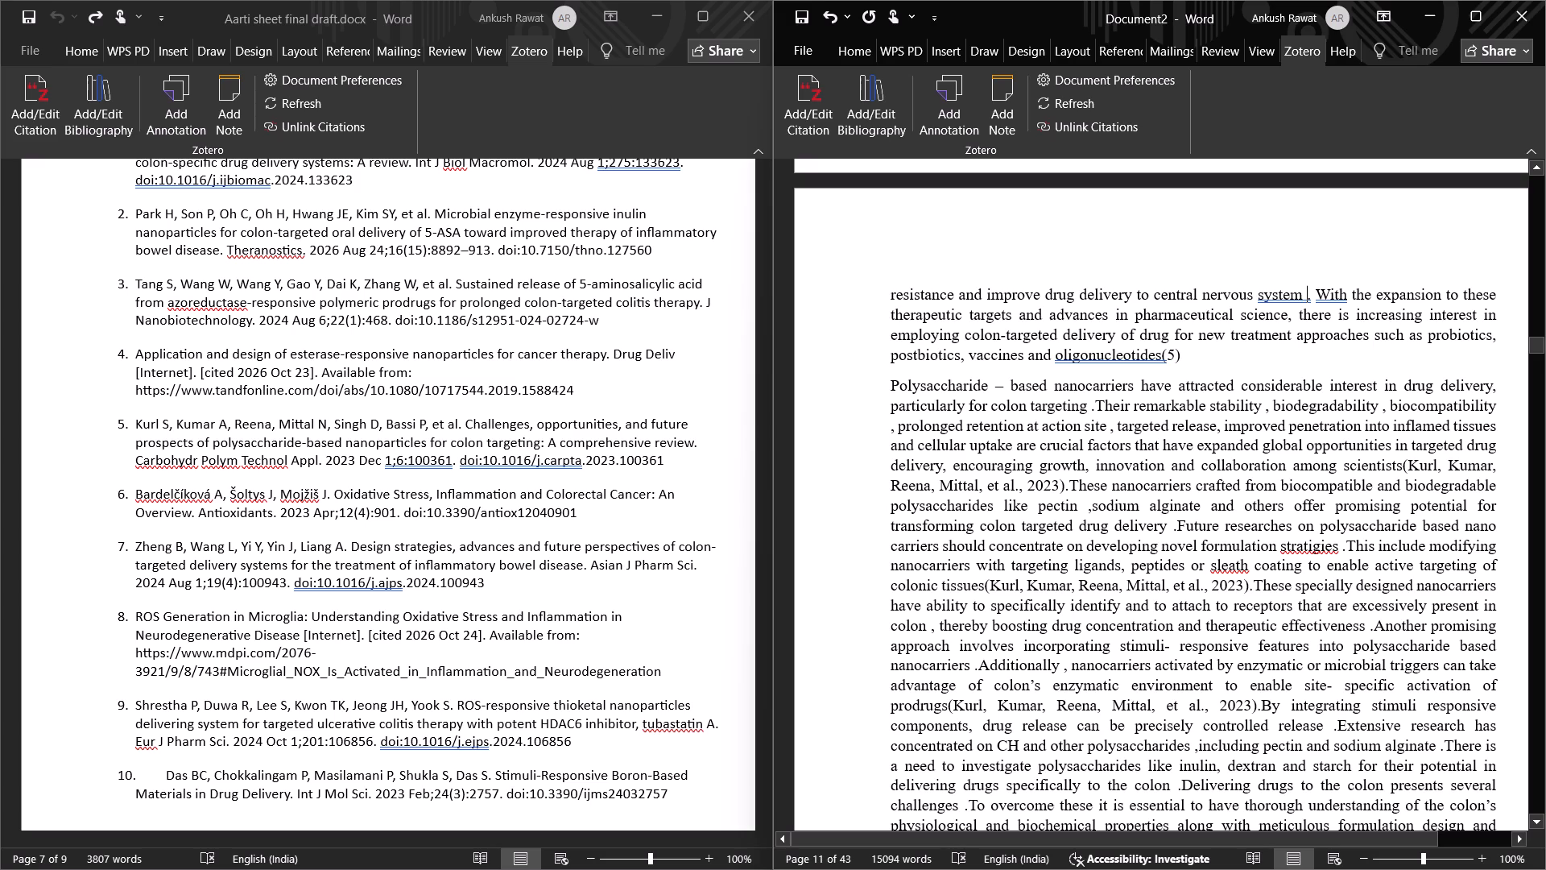
{"action": "key", "text": "BackSpace"}
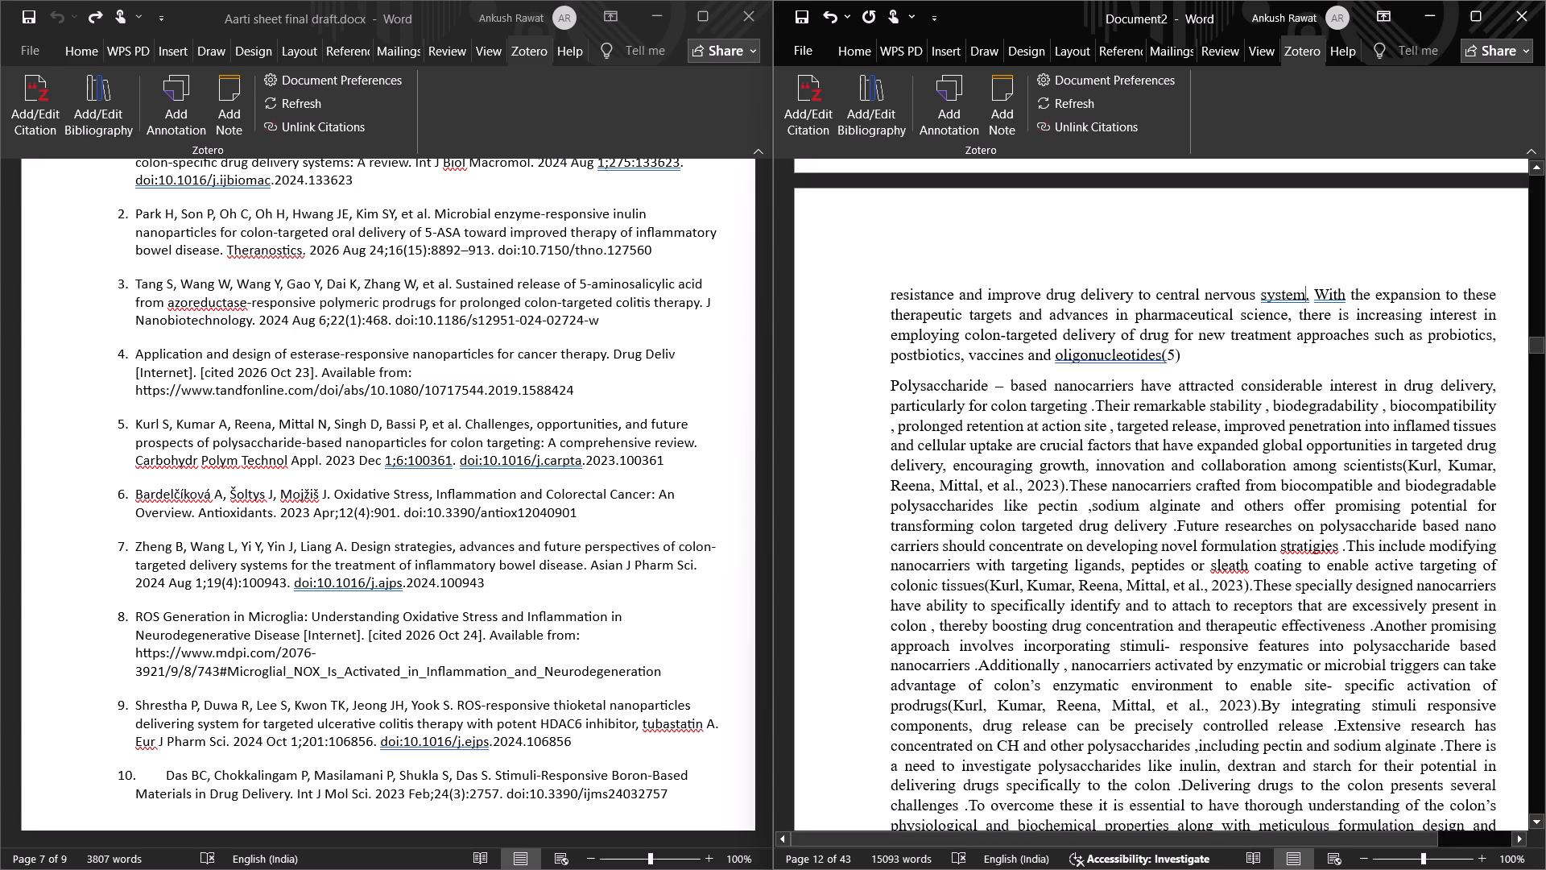
Replace the plain-text "(5)" after "oligonucleotides" with a space and a live citation to Kurl et al., Challenges, opportunities, and future prospects of polysaccharide-based nanoparticles.
{"action": "left_click", "coordinate": [1159, 354]}
{"action": "key", "text": "space"}
{"action": "left_click", "coordinate": [1183, 355]}
{"action": "key", "text": "BackSpace"}
{"action": "key", "text": "BackSpace"}
{"action": "key", "text": "BackSpace"}
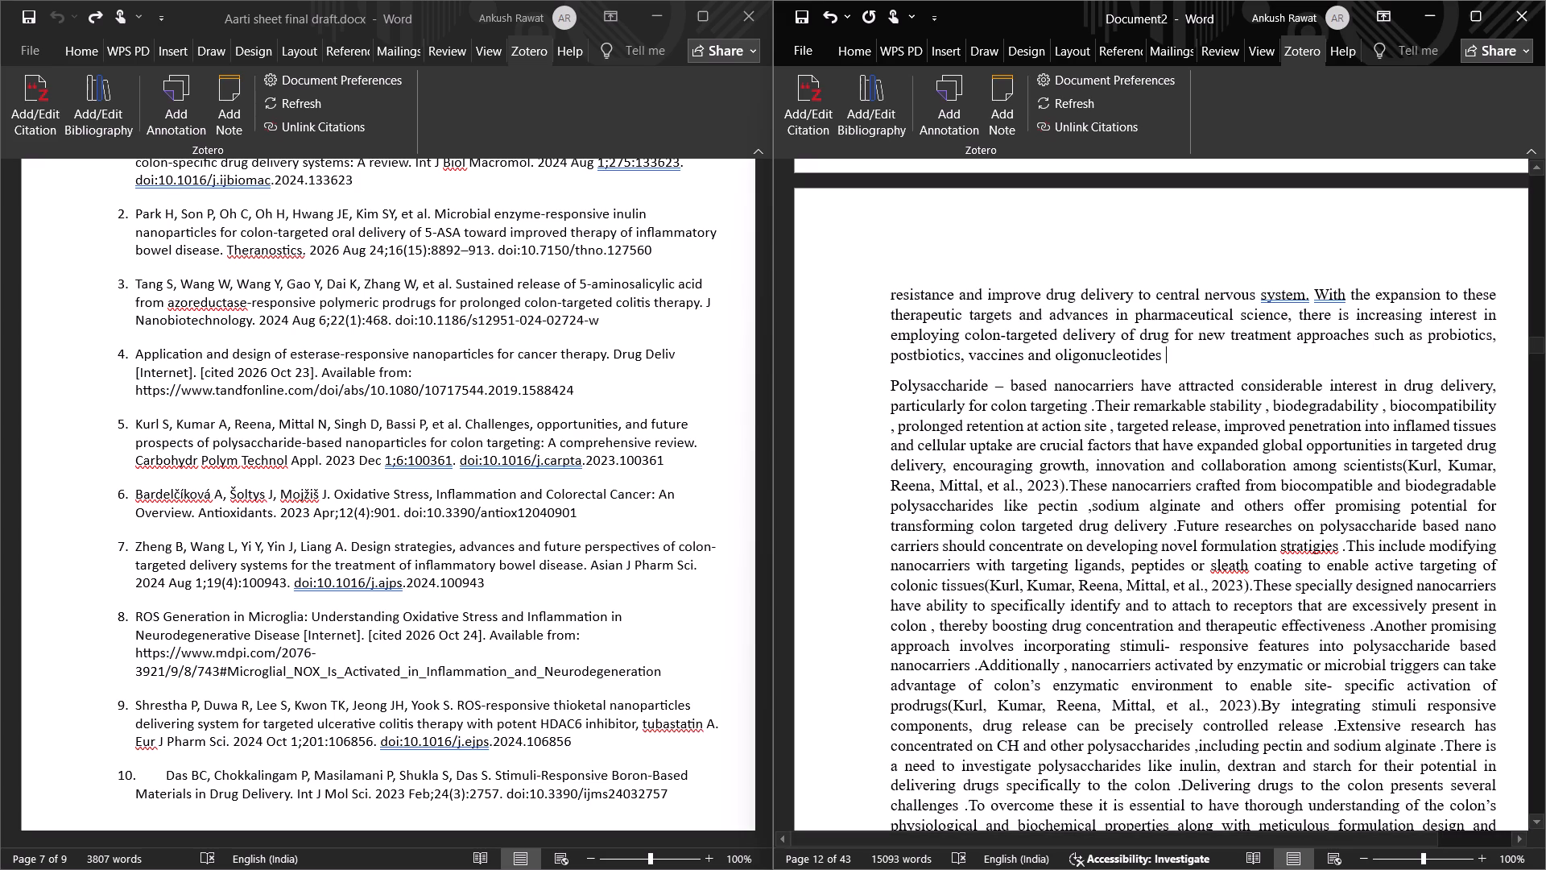
{"action": "left_click", "coordinate": [816, 110]}
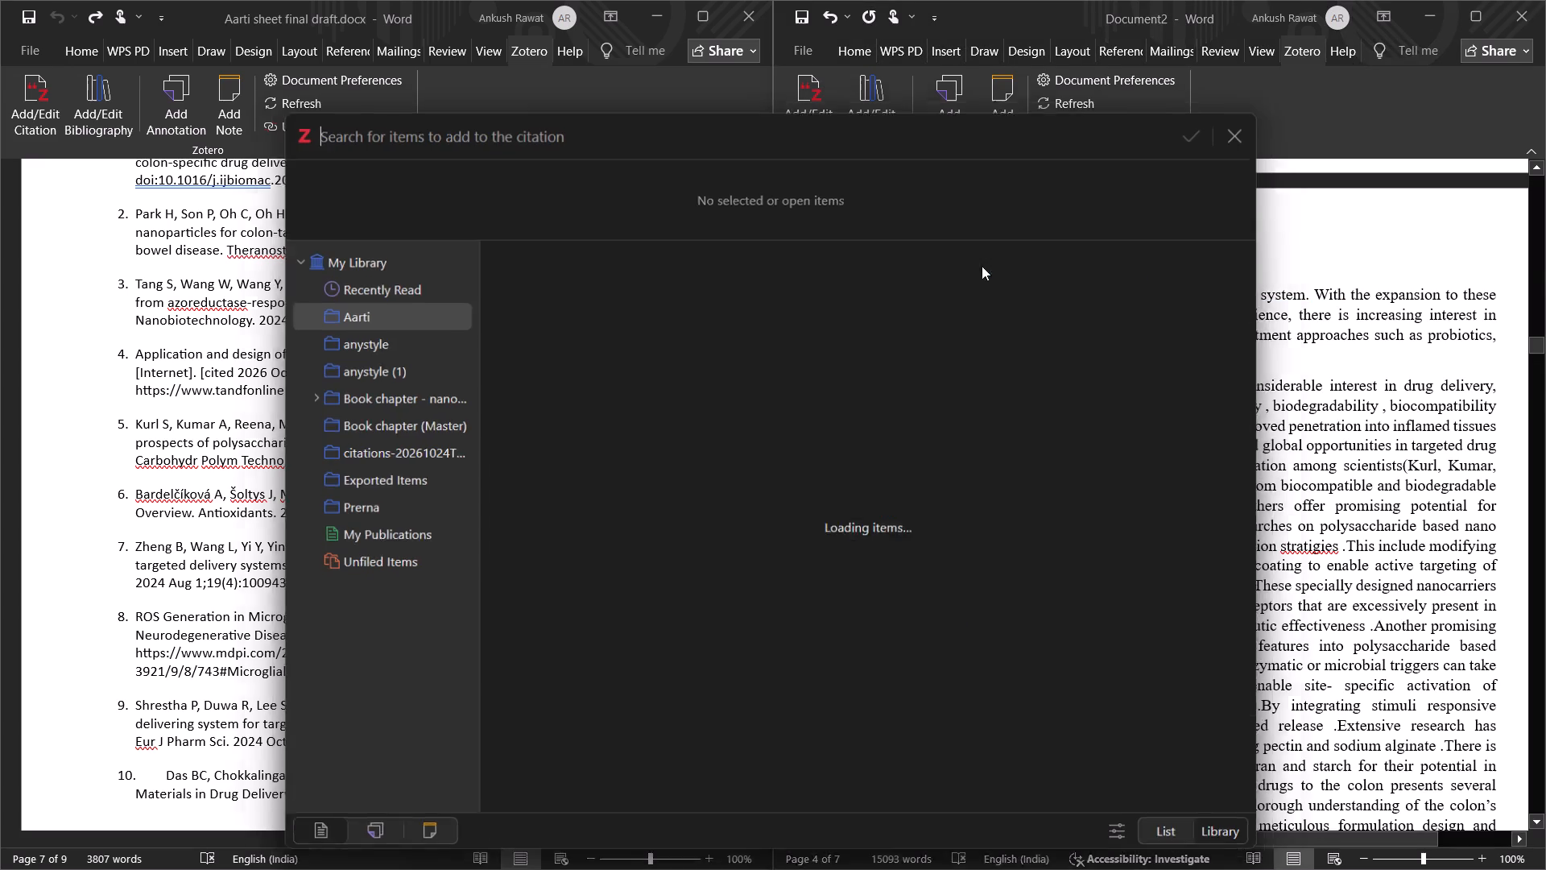
{"action": "left_click", "coordinate": [1254, 363]}
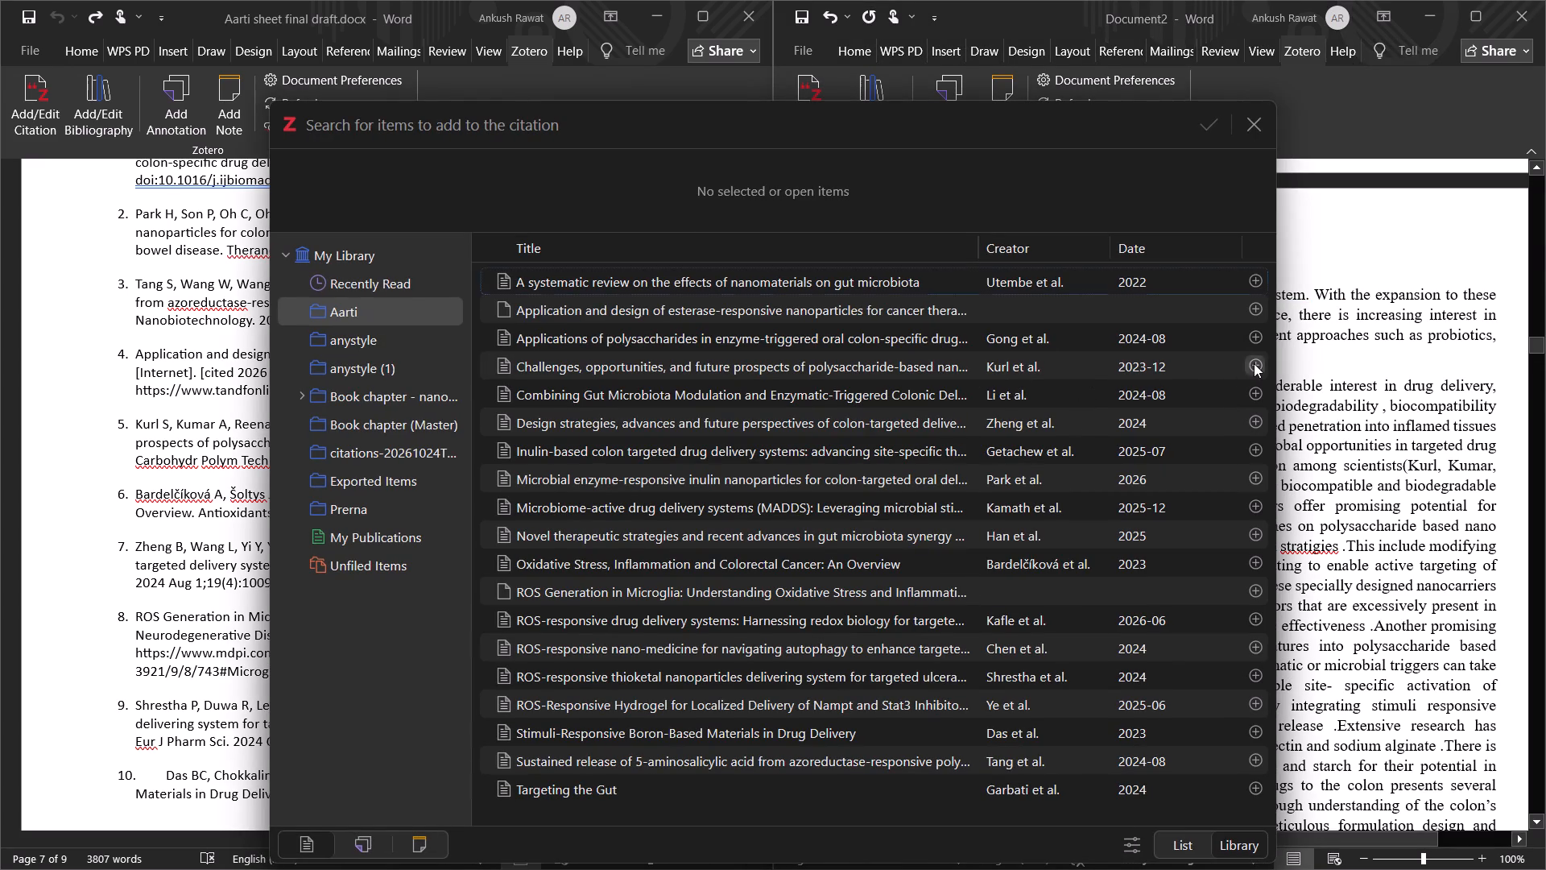
{"action": "left_click", "coordinate": [1204, 130]}
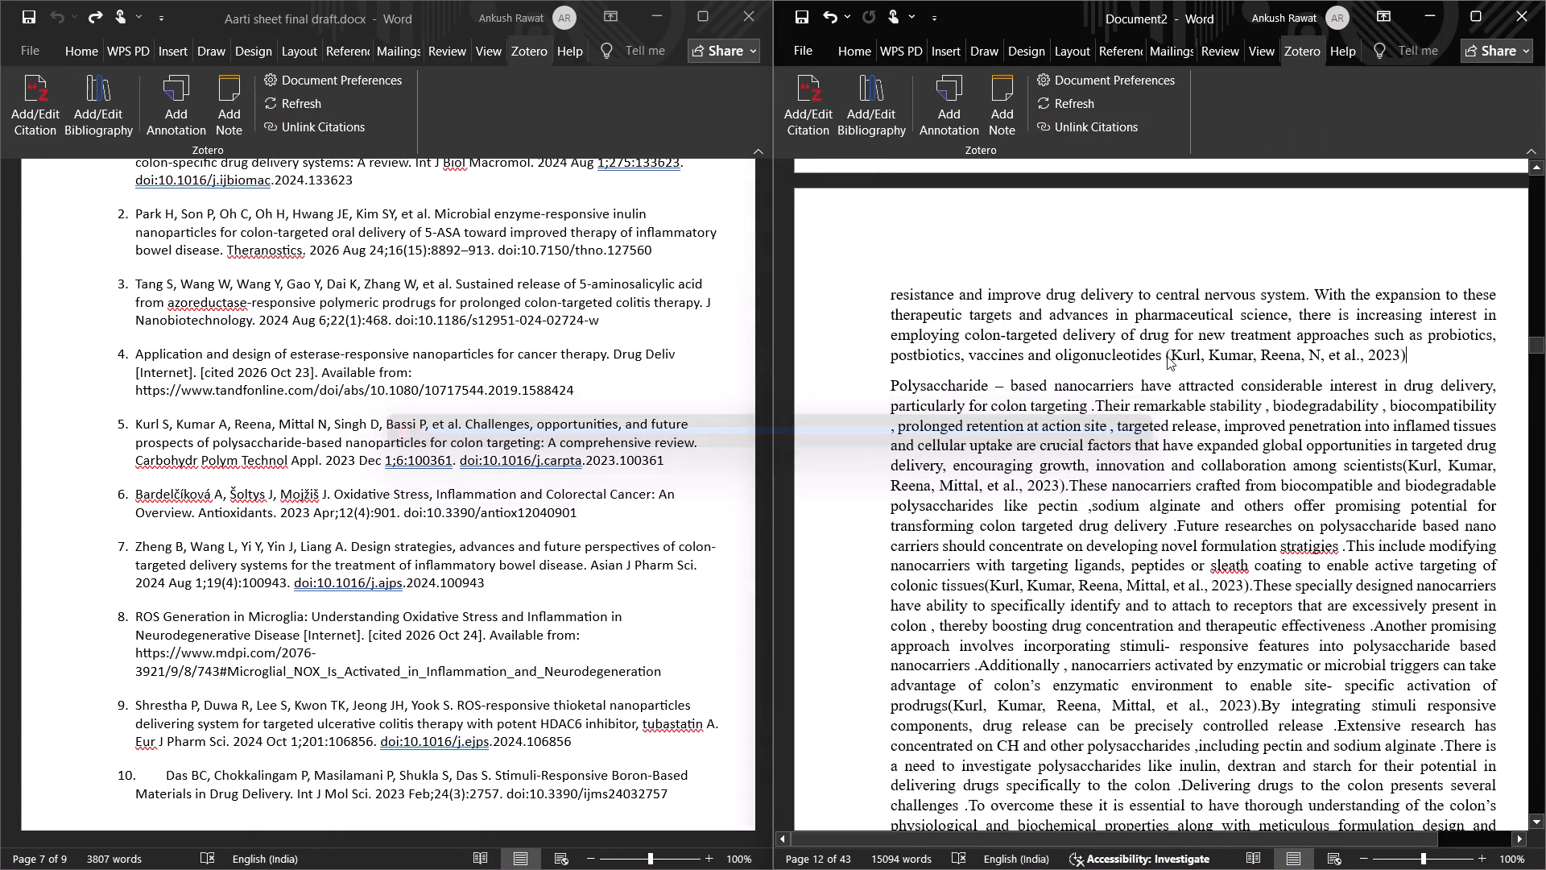
Add a period after the Kurl et al. citation that follows "oligonucleotides".
{"action": "key", "text": "period"}
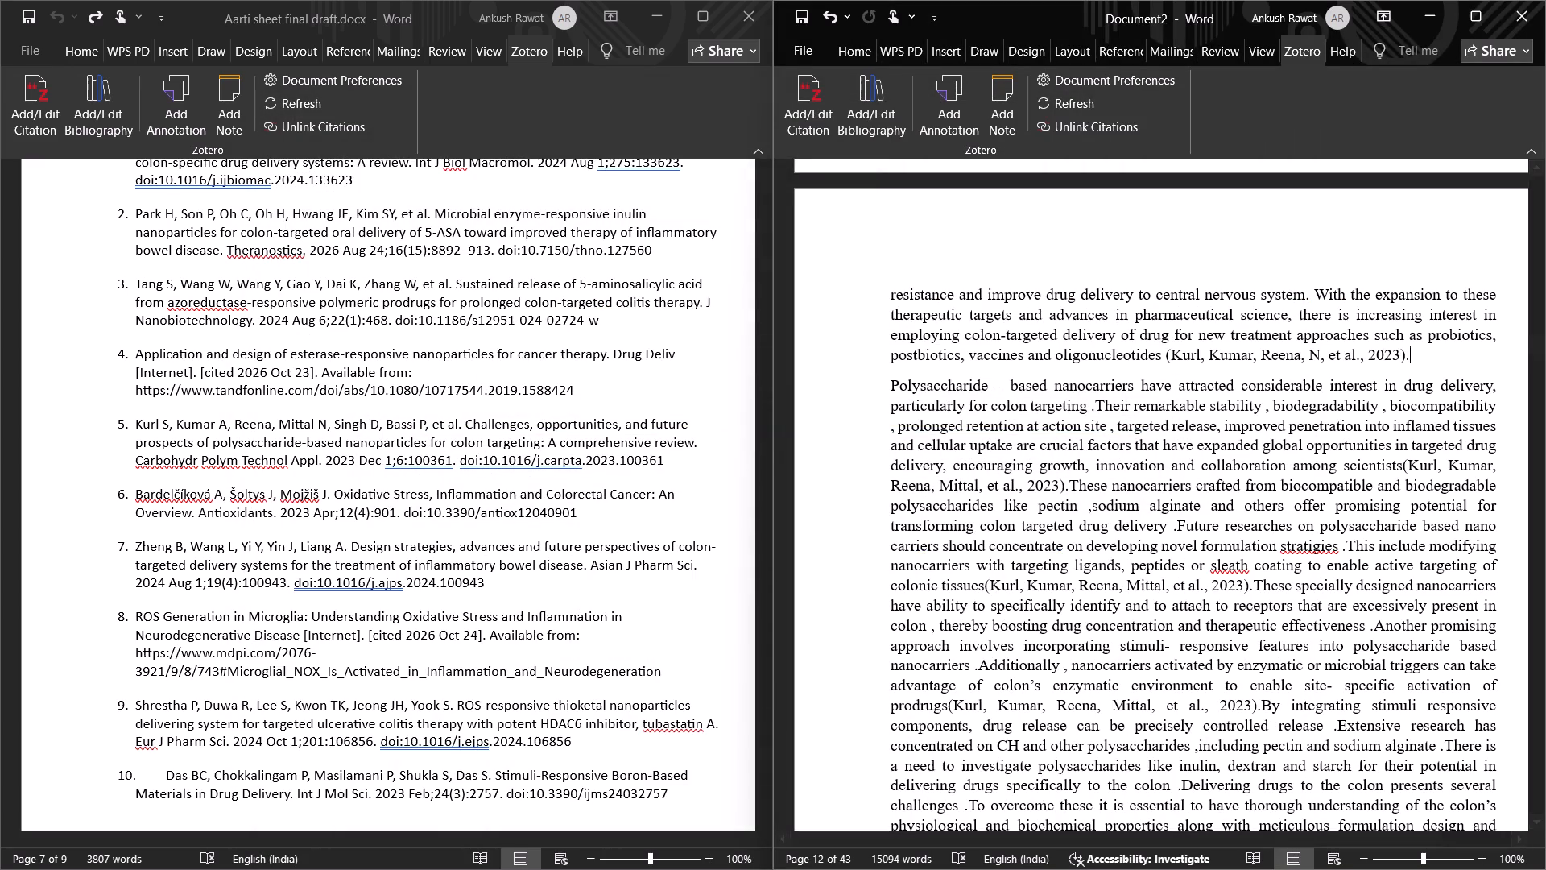
Insert the missing space before "These nanocarriers crafted" in the "Polysaccharide – based nanocarriers" paragraph.
{"action": "left_click", "coordinate": [1069, 488]}
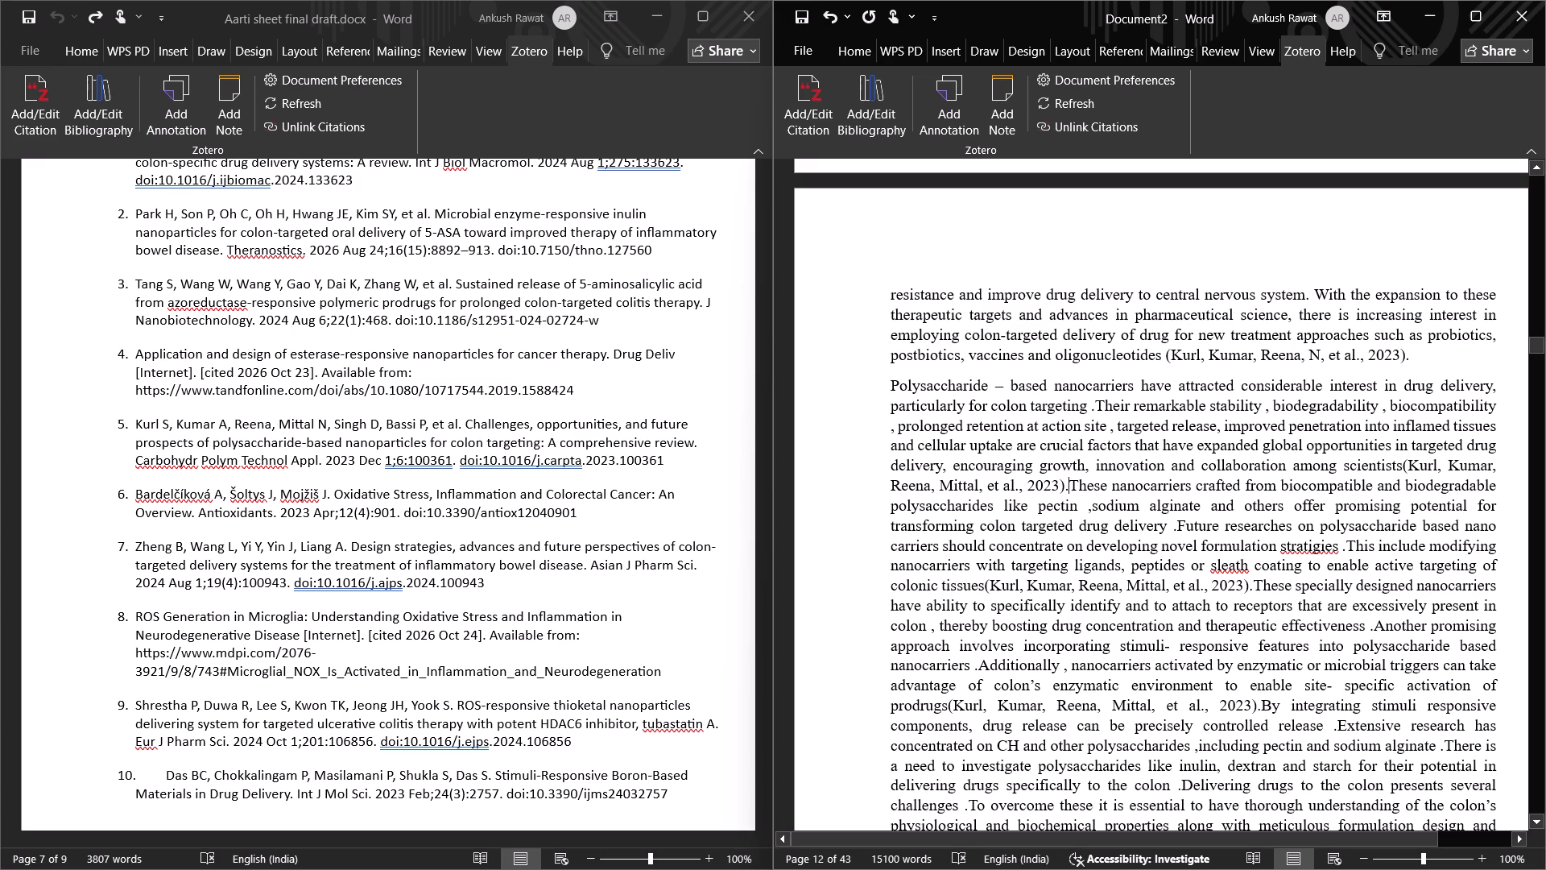
{"action": "key", "text": "space"}
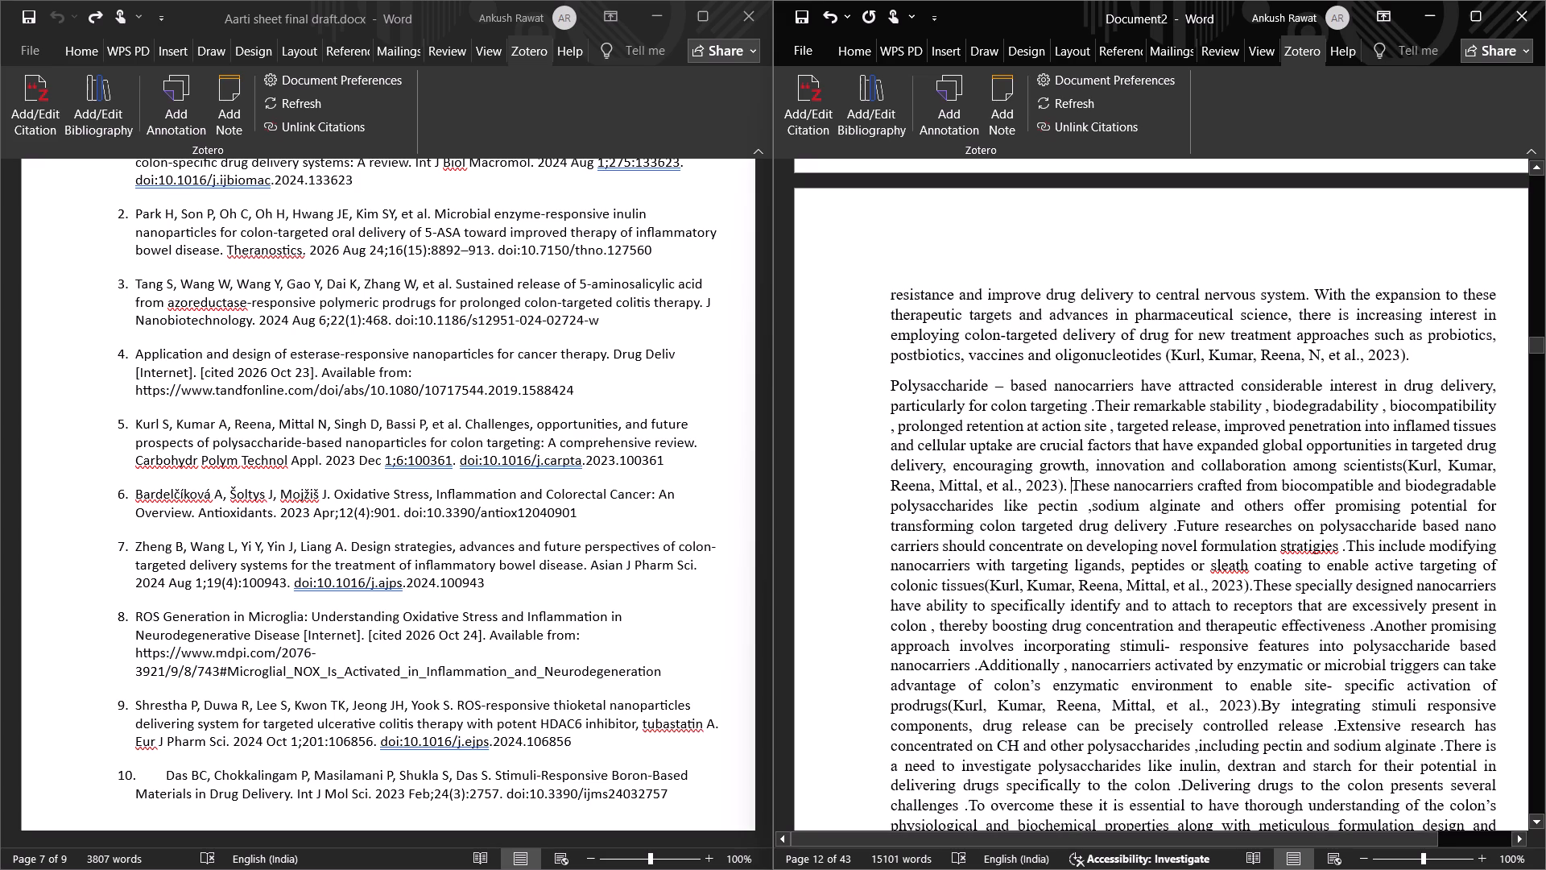
Look through the rest of the polysaccharide paragraph and the "ROS- RESPONSIVE NANOPARTICLES" section, examining the in-text citations.
{"action": "scroll", "coordinate": [1294, 582], "scroll_direction": "down", "scroll_amount": 6}
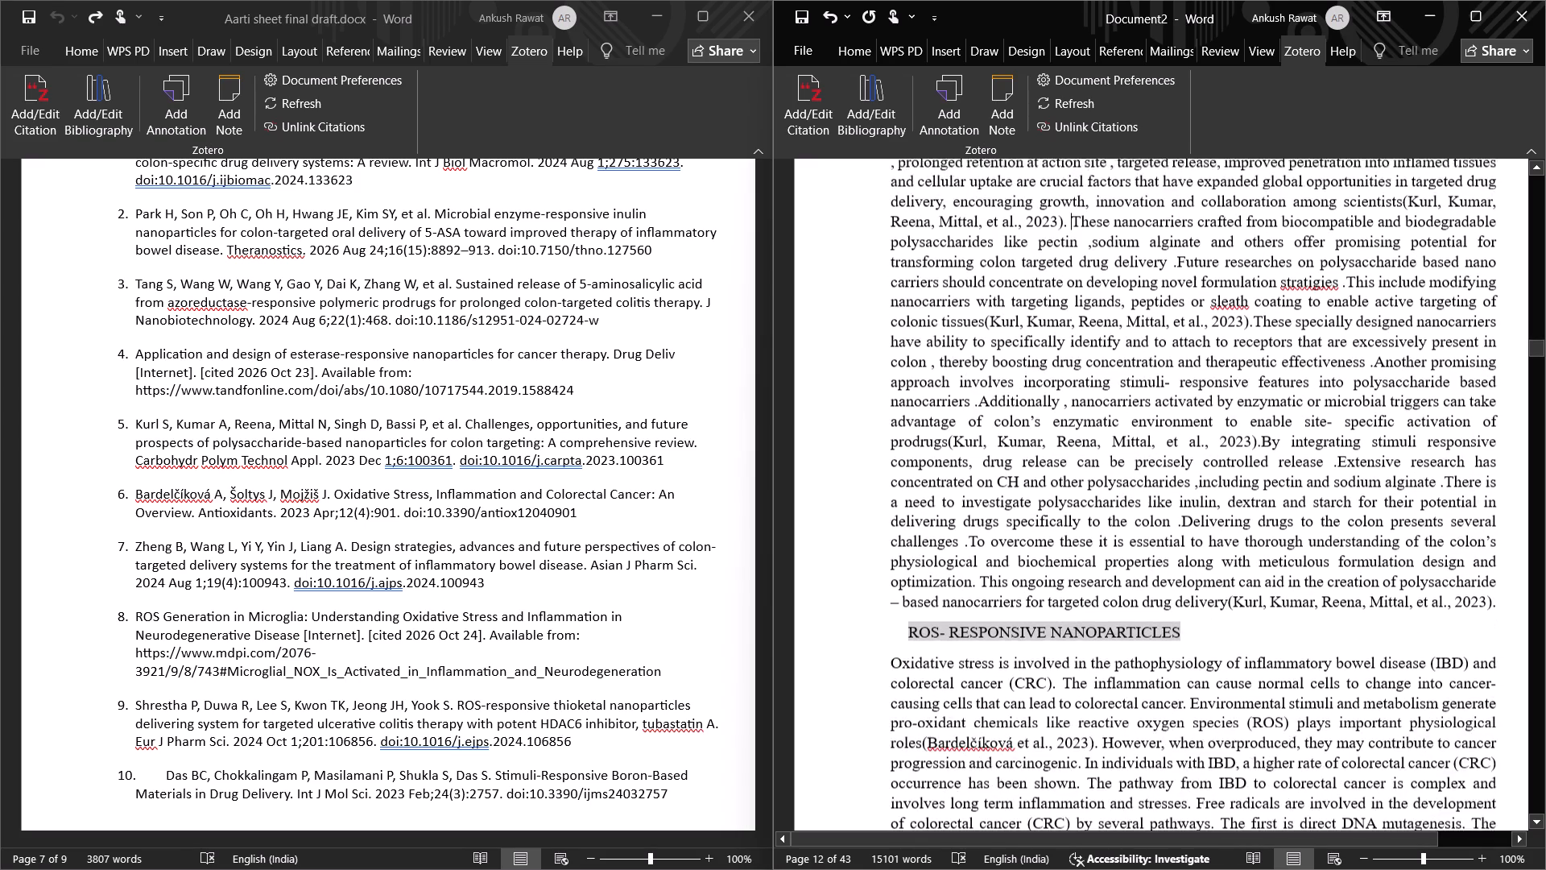
{"action": "scroll", "coordinate": [1301, 586], "scroll_direction": "down", "scroll_amount": 3}
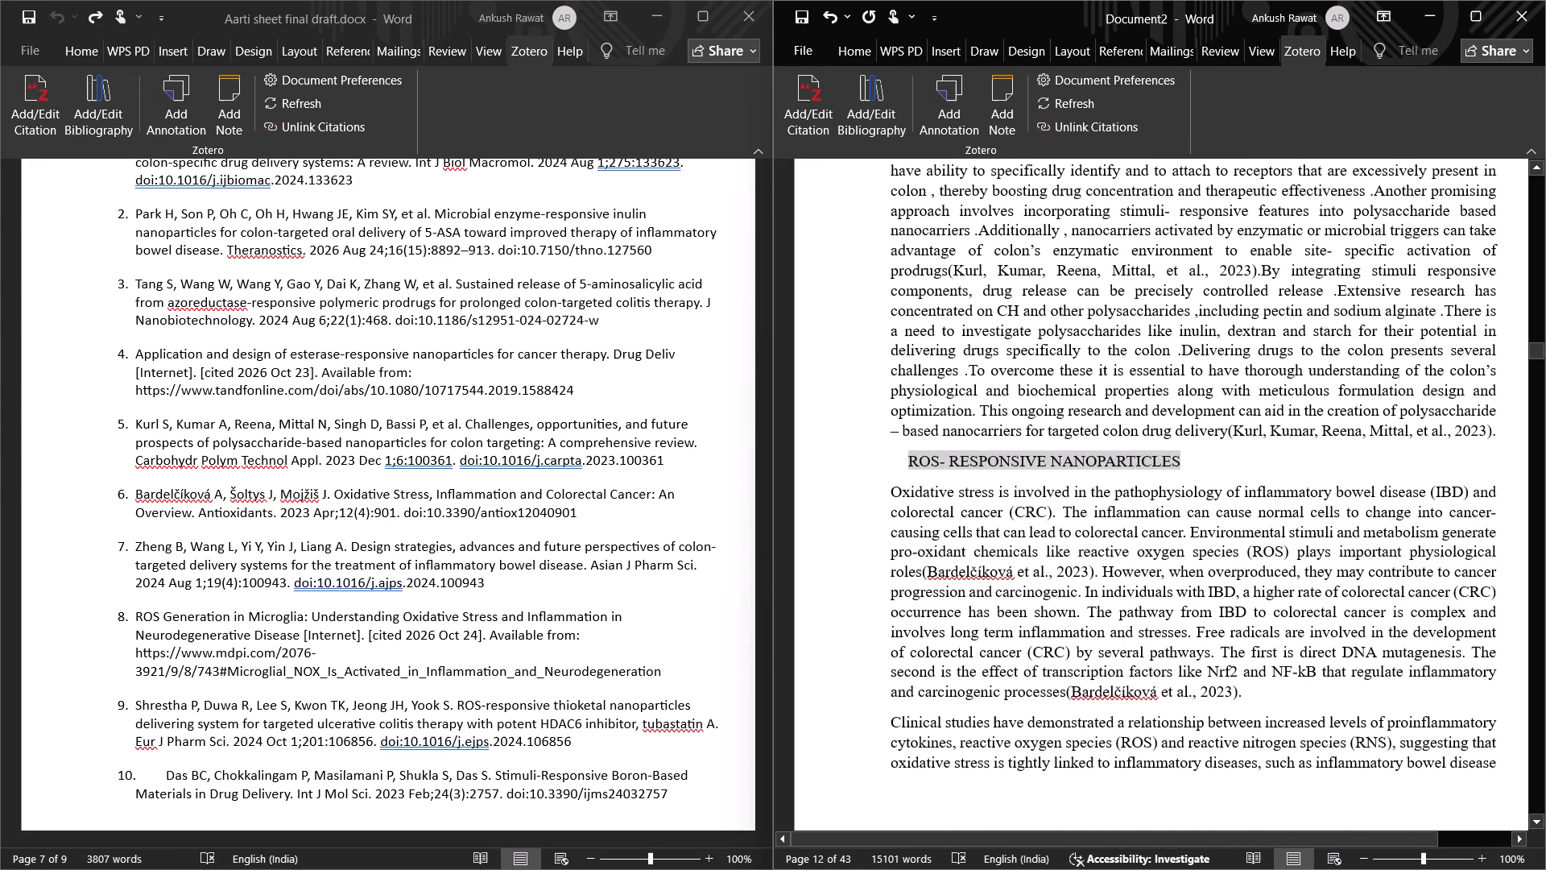
{"action": "scroll", "coordinate": [1301, 586], "scroll_direction": "down", "scroll_amount": 9}
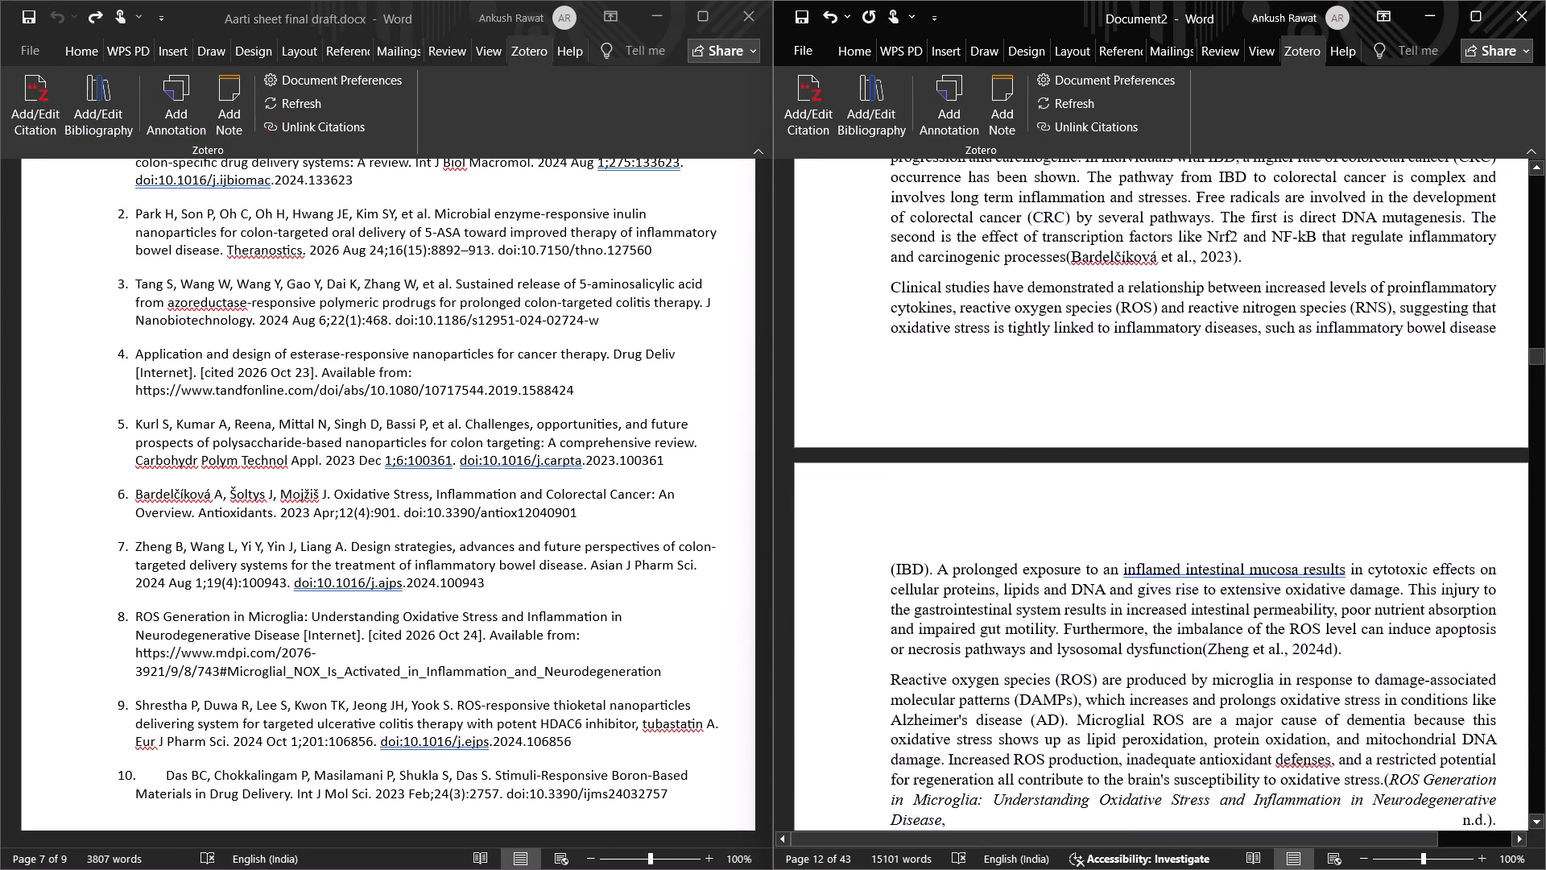
{"action": "scroll", "coordinate": [1300, 589], "scroll_direction": "down", "scroll_amount": 4}
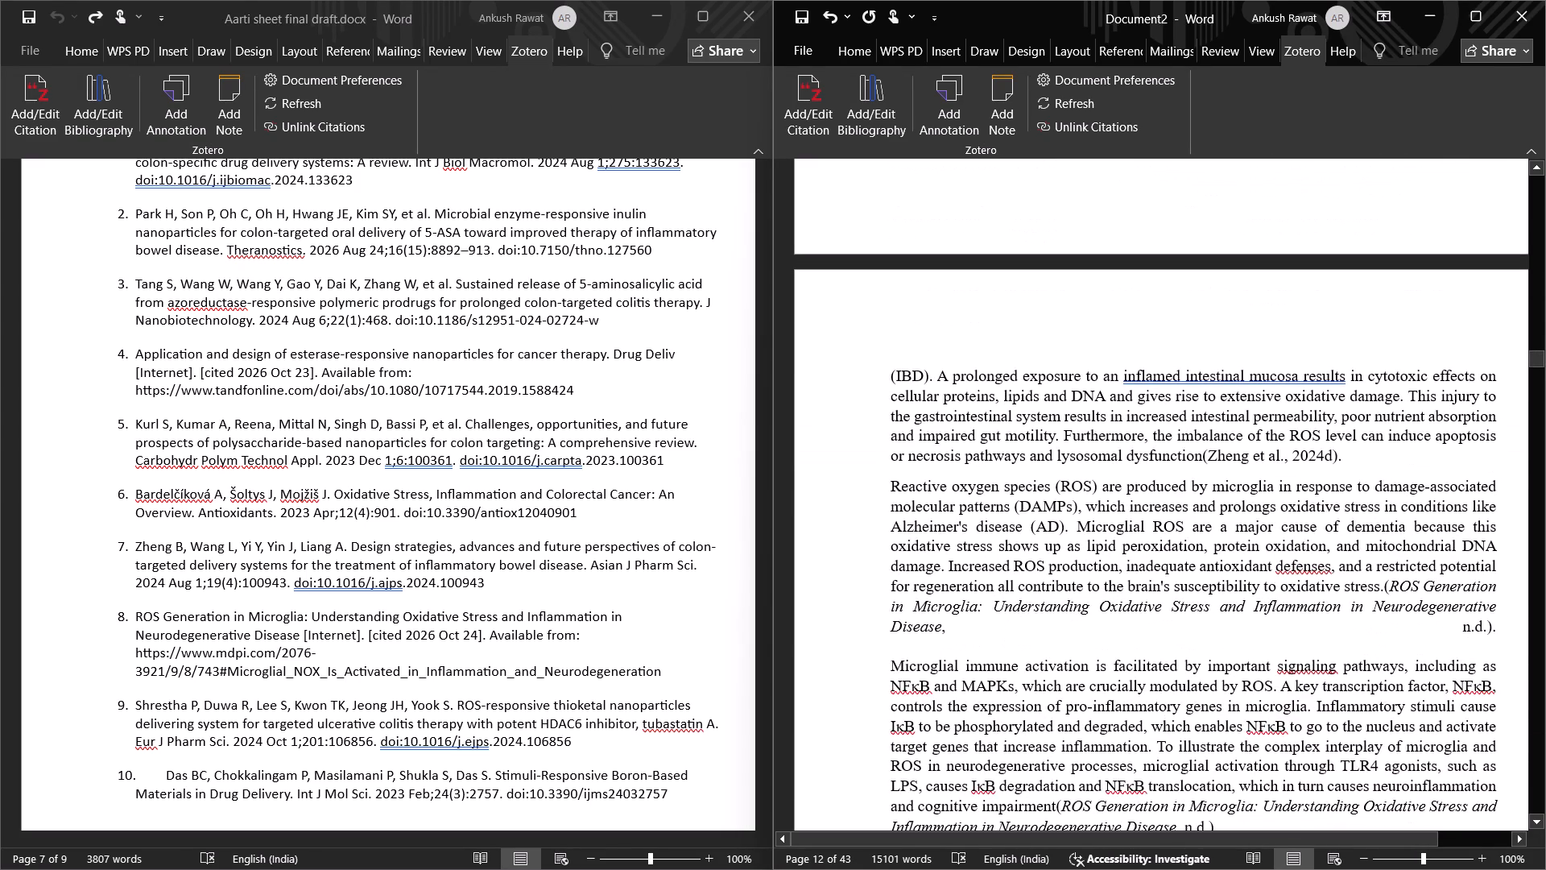
{"action": "scroll", "coordinate": [1304, 590], "scroll_direction": "down", "scroll_amount": 7}
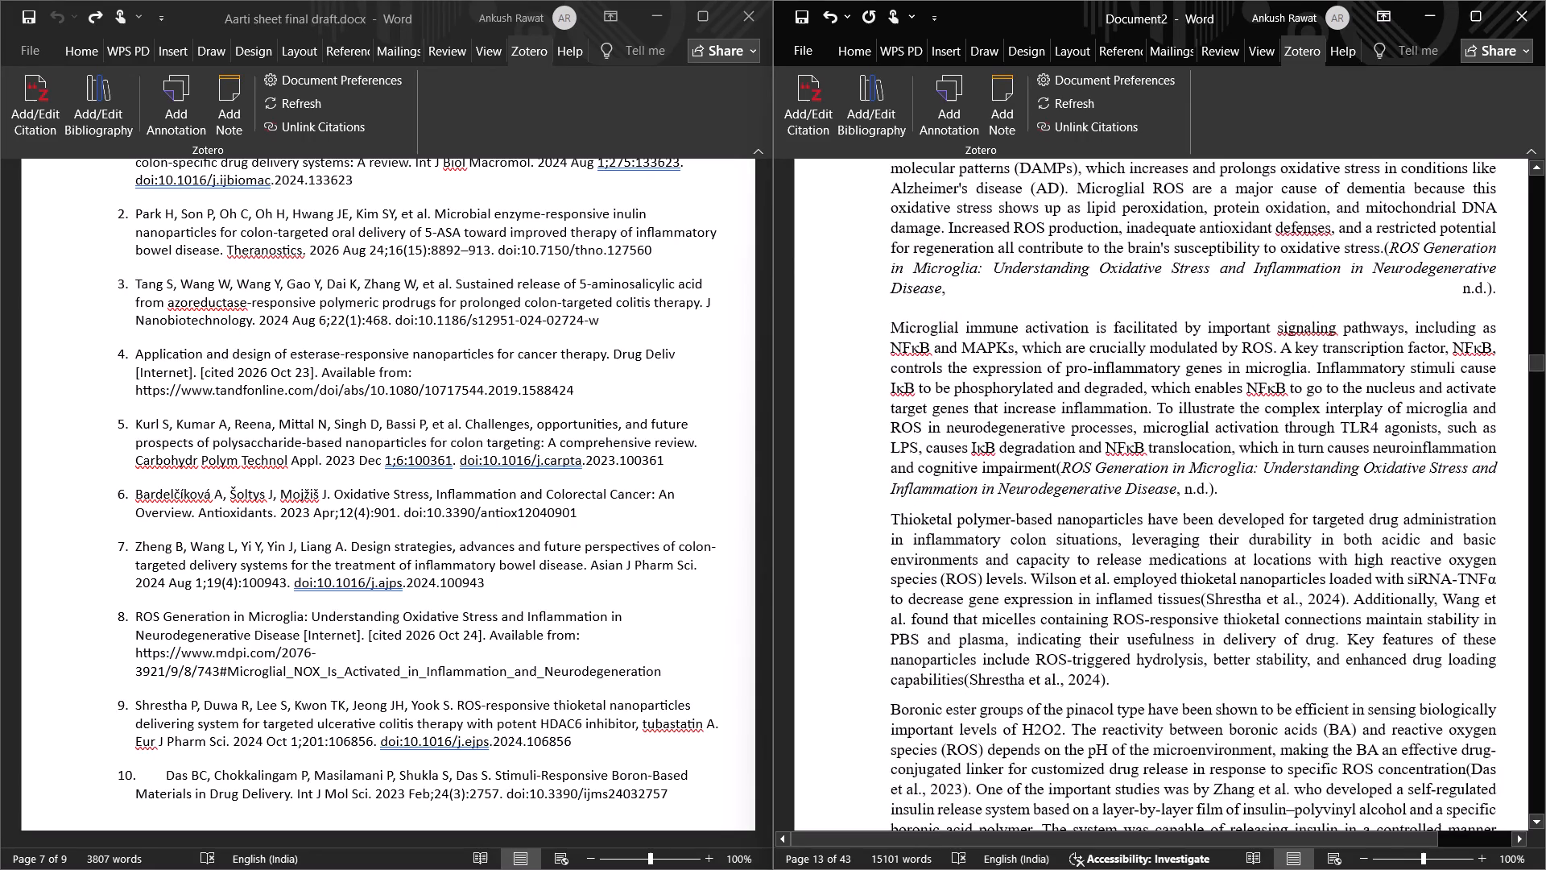
{"action": "scroll", "coordinate": [1304, 590], "scroll_direction": "down", "scroll_amount": 2}
{"action": "scroll", "coordinate": [1304, 590], "scroll_direction": "up", "scroll_amount": 1}
{"action": "scroll", "coordinate": [1304, 590], "scroll_direction": "down", "scroll_amount": 2}
{"action": "scroll", "coordinate": [1304, 590], "scroll_direction": "up", "scroll_amount": 1}
{"action": "scroll", "coordinate": [1304, 590], "scroll_direction": "down", "scroll_amount": 2}
{"action": "scroll", "coordinate": [1304, 590], "scroll_direction": "up", "scroll_amount": 1}
{"action": "scroll", "coordinate": [1304, 590], "scroll_direction": "down", "scroll_amount": 1}
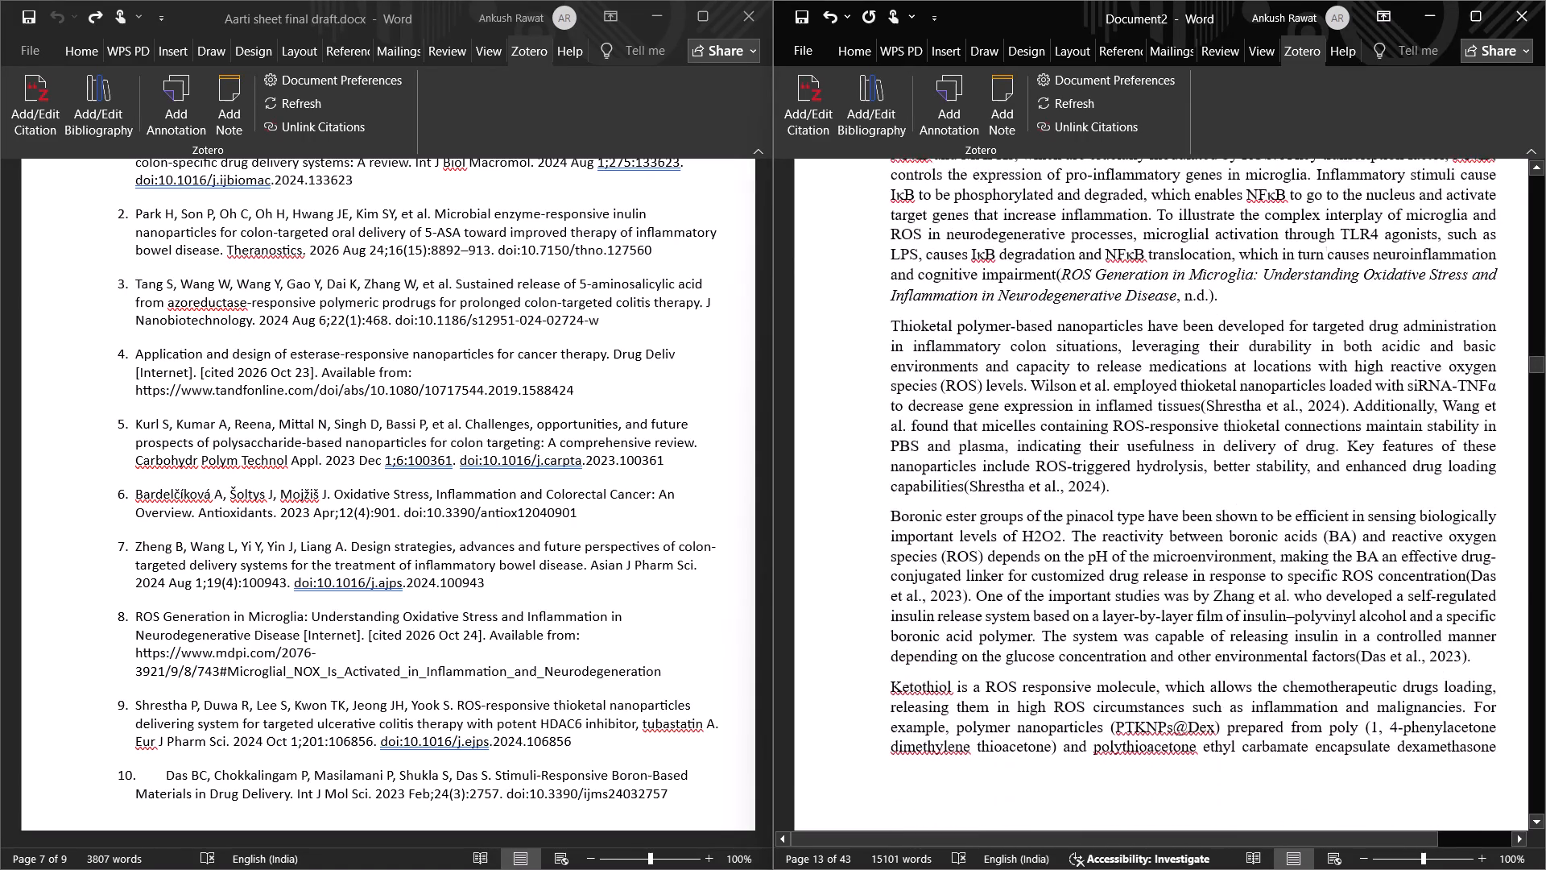
{"action": "scroll", "coordinate": [1304, 590], "scroll_direction": "down", "scroll_amount": 12}
{"action": "scroll", "coordinate": [1304, 591], "scroll_direction": "up", "scroll_amount": 1}
{"action": "scroll", "coordinate": [1304, 591], "scroll_direction": "down", "scroll_amount": 4}
{"action": "scroll", "coordinate": [1304, 591], "scroll_direction": "up", "scroll_amount": 2}
{"action": "scroll", "coordinate": [1304, 591], "scroll_direction": "down", "scroll_amount": 4}
{"action": "scroll", "coordinate": [1304, 591], "scroll_direction": "up", "scroll_amount": 1}
{"action": "scroll", "coordinate": [1304, 591], "scroll_direction": "down", "scroll_amount": 1}
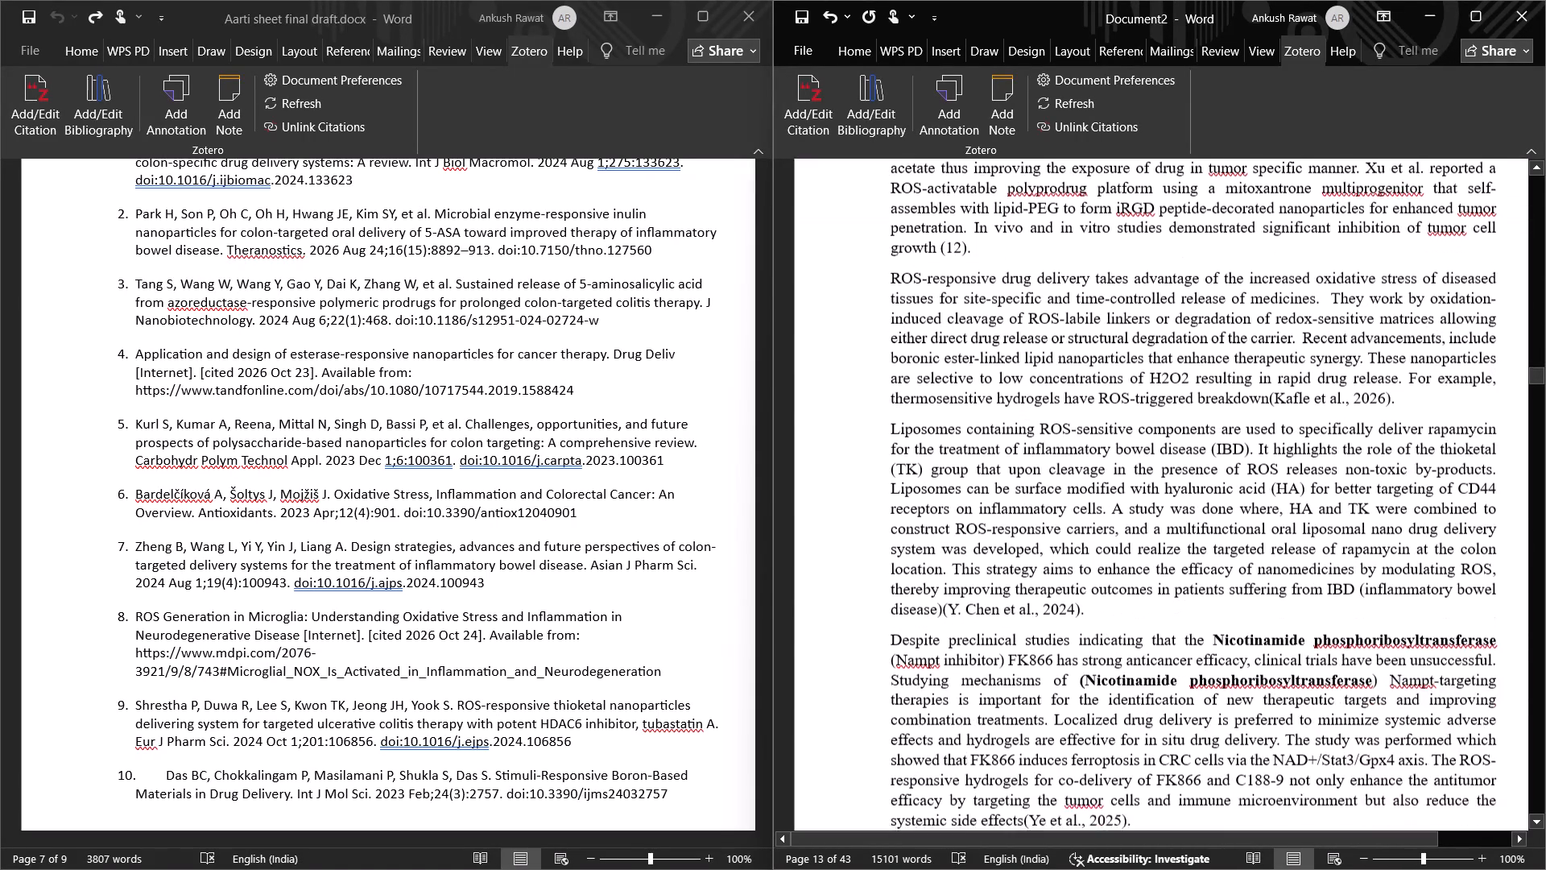
{"action": "scroll", "coordinate": [1304, 591], "scroll_direction": "up", "scroll_amount": 2}
{"action": "scroll", "coordinate": [1304, 591], "scroll_direction": "down", "scroll_amount": 10}
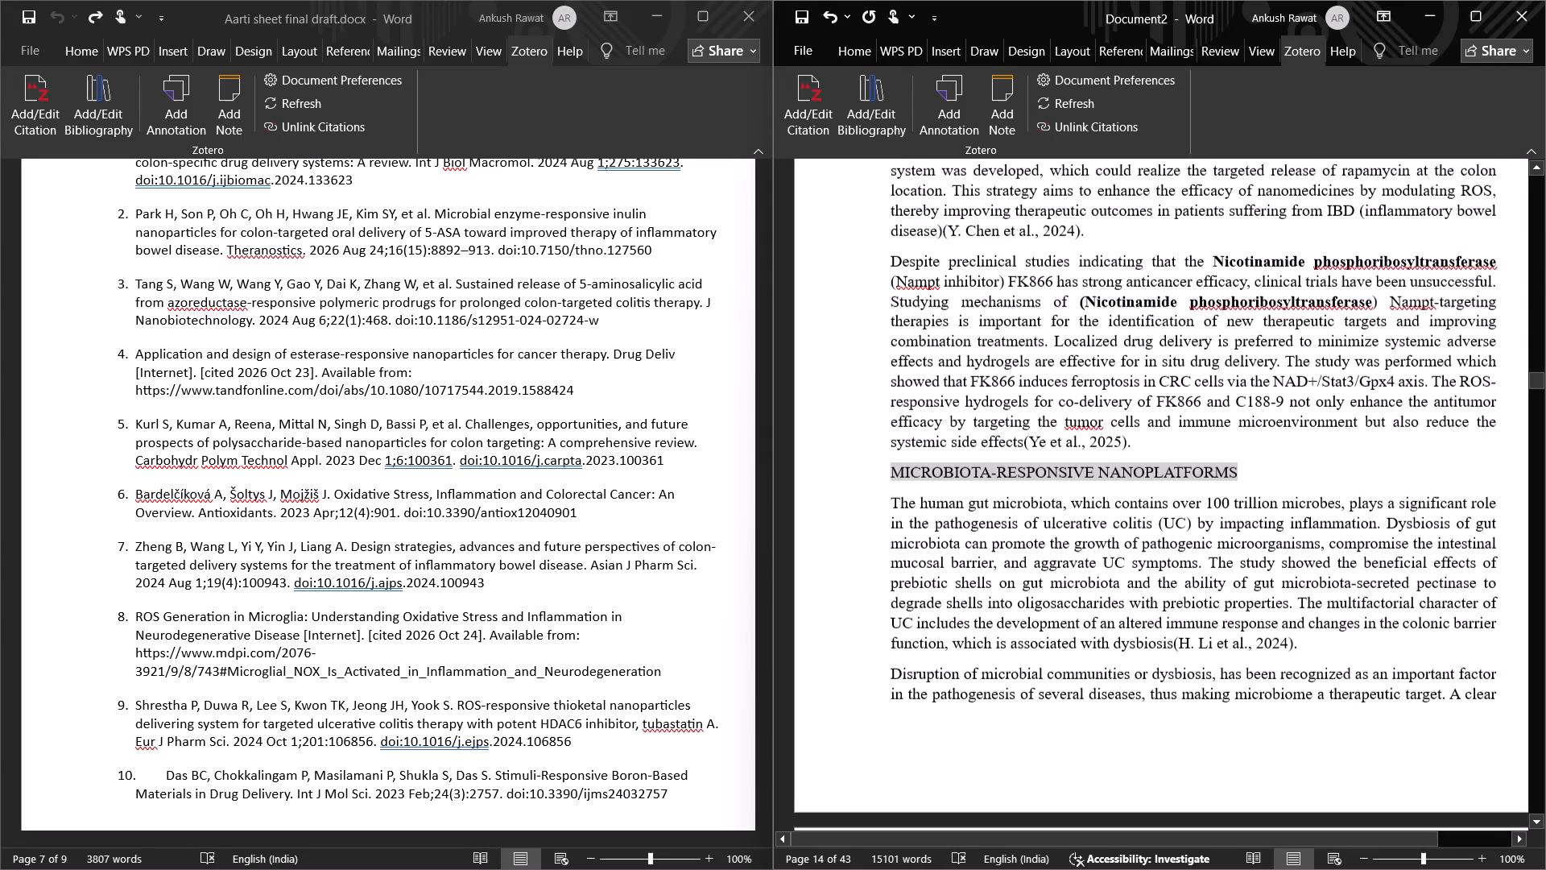
Look through the "MICROBIOTA-RESPONSIVE NANOPLATFORMS" section, examining the in-text citations in each paragraph.
{"action": "scroll", "coordinate": [1302, 592], "scroll_direction": "down", "scroll_amount": 1}
{"action": "scroll", "coordinate": [1302, 592], "scroll_direction": "up", "scroll_amount": 1}
{"action": "scroll", "coordinate": [1302, 592], "scroll_direction": "down", "scroll_amount": 3}
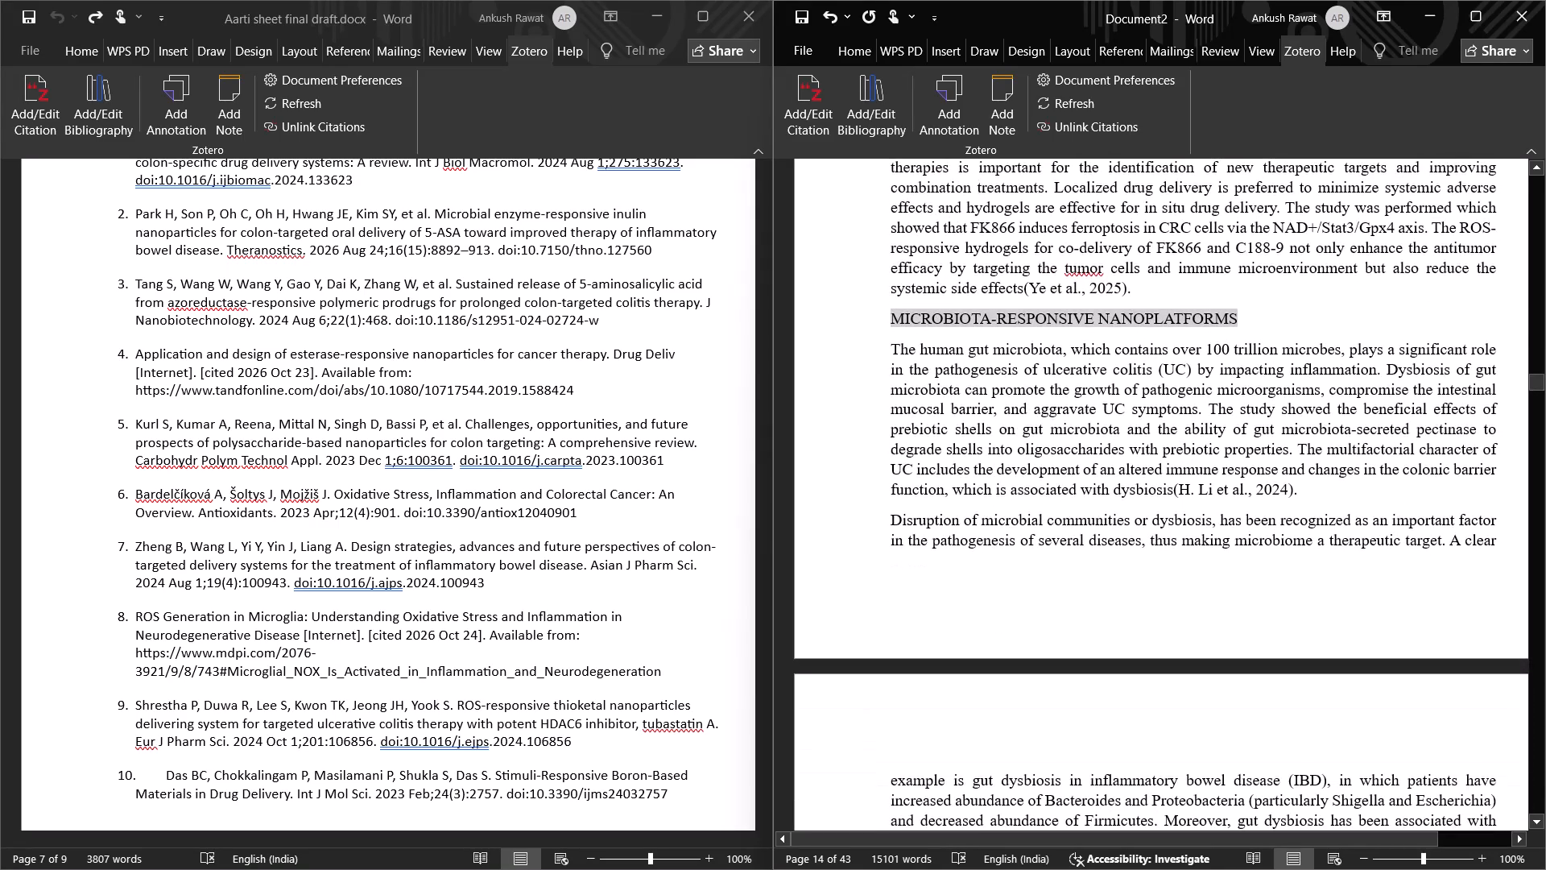
{"action": "scroll", "coordinate": [1302, 591], "scroll_direction": "down", "scroll_amount": 4}
{"action": "scroll", "coordinate": [1302, 591], "scroll_direction": "up", "scroll_amount": 1}
{"action": "scroll", "coordinate": [1302, 591], "scroll_direction": "down", "scroll_amount": 2}
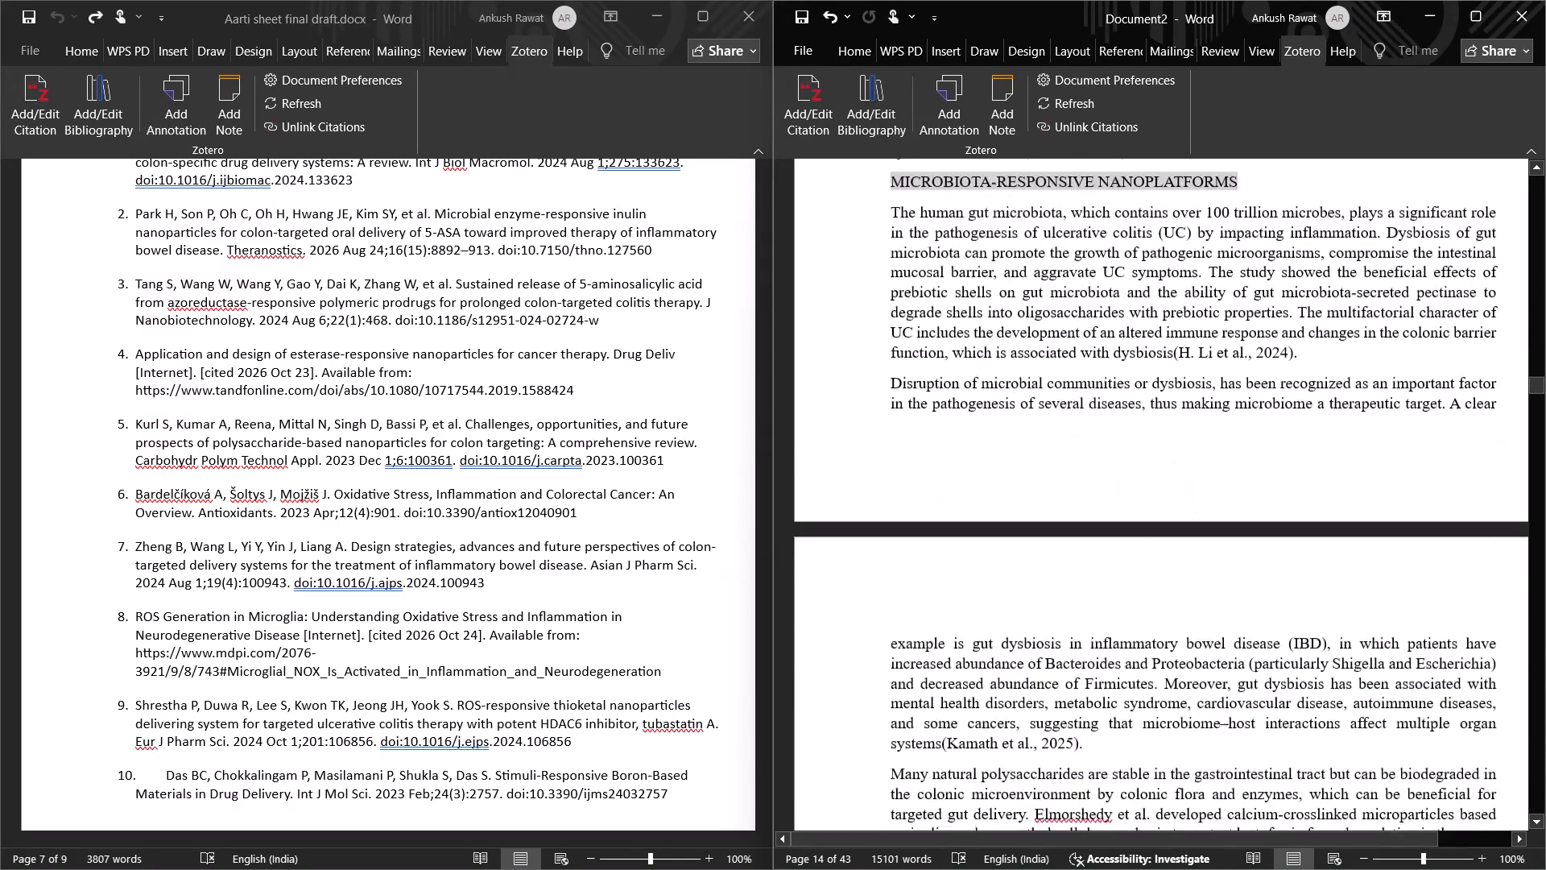
{"action": "scroll", "coordinate": [1302, 591], "scroll_direction": "down", "scroll_amount": 4}
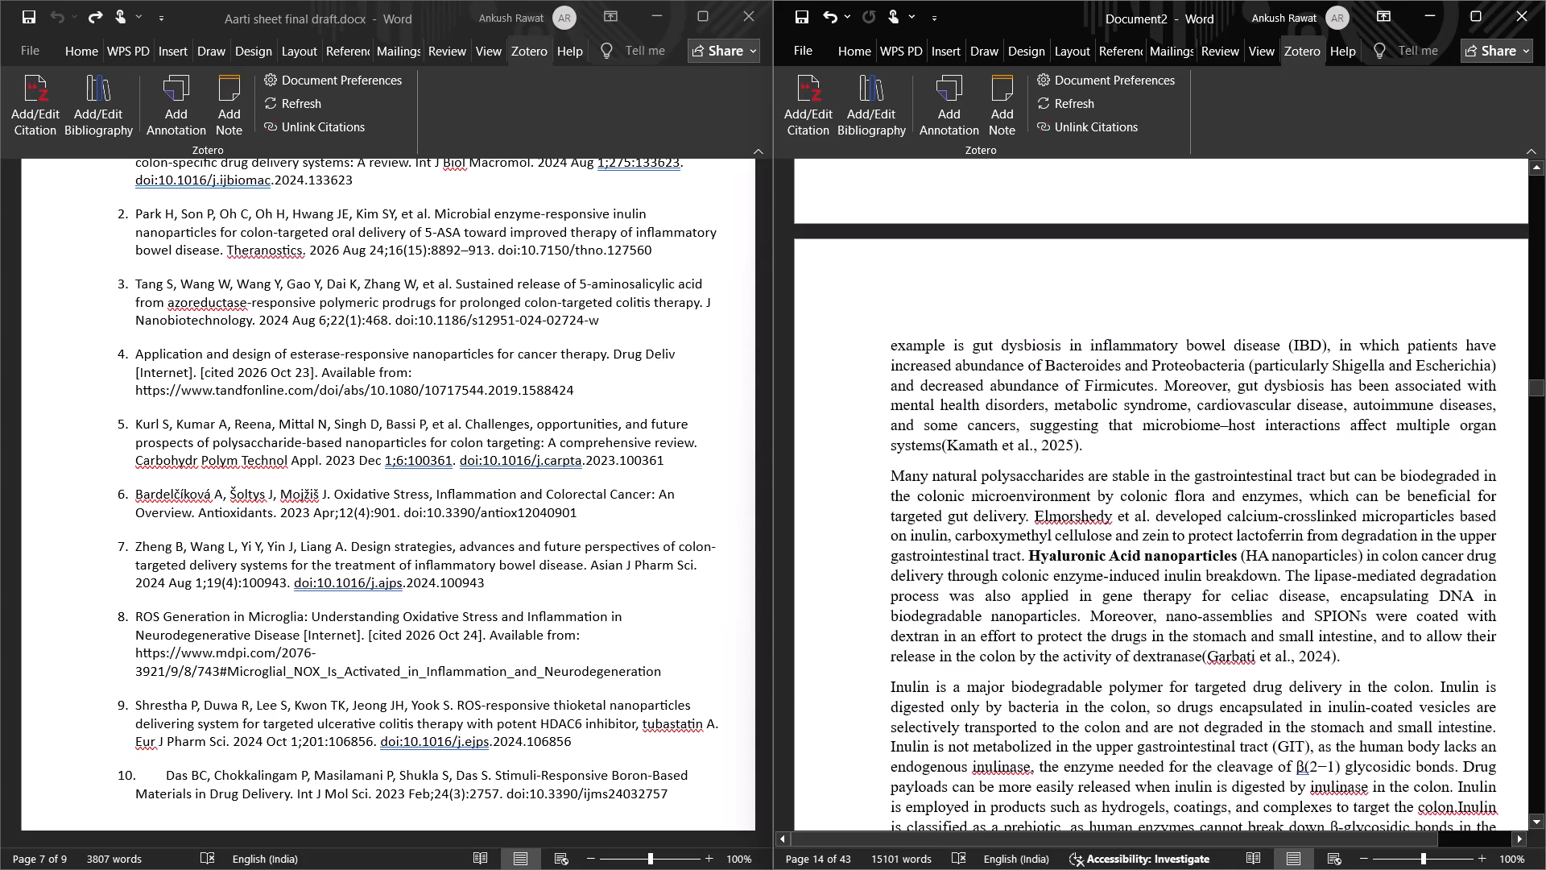
{"action": "scroll", "coordinate": [1302, 591], "scroll_direction": "down", "scroll_amount": 8}
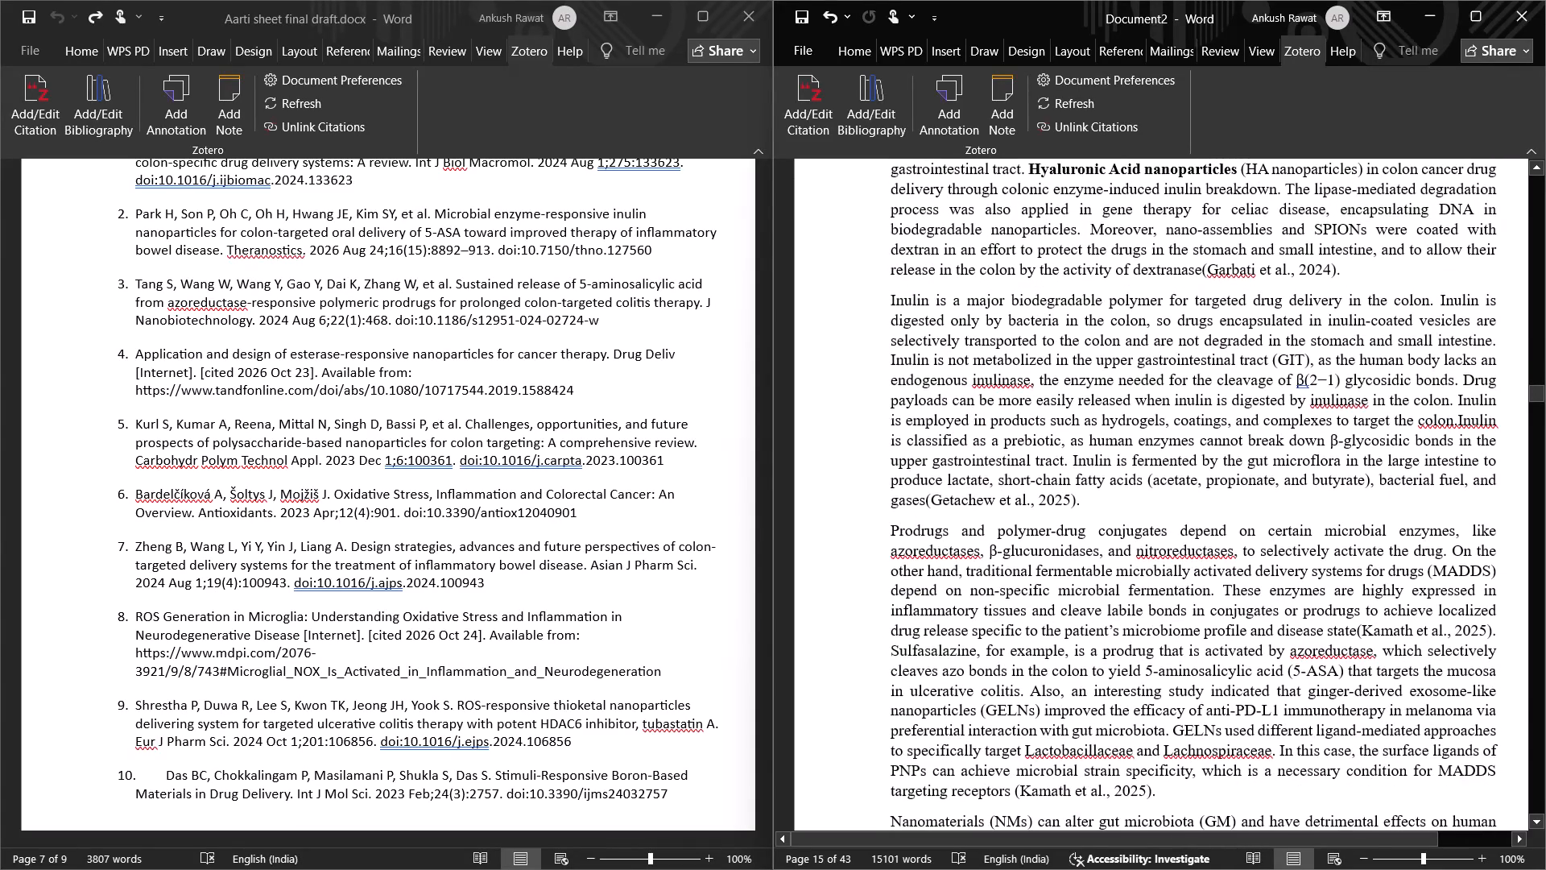
{"action": "scroll", "coordinate": [1300, 590], "scroll_direction": "down", "scroll_amount": 3}
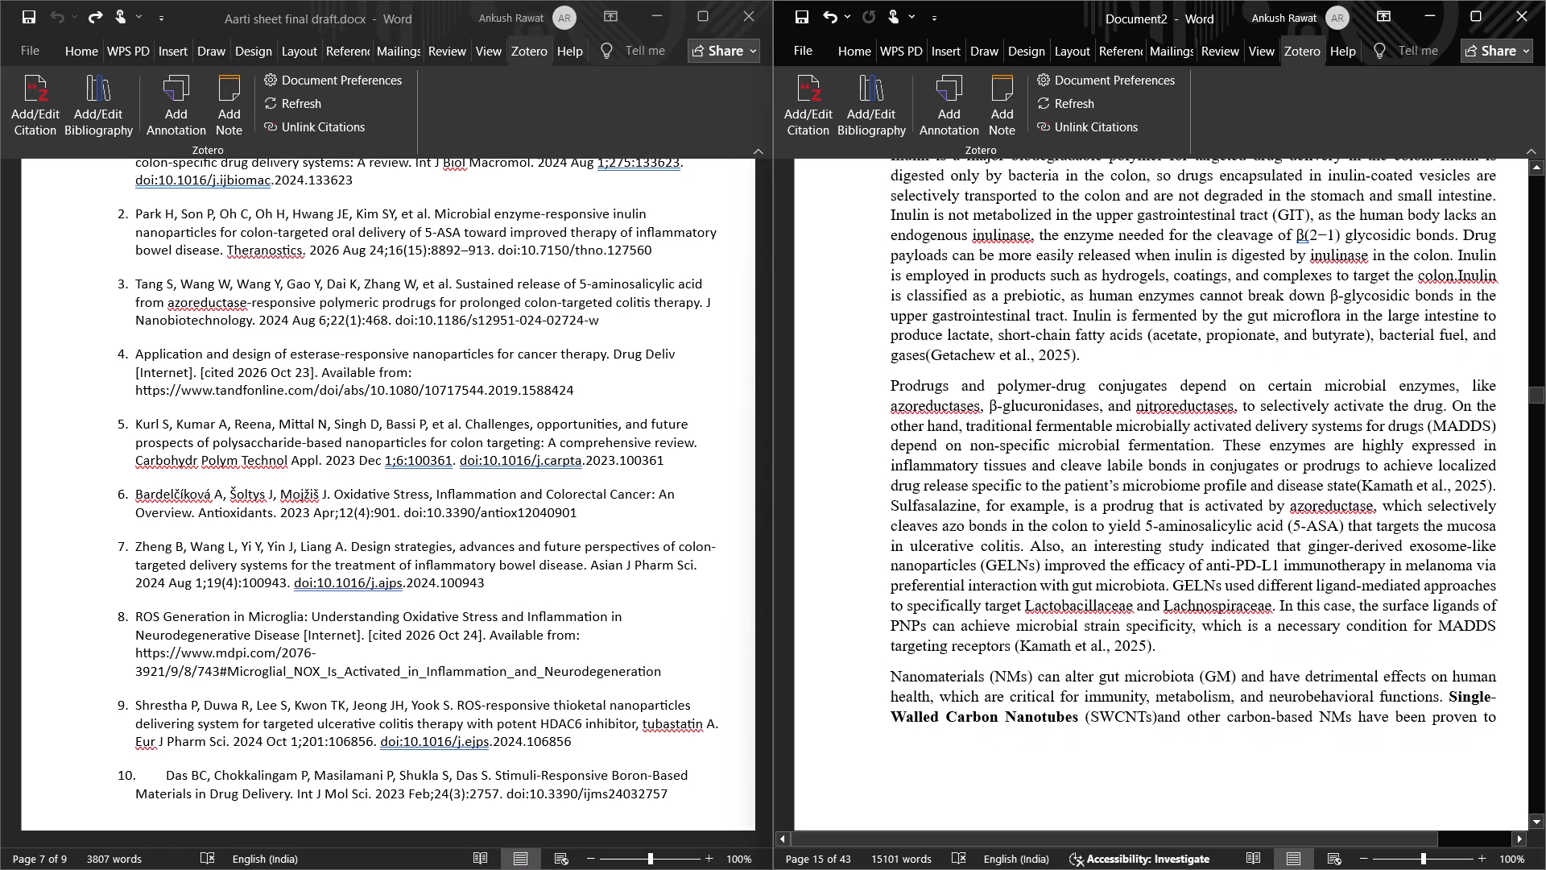
{"action": "scroll", "coordinate": [1300, 590], "scroll_direction": "down", "scroll_amount": 4}
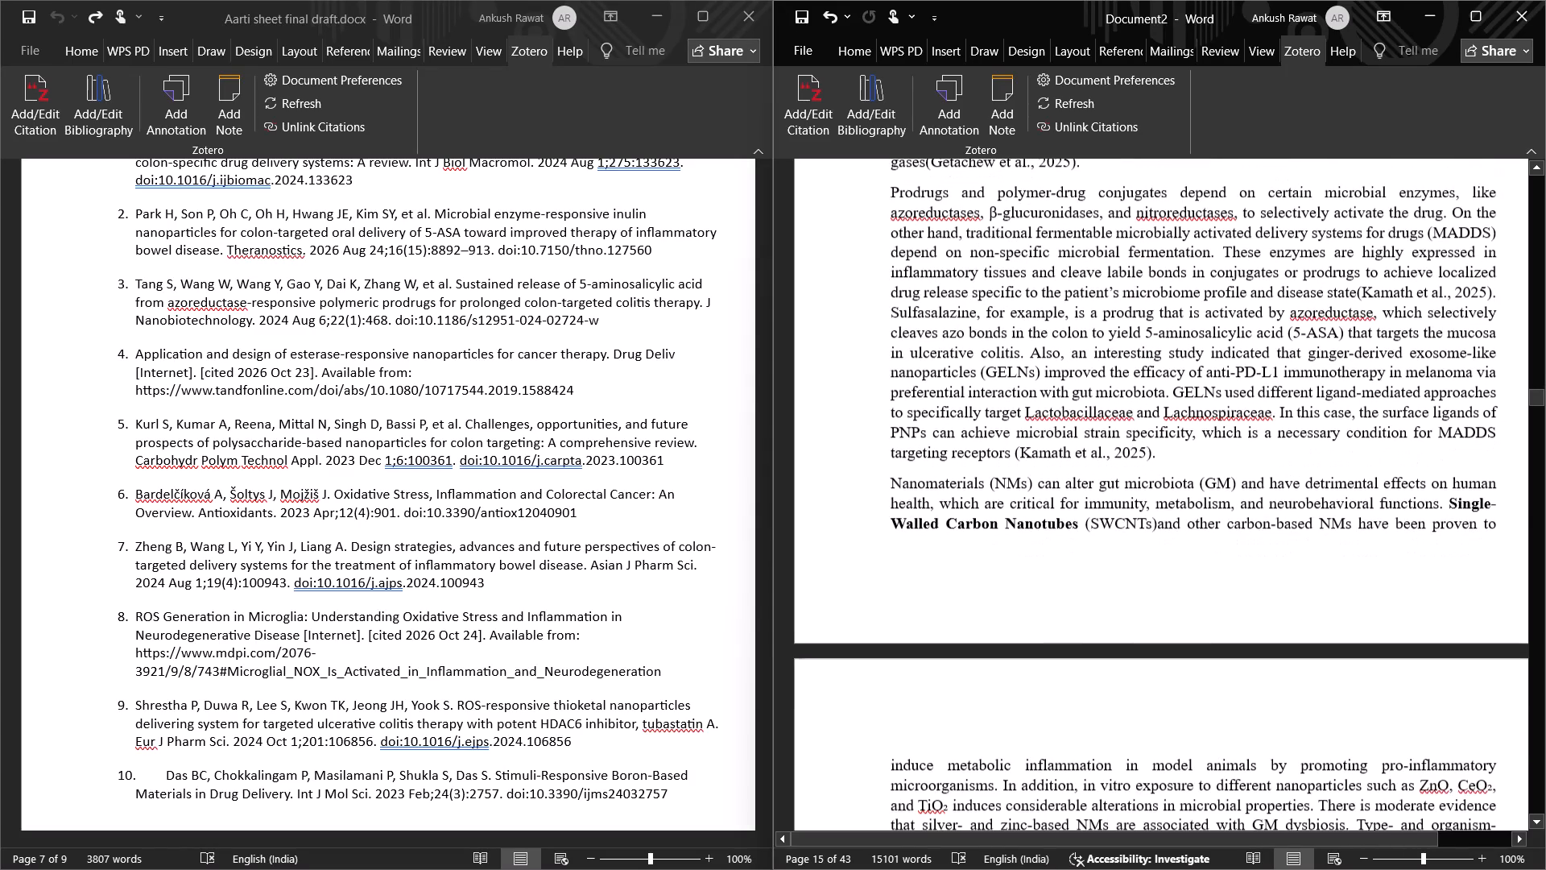
{"action": "scroll", "coordinate": [1300, 590], "scroll_direction": "down", "scroll_amount": 1}
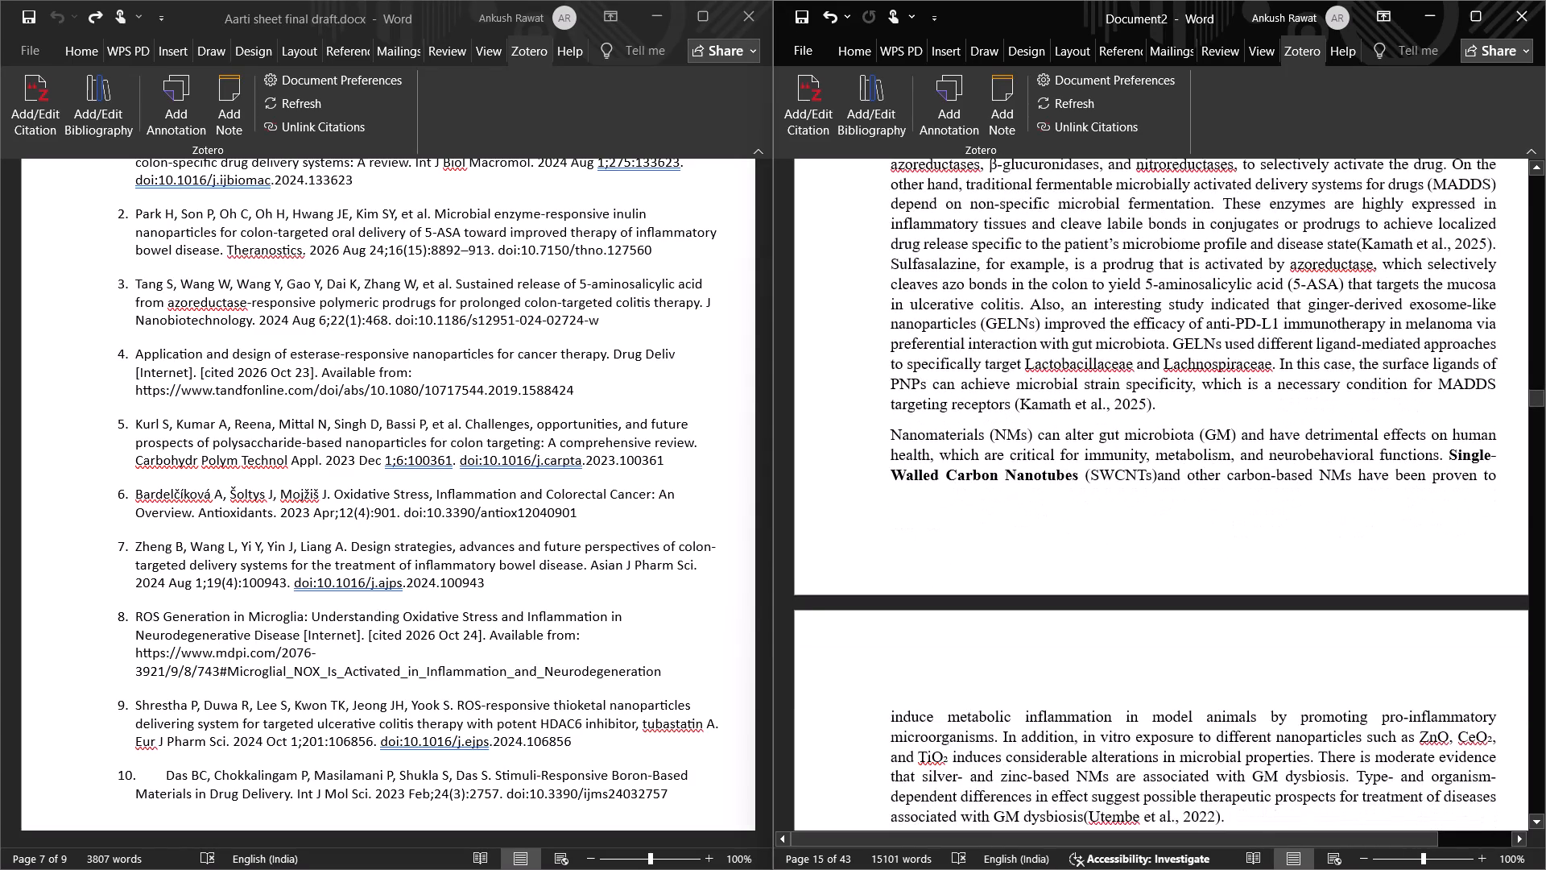
{"action": "scroll", "coordinate": [1300, 590], "scroll_direction": "up", "scroll_amount": 1}
{"action": "scroll", "coordinate": [1300, 590], "scroll_direction": "down", "scroll_amount": 4}
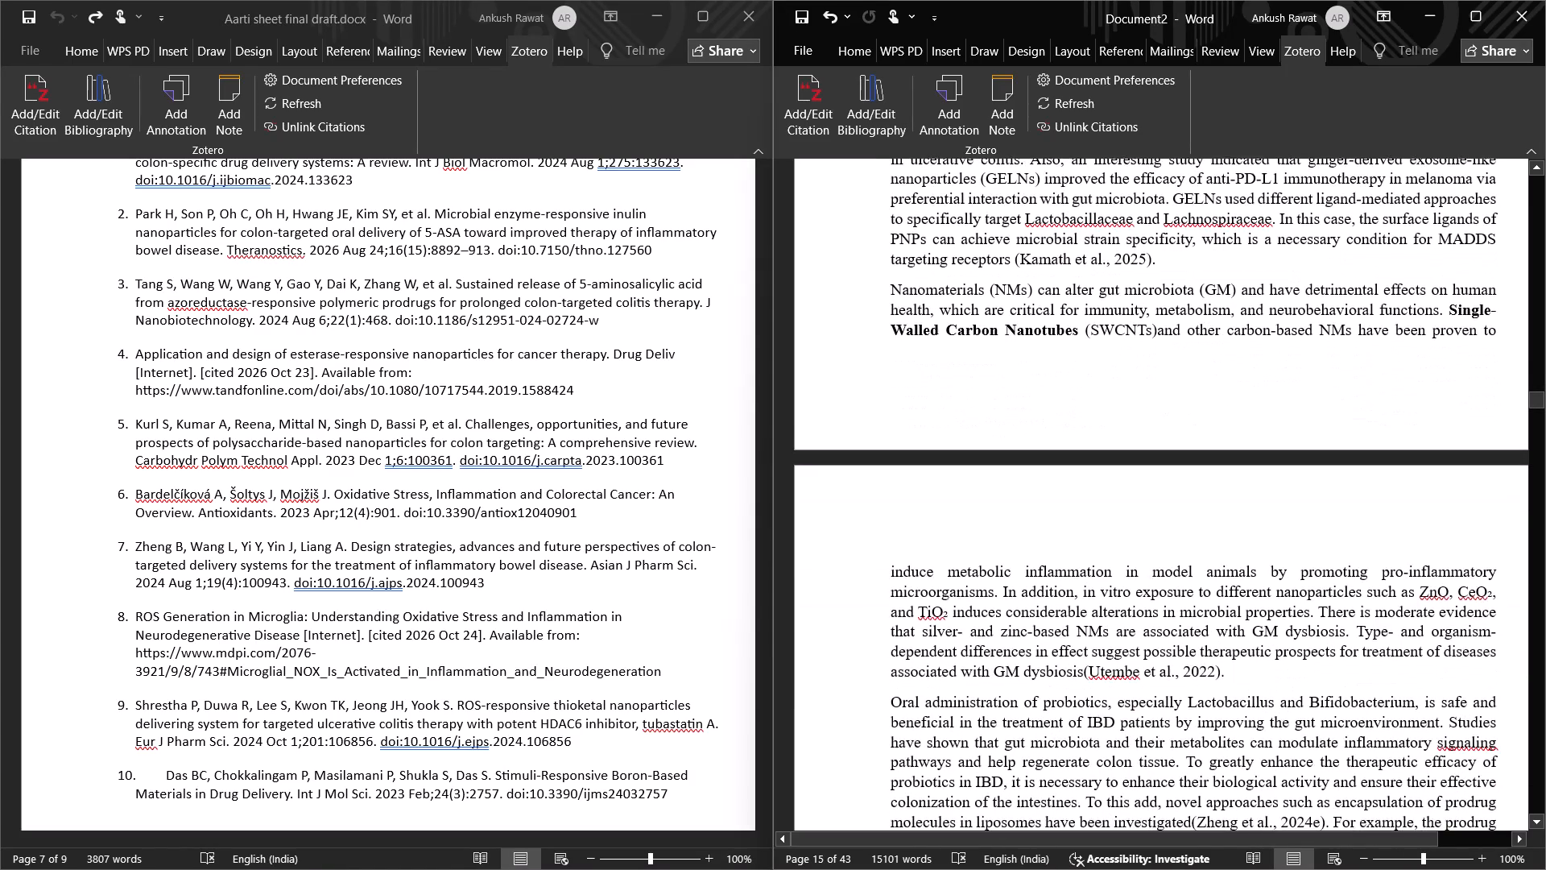
{"action": "scroll", "coordinate": [1300, 590], "scroll_direction": "down", "scroll_amount": 3}
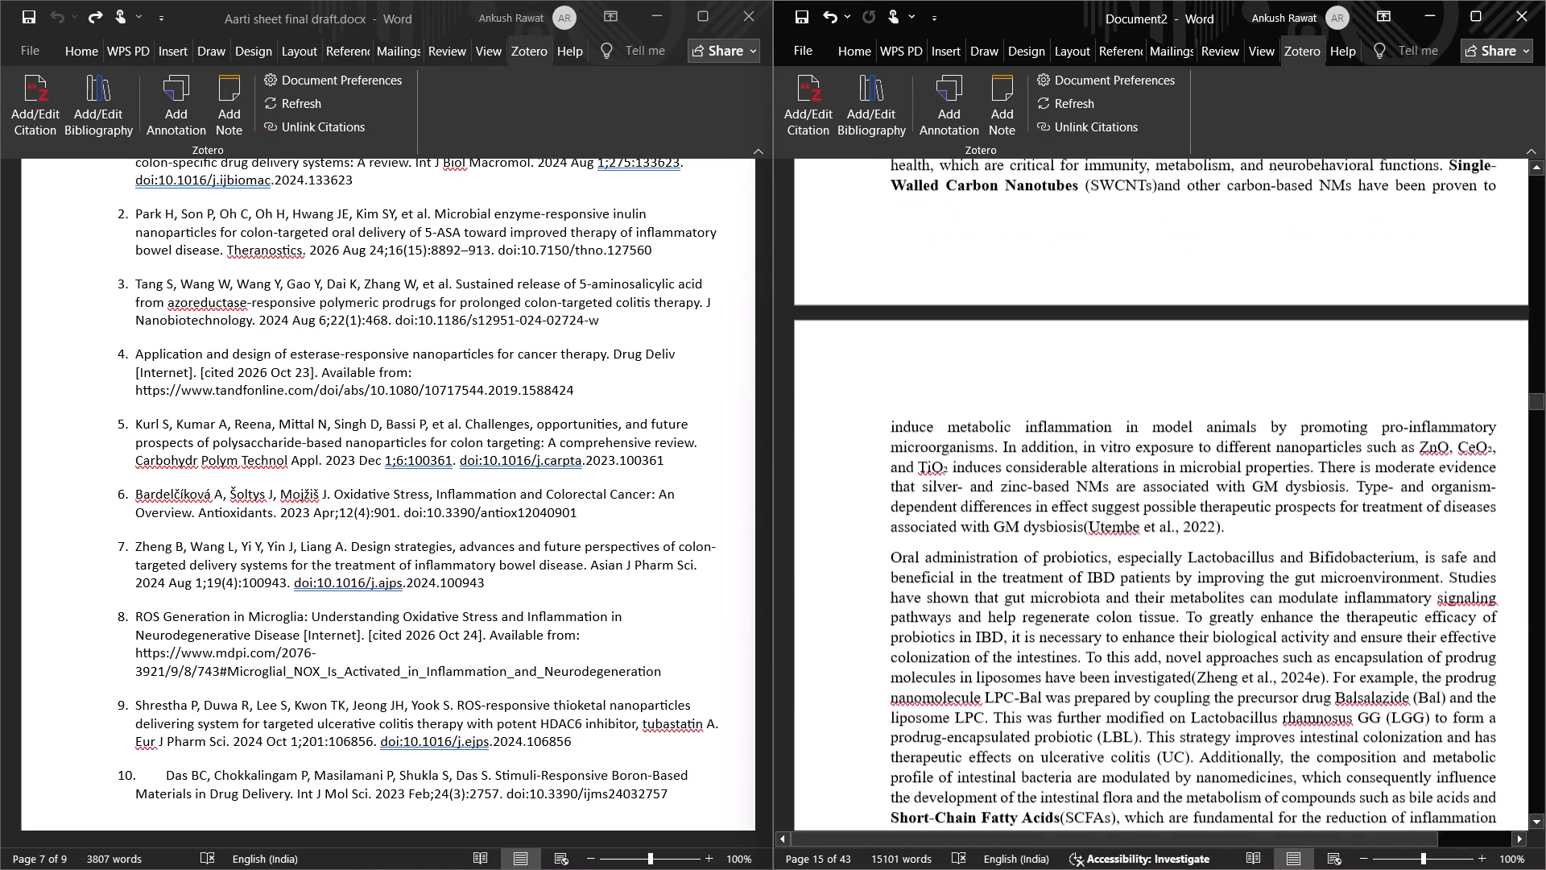
{"action": "scroll", "coordinate": [1300, 590], "scroll_direction": "down", "scroll_amount": 3}
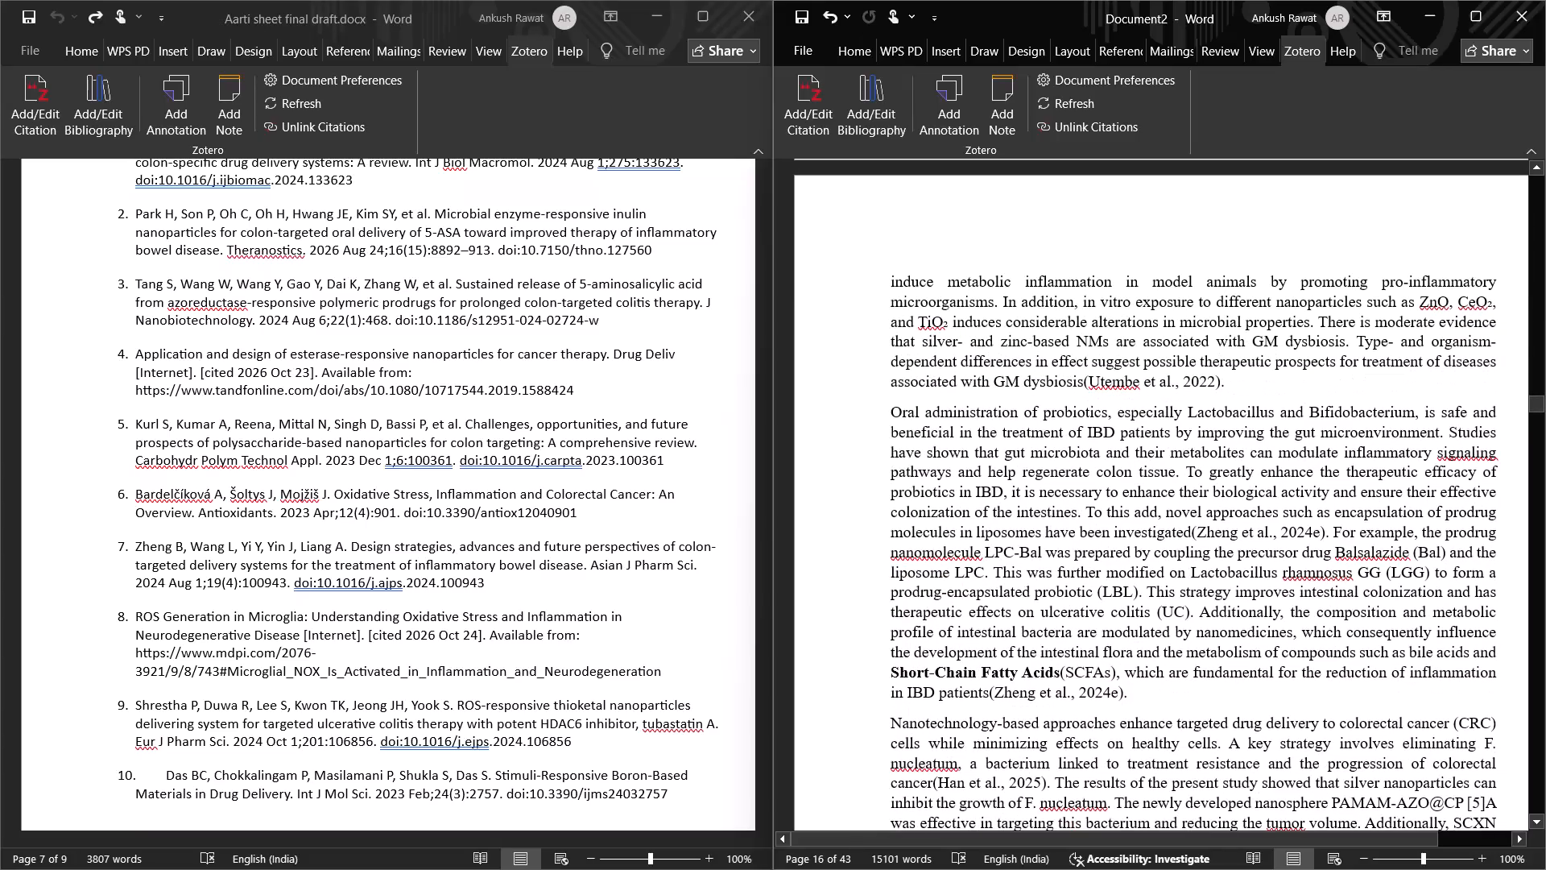
{"action": "scroll", "coordinate": [1300, 590], "scroll_direction": "down", "scroll_amount": 1}
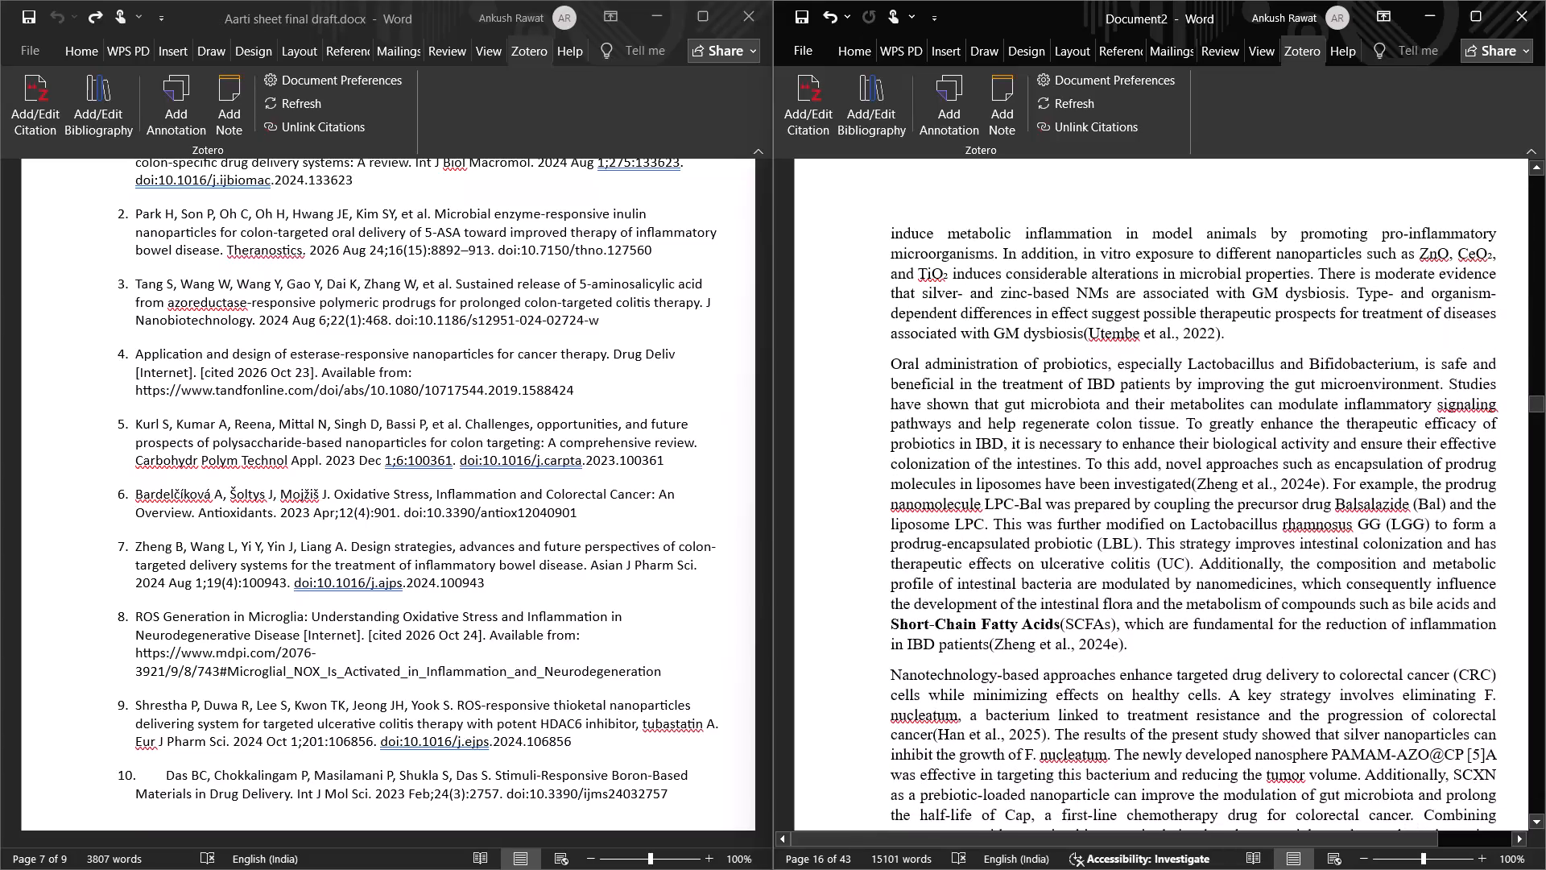
{"action": "scroll", "coordinate": [1300, 590], "scroll_direction": "down", "scroll_amount": 1}
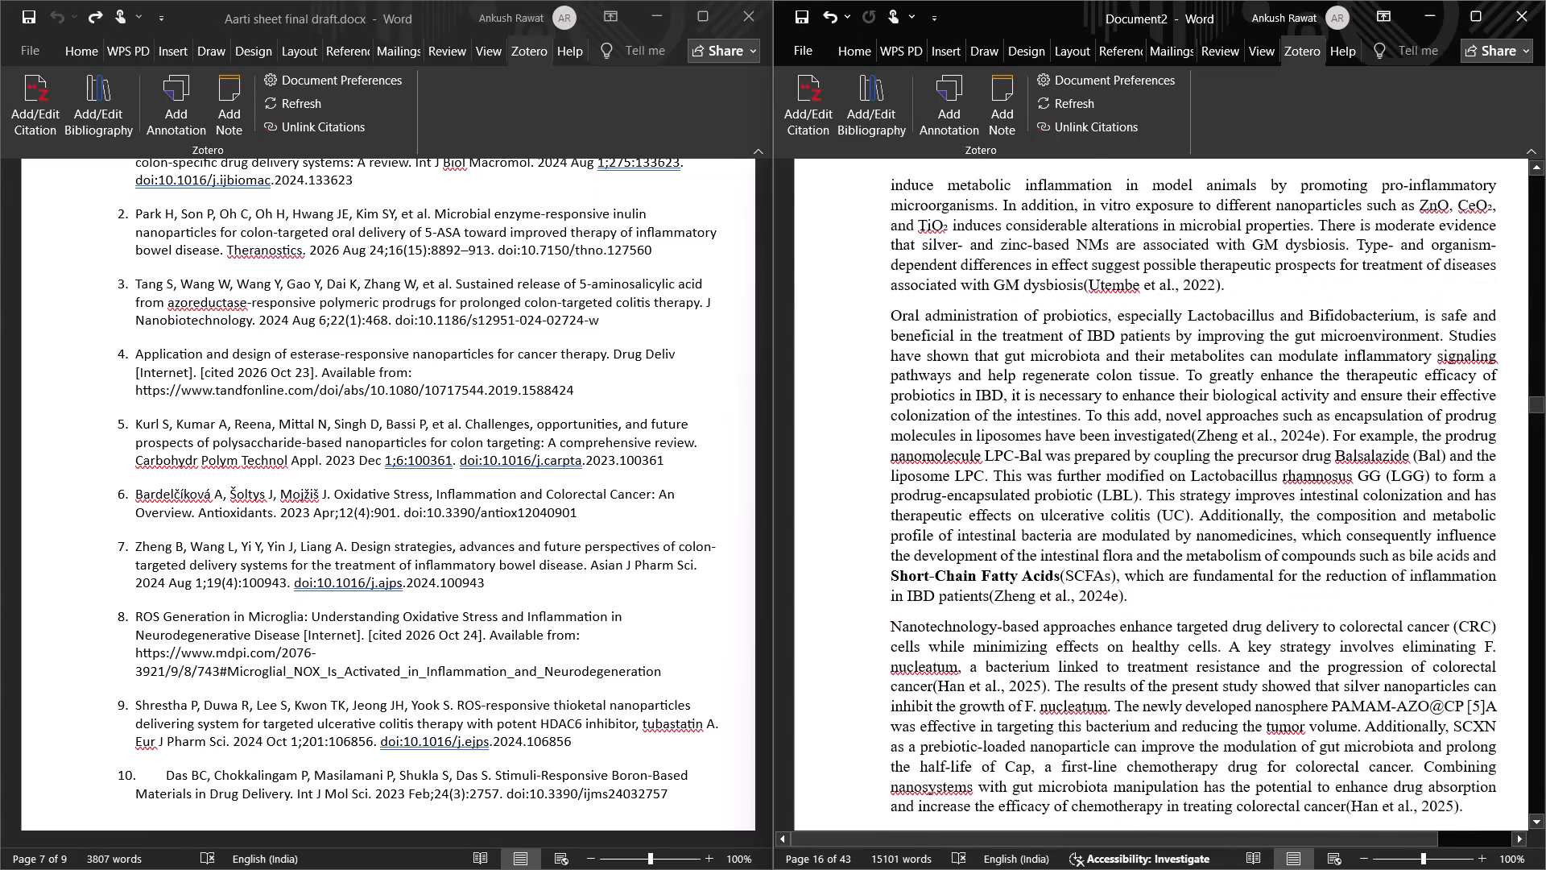
{"action": "scroll", "coordinate": [1300, 590], "scroll_direction": "down", "scroll_amount": 2}
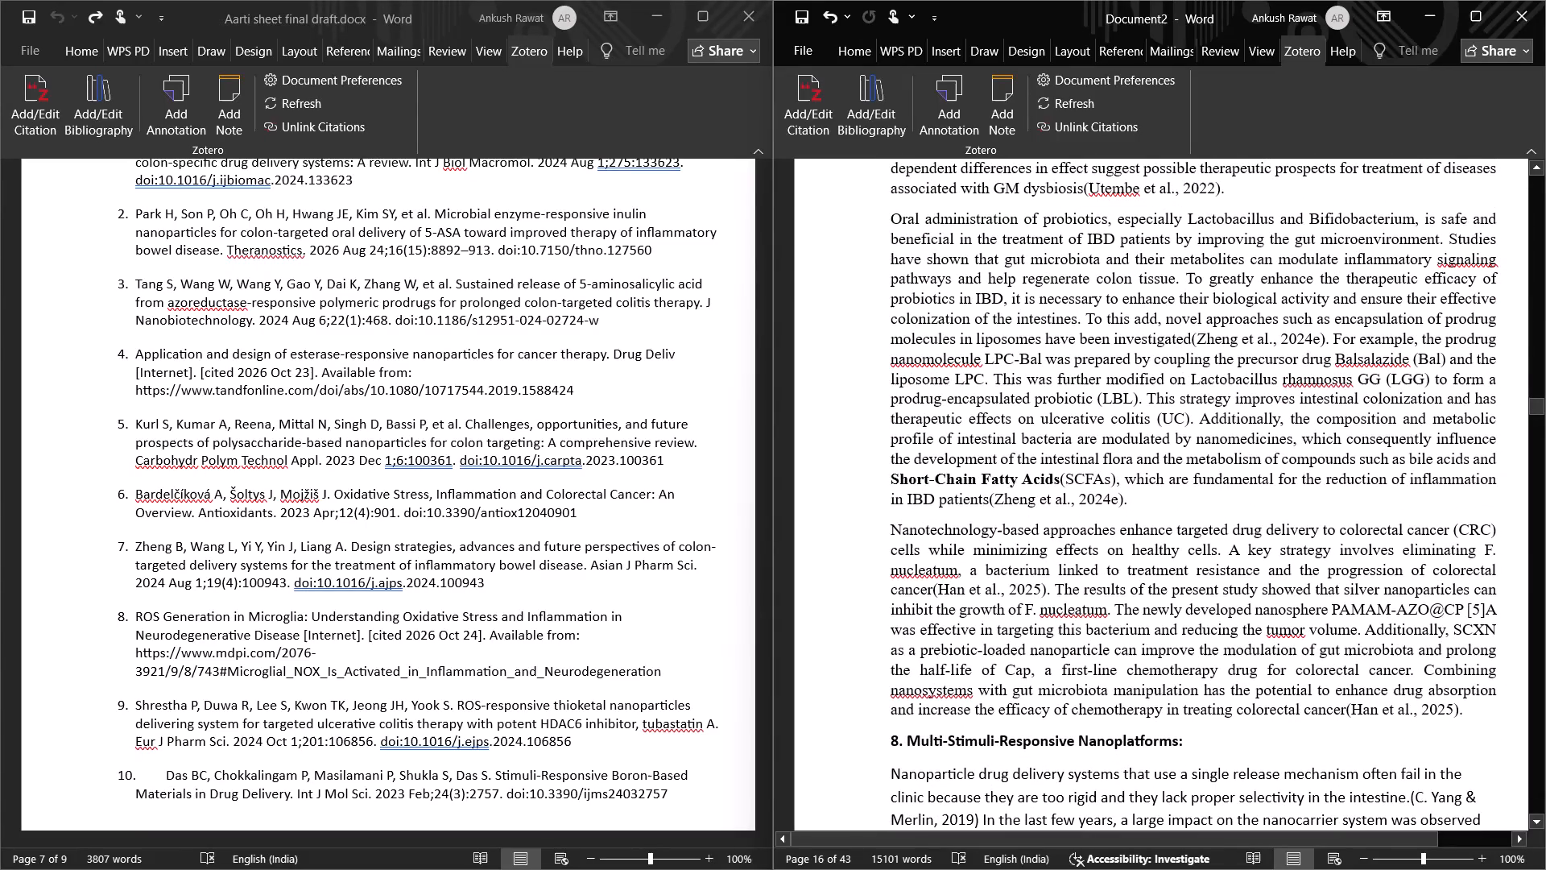
Look through section 8, "Multi-Stimuli-Responsive Nanoplatforms", up to the heading of section 9, examining its in-text citations.
{"action": "scroll", "coordinate": [1300, 590], "scroll_direction": "down", "scroll_amount": 2}
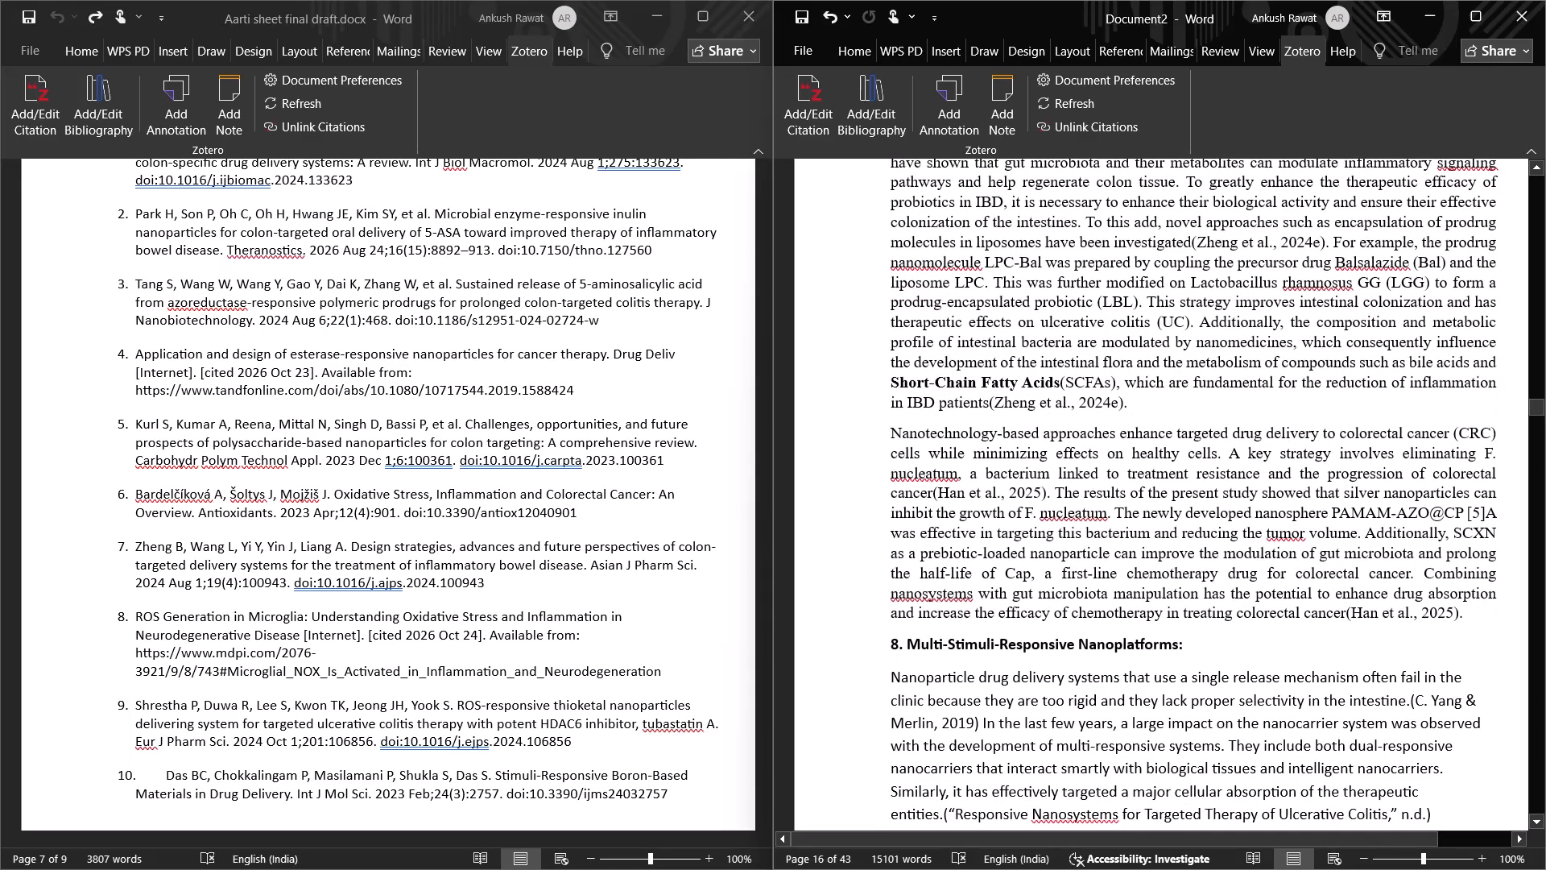
{"action": "scroll", "coordinate": [1300, 590], "scroll_direction": "down", "scroll_amount": 6}
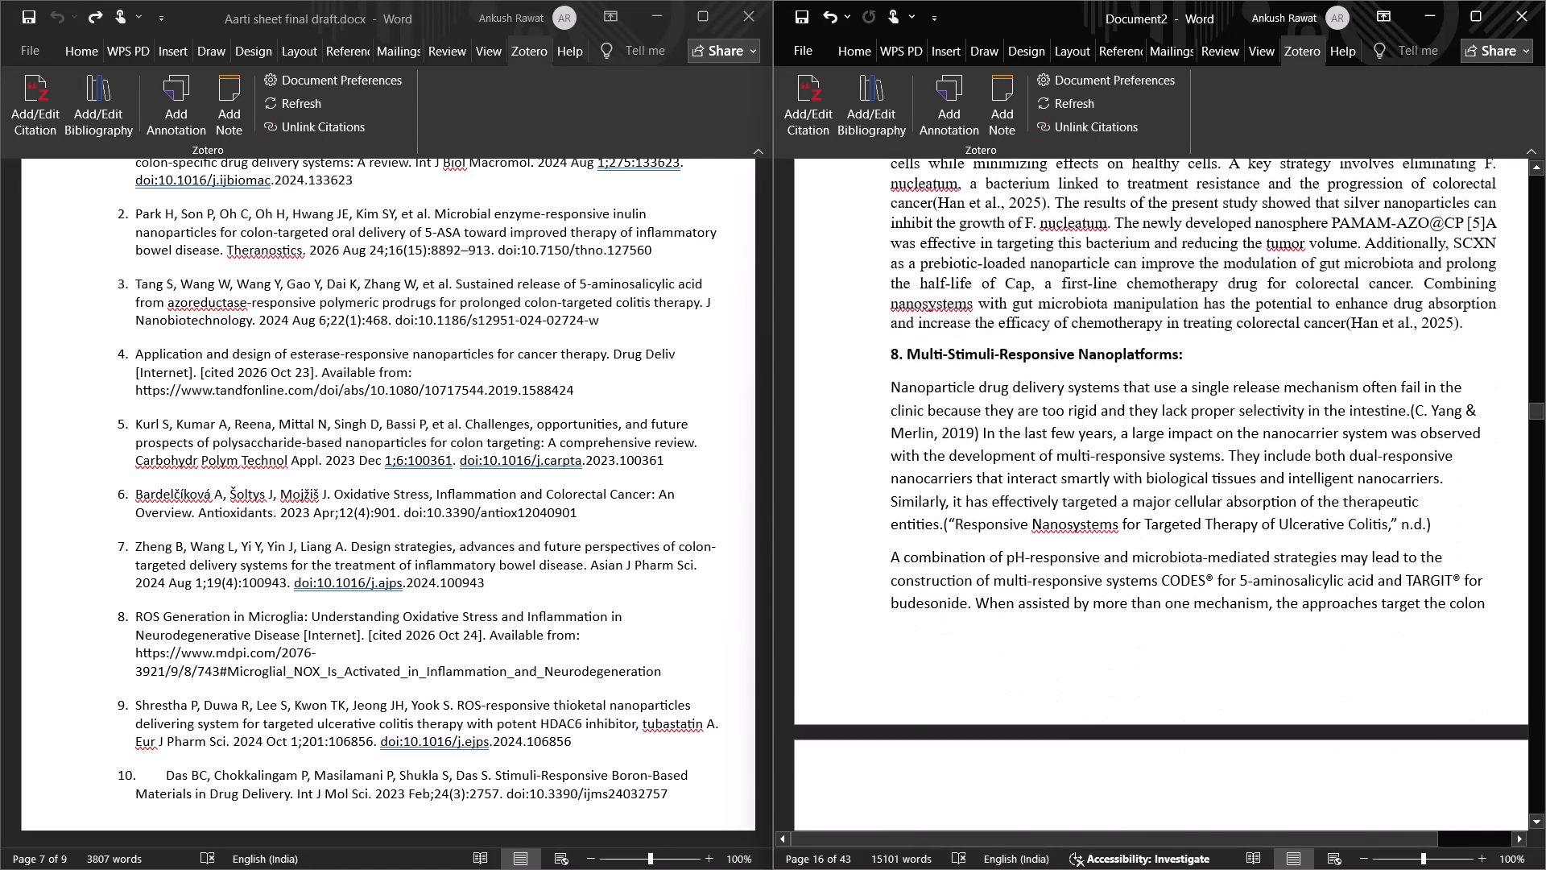
{"action": "scroll", "coordinate": [1300, 590], "scroll_direction": "down", "scroll_amount": 2}
{"action": "scroll", "coordinate": [1300, 590], "scroll_direction": "up", "scroll_amount": 1}
{"action": "scroll", "coordinate": [1300, 590], "scroll_direction": "down", "scroll_amount": 3}
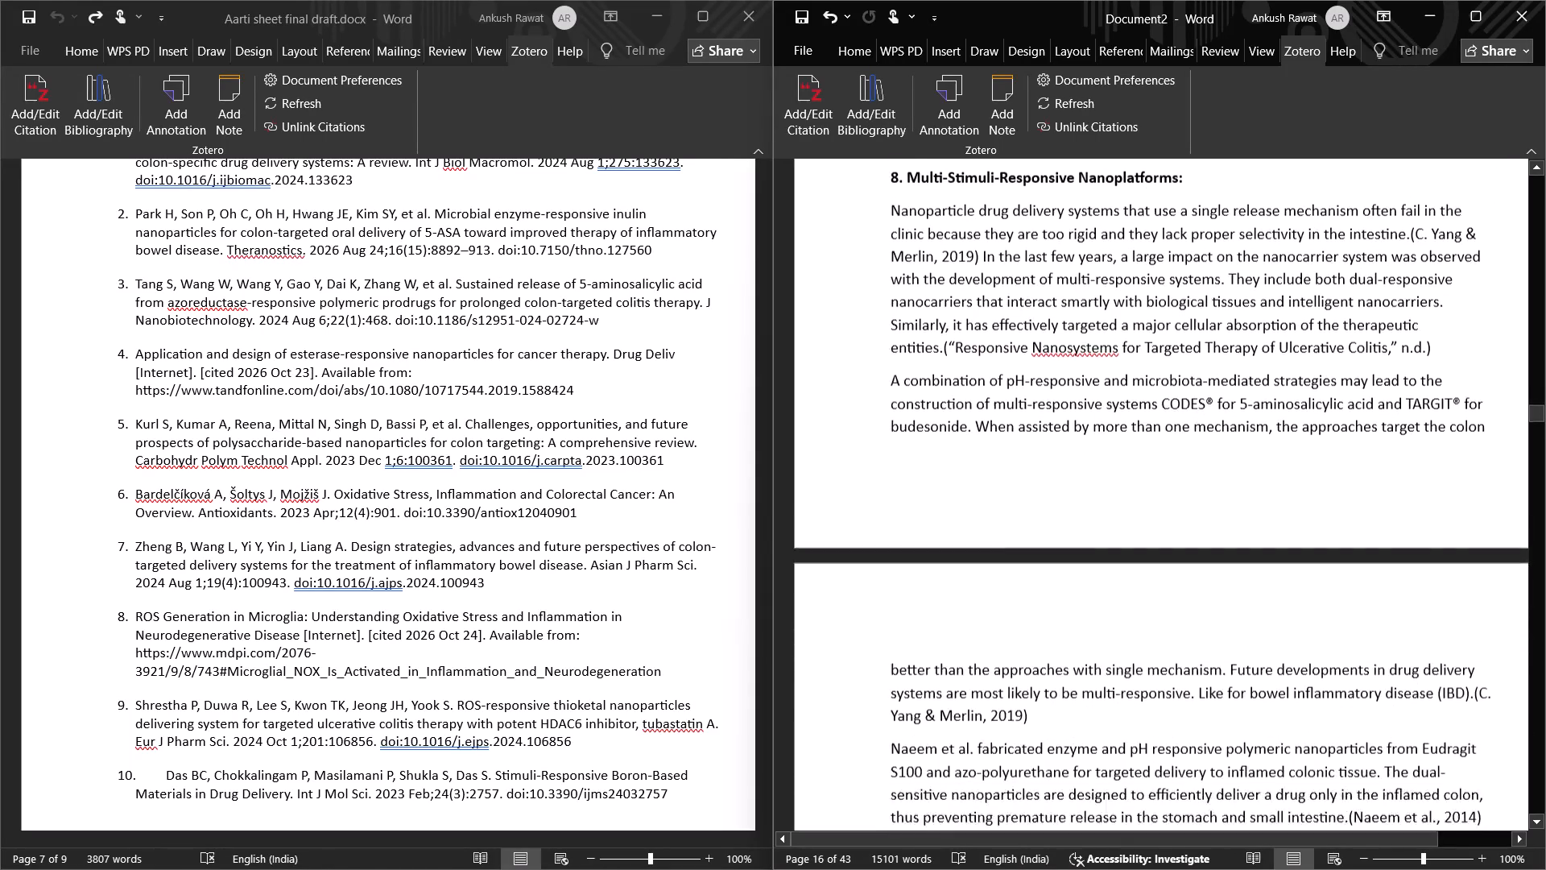
{"action": "scroll", "coordinate": [1300, 590], "scroll_direction": "down", "scroll_amount": 6}
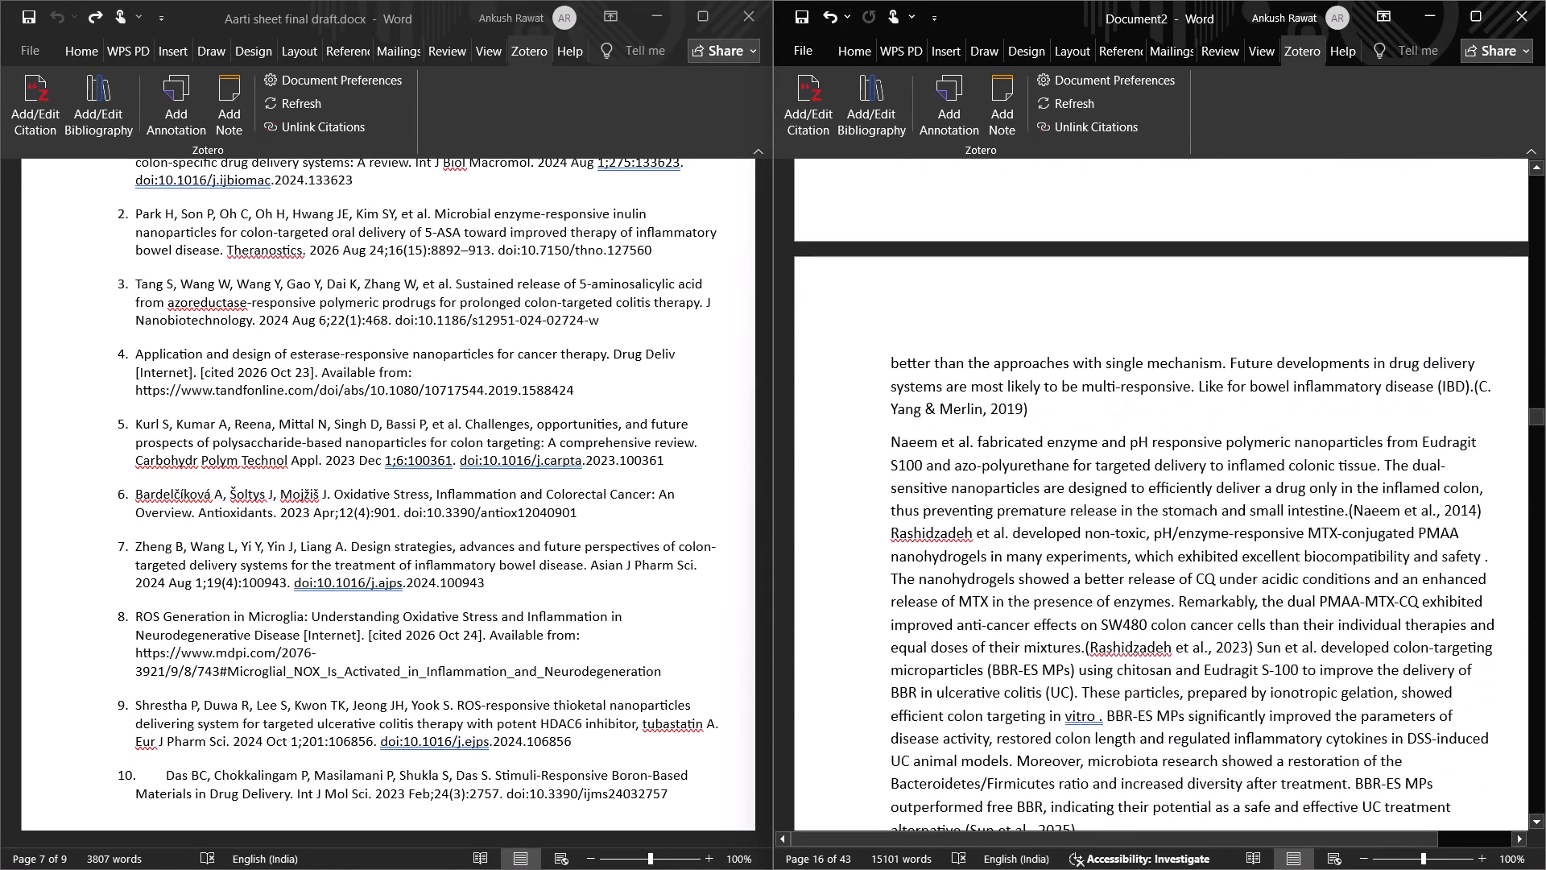
{"action": "scroll", "coordinate": [1300, 588], "scroll_direction": "down", "scroll_amount": 1}
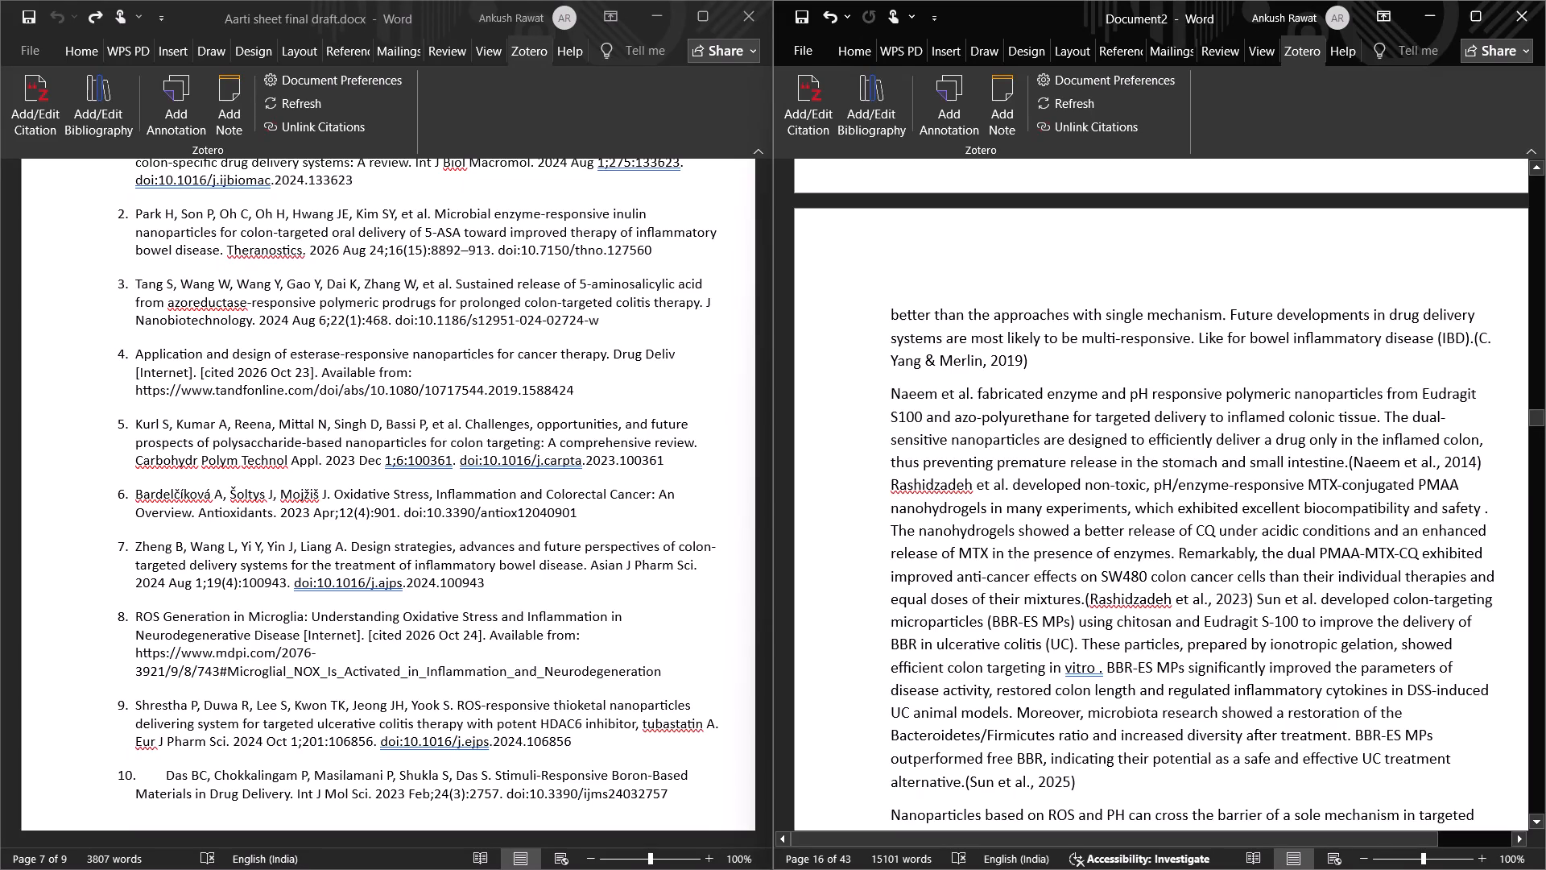
{"action": "scroll", "coordinate": [1159, 520], "scroll_direction": "down", "scroll_amount": 3}
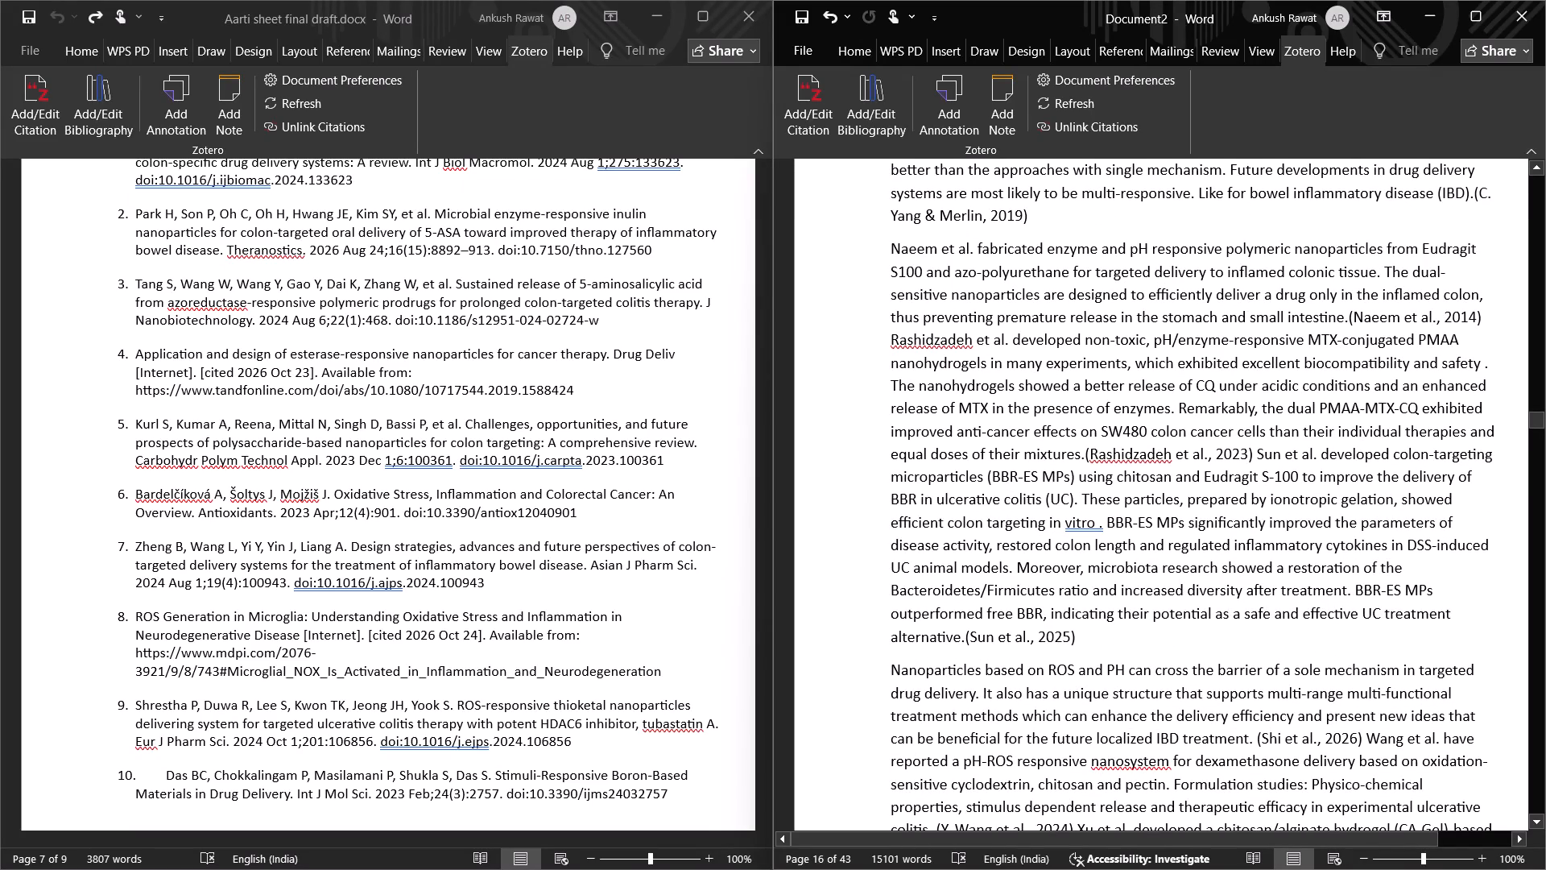
{"action": "scroll", "coordinate": [1176, 543], "scroll_direction": "down", "scroll_amount": 4}
{"action": "scroll", "coordinate": [1176, 543], "scroll_direction": "up", "scroll_amount": 1}
{"action": "scroll", "coordinate": [1176, 543], "scroll_direction": "down", "scroll_amount": 2}
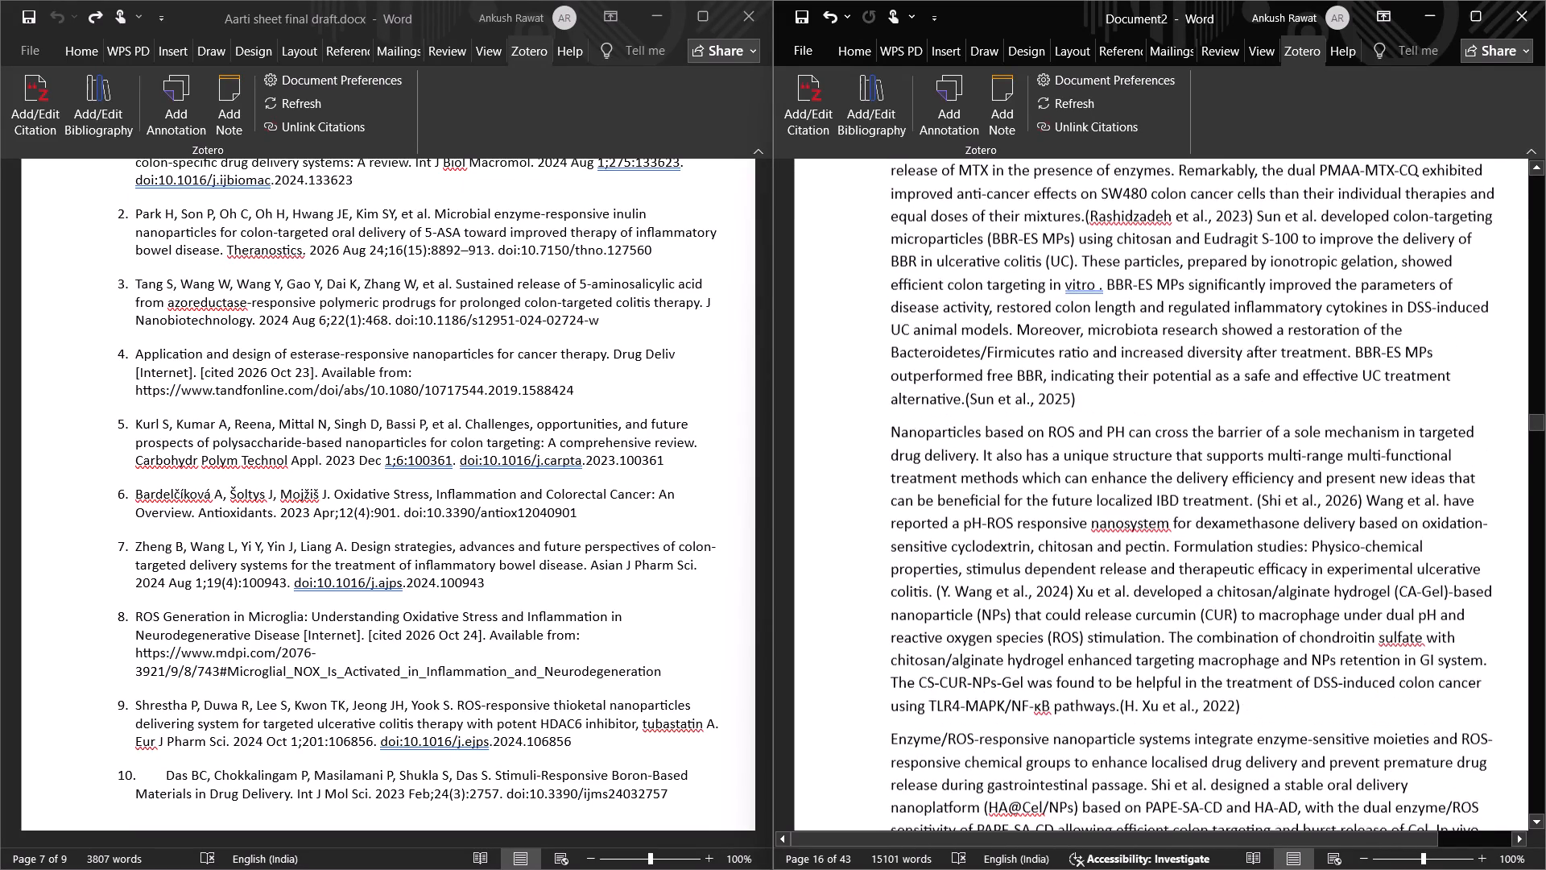
{"action": "scroll", "coordinate": [1176, 543], "scroll_direction": "down", "scroll_amount": 4}
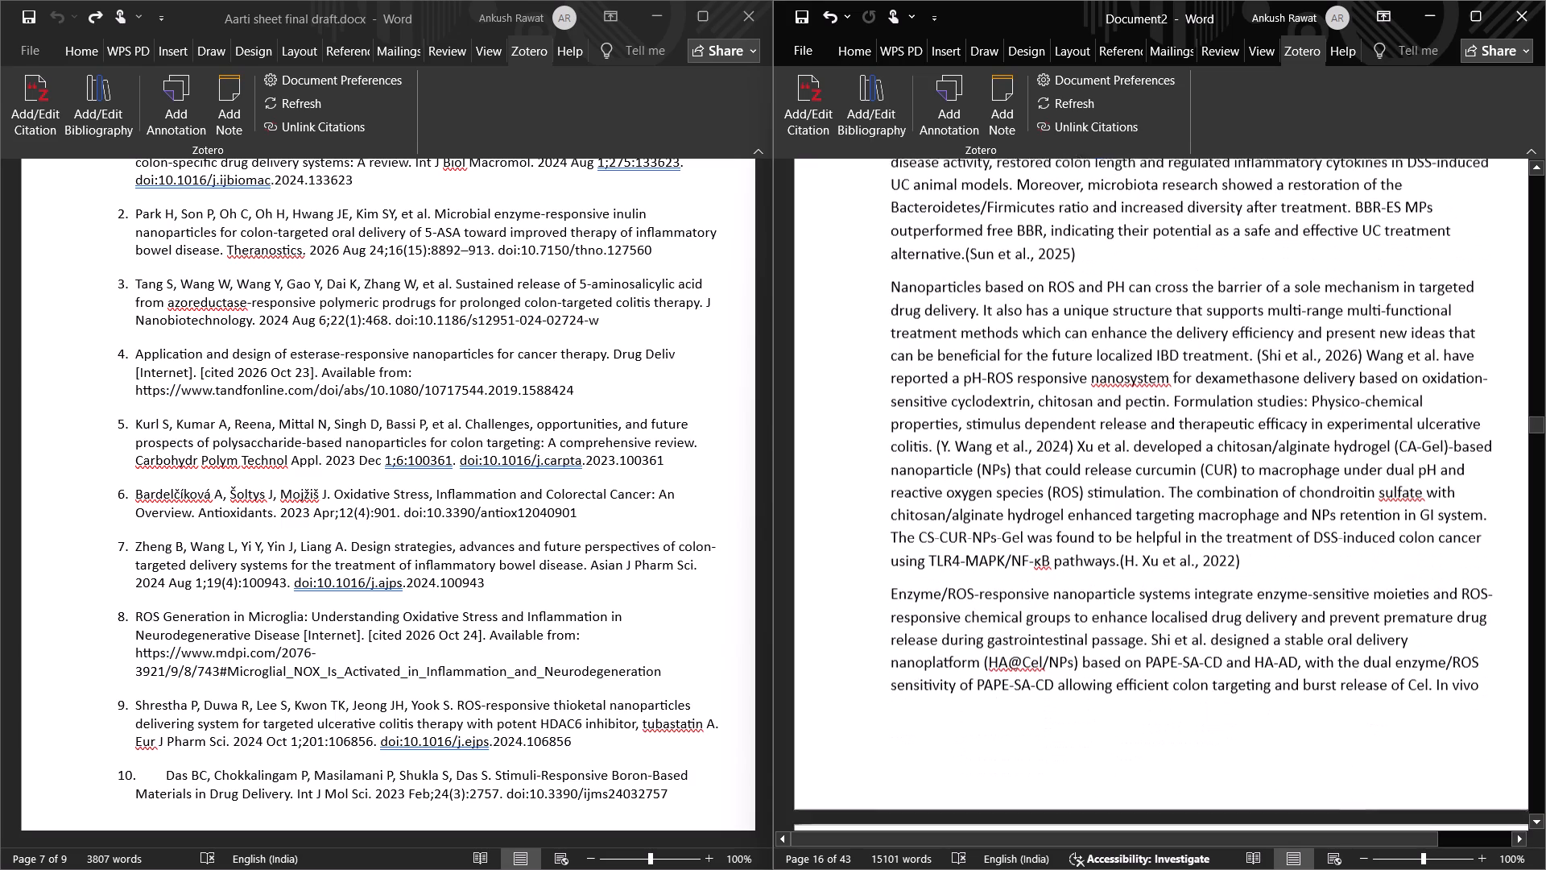
{"action": "scroll", "coordinate": [1176, 546], "scroll_direction": "down", "scroll_amount": 6}
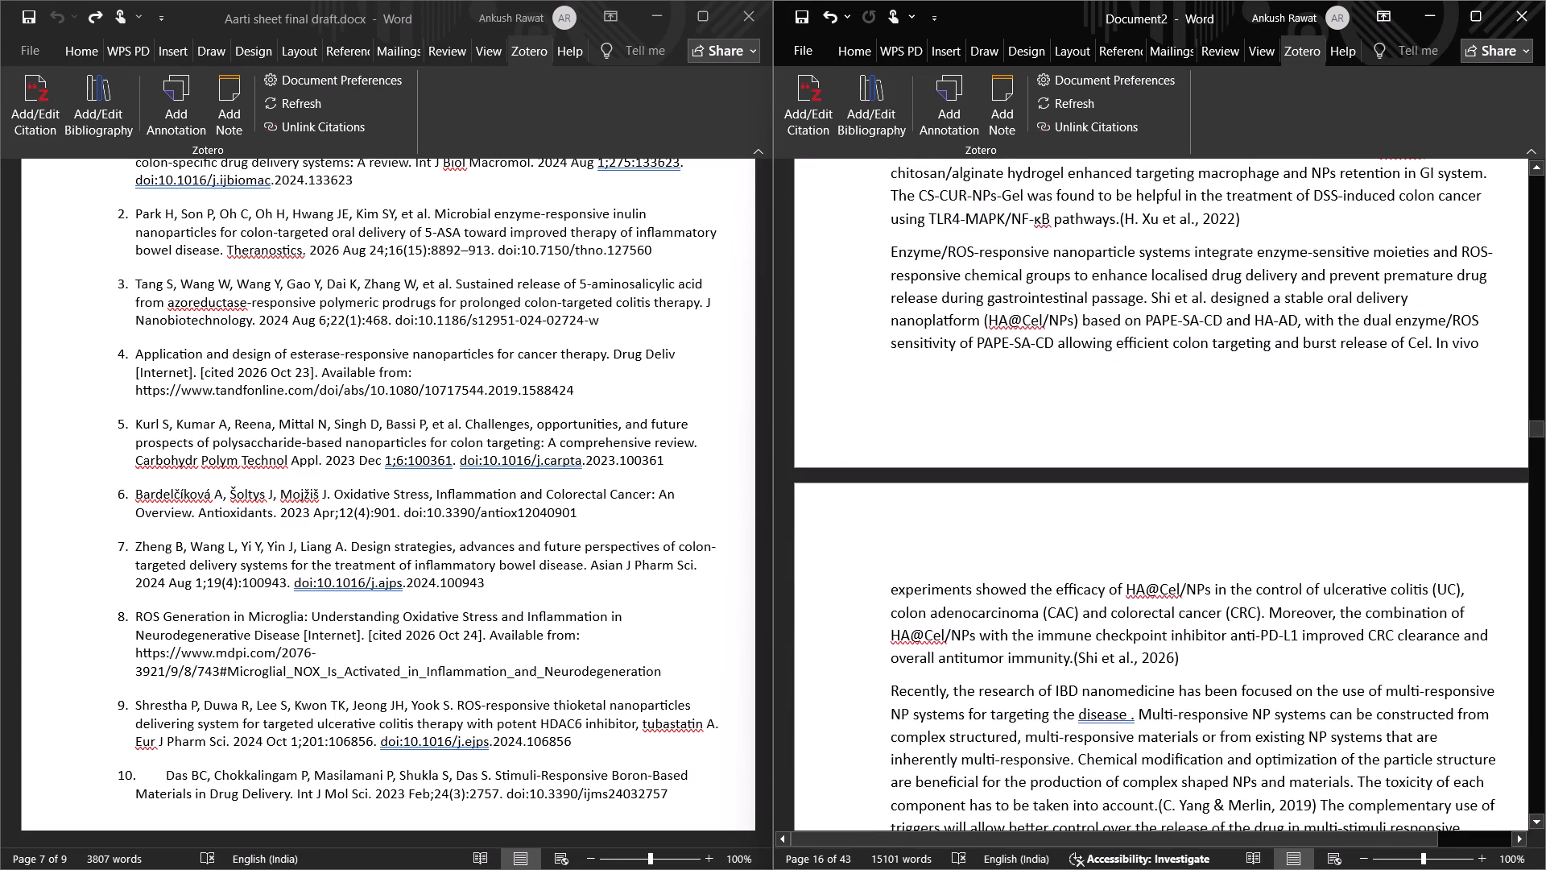
{"action": "scroll", "coordinate": [1176, 546], "scroll_direction": "down", "scroll_amount": 3}
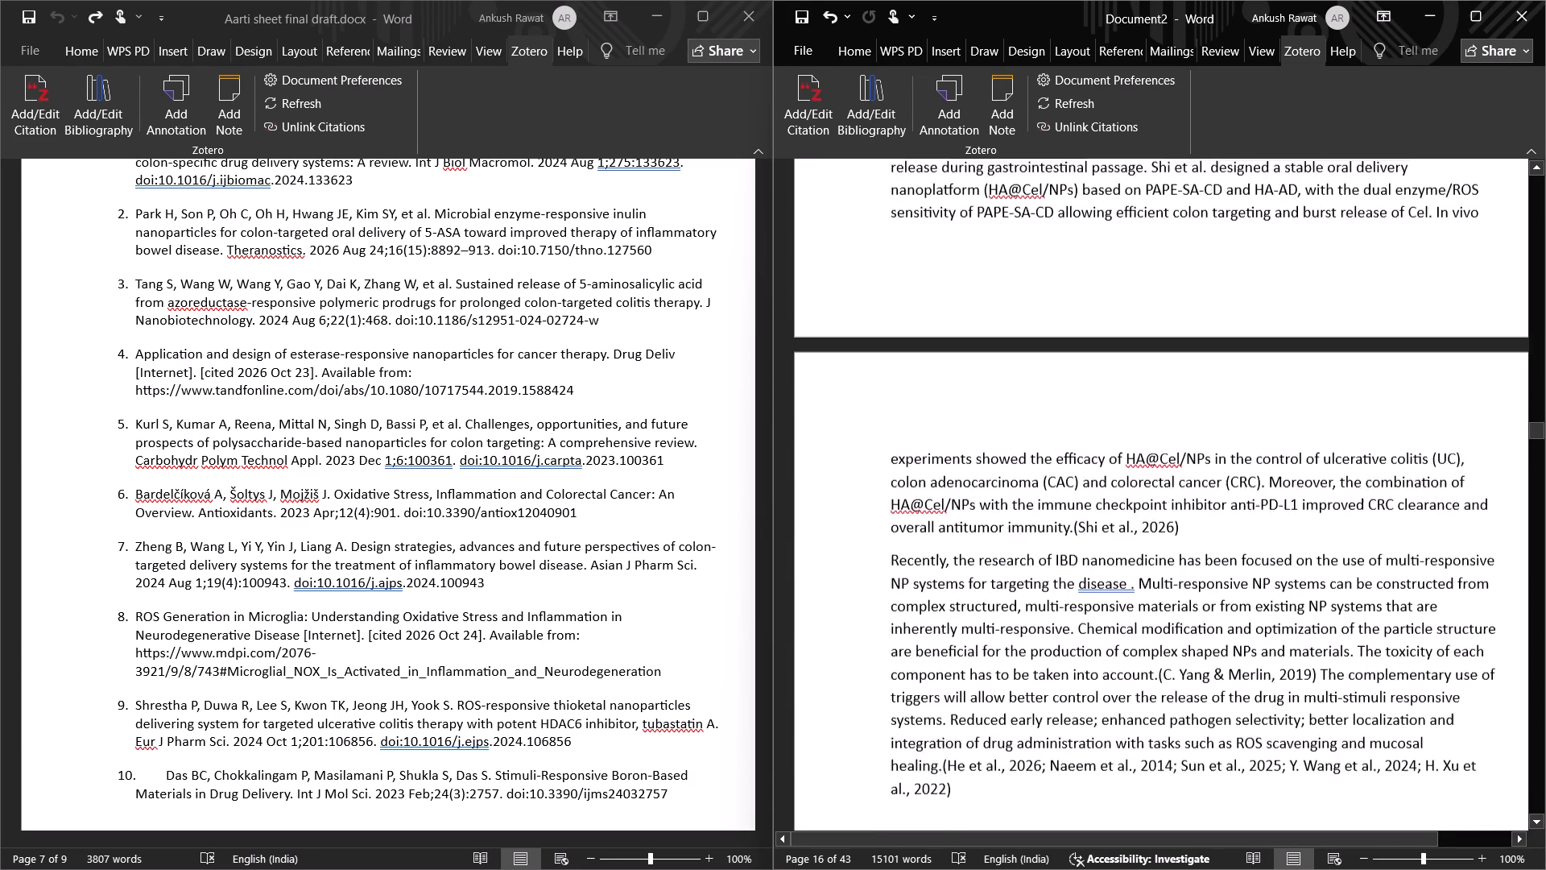
{"action": "scroll", "coordinate": [1182, 552], "scroll_direction": "down", "scroll_amount": 2}
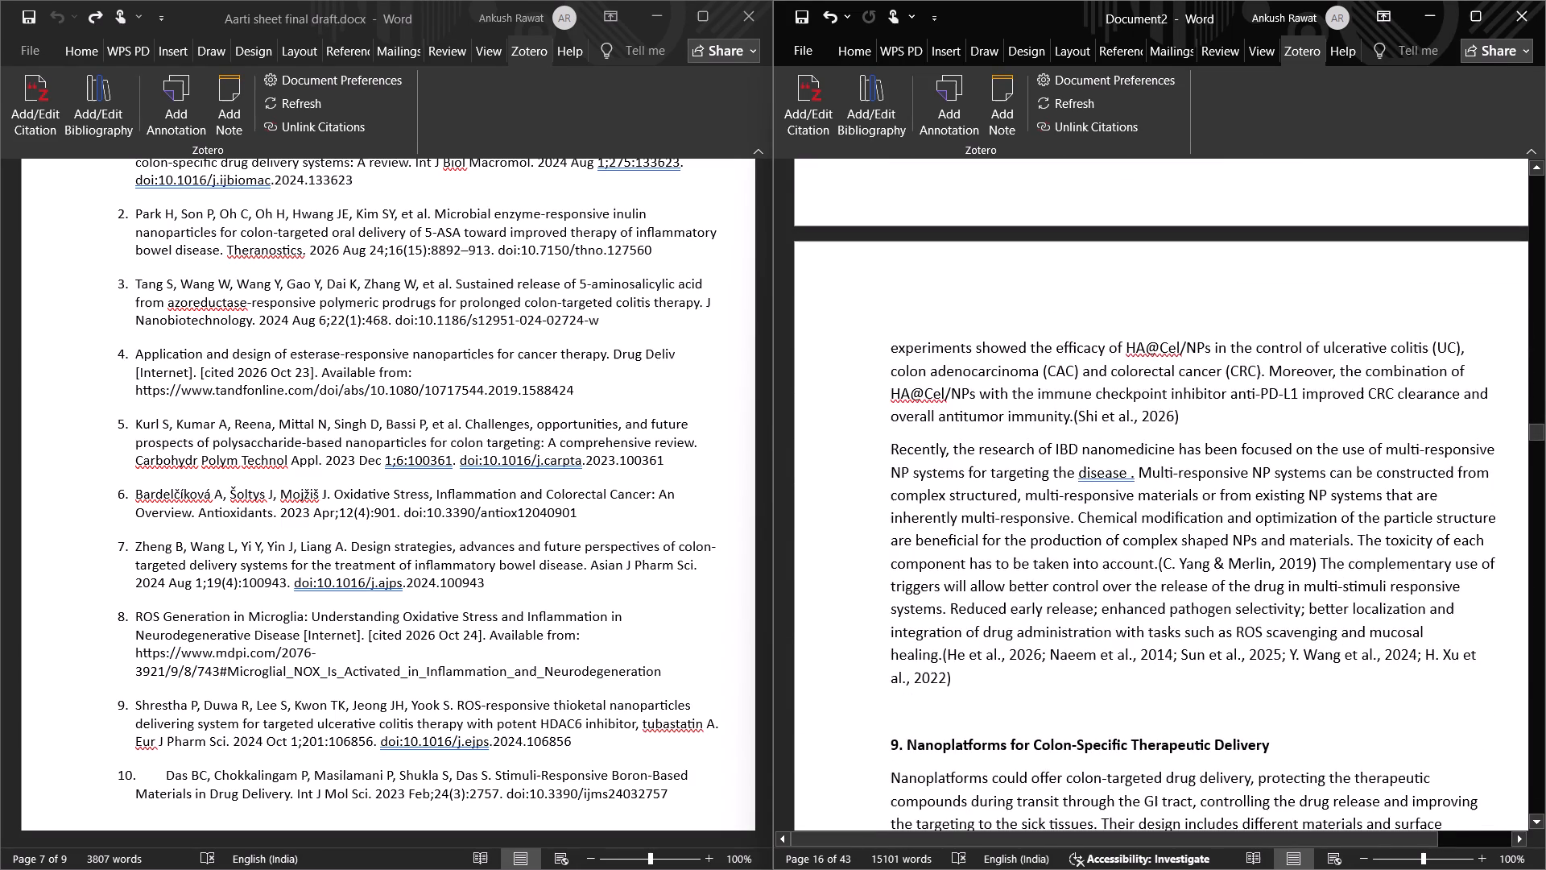
Look through section 9, "Nanoplatforms for Colon-Specific Therapeutic Delivery", examining the in-text citations up to the lipid–polymer hybrid paragraph.
{"action": "scroll", "coordinate": [1182, 552], "scroll_direction": "down", "scroll_amount": 6}
{"action": "scroll", "coordinate": [1182, 551], "scroll_direction": "up", "scroll_amount": 1}
{"action": "scroll", "coordinate": [1182, 551], "scroll_direction": "down", "scroll_amount": 4}
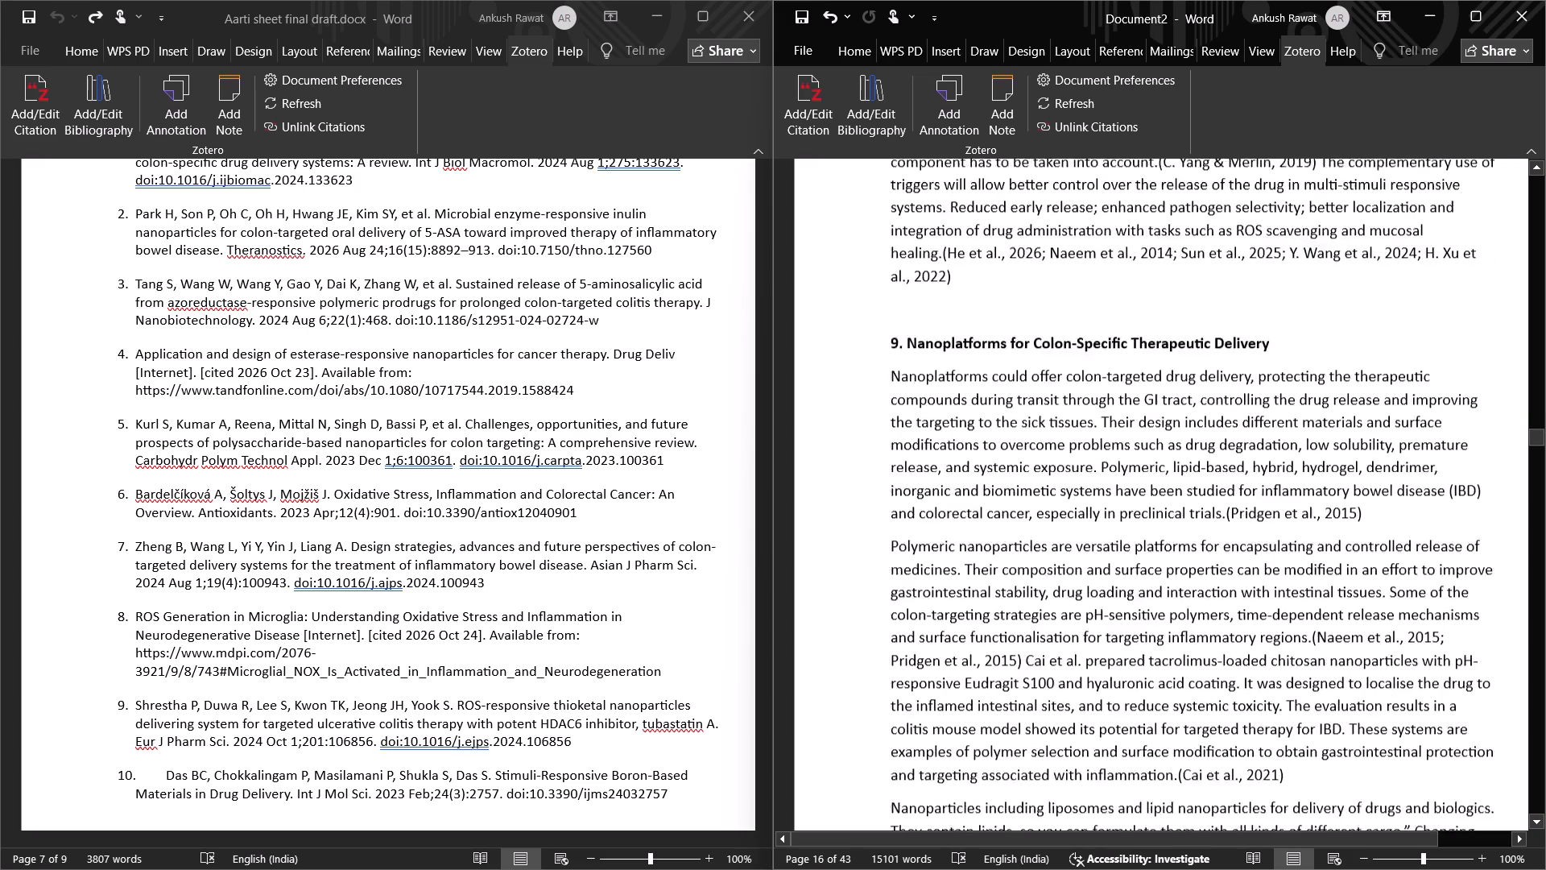
{"action": "scroll", "coordinate": [1182, 552], "scroll_direction": "down", "scroll_amount": 2}
{"action": "scroll", "coordinate": [1182, 552], "scroll_direction": "up", "scroll_amount": 1}
{"action": "scroll", "coordinate": [1182, 552], "scroll_direction": "down", "scroll_amount": 9}
{"action": "scroll", "coordinate": [1182, 552], "scroll_direction": "up", "scroll_amount": 1}
{"action": "scroll", "coordinate": [1182, 552], "scroll_direction": "down", "scroll_amount": 3}
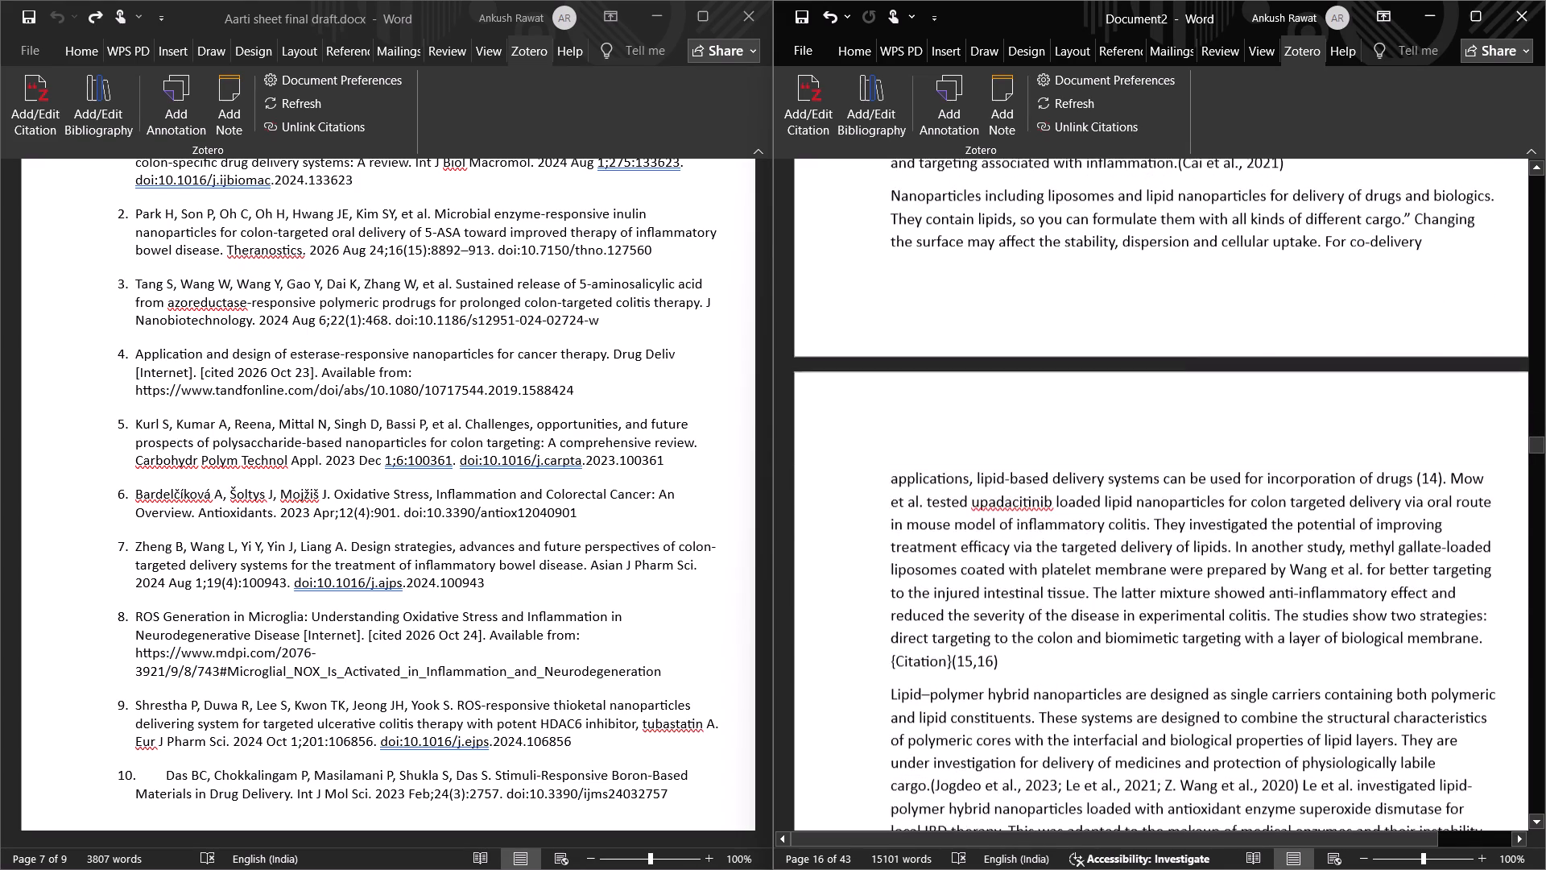
{"action": "scroll", "coordinate": [1183, 553], "scroll_direction": "down", "scroll_amount": 1}
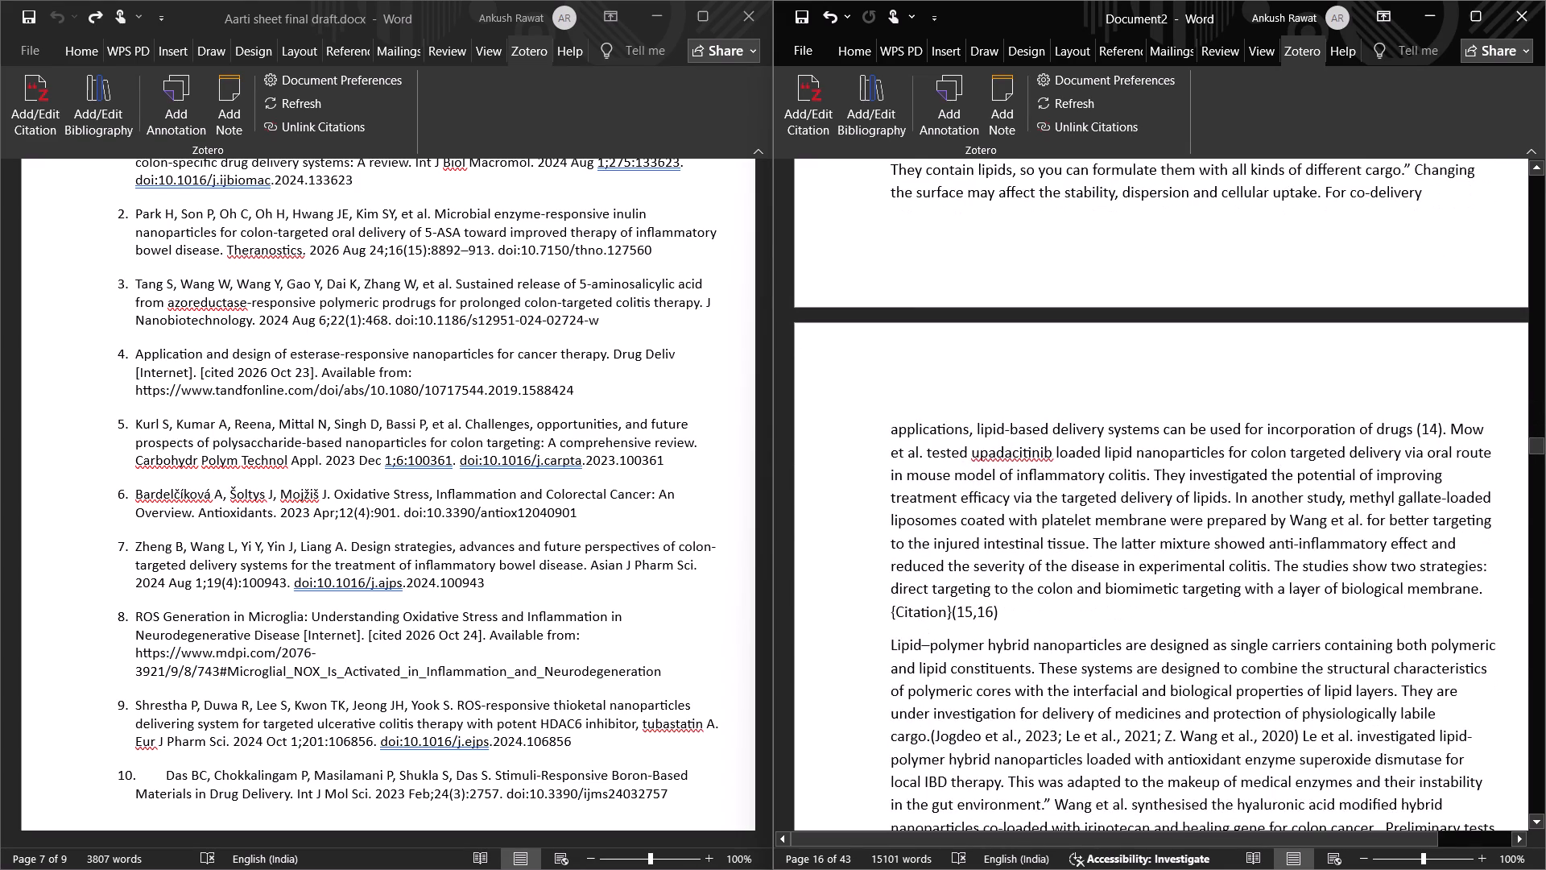
{"action": "scroll", "coordinate": [1028, 591], "scroll_direction": "up", "scroll_amount": 1}
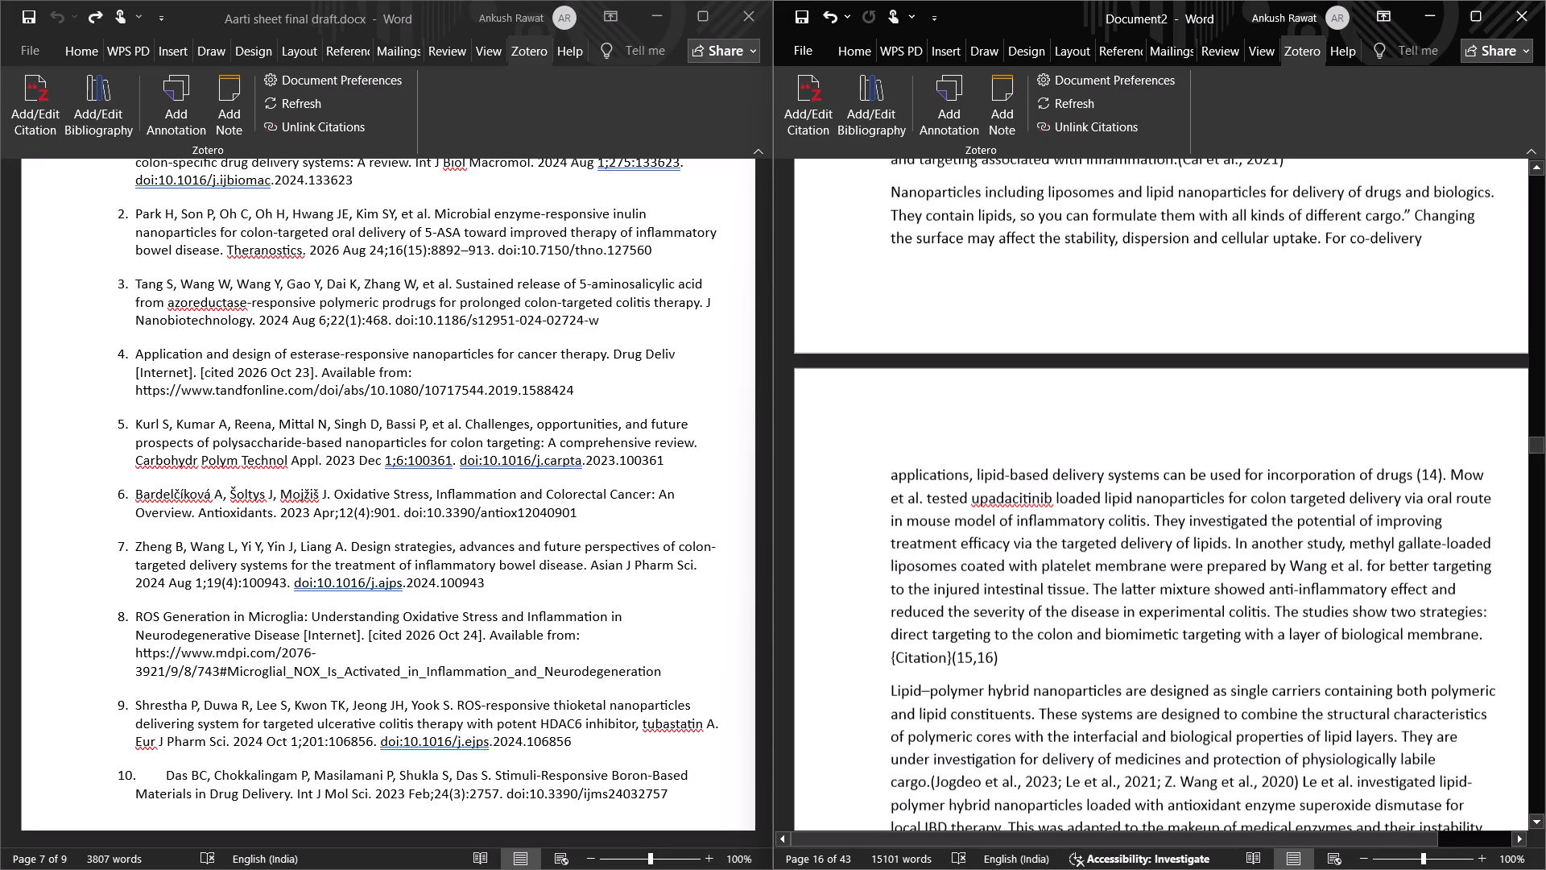
{"action": "scroll", "coordinate": [1069, 586], "scroll_direction": "up", "scroll_amount": 5}
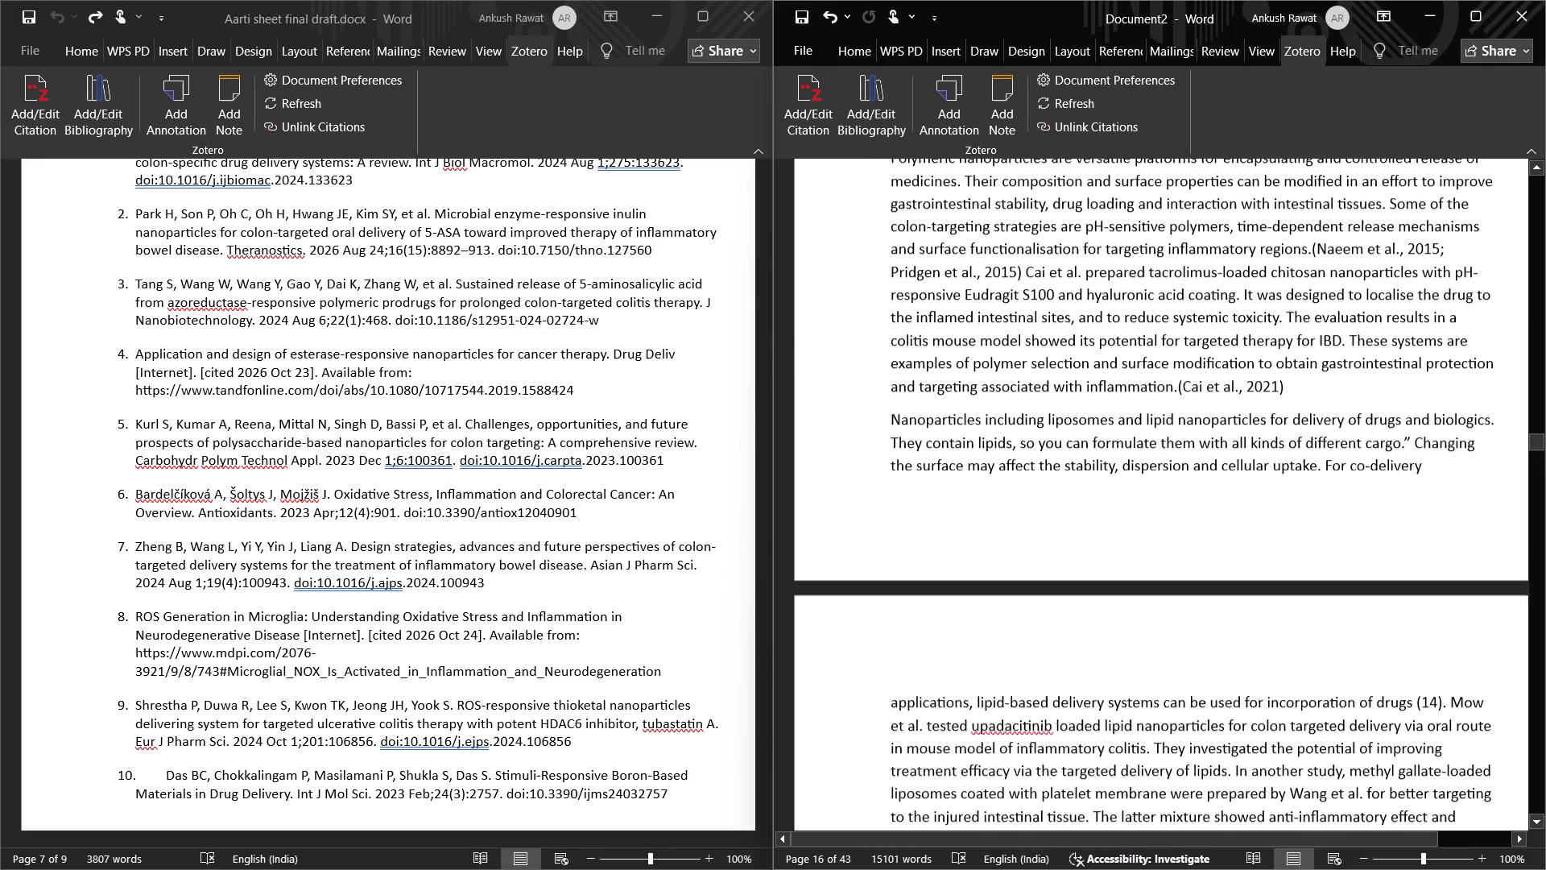
{"action": "scroll", "coordinate": [1071, 586], "scroll_direction": "up", "scroll_amount": 3}
{"action": "scroll", "coordinate": [1071, 586], "scroll_direction": "down", "scroll_amount": 2}
{"action": "scroll", "coordinate": [1071, 586], "scroll_direction": "up", "scroll_amount": 1}
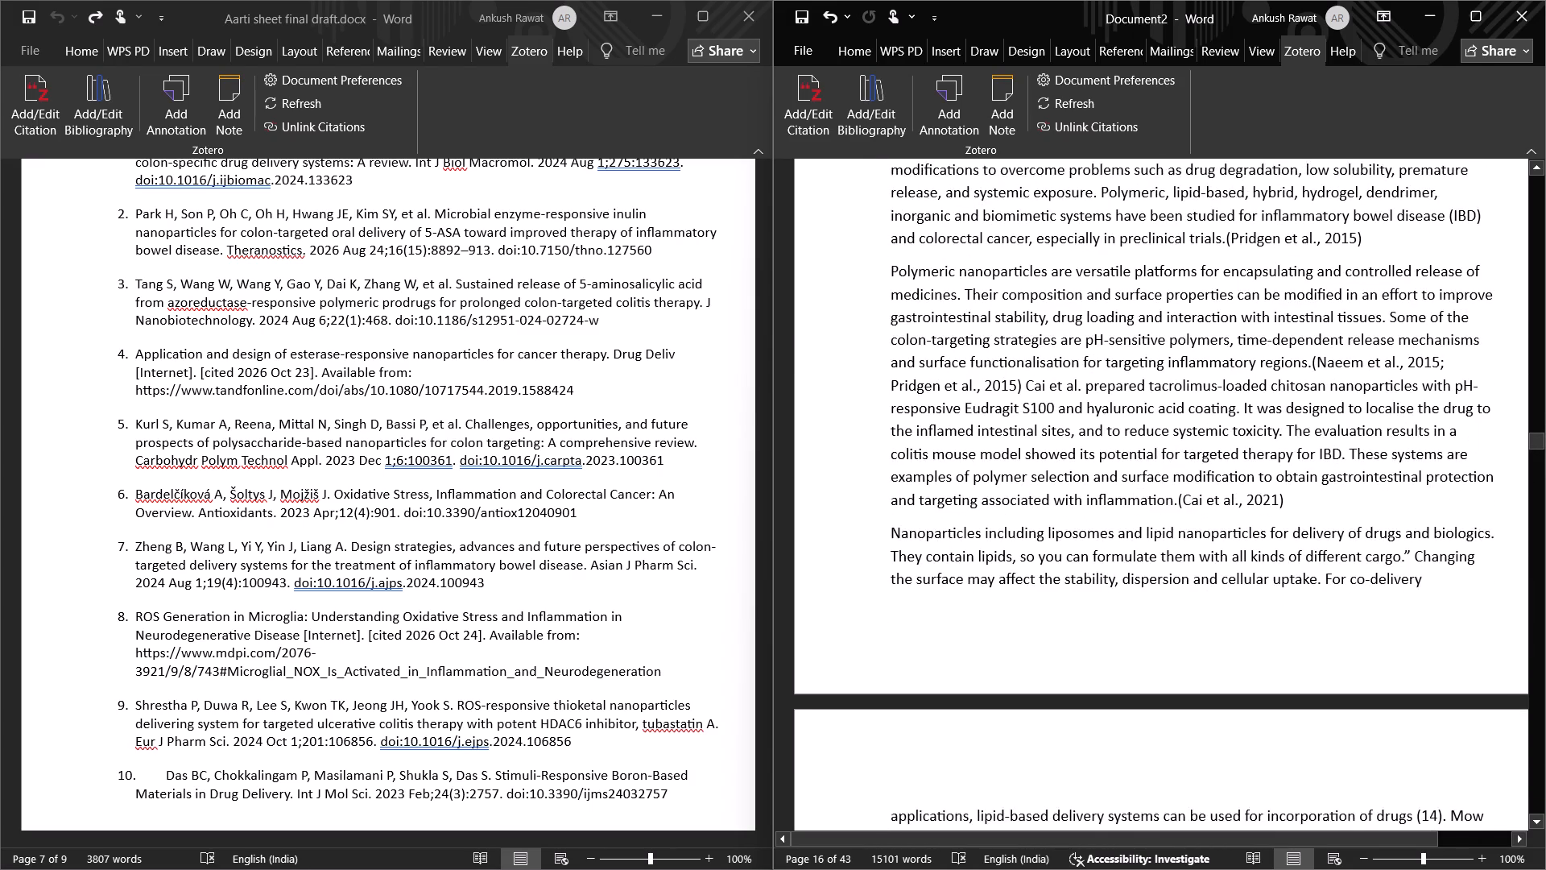
{"action": "scroll", "coordinate": [1071, 586], "scroll_direction": "down", "scroll_amount": 2}
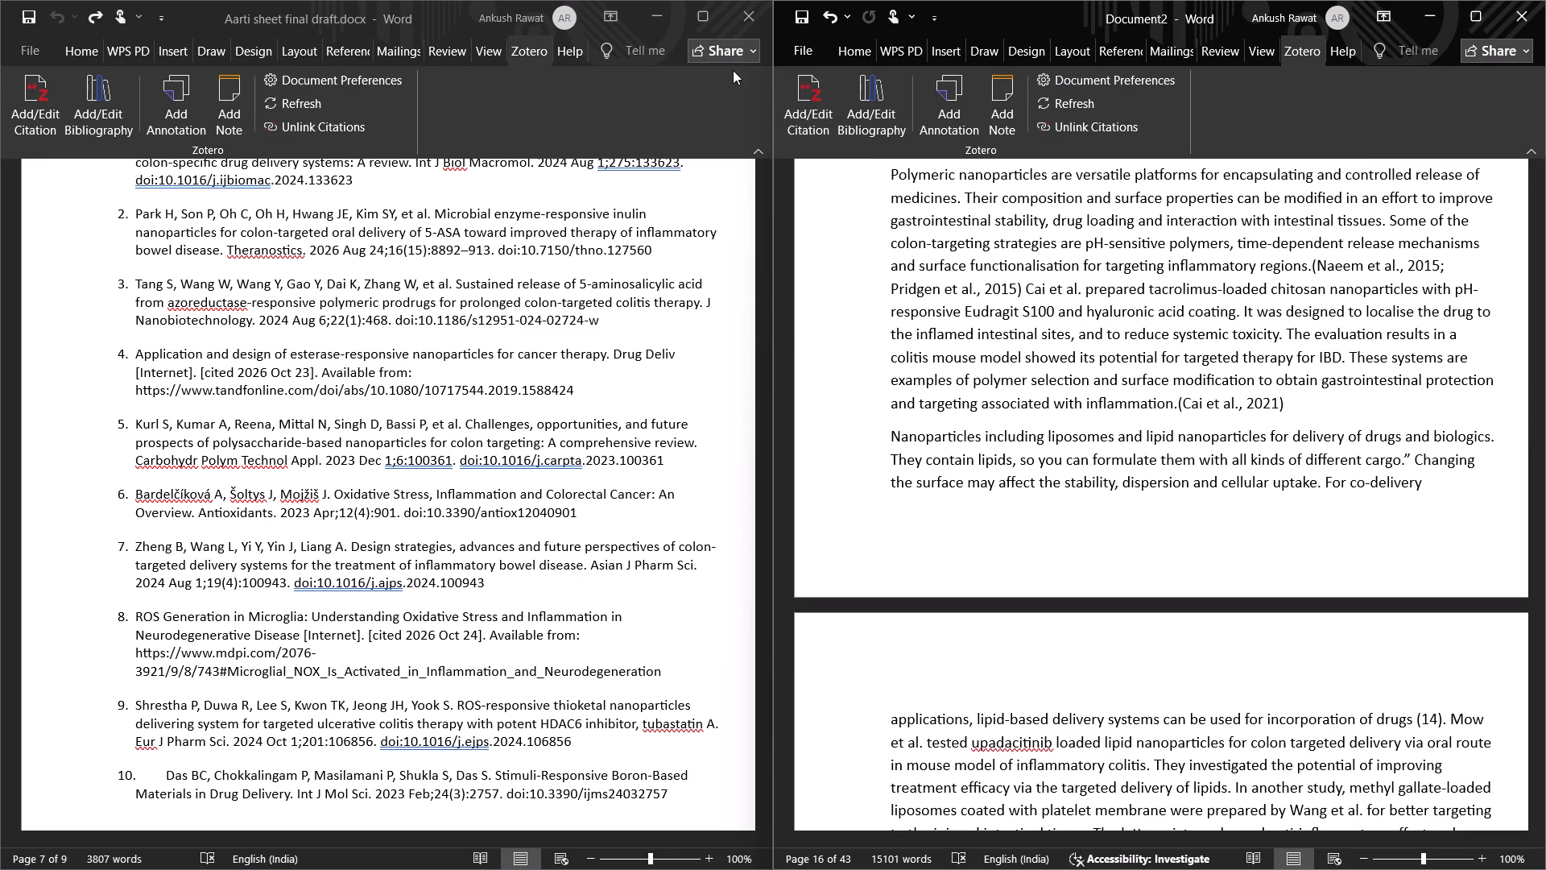
Replace the Aarti draft beside Document2 with "book chapter combined draft_1.docx", showing its reference list side by side.
{"action": "left_click", "coordinate": [647, 15]}
{"action": "key", "text": "alt+Tab"}
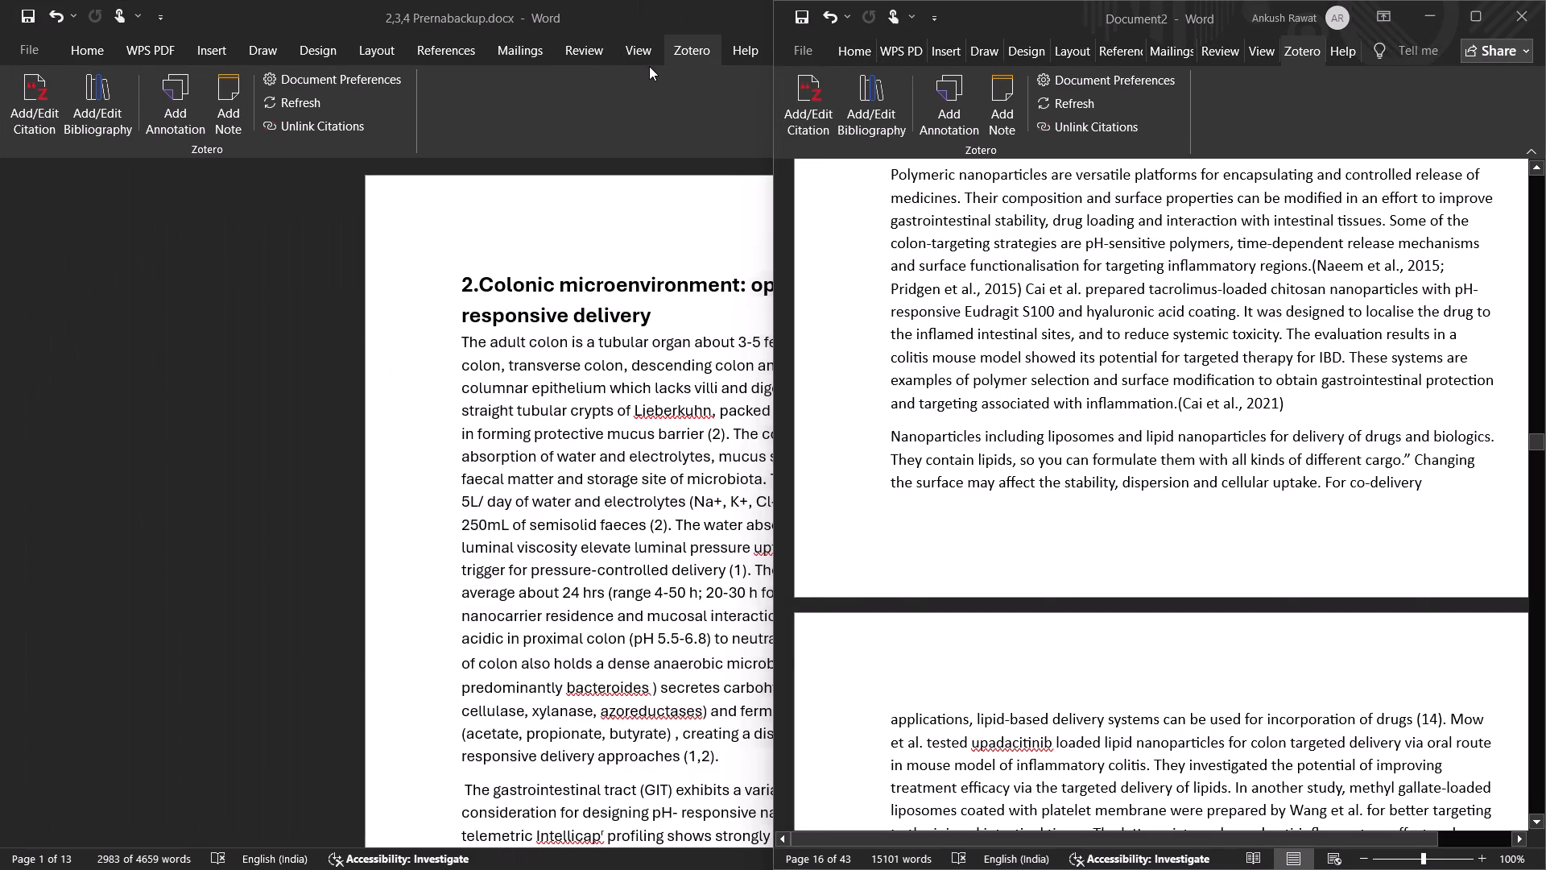
{"action": "key", "text": "alt+Tab"}
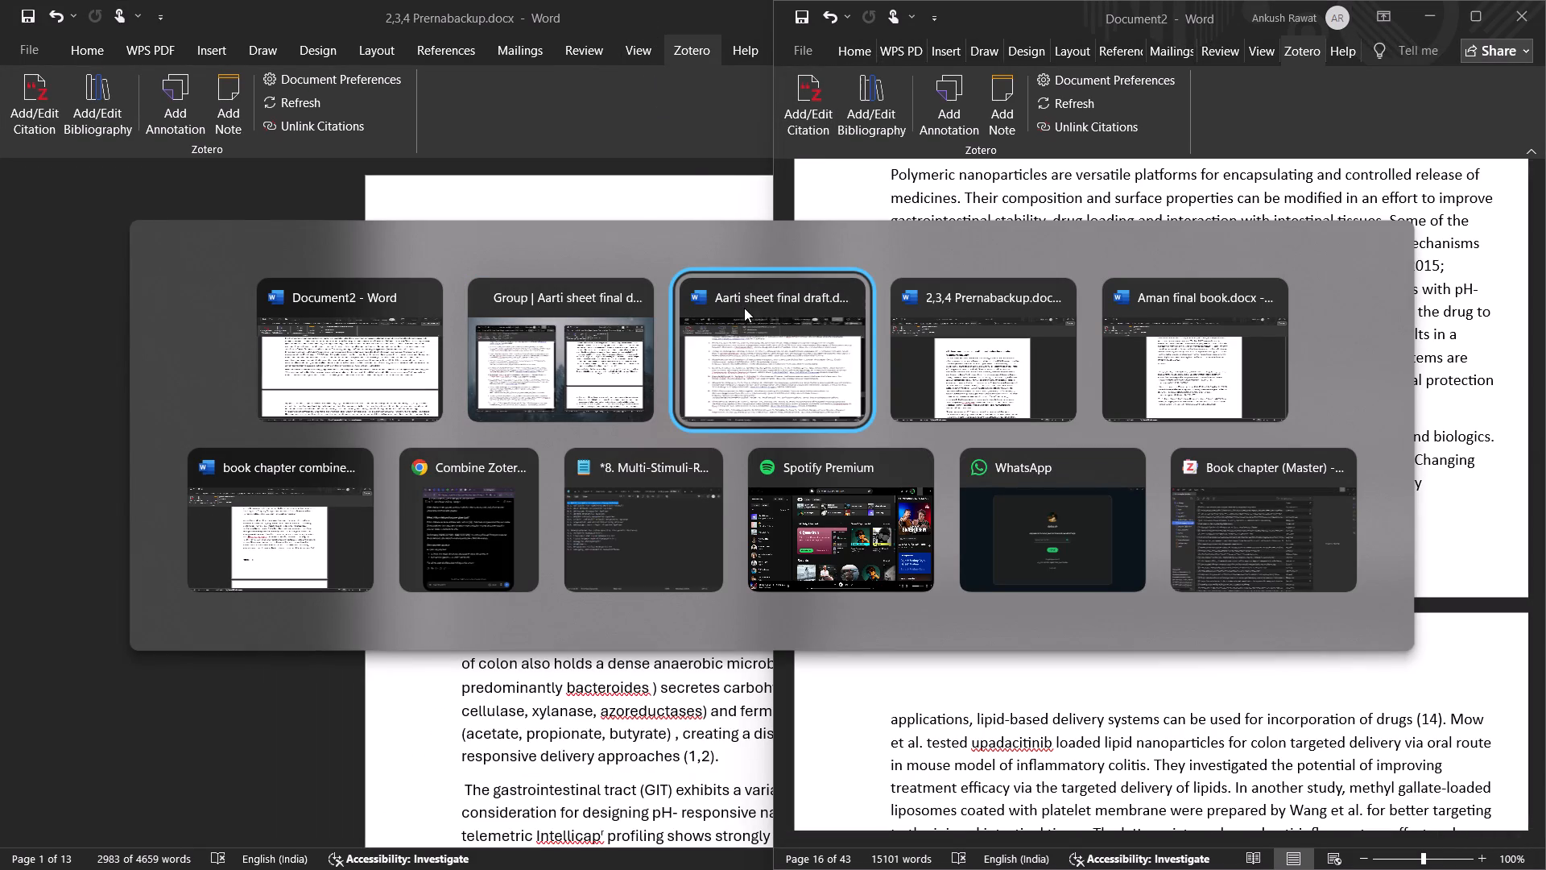
{"action": "key", "text": "alt+Tab"}
{"action": "key", "text": "alt+Tab"}
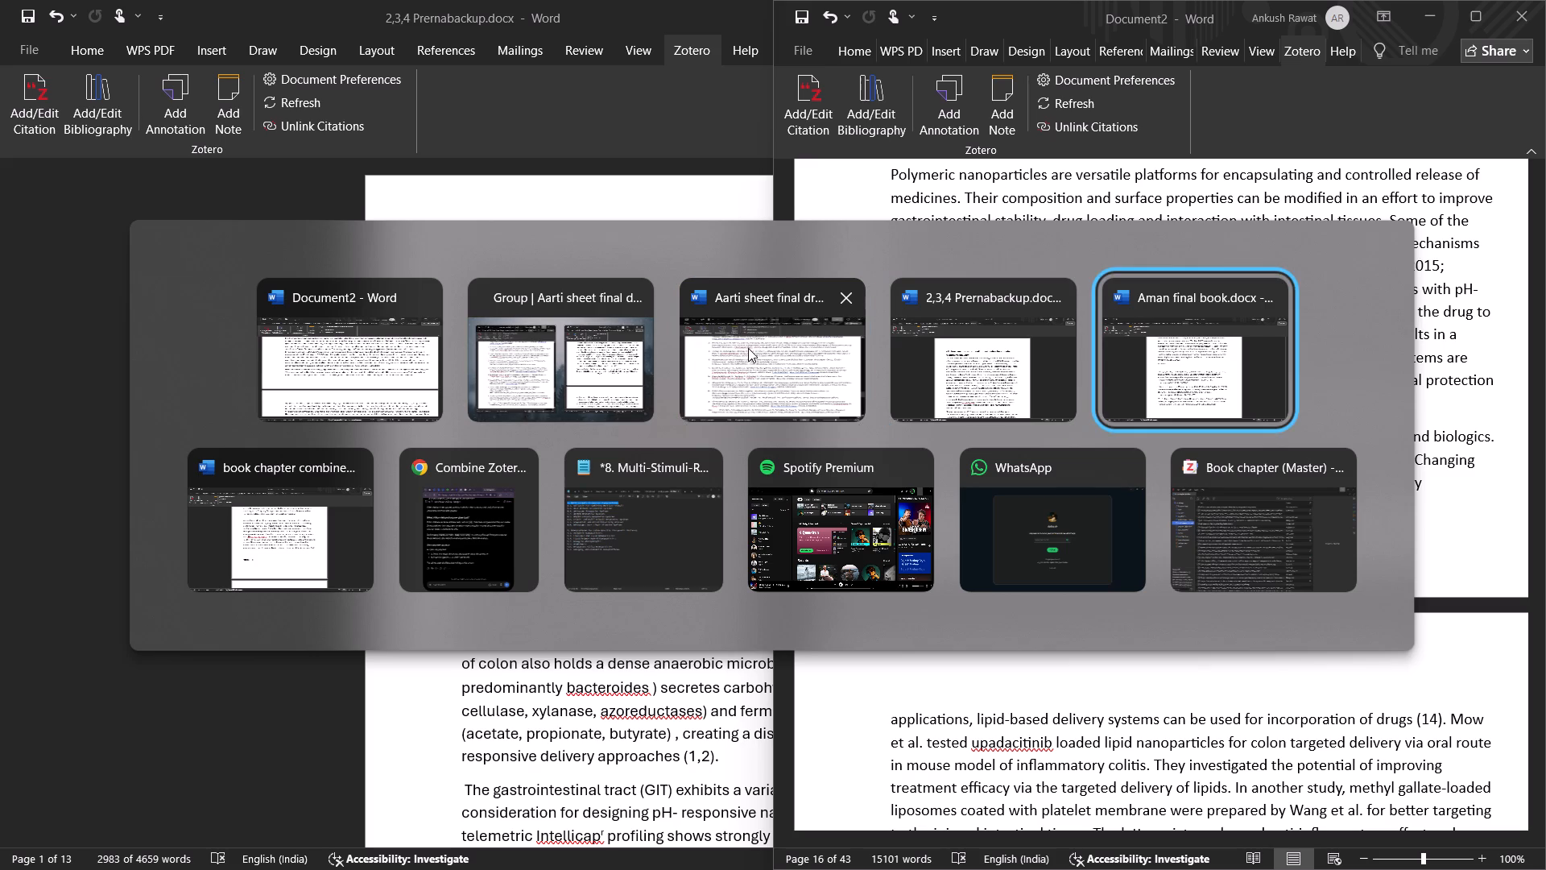
{"action": "key", "text": "alt+Tab"}
{"action": "key", "text": "alt+Tab"}
{"action": "key", "text": "alt+Tab"}
{"action": "key", "text": "alt+Tab"}
{"action": "key", "text": "alt+Tab"}
{"action": "key", "text": "alt+Tab"}
{"action": "key", "text": "alt+Tab"}
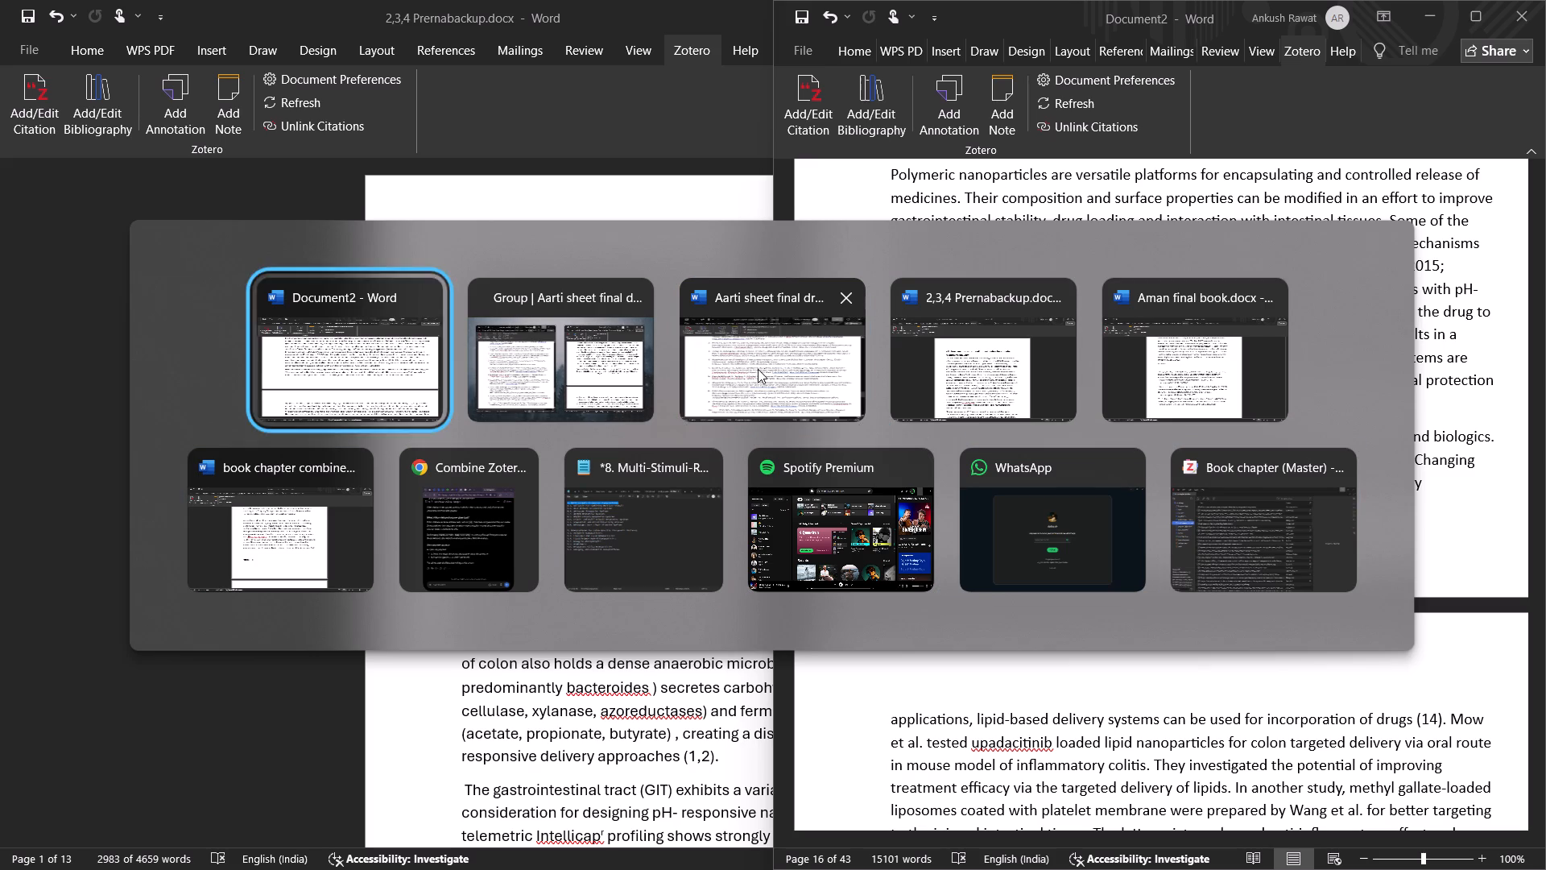
{"action": "key", "text": "alt+Tab"}
{"action": "key", "text": "alt+Tab"}
{"action": "key", "text": "alt+Tab"}
{"action": "key", "text": "alt+Tab"}
{"action": "key", "text": "alt+Tab"}
{"action": "key", "text": "alt+Tab"}
{"action": "key", "text": "alt+Tab"}
{"action": "key", "text": "alt+Tab"}
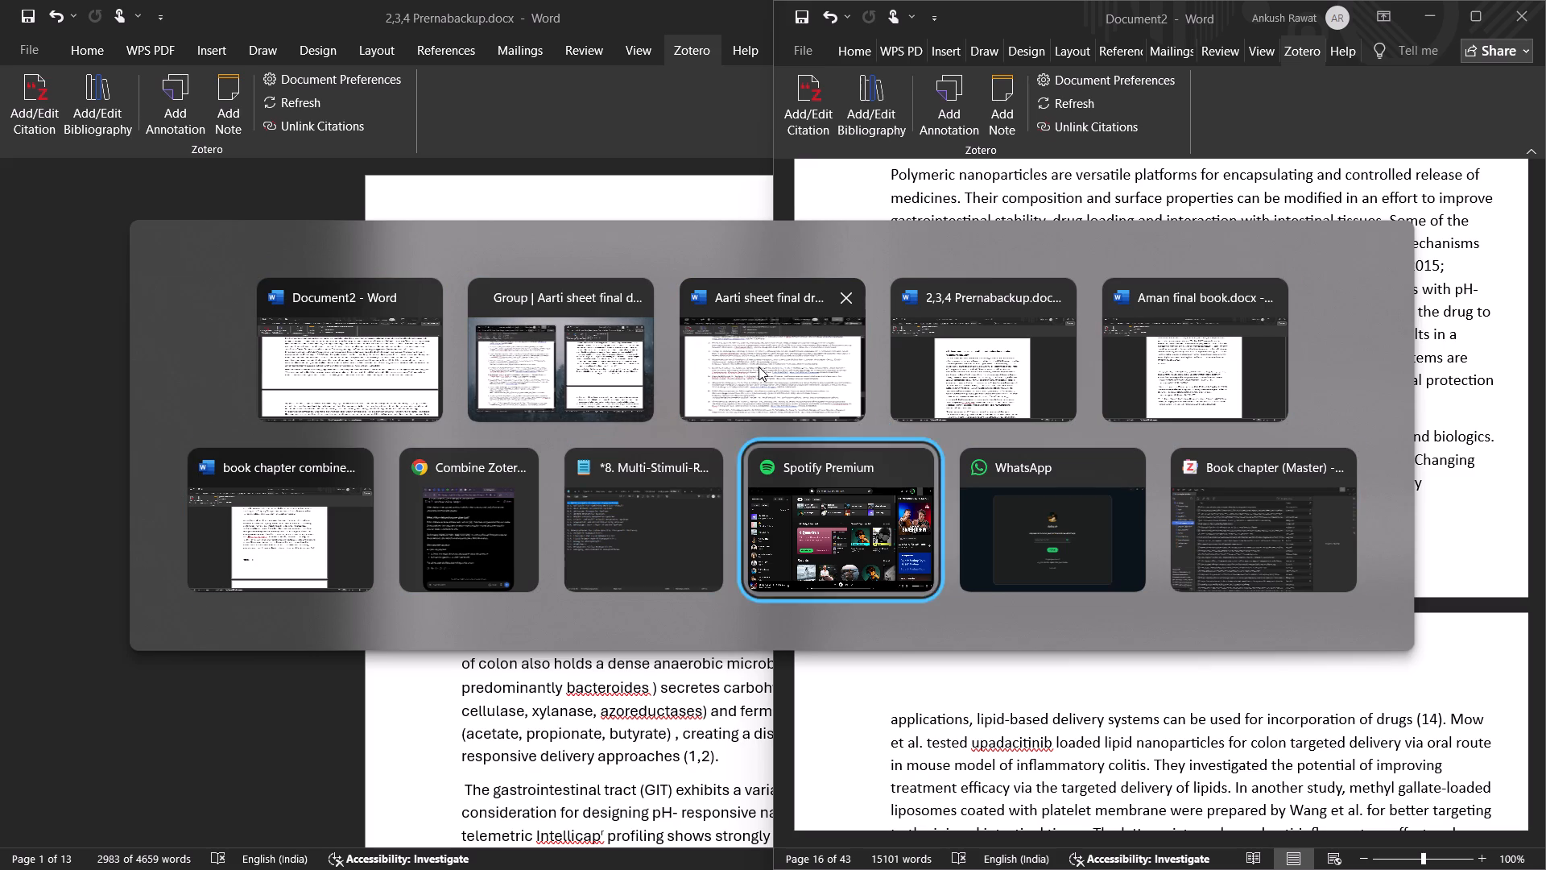
{"action": "key", "text": "alt+Tab"}
{"action": "key", "text": "alt+Tab"}
{"action": "key", "text": "alt+Tab"}
{"action": "key", "text": "alt+Tab"}
{"action": "key", "text": "alt+Tab"}
{"action": "key", "text": "alt+Tab"}
{"action": "key", "text": "alt+Tab"}
{"action": "key", "text": "alt+Tab"}
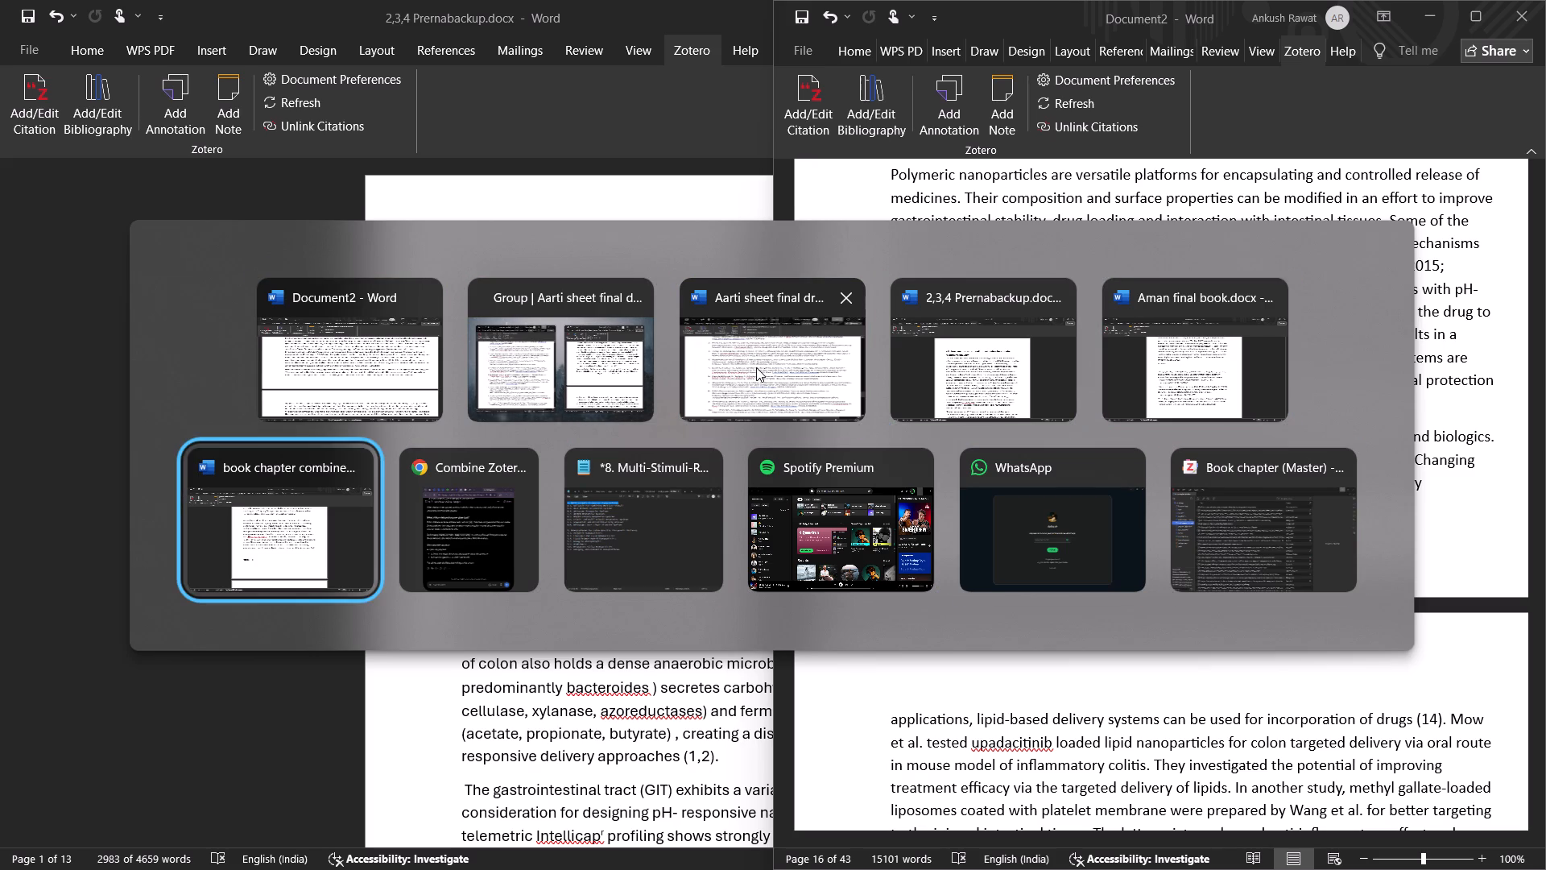
{"action": "scroll", "coordinate": [814, 567], "scroll_direction": "down", "scroll_amount": 10}
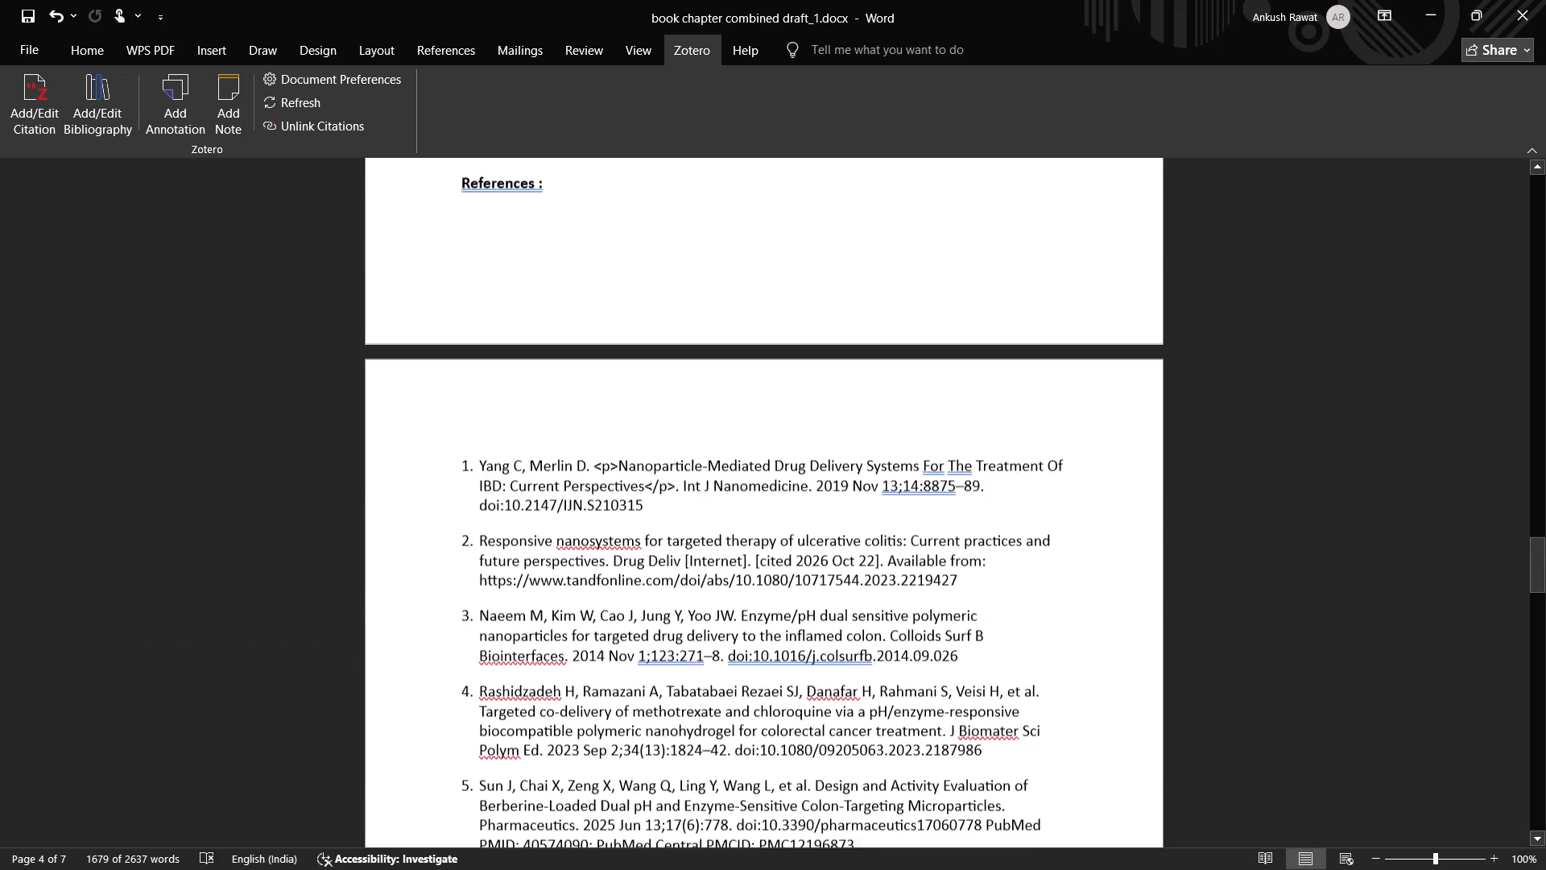
{"action": "scroll", "coordinate": [821, 588], "scroll_direction": "down", "scroll_amount": 5}
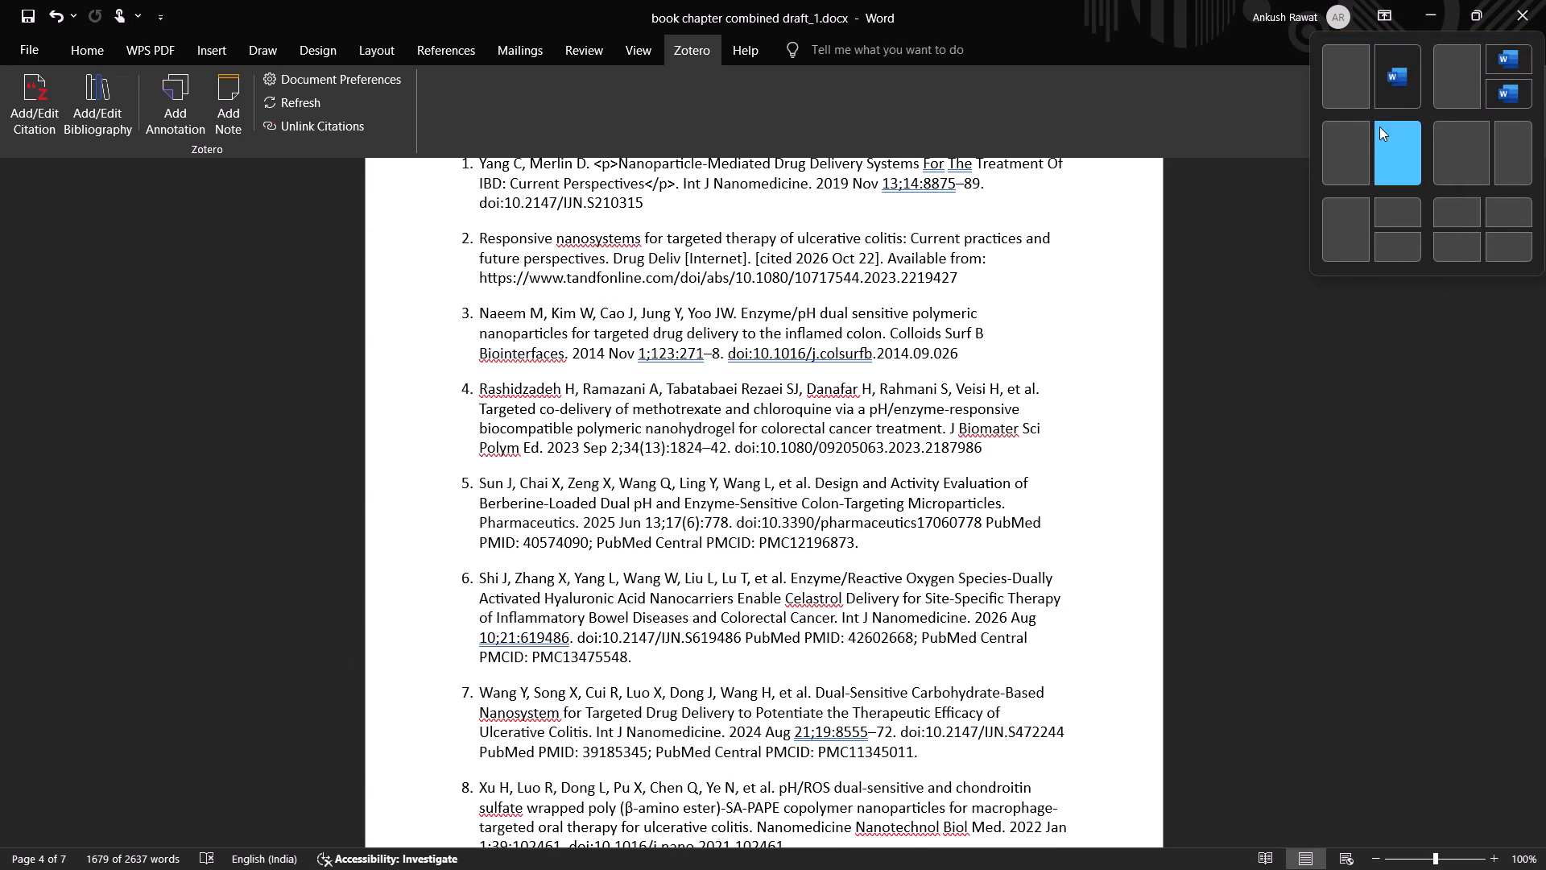
{"action": "left_click", "coordinate": [1391, 85]}
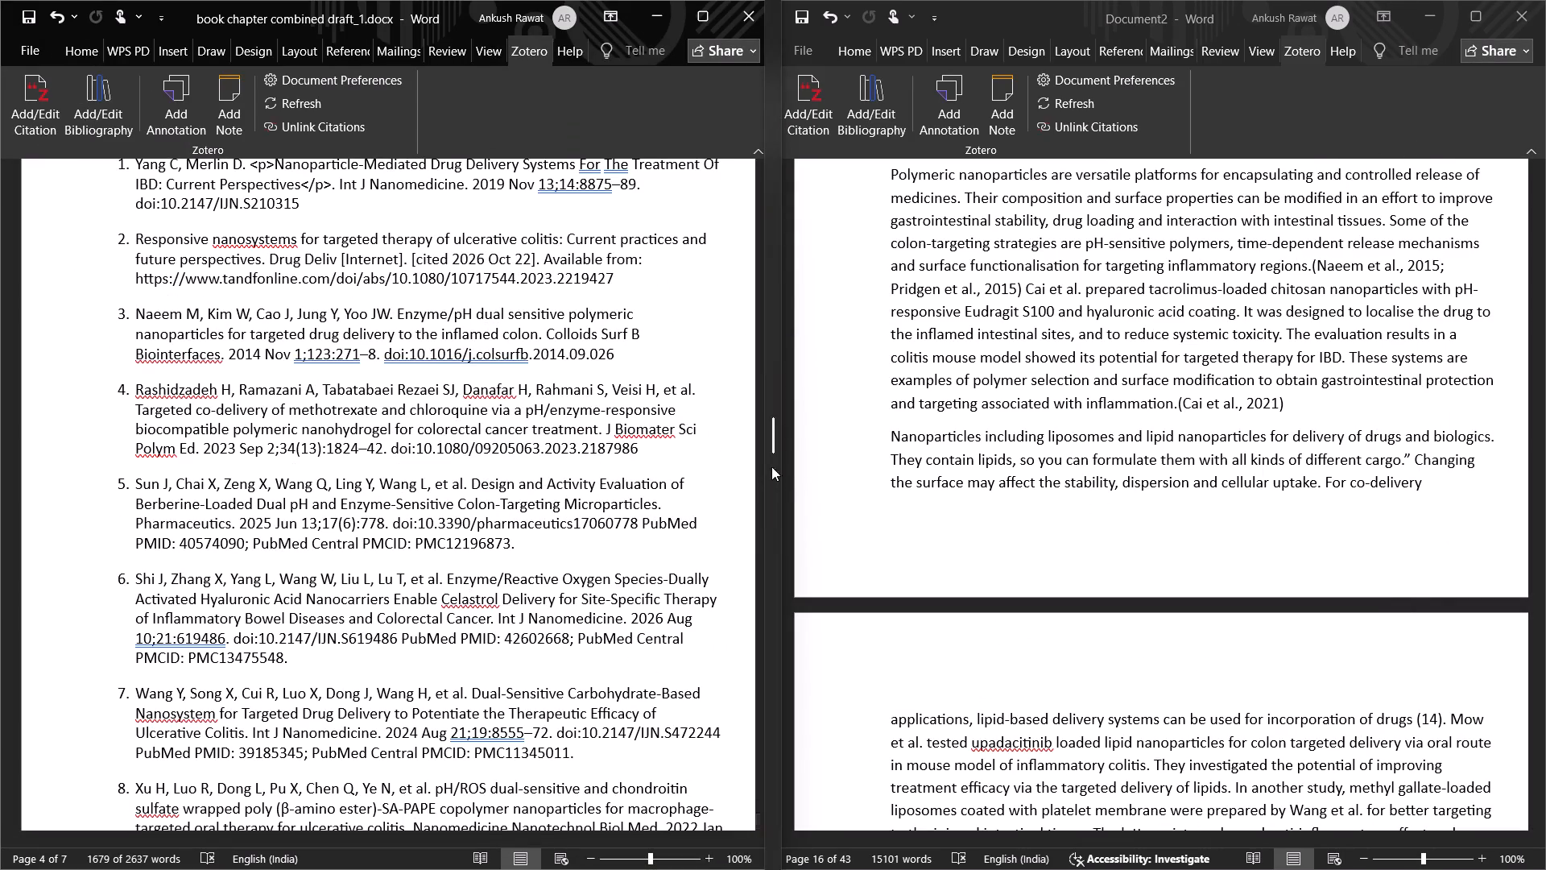
Delete the plain-text citation "(14)" and its preceding space after "incorporation of drugs" in the lipid nanoparticle paragraph of Document2.
{"action": "scroll", "coordinate": [519, 497], "scroll_direction": "up", "scroll_amount": 2}
{"action": "scroll", "coordinate": [519, 497], "scroll_direction": "down", "scroll_amount": 1}
{"action": "scroll", "coordinate": [519, 497], "scroll_direction": "up", "scroll_amount": 1}
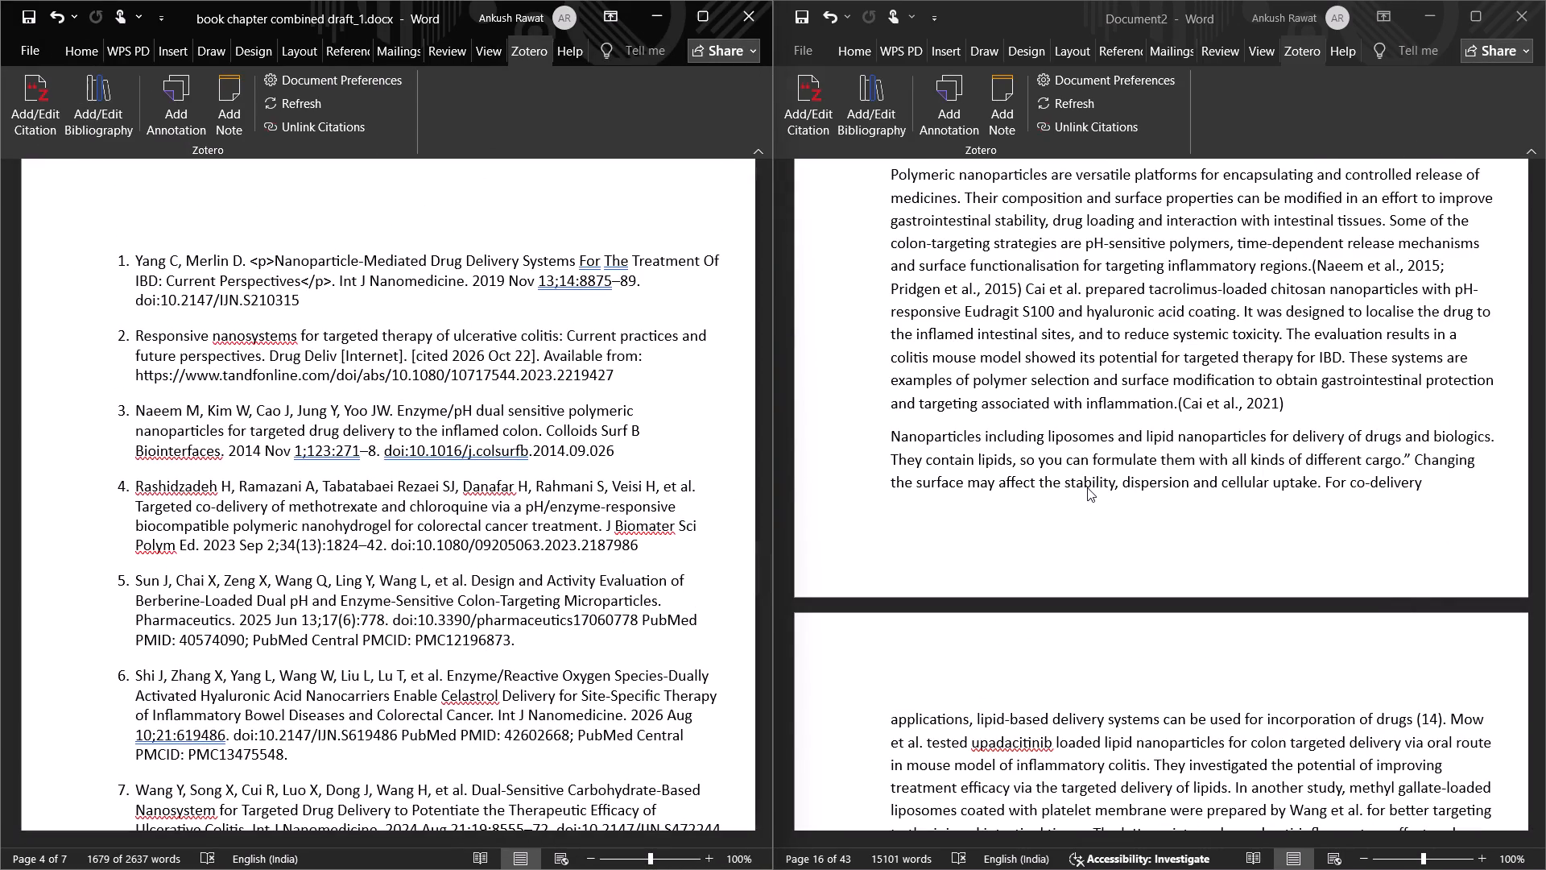
{"action": "scroll", "coordinate": [1105, 488], "scroll_direction": "up", "scroll_amount": 3}
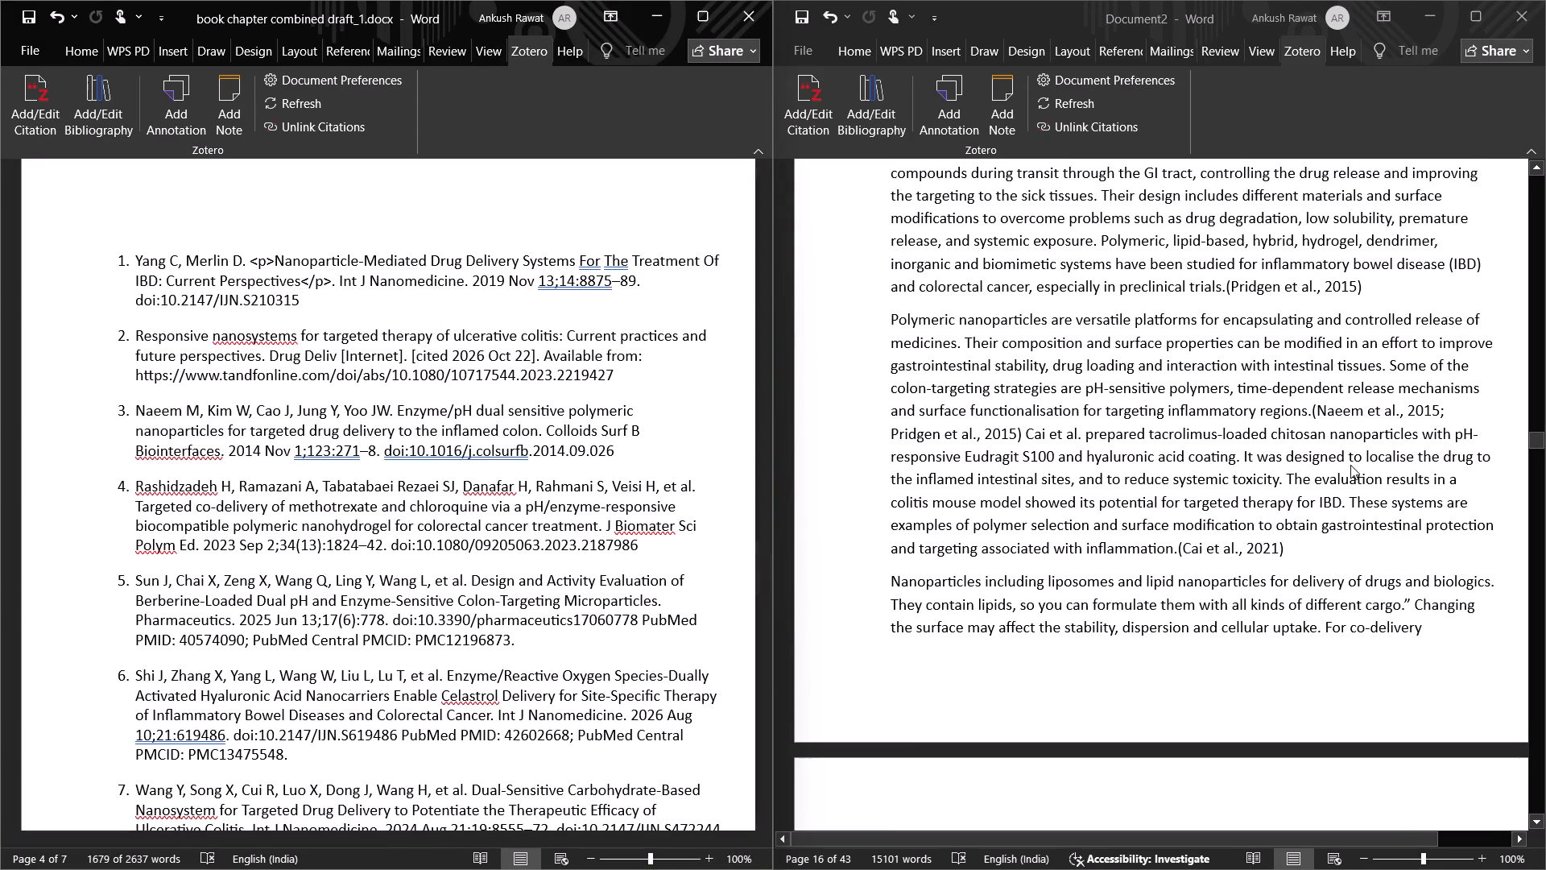
{"action": "scroll", "coordinate": [1234, 543], "scroll_direction": "down", "scroll_amount": 7}
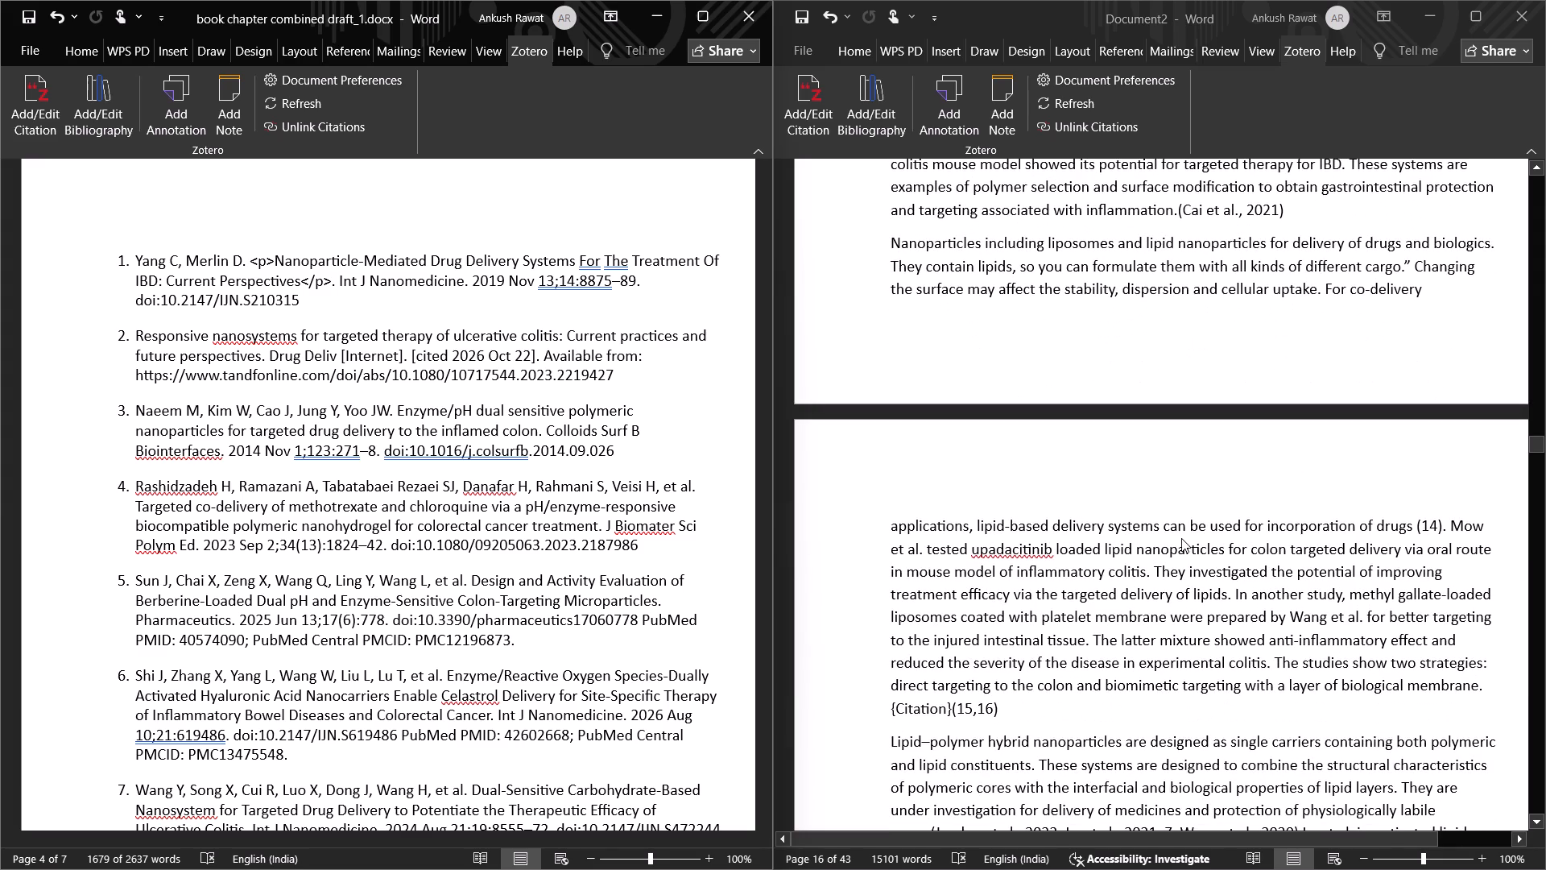
{"action": "scroll", "coordinate": [1181, 540], "scroll_direction": "down", "scroll_amount": 2}
{"action": "scroll", "coordinate": [1181, 541], "scroll_direction": "up", "scroll_amount": 3}
{"action": "scroll", "coordinate": [1181, 541], "scroll_direction": "down", "scroll_amount": 1}
{"action": "scroll", "coordinate": [1181, 541], "scroll_direction": "up", "scroll_amount": 1}
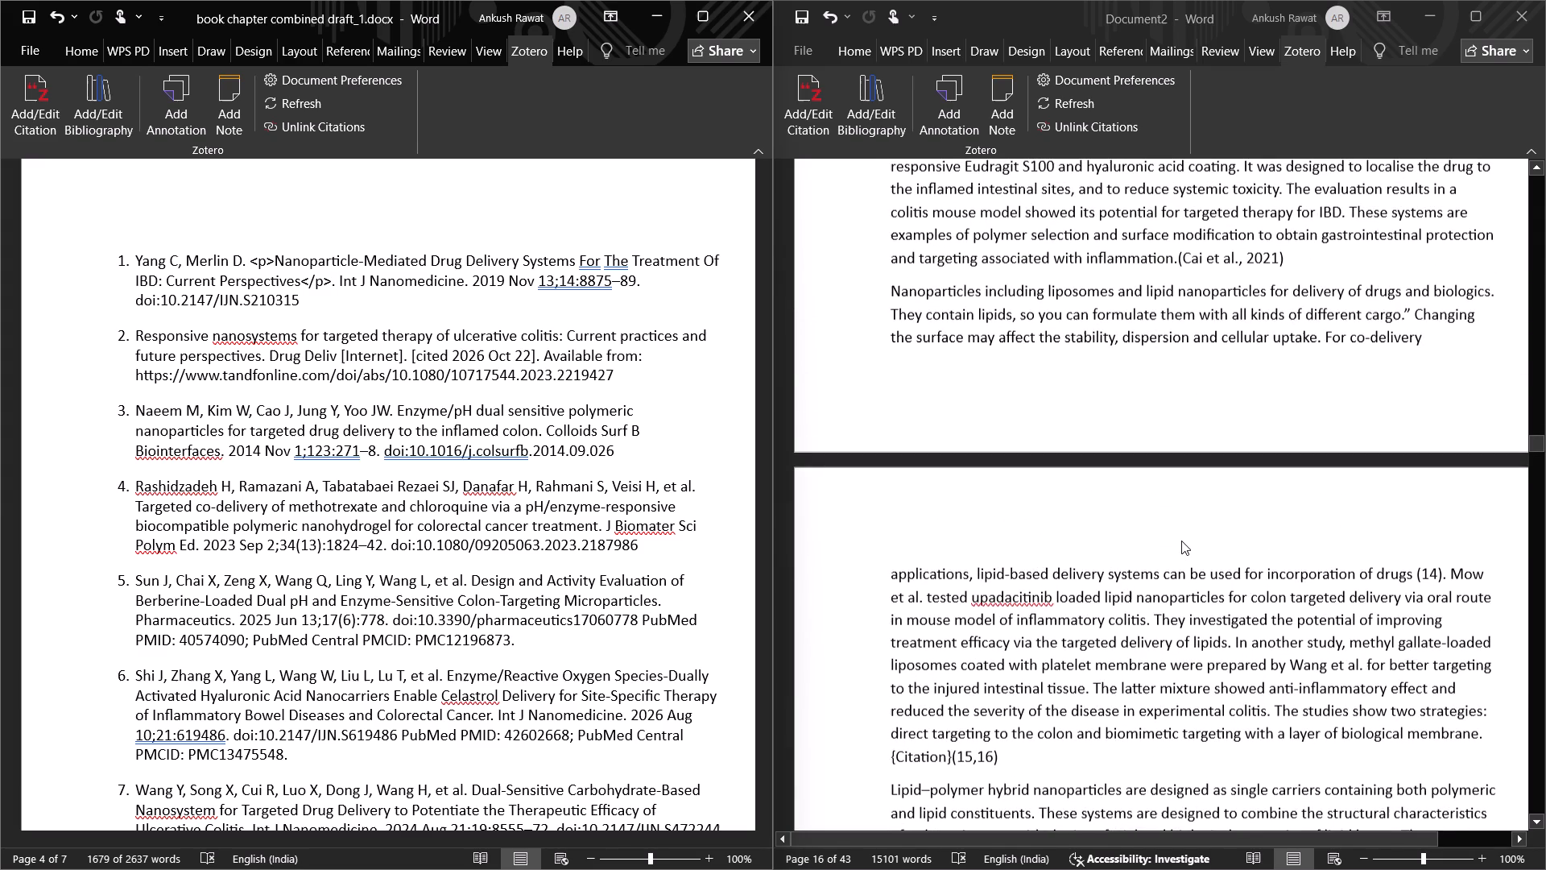
{"action": "scroll", "coordinate": [1252, 554], "scroll_direction": "down", "scroll_amount": 2}
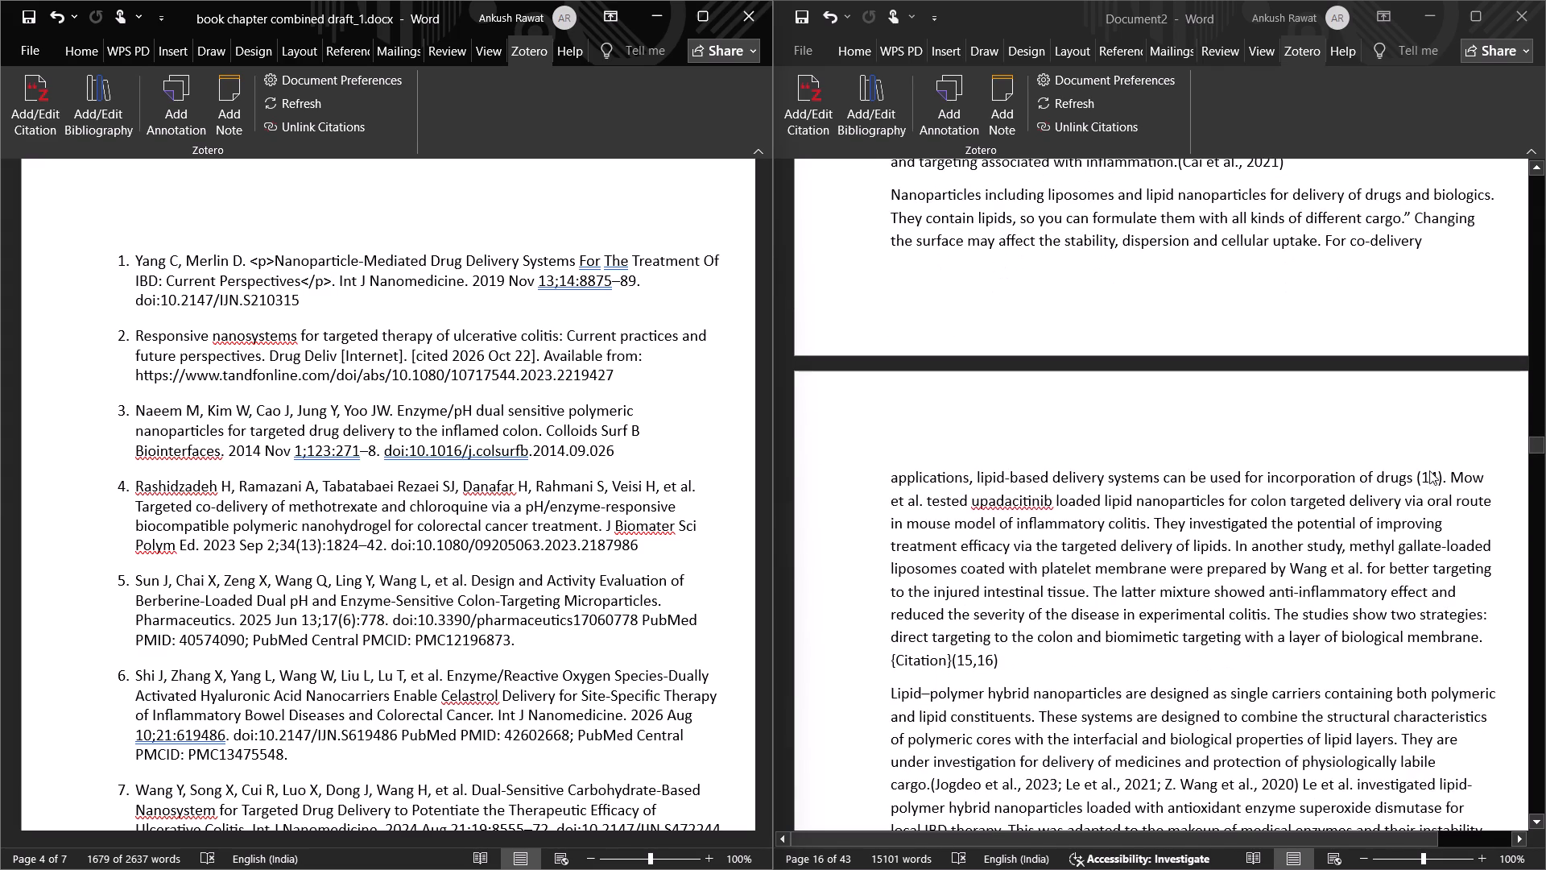
{"action": "left_click", "coordinate": [1444, 475]}
{"action": "left_click", "coordinate": [1442, 481]}
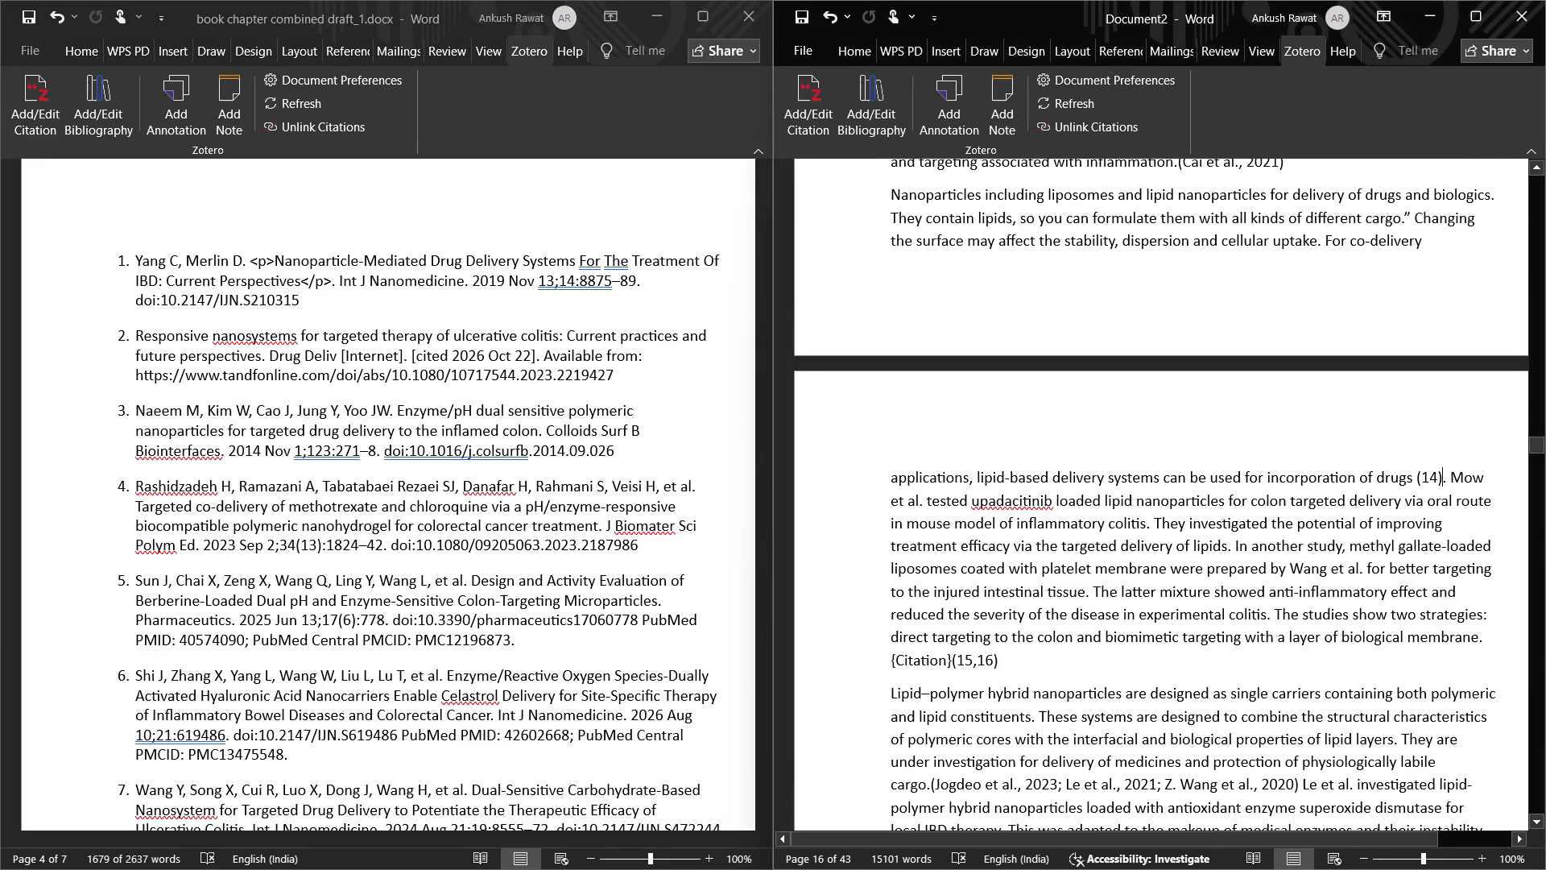
{"action": "key", "text": "BackSpace"}
{"action": "key", "text": "BackSpace"}
{"action": "key", "text": "BackSpace"}
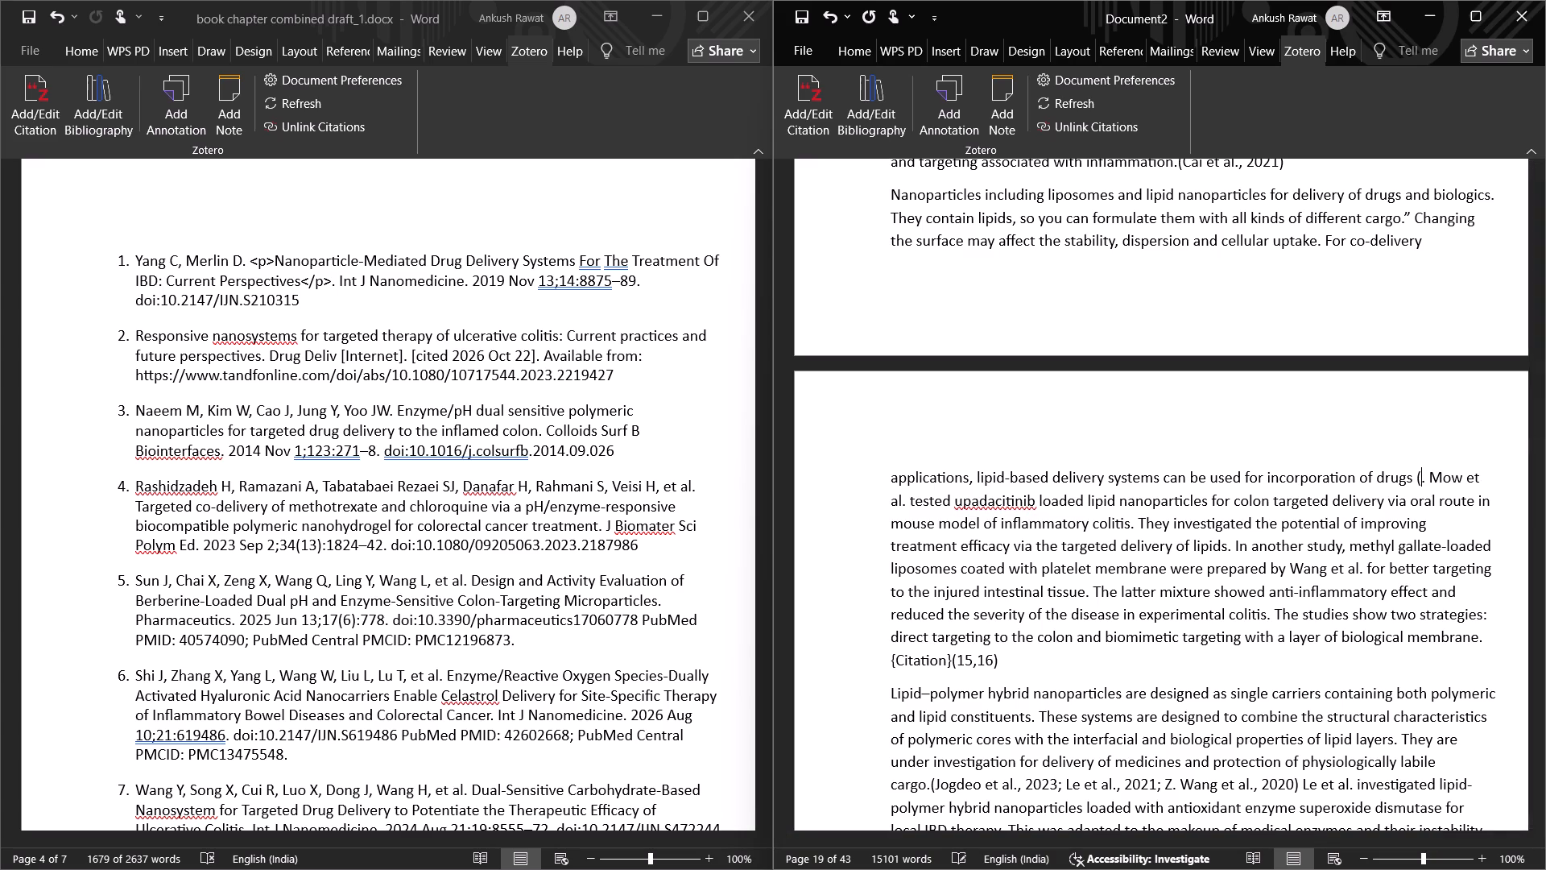
{"action": "key", "text": "BackSpace"}
{"action": "key", "text": "BackSpace"}
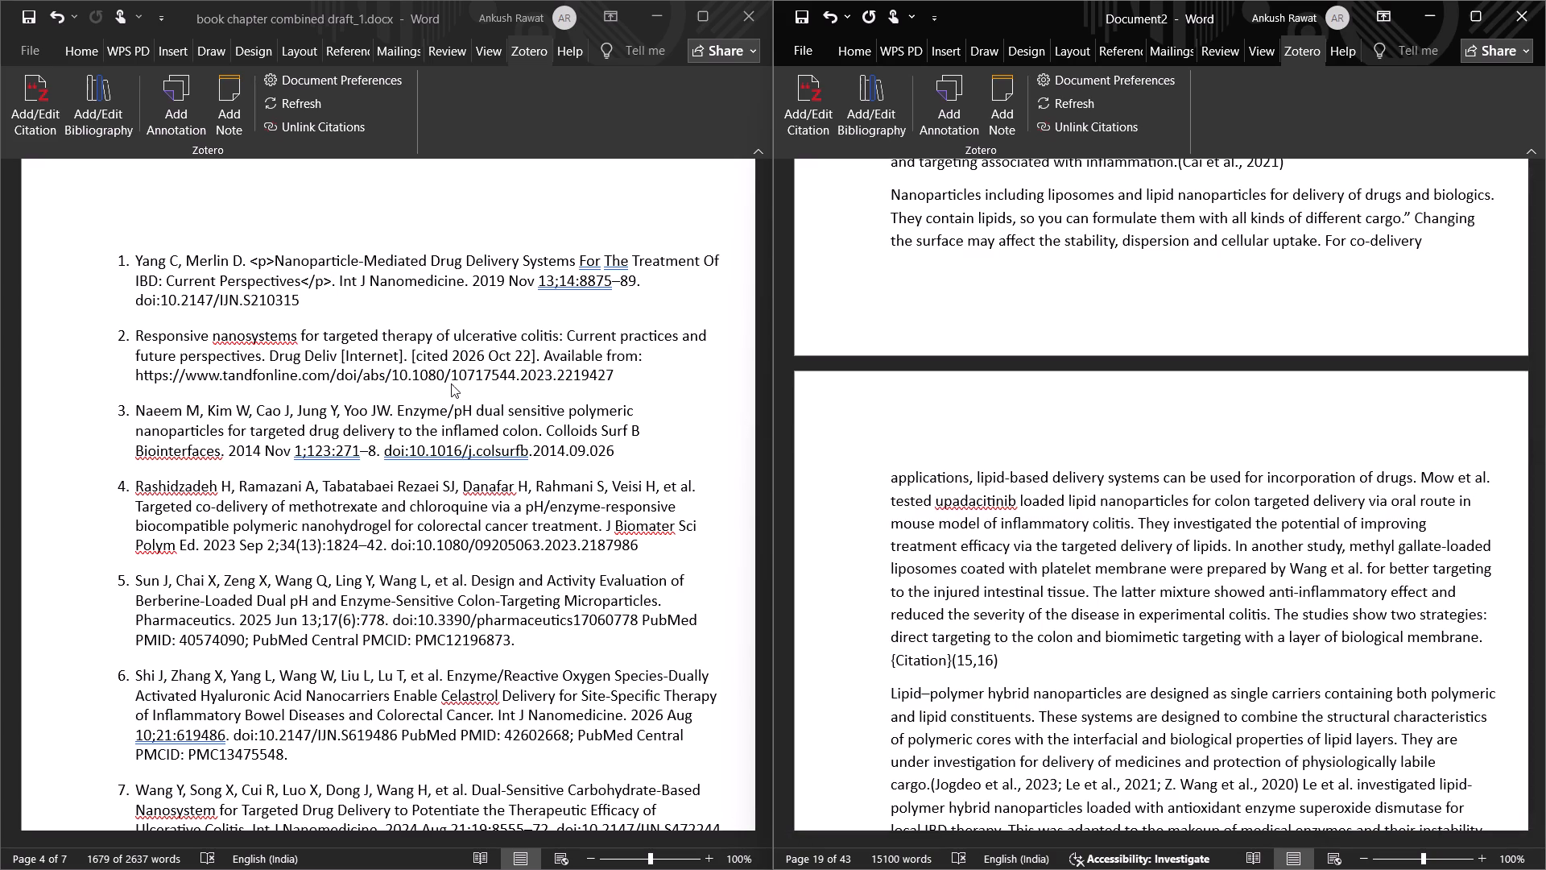
Look through the reference list in "book chapter combined draft_1.docx" for the entry matching citation 14.
{"action": "scroll", "coordinate": [304, 555], "scroll_direction": "down", "scroll_amount": 3}
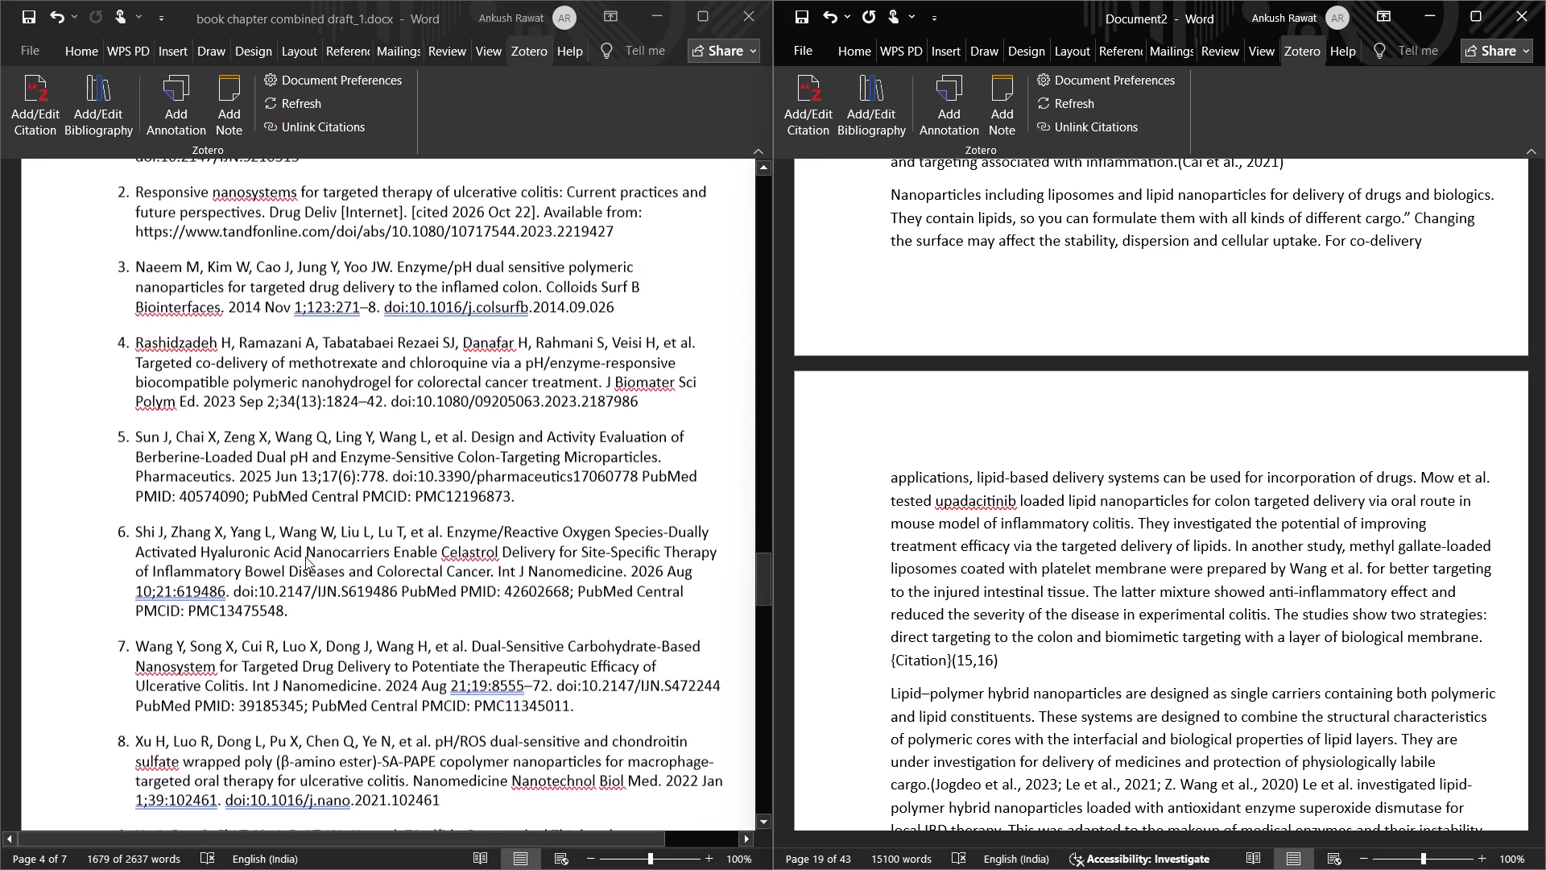
{"action": "scroll", "coordinate": [305, 557], "scroll_direction": "down", "scroll_amount": 4}
{"action": "scroll", "coordinate": [307, 557], "scroll_direction": "up", "scroll_amount": 1}
{"action": "scroll", "coordinate": [307, 557], "scroll_direction": "down", "scroll_amount": 12}
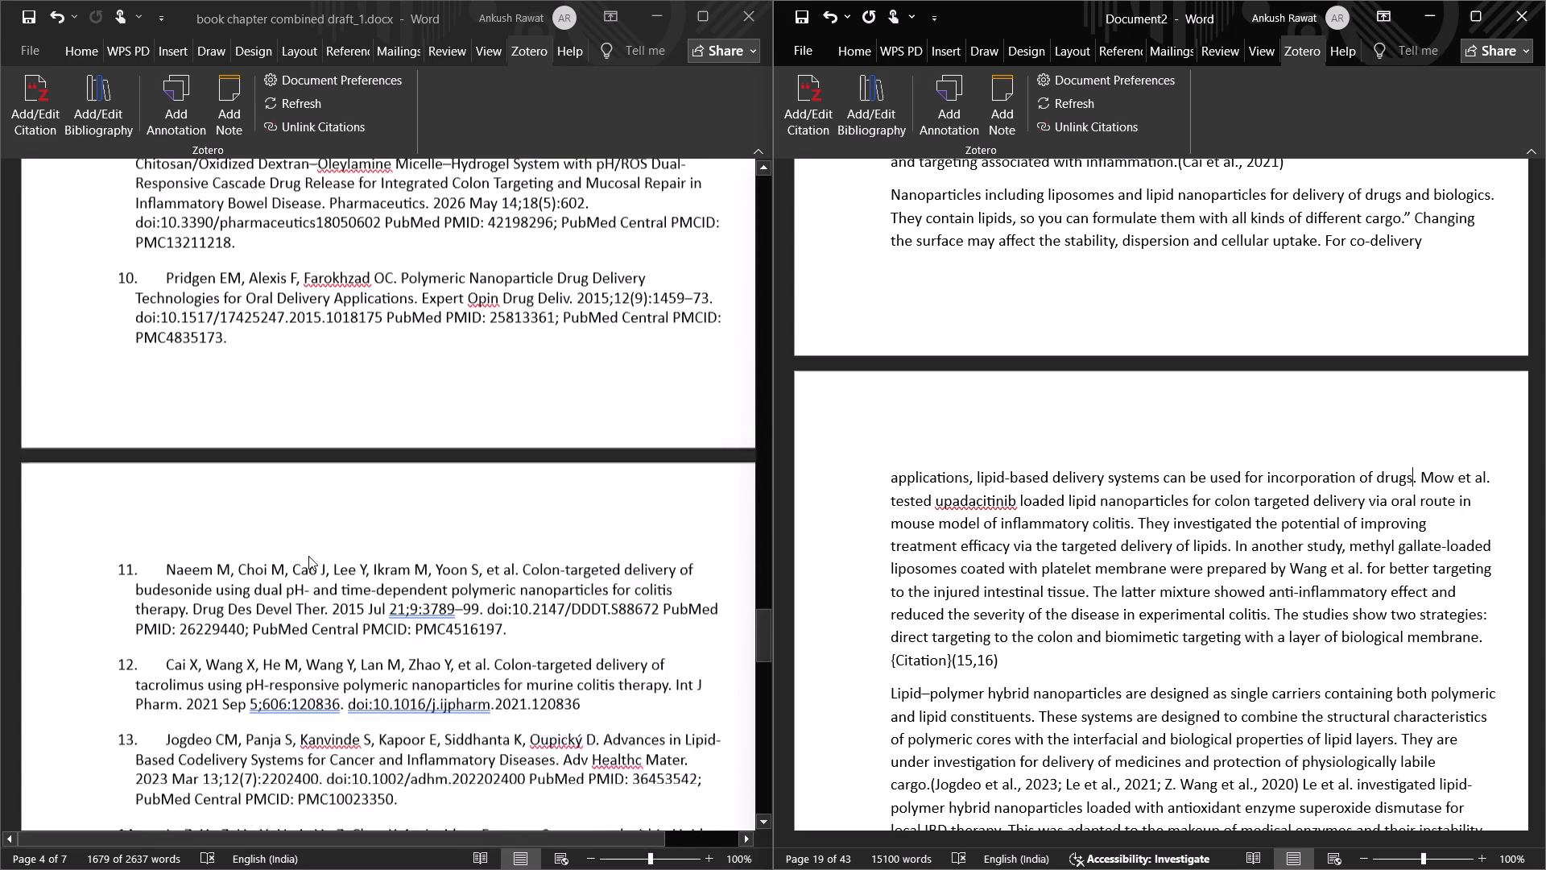
{"action": "scroll", "coordinate": [308, 556], "scroll_direction": "up", "scroll_amount": 1}
{"action": "scroll", "coordinate": [308, 556], "scroll_direction": "down", "scroll_amount": 4}
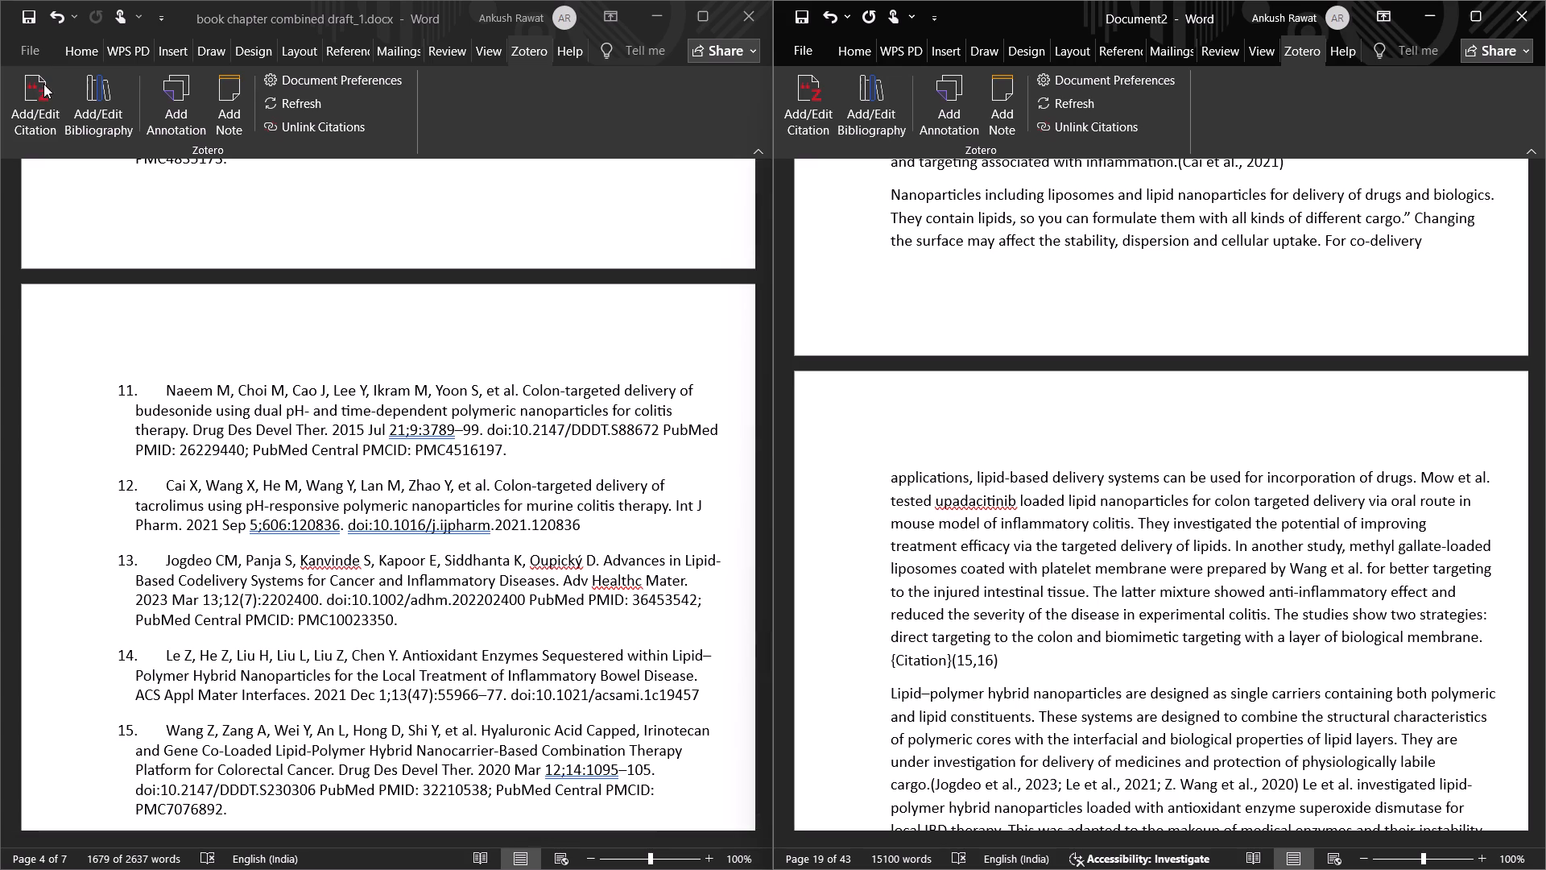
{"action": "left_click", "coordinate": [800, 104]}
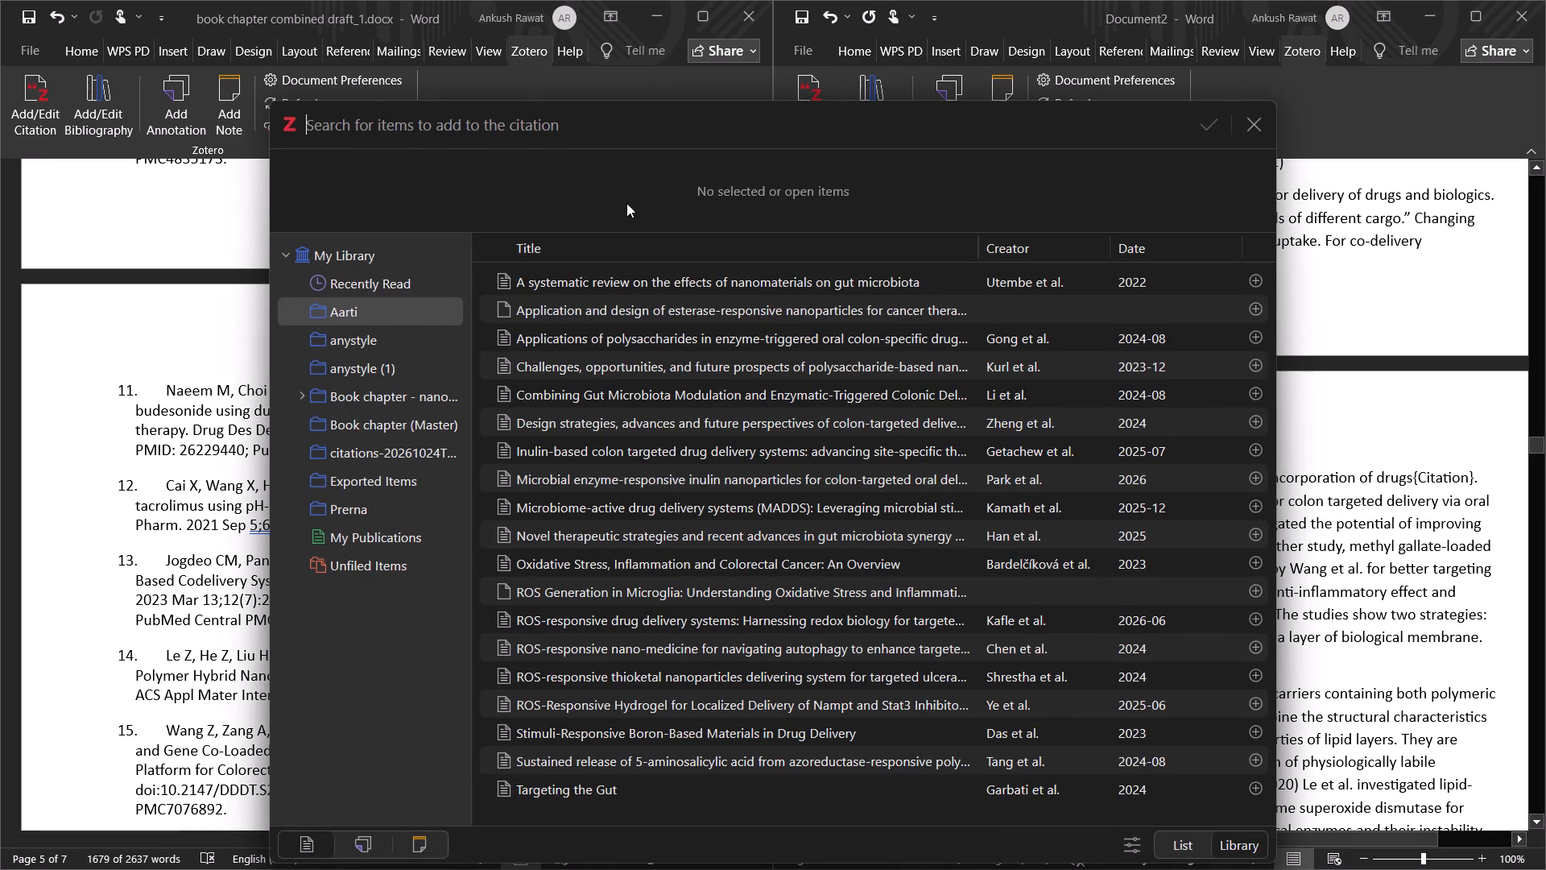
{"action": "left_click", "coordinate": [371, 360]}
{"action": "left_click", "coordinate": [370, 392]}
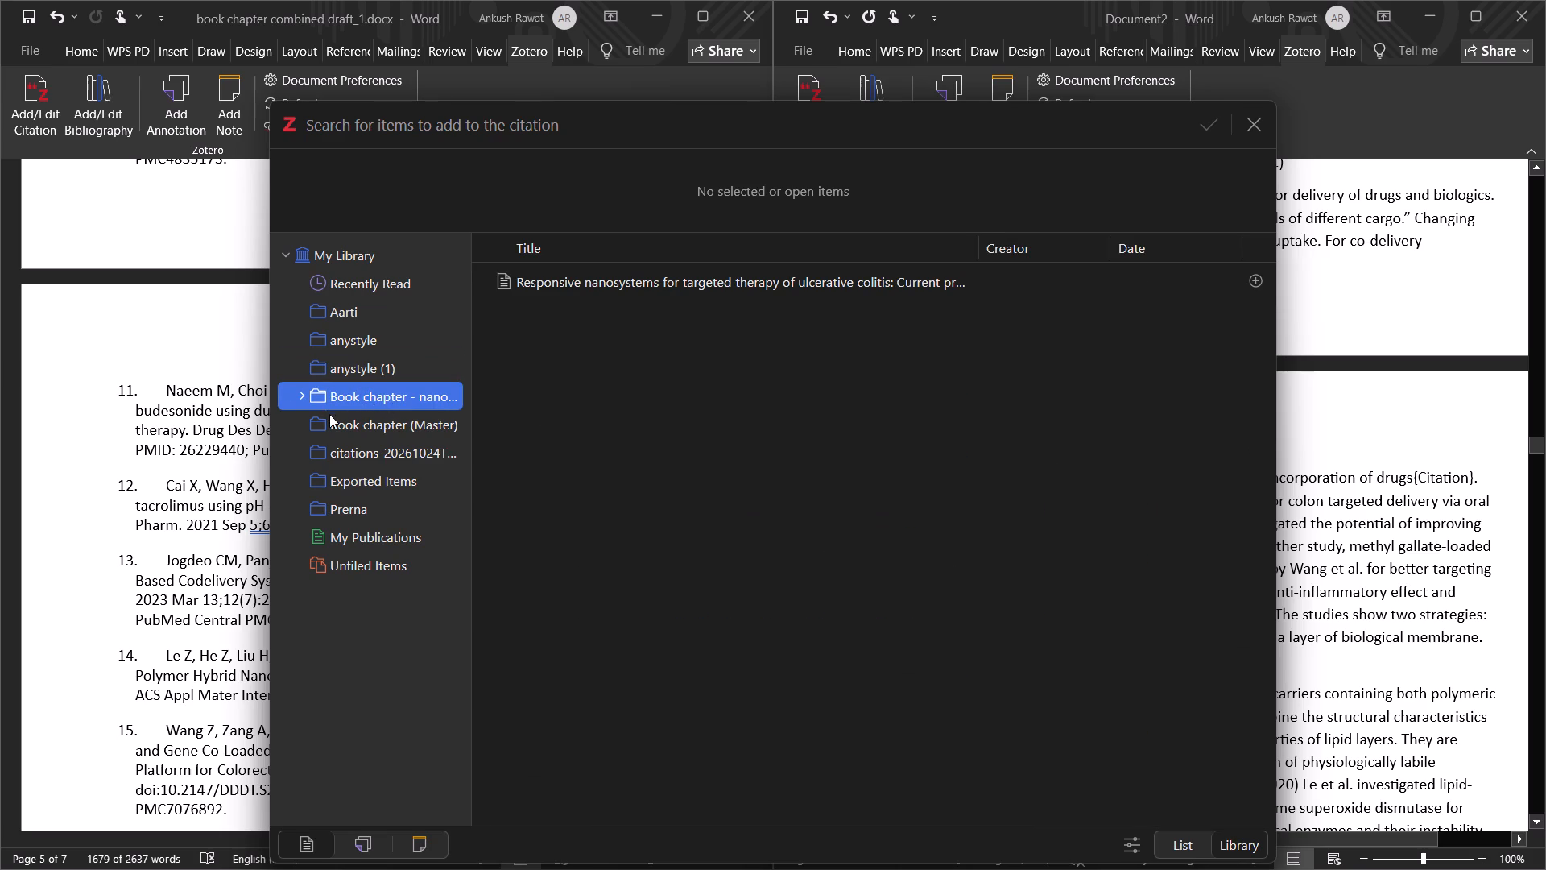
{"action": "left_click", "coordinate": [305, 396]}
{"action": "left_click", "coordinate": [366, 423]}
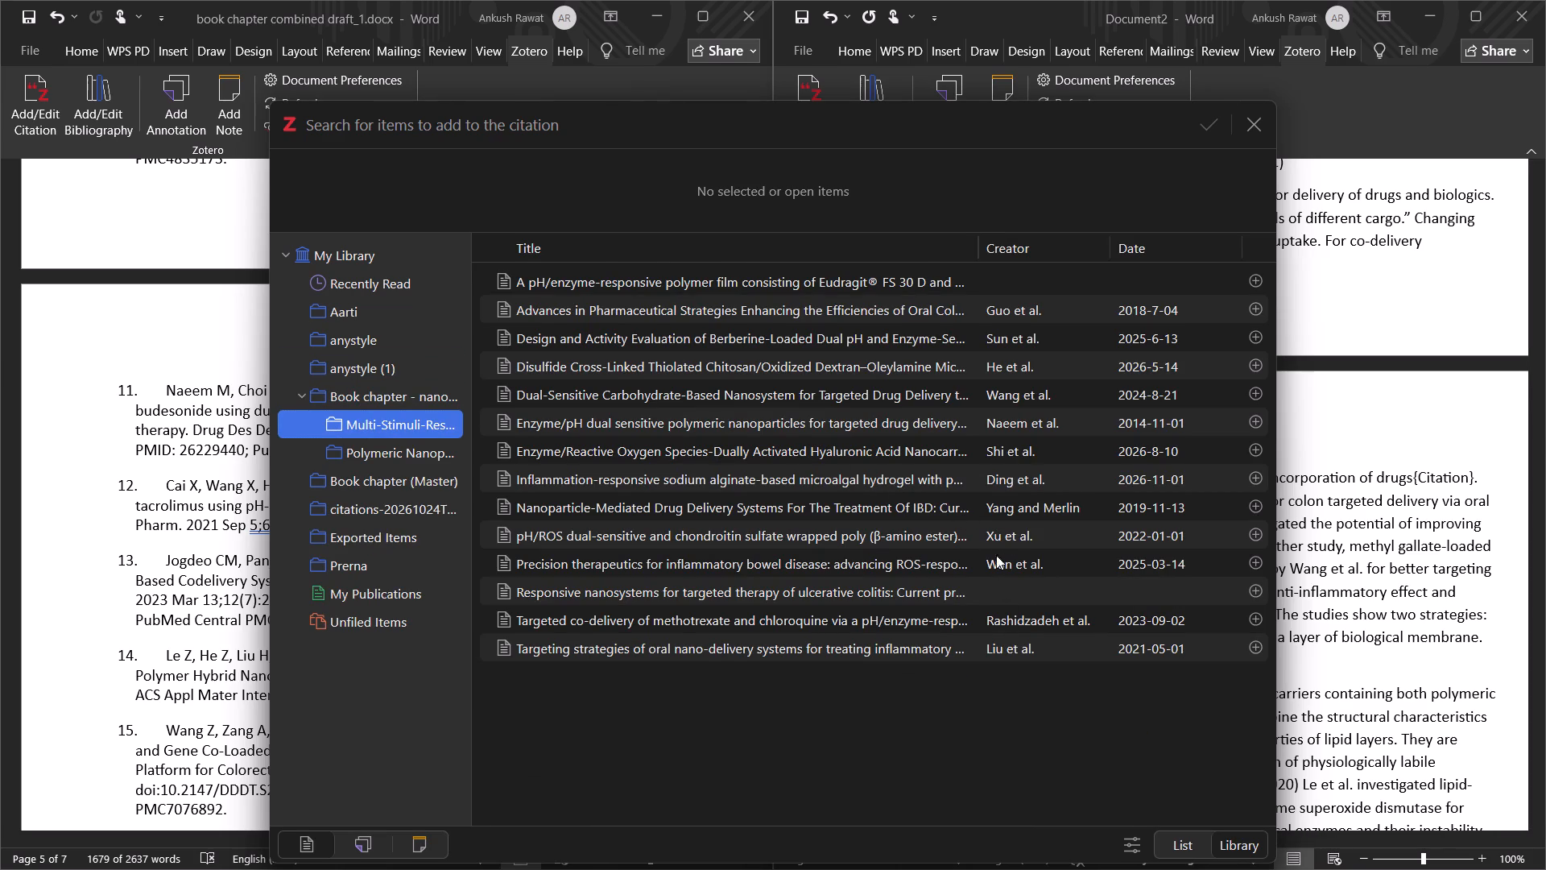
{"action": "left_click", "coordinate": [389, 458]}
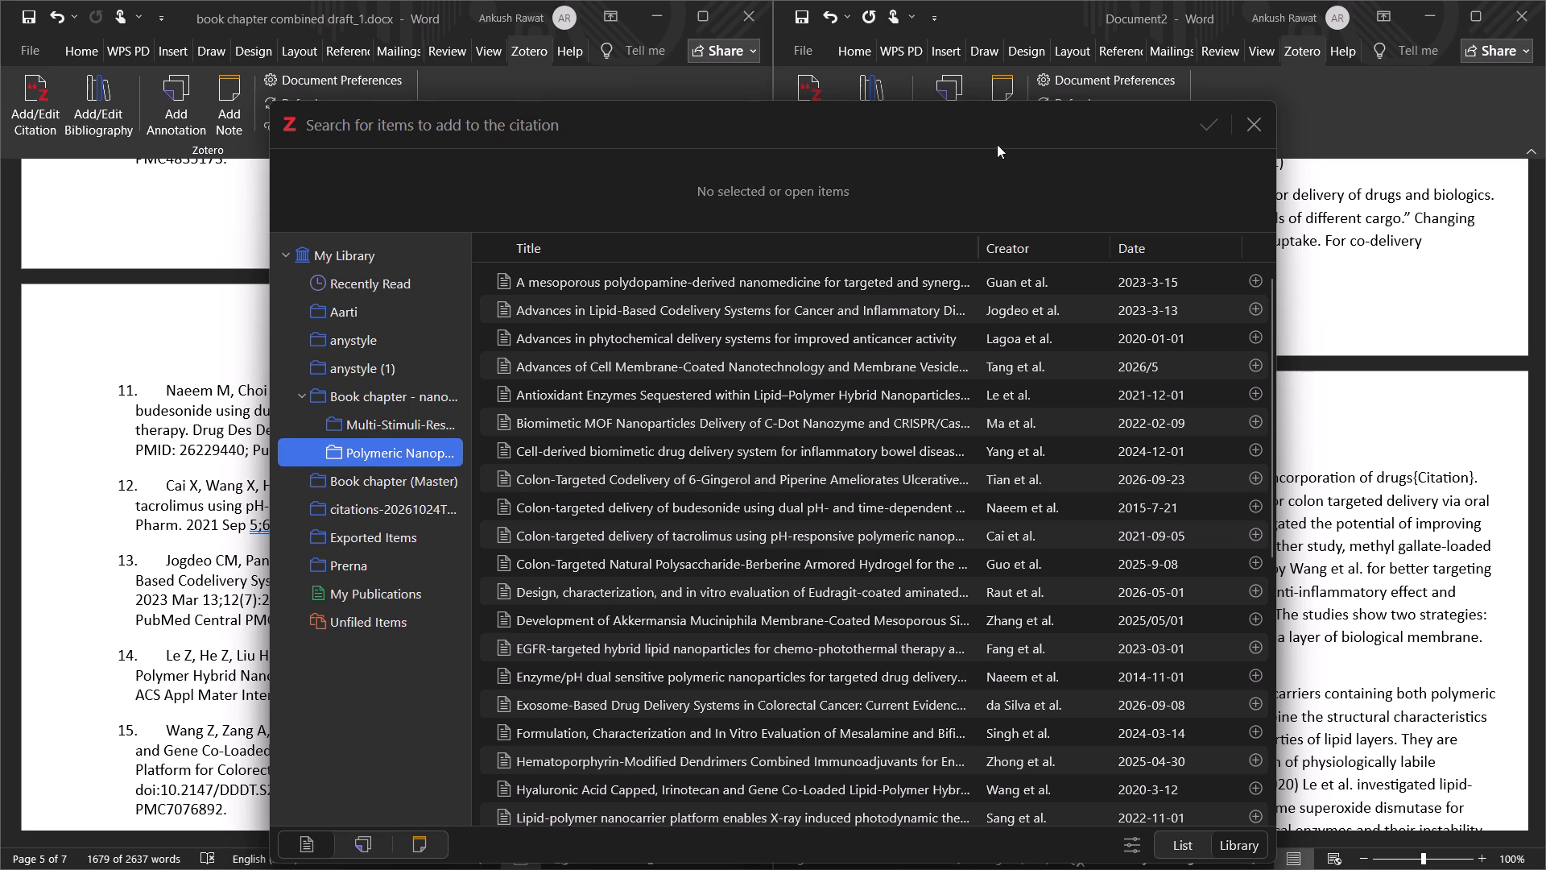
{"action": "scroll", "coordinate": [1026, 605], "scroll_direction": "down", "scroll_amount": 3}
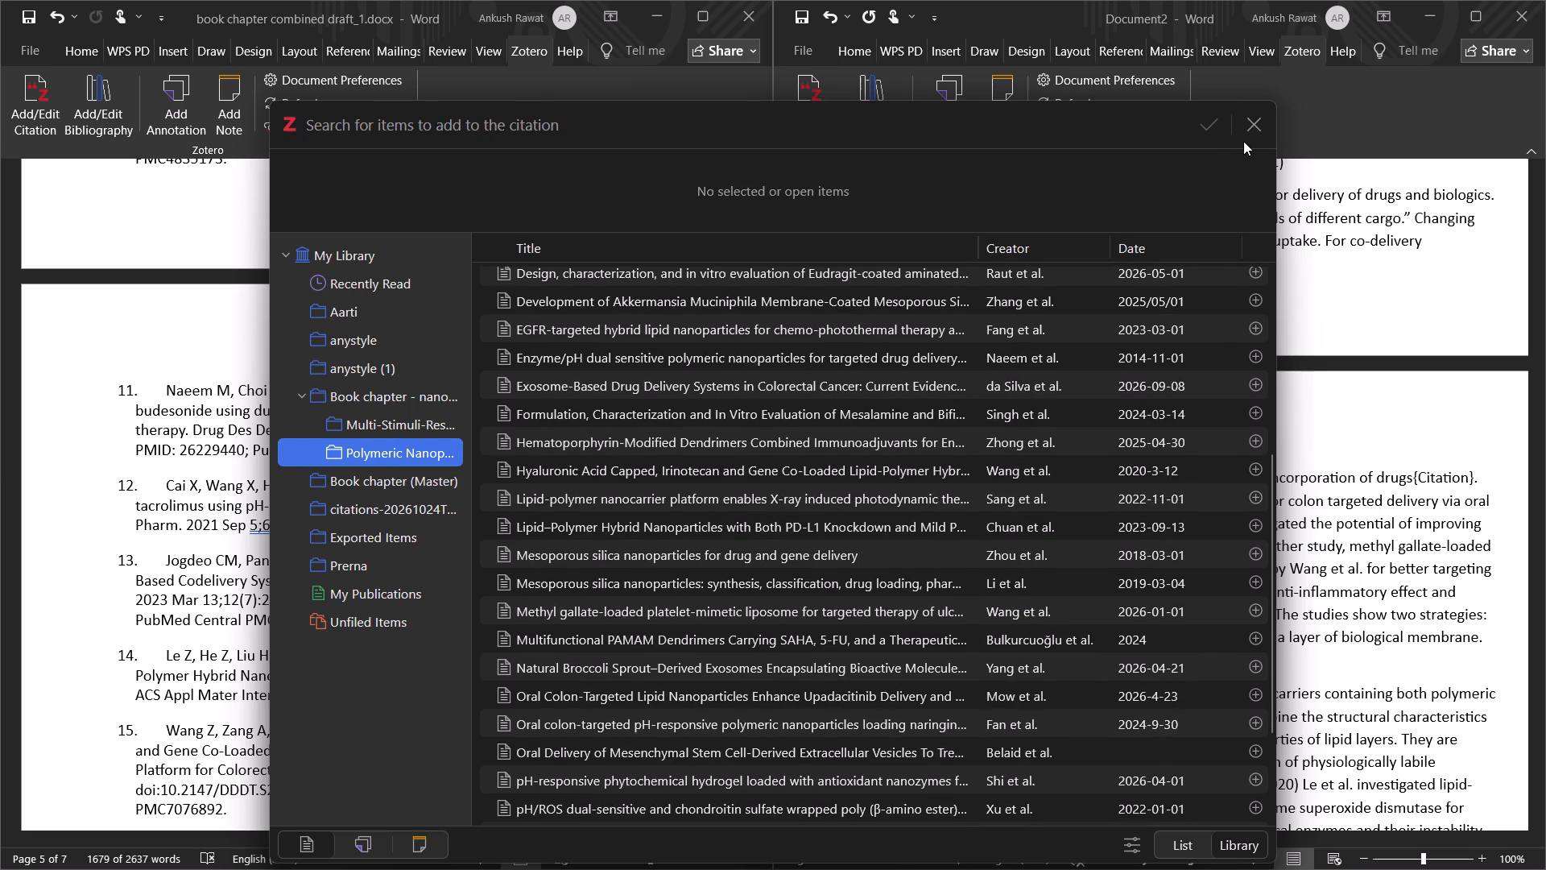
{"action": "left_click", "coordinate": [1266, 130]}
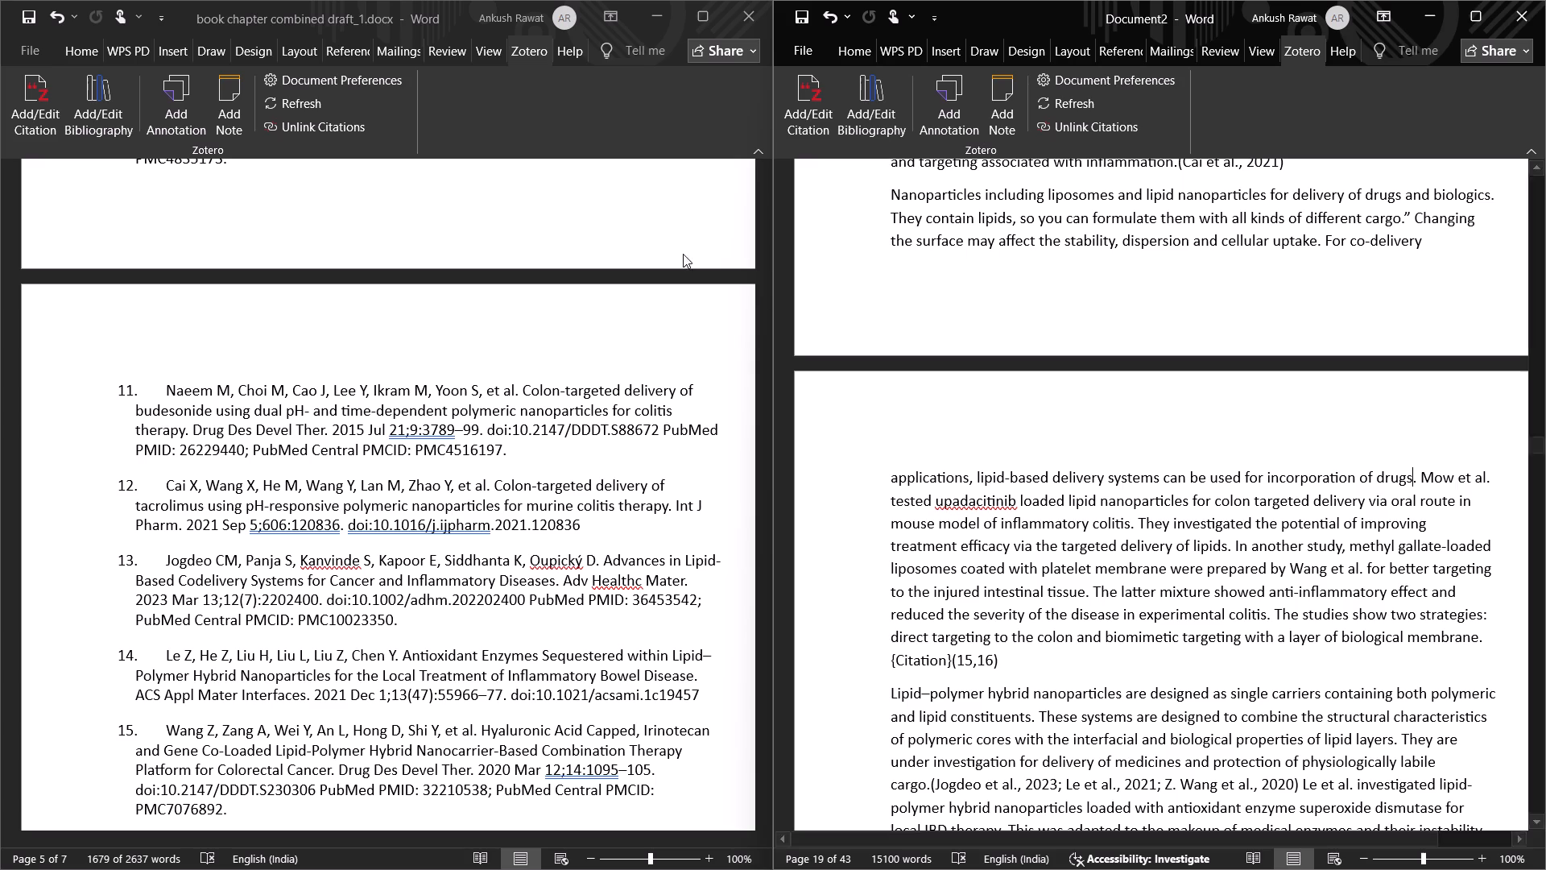
Insert a Zotero citation to Le et al., 2021 on antioxidant enzymes after "incorporation of drugs" in Document2's lipid nanoparticle paragraph.
{"action": "left_click", "coordinate": [815, 102]}
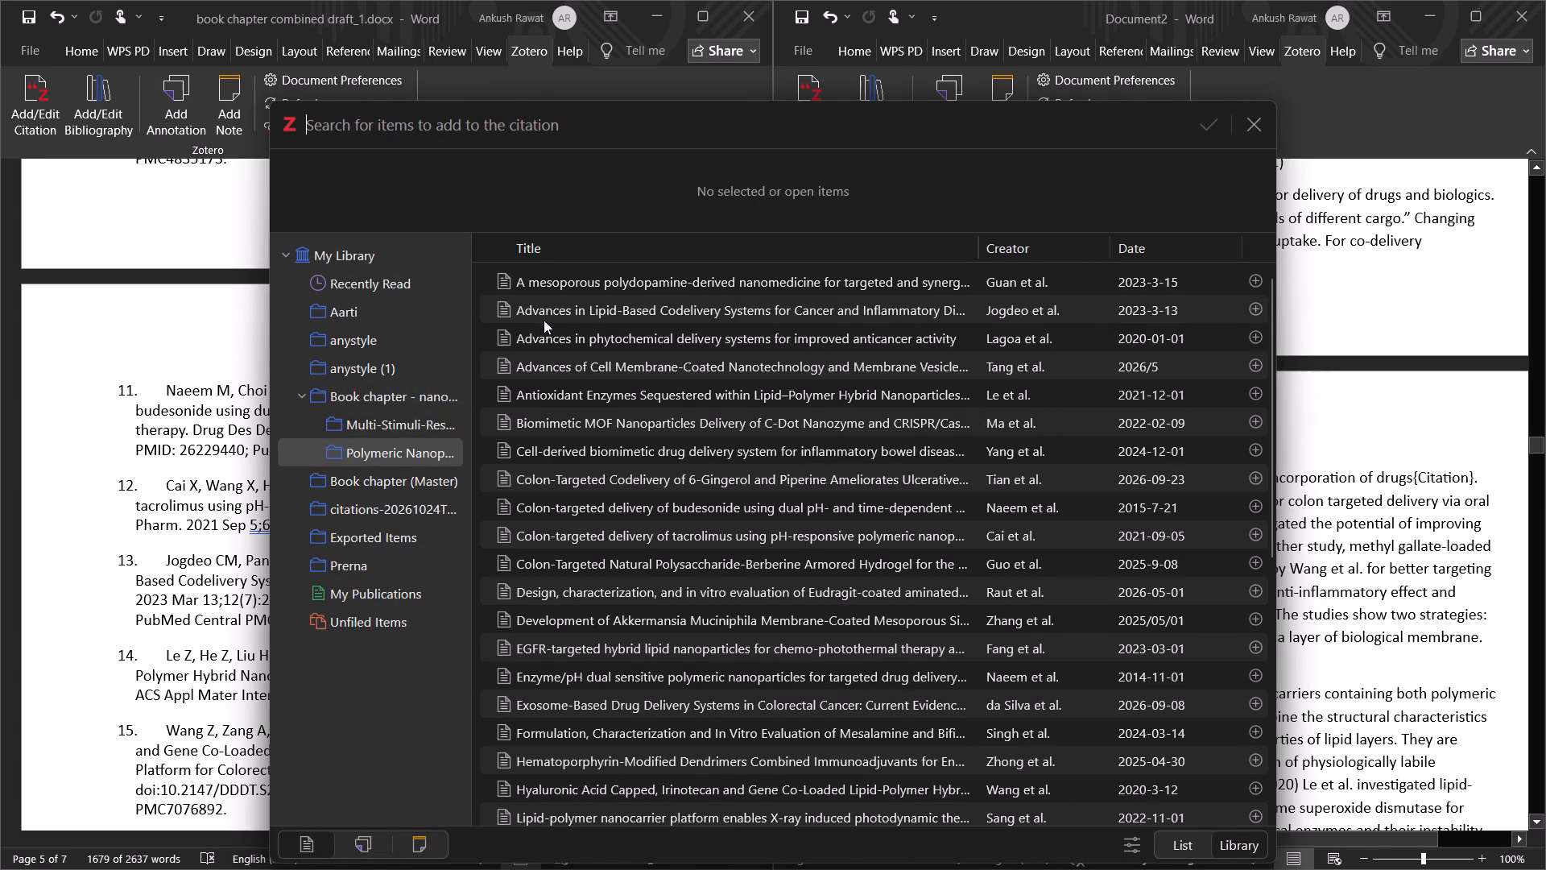
{"action": "scroll", "coordinate": [573, 499], "scroll_direction": "down", "scroll_amount": 3}
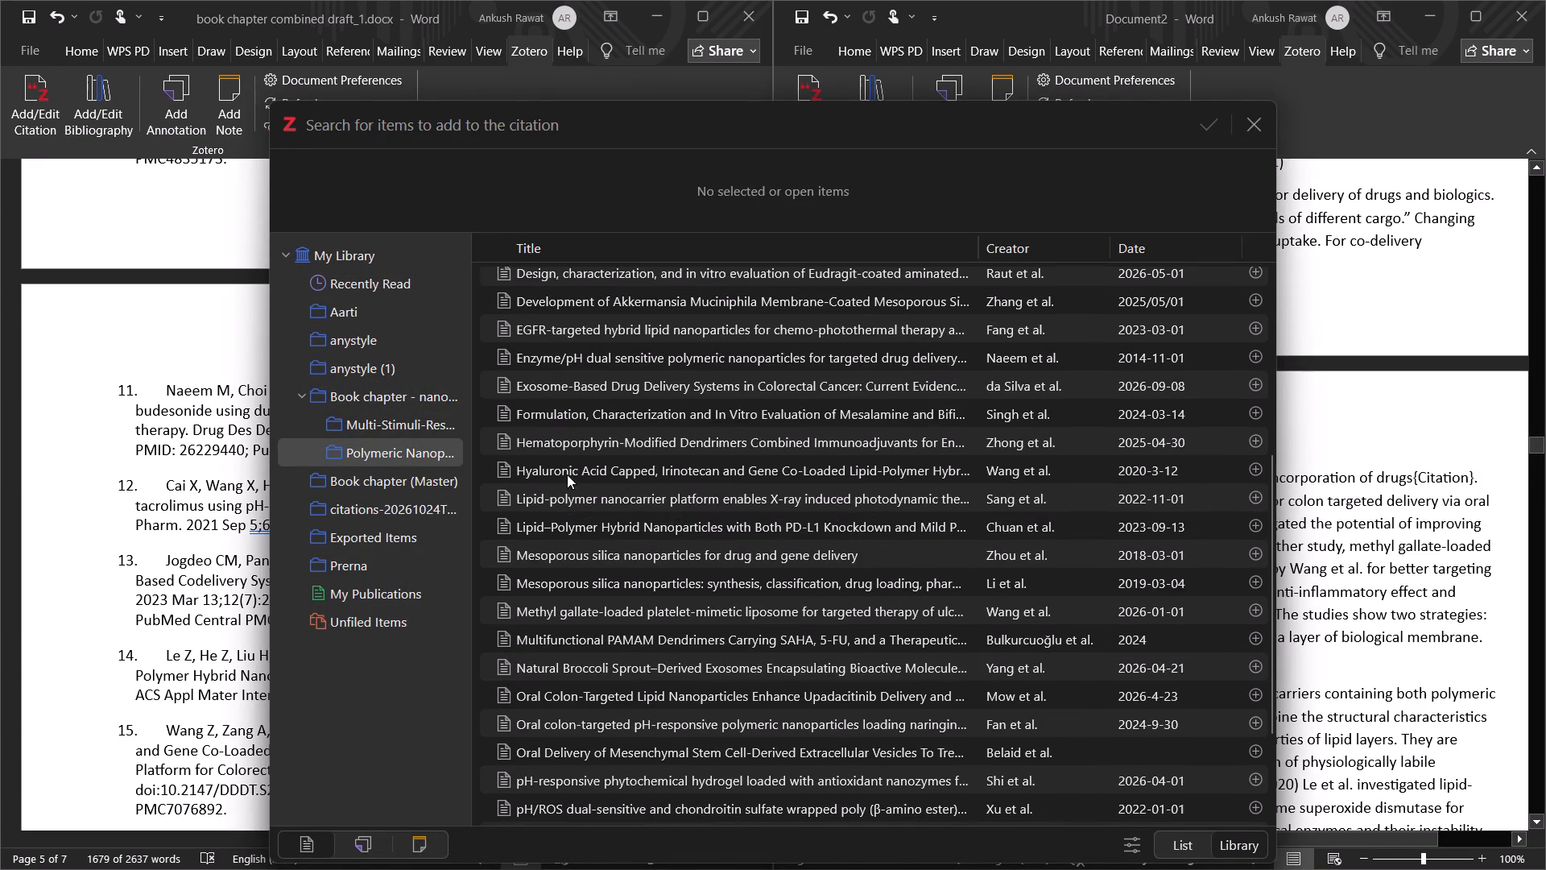
{"action": "scroll", "coordinate": [570, 492], "scroll_direction": "down", "scroll_amount": 6}
{"action": "scroll", "coordinate": [580, 559], "scroll_direction": "down", "scroll_amount": 5}
{"action": "scroll", "coordinate": [580, 576], "scroll_direction": "up", "scroll_amount": 1}
{"action": "scroll", "coordinate": [579, 578], "scroll_direction": "down", "scroll_amount": 1}
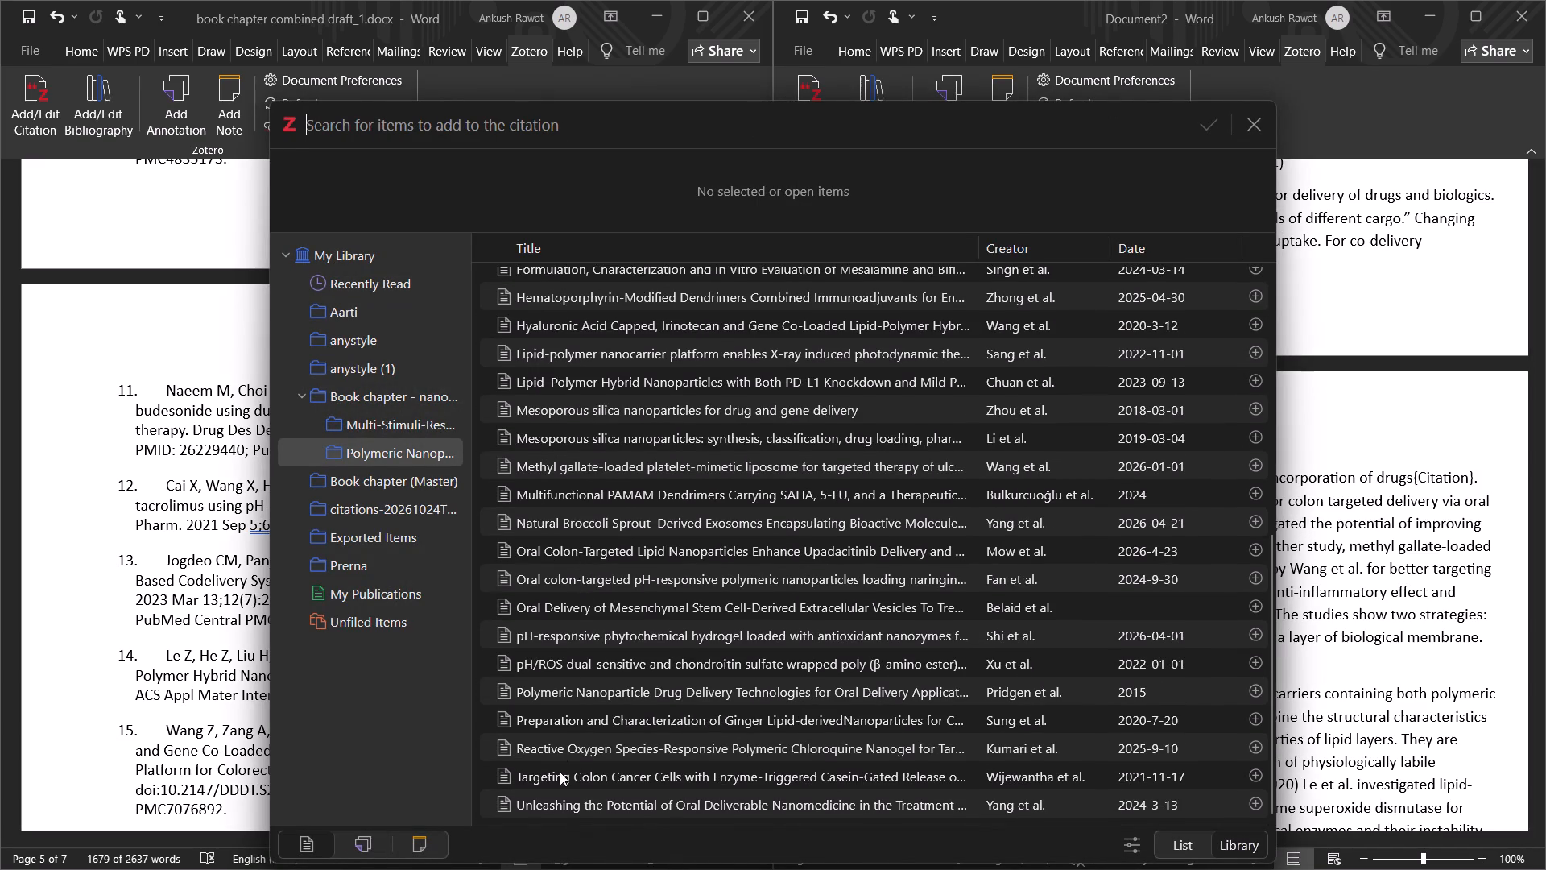
{"action": "scroll", "coordinate": [559, 785], "scroll_direction": "up", "scroll_amount": 1}
{"action": "scroll", "coordinate": [559, 785], "scroll_direction": "down", "scroll_amount": 6}
{"action": "scroll", "coordinate": [536, 370], "scroll_direction": "up", "scroll_amount": 2}
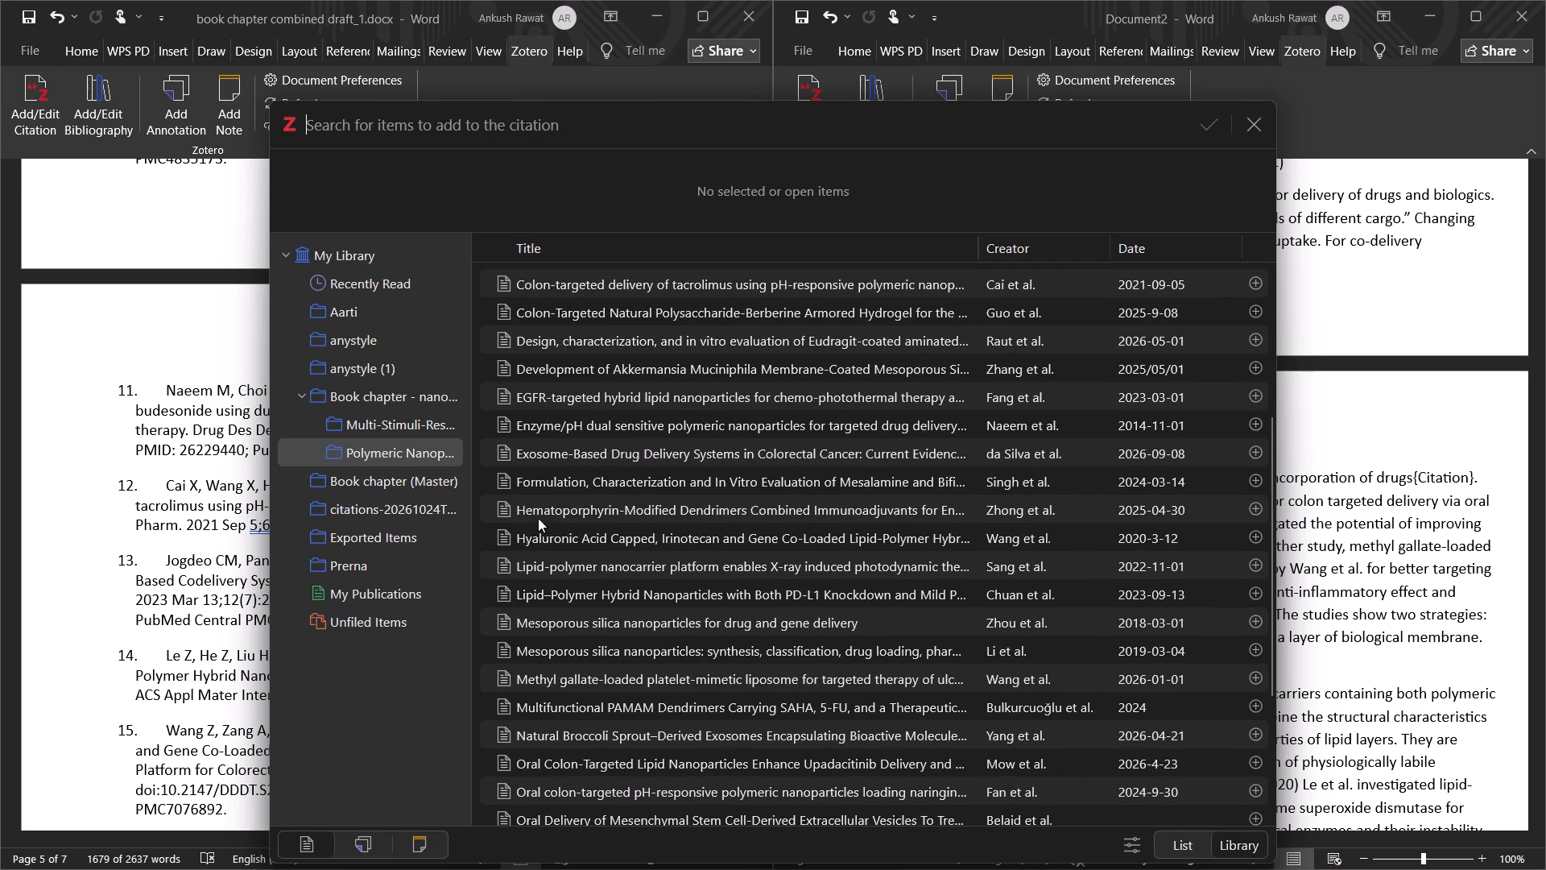
{"action": "scroll", "coordinate": [541, 449], "scroll_direction": "up", "scroll_amount": 2}
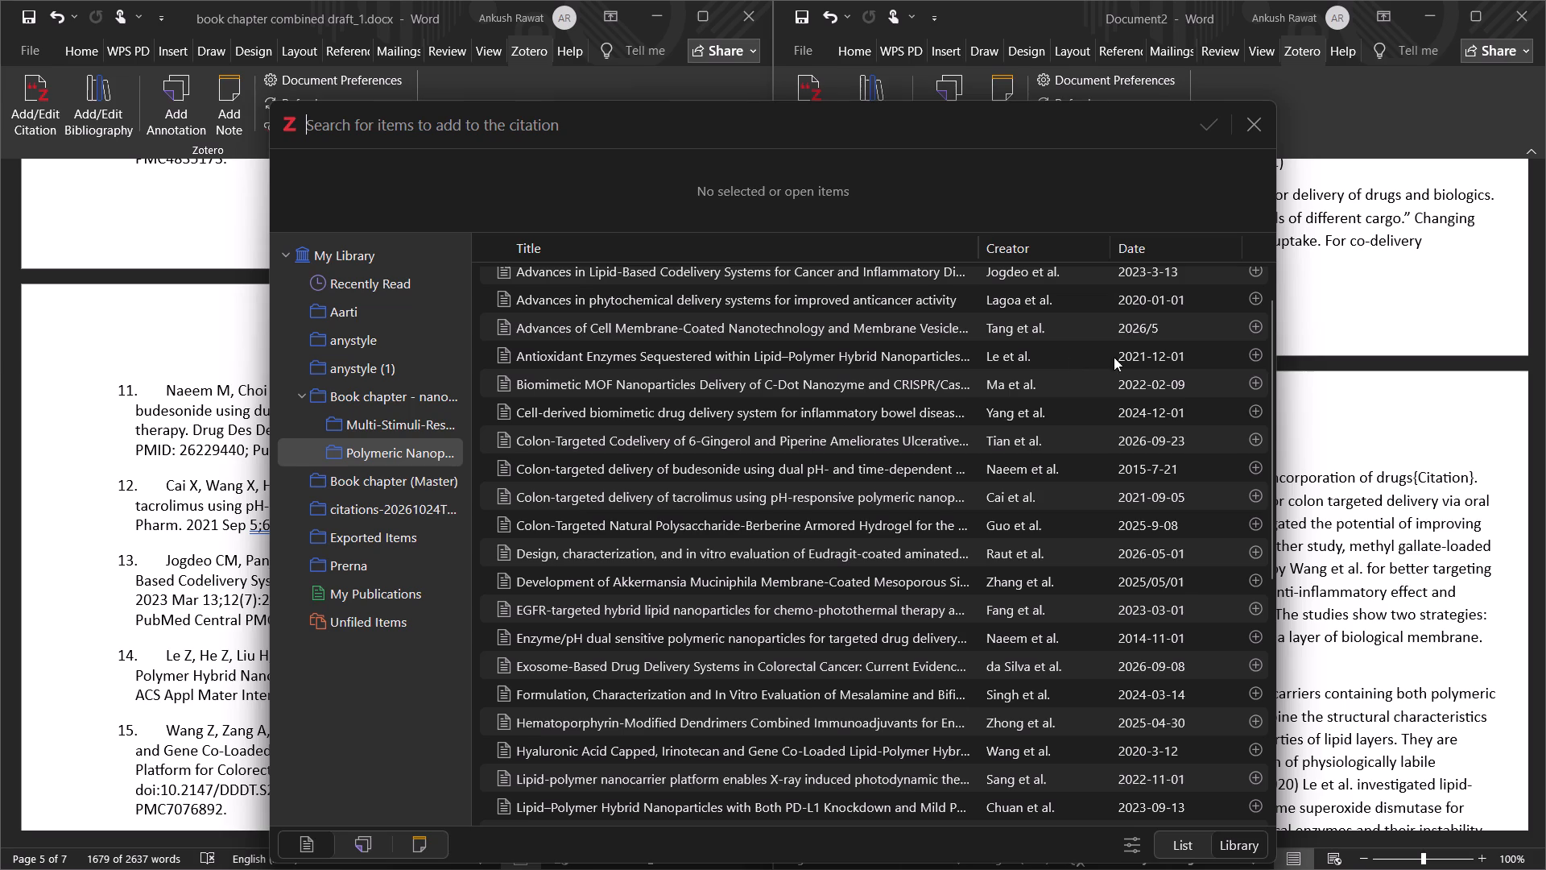
{"action": "left_click", "coordinate": [1256, 350]}
{"action": "left_click", "coordinate": [1208, 120]}
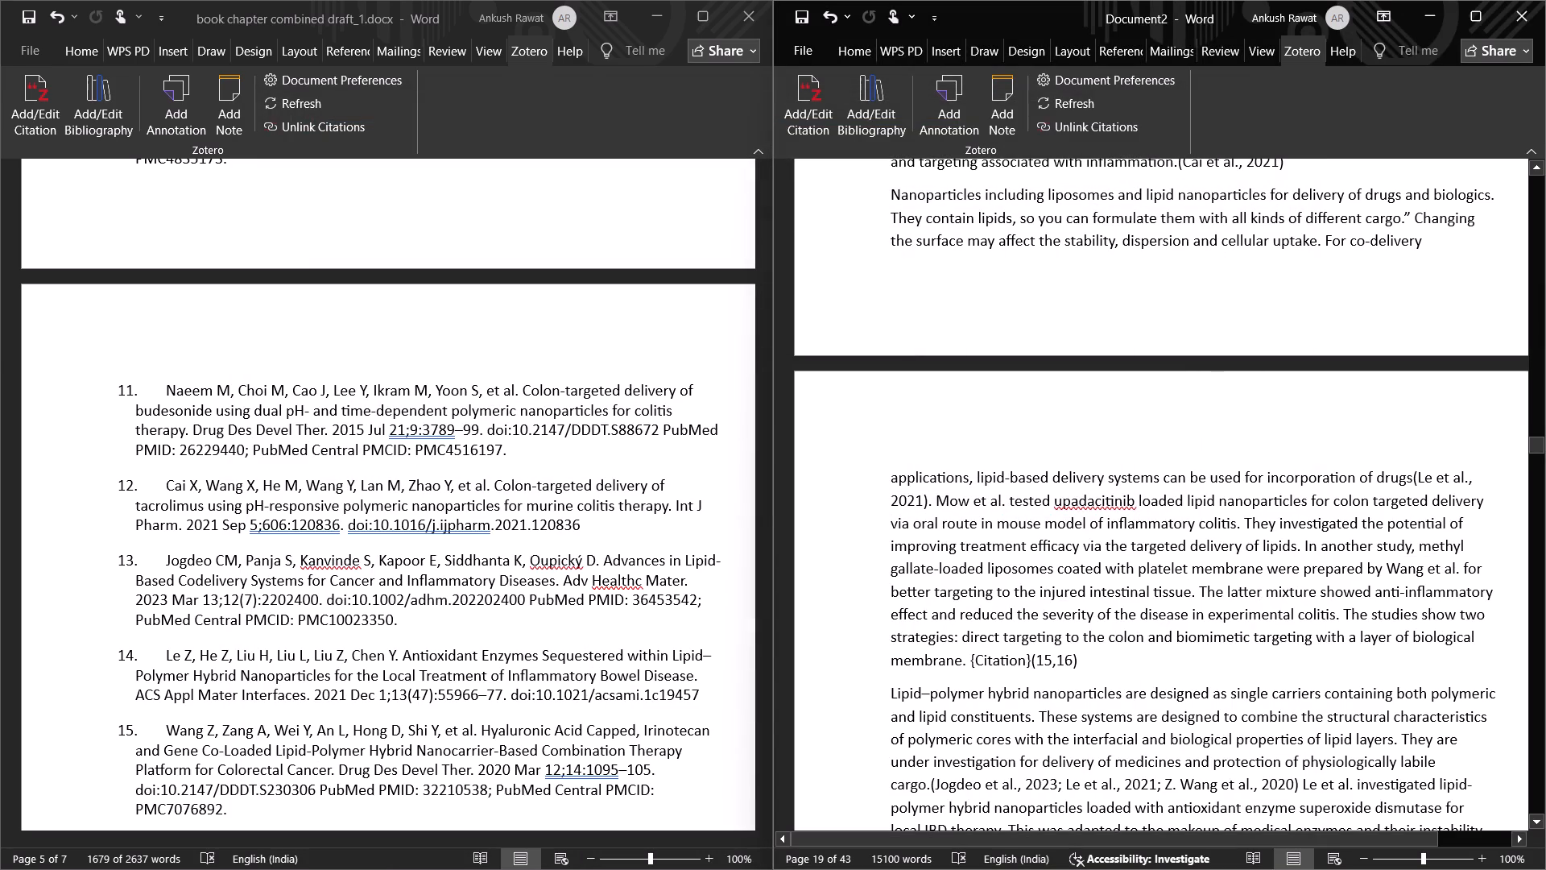
Delete the placeholder and plain-text numbers "{Citation}(15,16)" at the end of the lipid nanoparticle paragraph in Document2.
{"action": "left_click", "coordinate": [1079, 660]}
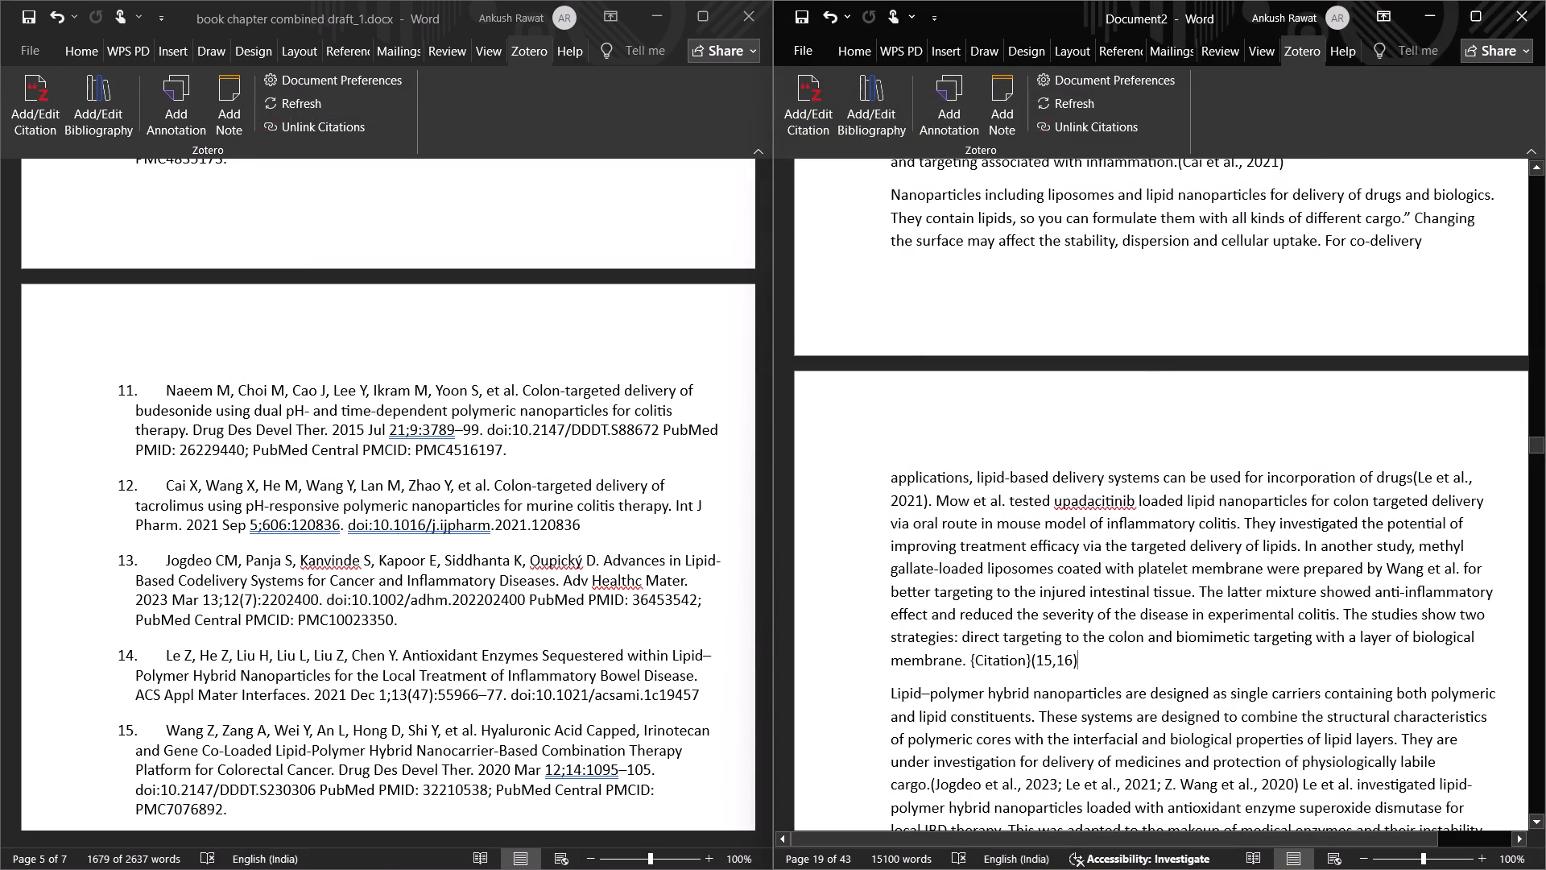
{"action": "left_click", "coordinate": [1009, 657]}
{"action": "left_click", "coordinate": [1091, 659]}
{"action": "left_click_drag", "start_coordinate": [1082, 661], "coordinate": [996, 660]}
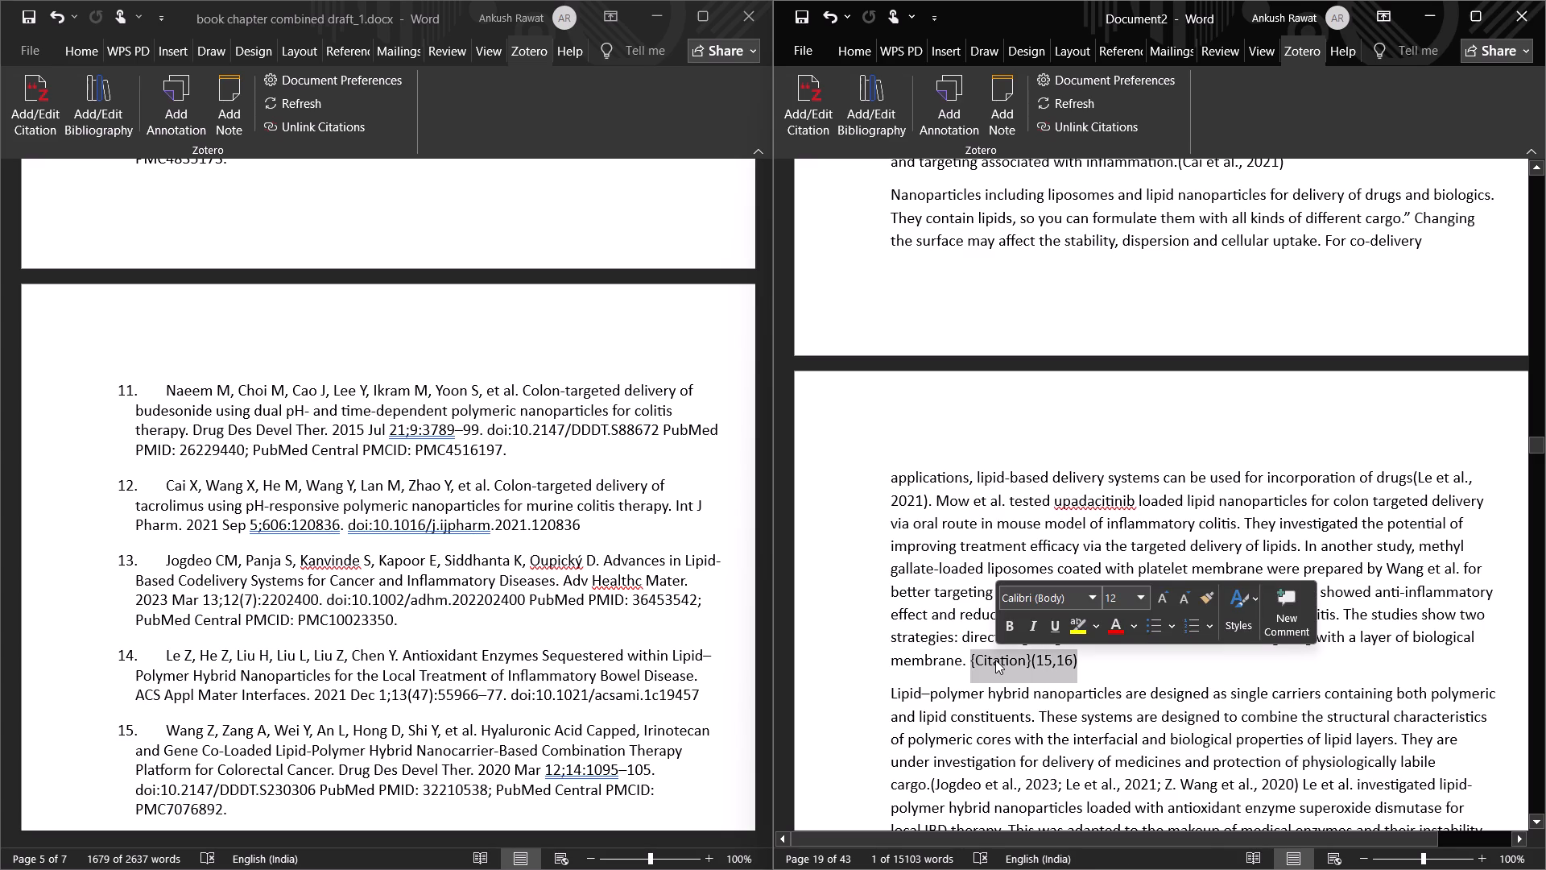
{"action": "key", "text": "BackSpace"}
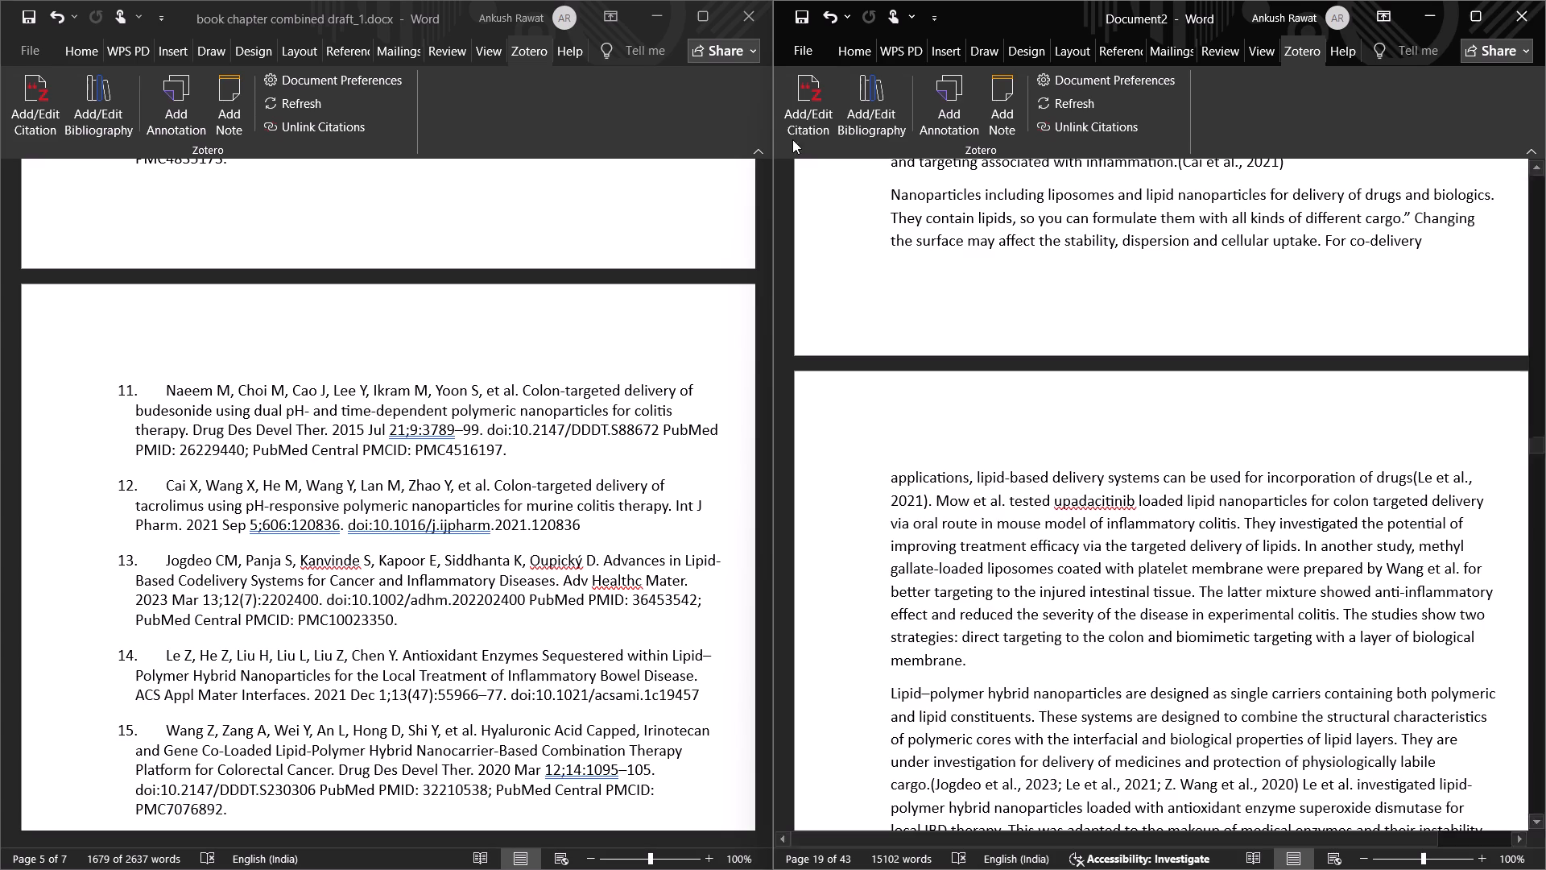
Insert a combined Zotero citation to Wang et al., 2020 and Kumari et al., 2025, matching reference entries 15 and 16, after "biological membrane.".
{"action": "scroll", "coordinate": [453, 329], "scroll_direction": "down", "scroll_amount": 2}
{"action": "scroll", "coordinate": [448, 338], "scroll_direction": "up", "scroll_amount": 1}
{"action": "scroll", "coordinate": [447, 339], "scroll_direction": "down", "scroll_amount": 6}
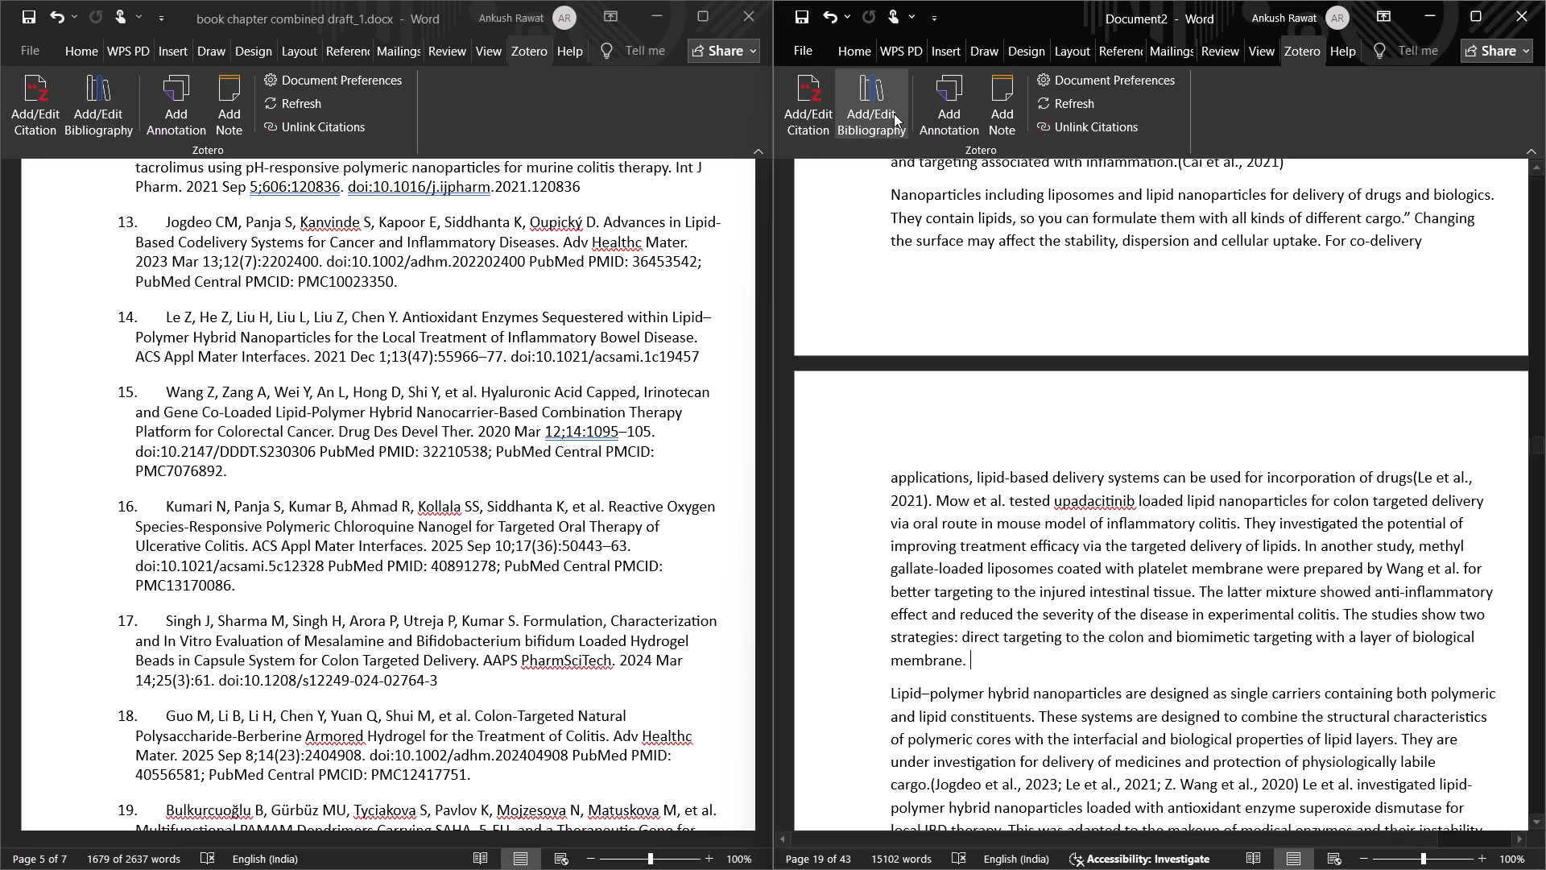
{"action": "left_click", "coordinate": [806, 100]}
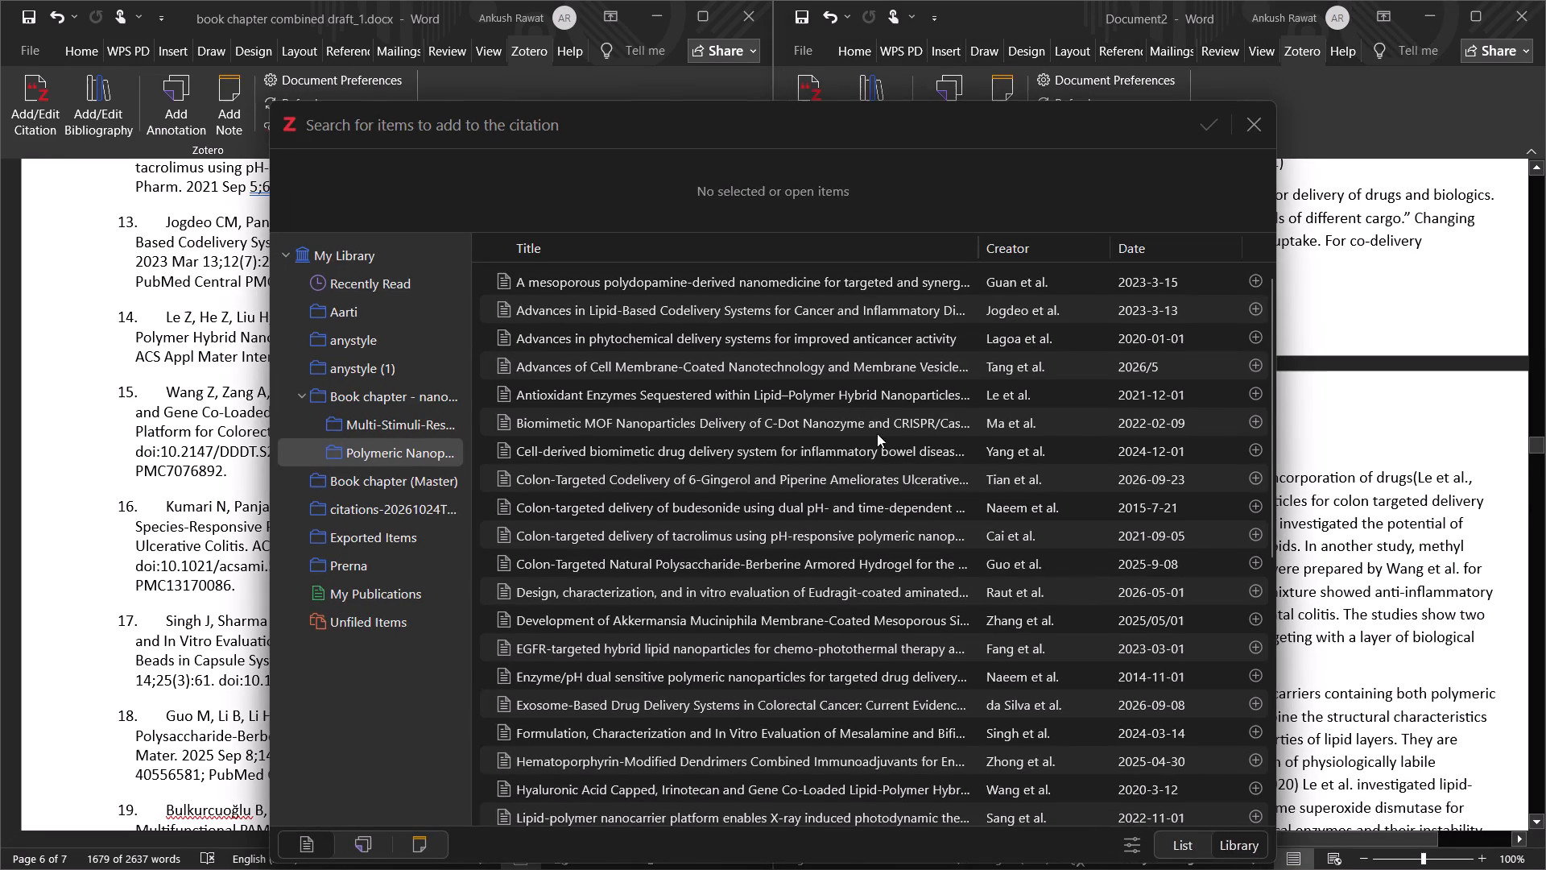
{"action": "scroll", "coordinate": [771, 449], "scroll_direction": "down", "scroll_amount": 1}
{"action": "scroll", "coordinate": [771, 449], "scroll_direction": "up", "scroll_amount": 1}
{"action": "scroll", "coordinate": [771, 449], "scroll_direction": "down", "scroll_amount": 4}
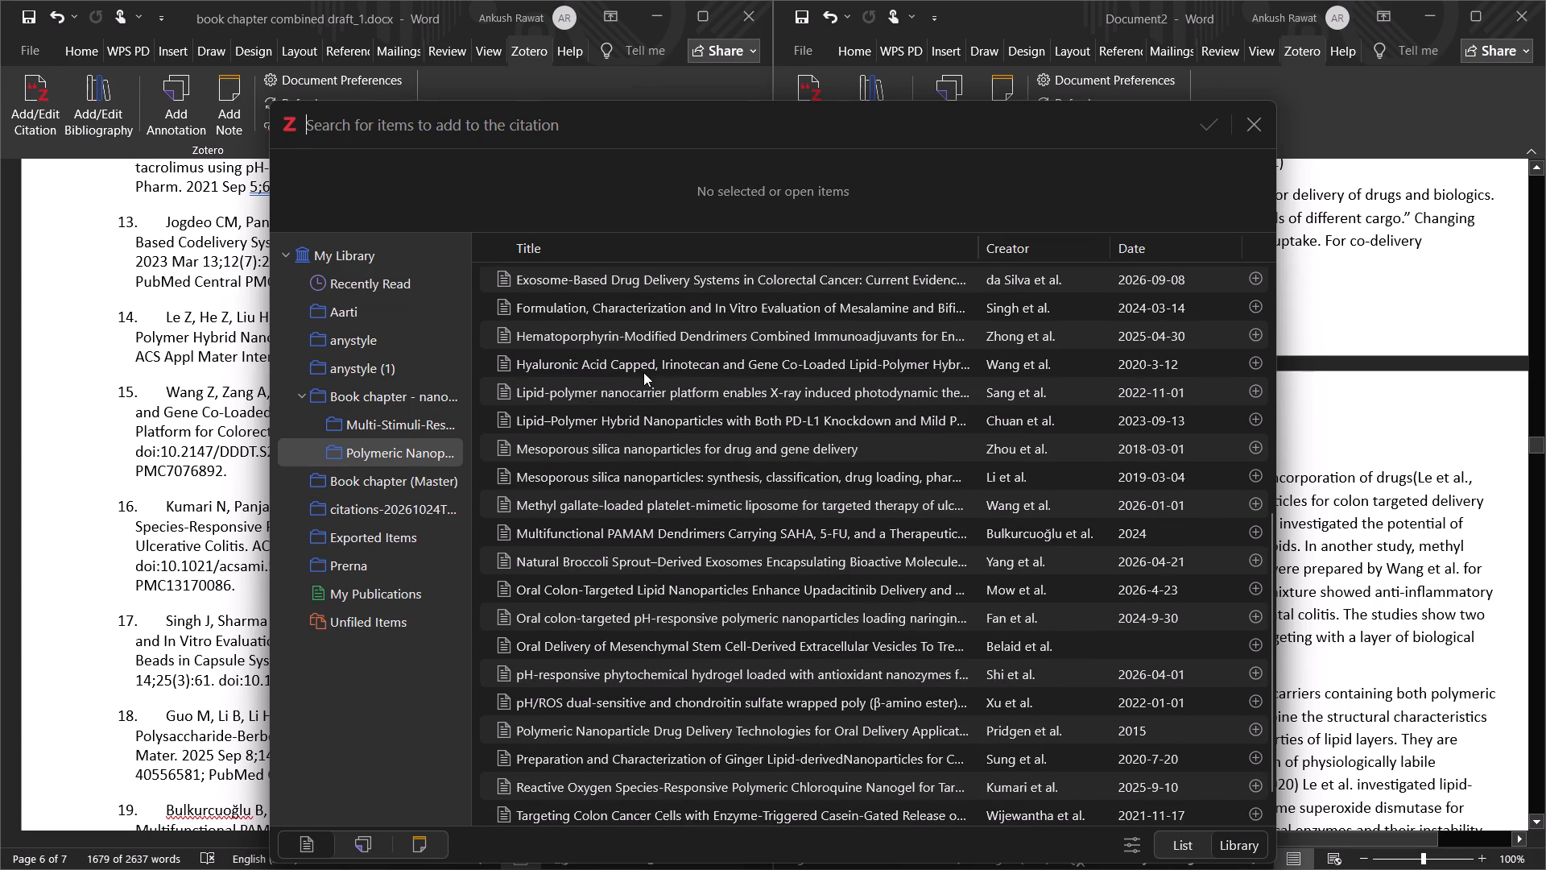
{"action": "left_click", "coordinate": [1255, 362]}
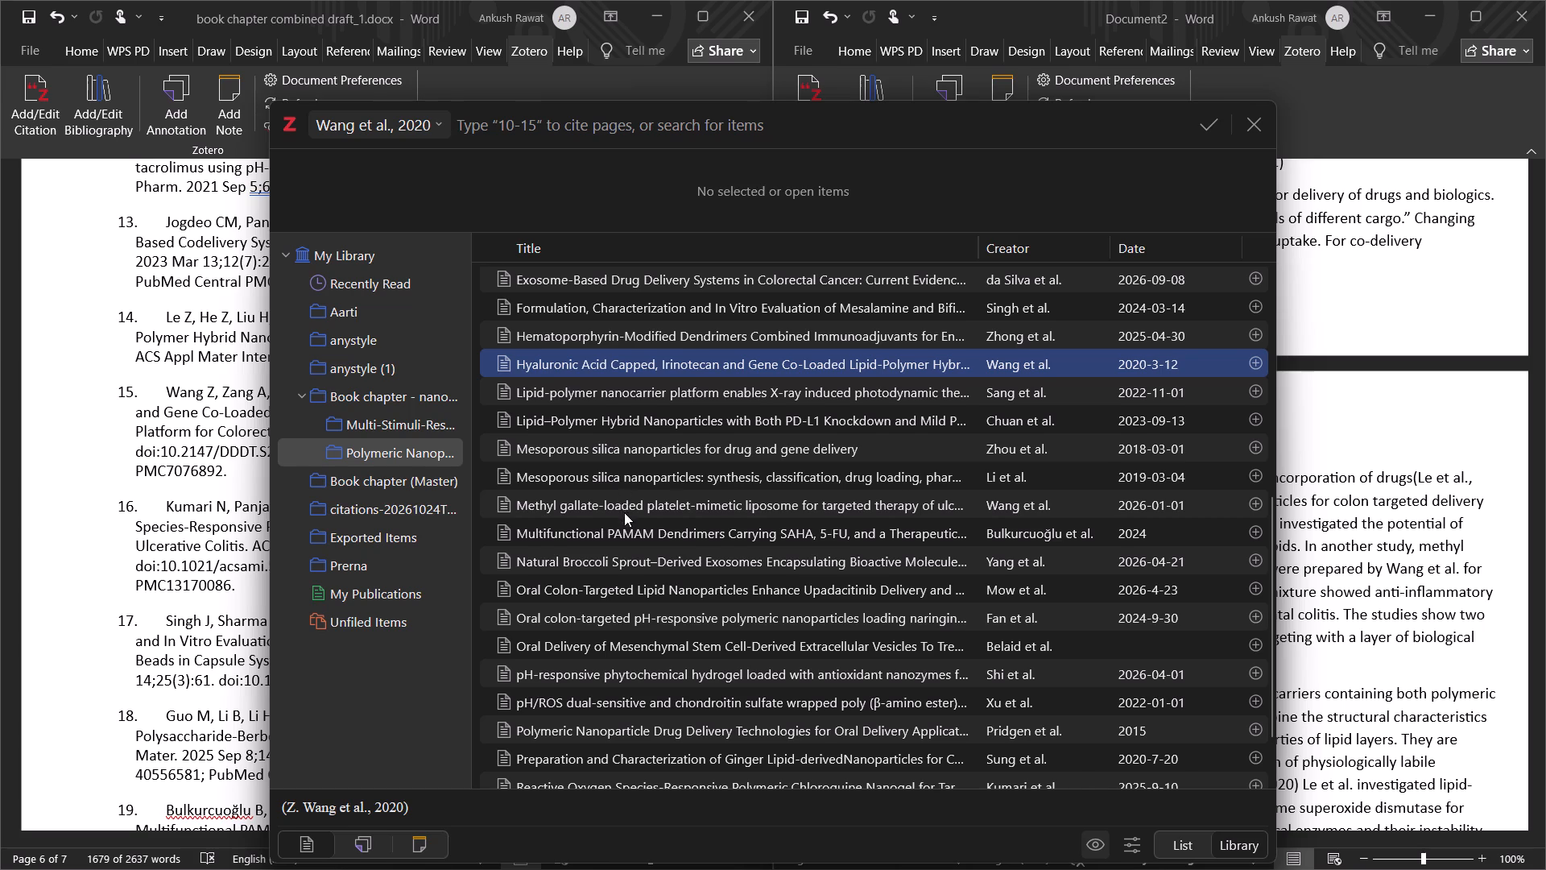
{"action": "scroll", "coordinate": [626, 516], "scroll_direction": "down", "scroll_amount": 3}
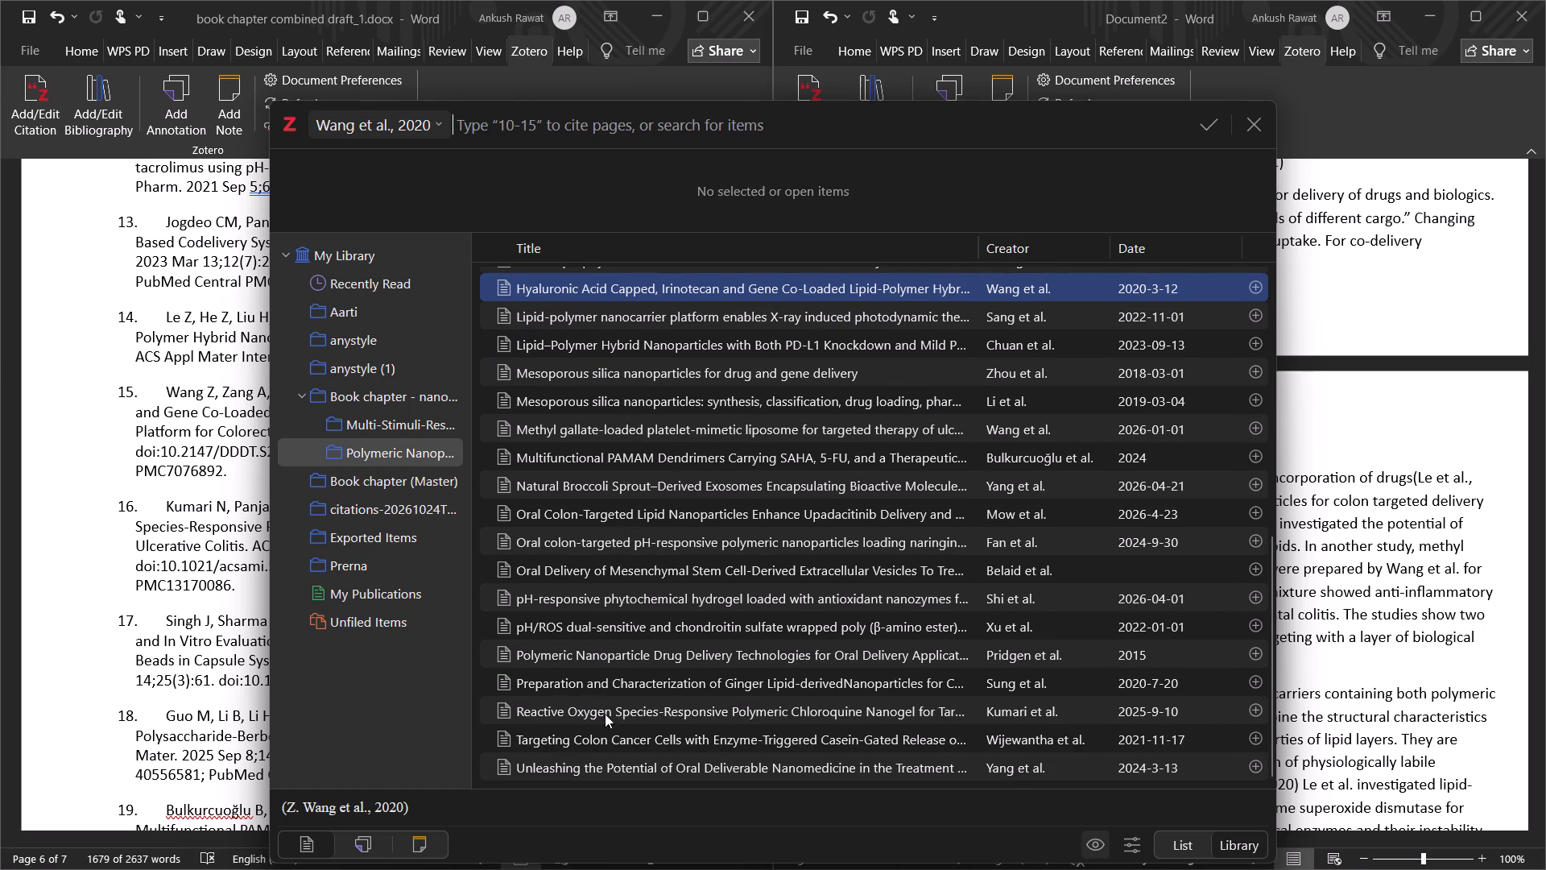
{"action": "left_click", "coordinate": [1257, 707]}
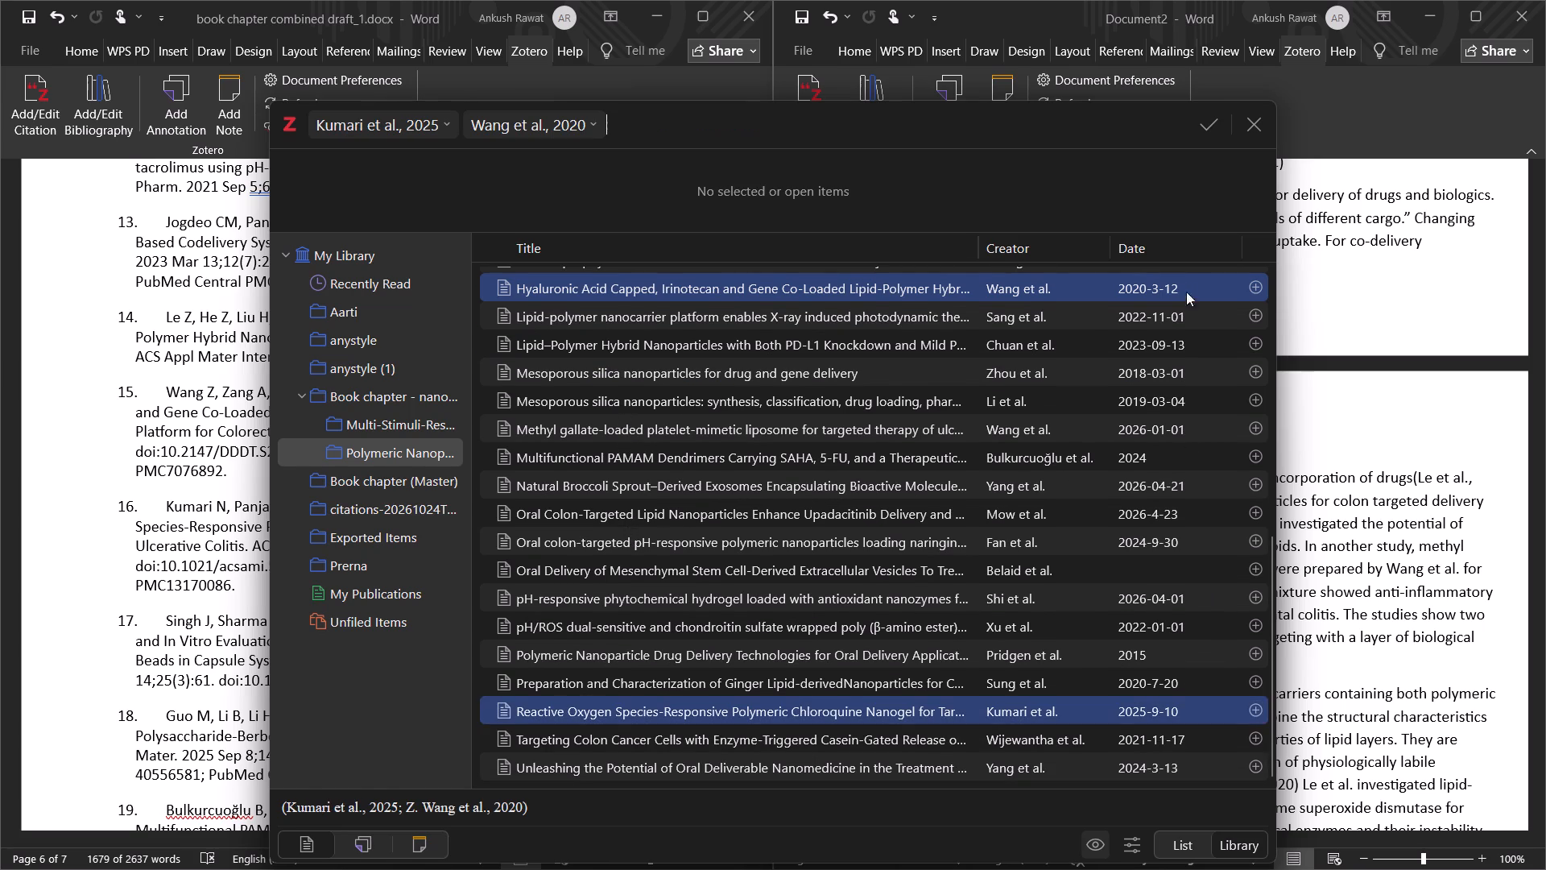
{"action": "left_click", "coordinate": [1207, 123]}
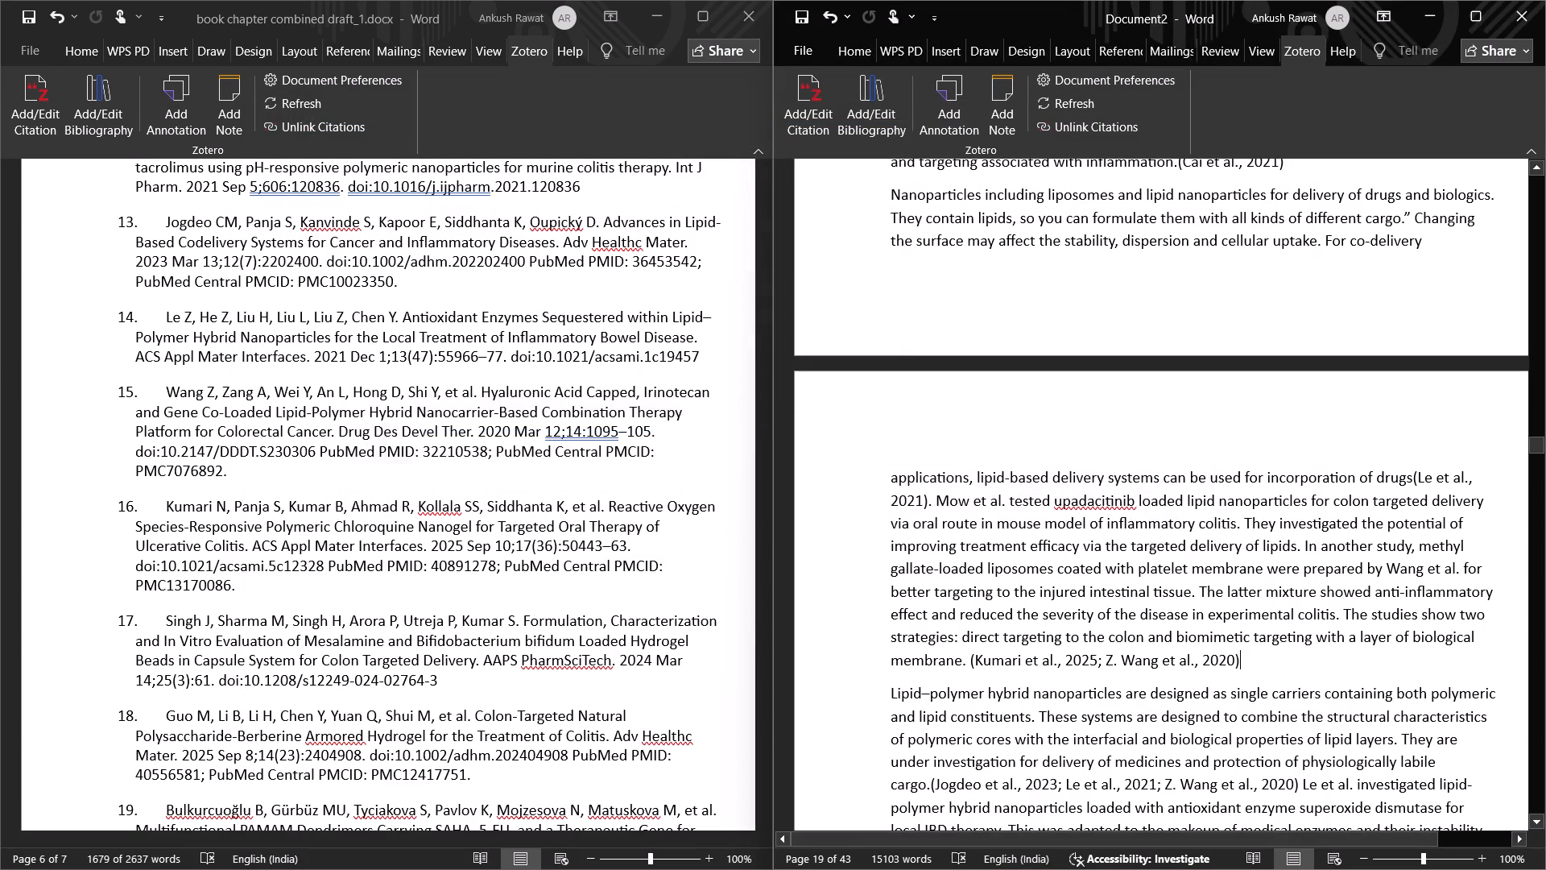
Look through Document2 from the lipid–polymer hybrid paragraph to the mesoporous silica paragraph for remaining plain-text citation numbers.
{"action": "scroll", "coordinate": [1096, 516], "scroll_direction": "down", "scroll_amount": 2}
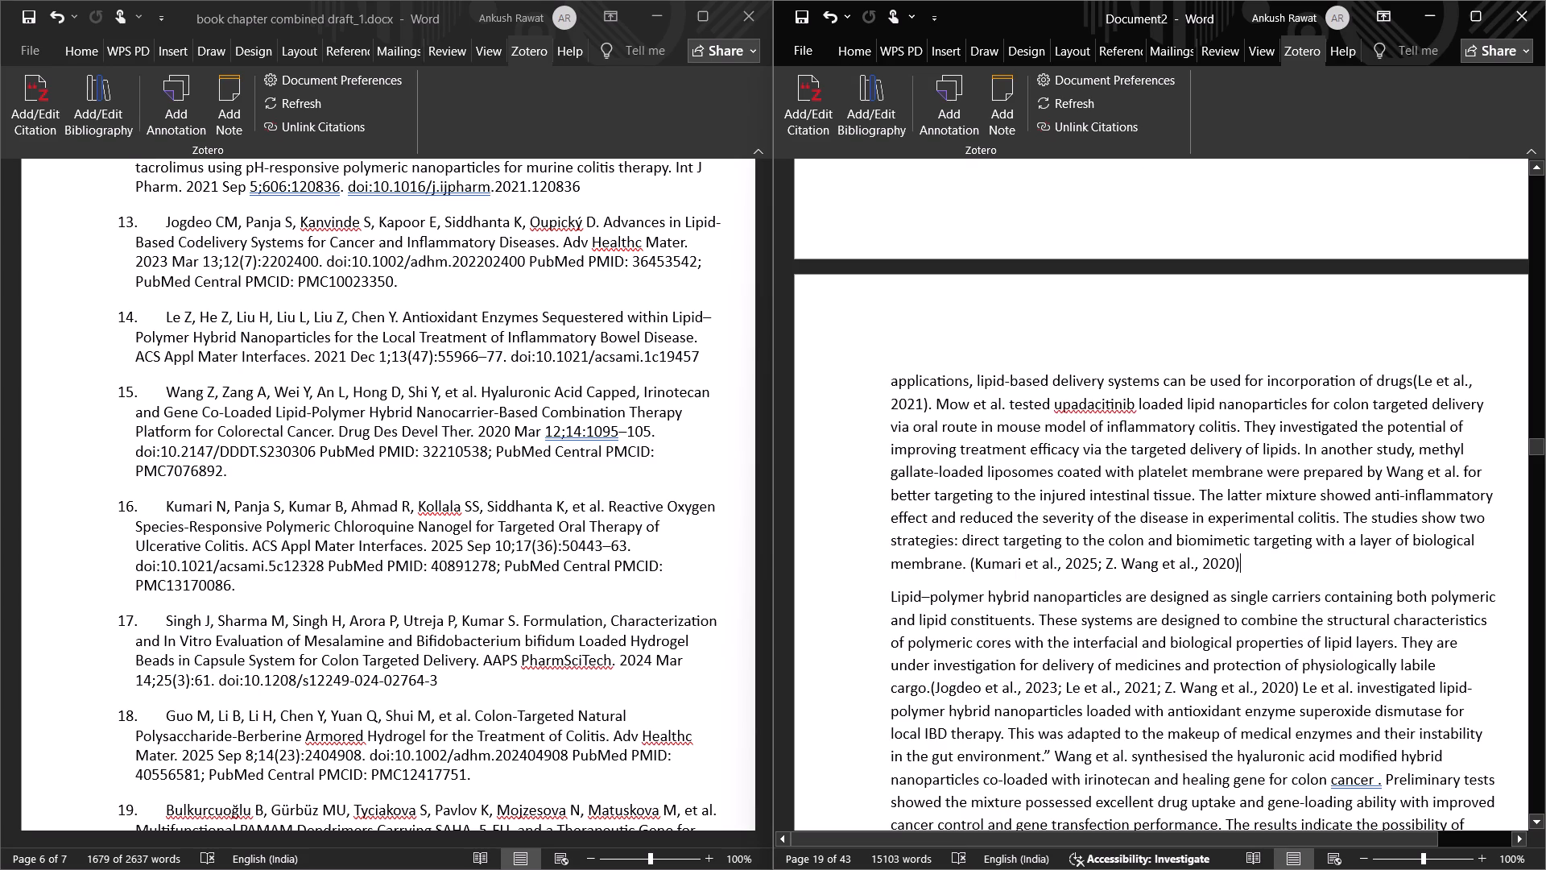
{"action": "scroll", "coordinate": [620, 507], "scroll_direction": "down", "scroll_amount": 2}
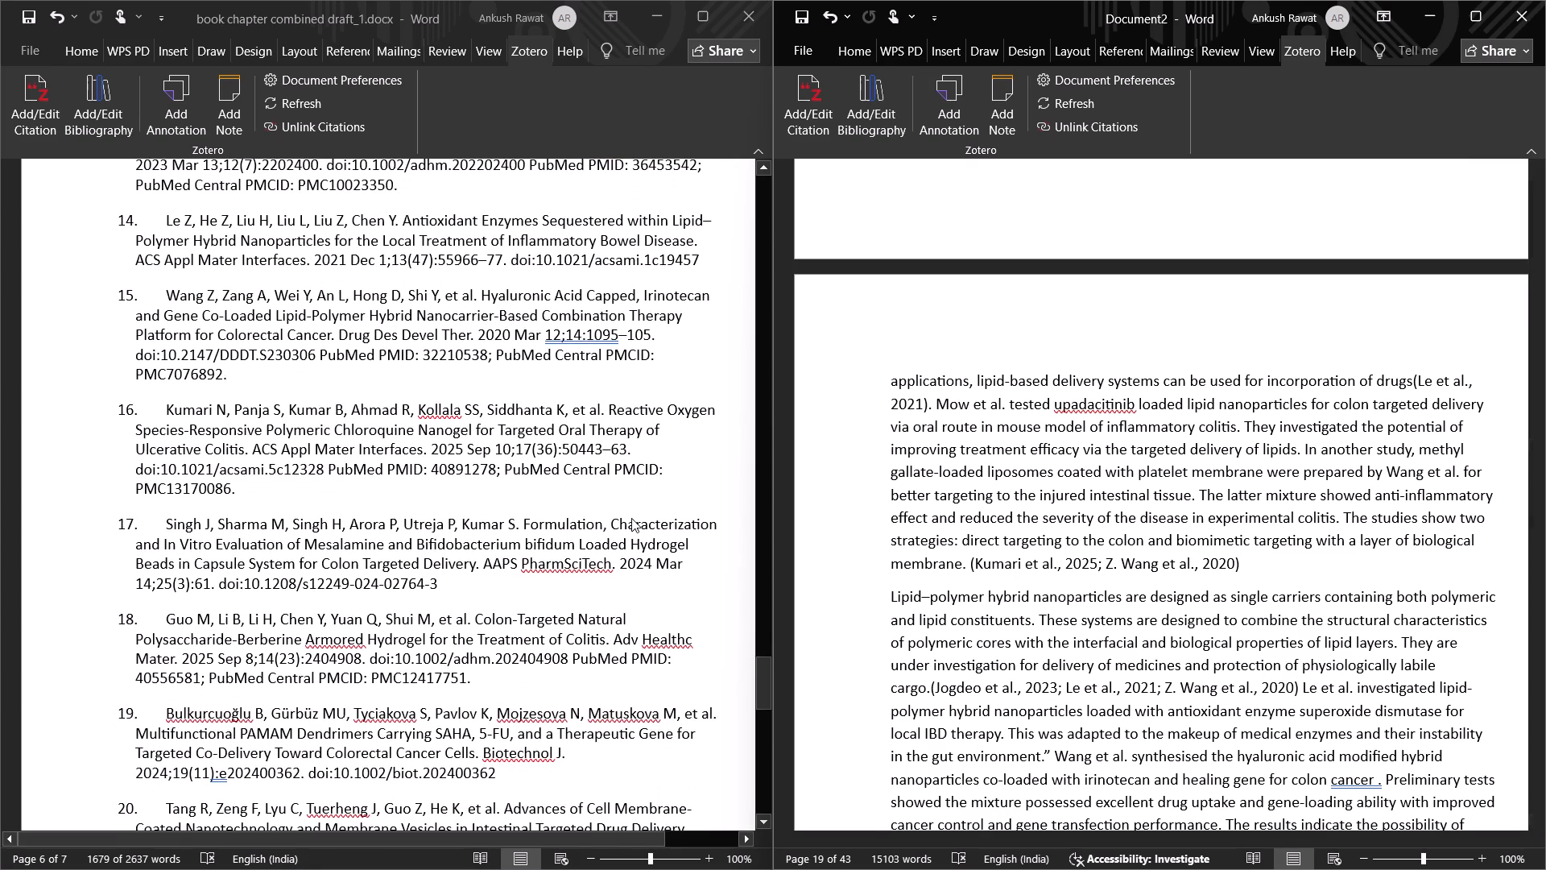
{"action": "scroll", "coordinate": [636, 534], "scroll_direction": "down", "scroll_amount": 2}
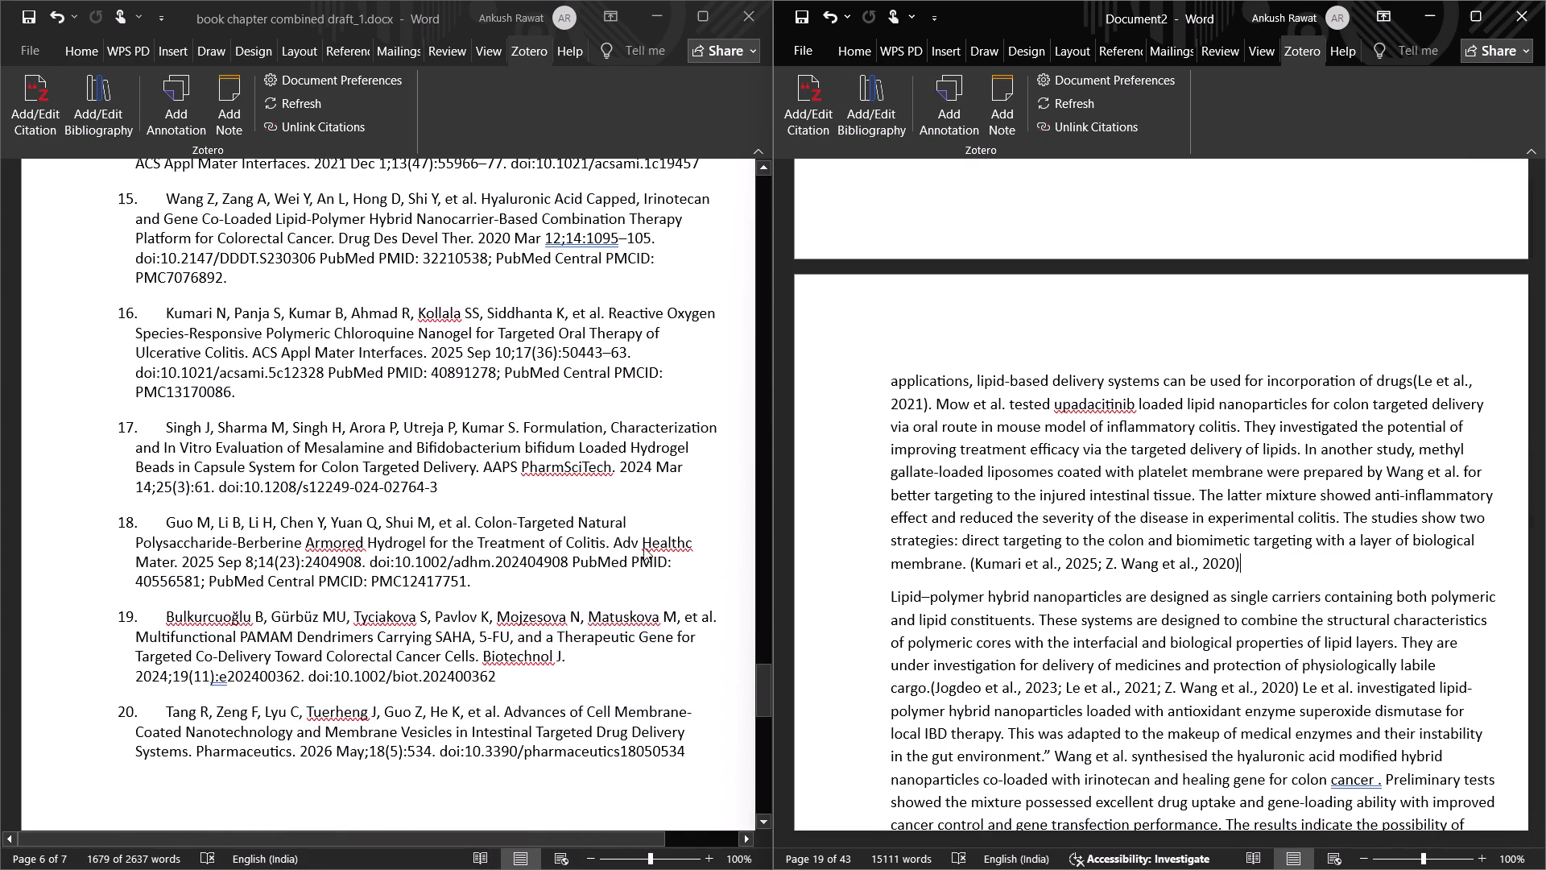
{"action": "scroll", "coordinate": [950, 615], "scroll_direction": "down", "scroll_amount": 4}
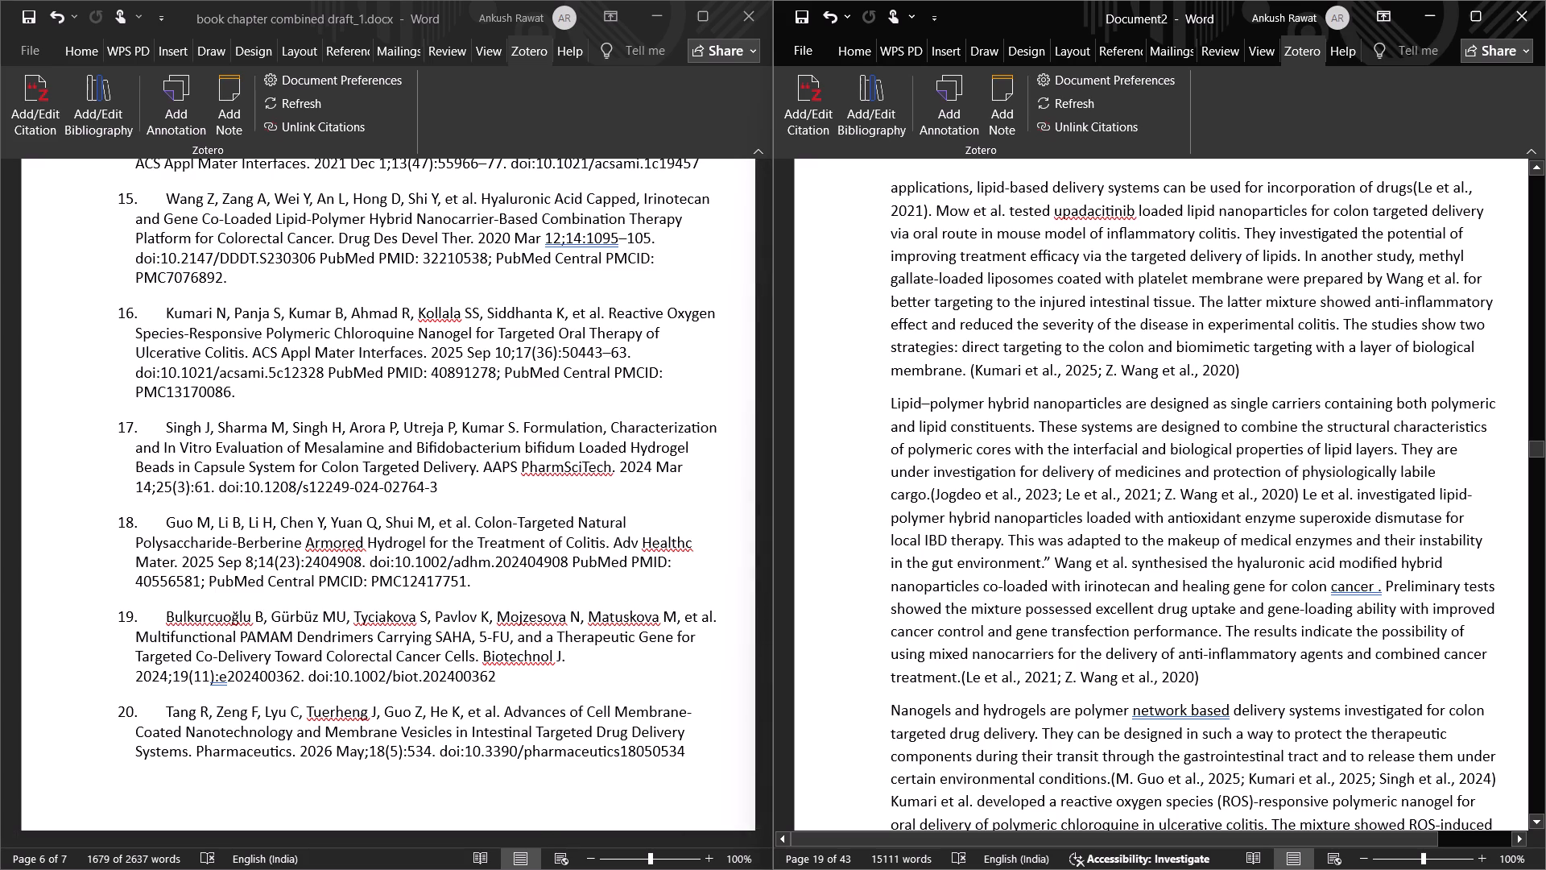
{"action": "scroll", "coordinate": [1259, 562], "scroll_direction": "down", "scroll_amount": 1}
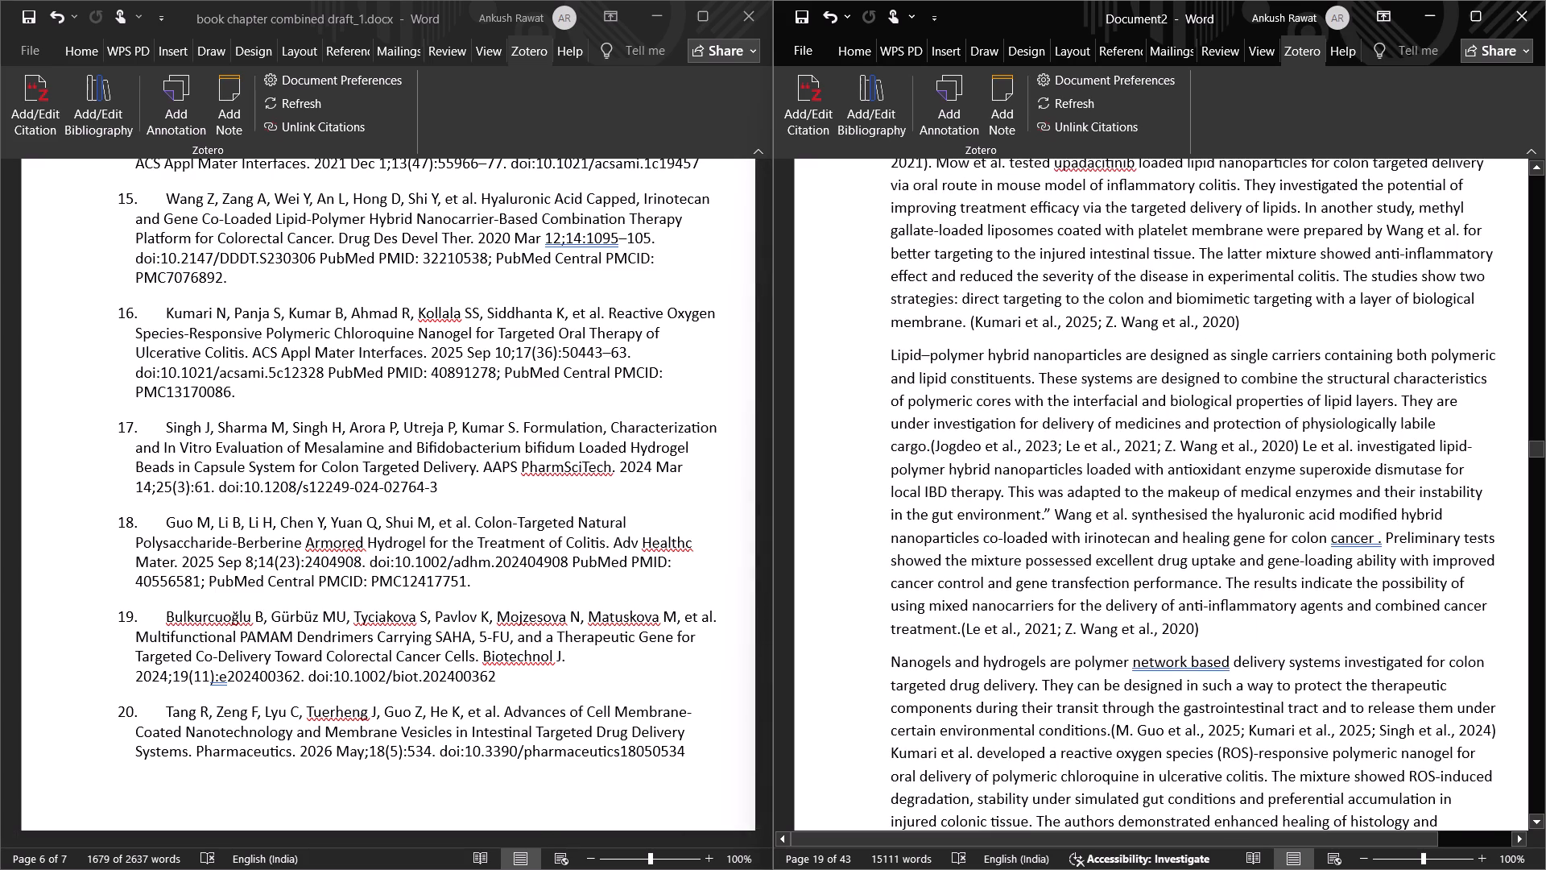
{"action": "scroll", "coordinate": [1259, 564], "scroll_direction": "down", "scroll_amount": 5}
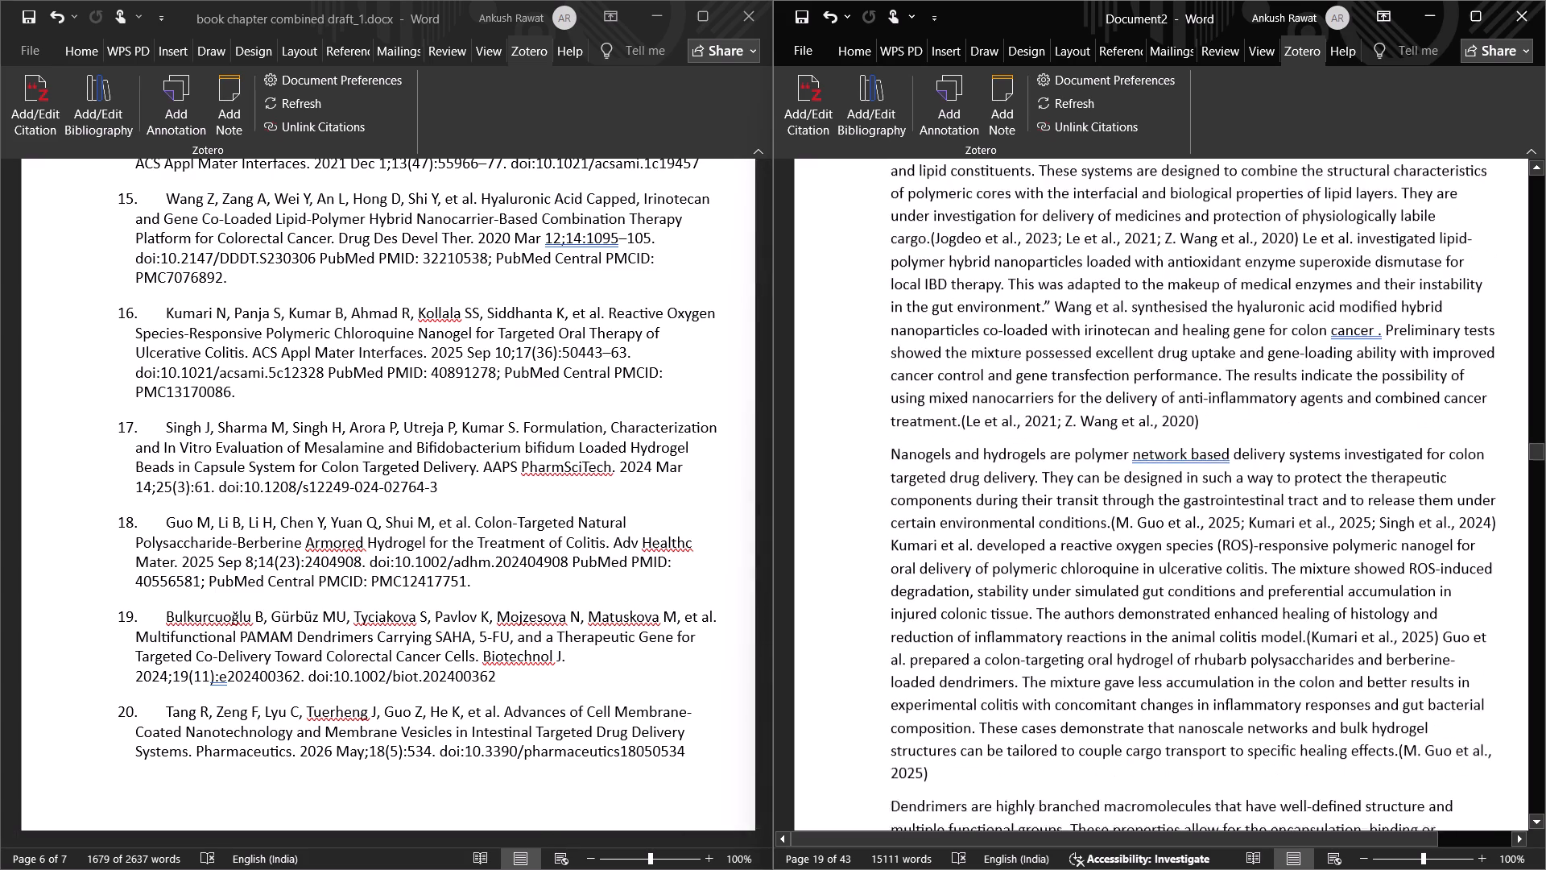
{"action": "scroll", "coordinate": [1257, 577], "scroll_direction": "up", "scroll_amount": 1}
{"action": "scroll", "coordinate": [1257, 577], "scroll_direction": "down", "scroll_amount": 4}
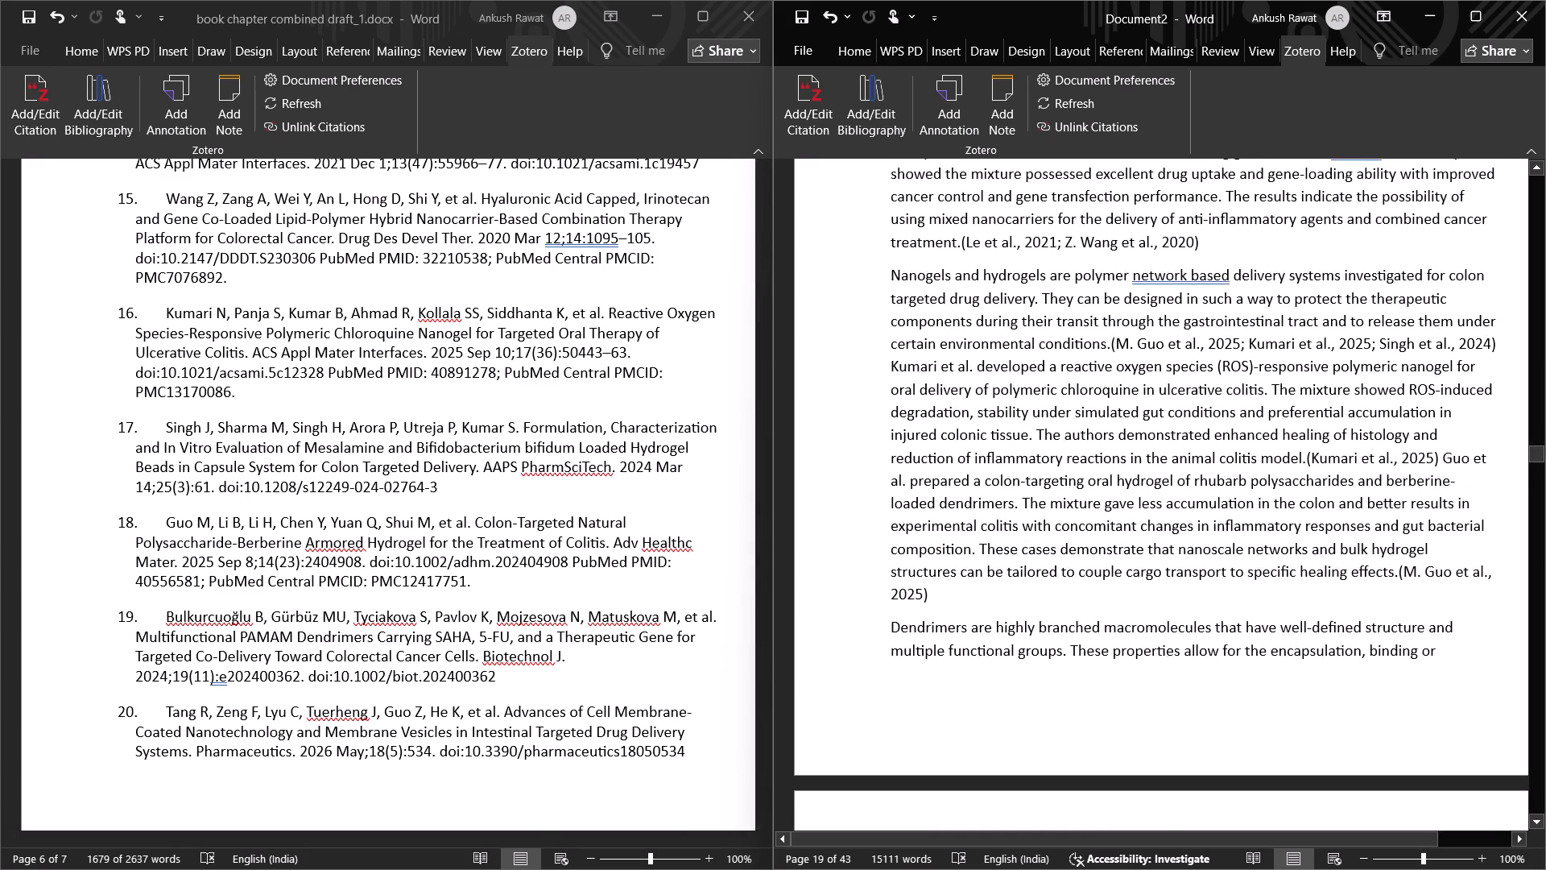
{"action": "scroll", "coordinate": [1257, 577], "scroll_direction": "down", "scroll_amount": 6}
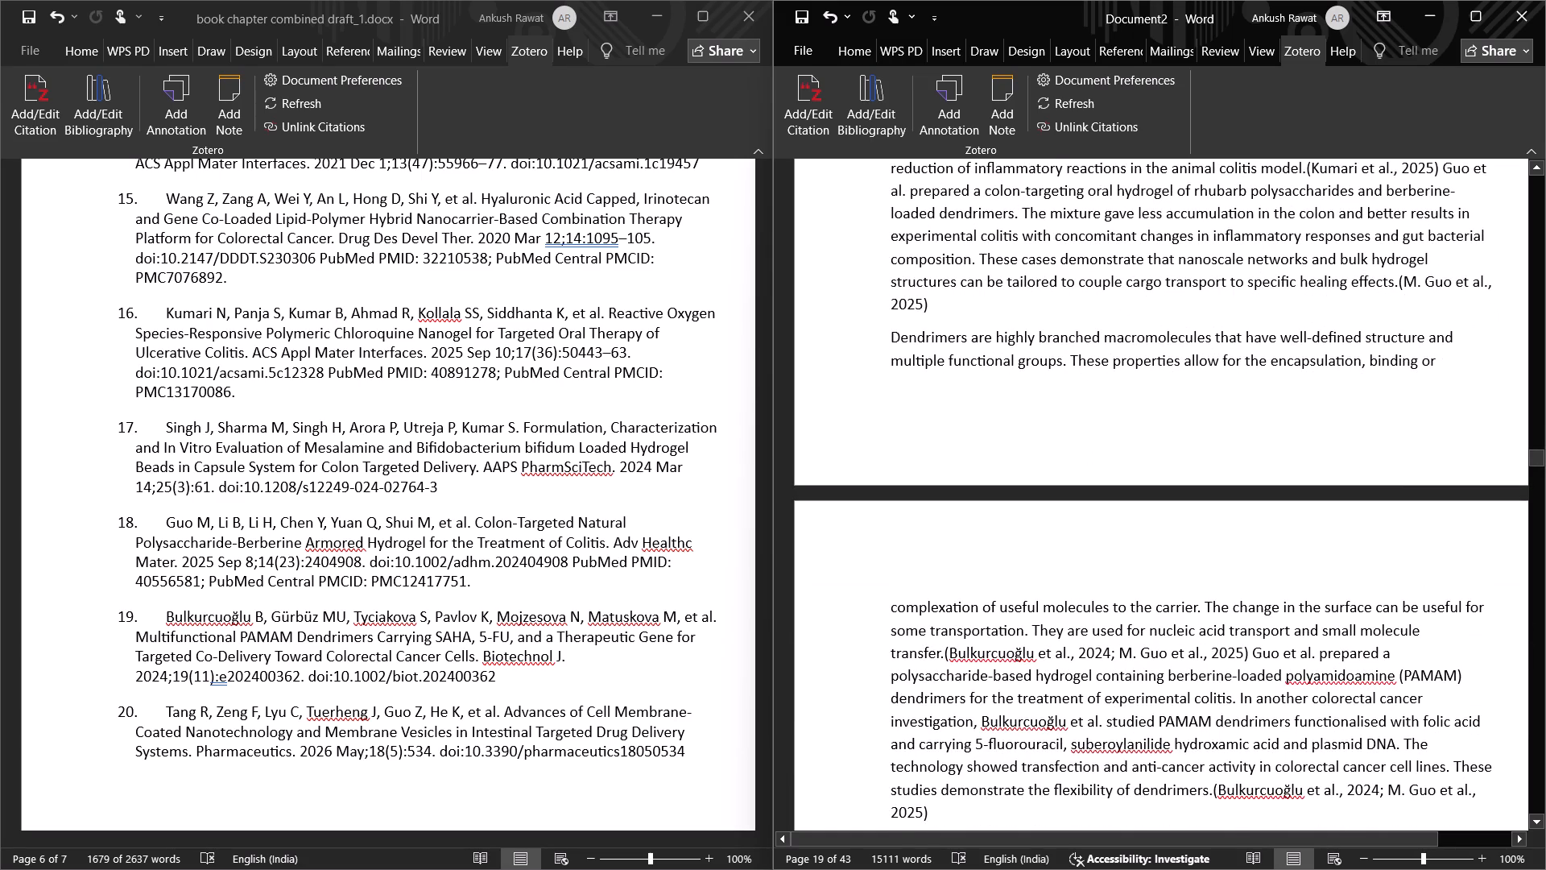
{"action": "scroll", "coordinate": [1255, 578], "scroll_direction": "down", "scroll_amount": 6}
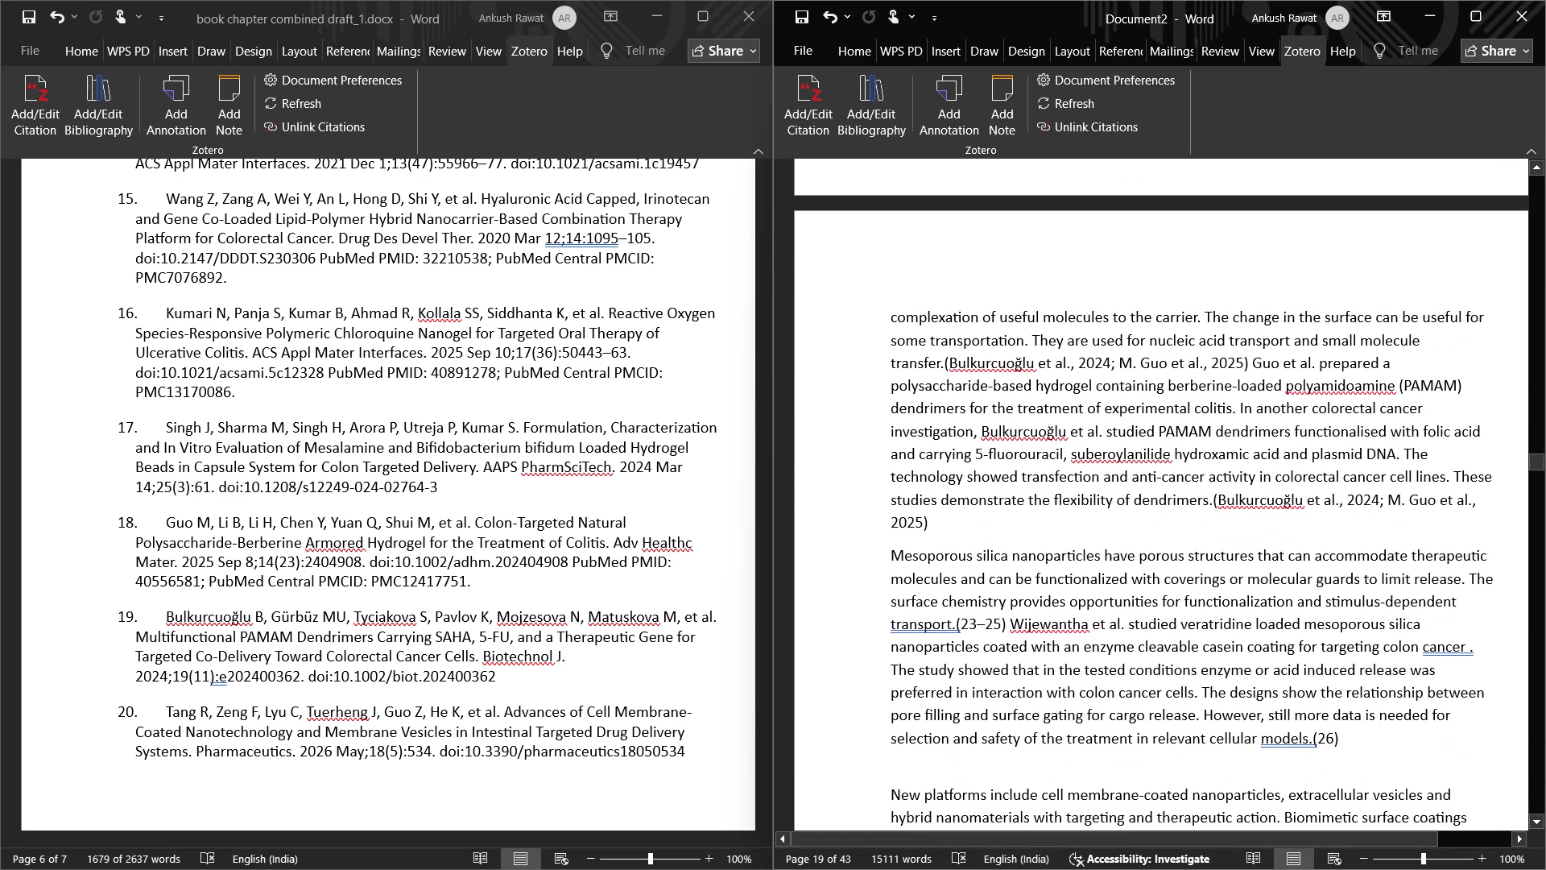
{"action": "scroll", "coordinate": [1253, 583], "scroll_direction": "down", "scroll_amount": 1}
{"action": "scroll", "coordinate": [1253, 583], "scroll_direction": "up", "scroll_amount": 2}
{"action": "scroll", "coordinate": [1253, 583], "scroll_direction": "down", "scroll_amount": 3}
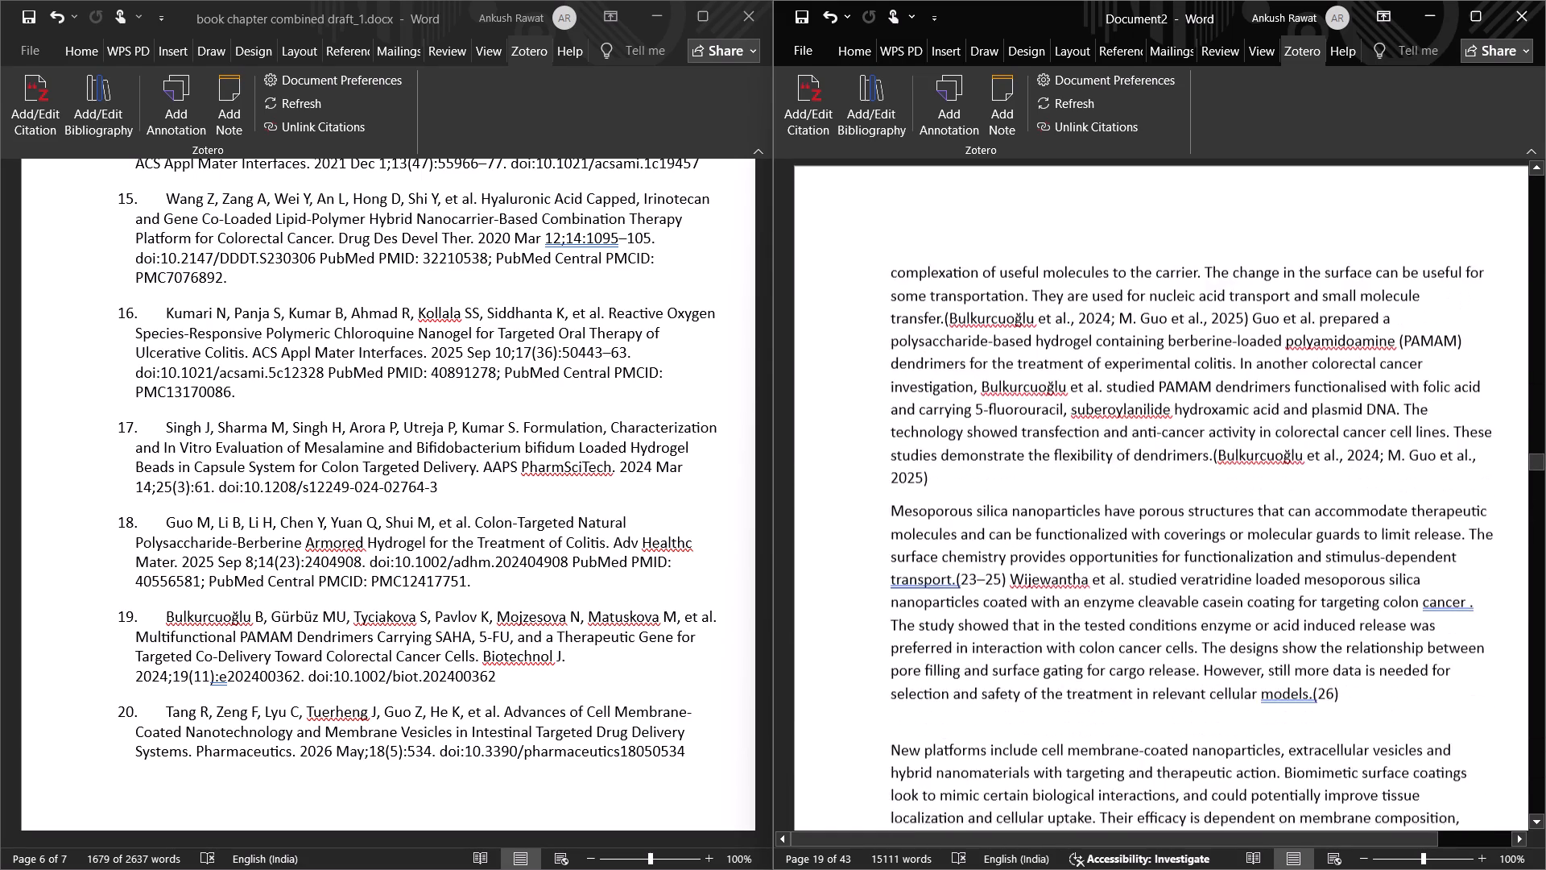
{"action": "scroll", "coordinate": [1253, 583], "scroll_direction": "down", "scroll_amount": 3}
Insert a combined Zotero citation to Belaid et al. and Yang et al., 2026 at the plain-text (23–25) after "stimulus-dependent transport." in Document2.
{"action": "left_click", "coordinate": [995, 385]}
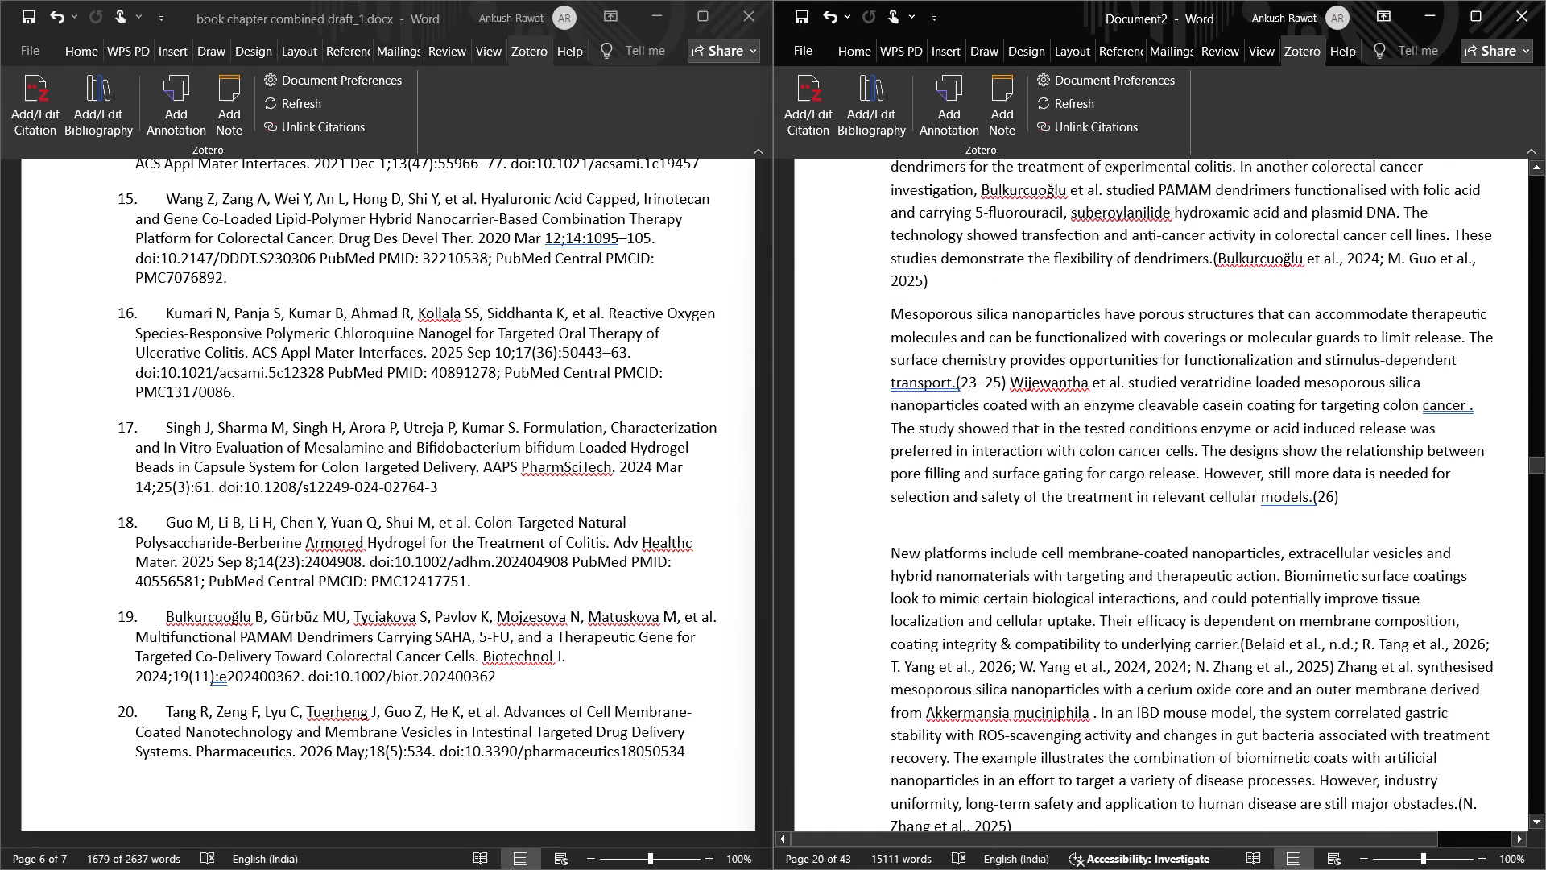
{"action": "left_click", "coordinate": [969, 386]}
{"action": "left_click", "coordinate": [994, 386]}
{"action": "left_click", "coordinate": [1002, 384]}
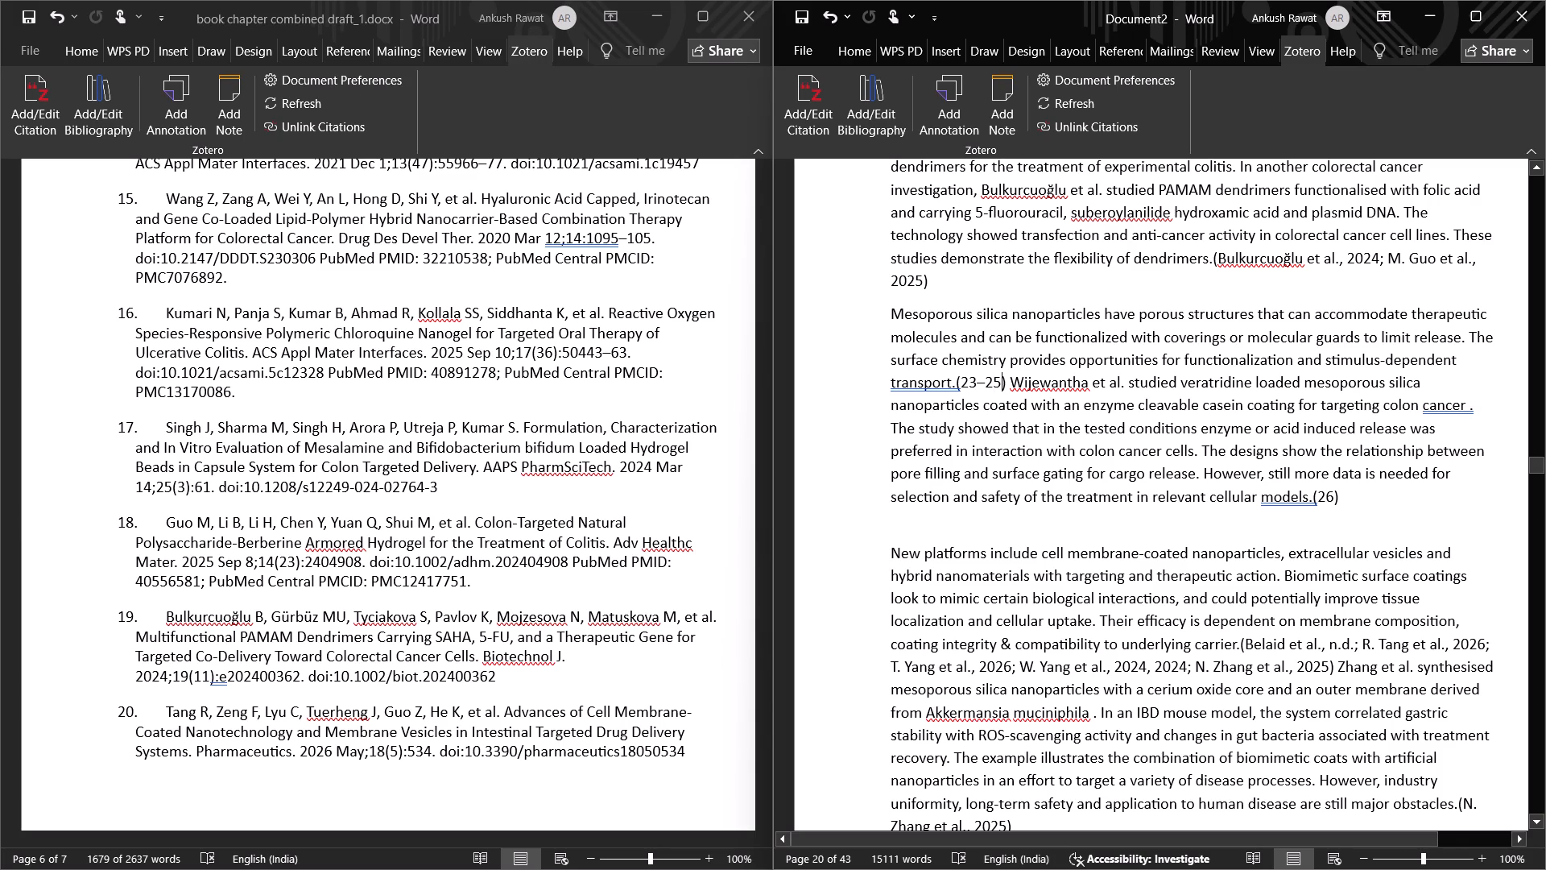
{"action": "scroll", "coordinate": [535, 509], "scroll_direction": "down", "scroll_amount": 3}
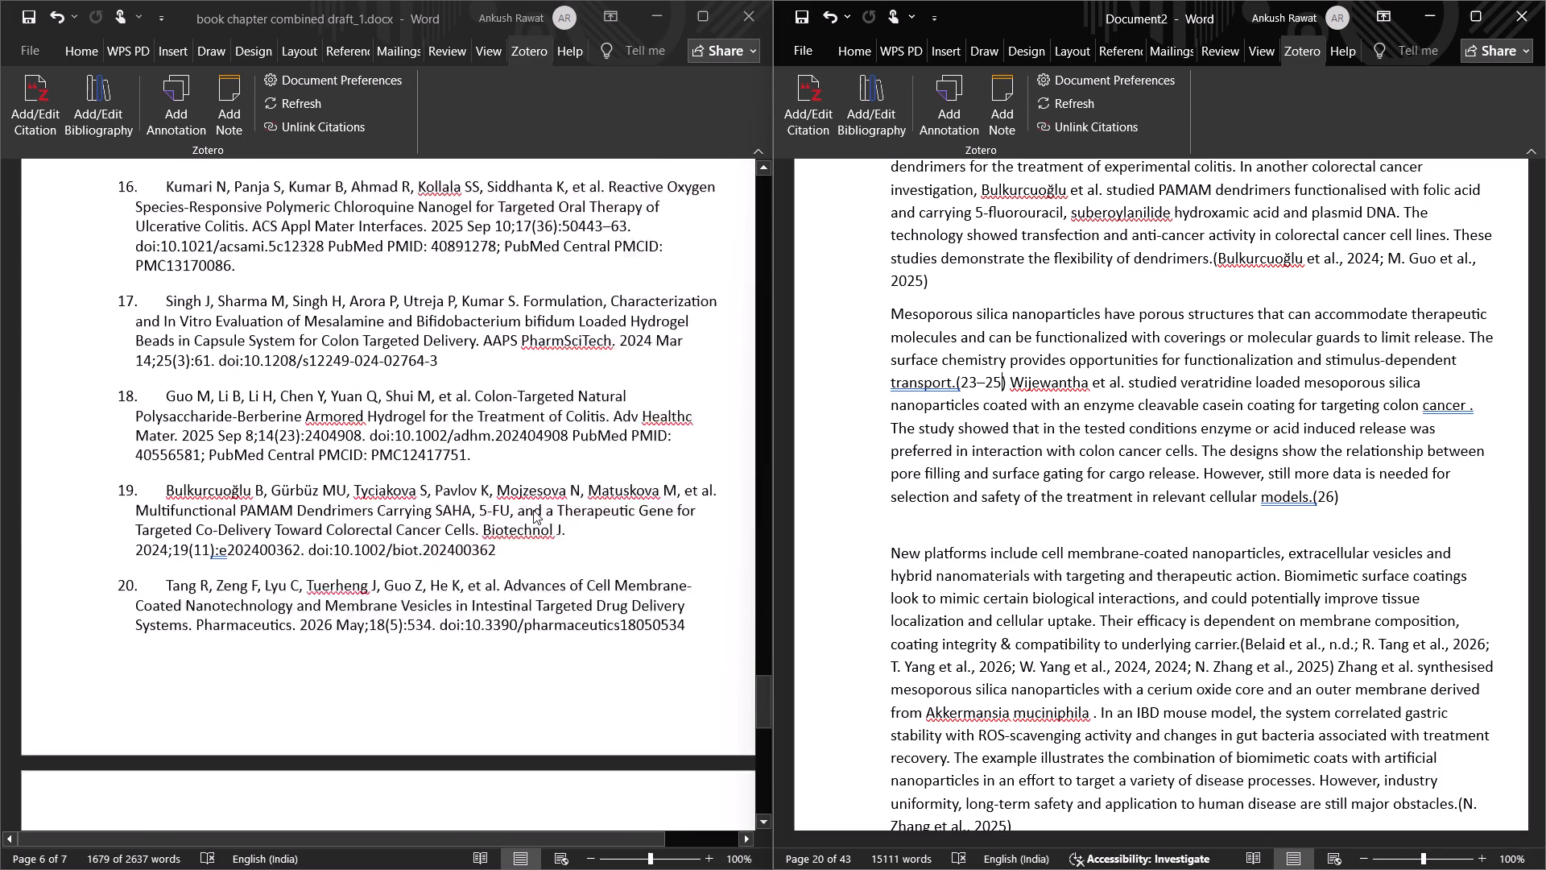
{"action": "scroll", "coordinate": [533, 510], "scroll_direction": "down", "scroll_amount": 12}
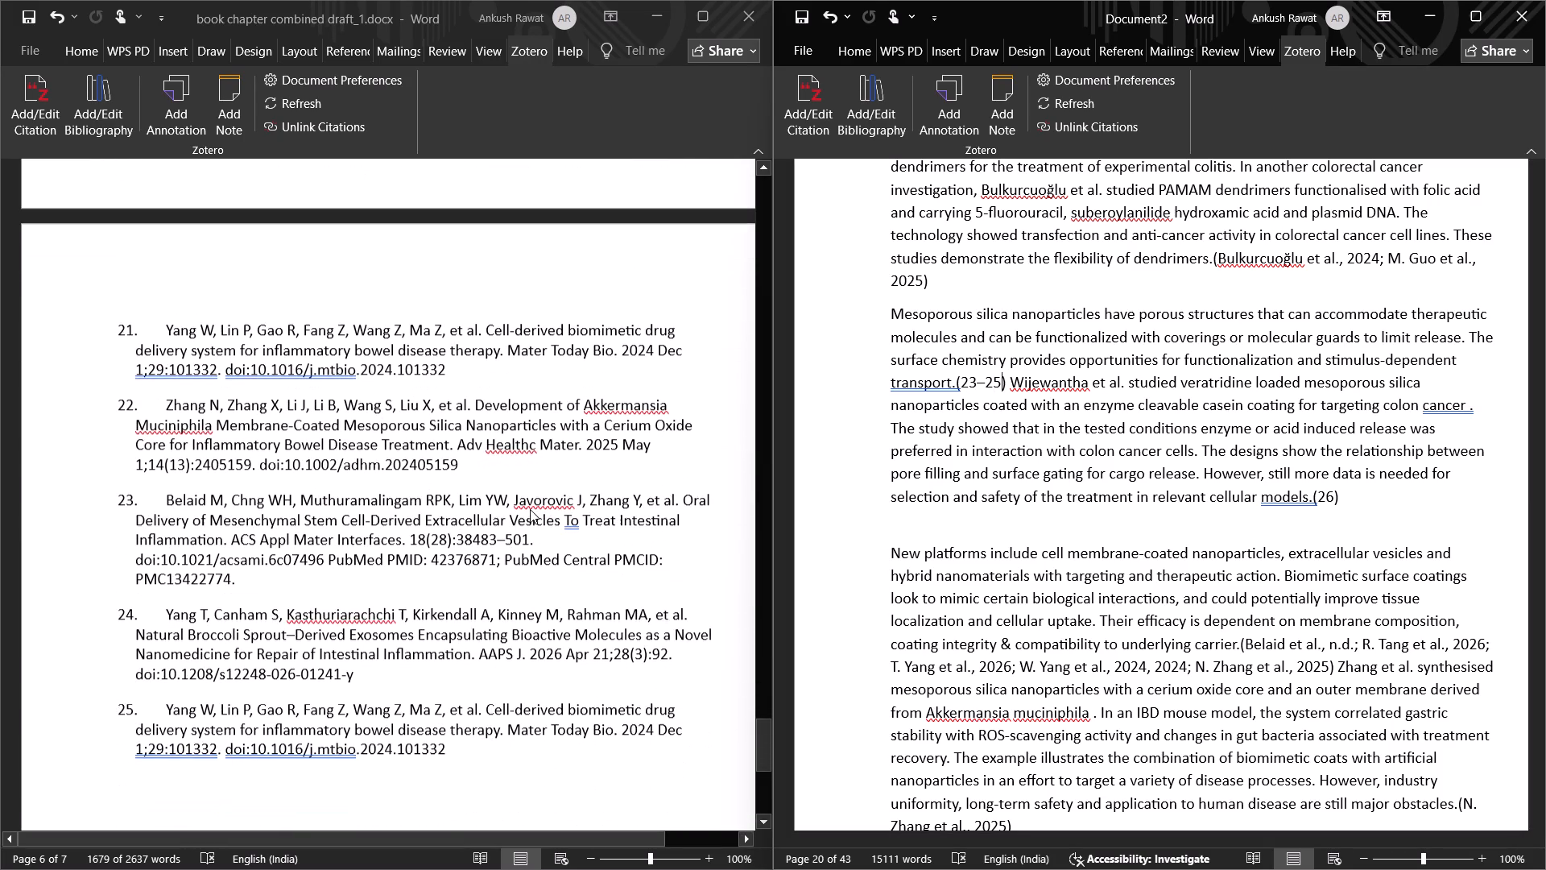
{"action": "scroll", "coordinate": [530, 509], "scroll_direction": "up", "scroll_amount": 1}
{"action": "scroll", "coordinate": [530, 509], "scroll_direction": "down", "scroll_amount": 4}
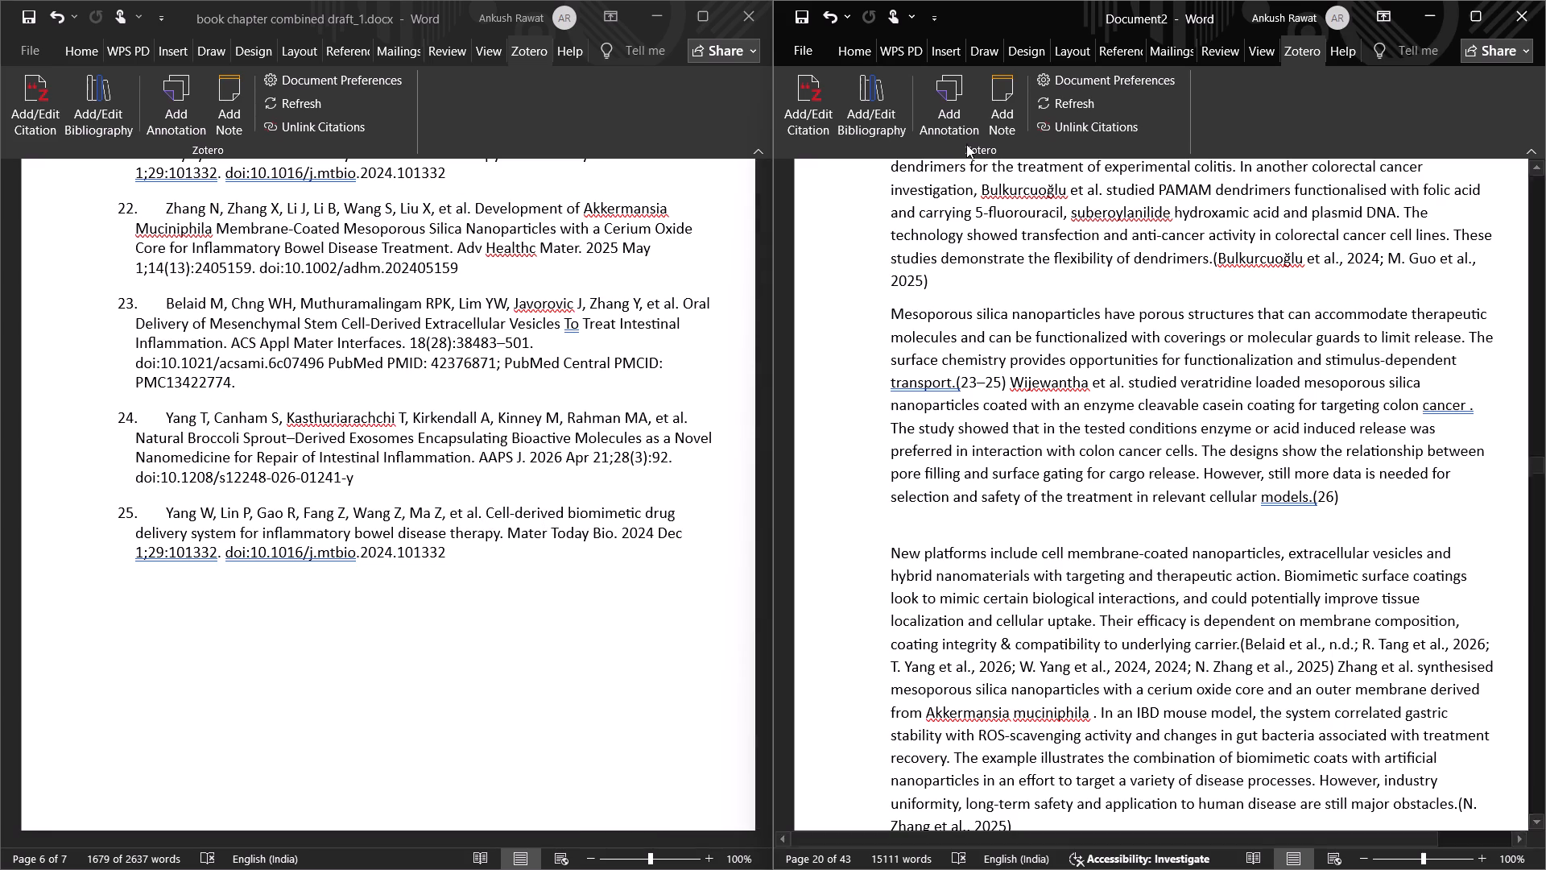
{"action": "left_click", "coordinate": [804, 108]}
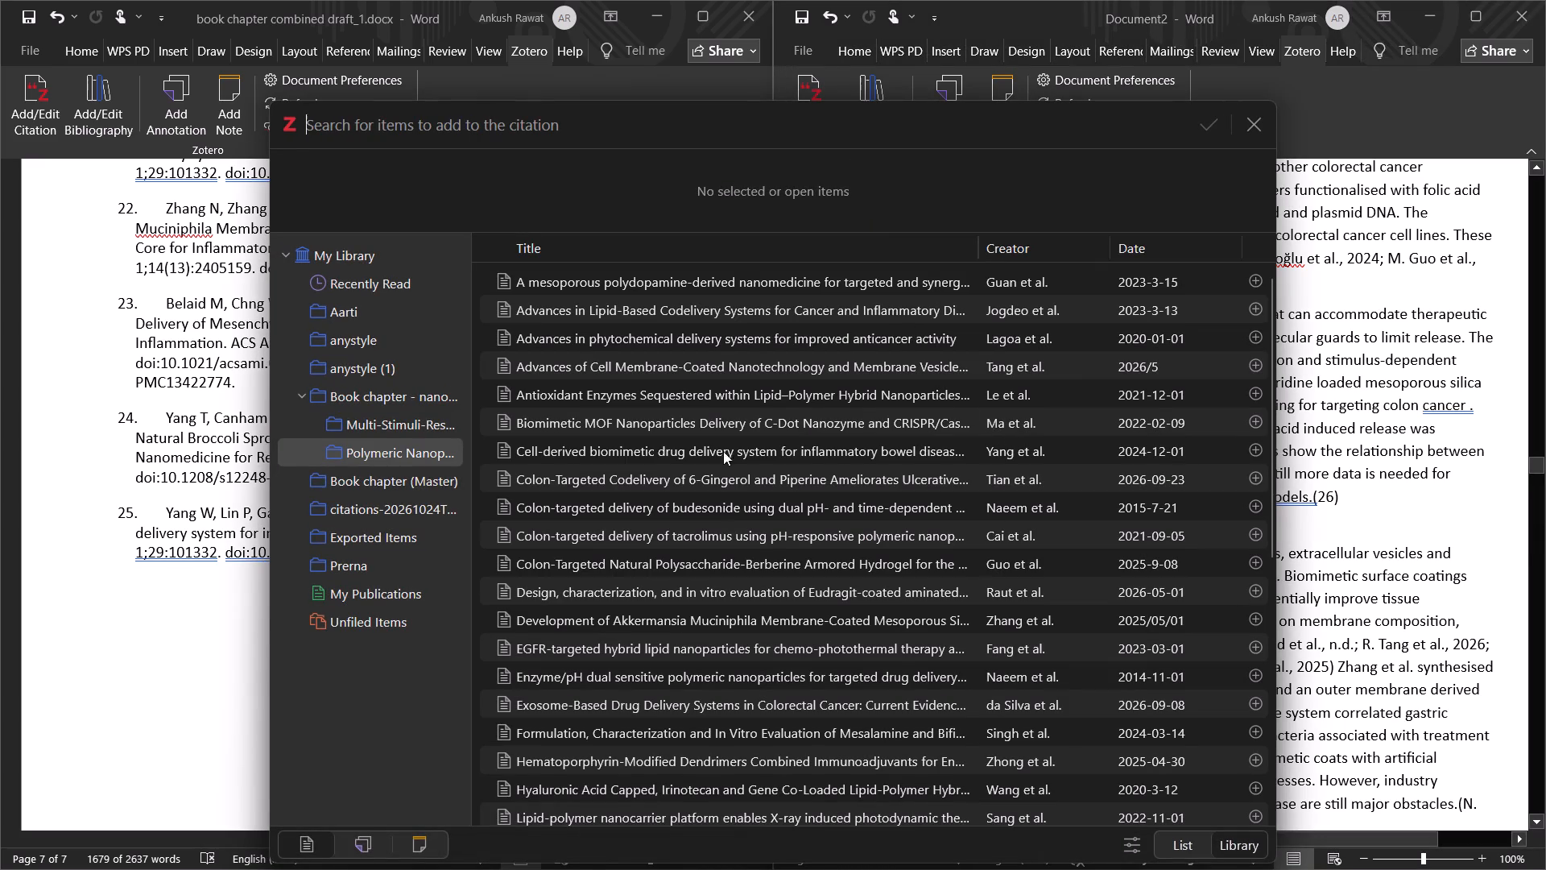
{"action": "scroll", "coordinate": [1032, 541], "scroll_direction": "down", "scroll_amount": 4}
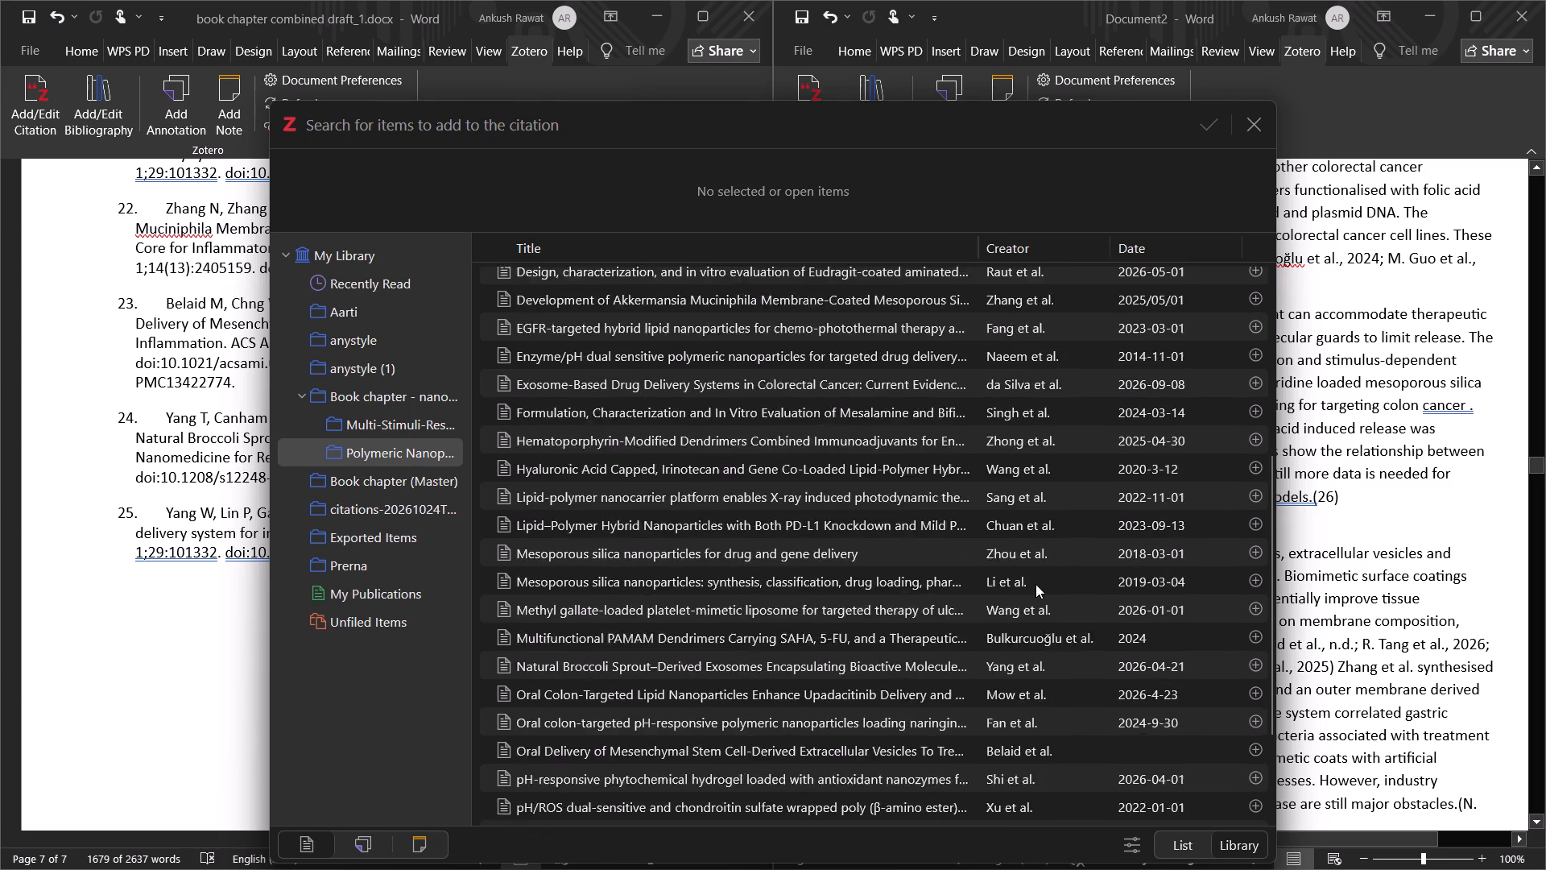
{"action": "scroll", "coordinate": [1040, 619], "scroll_direction": "down", "scroll_amount": 4}
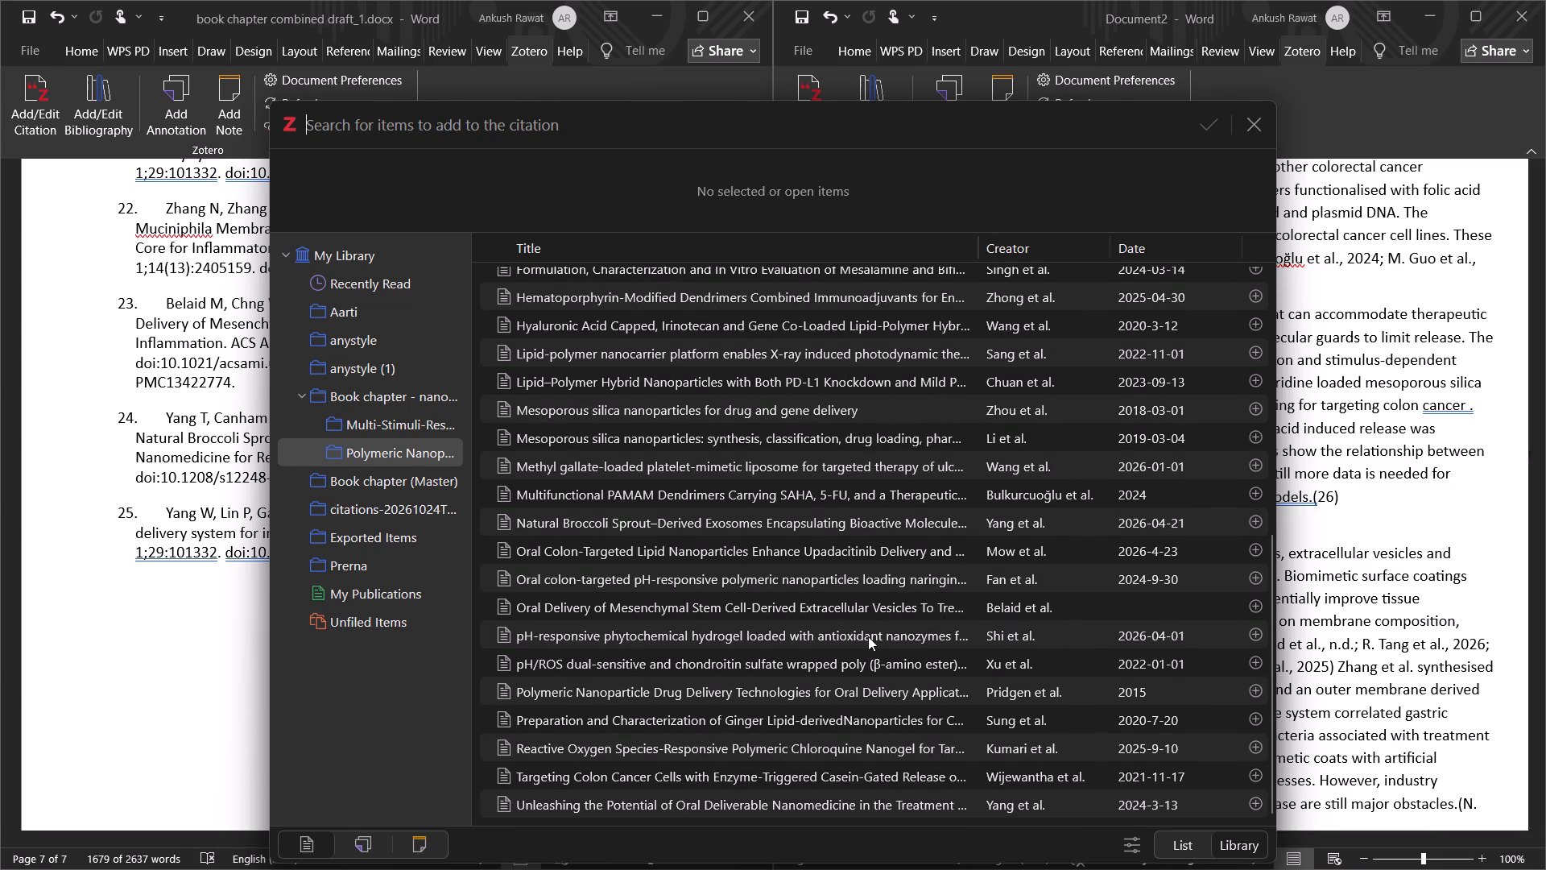
{"action": "scroll", "coordinate": [854, 644], "scroll_direction": "down", "scroll_amount": 2}
{"action": "left_click", "coordinate": [1253, 607]}
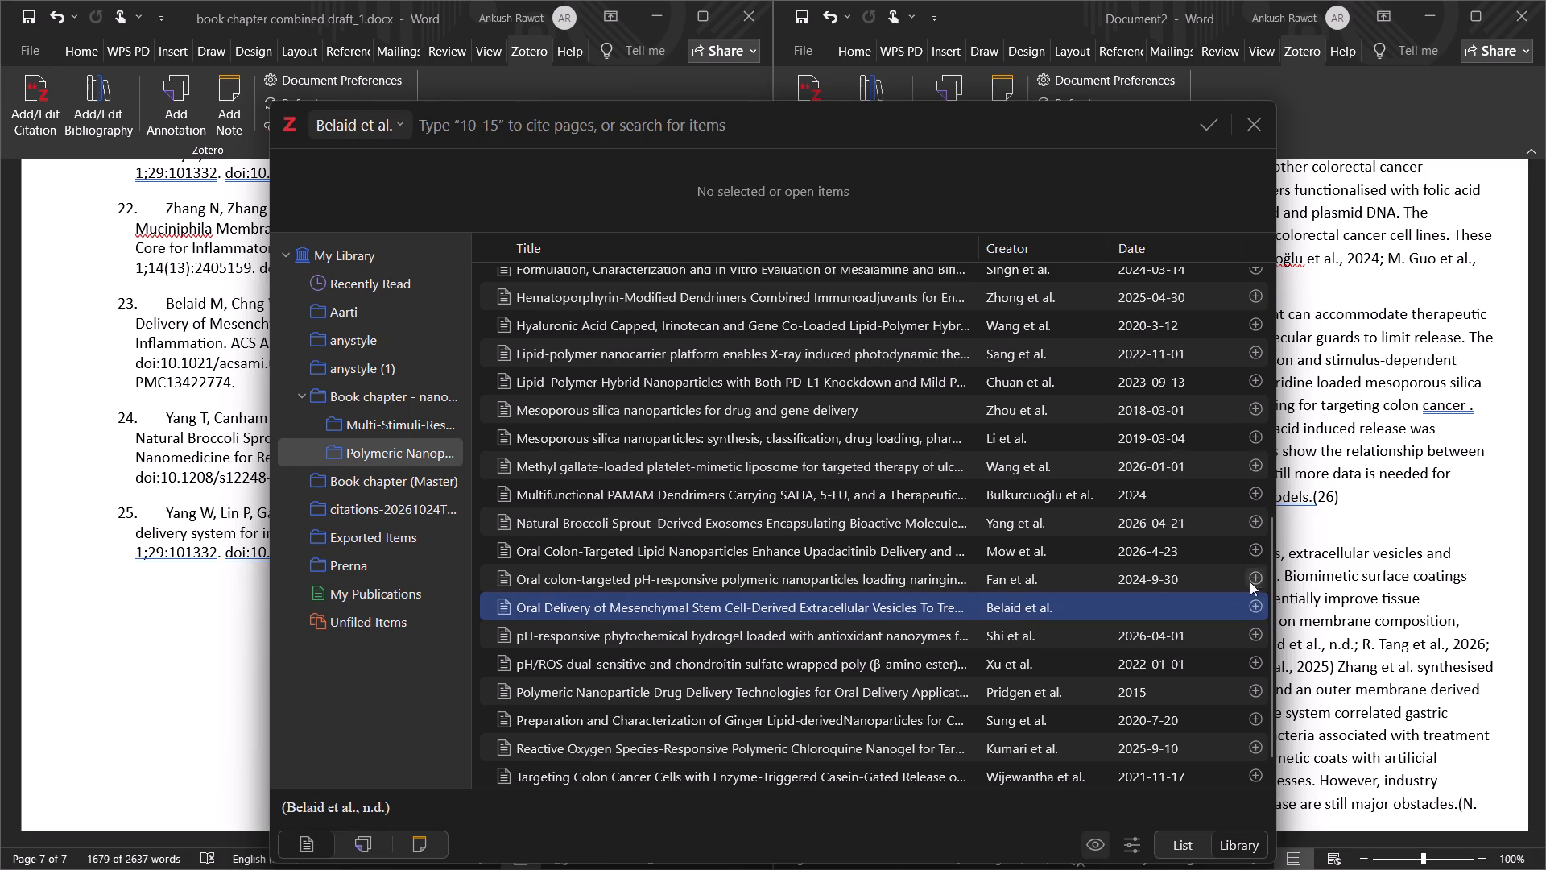
{"action": "left_click", "coordinate": [1259, 527]}
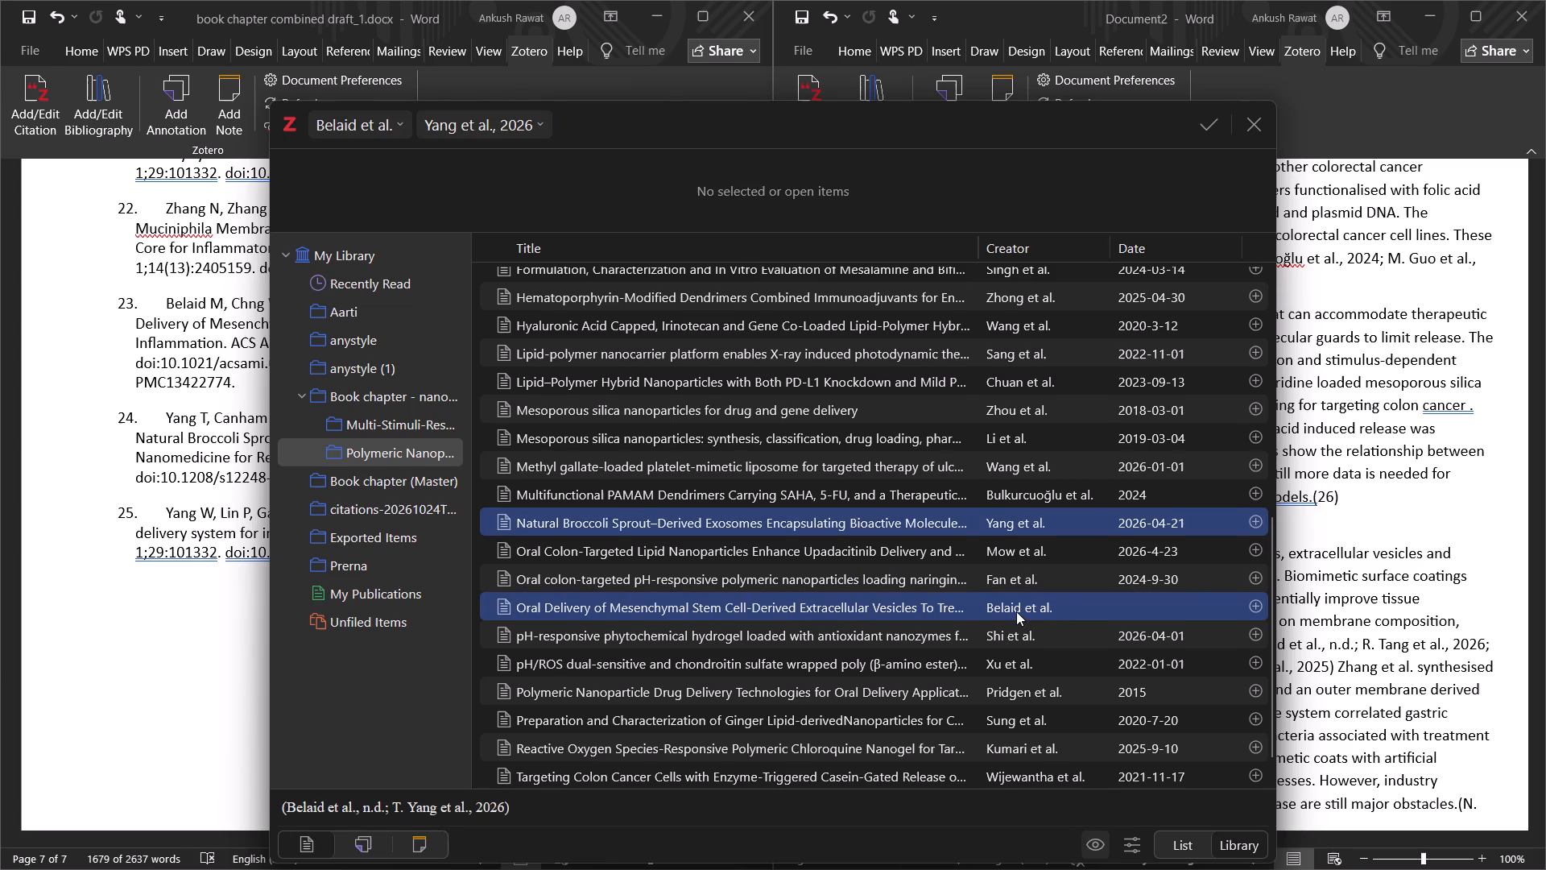
{"action": "scroll", "coordinate": [1016, 611], "scroll_direction": "down", "scroll_amount": 5}
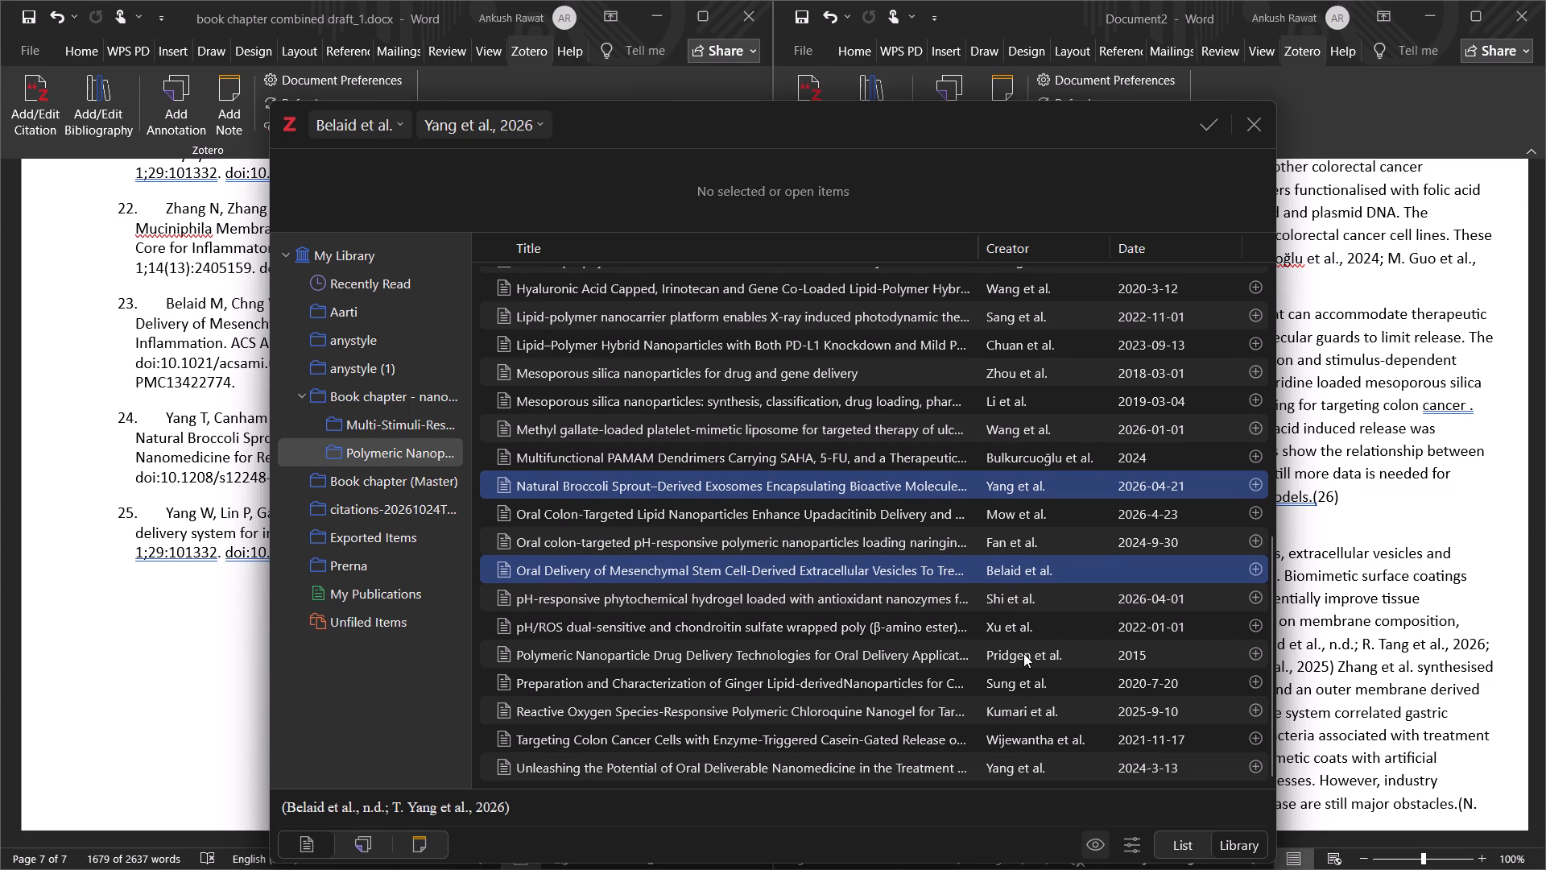
{"action": "scroll", "coordinate": [951, 679], "scroll_direction": "down", "scroll_amount": 6}
{"action": "scroll", "coordinate": [1061, 622], "scroll_direction": "up", "scroll_amount": 1}
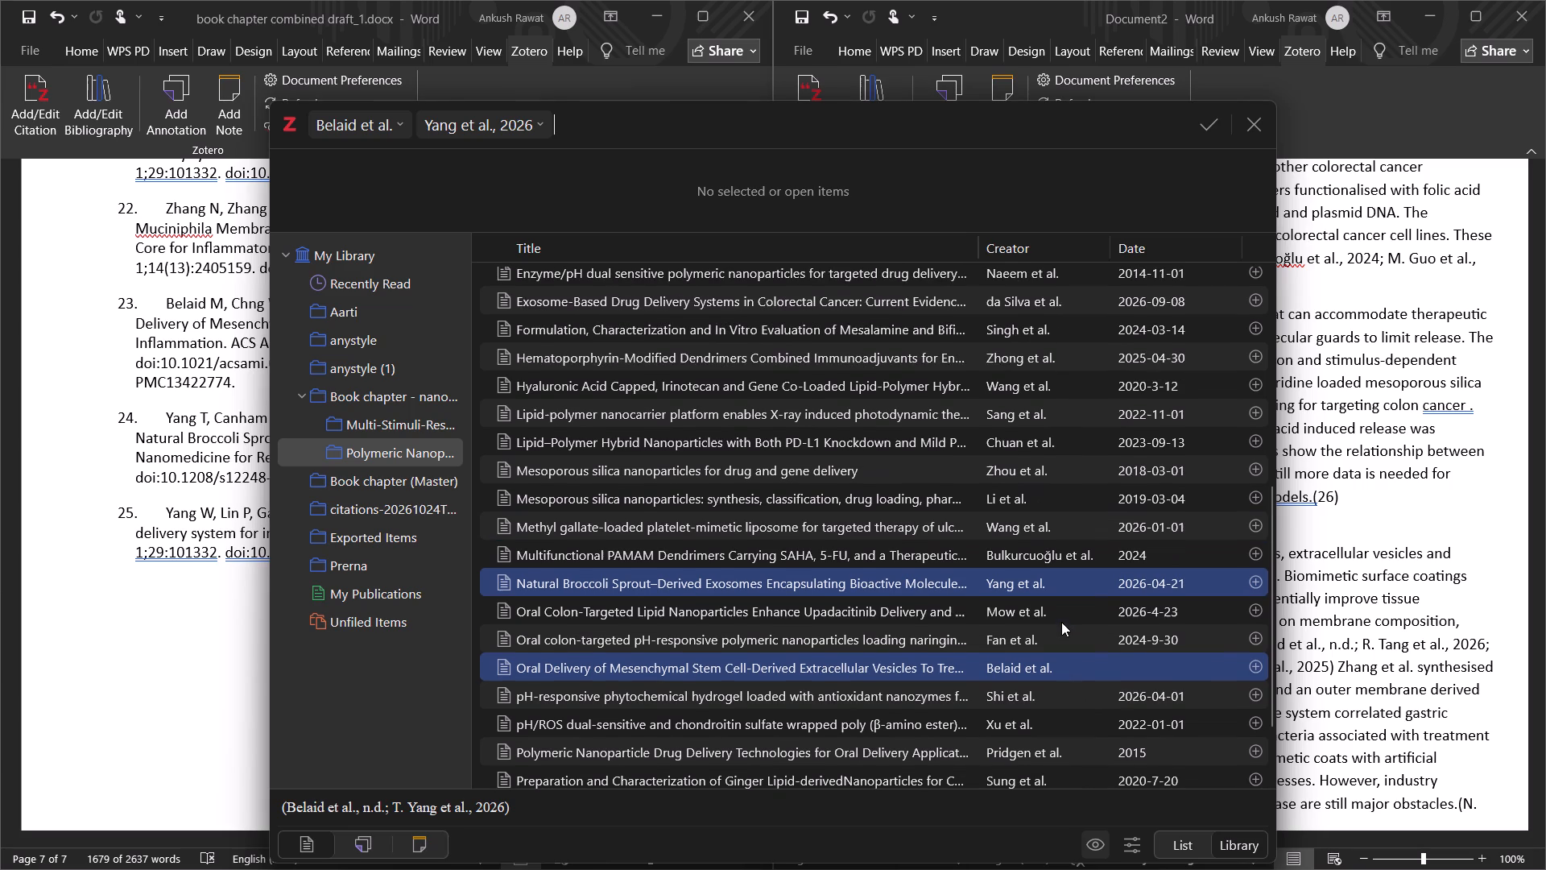
{"action": "scroll", "coordinate": [1003, 632], "scroll_direction": "down", "scroll_amount": 2}
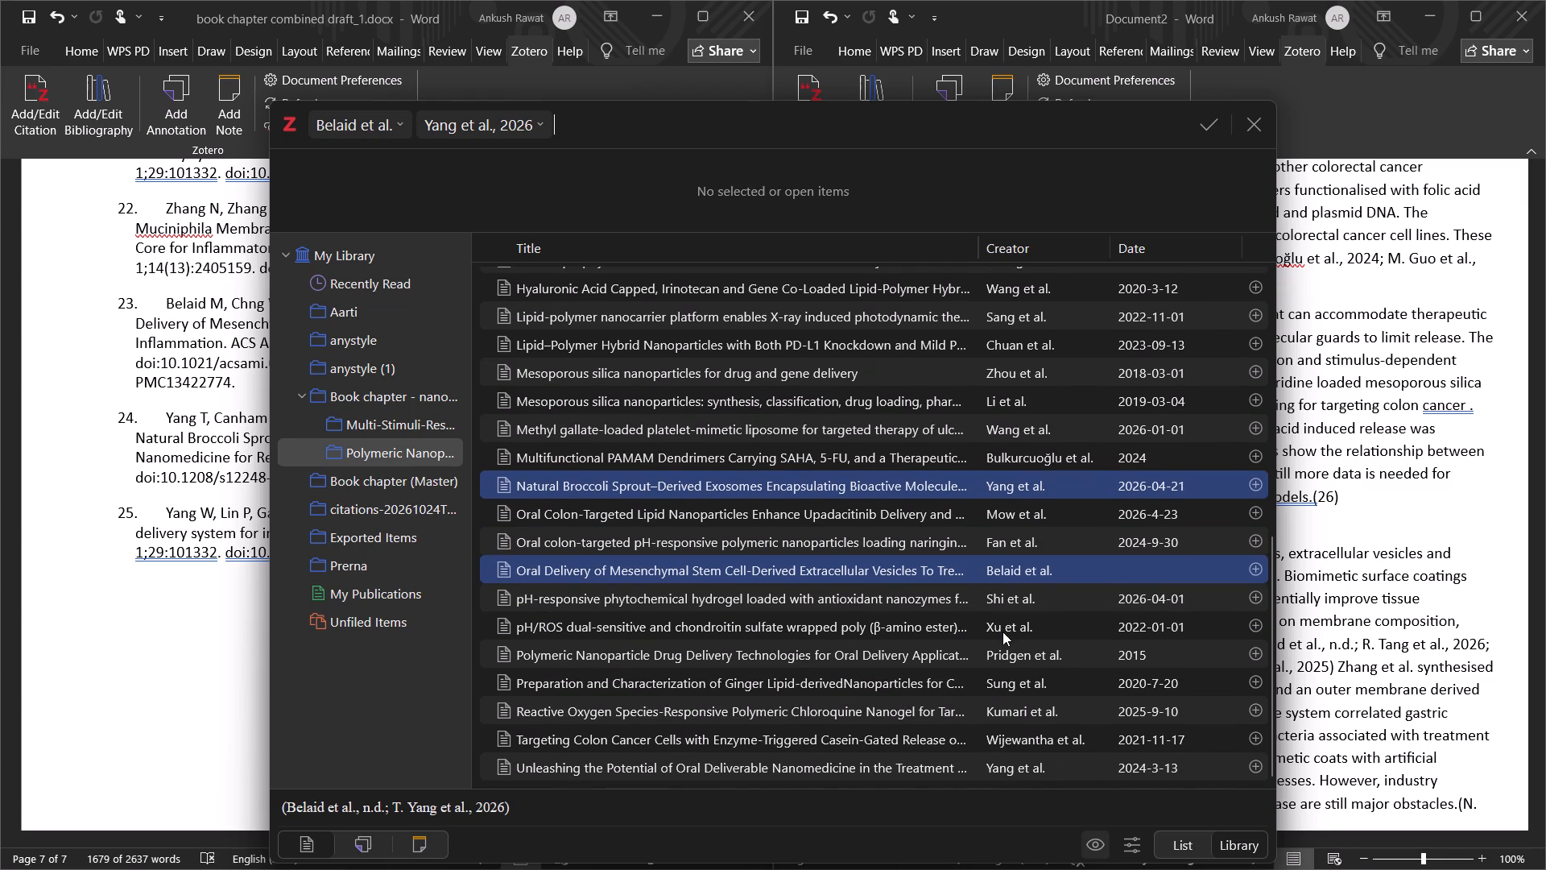
{"action": "scroll", "coordinate": [1002, 632], "scroll_direction": "up", "scroll_amount": 4}
{"action": "scroll", "coordinate": [1002, 630], "scroll_direction": "down", "scroll_amount": 1}
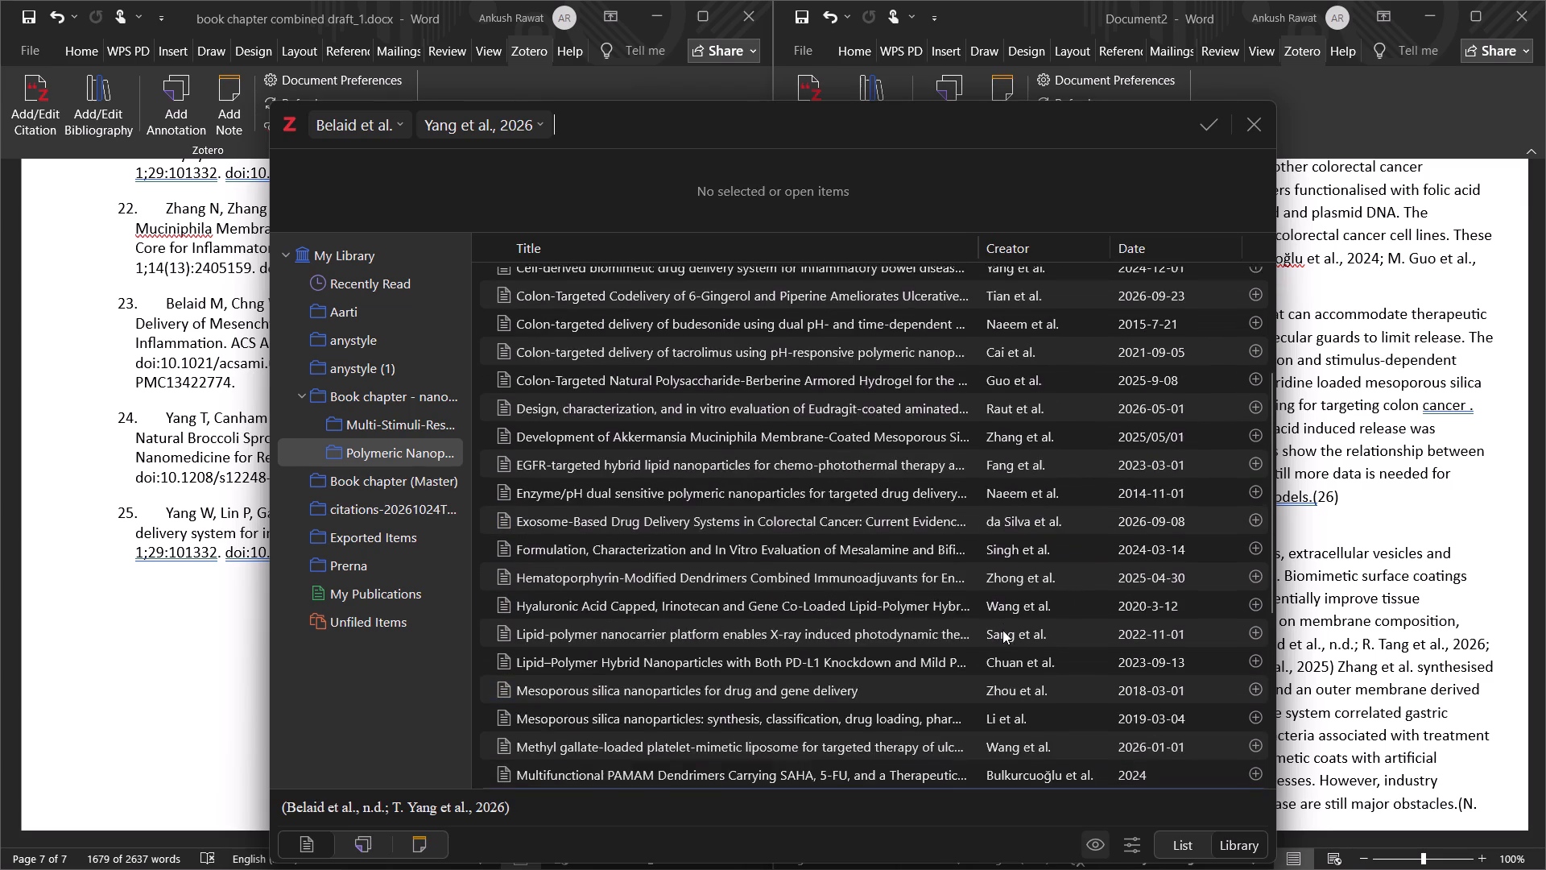
{"action": "scroll", "coordinate": [1002, 630], "scroll_direction": "up", "scroll_amount": 1}
{"action": "scroll", "coordinate": [1002, 630], "scroll_direction": "down", "scroll_amount": 1}
{"action": "scroll", "coordinate": [1002, 630], "scroll_direction": "up", "scroll_amount": 3}
{"action": "scroll", "coordinate": [1002, 630], "scroll_direction": "down", "scroll_amount": 1}
{"action": "scroll", "coordinate": [1002, 630], "scroll_direction": "up", "scroll_amount": 1}
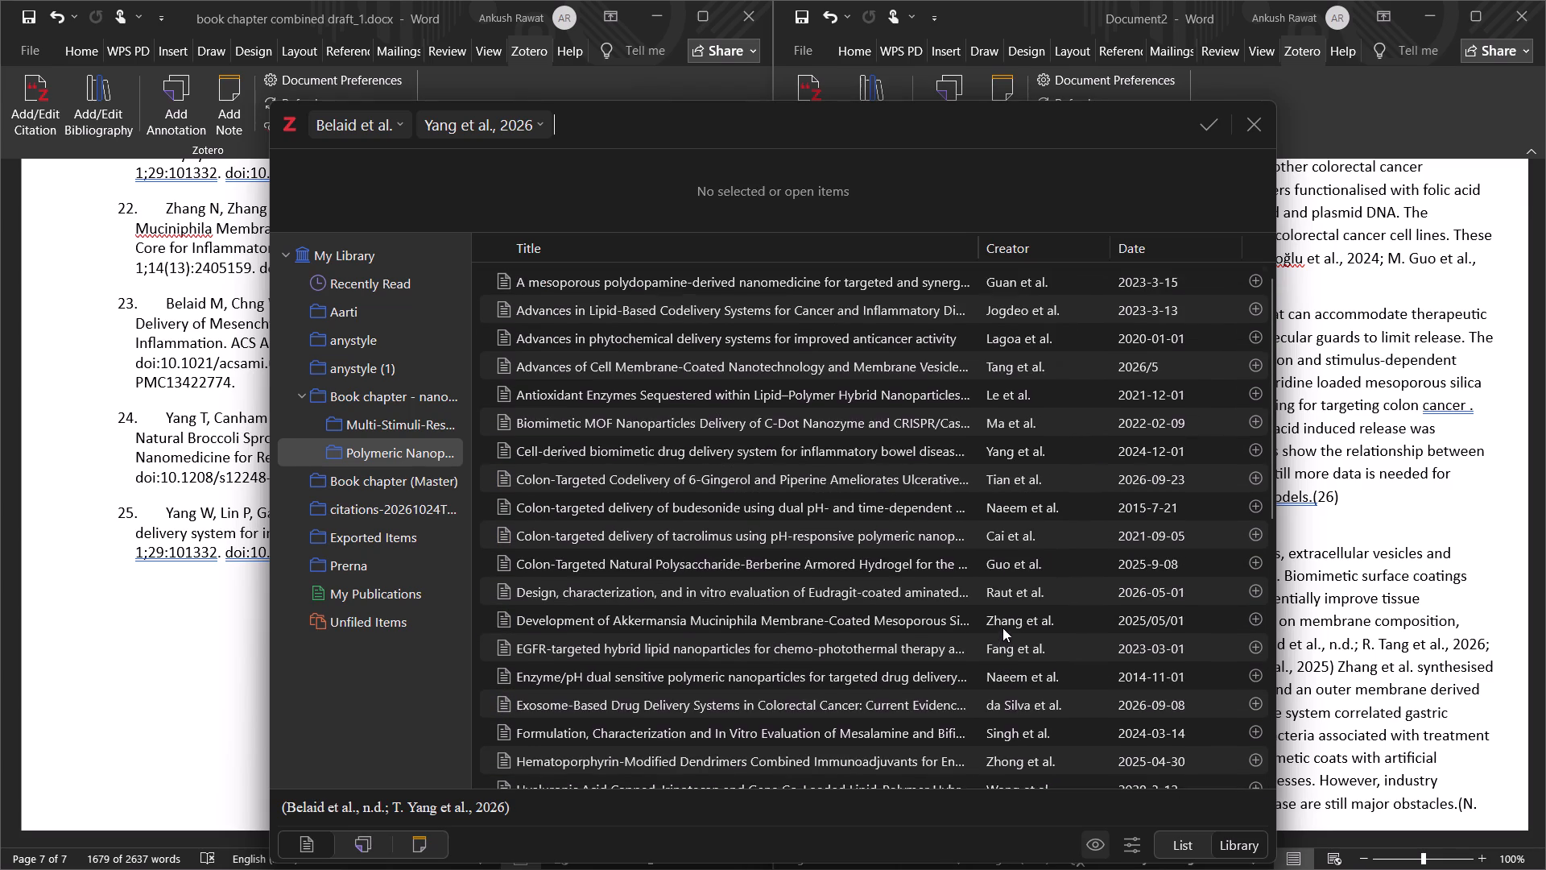
{"action": "scroll", "coordinate": [997, 619], "scroll_direction": "up", "scroll_amount": 1}
{"action": "scroll", "coordinate": [997, 619], "scroll_direction": "down", "scroll_amount": 1}
{"action": "scroll", "coordinate": [996, 618], "scroll_direction": "up", "scroll_amount": 2}
{"action": "scroll", "coordinate": [995, 616], "scroll_direction": "down", "scroll_amount": 1}
{"action": "scroll", "coordinate": [995, 610], "scroll_direction": "up", "scroll_amount": 6}
{"action": "scroll", "coordinate": [998, 609], "scroll_direction": "down", "scroll_amount": 2}
{"action": "scroll", "coordinate": [998, 610], "scroll_direction": "up", "scroll_amount": 1}
{"action": "scroll", "coordinate": [998, 610], "scroll_direction": "down", "scroll_amount": 1}
{"action": "scroll", "coordinate": [998, 610], "scroll_direction": "up", "scroll_amount": 1}
{"action": "scroll", "coordinate": [998, 611], "scroll_direction": "down", "scroll_amount": 1}
{"action": "scroll", "coordinate": [998, 611], "scroll_direction": "up", "scroll_amount": 2}
{"action": "scroll", "coordinate": [998, 611], "scroll_direction": "down", "scroll_amount": 7}
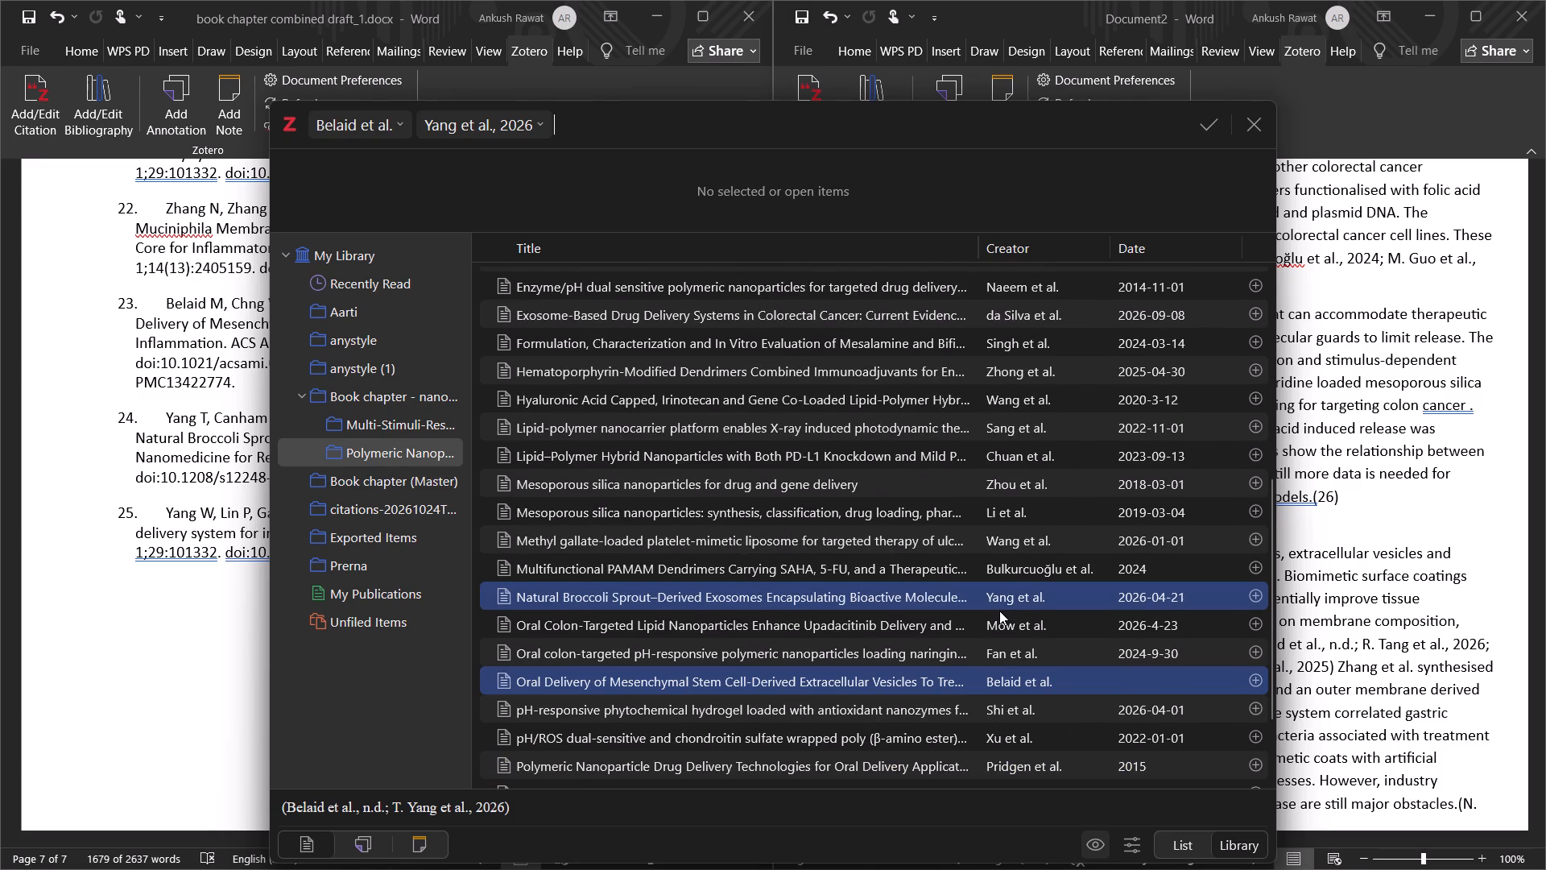
{"action": "left_click", "coordinate": [1209, 116]}
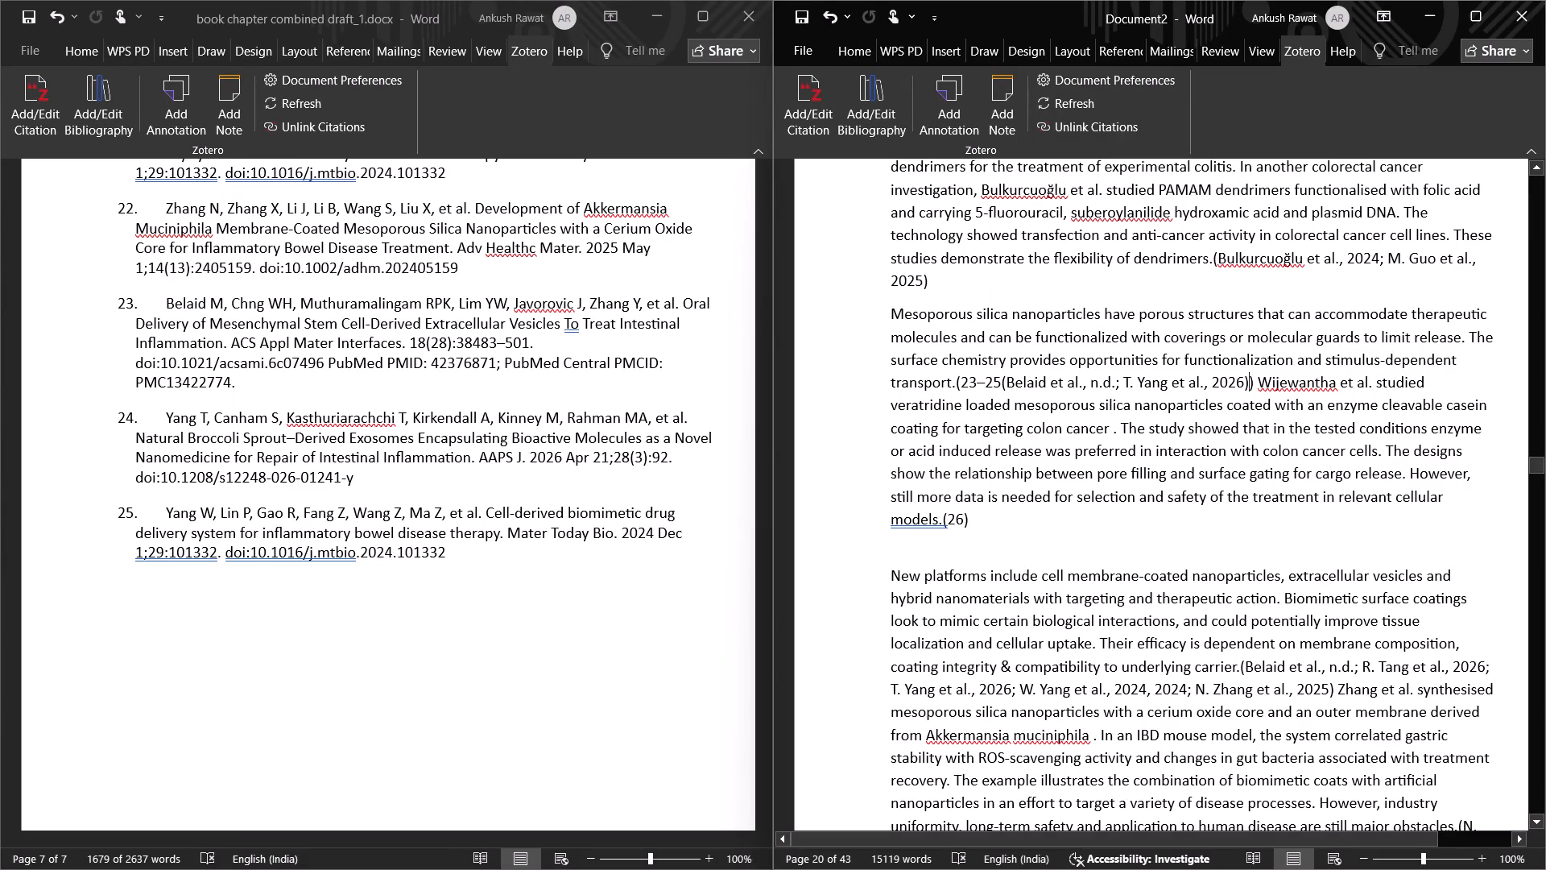
Delete the plain-text "(23–25" in front of the new citation in the mesoporous silica paragraph.
{"action": "left_click", "coordinate": [998, 382]}
{"action": "key", "text": "BackSpace"}
{"action": "key", "text": "BackSpace"}
{"action": "key", "text": "BackSpace"}
{"action": "key", "text": "BackSpace"}
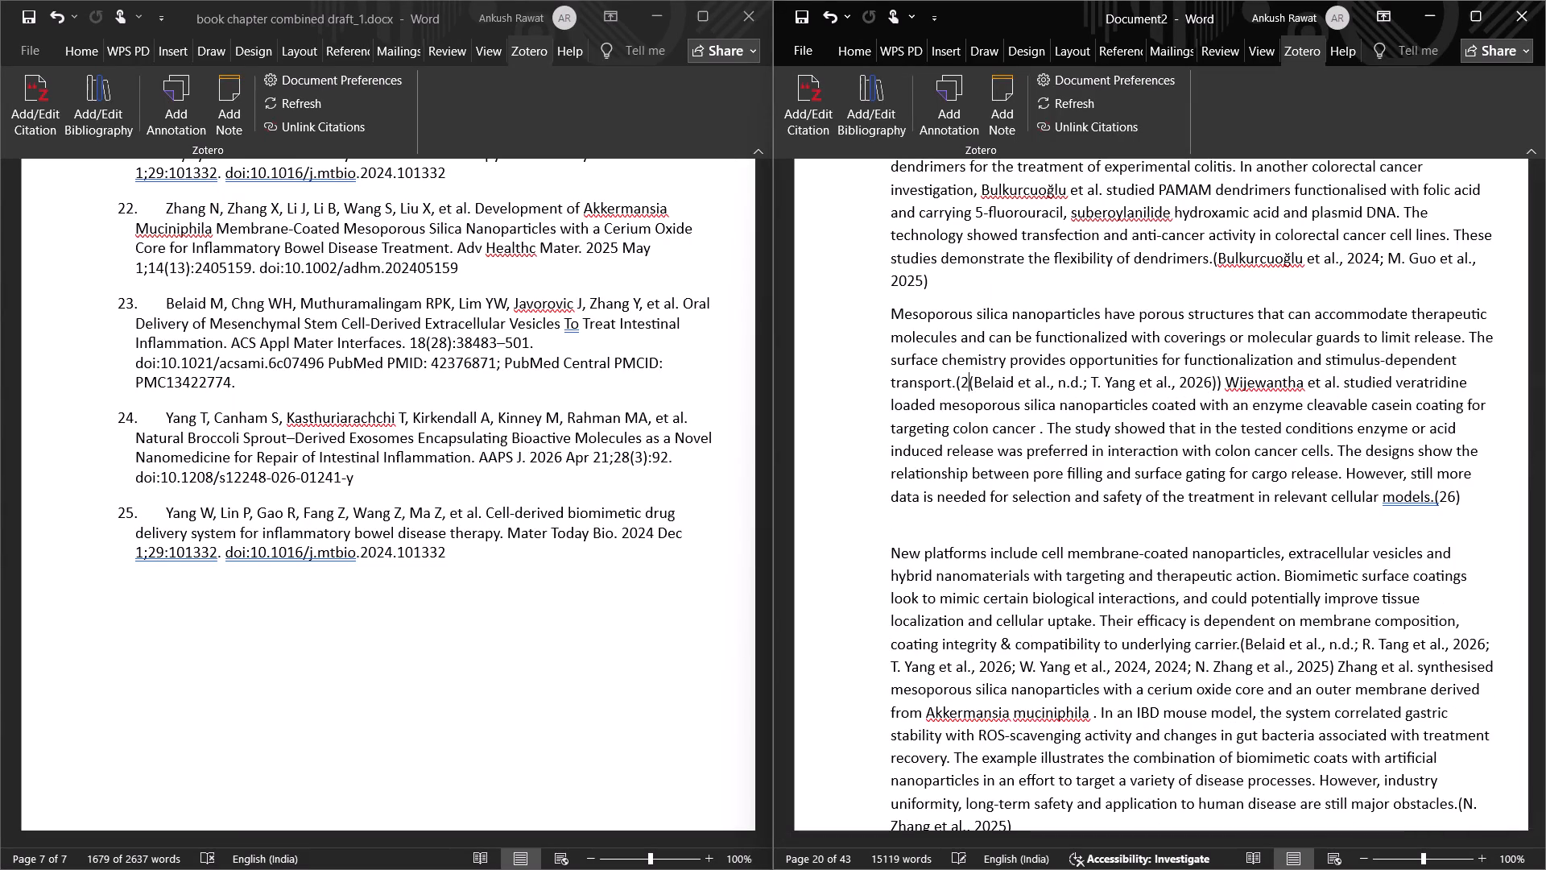
{"action": "key", "text": "BackSpace"}
{"action": "key", "text": "BackSpace"}
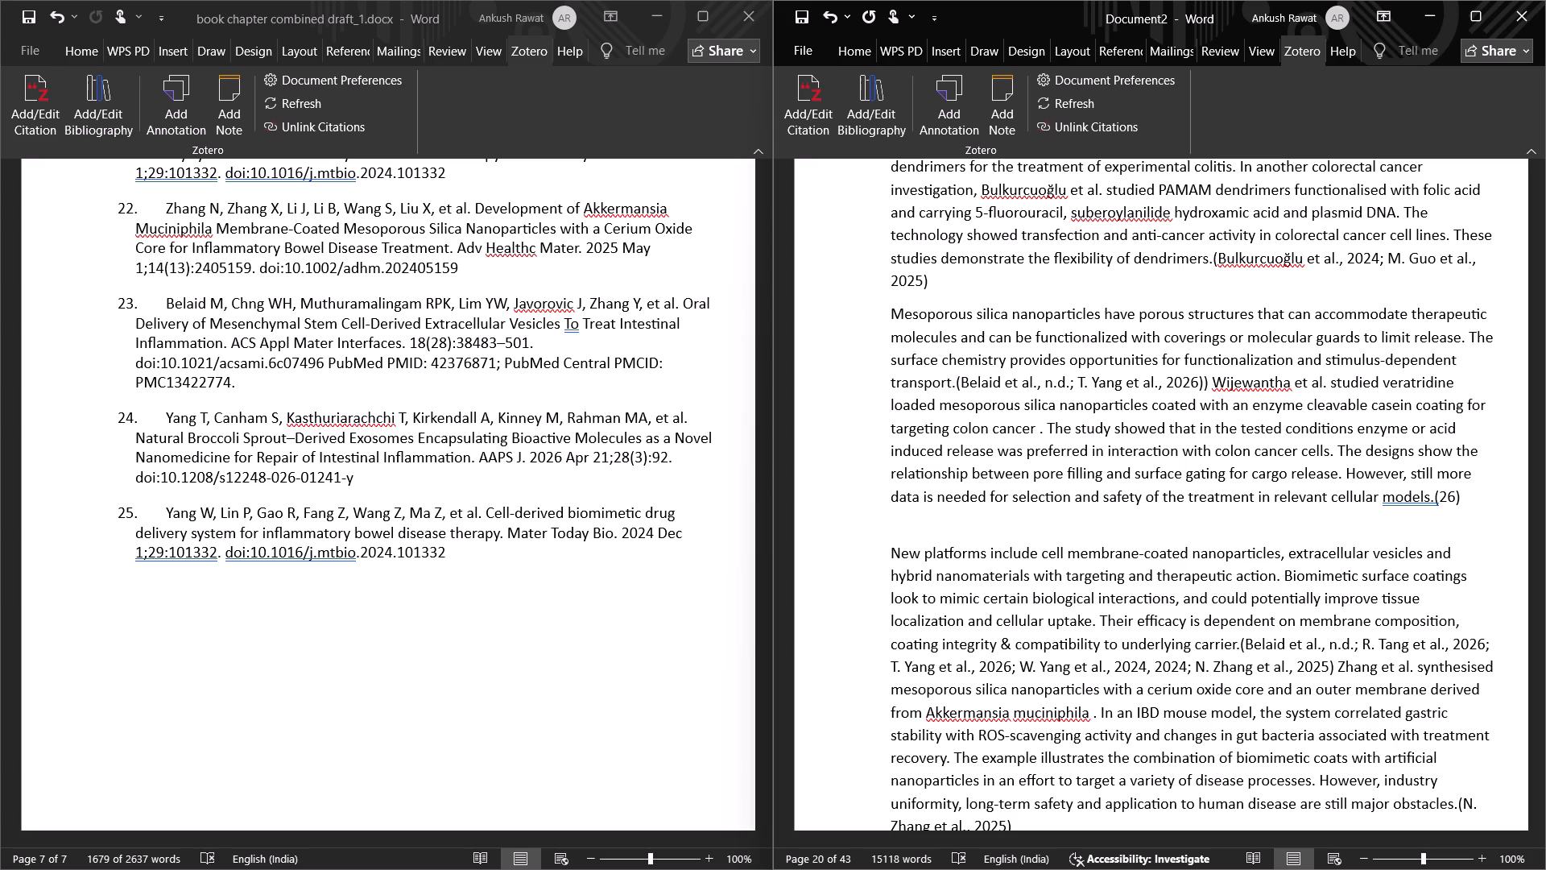
Replace the leftover closing parenthesis after the Belaid and Yang citation with a period.
{"action": "key", "text": "Right"}
{"action": "key", "text": "Right"}
{"action": "key", "text": "Right"}
{"action": "key", "text": "Right"}
{"action": "key", "text": "Right"}
{"action": "key", "text": "Right"}
{"action": "key", "text": "Right"}
{"action": "key", "text": "Right"}
{"action": "key", "text": "Right"}
{"action": "key", "text": "Right"}
{"action": "key", "text": "Right"}
{"action": "key", "text": "Right"}
{"action": "key", "text": "Right"}
{"action": "key", "text": "Right"}
{"action": "key", "text": "Right"}
{"action": "key", "text": "Right"}
{"action": "key", "text": "Right"}
{"action": "key", "text": "Right"}
{"action": "key", "text": "Right"}
{"action": "key", "text": "Right"}
{"action": "key", "text": "Right"}
{"action": "key", "text": "Right"}
{"action": "key", "text": "Right"}
{"action": "key", "text": "Right"}
{"action": "key", "text": "Right"}
{"action": "key", "text": "Right"}
{"action": "key", "text": "Right"}
{"action": "key", "text": "Right"}
{"action": "key", "text": "Right"}
{"action": "key", "text": "Right"}
{"action": "key", "text": "Right"}
{"action": "key", "text": "Right"}
{"action": "key", "text": "Right"}
{"action": "key", "text": "Right"}
{"action": "key", "text": "Right"}
{"action": "key", "text": "Right"}
{"action": "key", "text": "Right"}
{"action": "key", "text": "Right"}
{"action": "key", "text": "Right"}
{"action": "key", "text": "Right"}
{"action": "key", "text": "Left"}
{"action": "key", "text": "Left"}
{"action": "key", "text": "BackSpace"}
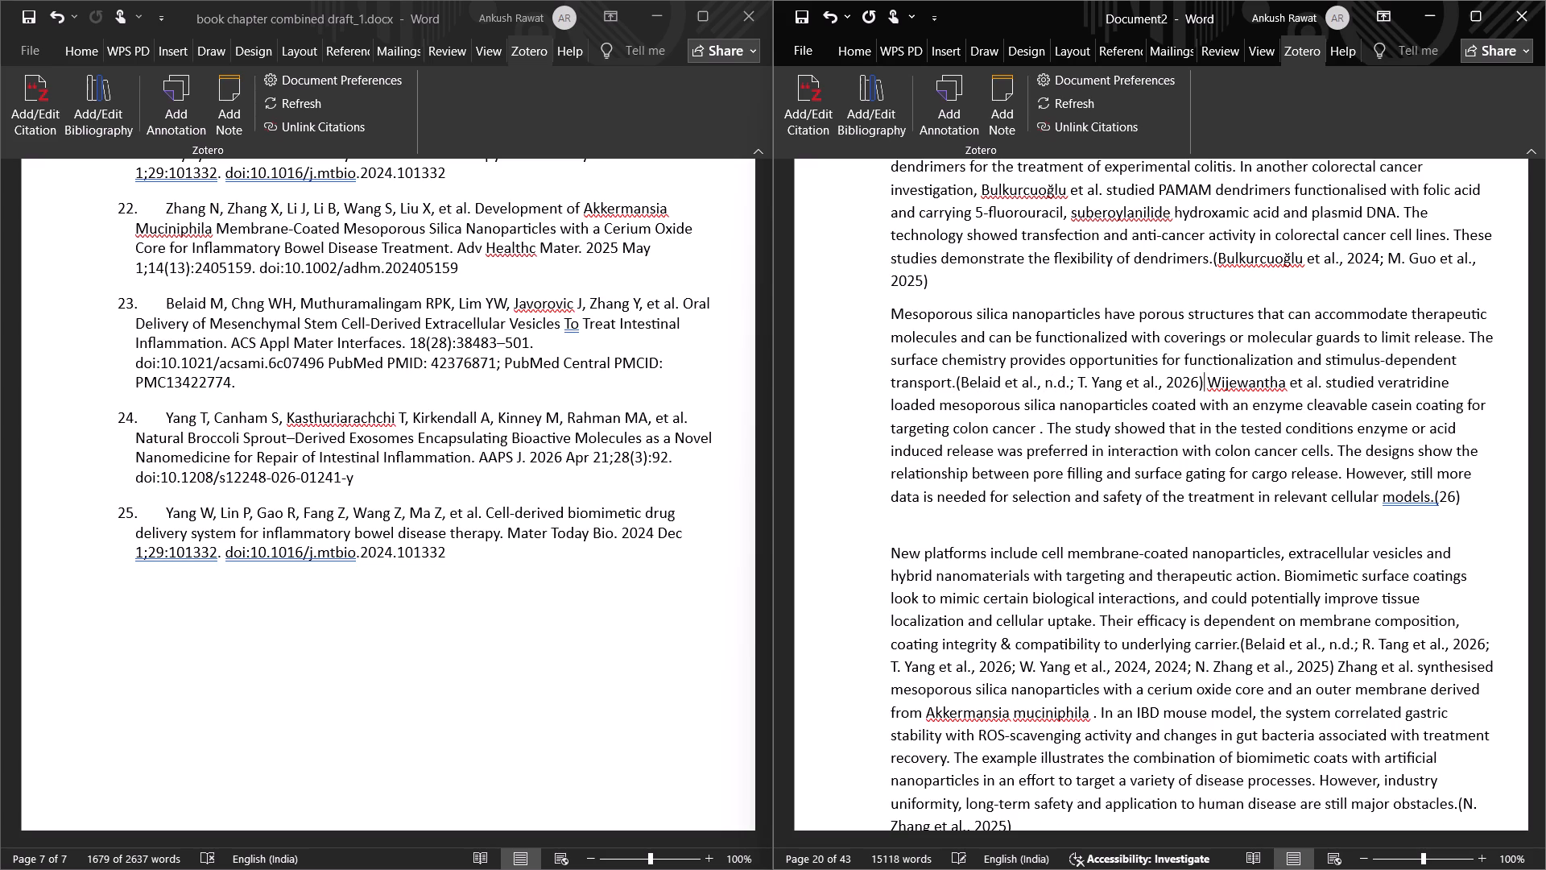
{"action": "key", "text": "period"}
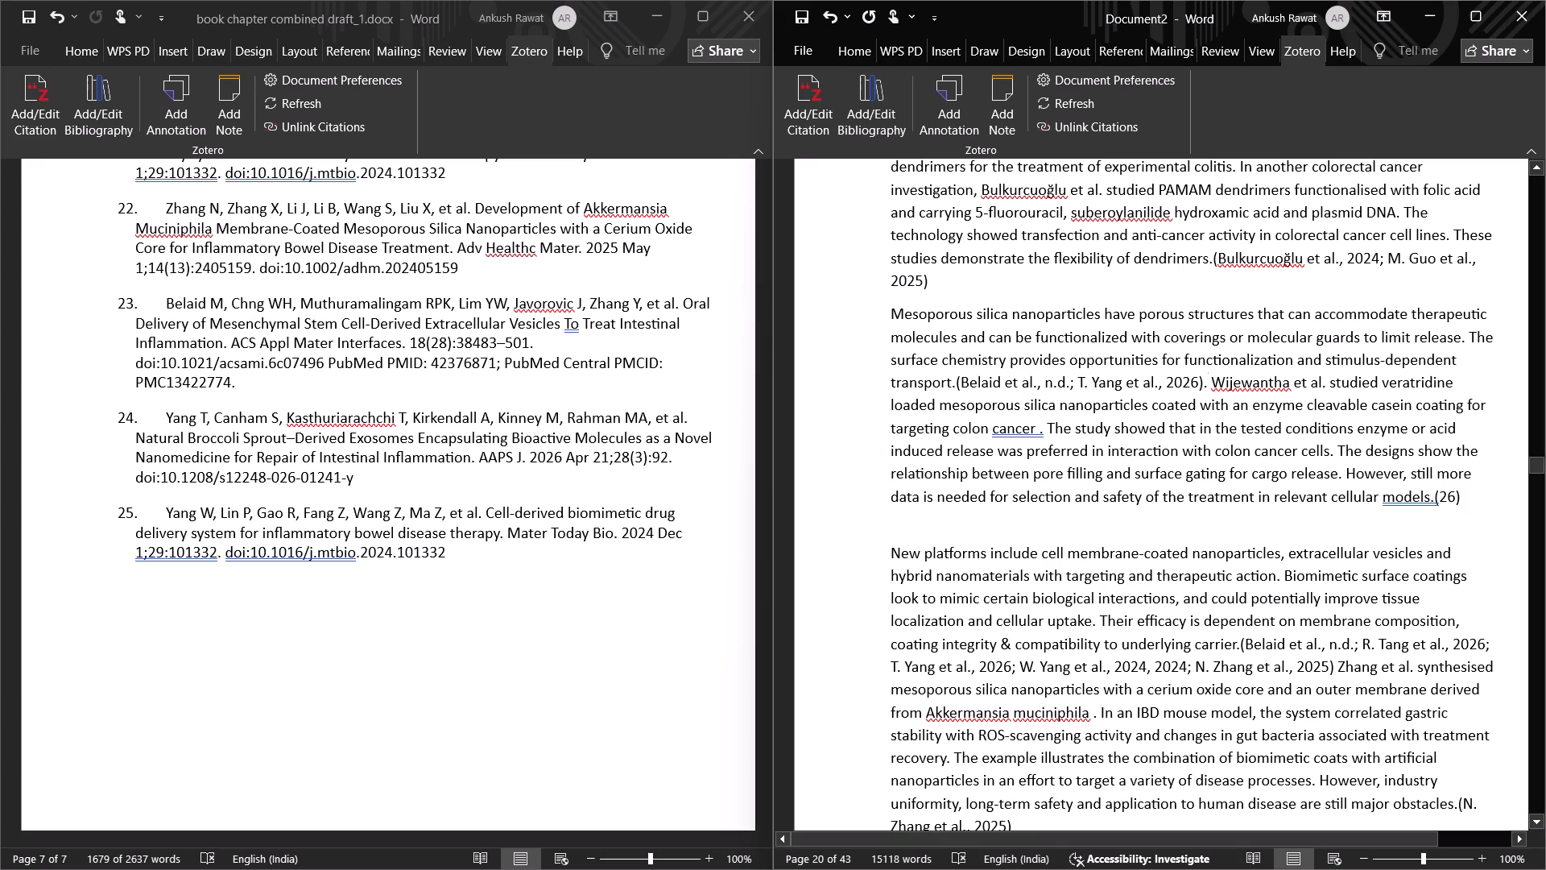
Add Yang et al., 2024 on cell-derived biomimetic drug delivery to the Belaid and Yang citation in the mesoporous silica paragraph.
{"action": "left_click", "coordinate": [1075, 381]}
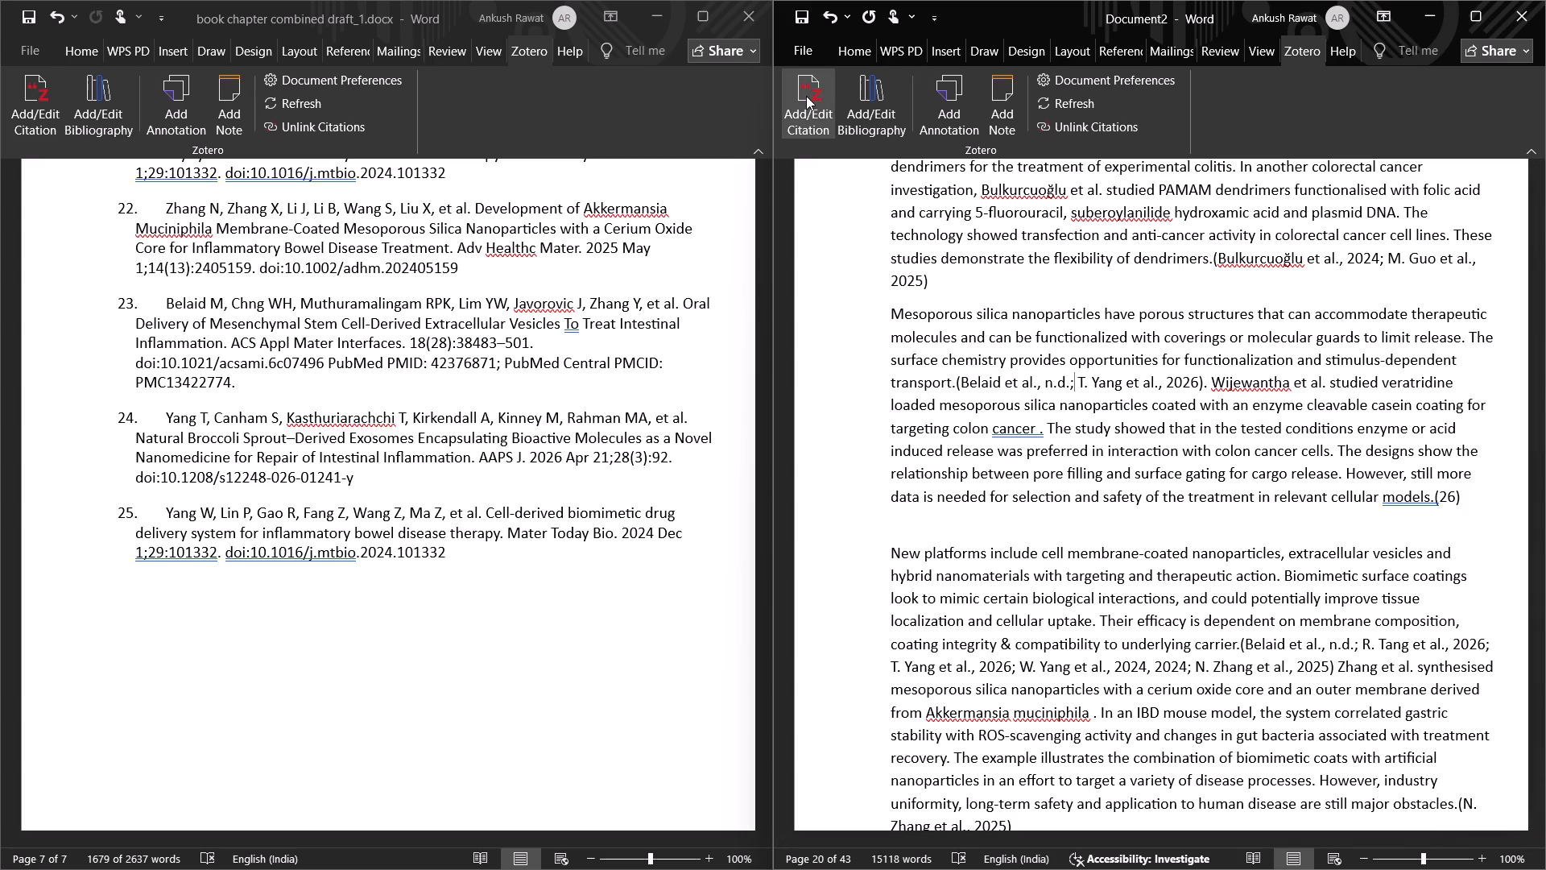
{"action": "left_click", "coordinate": [806, 96]}
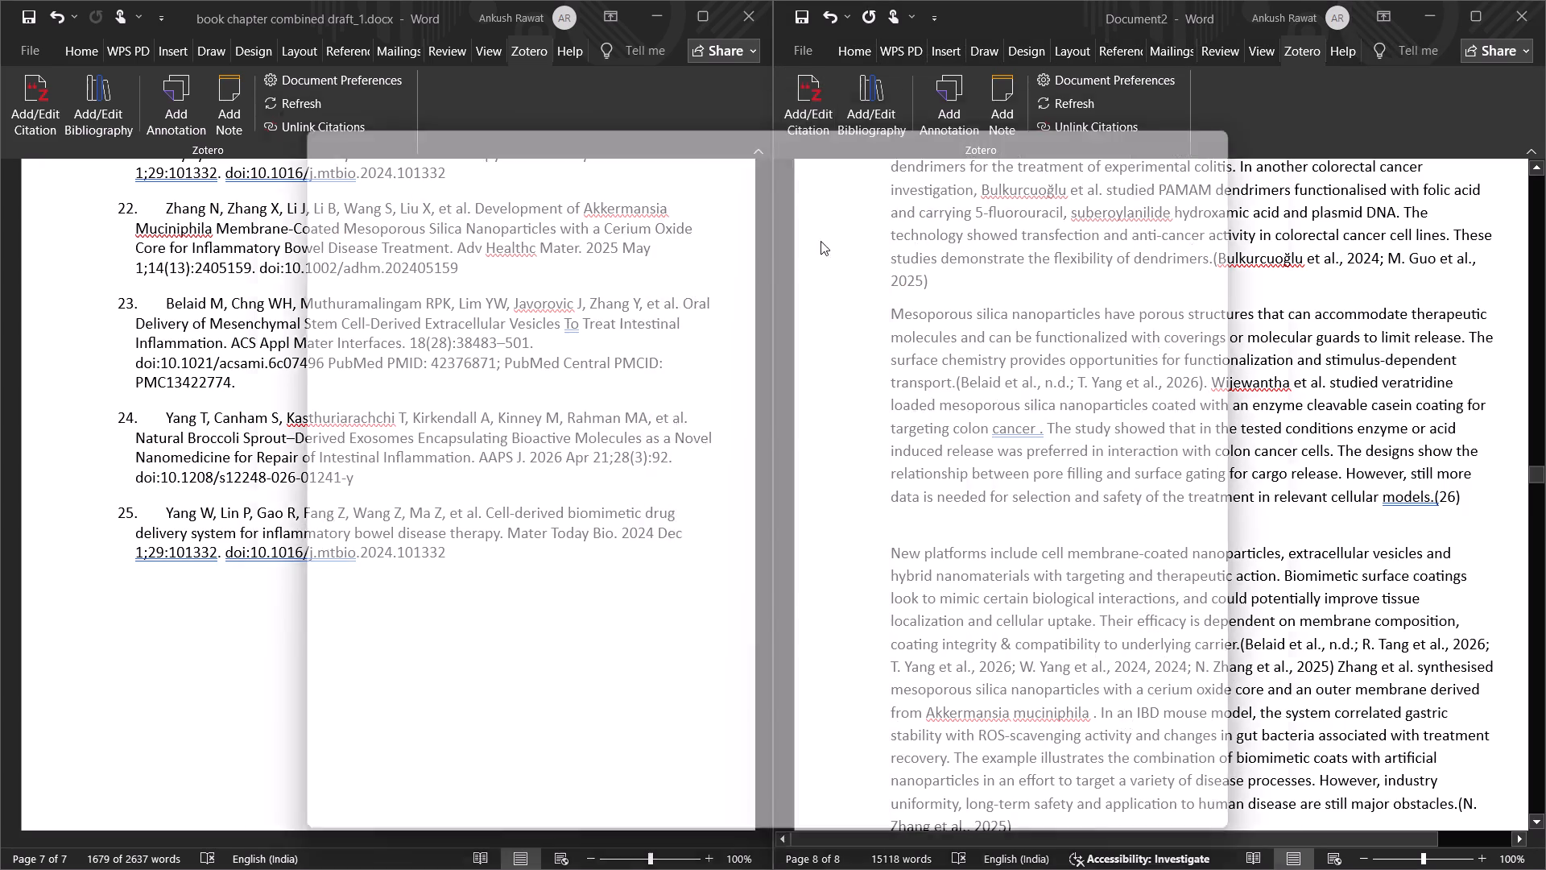
{"action": "scroll", "coordinate": [988, 424], "scroll_direction": "down", "scroll_amount": 1}
{"action": "scroll", "coordinate": [1011, 397], "scroll_direction": "up", "scroll_amount": 2}
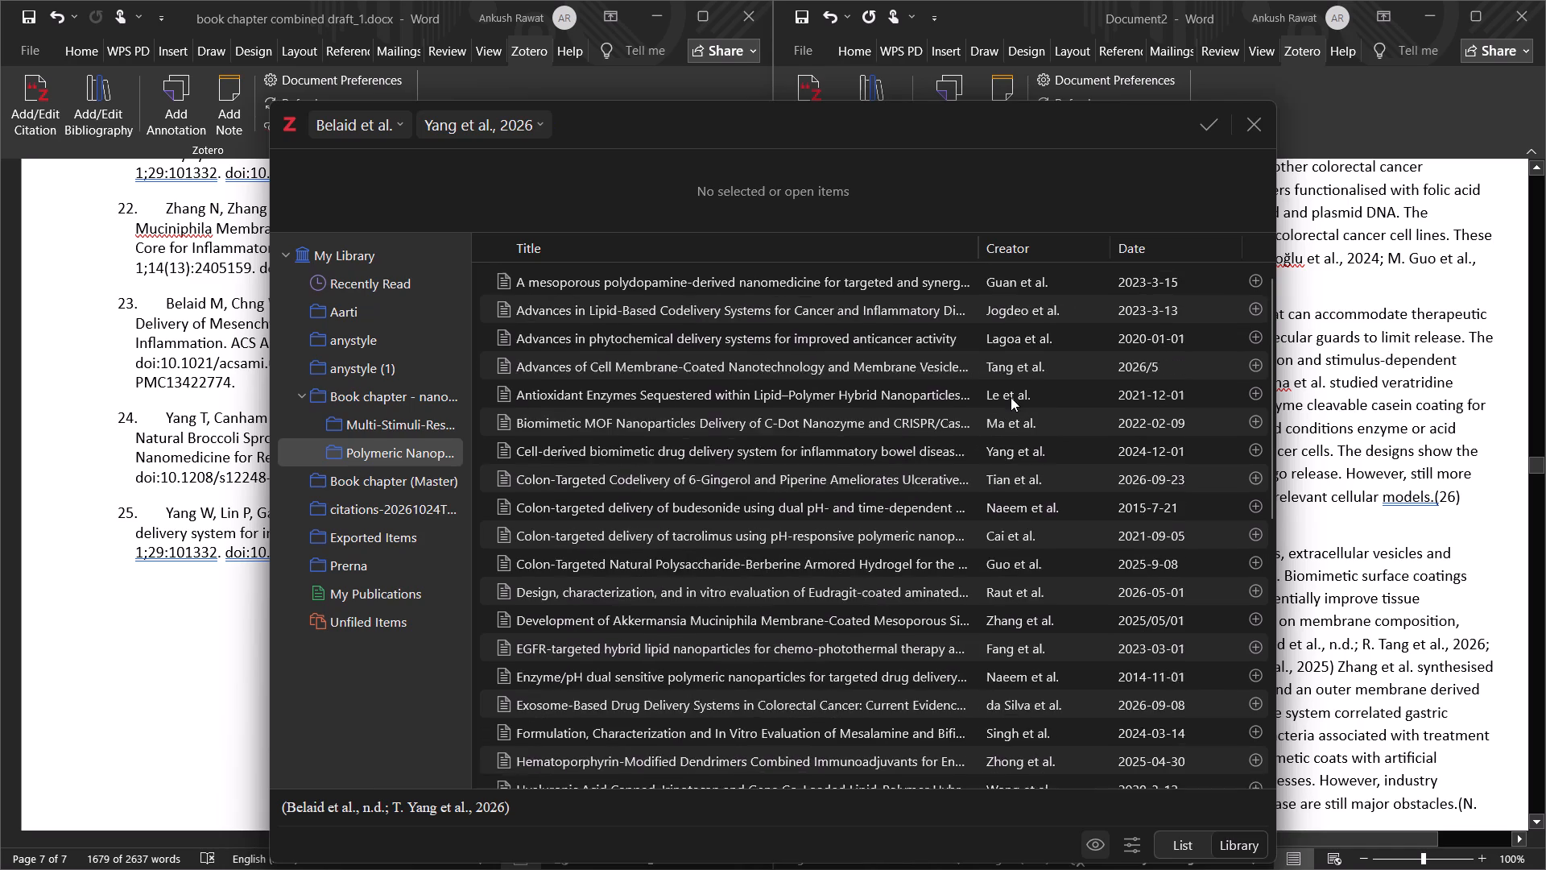
{"action": "scroll", "coordinate": [1011, 397], "scroll_direction": "down", "scroll_amount": 1}
{"action": "scroll", "coordinate": [1013, 366], "scroll_direction": "up", "scroll_amount": 2}
{"action": "scroll", "coordinate": [1013, 366], "scroll_direction": "down", "scroll_amount": 1}
{"action": "scroll", "coordinate": [1013, 366], "scroll_direction": "up", "scroll_amount": 1}
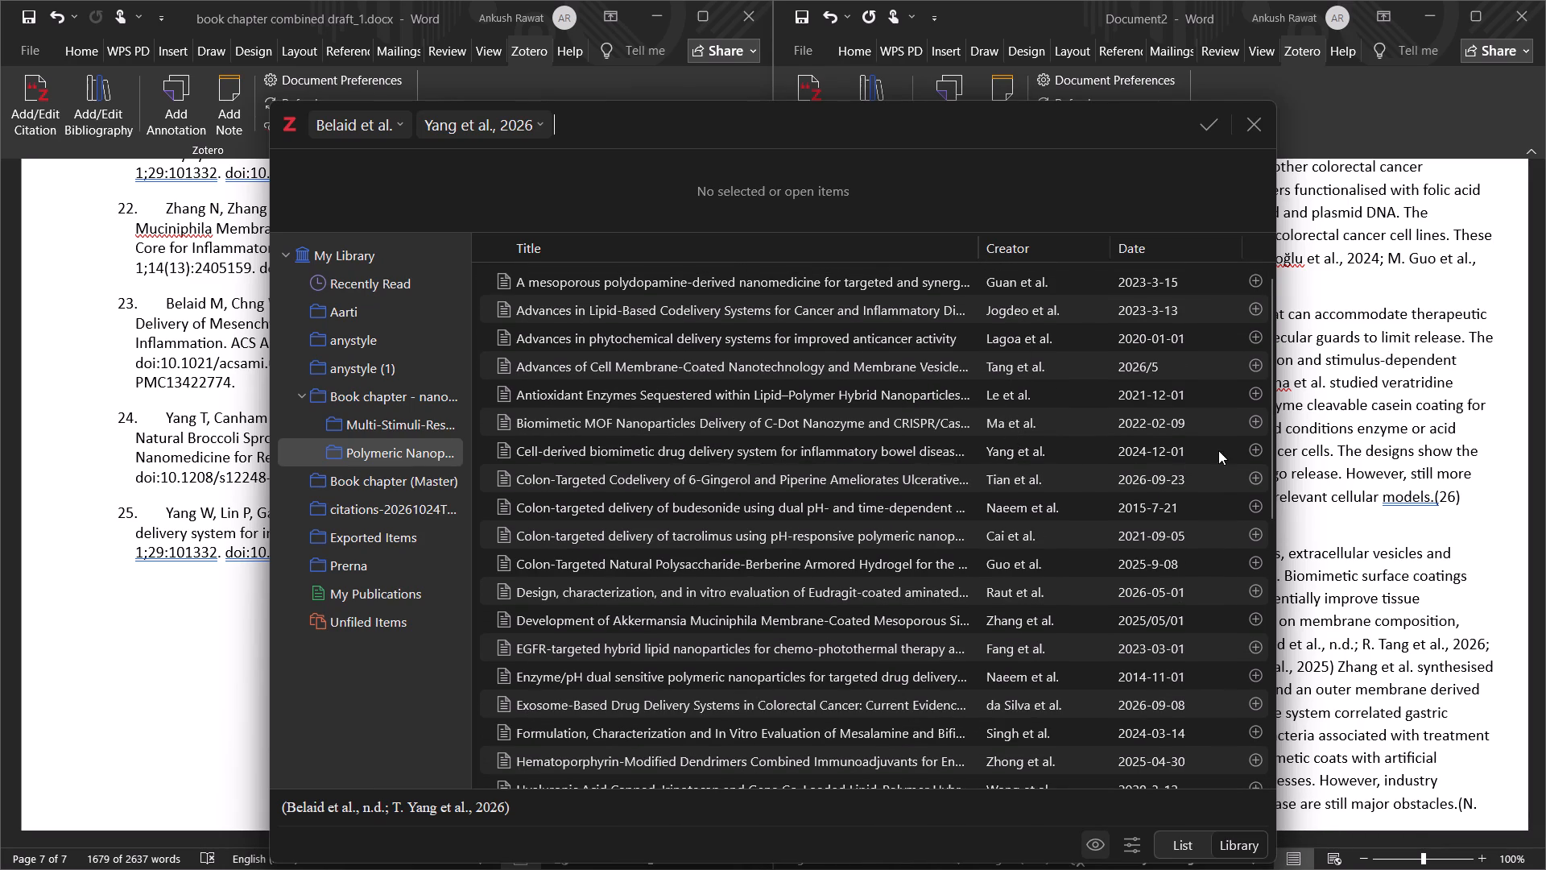
{"action": "left_click", "coordinate": [1255, 449]}
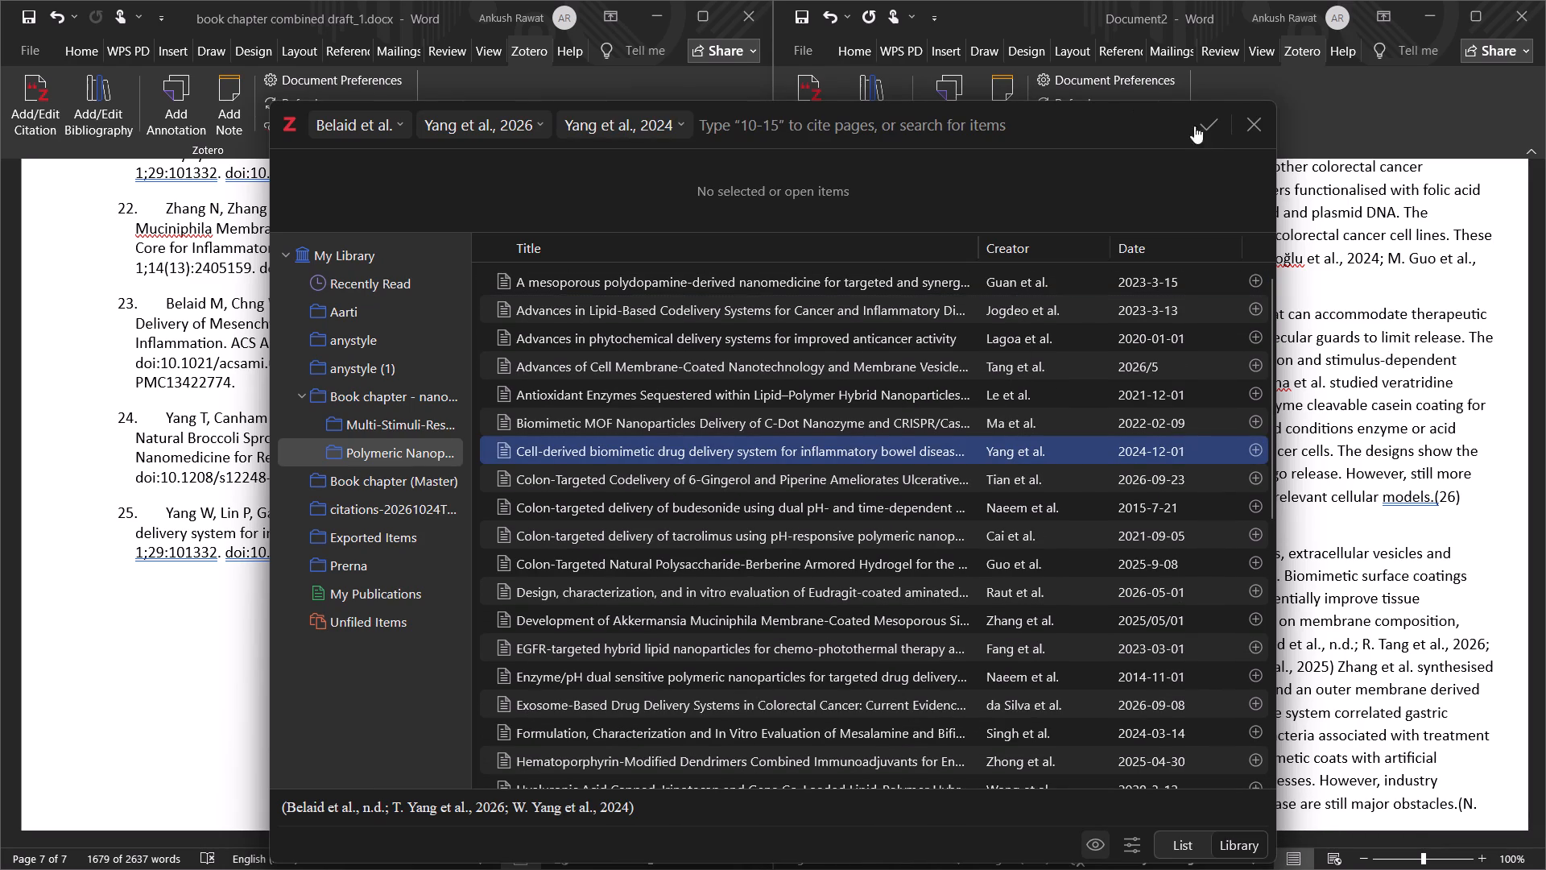
{"action": "left_click", "coordinate": [1209, 128]}
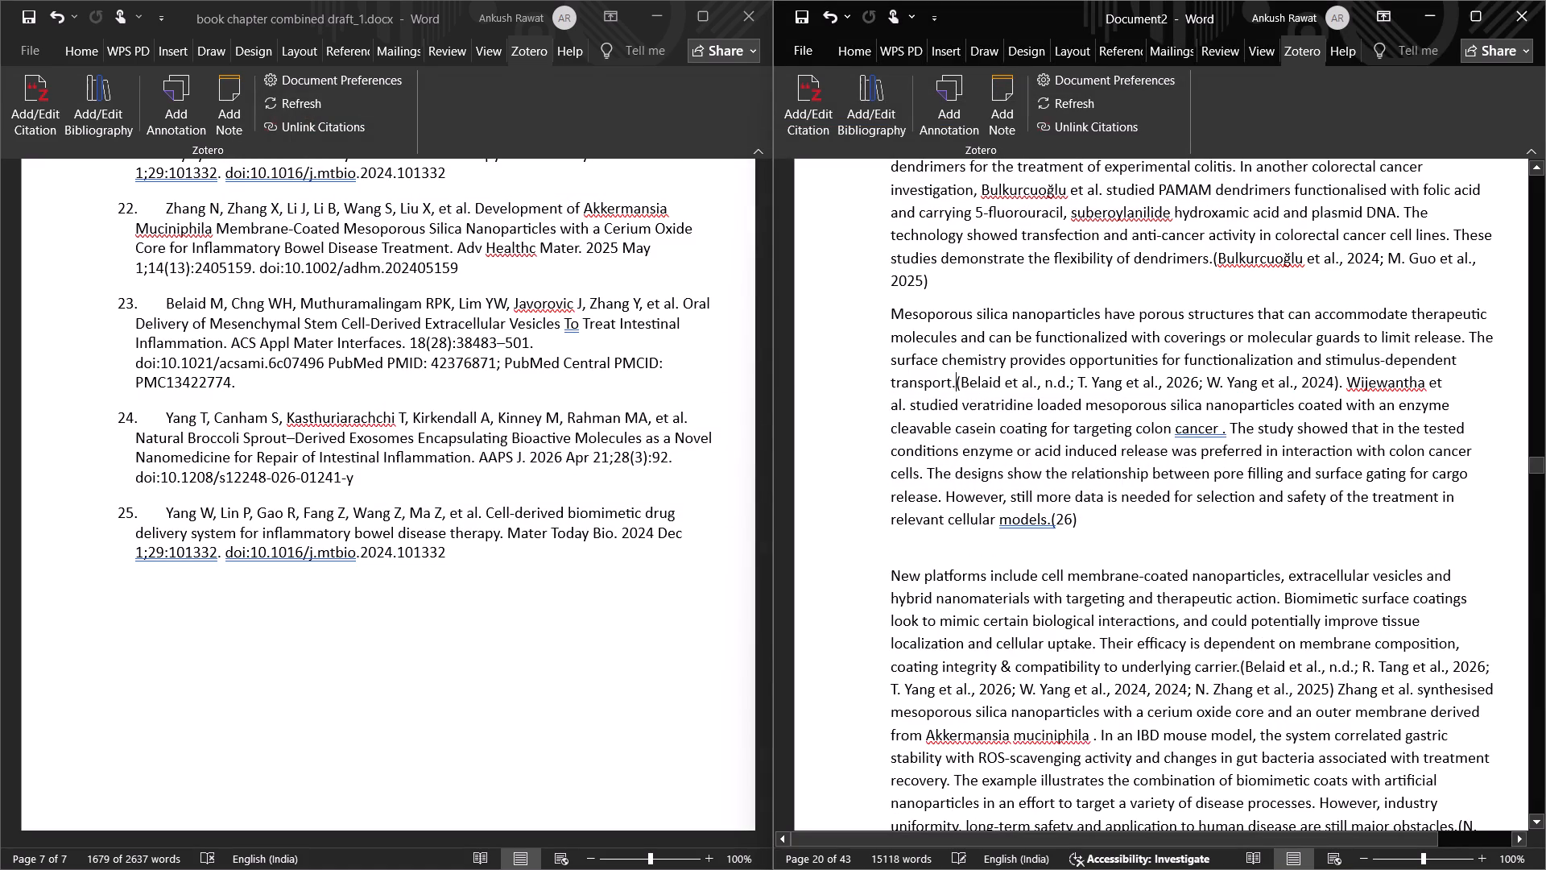
Look through Document2 from the mesoporous silica paragraph to section 10.1 for remaining plain-text citation numbers.
{"action": "scroll", "coordinate": [1158, 524], "scroll_direction": "down", "scroll_amount": 1}
{"action": "scroll", "coordinate": [1158, 524], "scroll_direction": "up", "scroll_amount": 1}
{"action": "scroll", "coordinate": [1158, 524], "scroll_direction": "down", "scroll_amount": 5}
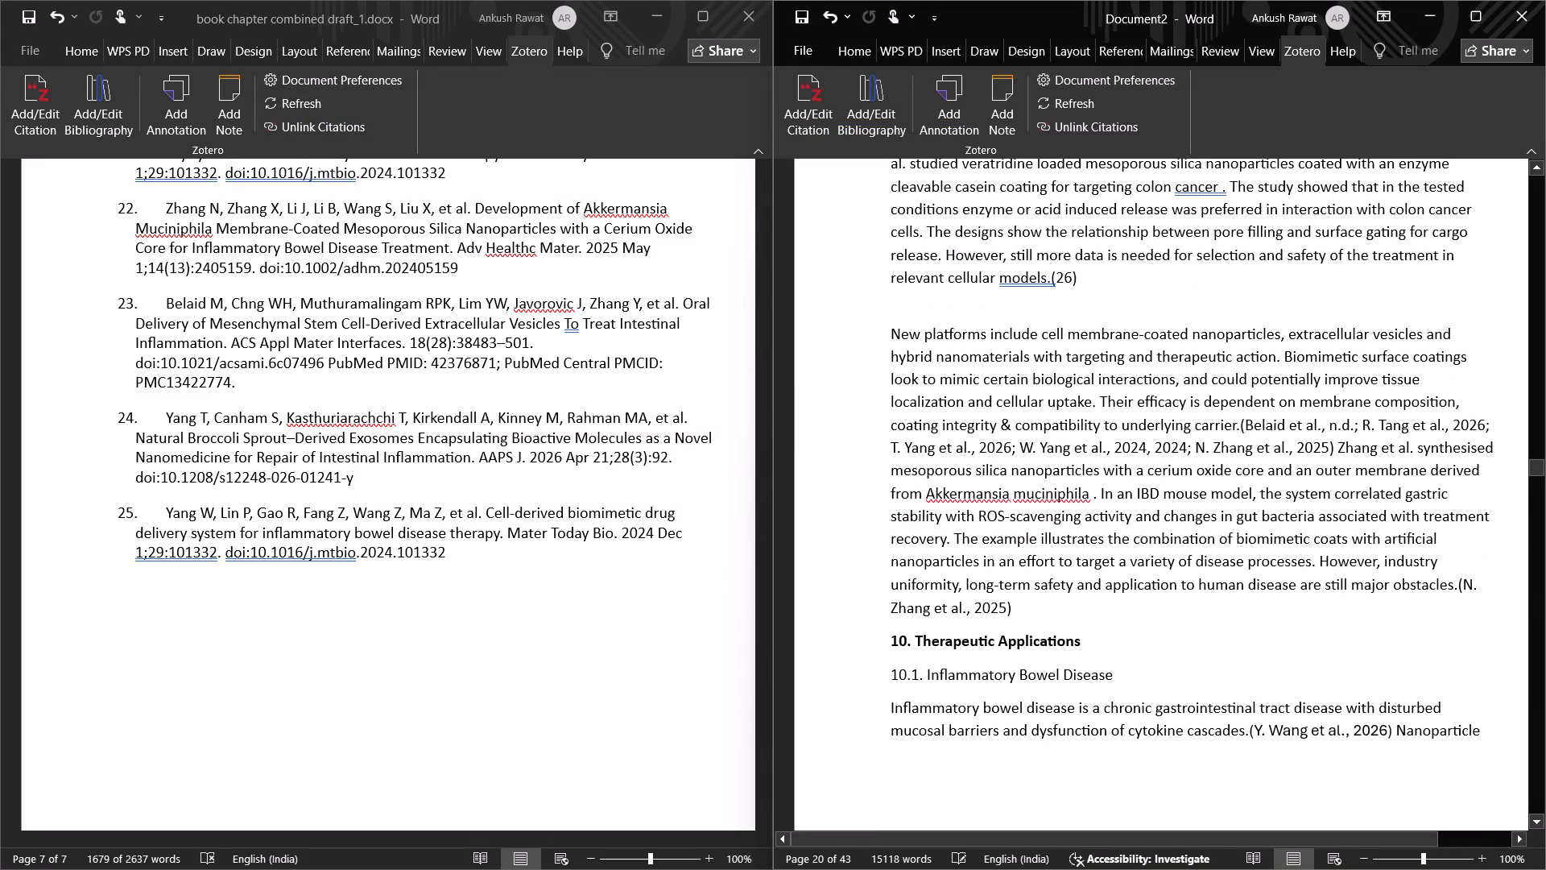
{"action": "scroll", "coordinate": [1094, 355], "scroll_direction": "up", "scroll_amount": 1}
{"action": "scroll", "coordinate": [1099, 371], "scroll_direction": "down", "scroll_amount": 1}
{"action": "scroll", "coordinate": [1101, 377], "scroll_direction": "up", "scroll_amount": 1}
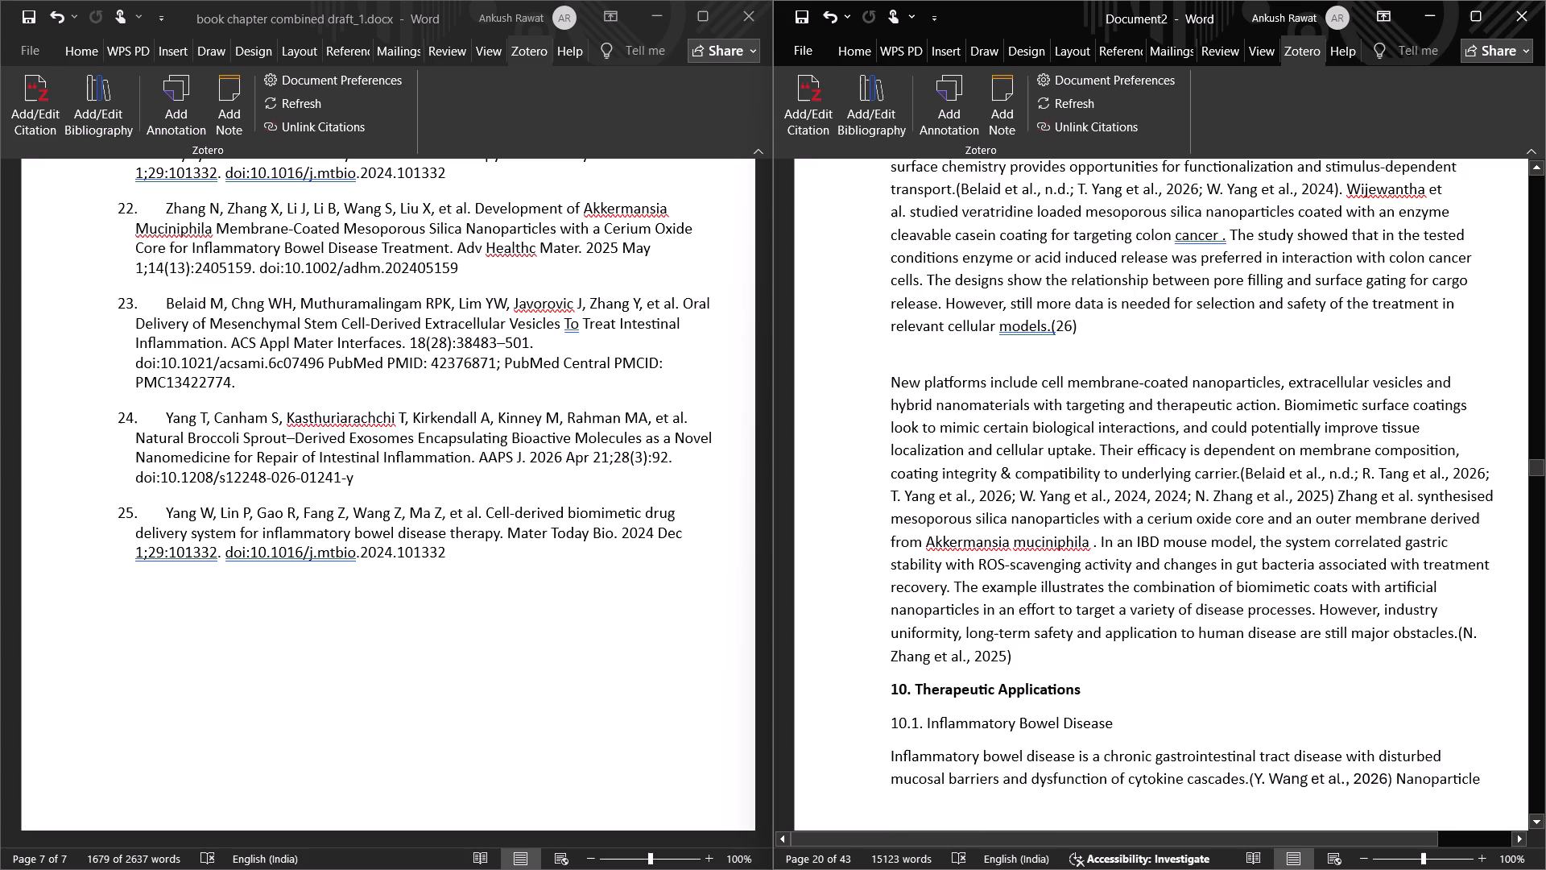
Check entries 18 to 25 of the combined draft's reference list for the source behind the plain-text citation (26).
{"action": "scroll", "coordinate": [1114, 414], "scroll_direction": "up", "scroll_amount": 2}
{"action": "scroll", "coordinate": [523, 498], "scroll_direction": "down", "scroll_amount": 2}
{"action": "scroll", "coordinate": [519, 506], "scroll_direction": "up", "scroll_amount": 1}
{"action": "scroll", "coordinate": [519, 507], "scroll_direction": "down", "scroll_amount": 1}
{"action": "scroll", "coordinate": [517, 512], "scroll_direction": "up", "scroll_amount": 1}
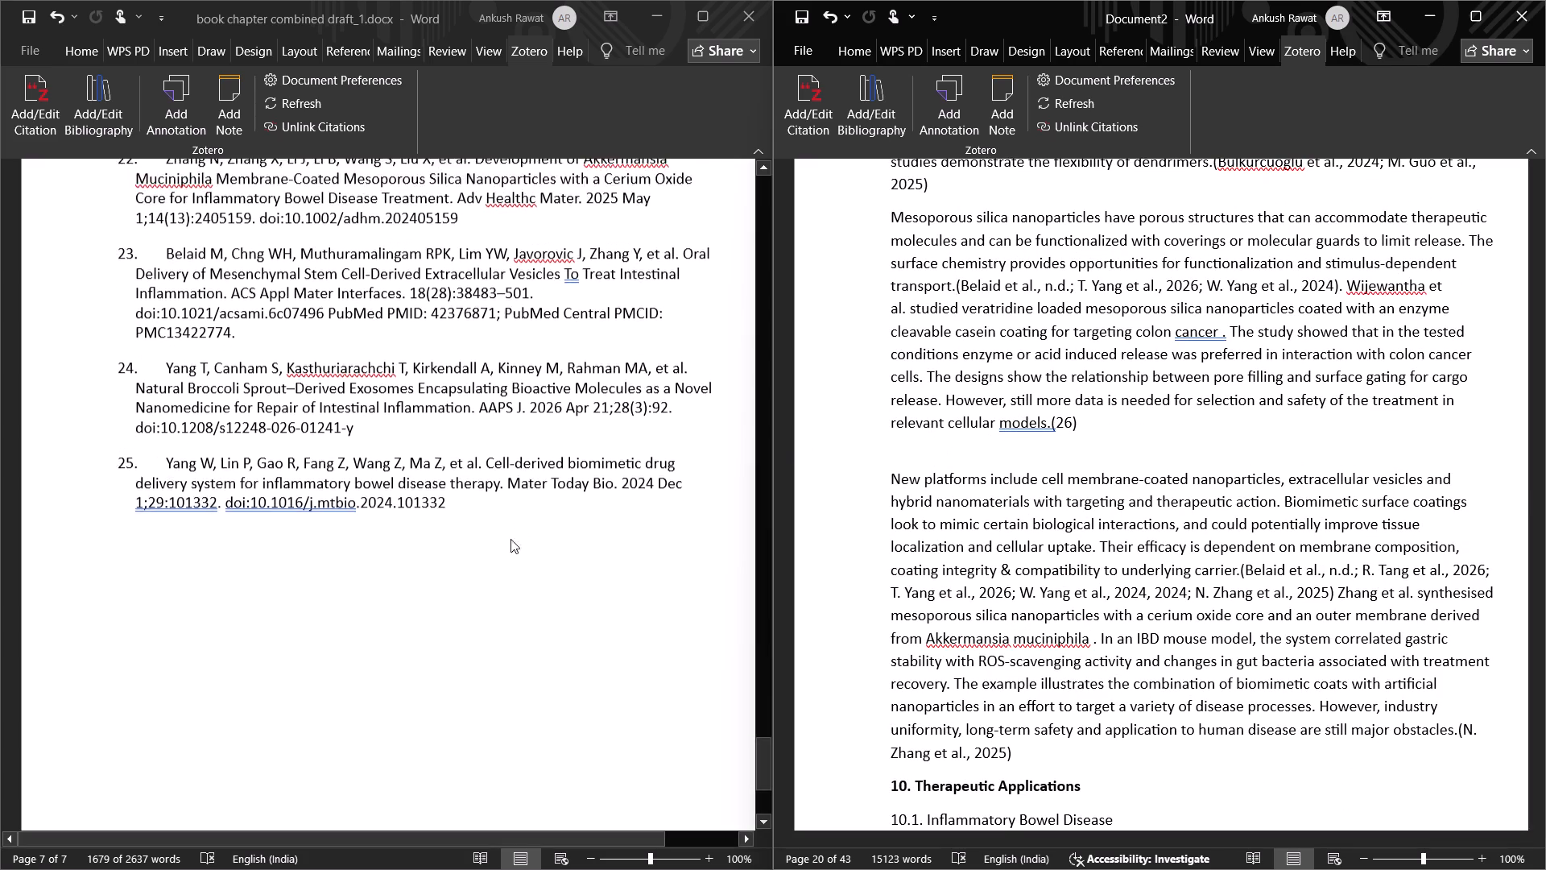
{"action": "scroll", "coordinate": [503, 576], "scroll_direction": "down", "scroll_amount": 3}
{"action": "scroll", "coordinate": [496, 623], "scroll_direction": "up", "scroll_amount": 1}
{"action": "scroll", "coordinate": [494, 634], "scroll_direction": "down", "scroll_amount": 3}
{"action": "scroll", "coordinate": [490, 666], "scroll_direction": "up", "scroll_amount": 1}
{"action": "scroll", "coordinate": [491, 670], "scroll_direction": "down", "scroll_amount": 7}
{"action": "scroll", "coordinate": [496, 745], "scroll_direction": "up", "scroll_amount": 1}
{"action": "scroll", "coordinate": [496, 745], "scroll_direction": "down", "scroll_amount": 2}
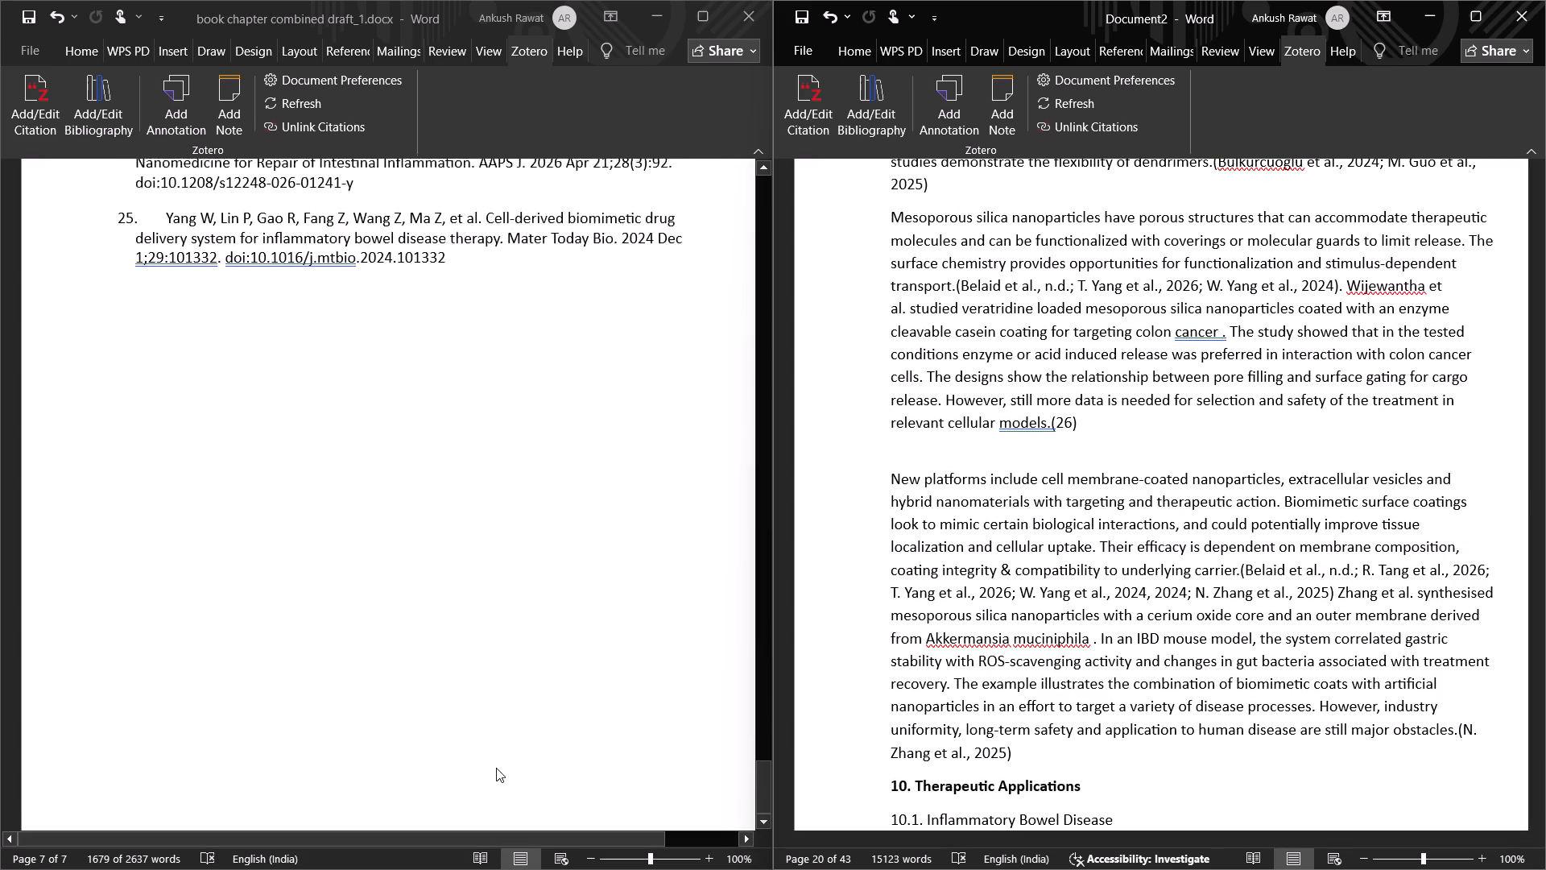
{"action": "scroll", "coordinate": [496, 771], "scroll_direction": "down", "scroll_amount": 3}
{"action": "scroll", "coordinate": [496, 771], "scroll_direction": "up", "scroll_amount": 1}
{"action": "scroll", "coordinate": [496, 771], "scroll_direction": "down", "scroll_amount": 1}
{"action": "scroll", "coordinate": [496, 771], "scroll_direction": "up", "scroll_amount": 1}
{"action": "scroll", "coordinate": [496, 771], "scroll_direction": "down", "scroll_amount": 2}
{"action": "scroll", "coordinate": [496, 773], "scroll_direction": "up", "scroll_amount": 1}
{"action": "scroll", "coordinate": [496, 773], "scroll_direction": "down", "scroll_amount": 6}
{"action": "scroll", "coordinate": [496, 773], "scroll_direction": "up", "scroll_amount": 1}
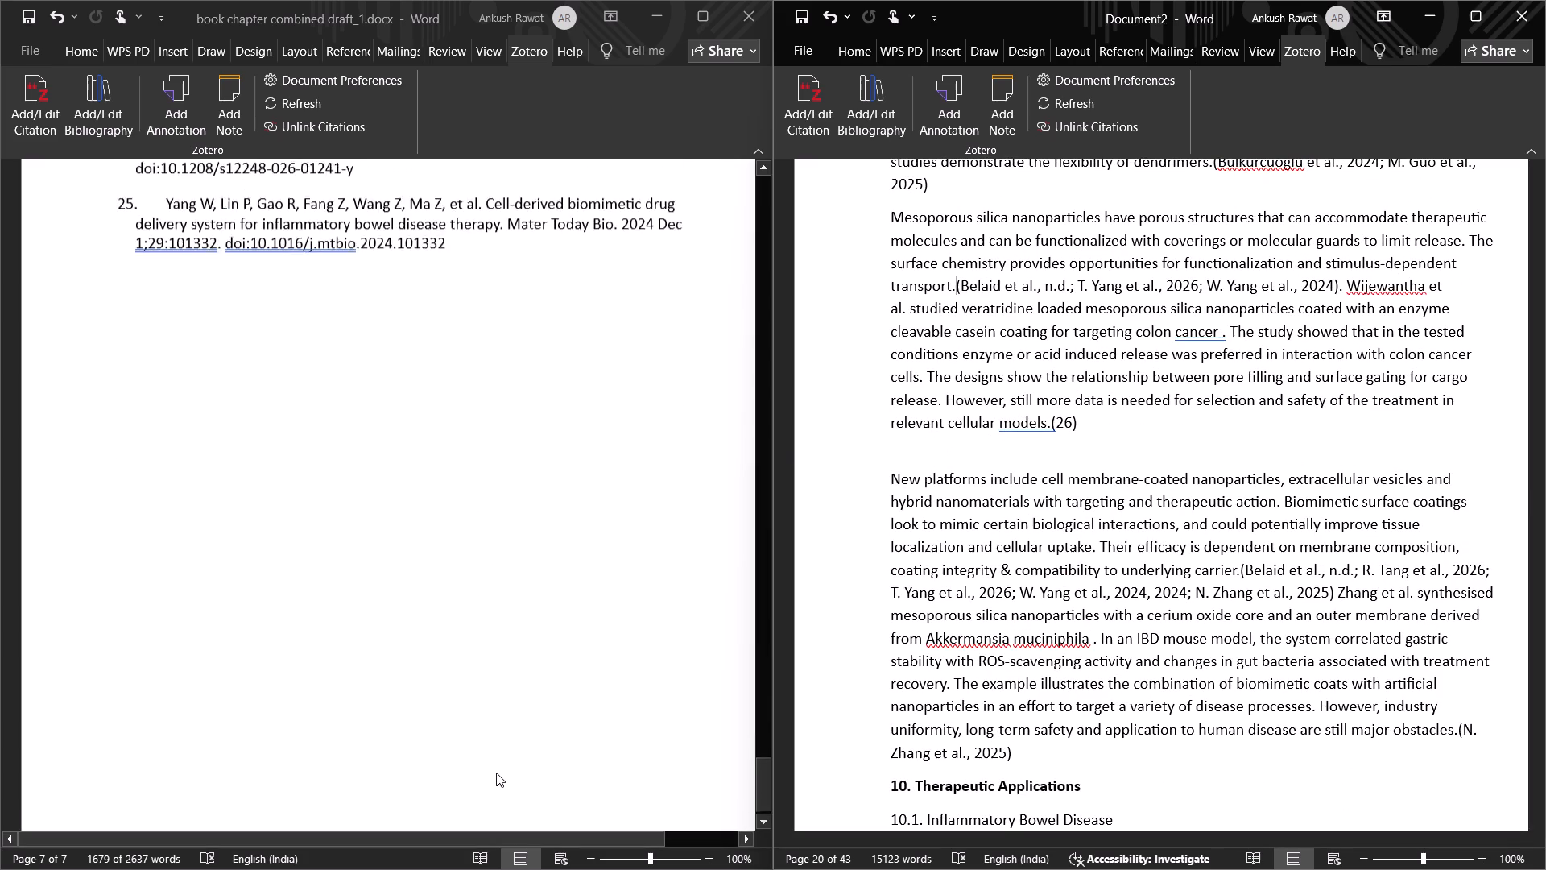
{"action": "scroll", "coordinate": [496, 773], "scroll_direction": "up", "scroll_amount": 2}
{"action": "scroll", "coordinate": [496, 773], "scroll_direction": "down", "scroll_amount": 1}
{"action": "scroll", "coordinate": [496, 773], "scroll_direction": "up", "scroll_amount": 6}
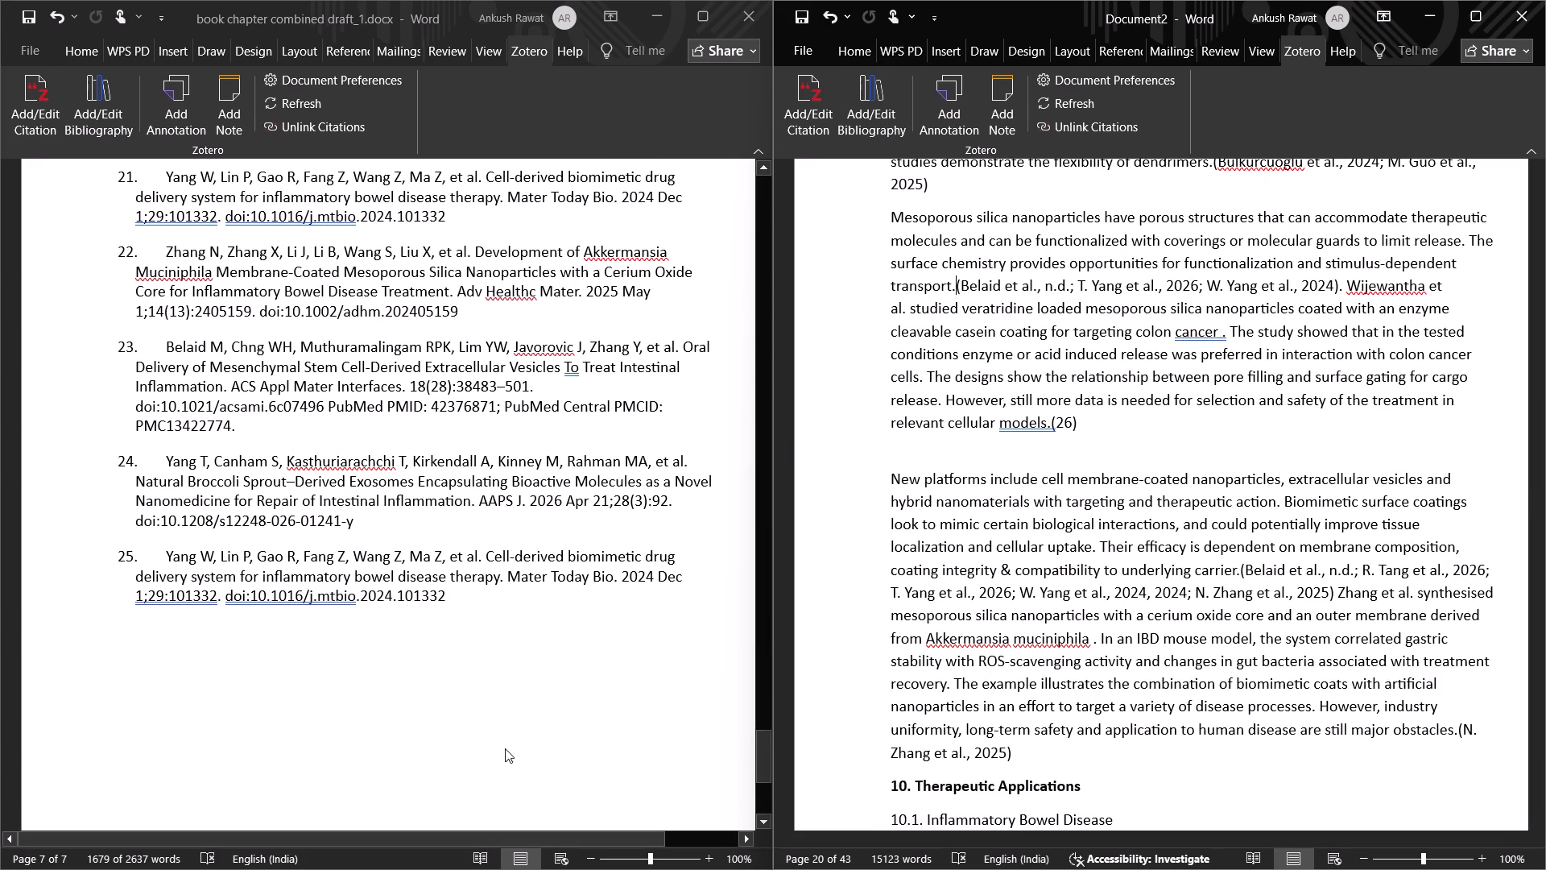
{"action": "scroll", "coordinate": [542, 673], "scroll_direction": "up", "scroll_amount": 4}
{"action": "scroll", "coordinate": [542, 673], "scroll_direction": "down", "scroll_amount": 1}
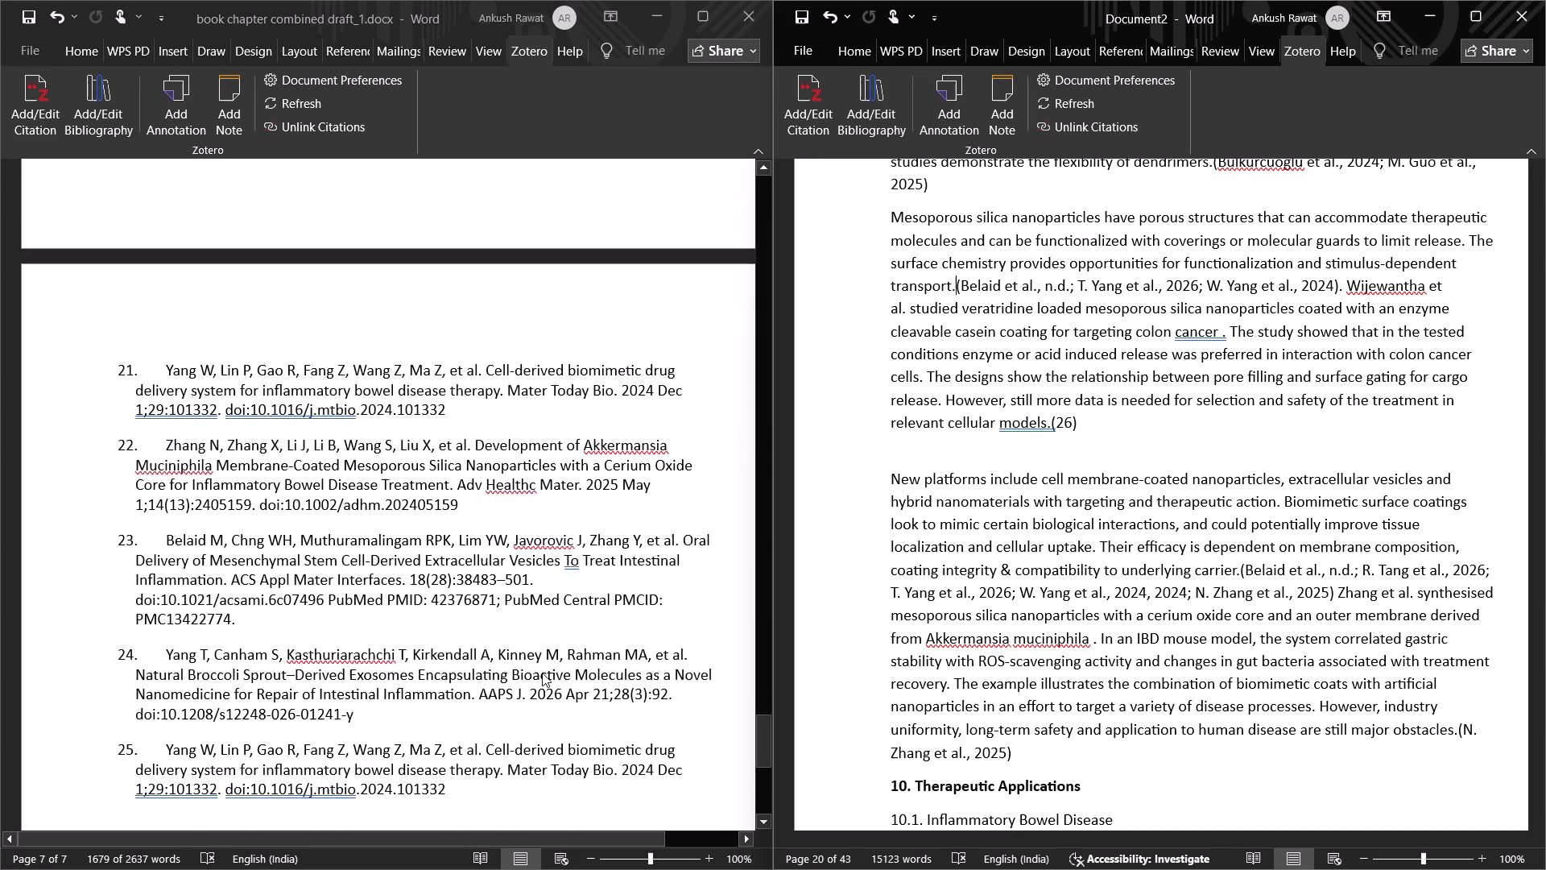
{"action": "scroll", "coordinate": [542, 673], "scroll_direction": "up", "scroll_amount": 4}
{"action": "scroll", "coordinate": [542, 673], "scroll_direction": "down", "scroll_amount": 1}
{"action": "scroll", "coordinate": [542, 673], "scroll_direction": "up", "scroll_amount": 4}
{"action": "scroll", "coordinate": [542, 673], "scroll_direction": "down", "scroll_amount": 1}
{"action": "scroll", "coordinate": [542, 673], "scroll_direction": "up", "scroll_amount": 1}
{"action": "scroll", "coordinate": [542, 673], "scroll_direction": "down", "scroll_amount": 1}
{"action": "scroll", "coordinate": [542, 673], "scroll_direction": "up", "scroll_amount": 2}
{"action": "scroll", "coordinate": [542, 673], "scroll_direction": "down", "scroll_amount": 1}
{"action": "scroll", "coordinate": [1027, 715], "scroll_direction": "down", "scroll_amount": 3}
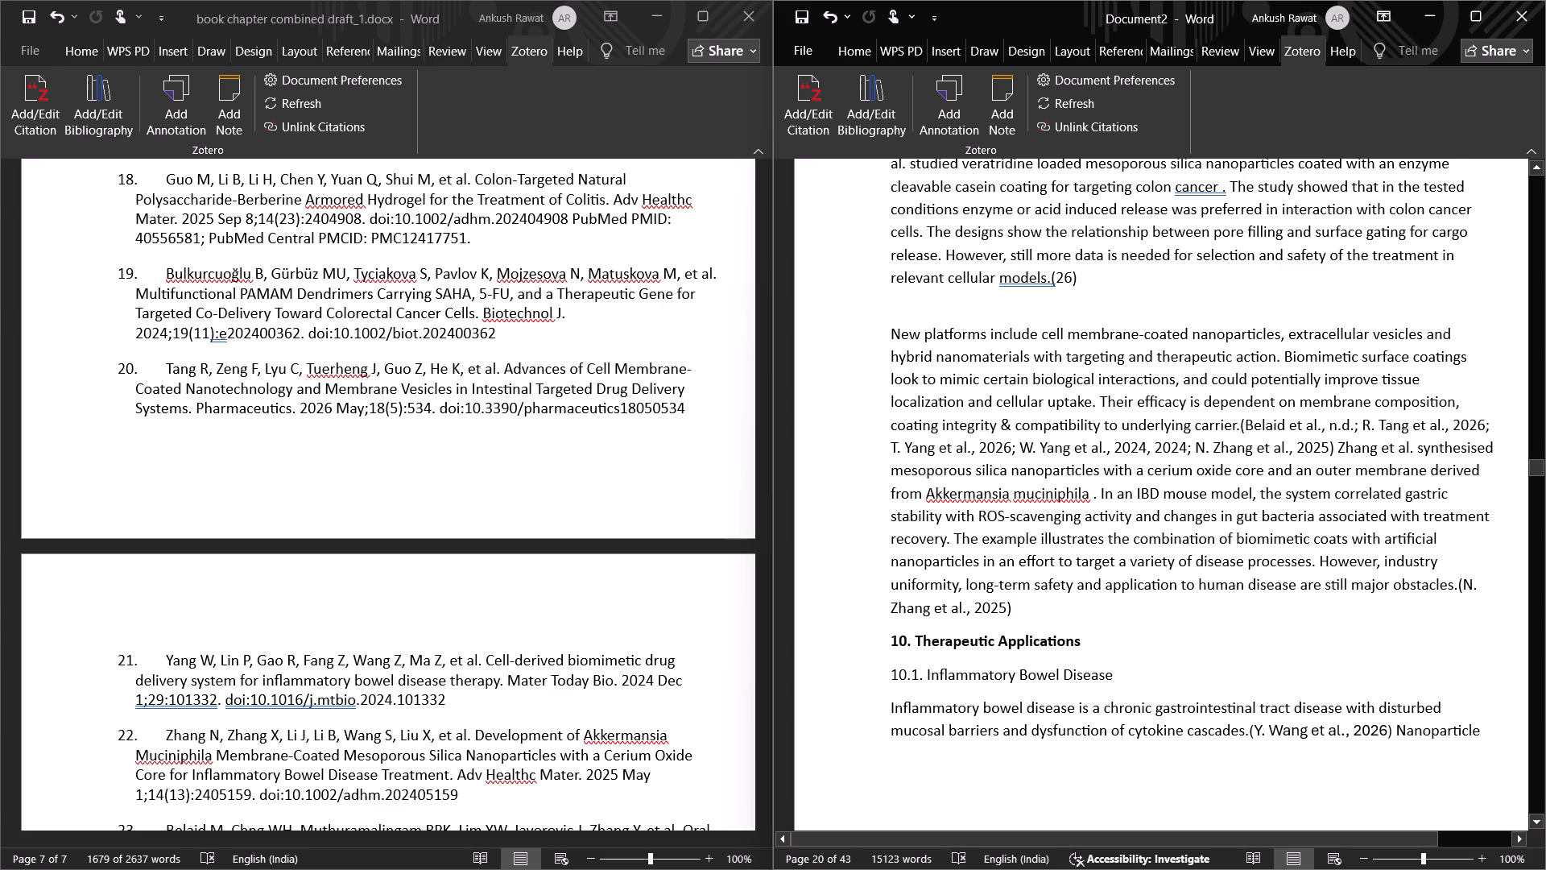
{"action": "scroll", "coordinate": [1108, 654], "scroll_direction": "up", "scroll_amount": 3}
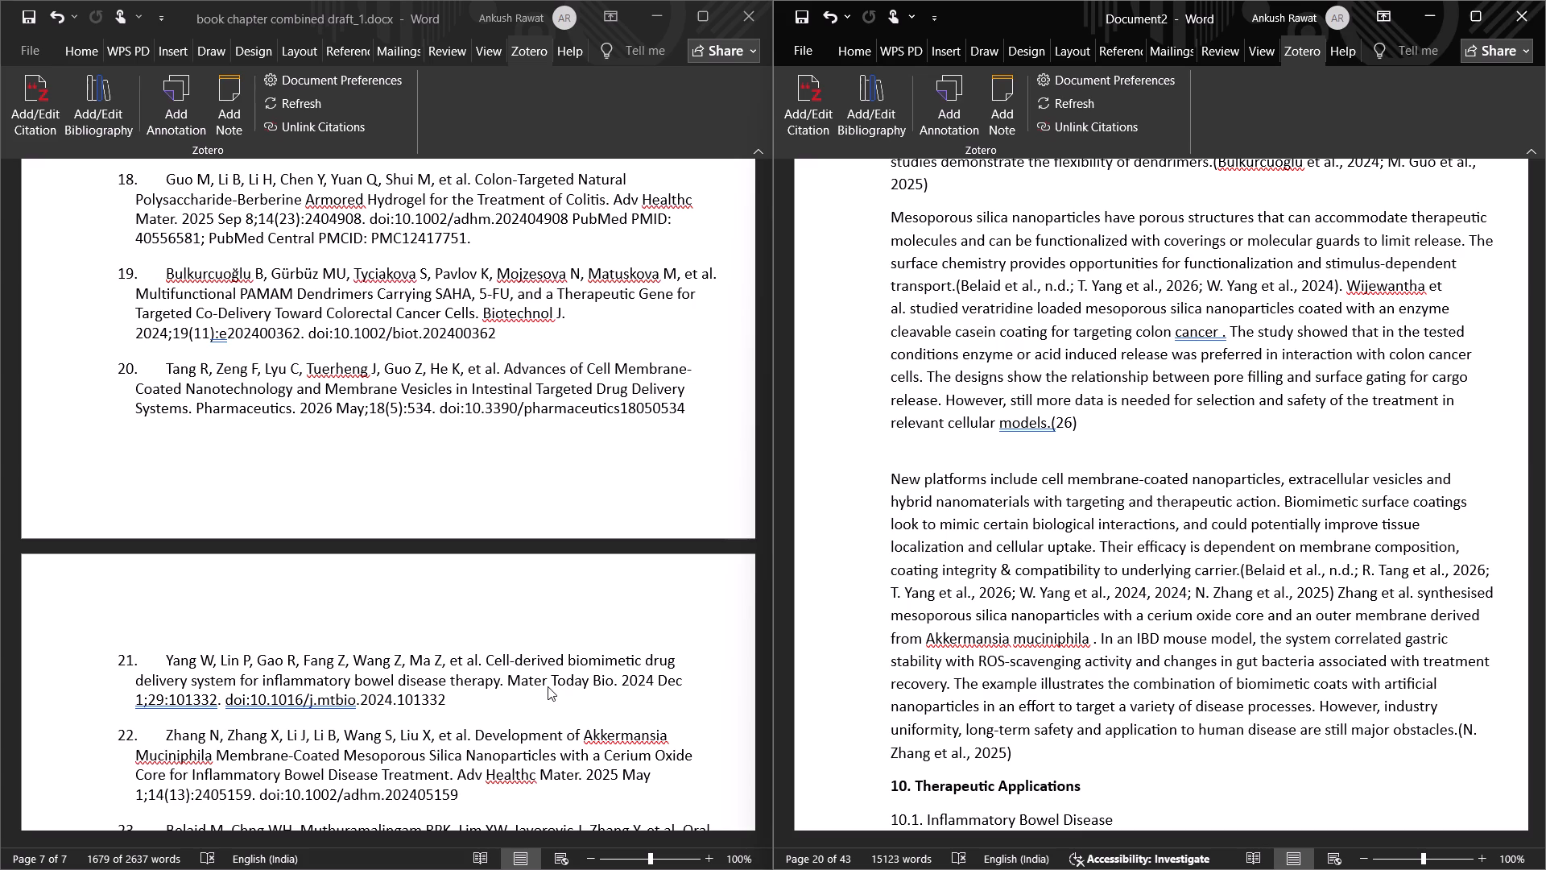
{"action": "scroll", "coordinate": [548, 687], "scroll_direction": "down", "scroll_amount": 3}
{"action": "scroll", "coordinate": [548, 687], "scroll_direction": "up", "scroll_amount": 1}
{"action": "scroll", "coordinate": [548, 687], "scroll_direction": "down", "scroll_amount": 4}
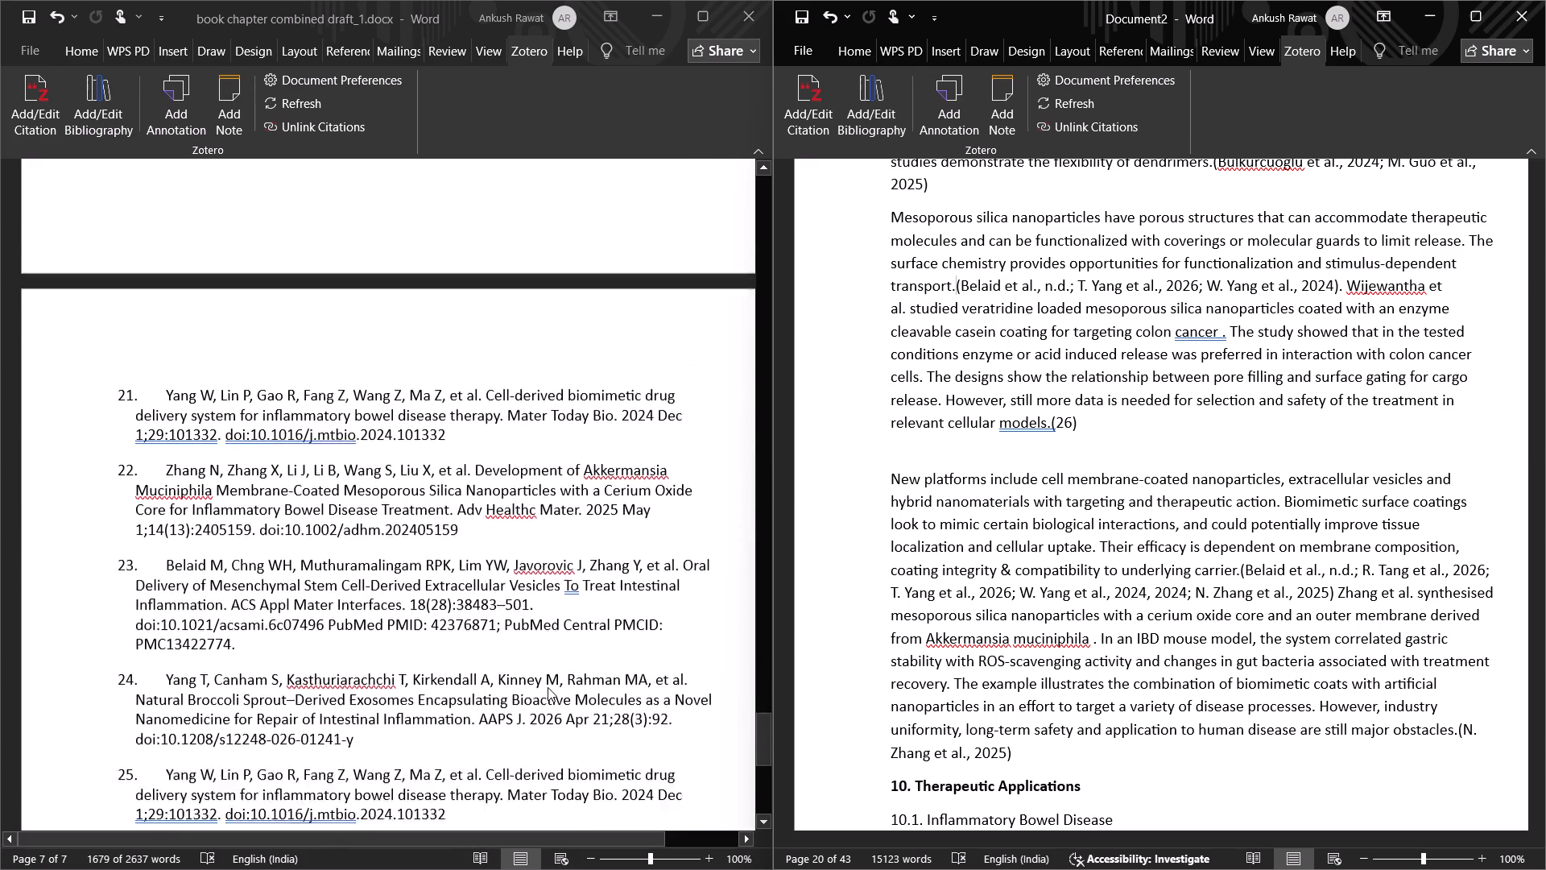
{"action": "scroll", "coordinate": [548, 687], "scroll_direction": "down", "scroll_amount": 1}
{"action": "scroll", "coordinate": [433, 672], "scroll_direction": "down", "scroll_amount": 1}
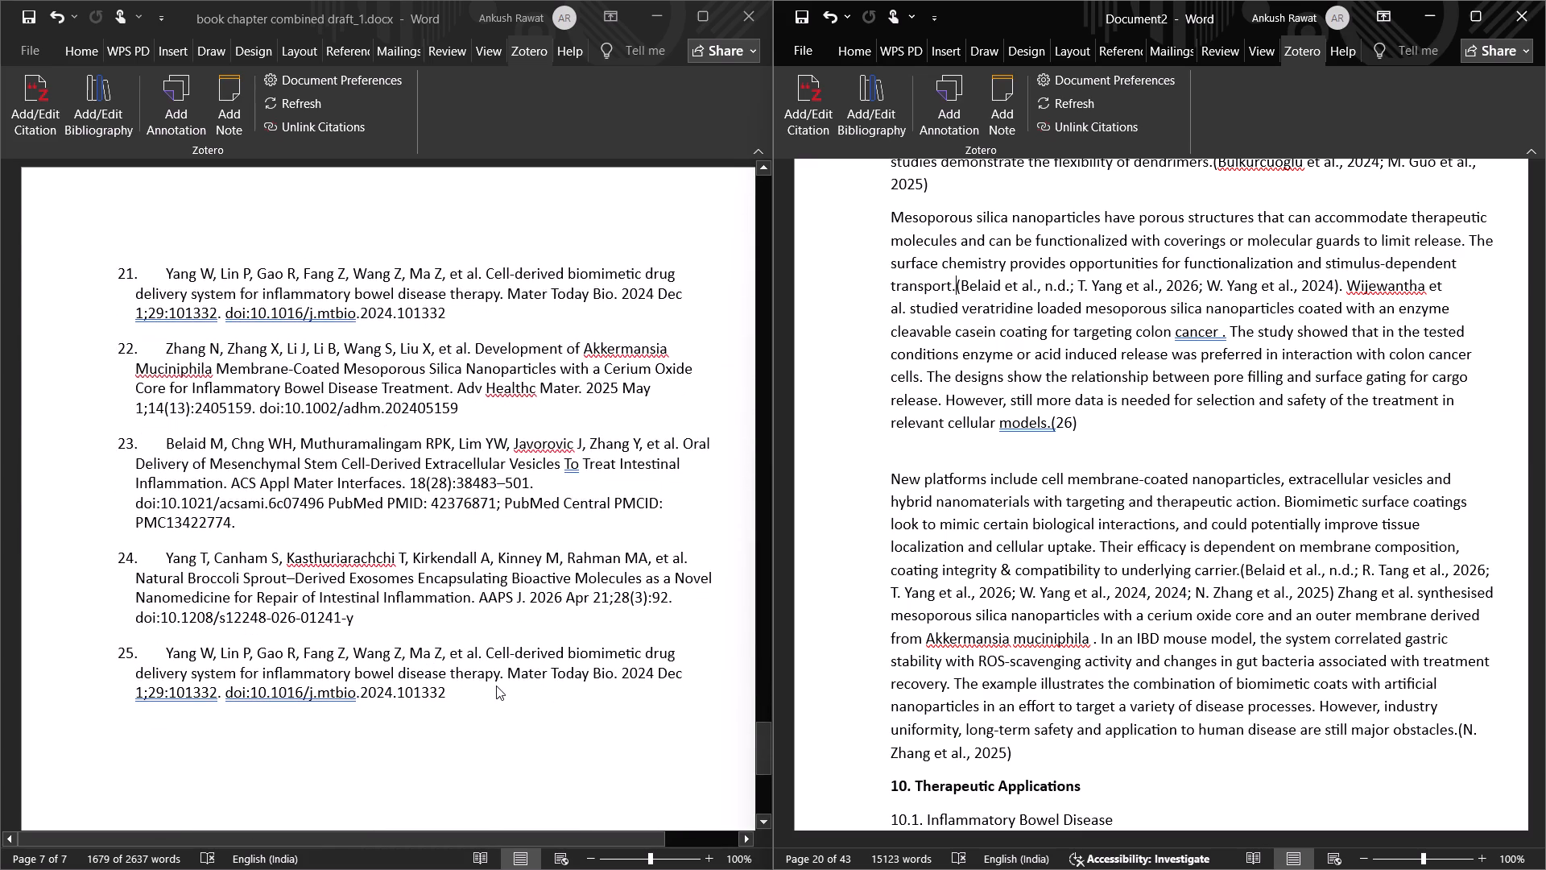
{"action": "scroll", "coordinate": [496, 686], "scroll_direction": "down", "scroll_amount": 2}
{"action": "scroll", "coordinate": [496, 686], "scroll_direction": "up", "scroll_amount": 1}
{"action": "scroll", "coordinate": [496, 686], "scroll_direction": "down", "scroll_amount": 2}
{"action": "scroll", "coordinate": [498, 686], "scroll_direction": "up", "scroll_amount": 1}
{"action": "scroll", "coordinate": [498, 686], "scroll_direction": "down", "scroll_amount": 1}
{"action": "scroll", "coordinate": [498, 686], "scroll_direction": "up", "scroll_amount": 6}
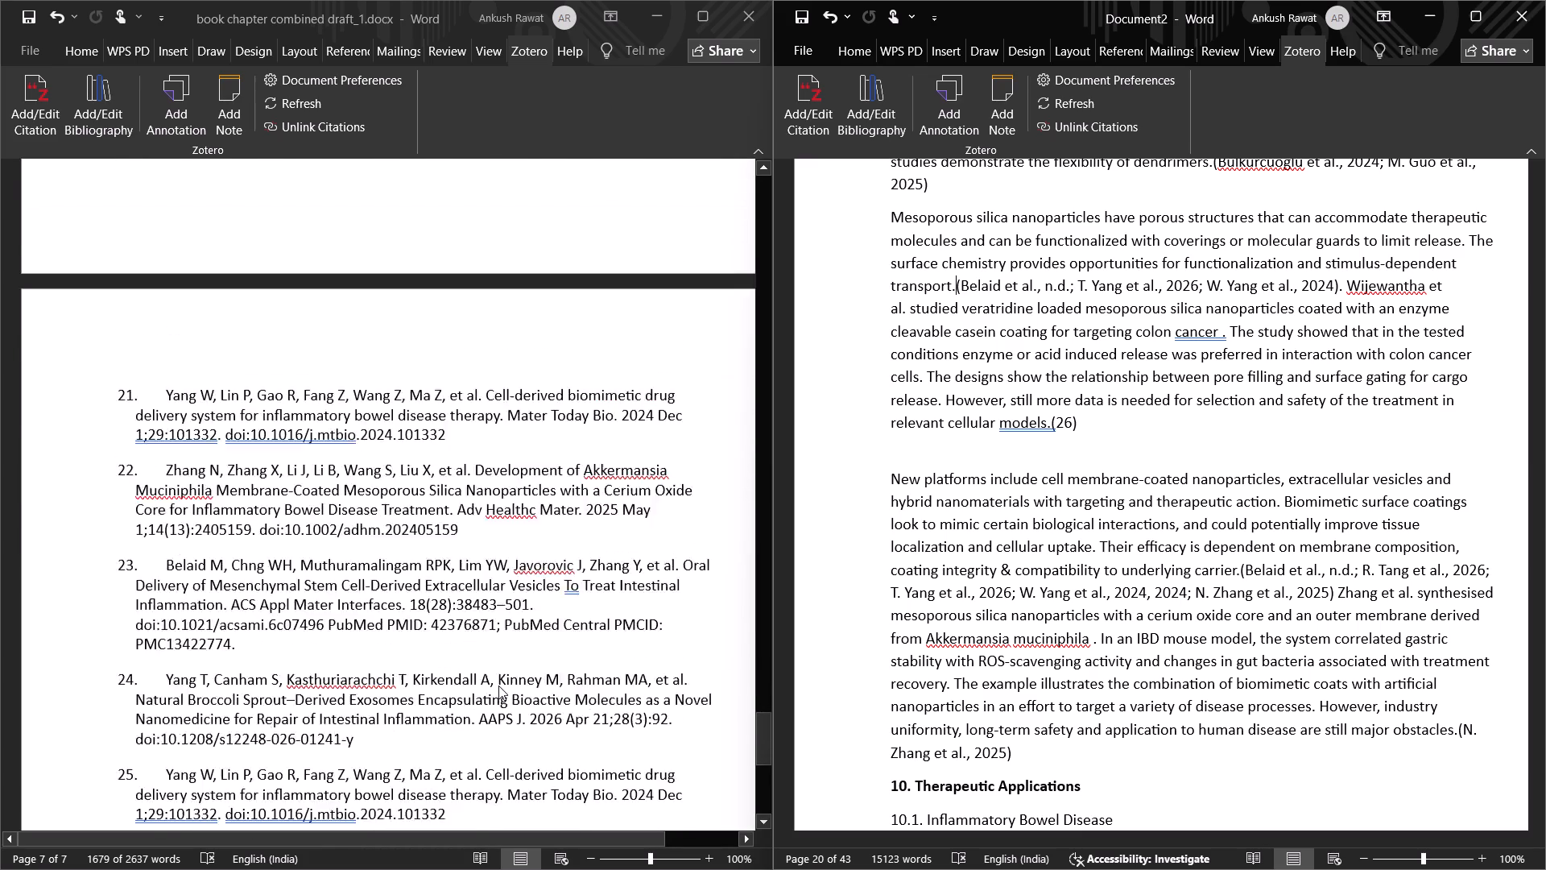
Look back through the combined draft's reference list up to its first entry for the Wijewantha source.
{"action": "scroll", "coordinate": [498, 686], "scroll_direction": "up", "scroll_amount": 2}
{"action": "scroll", "coordinate": [498, 685], "scroll_direction": "down", "scroll_amount": 1}
{"action": "scroll", "coordinate": [498, 685], "scroll_direction": "up", "scroll_amount": 1}
{"action": "scroll", "coordinate": [498, 685], "scroll_direction": "down", "scroll_amount": 1}
{"action": "scroll", "coordinate": [498, 685], "scroll_direction": "up", "scroll_amount": 1}
{"action": "scroll", "coordinate": [498, 685], "scroll_direction": "down", "scroll_amount": 1}
{"action": "scroll", "coordinate": [498, 684], "scroll_direction": "up", "scroll_amount": 11}
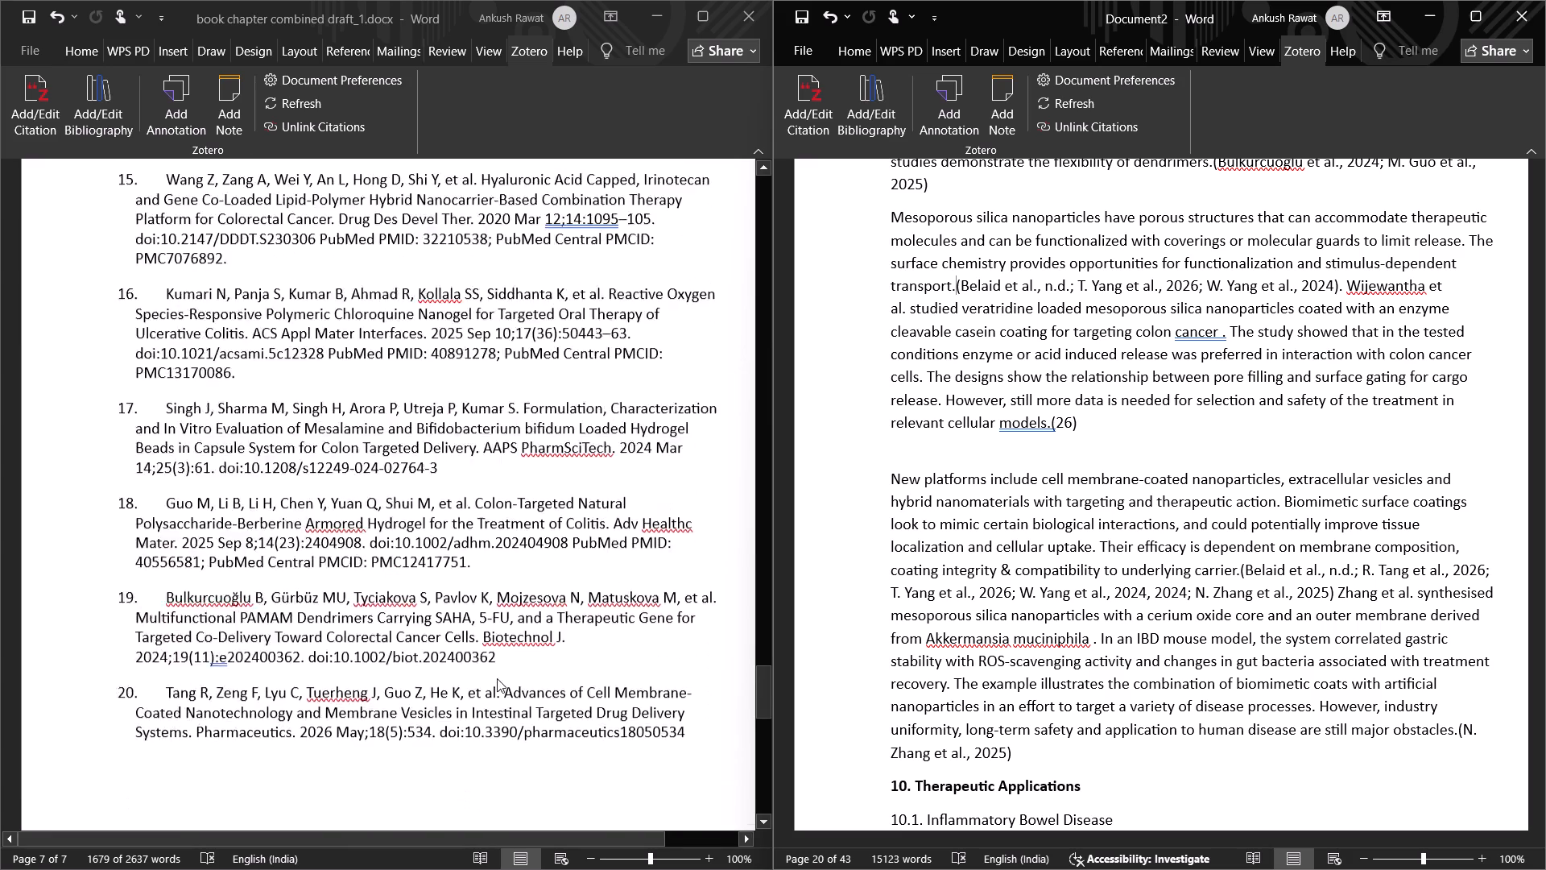
{"action": "scroll", "coordinate": [497, 678], "scroll_direction": "up", "scroll_amount": 2}
{"action": "scroll", "coordinate": [497, 678], "scroll_direction": "down", "scroll_amount": 1}
{"action": "scroll", "coordinate": [497, 679], "scroll_direction": "up", "scroll_amount": 5}
{"action": "scroll", "coordinate": [497, 679], "scroll_direction": "down", "scroll_amount": 1}
{"action": "scroll", "coordinate": [497, 679], "scroll_direction": "up", "scroll_amount": 4}
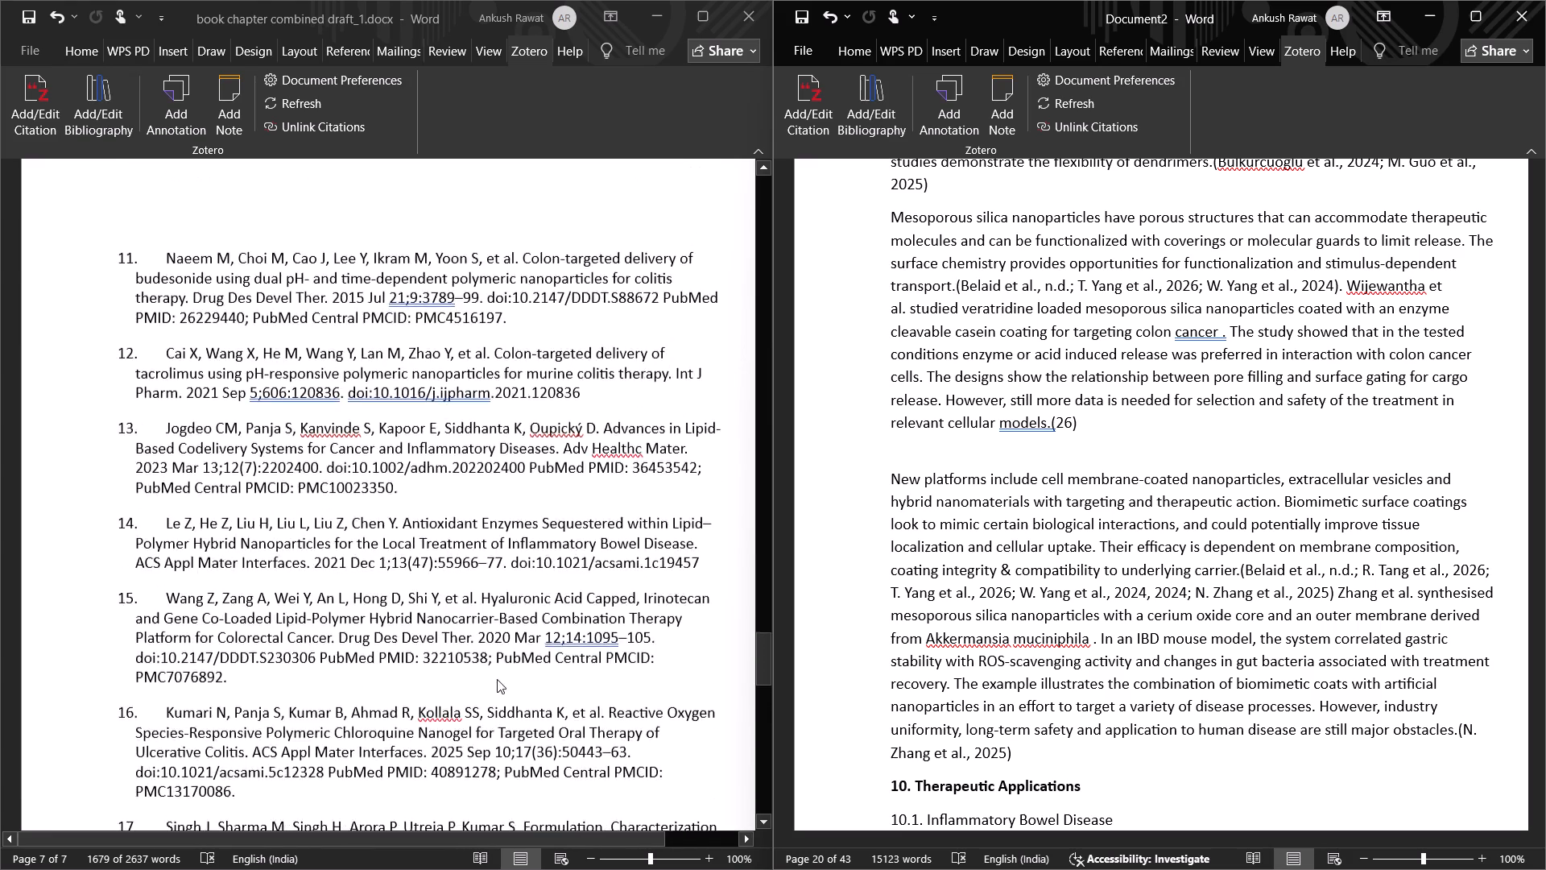
{"action": "scroll", "coordinate": [497, 679], "scroll_direction": "up", "scroll_amount": 5}
{"action": "scroll", "coordinate": [497, 679], "scroll_direction": "down", "scroll_amount": 2}
{"action": "scroll", "coordinate": [497, 679], "scroll_direction": "up", "scroll_amount": 5}
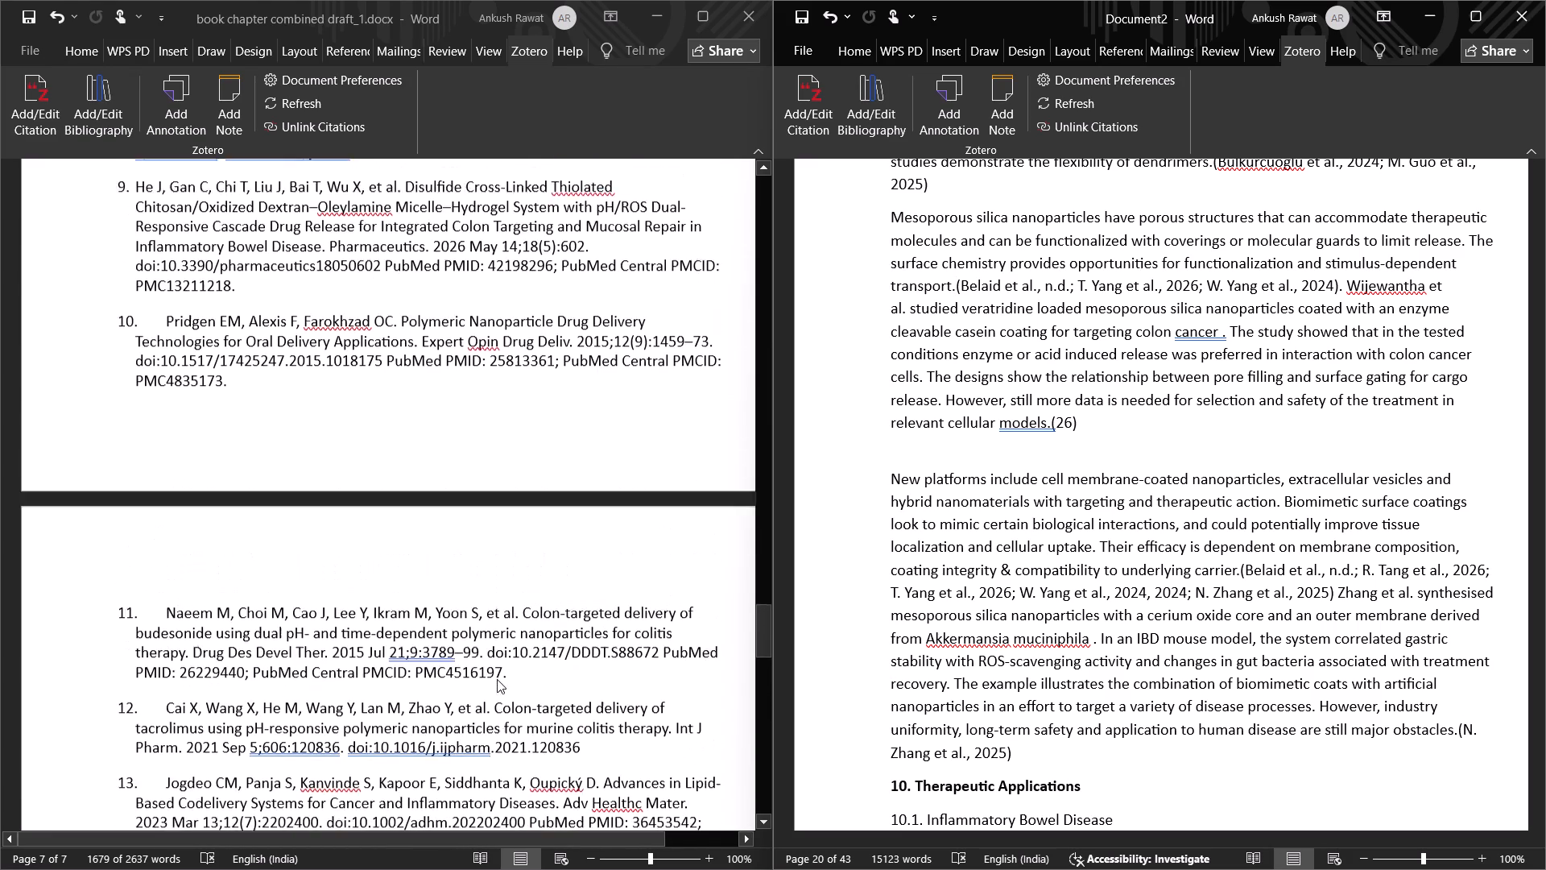
{"action": "scroll", "coordinate": [497, 679], "scroll_direction": "up", "scroll_amount": 3}
{"action": "scroll", "coordinate": [497, 679], "scroll_direction": "down", "scroll_amount": 3}
{"action": "scroll", "coordinate": [497, 679], "scroll_direction": "up", "scroll_amount": 6}
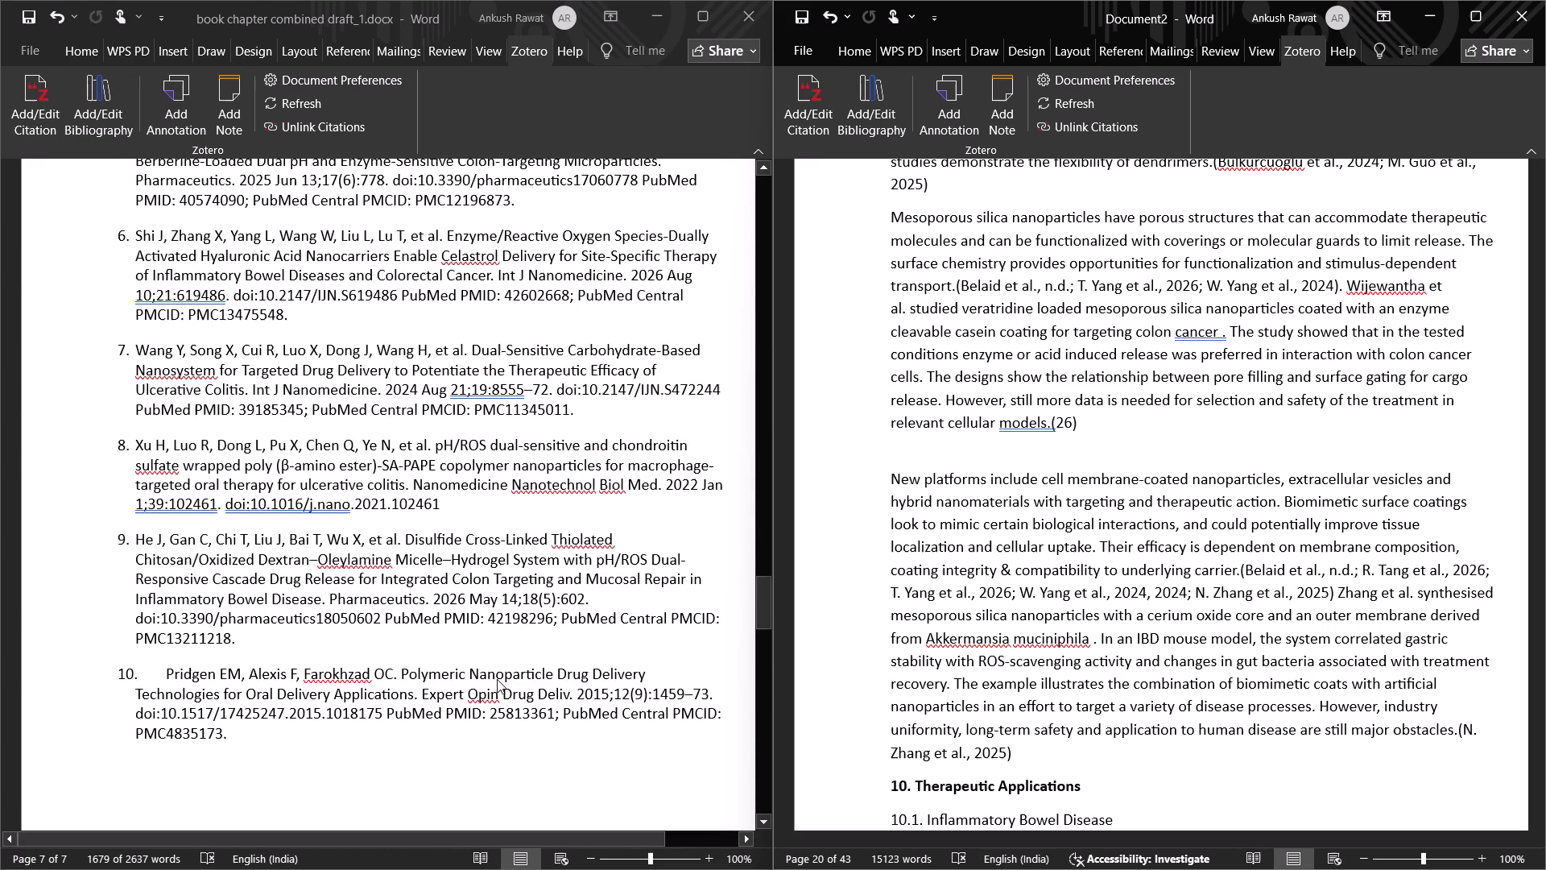
{"action": "scroll", "coordinate": [497, 679], "scroll_direction": "up", "scroll_amount": 2}
{"action": "scroll", "coordinate": [497, 679], "scroll_direction": "down", "scroll_amount": 1}
{"action": "scroll", "coordinate": [497, 679], "scroll_direction": "up", "scroll_amount": 5}
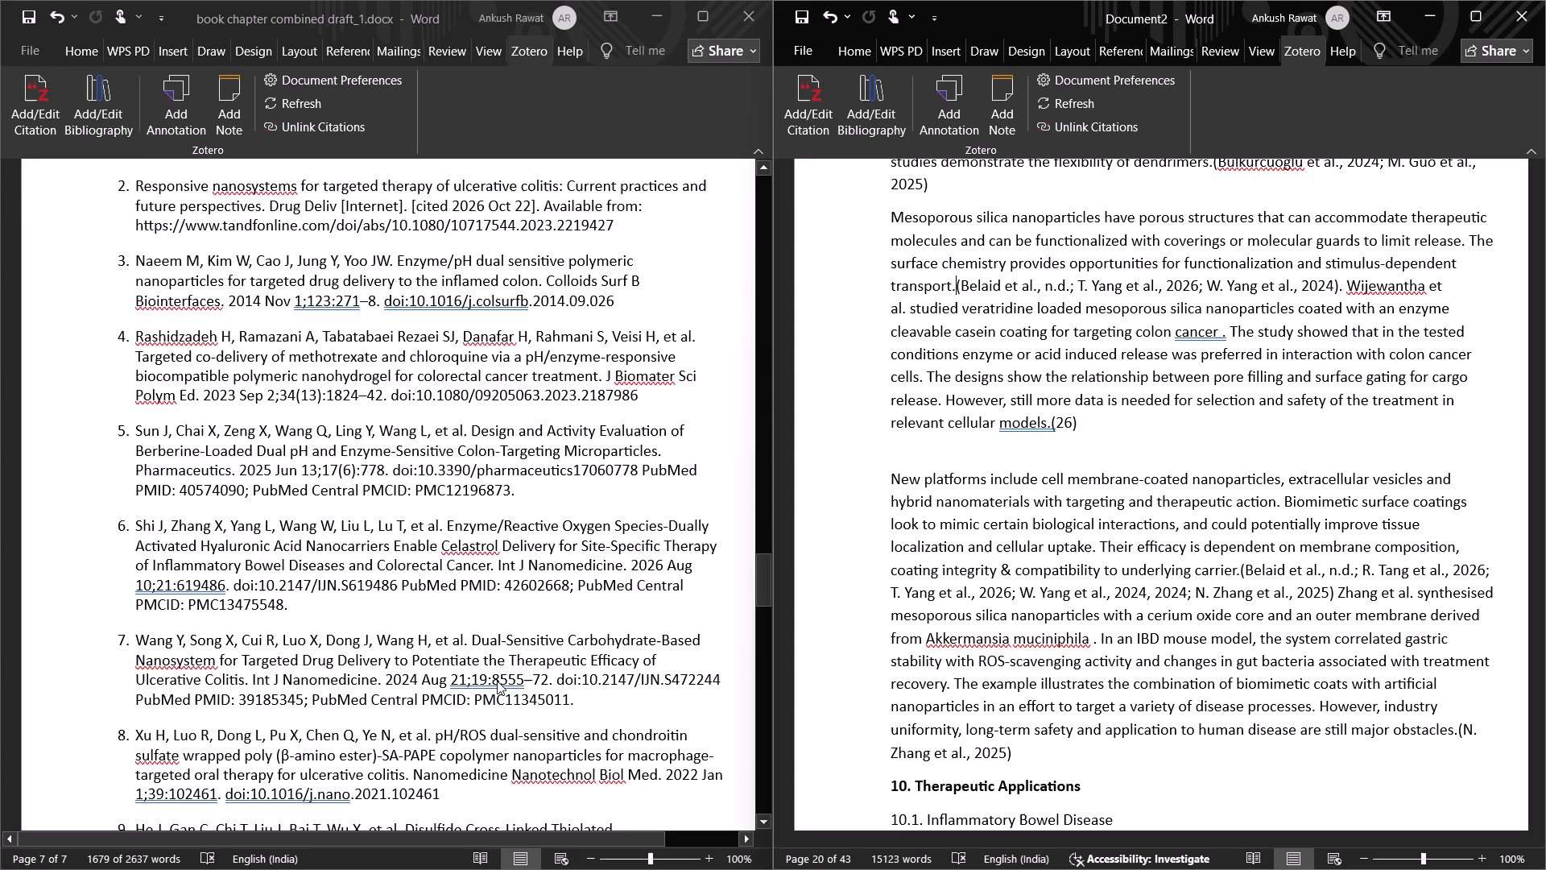
{"action": "scroll", "coordinate": [497, 681], "scroll_direction": "up", "scroll_amount": 7}
{"action": "scroll", "coordinate": [461, 591], "scroll_direction": "down", "scroll_amount": 2}
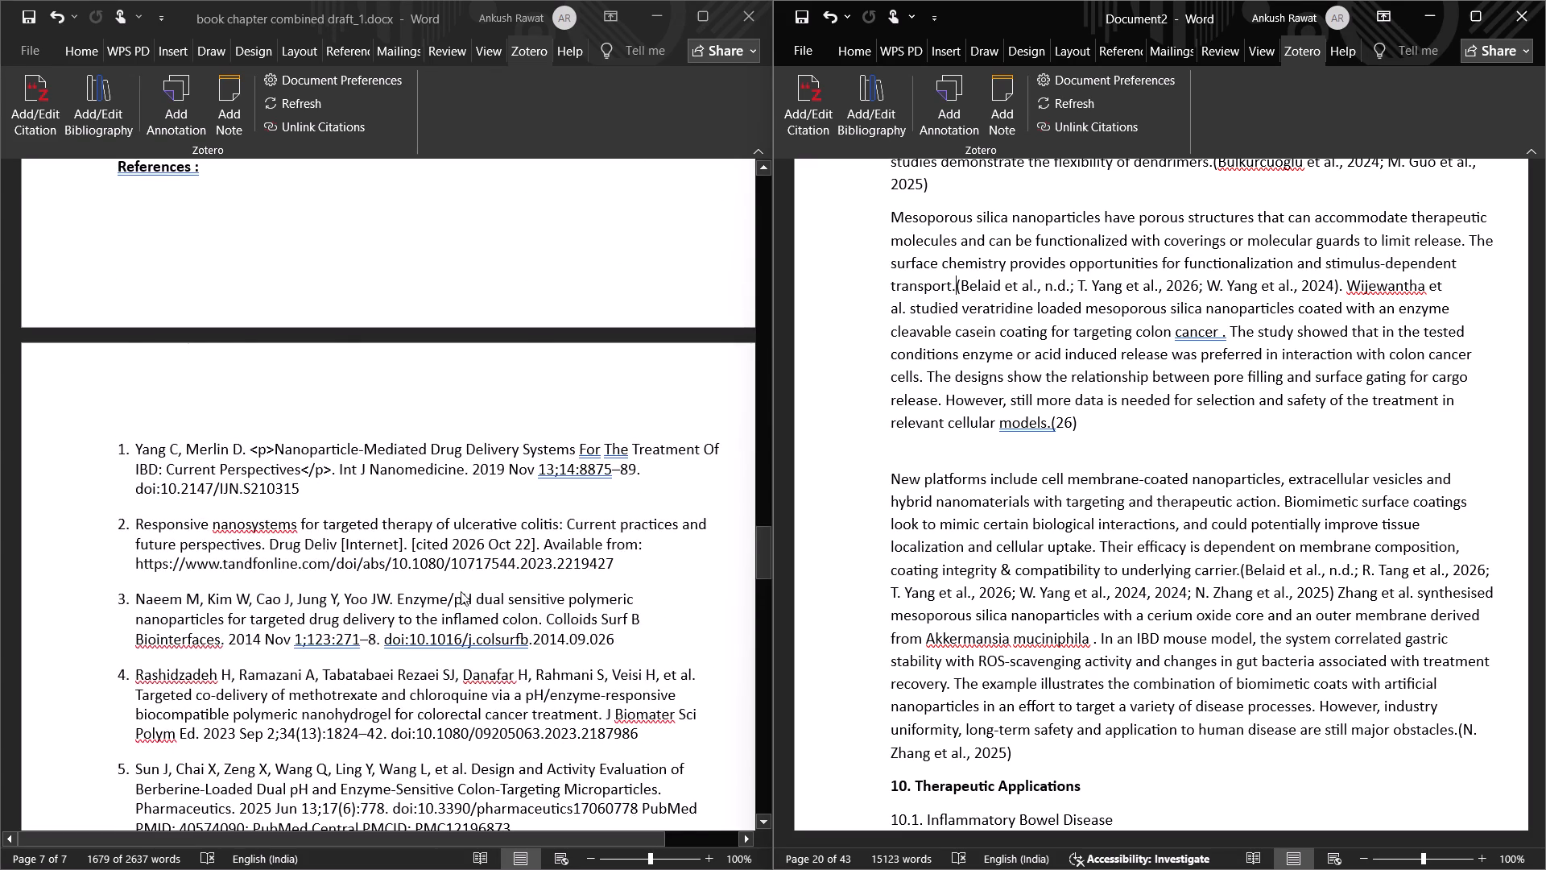
{"action": "scroll", "coordinate": [461, 591], "scroll_direction": "down", "scroll_amount": 2}
{"action": "scroll", "coordinate": [456, 598], "scroll_direction": "up", "scroll_amount": 1}
{"action": "scroll", "coordinate": [456, 598], "scroll_direction": "down", "scroll_amount": 2}
{"action": "scroll", "coordinate": [439, 614], "scroll_direction": "up", "scroll_amount": 6}
{"action": "scroll", "coordinate": [327, 380], "scroll_direction": "up", "scroll_amount": 3}
{"action": "scroll", "coordinate": [327, 380], "scroll_direction": "down", "scroll_amount": 1}
{"action": "scroll", "coordinate": [327, 380], "scroll_direction": "up", "scroll_amount": 2}
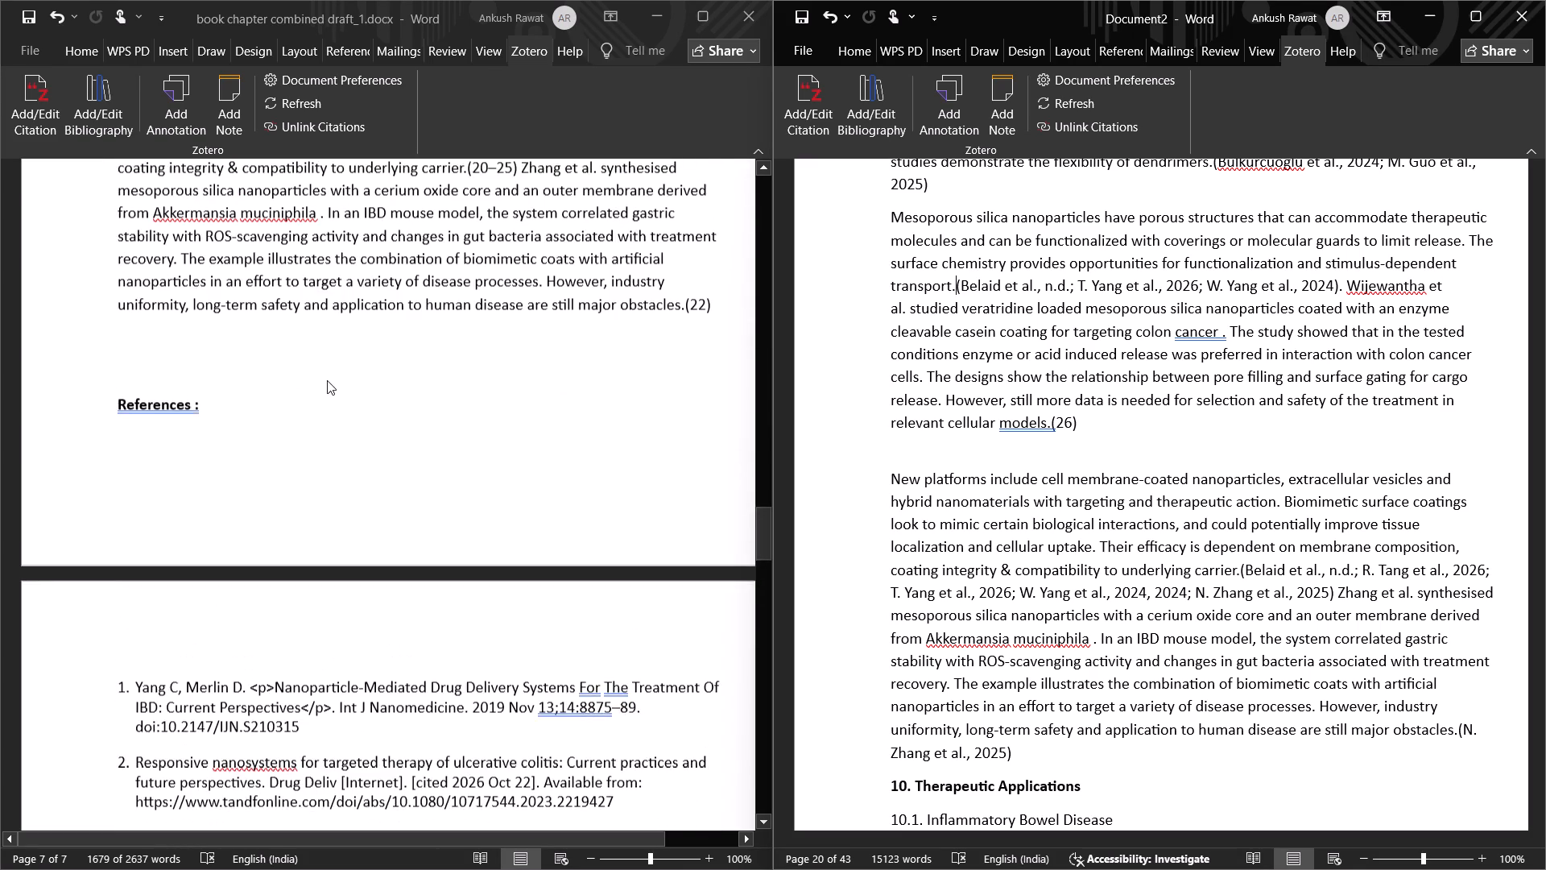
Examine the citation numbers in the combined draft's dendrimer, mesoporous silica and new platforms paragraphs, and recheck the last reference entries.
{"action": "scroll", "coordinate": [328, 387], "scroll_direction": "up", "scroll_amount": 2}
{"action": "scroll", "coordinate": [328, 387], "scroll_direction": "down", "scroll_amount": 1}
{"action": "scroll", "coordinate": [328, 387], "scroll_direction": "up", "scroll_amount": 4}
{"action": "scroll", "coordinate": [351, 631], "scroll_direction": "up", "scroll_amount": 4}
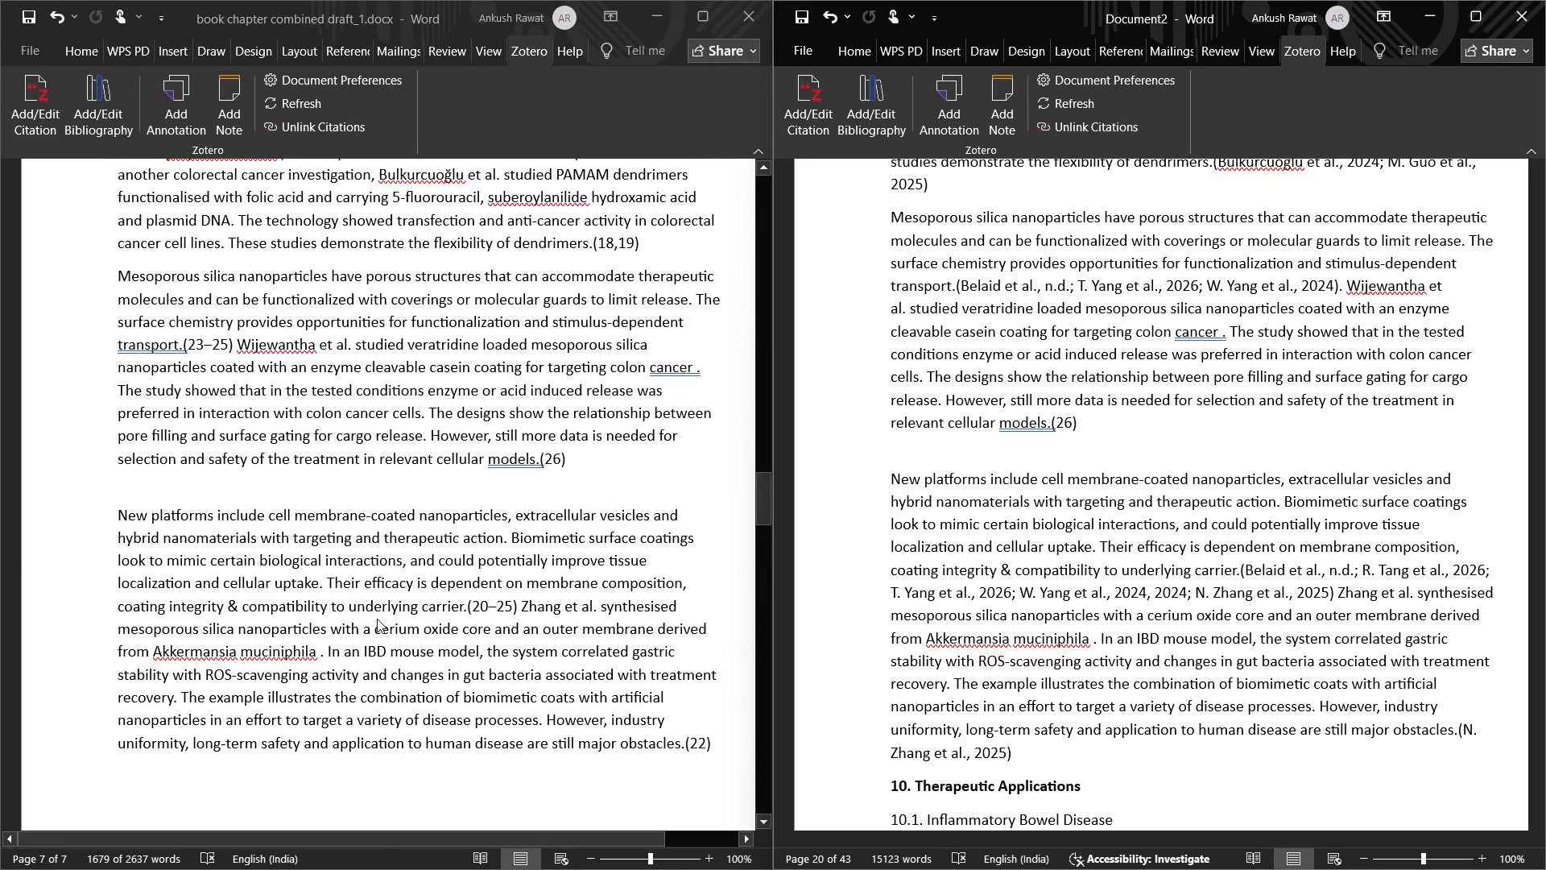
{"action": "scroll", "coordinate": [377, 619], "scroll_direction": "up", "scroll_amount": 4}
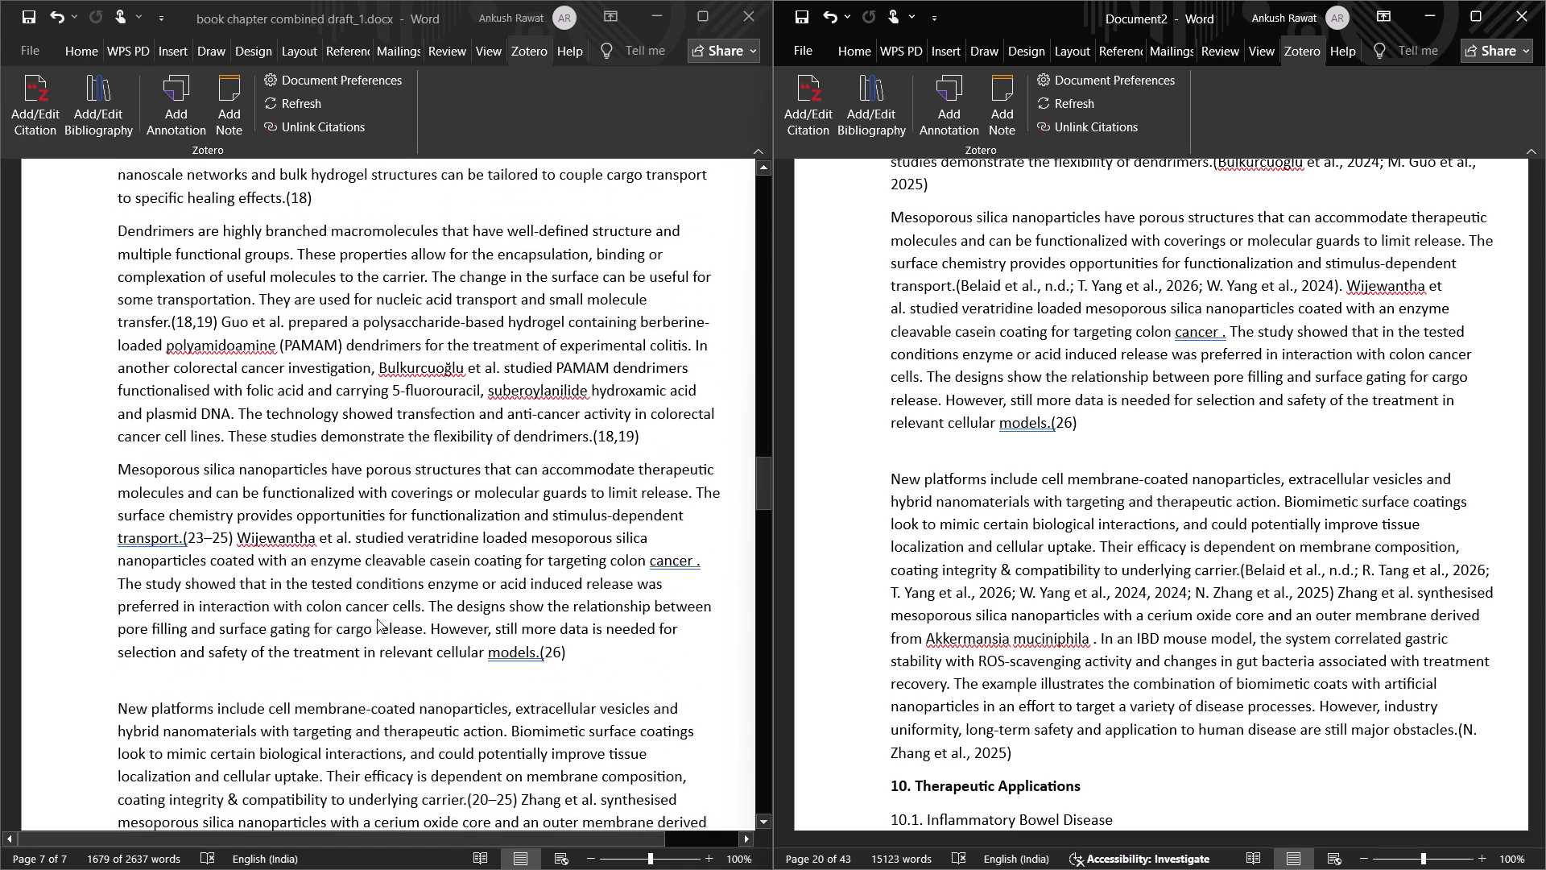
{"action": "scroll", "coordinate": [377, 619], "scroll_direction": "up", "scroll_amount": 1}
{"action": "scroll", "coordinate": [377, 619], "scroll_direction": "down", "scroll_amount": 1}
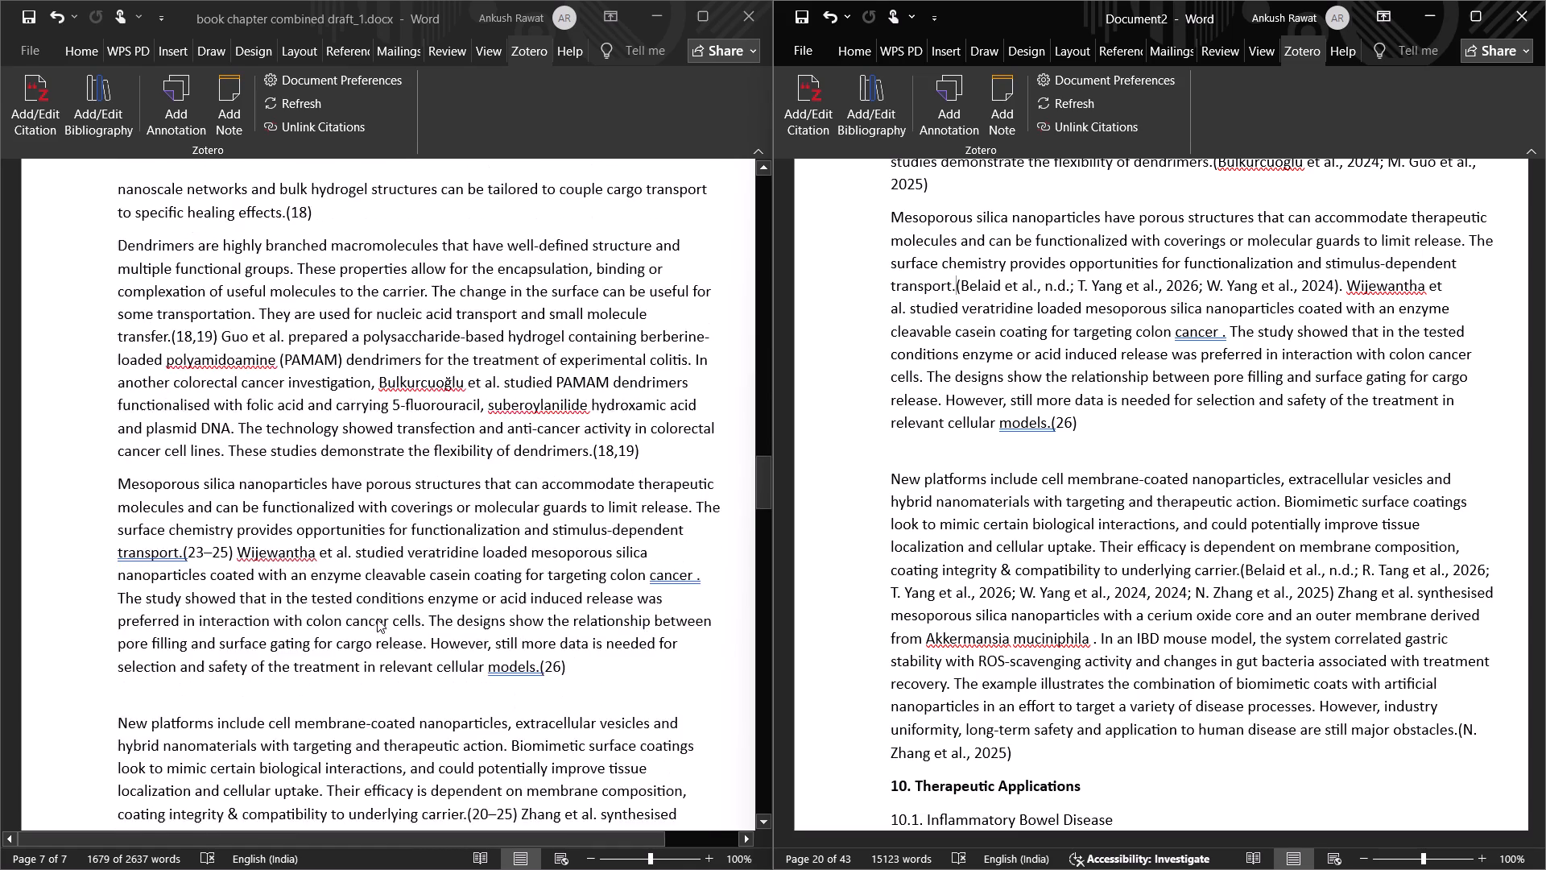
{"action": "scroll", "coordinate": [377, 619], "scroll_direction": "down", "scroll_amount": 7}
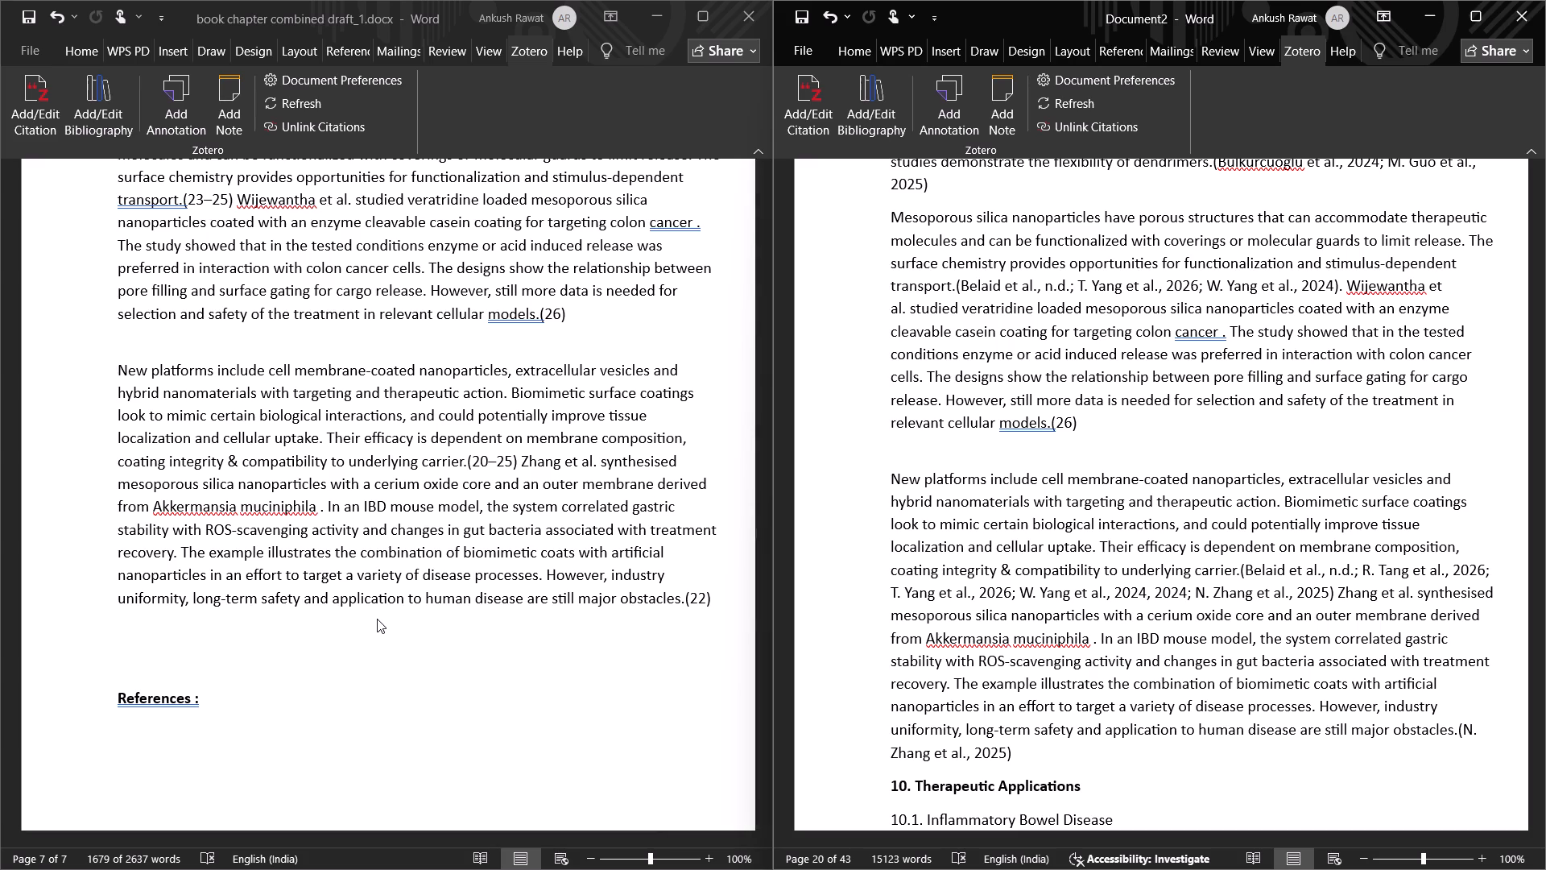
{"action": "scroll", "coordinate": [377, 619], "scroll_direction": "up", "scroll_amount": 1}
{"action": "scroll", "coordinate": [377, 619], "scroll_direction": "down", "scroll_amount": 1}
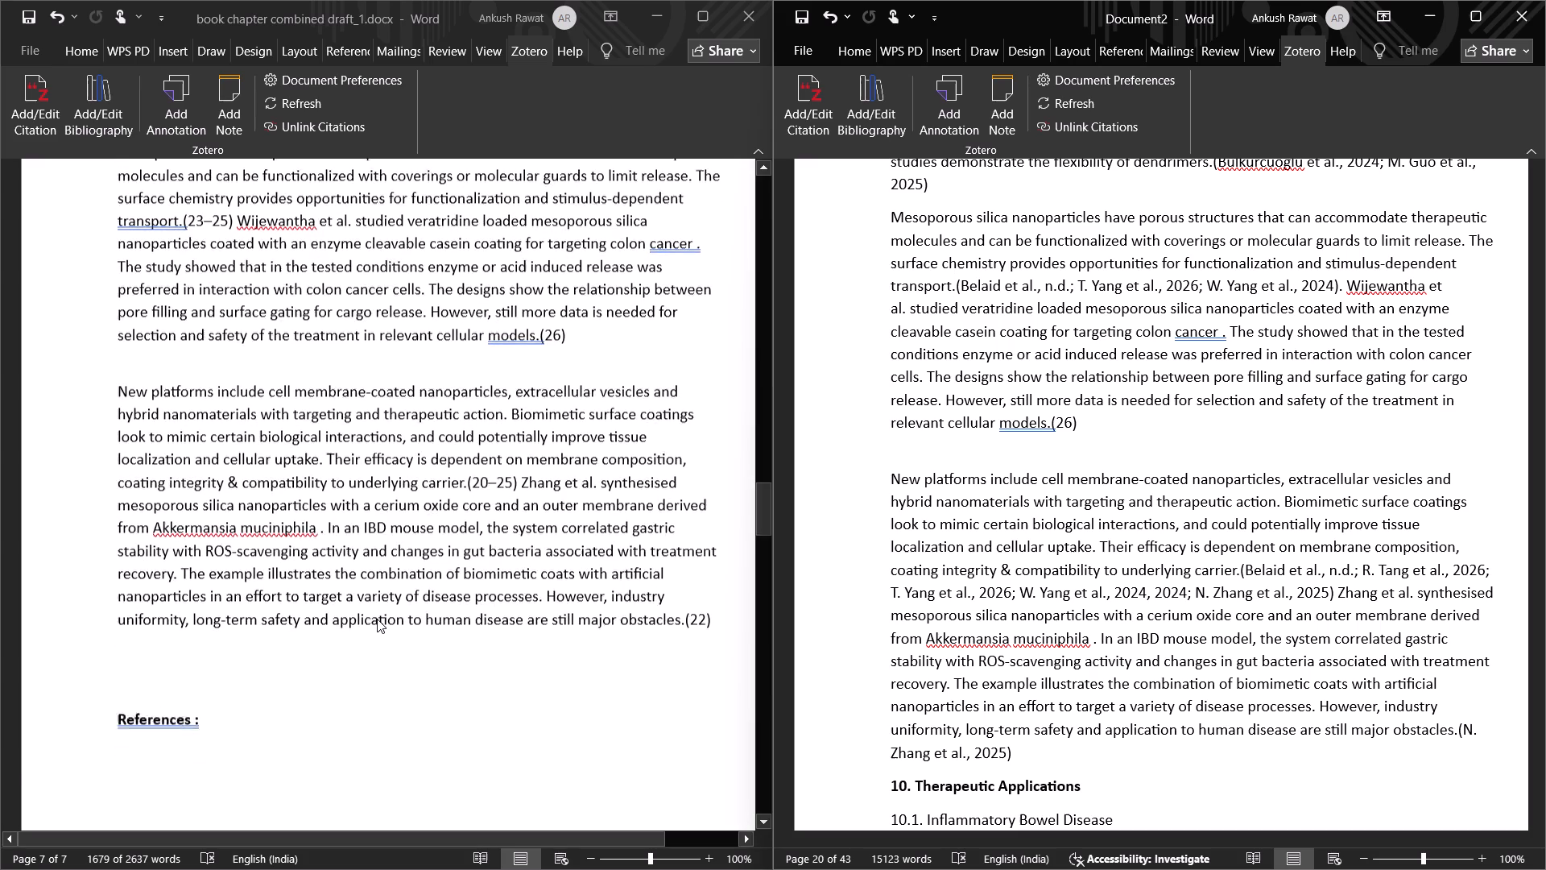
{"action": "scroll", "coordinate": [377, 619], "scroll_direction": "down", "scroll_amount": 2}
{"action": "left_click_drag", "start_coordinate": [756, 532], "coordinate": [748, 631]}
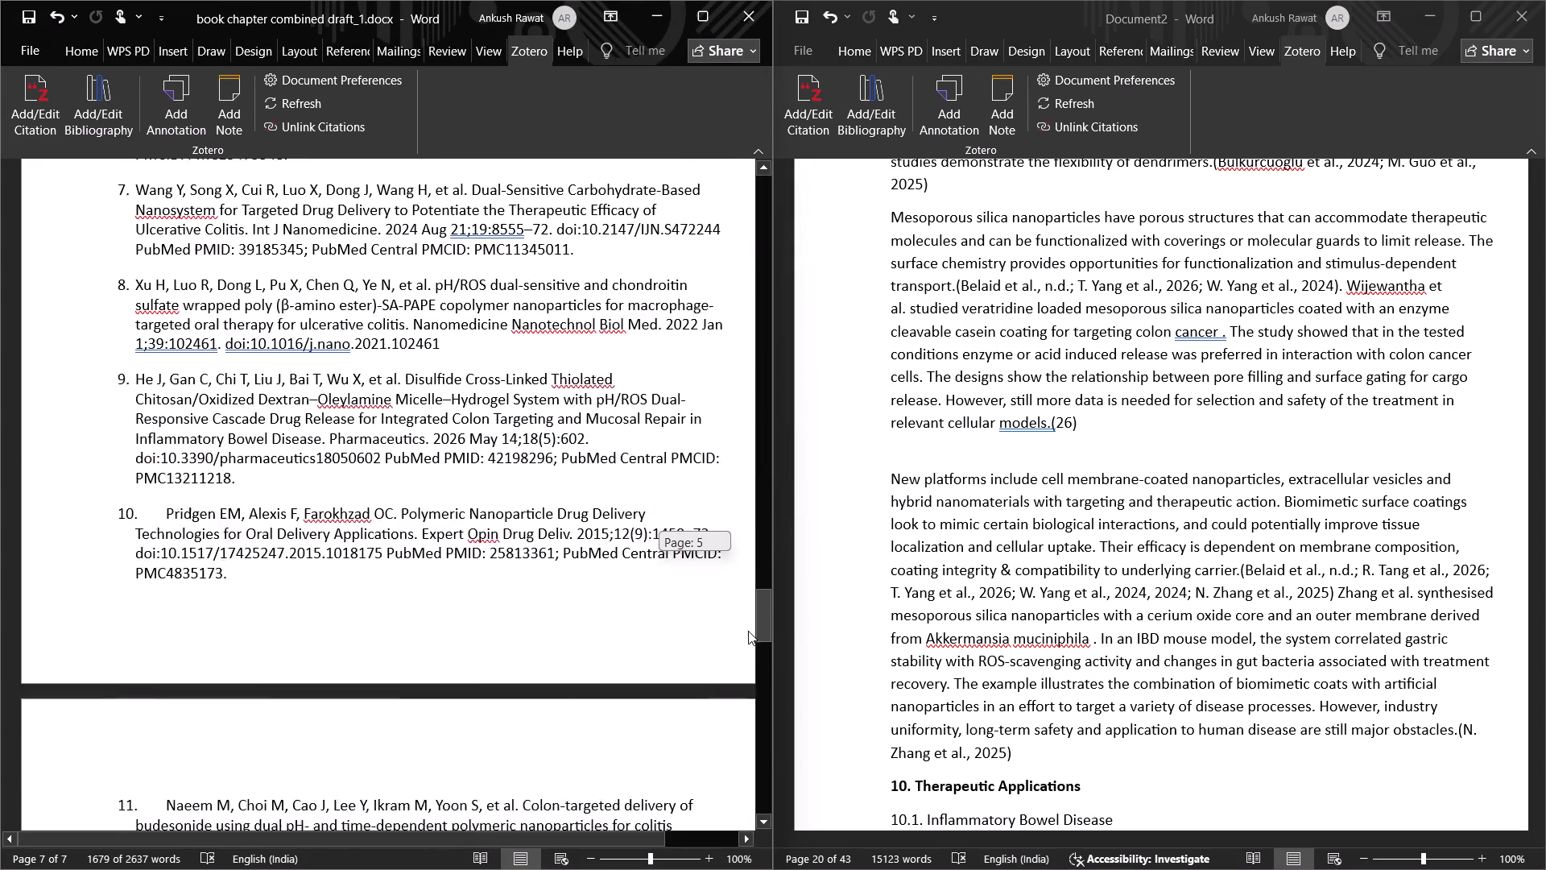
{"action": "left_click_drag", "start_coordinate": [748, 631], "coordinate": [717, 773]}
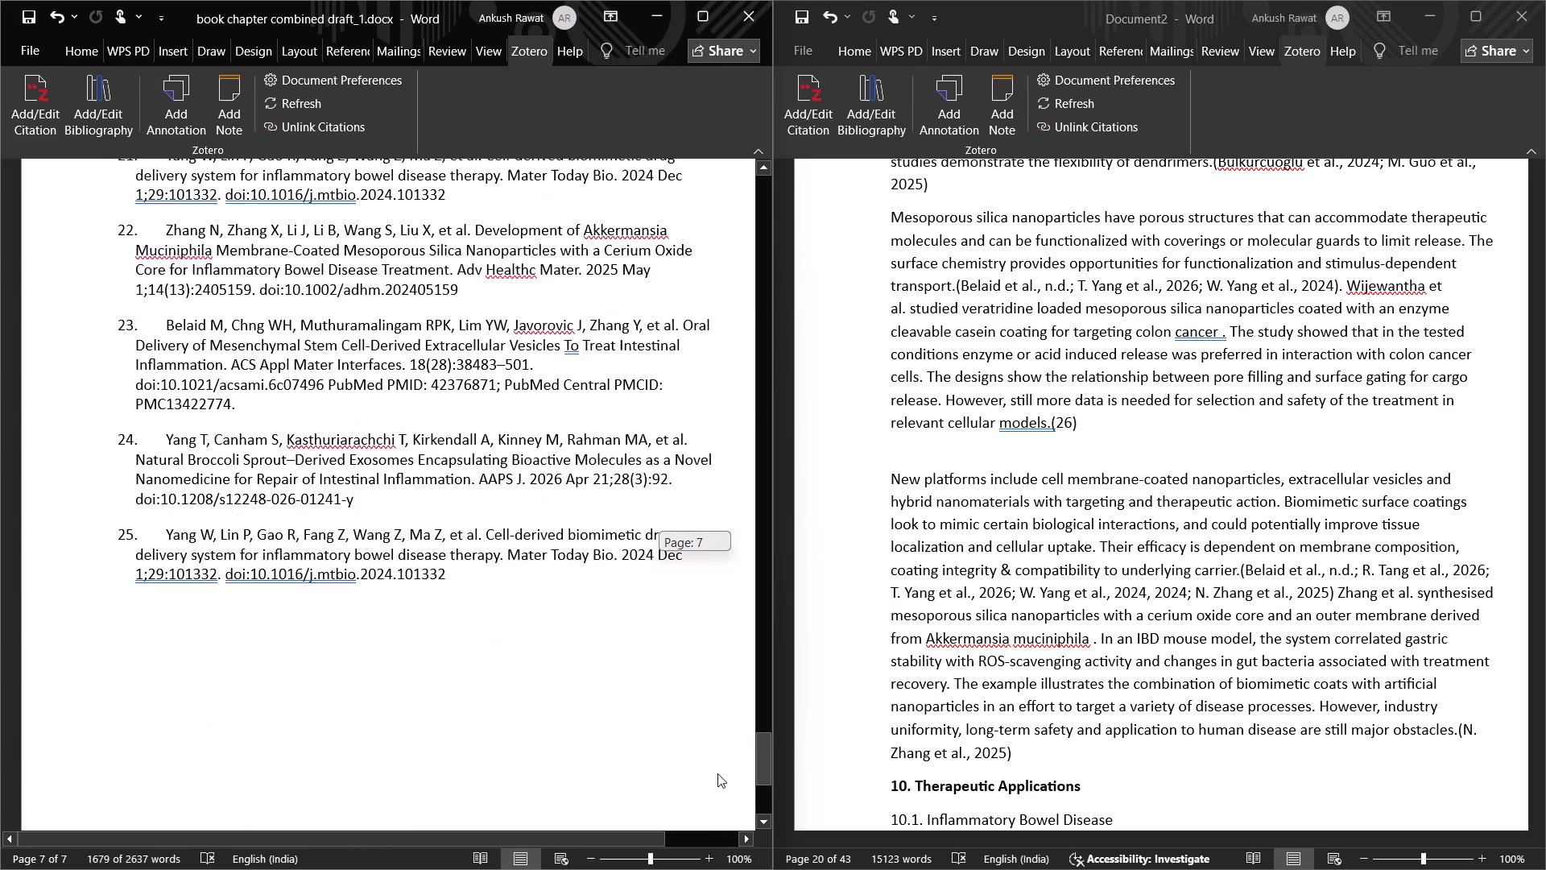
{"action": "left_click_drag", "start_coordinate": [717, 773], "coordinate": [714, 785]}
Delete the plain-text "(26)" at the end of the mesoporous silica paragraph in Document2.
{"action": "left_click", "coordinate": [1078, 424]}
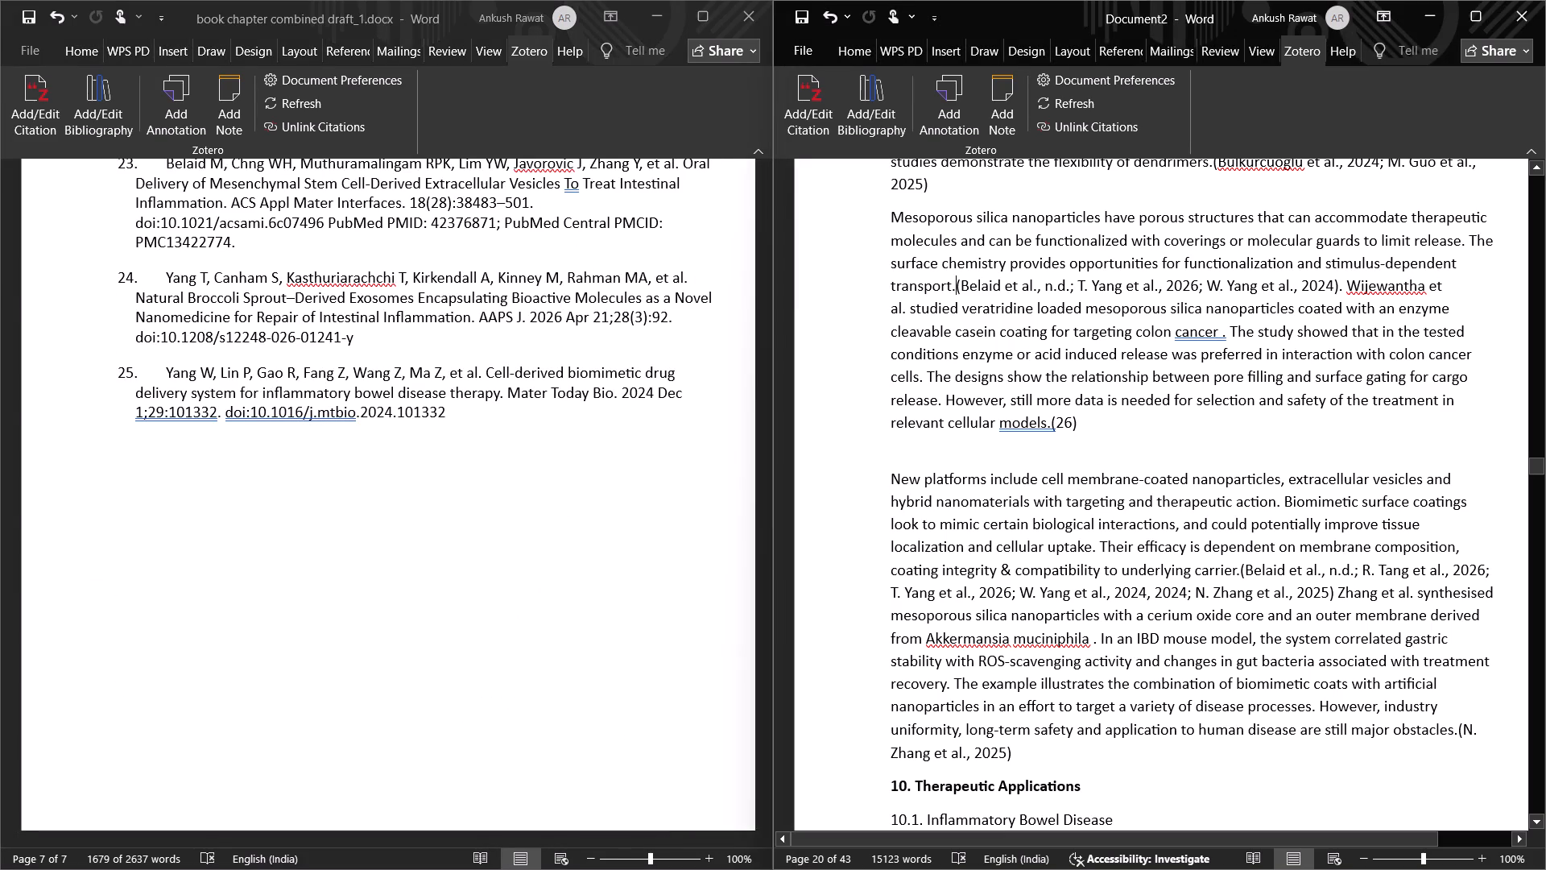
{"action": "left_click", "coordinate": [1081, 427]}
{"action": "key", "text": "BackSpace"}
{"action": "key", "text": "BackSpace"}
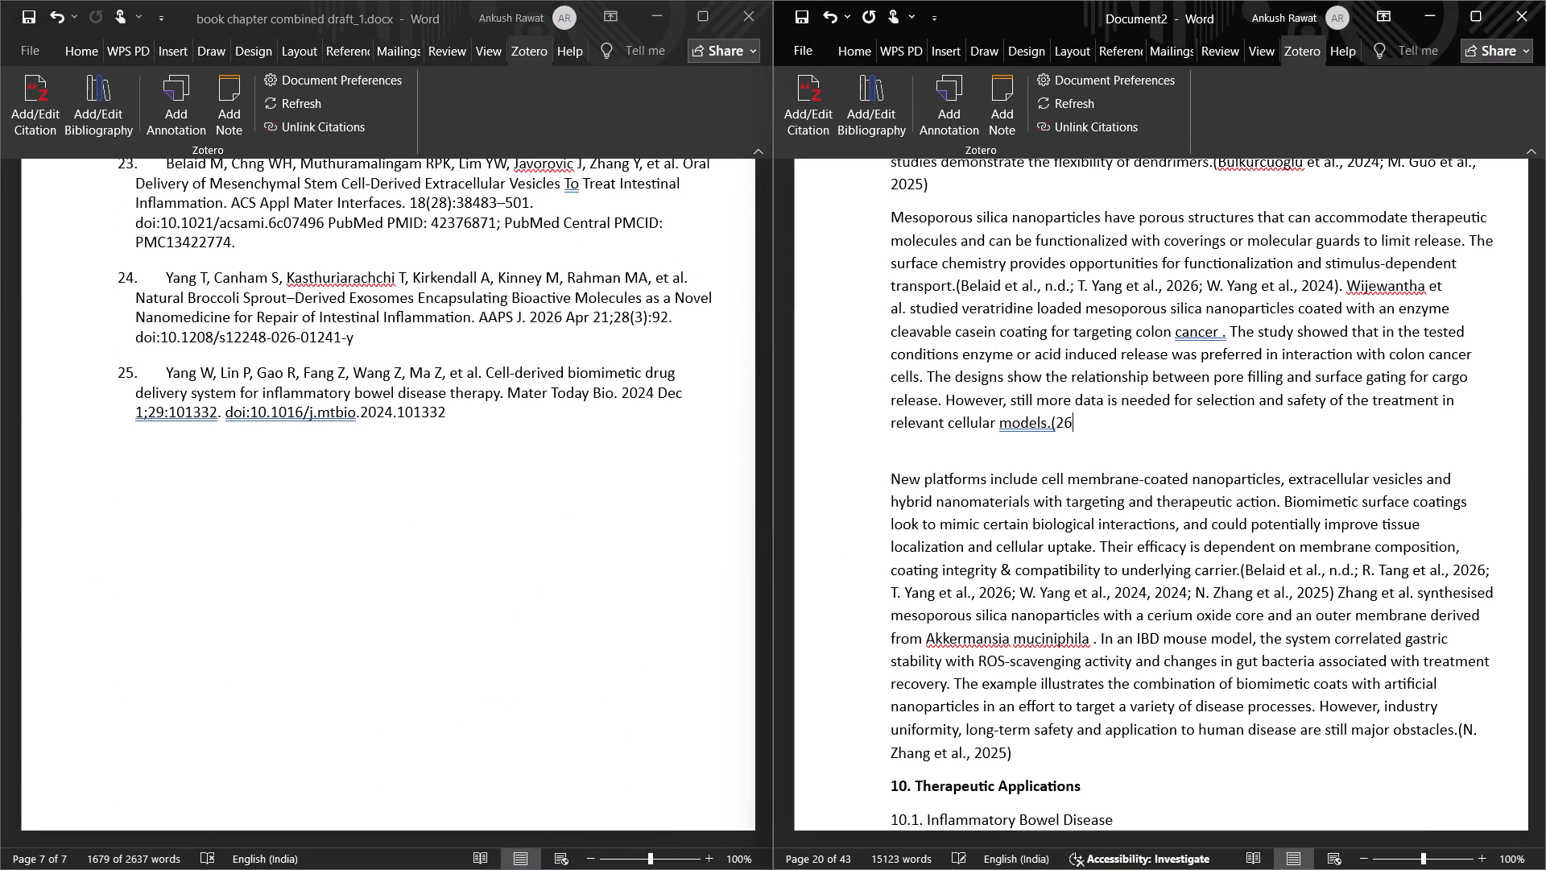
{"action": "key", "text": "BackSpace"}
{"action": "key", "text": "BackSpace"}
{"action": "key", "text": "BackSpace"}
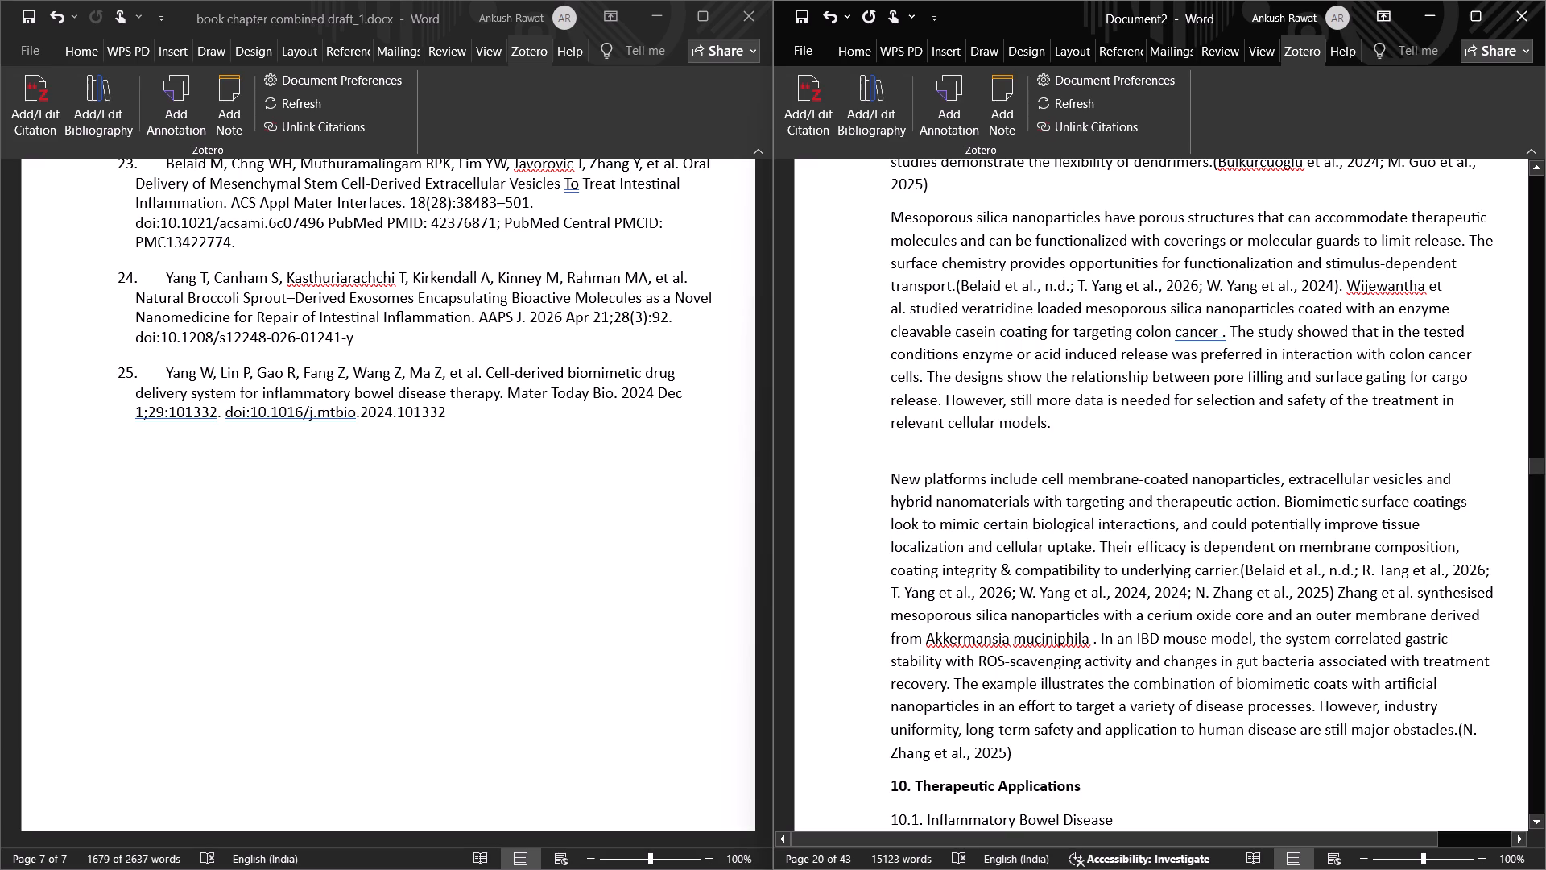
Insert a Zotero citation to Wijewantha et al., 2021 from the polymeric nanoparticles collection at the end of the mesoporous silica paragraph.
{"action": "left_click", "coordinate": [809, 107]}
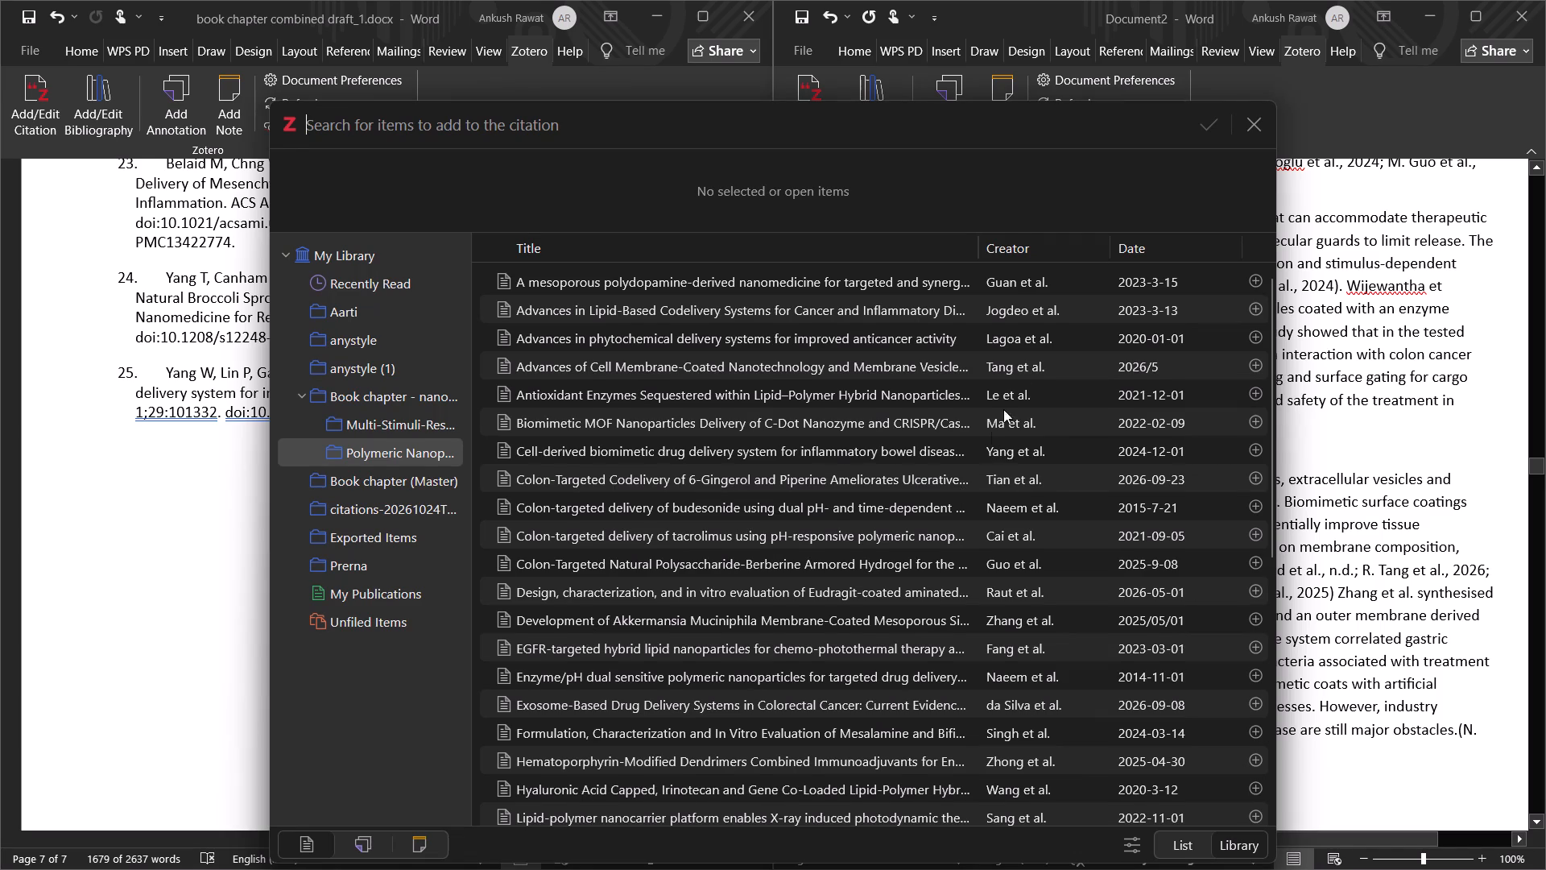
{"action": "scroll", "coordinate": [1027, 376], "scroll_direction": "down", "scroll_amount": 1}
{"action": "scroll", "coordinate": [1027, 376], "scroll_direction": "up", "scroll_amount": 1}
{"action": "scroll", "coordinate": [1027, 397], "scroll_direction": "down", "scroll_amount": 3}
{"action": "scroll", "coordinate": [1027, 579], "scroll_direction": "down", "scroll_amount": 1}
{"action": "scroll", "coordinate": [1027, 580], "scroll_direction": "up", "scroll_amount": 3}
{"action": "scroll", "coordinate": [1027, 580], "scroll_direction": "down", "scroll_amount": 1}
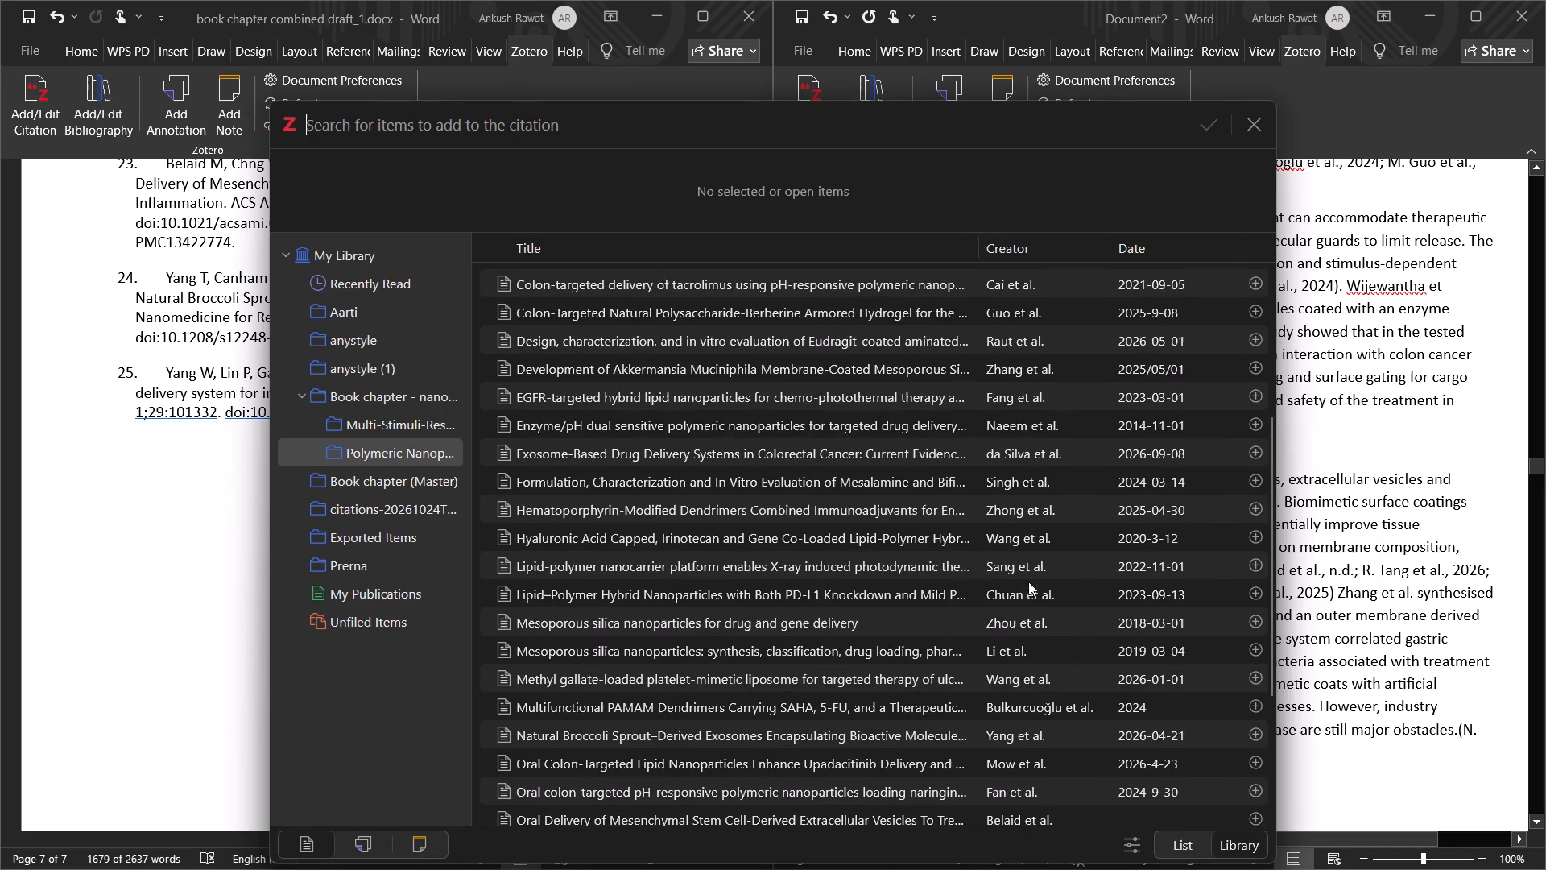
{"action": "scroll", "coordinate": [1032, 596], "scroll_direction": "down", "scroll_amount": 4}
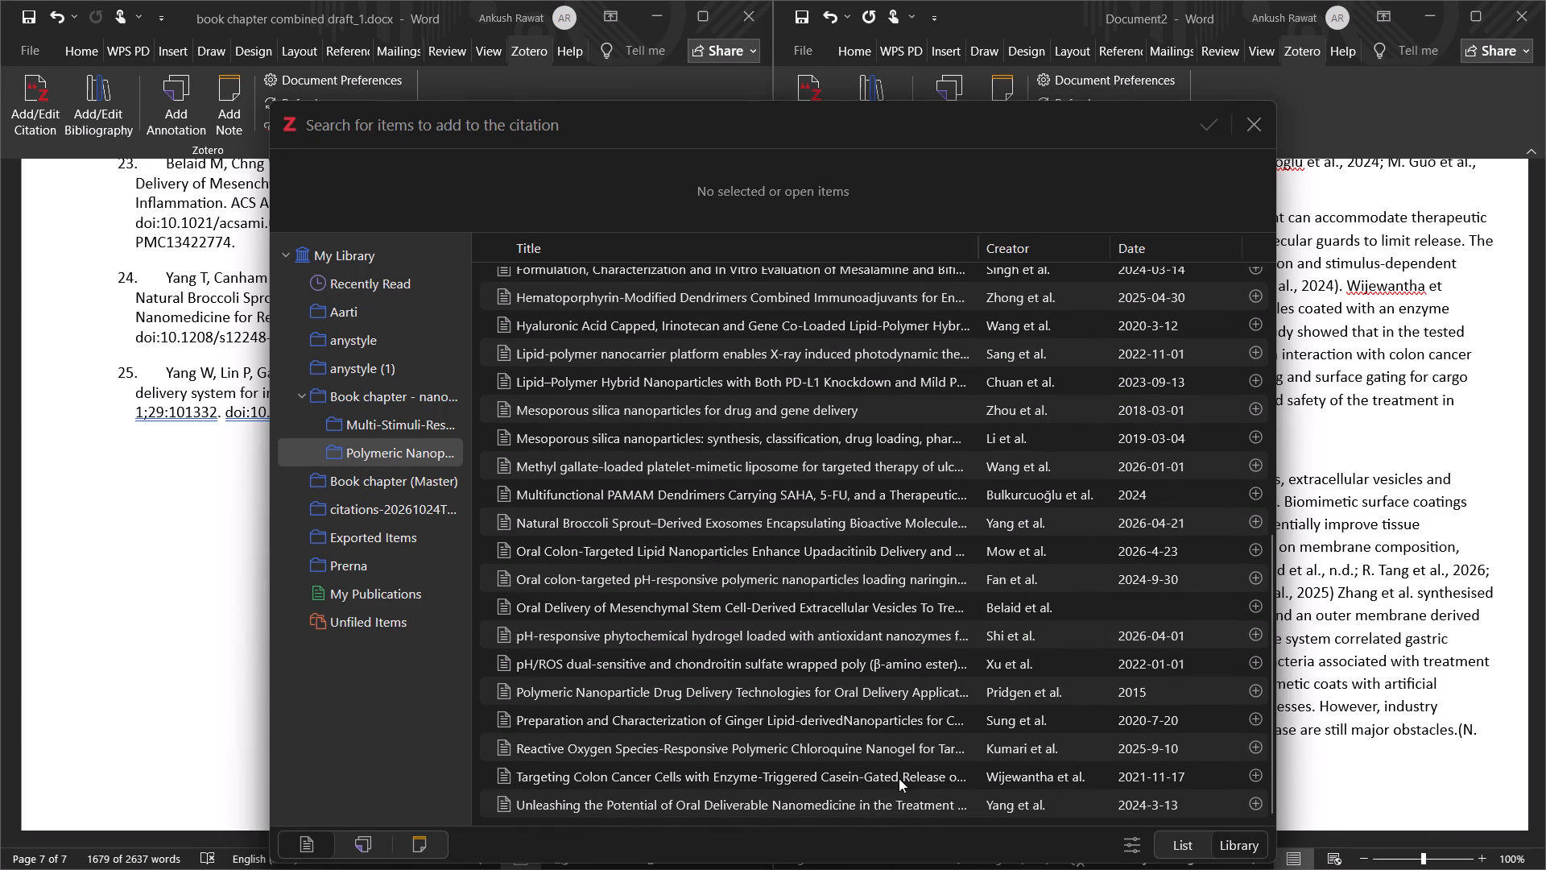
{"action": "left_click", "coordinate": [1252, 773]}
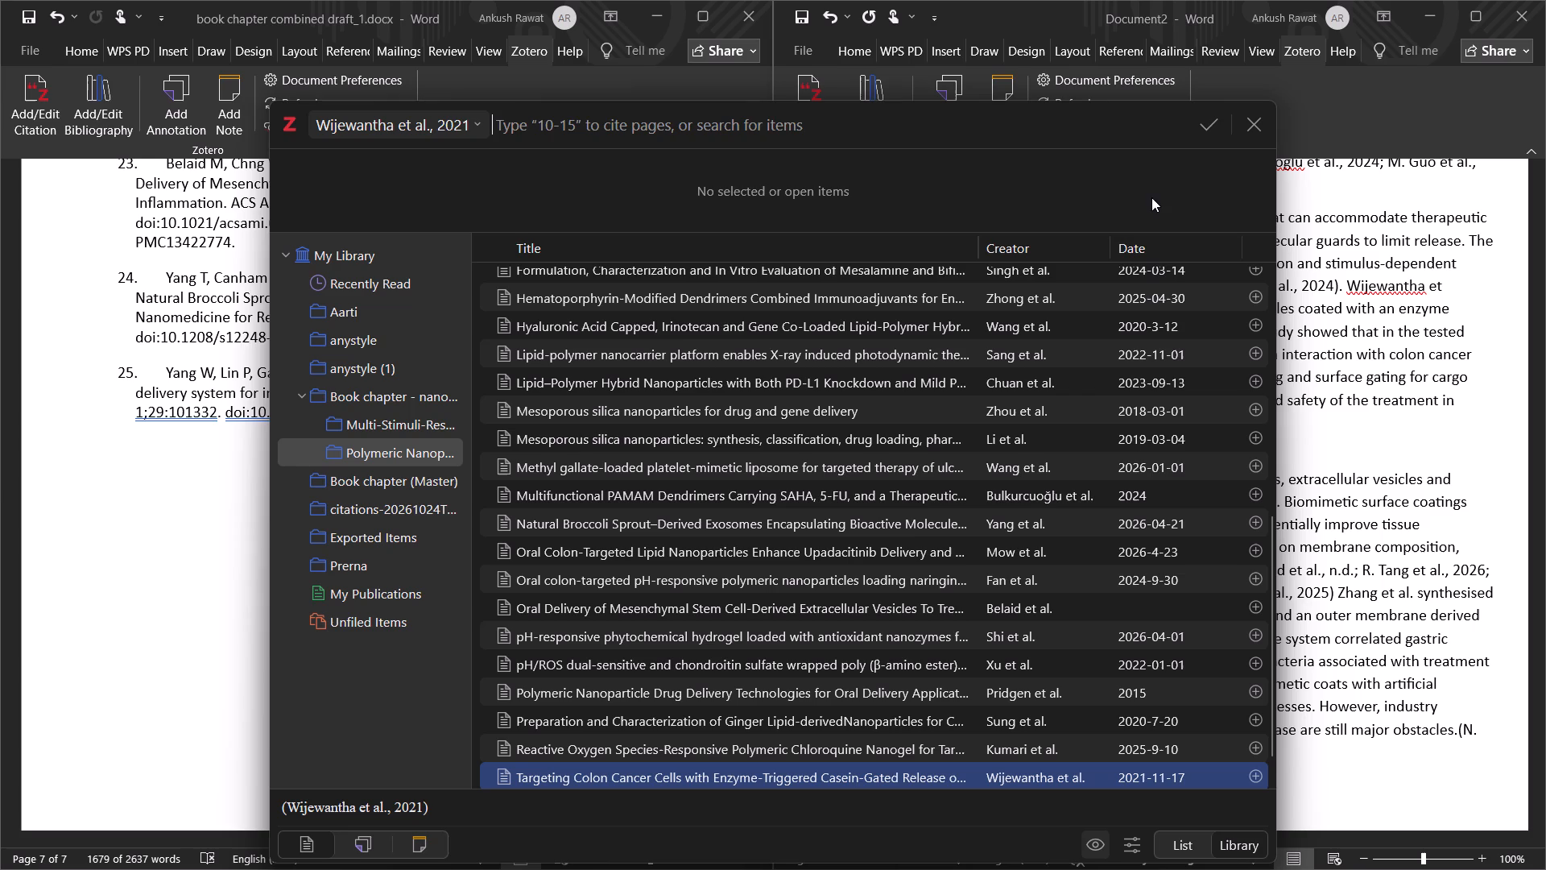
{"action": "left_click", "coordinate": [1194, 135]}
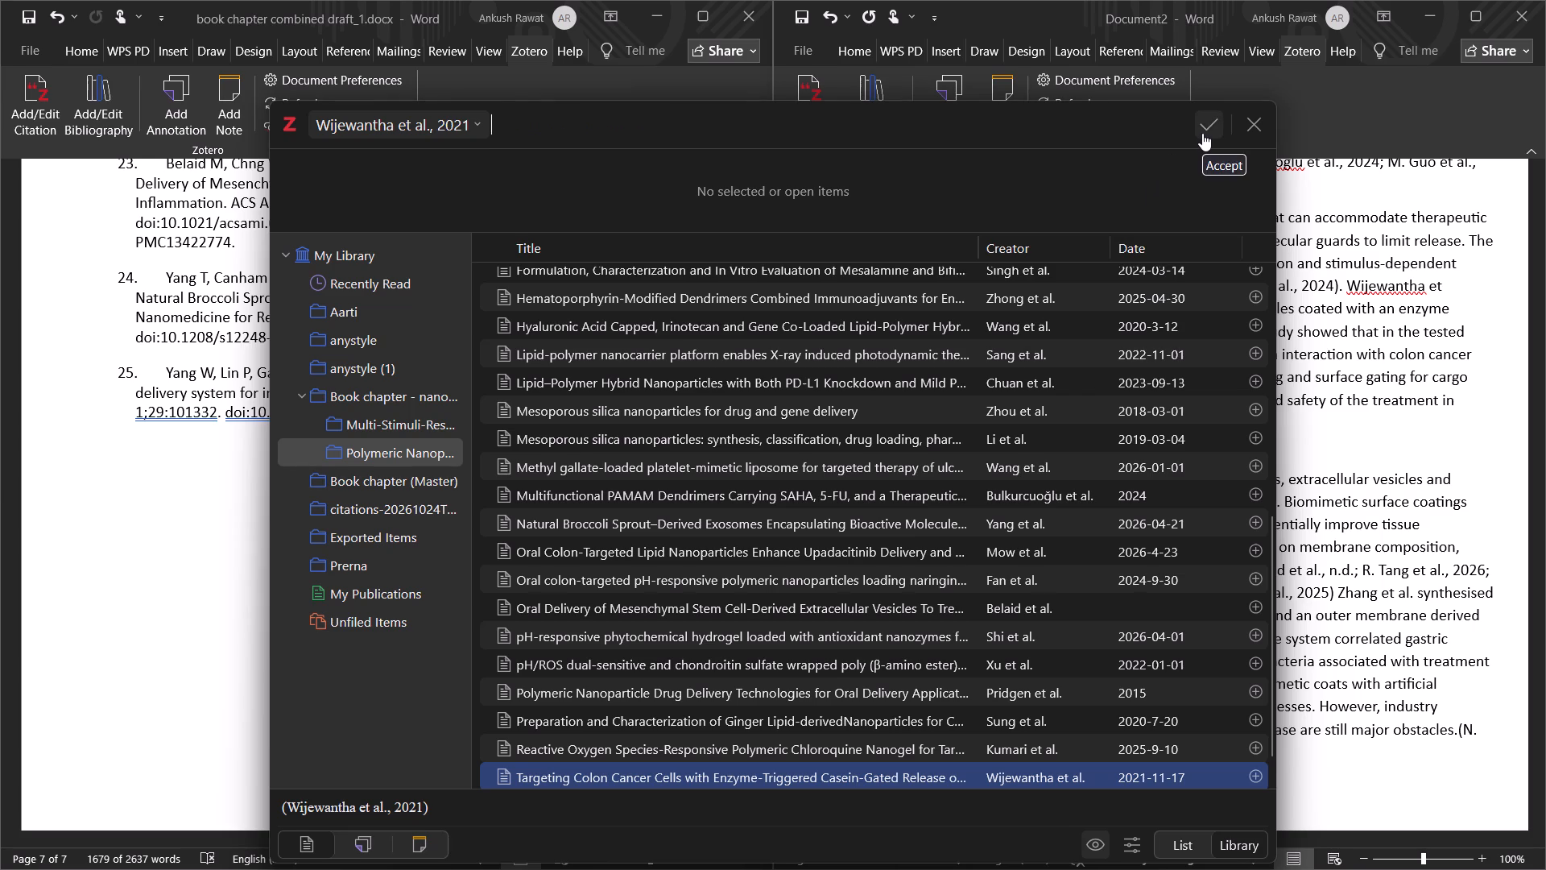
{"action": "left_click", "coordinate": [1202, 133]}
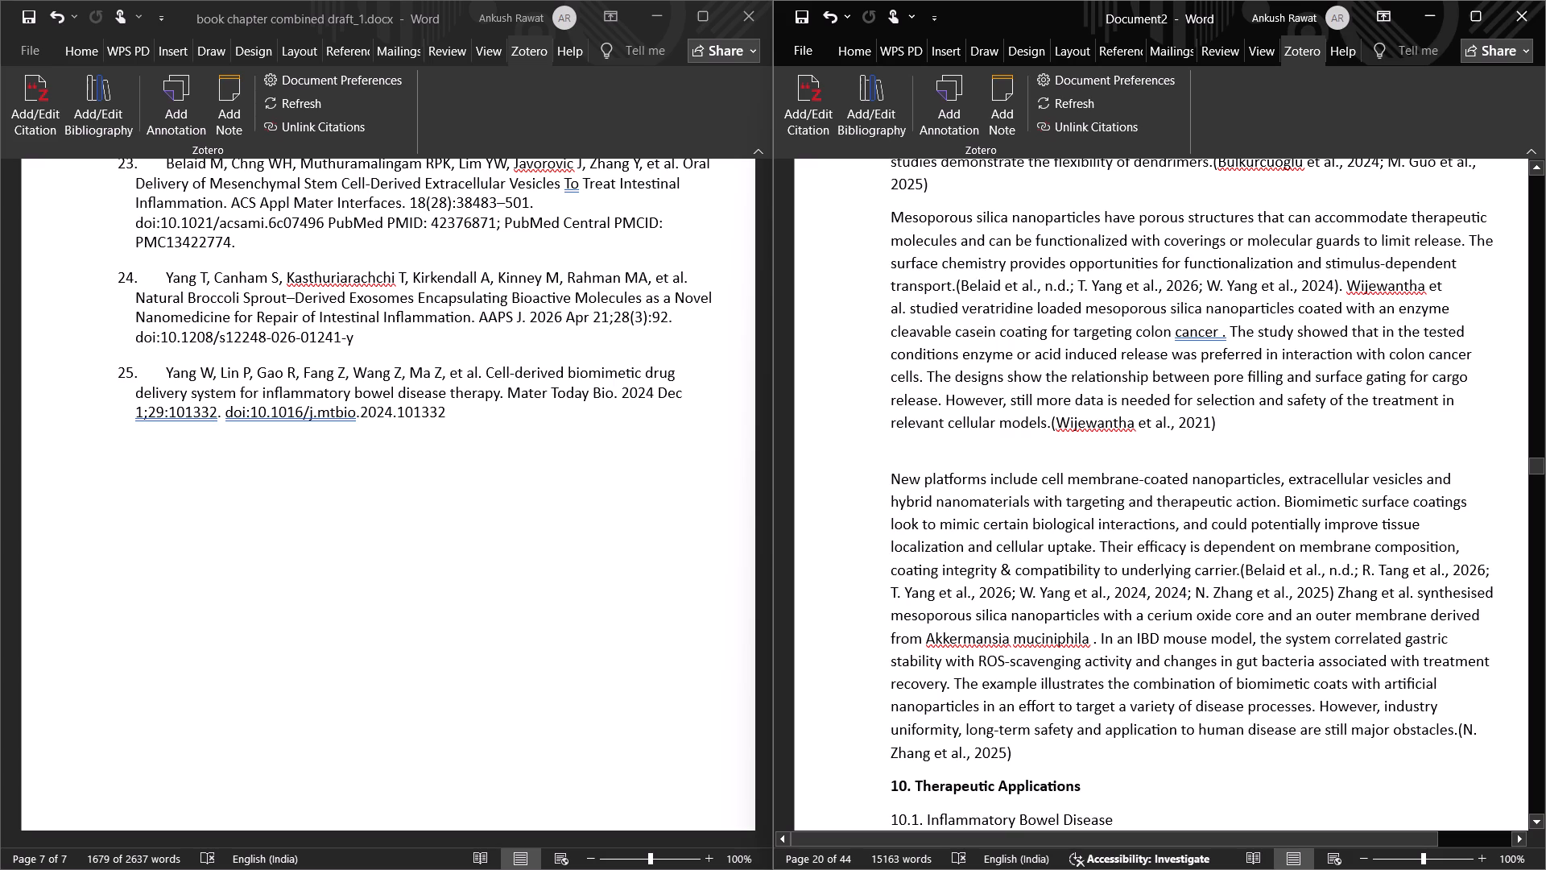
Look through Document2 from the new platforms paragraph to section 10.2 Ulcerative Colitis for remaining plain-text citation numbers.
{"action": "scroll", "coordinate": [924, 595], "scroll_direction": "down", "scroll_amount": 5}
{"action": "scroll", "coordinate": [913, 625], "scroll_direction": "up", "scroll_amount": 1}
{"action": "scroll", "coordinate": [913, 626], "scroll_direction": "down", "scroll_amount": 3}
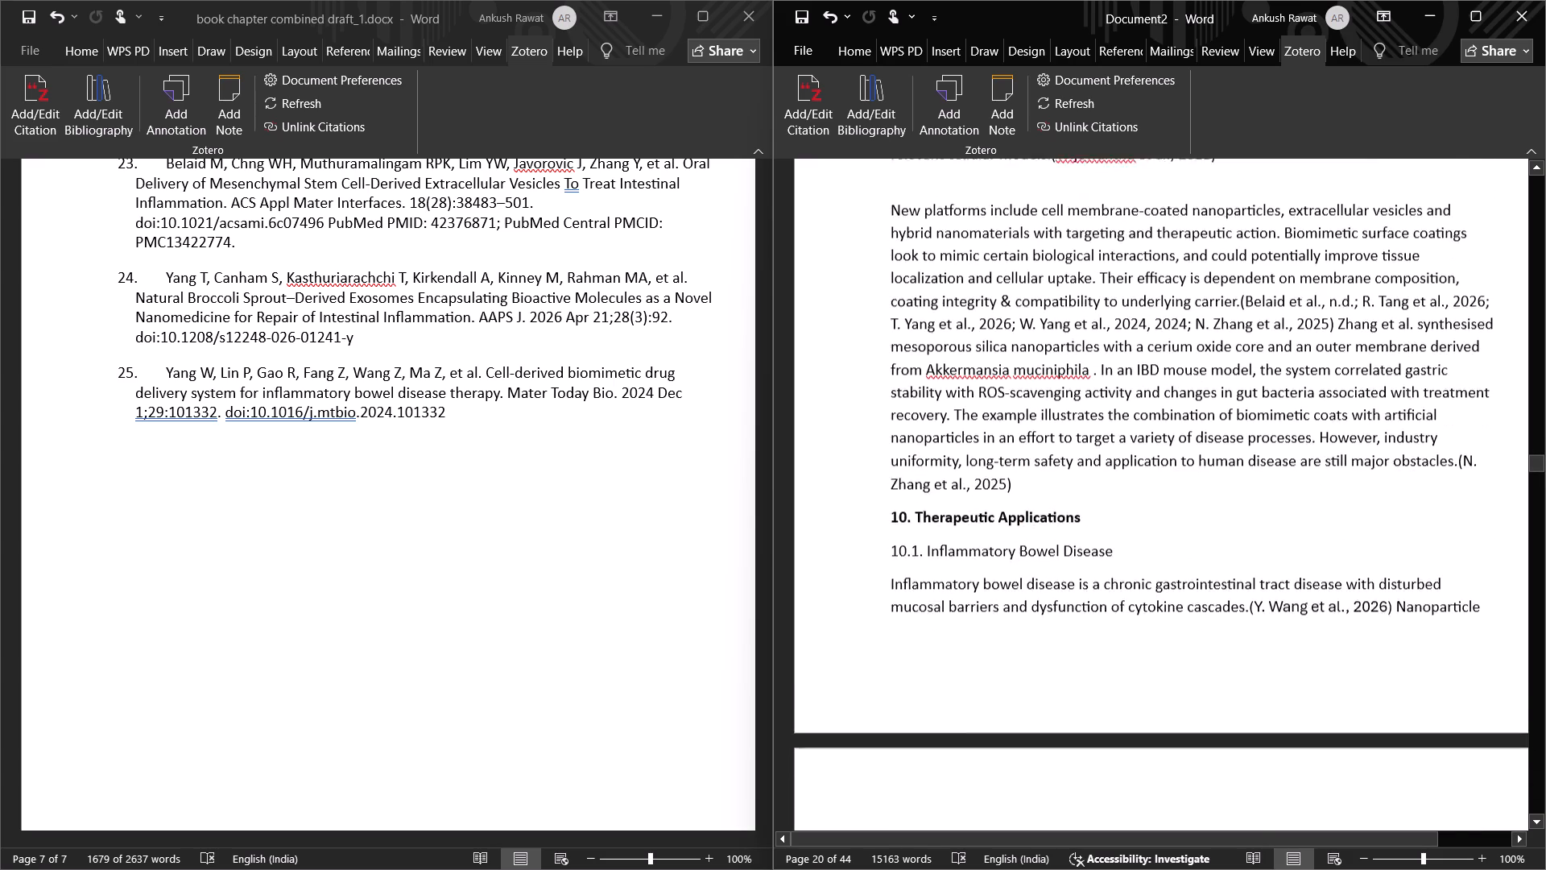
{"action": "scroll", "coordinate": [907, 698], "scroll_direction": "down", "scroll_amount": 1}
{"action": "scroll", "coordinate": [908, 713], "scroll_direction": "up", "scroll_amount": 3}
{"action": "scroll", "coordinate": [920, 749], "scroll_direction": "down", "scroll_amount": 5}
{"action": "scroll", "coordinate": [1057, 690], "scroll_direction": "up", "scroll_amount": 1}
{"action": "scroll", "coordinate": [1065, 689], "scroll_direction": "down", "scroll_amount": 3}
{"action": "scroll", "coordinate": [1070, 686], "scroll_direction": "up", "scroll_amount": 1}
{"action": "scroll", "coordinate": [1070, 686], "scroll_direction": "down", "scroll_amount": 5}
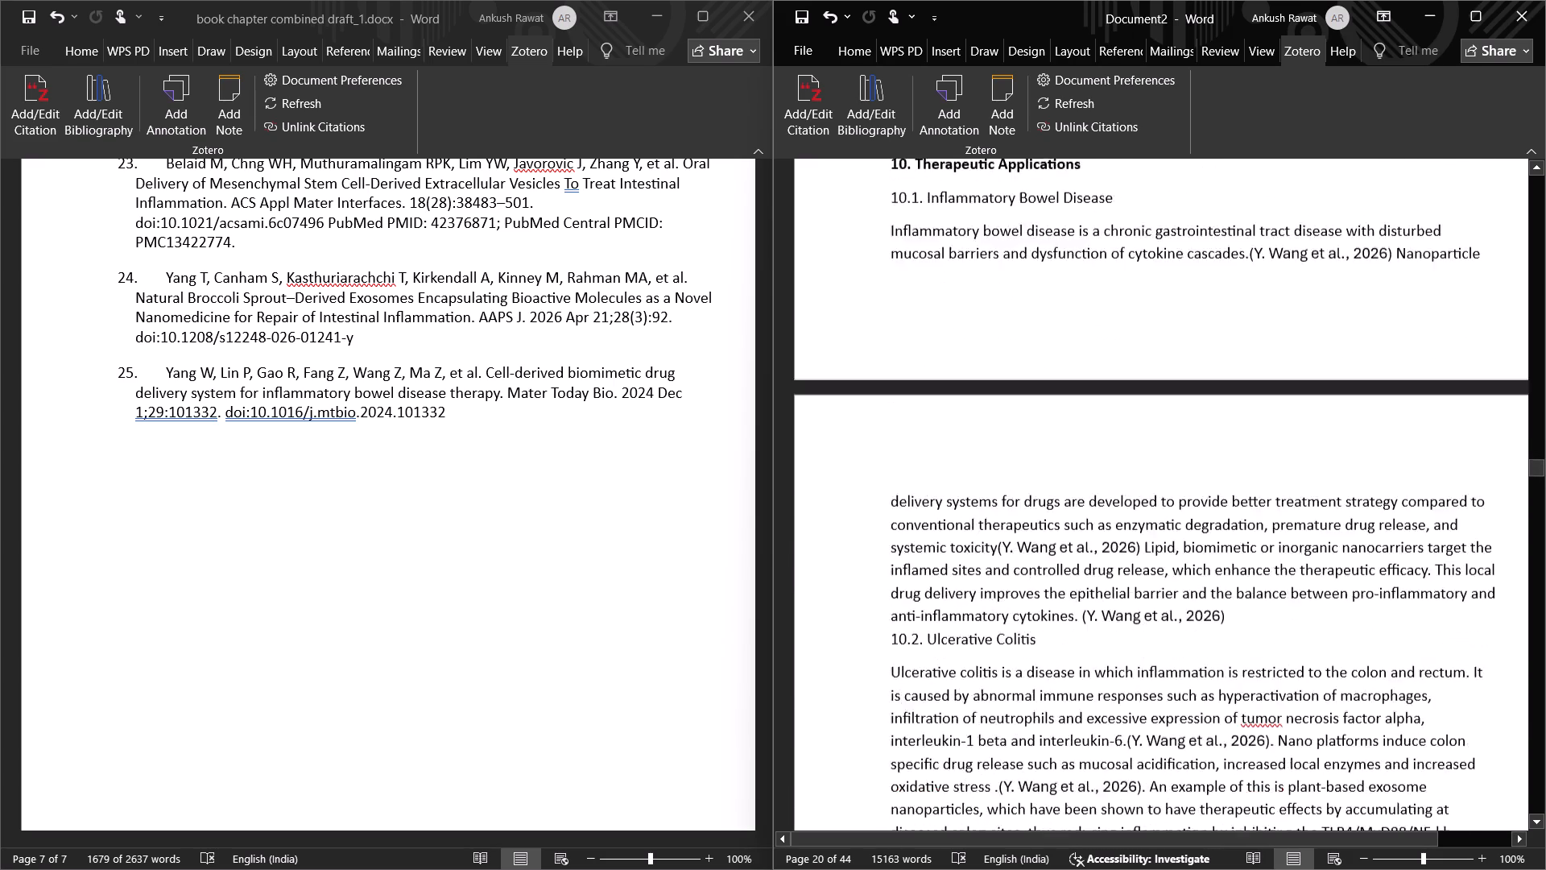
Insert a blank line between the inflammatory bowel disease paragraph and the "10.2. Ulcerative Colitis" heading in Document2.
{"action": "scroll", "coordinate": [1070, 686], "scroll_direction": "down", "scroll_amount": 3}
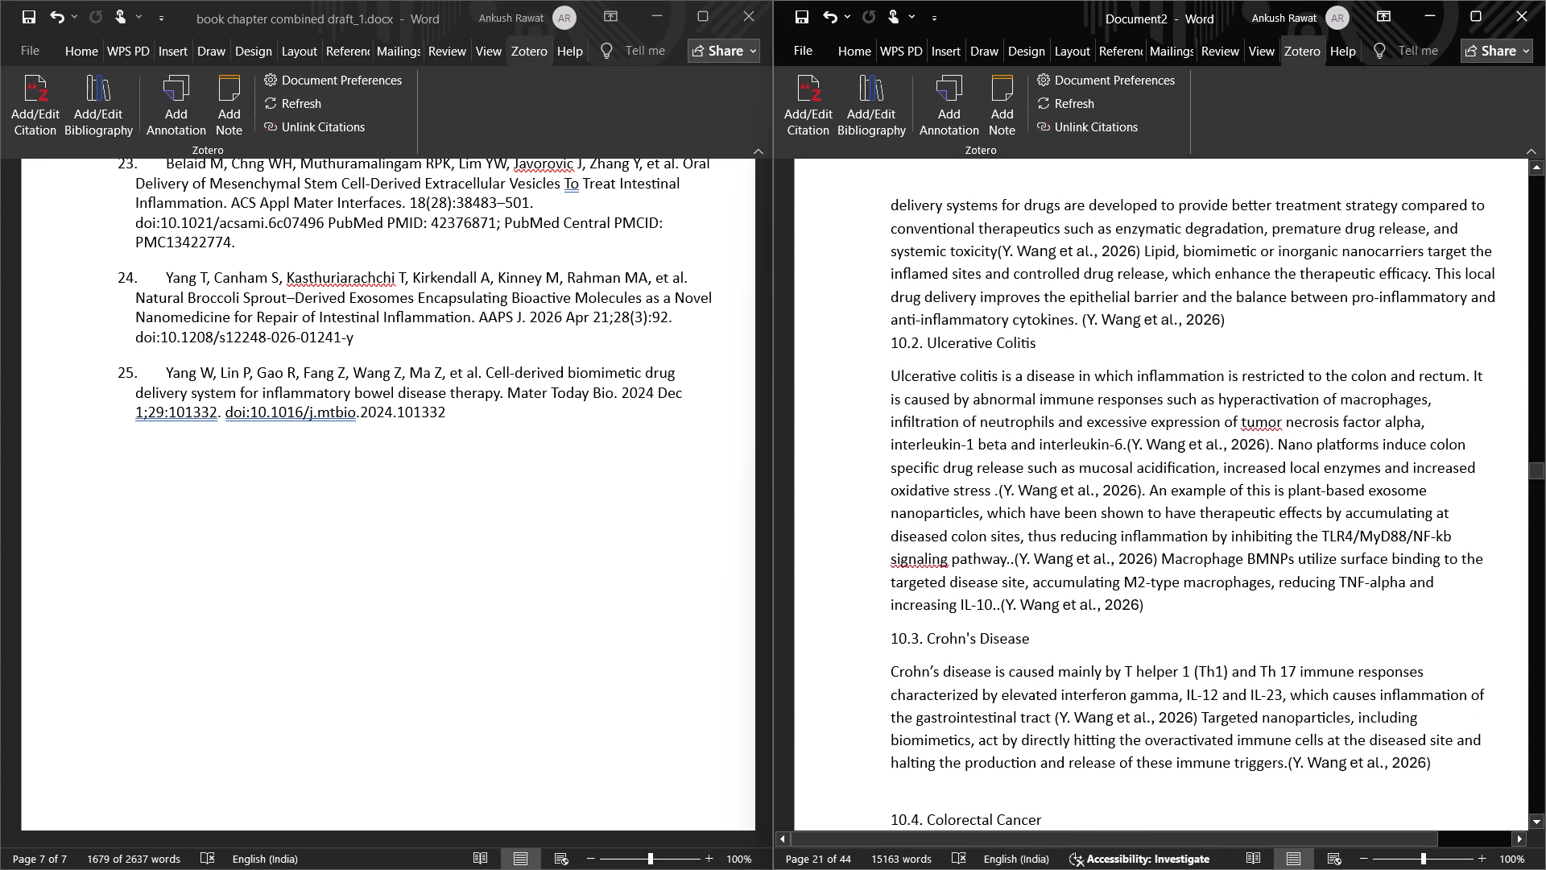
{"action": "left_click", "coordinate": [1228, 321]}
{"action": "key", "text": "Return"}
Look through Document2's therapeutic applications text from section 10.2 to section 10.7 for remaining plain-text citation numbers.
{"action": "scroll", "coordinate": [1330, 602], "scroll_direction": "down", "scroll_amount": 2}
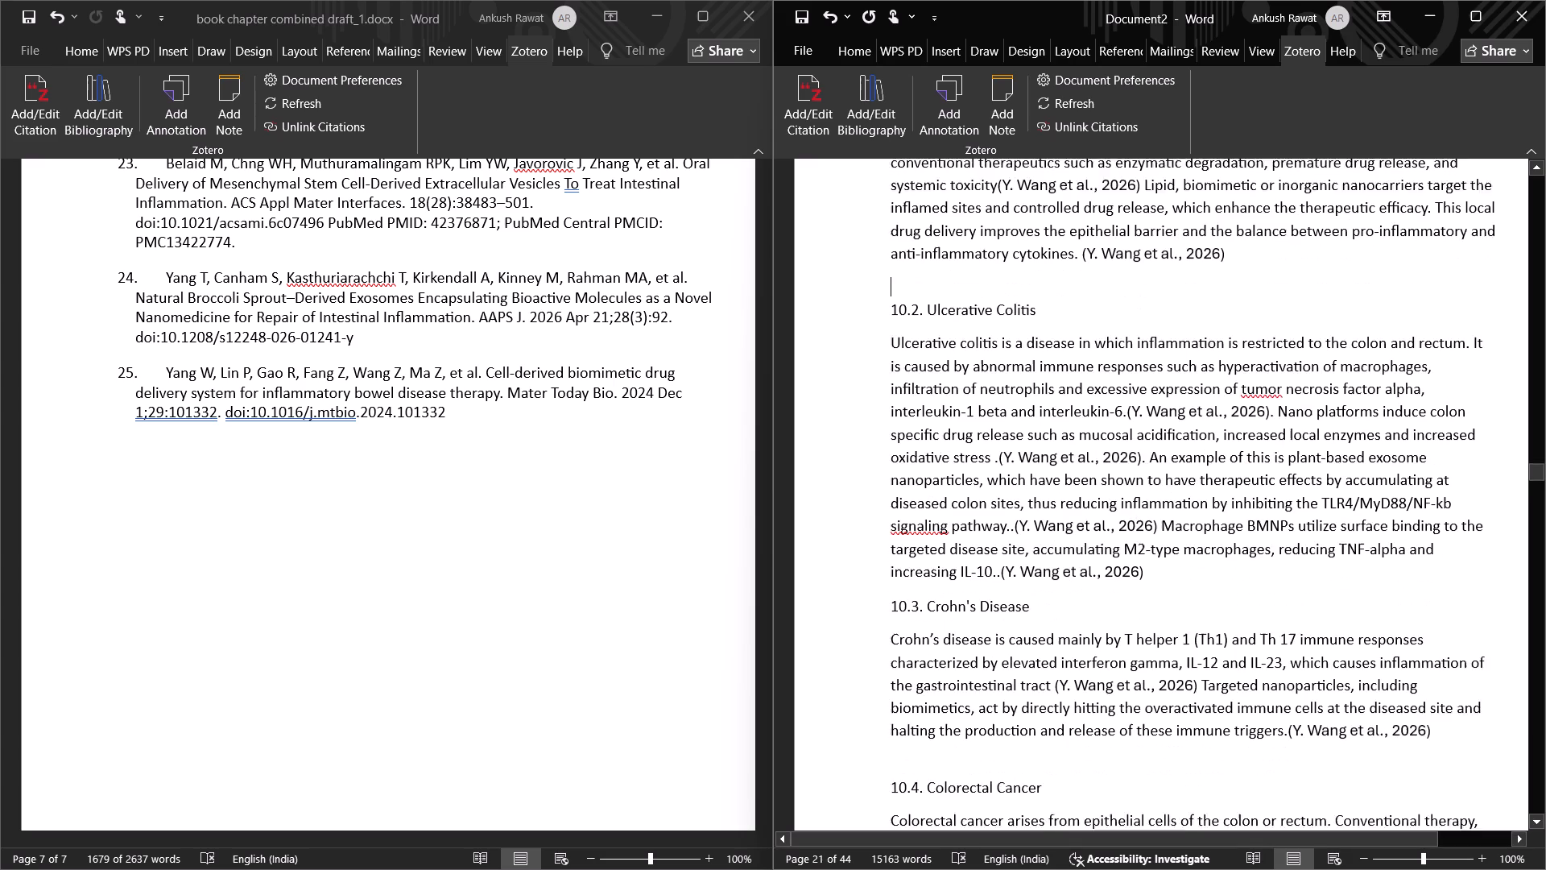
{"action": "scroll", "coordinate": [1260, 558], "scroll_direction": "down", "scroll_amount": 4}
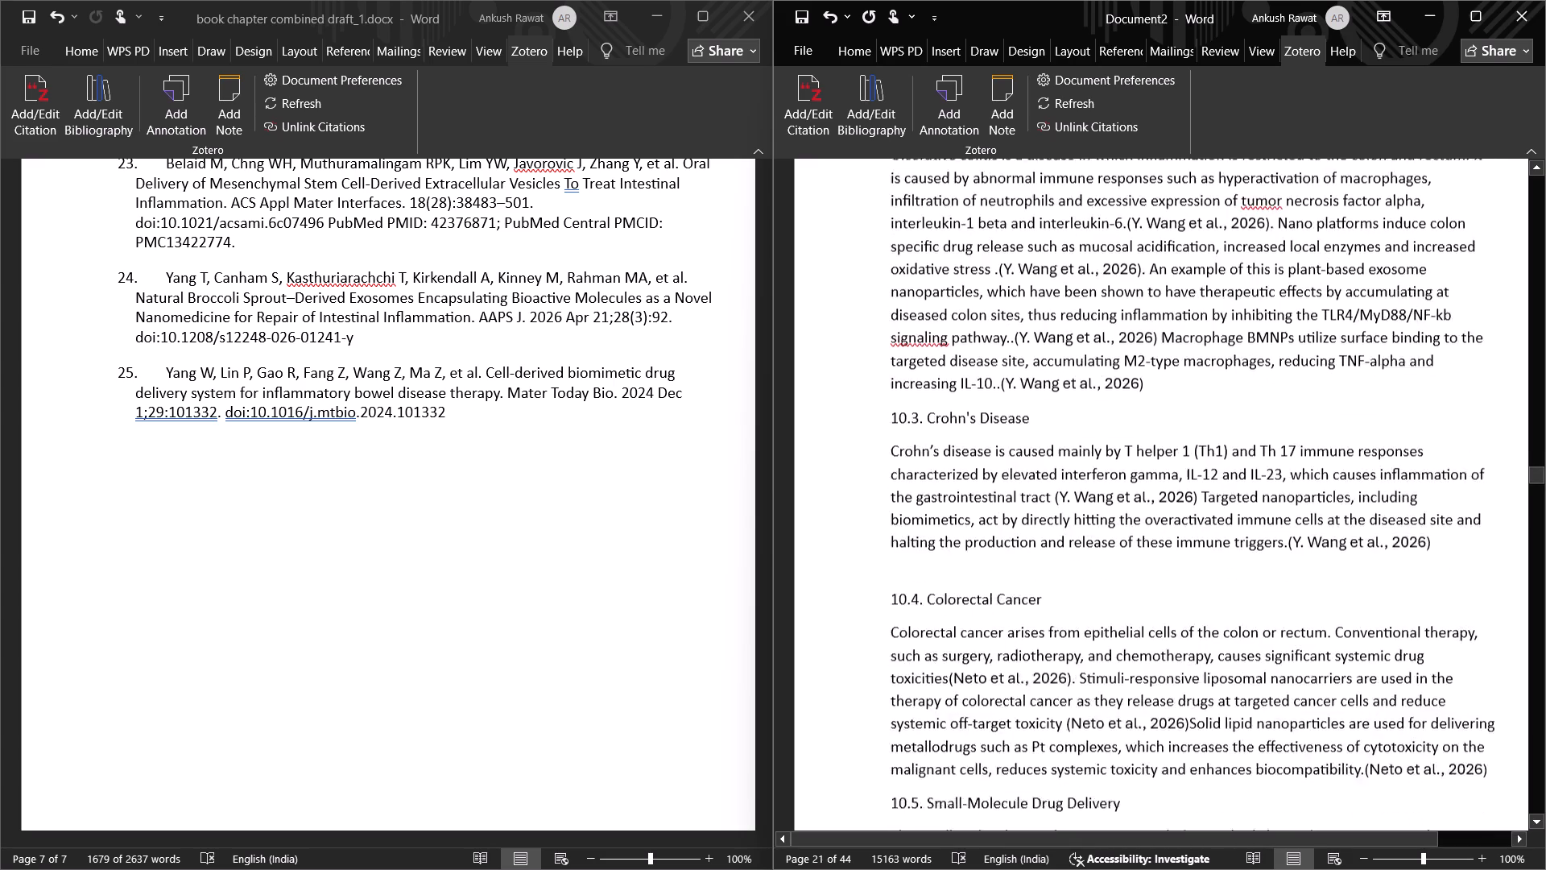
{"action": "scroll", "coordinate": [1260, 559], "scroll_direction": "down", "scroll_amount": 7}
{"action": "scroll", "coordinate": [1267, 592], "scroll_direction": "up", "scroll_amount": 1}
{"action": "scroll", "coordinate": [1267, 593], "scroll_direction": "down", "scroll_amount": 3}
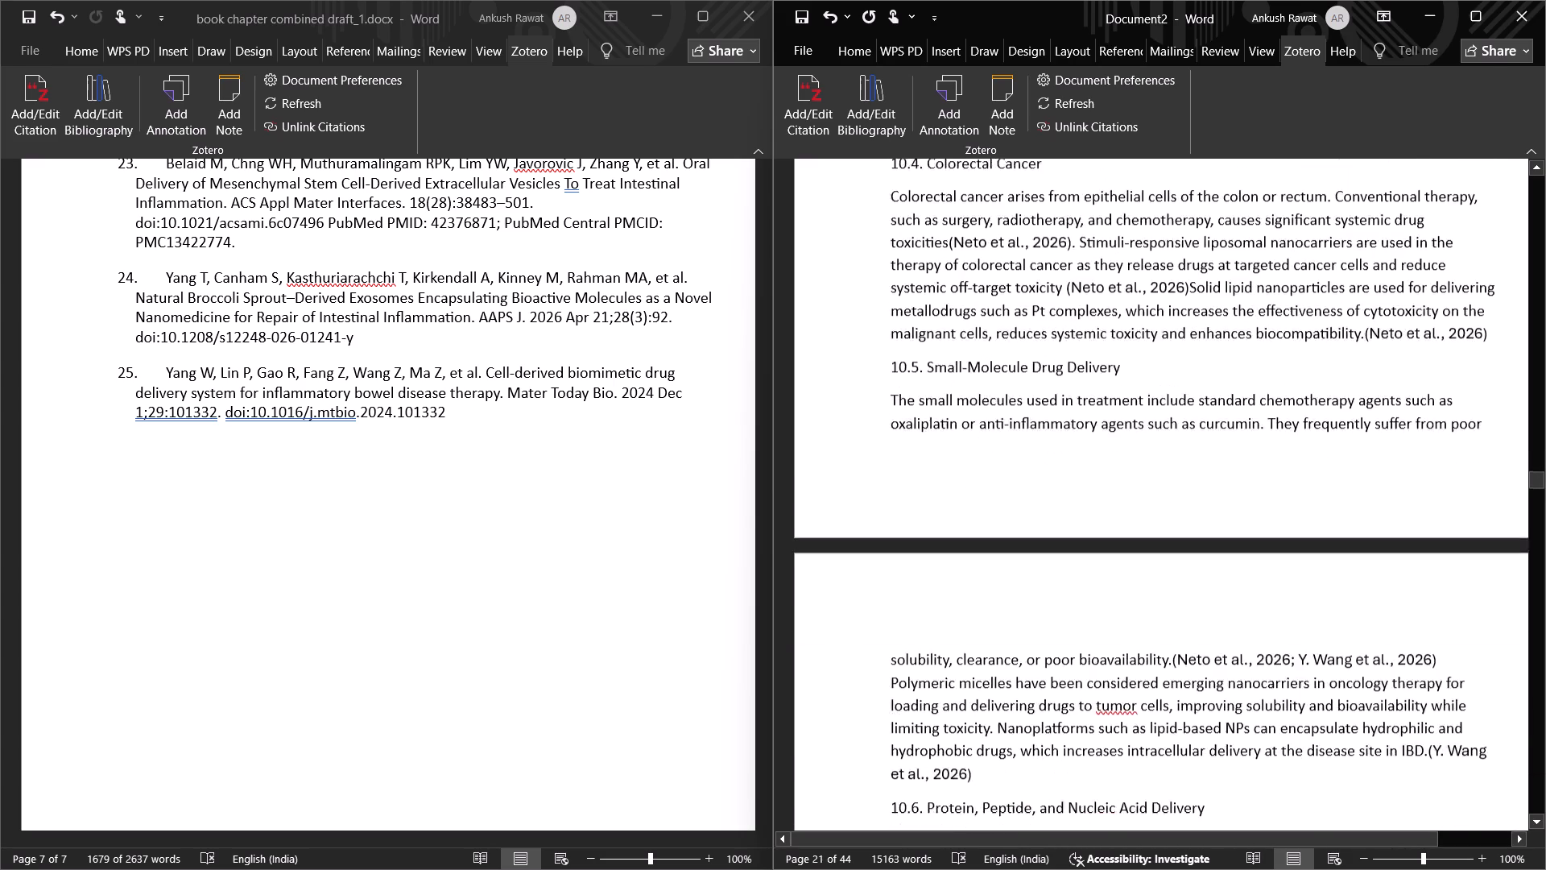
{"action": "scroll", "coordinate": [1267, 594], "scroll_direction": "down", "scroll_amount": 4}
{"action": "scroll", "coordinate": [1268, 604], "scroll_direction": "up", "scroll_amount": 1}
{"action": "scroll", "coordinate": [1268, 605], "scroll_direction": "down", "scroll_amount": 4}
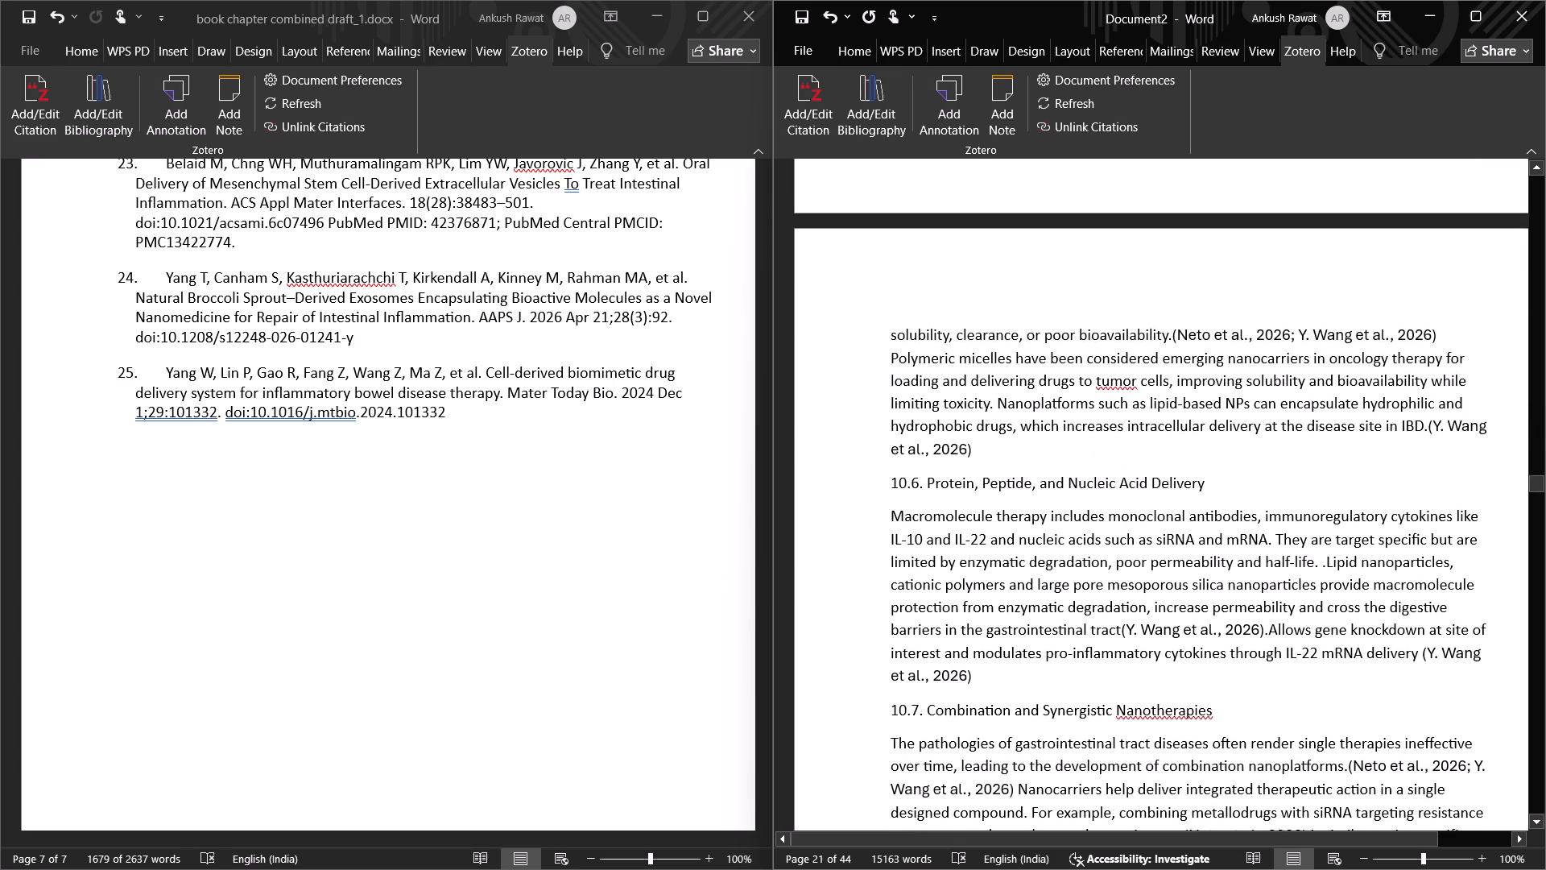
{"action": "scroll", "coordinate": [1268, 612], "scroll_direction": "down", "scroll_amount": 12}
{"action": "scroll", "coordinate": [1268, 624], "scroll_direction": "up", "scroll_amount": 2}
Check section 11 of Document2, through 11.8 Safety, Toxicity, and Biocompatibility to the start of the references, for plain-text citation numbers.
{"action": "scroll", "coordinate": [1268, 624], "scroll_direction": "down", "scroll_amount": 13}
{"action": "scroll", "coordinate": [1268, 632], "scroll_direction": "up", "scroll_amount": 1}
{"action": "scroll", "coordinate": [1268, 632], "scroll_direction": "down", "scroll_amount": 2}
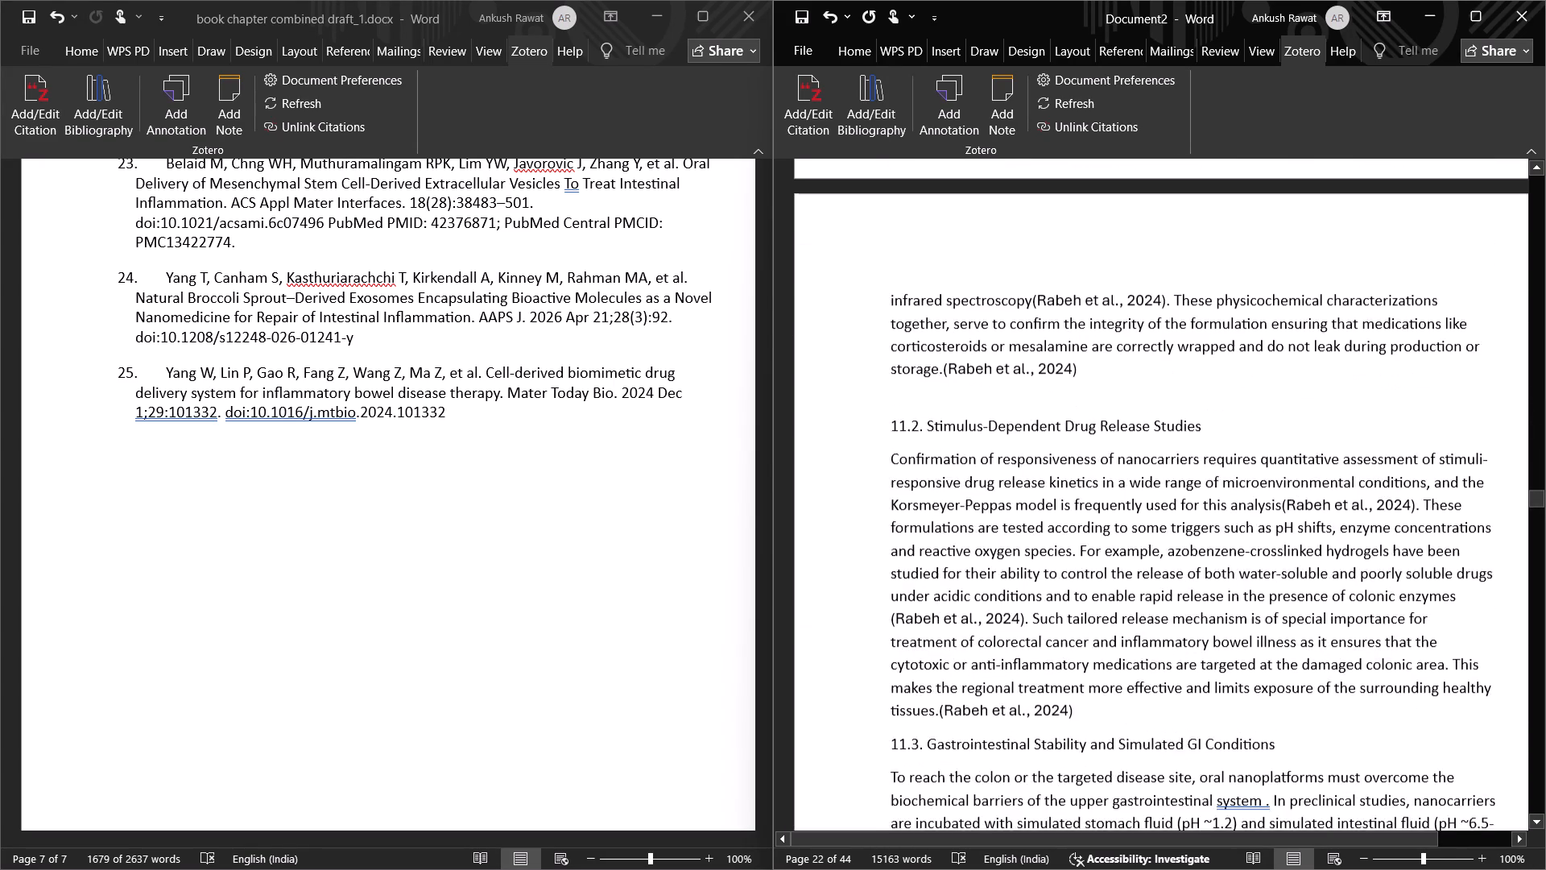
{"action": "scroll", "coordinate": [1268, 632], "scroll_direction": "down", "scroll_amount": 1}
{"action": "scroll", "coordinate": [1268, 632], "scroll_direction": "up", "scroll_amount": 1}
{"action": "scroll", "coordinate": [1268, 633], "scroll_direction": "down", "scroll_amount": 17}
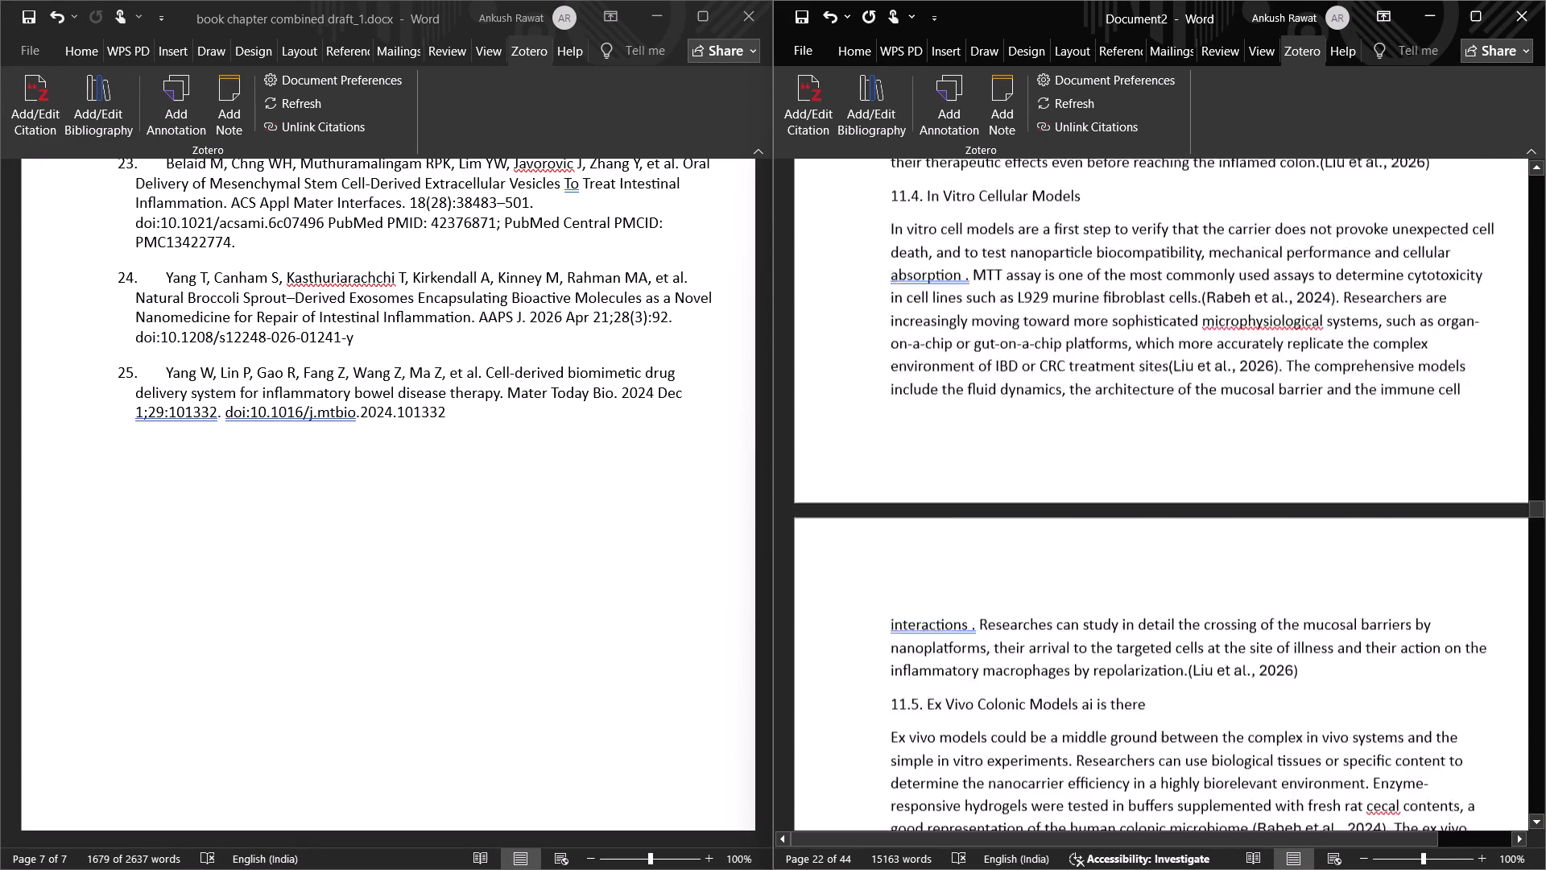
{"action": "scroll", "coordinate": [1265, 664], "scroll_direction": "down", "scroll_amount": 15}
{"action": "scroll", "coordinate": [1263, 669], "scroll_direction": "up", "scroll_amount": 1}
{"action": "scroll", "coordinate": [1263, 669], "scroll_direction": "down", "scroll_amount": 2}
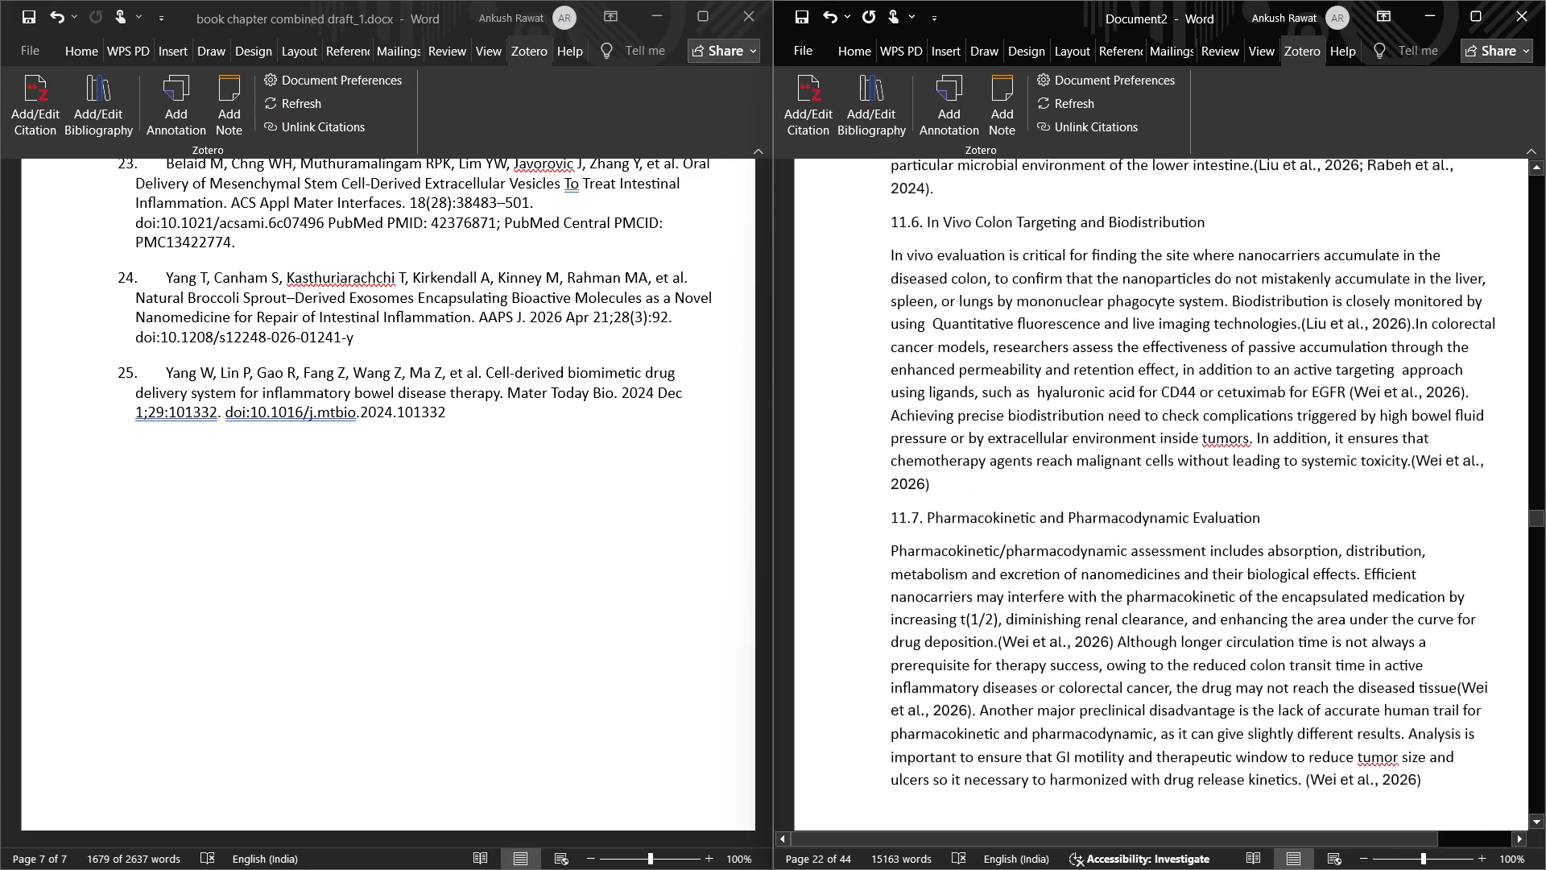
{"action": "scroll", "coordinate": [1263, 669], "scroll_direction": "down", "scroll_amount": 5}
{"action": "scroll", "coordinate": [1263, 669], "scroll_direction": "up", "scroll_amount": 2}
{"action": "scroll", "coordinate": [1263, 669], "scroll_direction": "down", "scroll_amount": 4}
{"action": "scroll", "coordinate": [1263, 669], "scroll_direction": "up", "scroll_amount": 1}
{"action": "scroll", "coordinate": [1263, 669], "scroll_direction": "down", "scroll_amount": 9}
{"action": "scroll", "coordinate": [1263, 672], "scroll_direction": "up", "scroll_amount": 1}
{"action": "scroll", "coordinate": [1263, 673], "scroll_direction": "down", "scroll_amount": 1}
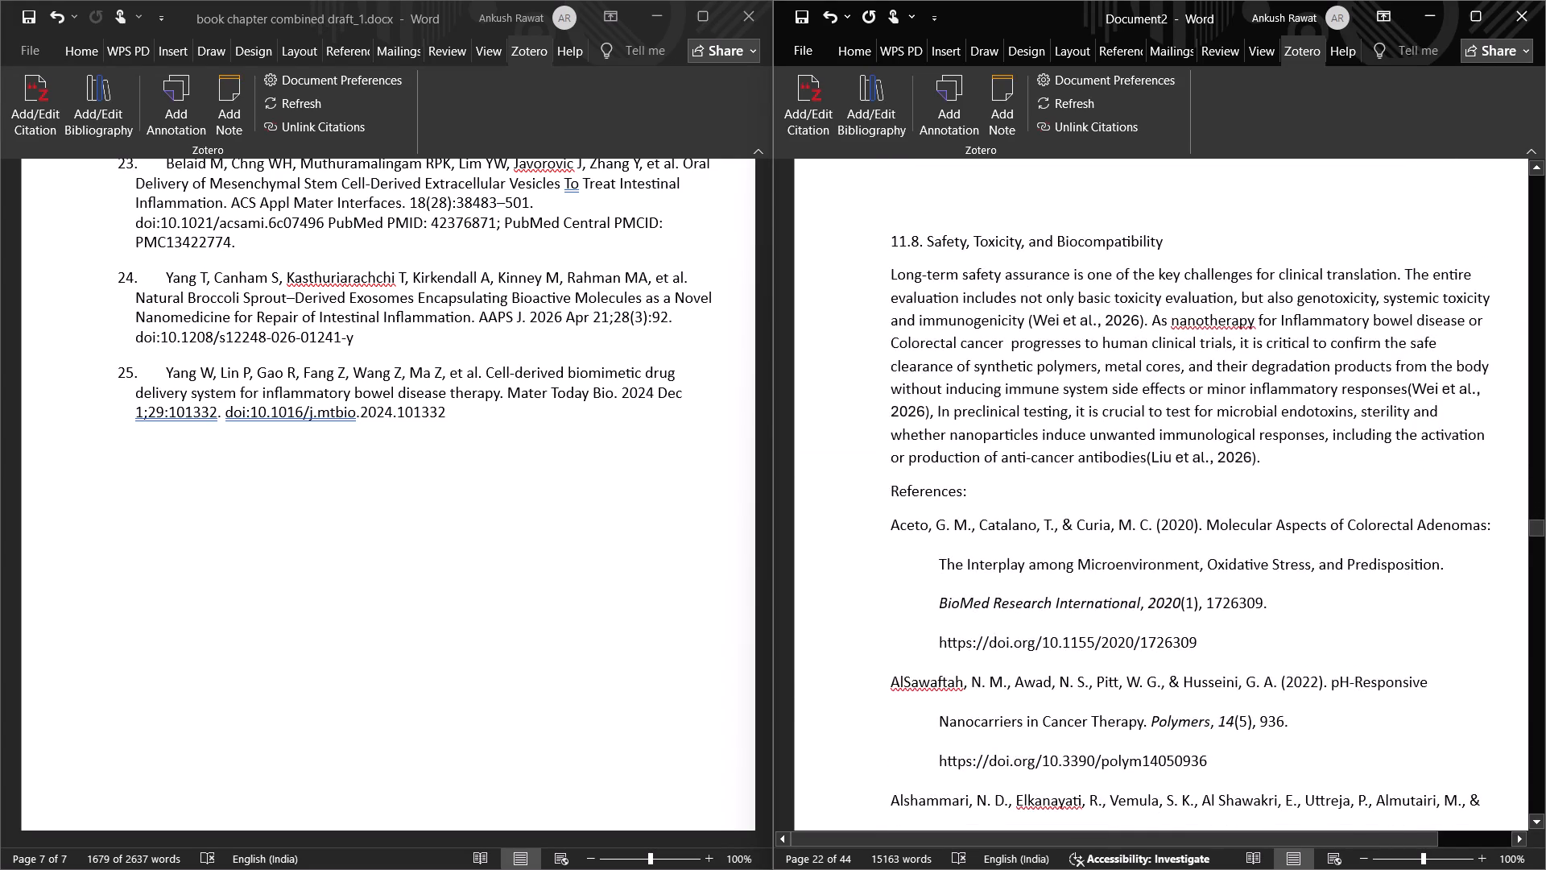
{"action": "scroll", "coordinate": [1263, 673], "scroll_direction": "down", "scroll_amount": 3}
{"action": "scroll", "coordinate": [1259, 669], "scroll_direction": "up", "scroll_amount": 2}
{"action": "scroll", "coordinate": [1259, 669], "scroll_direction": "down", "scroll_amount": 1}
{"action": "scroll", "coordinate": [1259, 669], "scroll_direction": "up", "scroll_amount": 3}
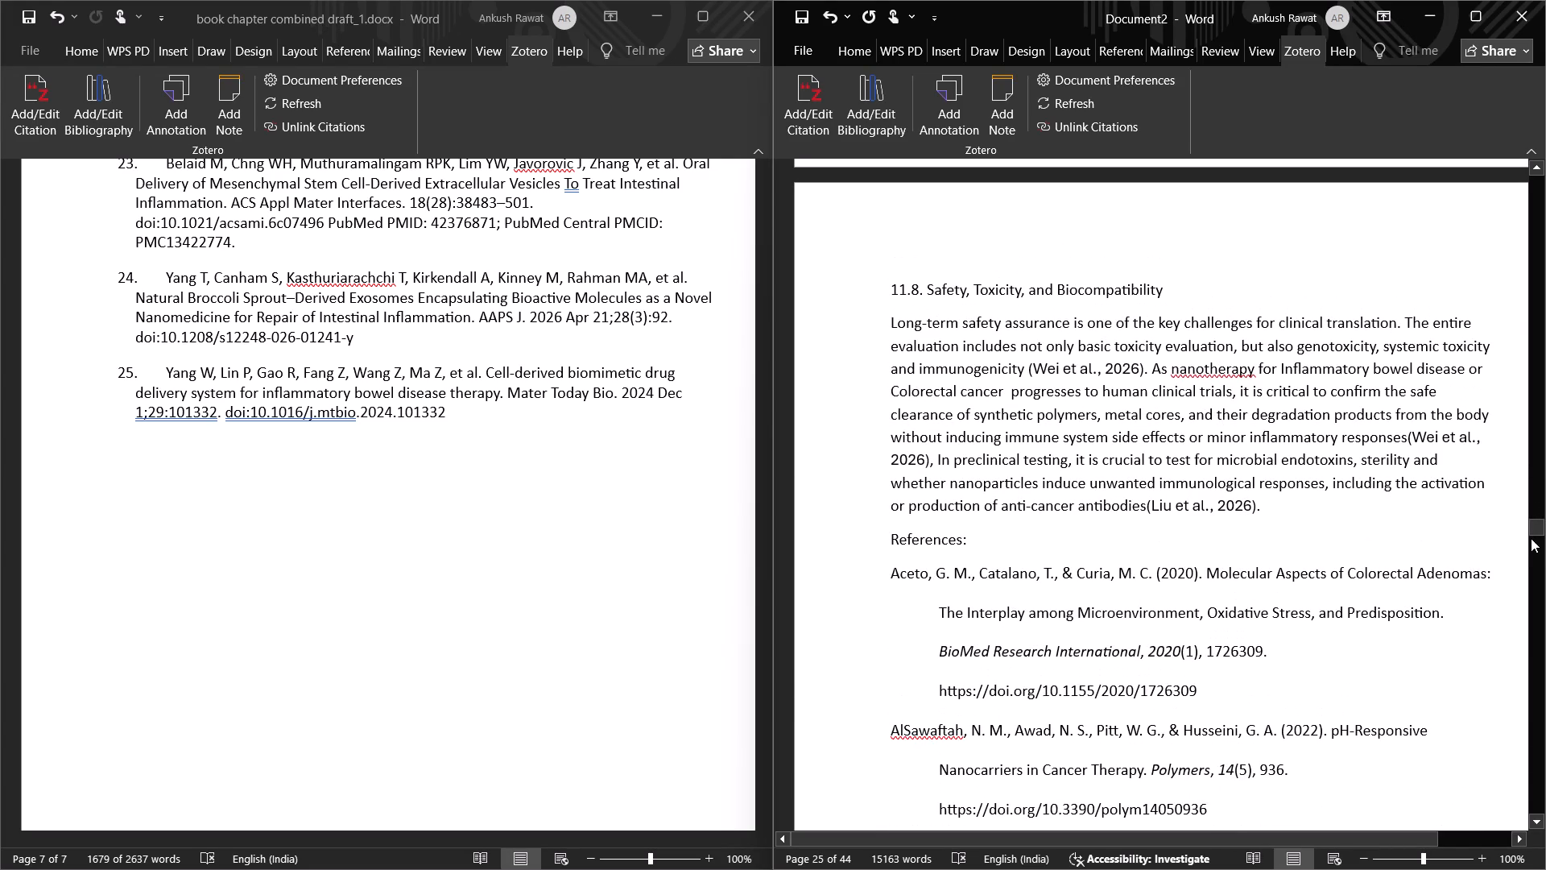
Go back to Document2's Enzymes – Responsive Nanoparticles section and check its paragraphs for plain-text citation numbers.
{"action": "left_click_drag", "start_coordinate": [1534, 535], "coordinate": [1518, 398]}
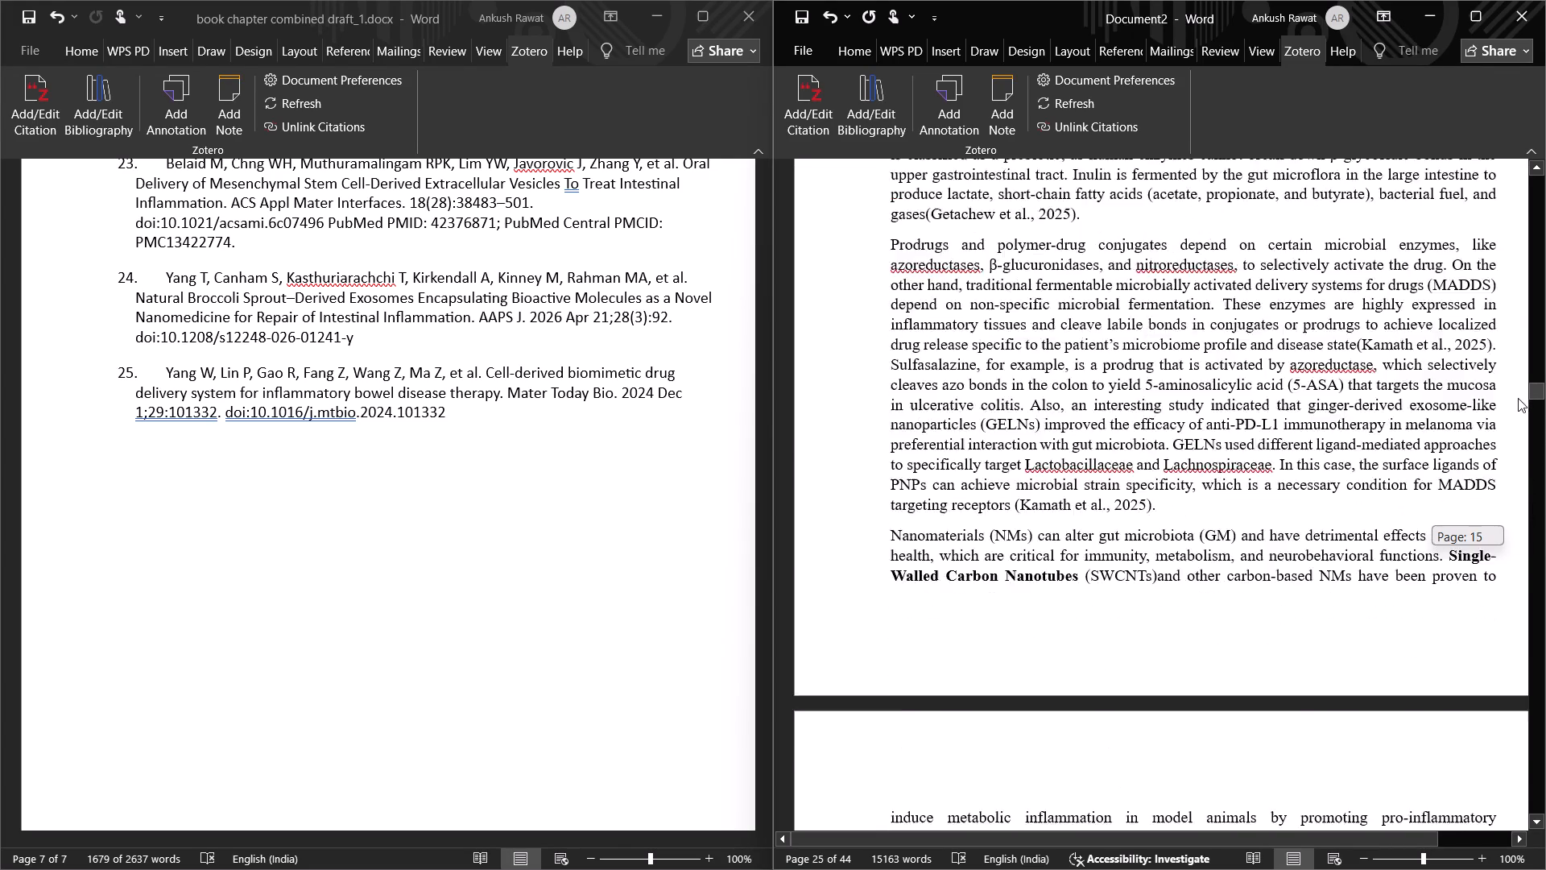
{"action": "left_click_drag", "start_coordinate": [1518, 398], "coordinate": [1515, 344]}
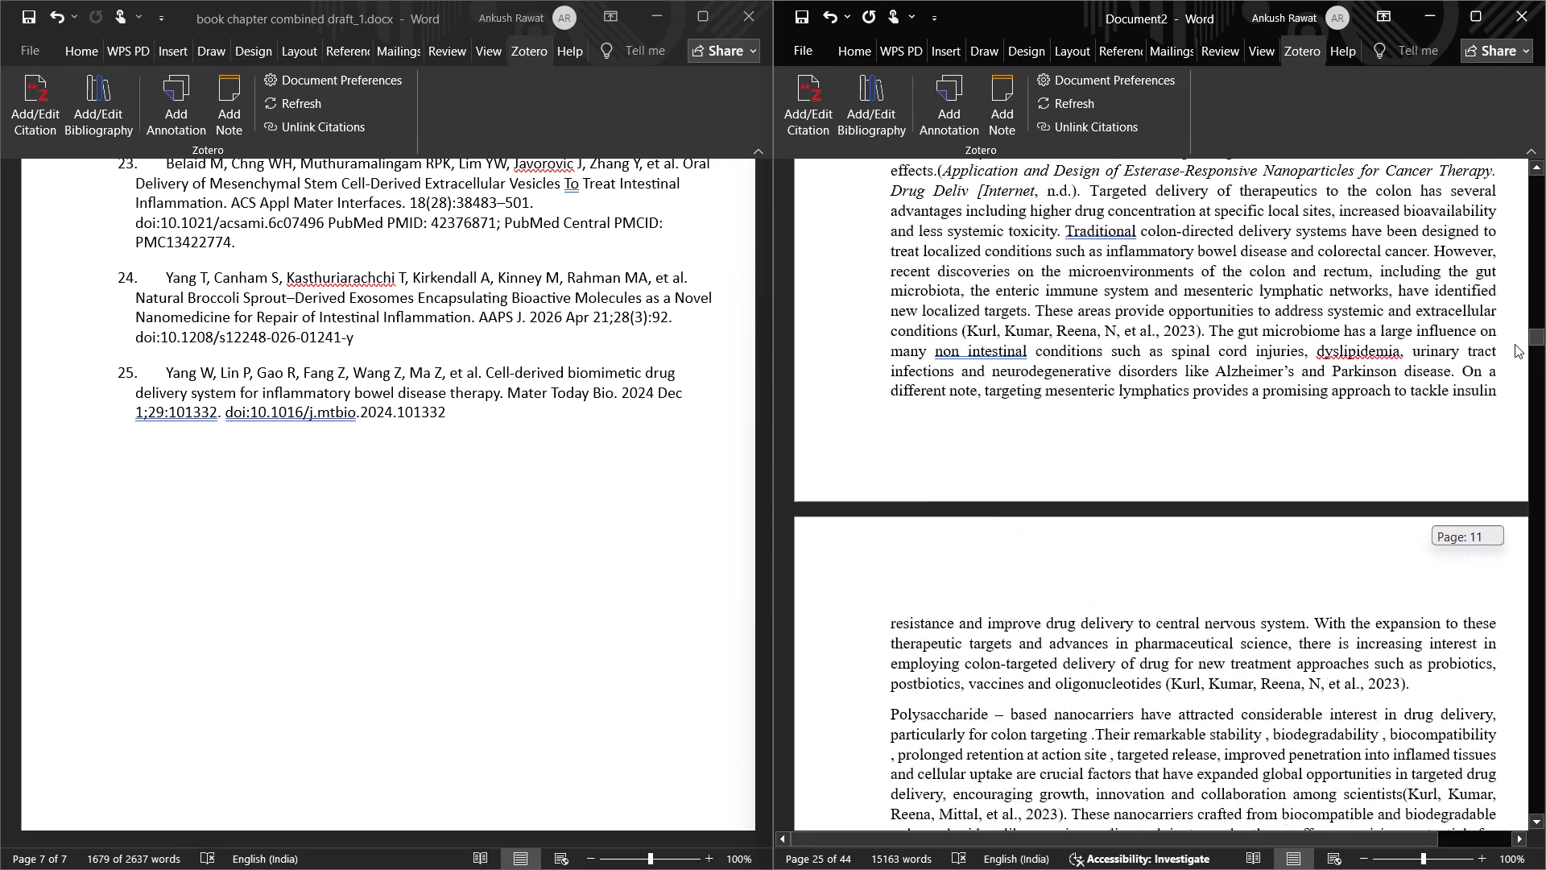
{"action": "left_click_drag", "start_coordinate": [1515, 344], "coordinate": [1513, 316]}
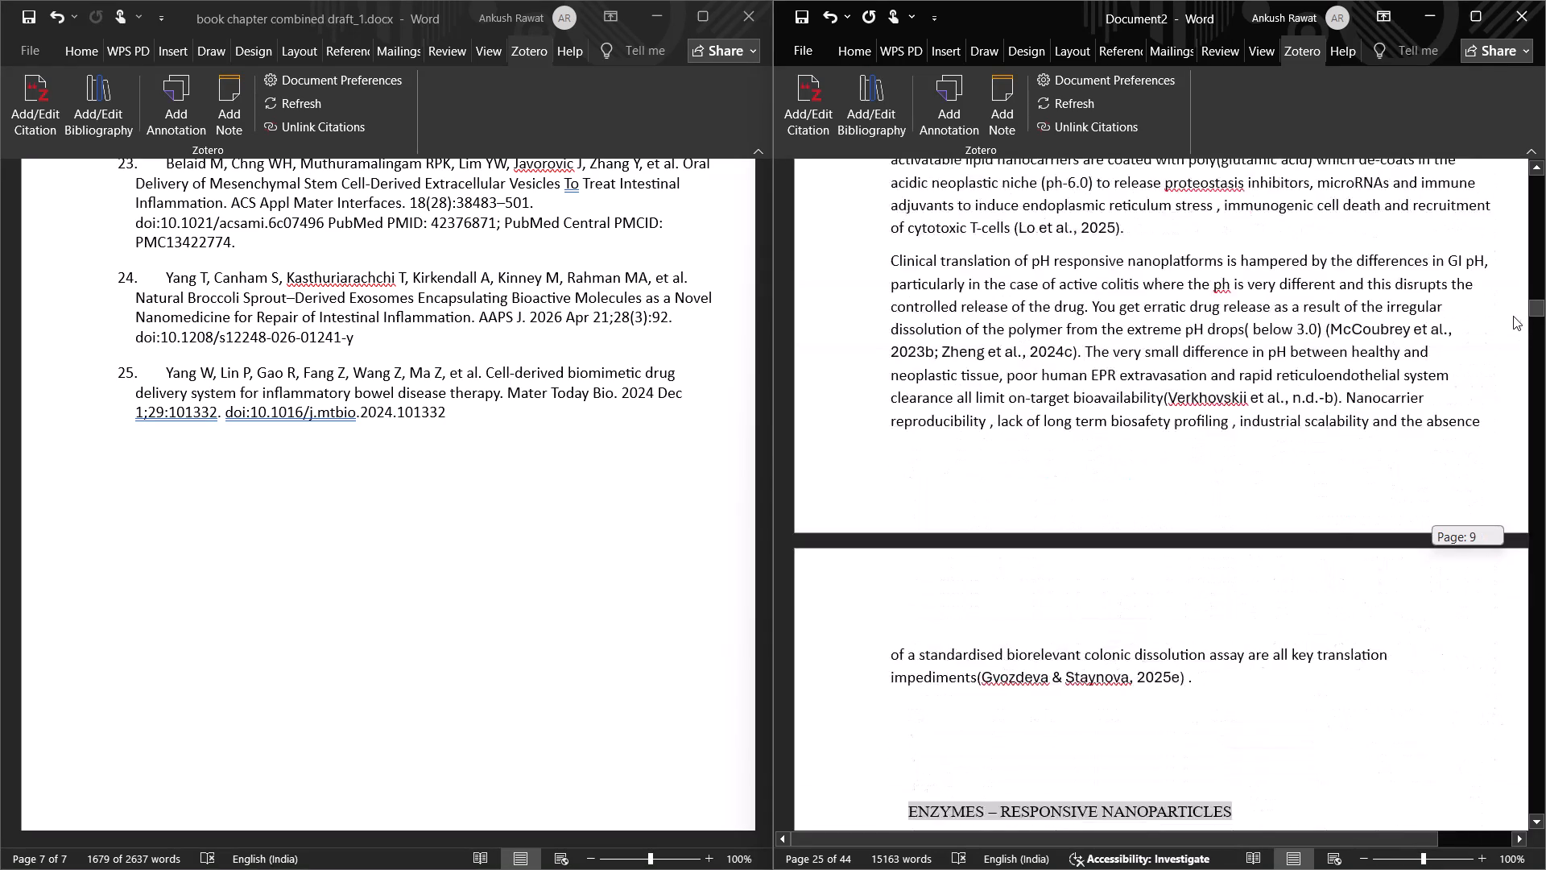
{"action": "left_click_drag", "start_coordinate": [1513, 316], "coordinate": [1513, 323]}
{"action": "scroll", "coordinate": [1122, 506], "scroll_direction": "down", "scroll_amount": 1}
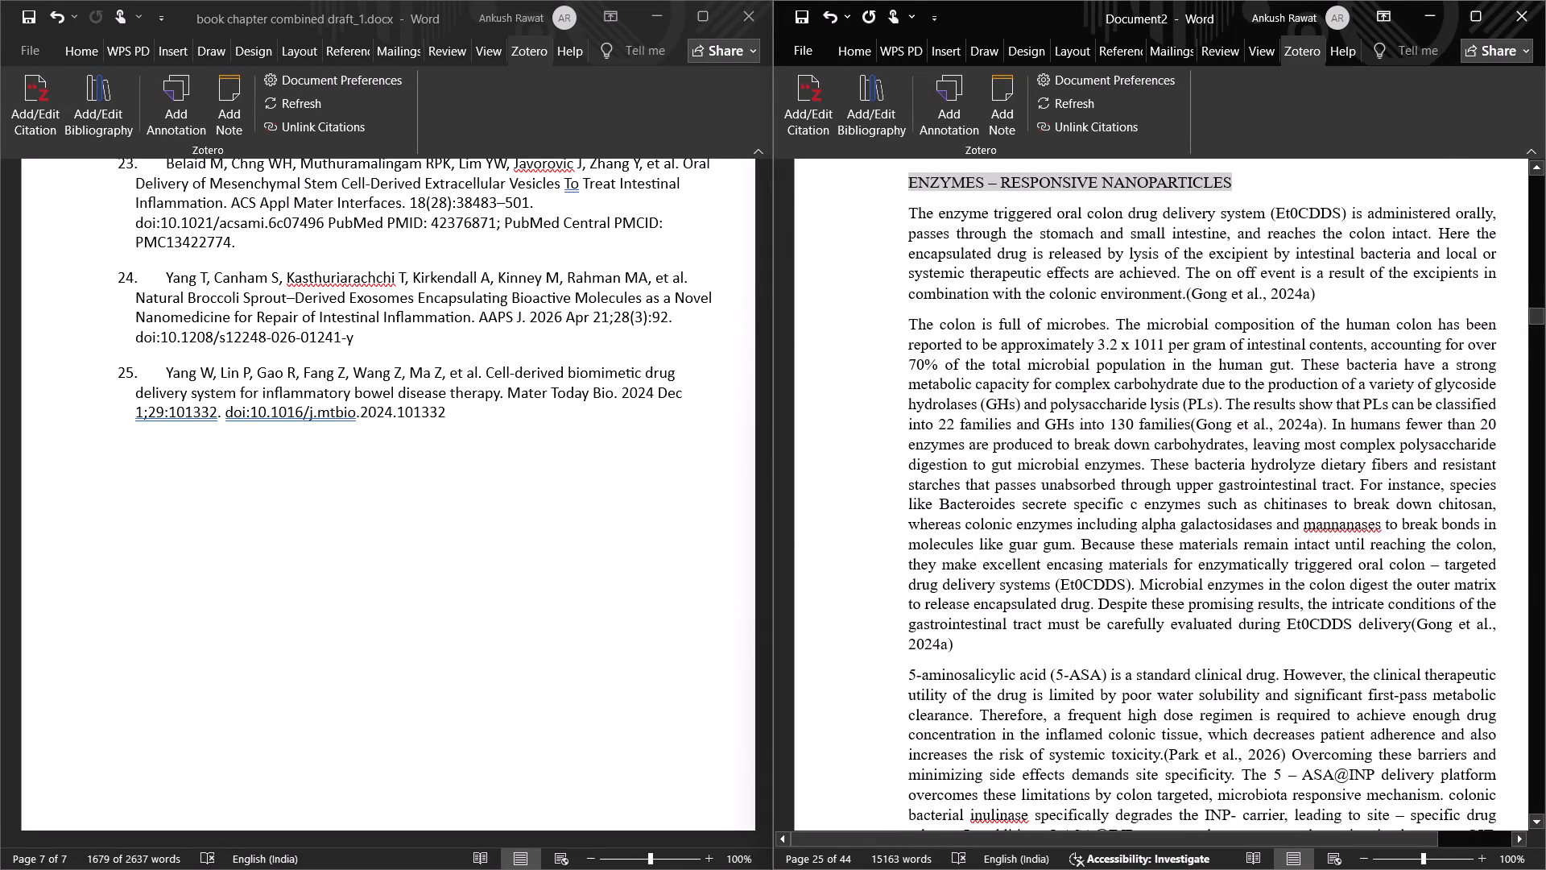
{"action": "scroll", "coordinate": [1029, 584], "scroll_direction": "down", "scroll_amount": 4}
{"action": "scroll", "coordinate": [1222, 574], "scroll_direction": "down", "scroll_amount": 3}
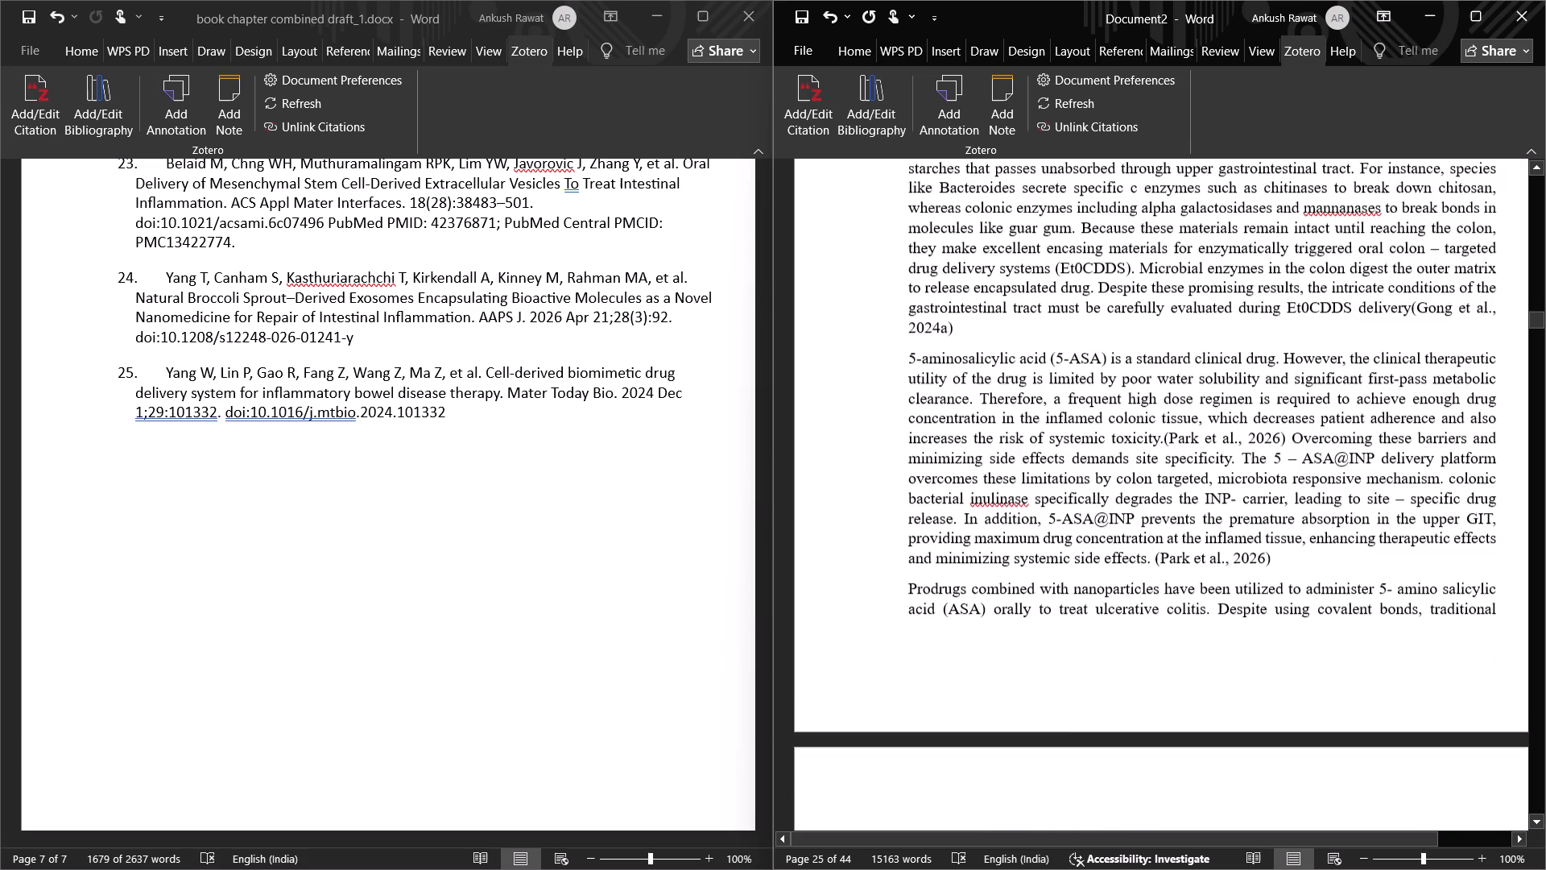
{"action": "scroll", "coordinate": [1168, 582], "scroll_direction": "down", "scroll_amount": 3}
{"action": "scroll", "coordinate": [1101, 545], "scroll_direction": "down", "scroll_amount": 4}
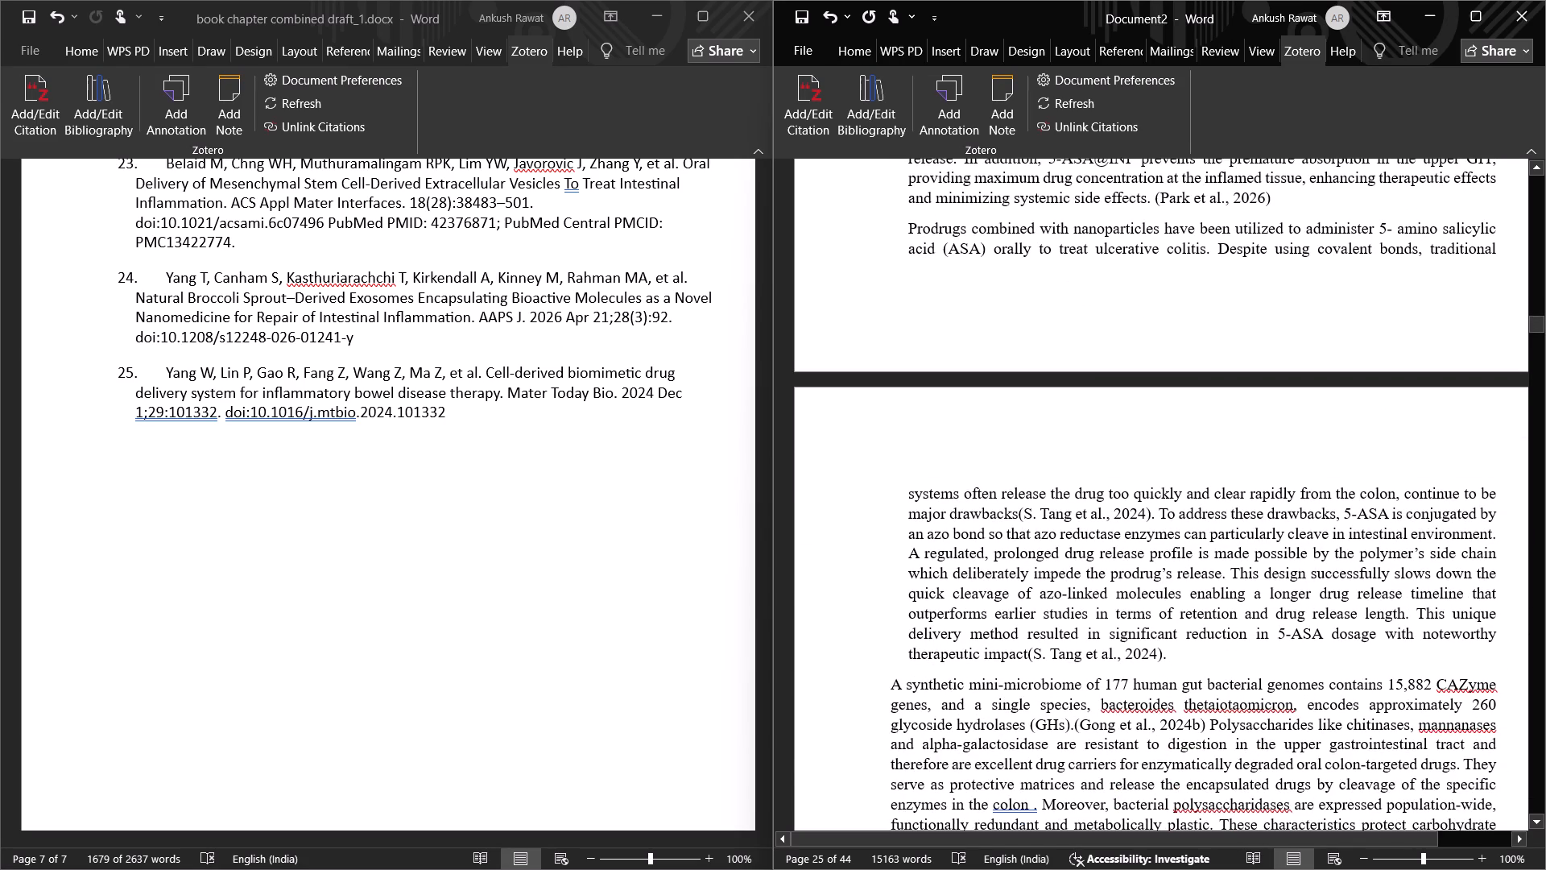
{"action": "scroll", "coordinate": [1140, 592], "scroll_direction": "down", "scroll_amount": 3}
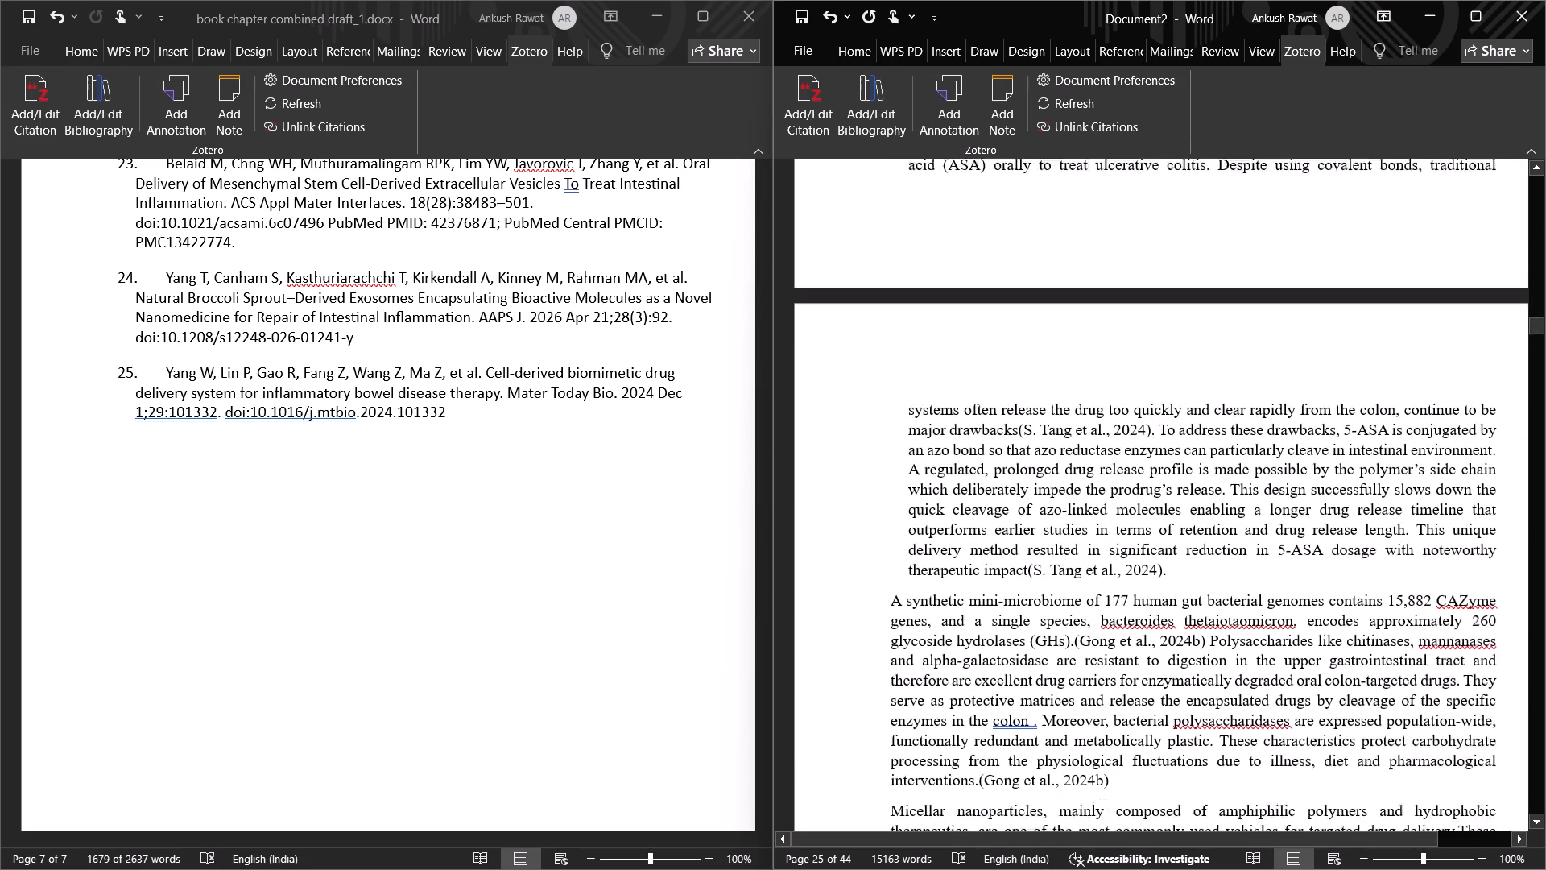
{"action": "scroll", "coordinate": [1124, 590], "scroll_direction": "down", "scroll_amount": 1}
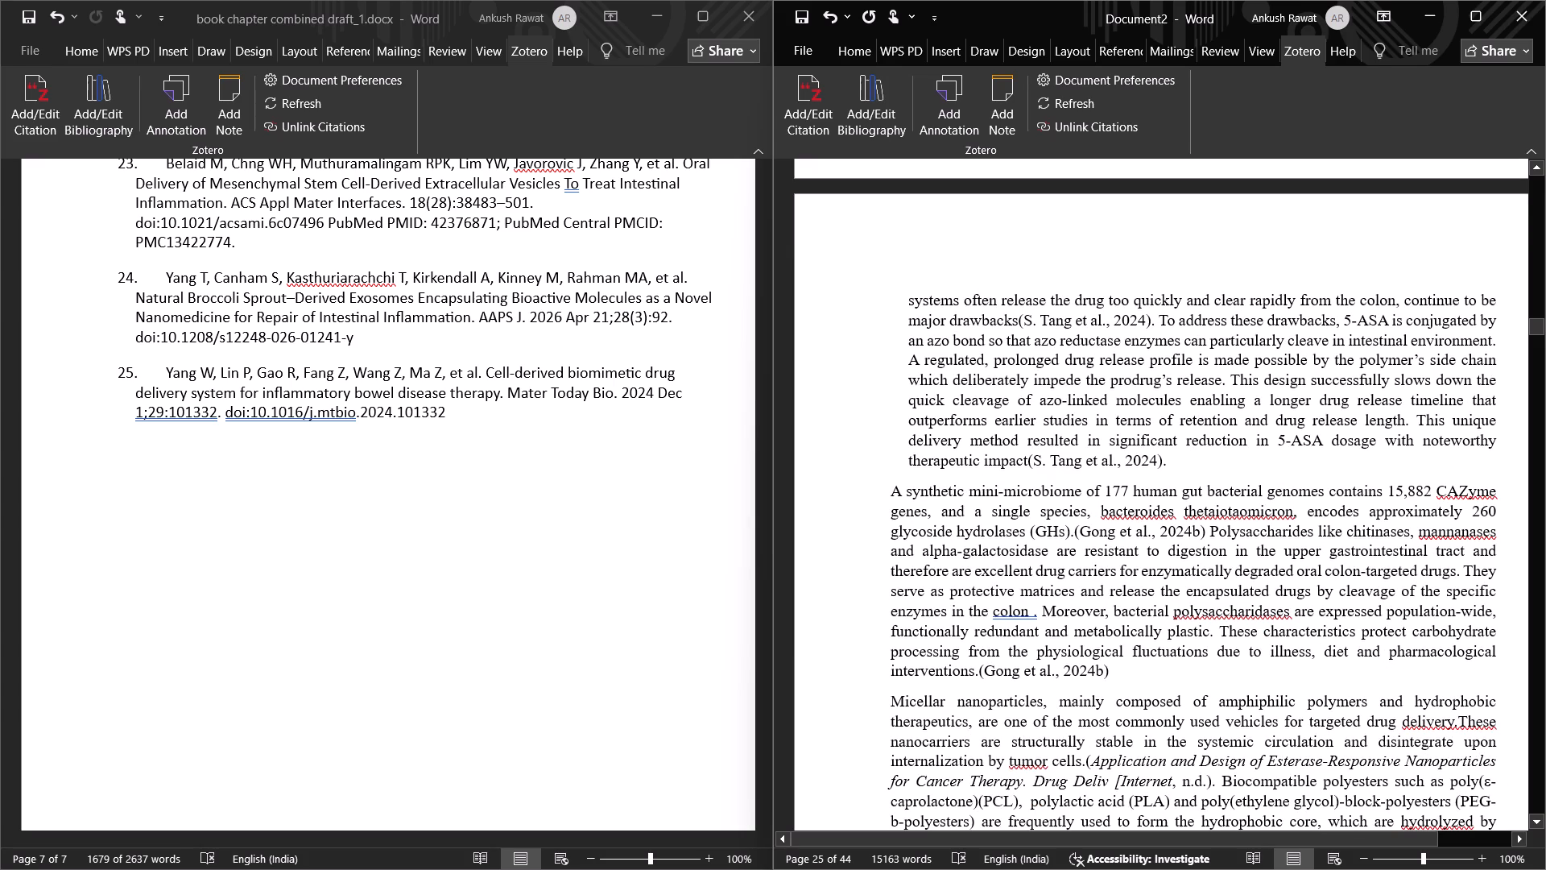
{"action": "scroll", "coordinate": [1243, 485], "scroll_direction": "down", "scroll_amount": 2}
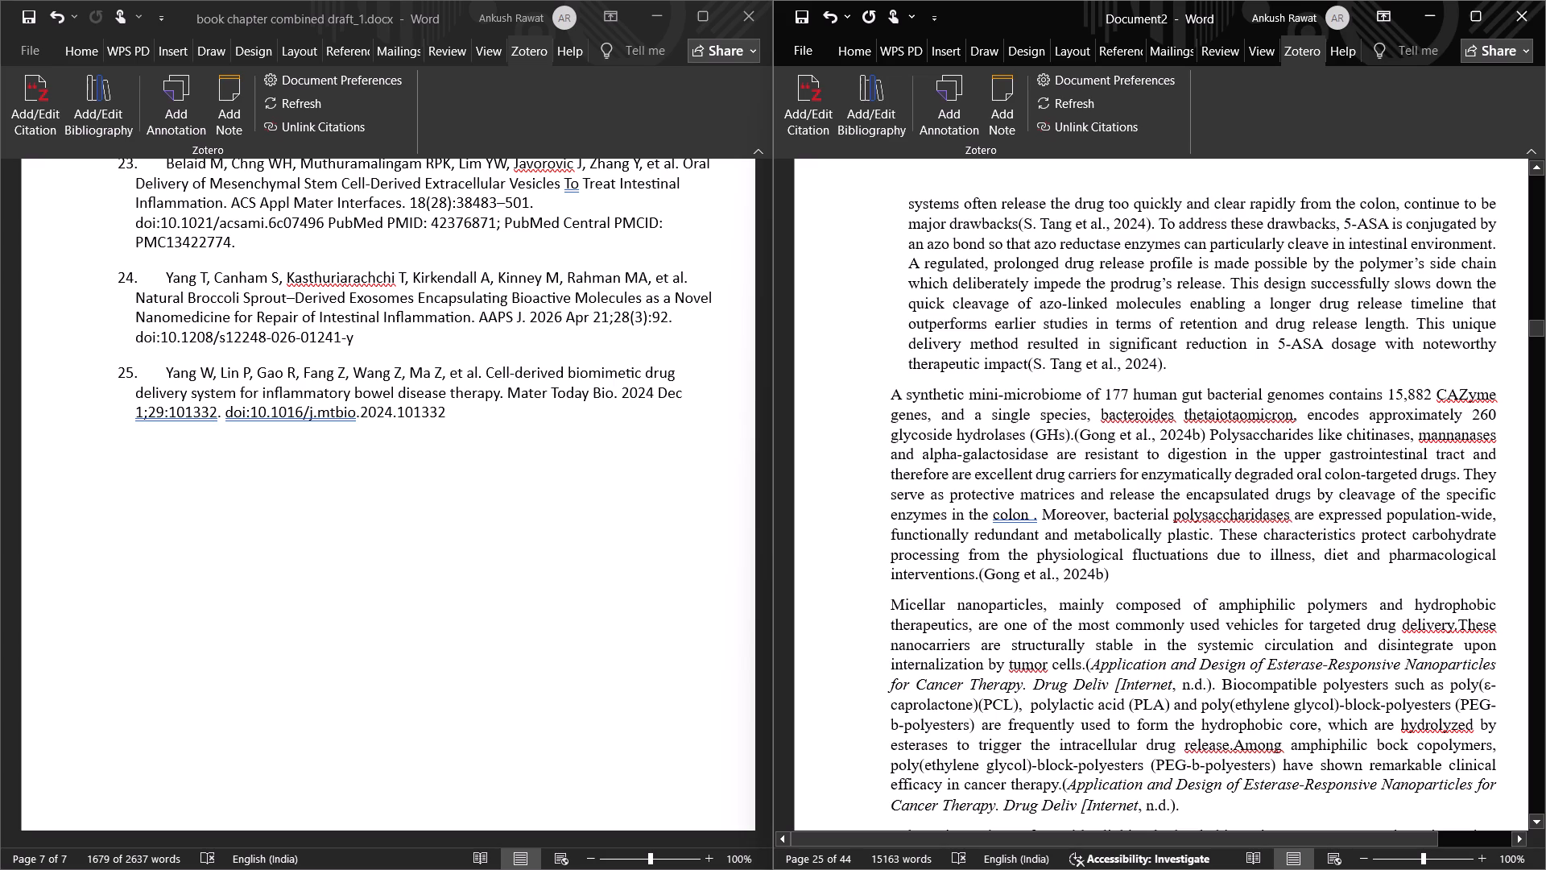
{"action": "scroll", "coordinate": [1131, 569], "scroll_direction": "down", "scroll_amount": 4}
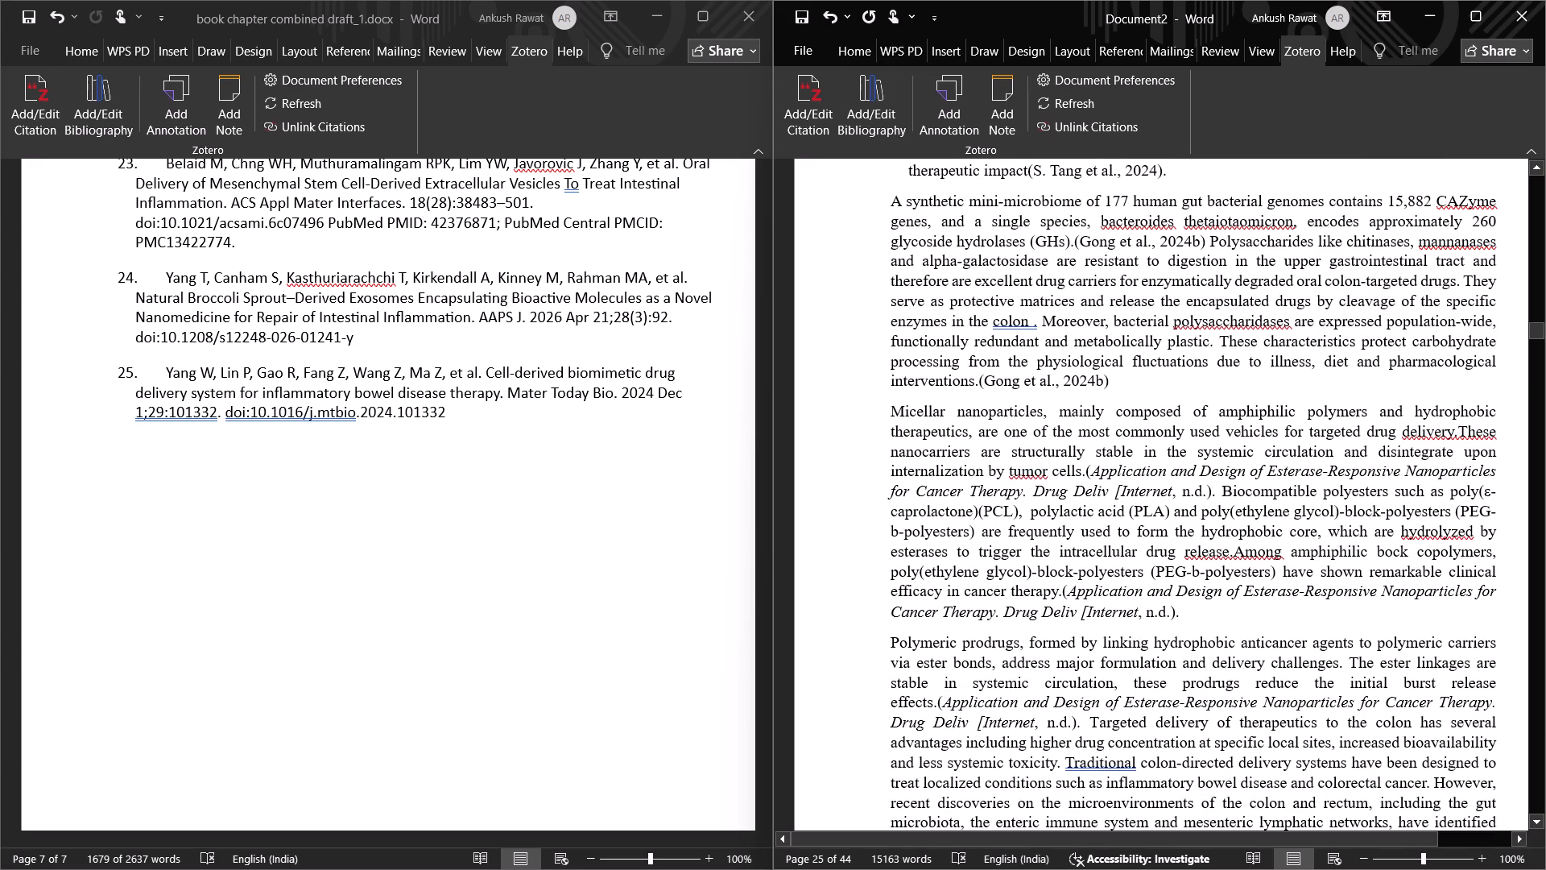
{"action": "scroll", "coordinate": [1212, 537], "scroll_direction": "down", "scroll_amount": 4}
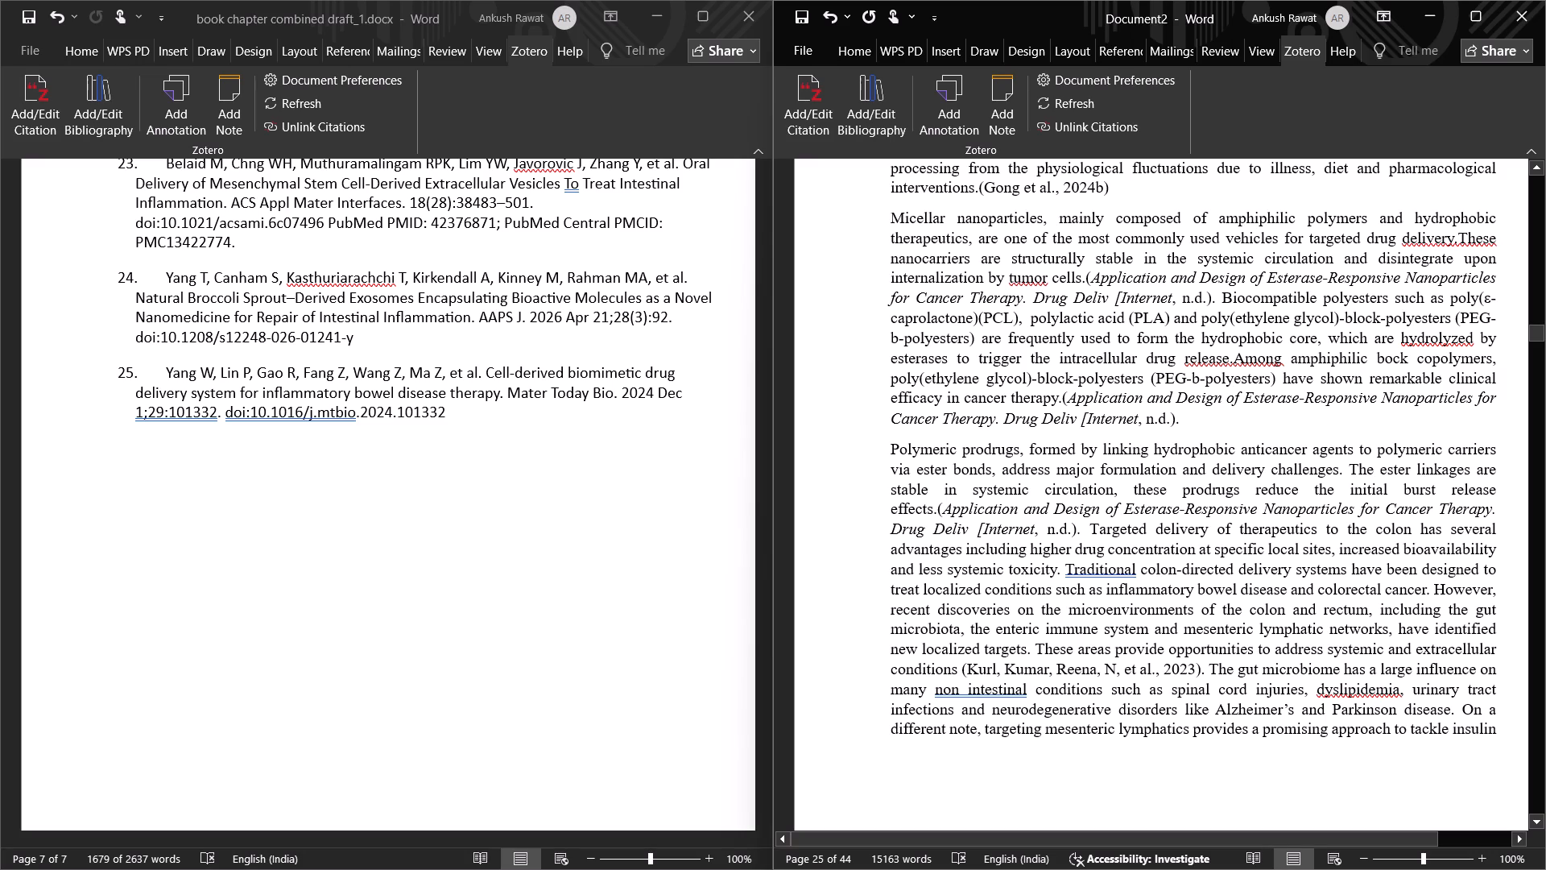
{"action": "scroll", "coordinate": [1258, 656], "scroll_direction": "down", "scroll_amount": 11}
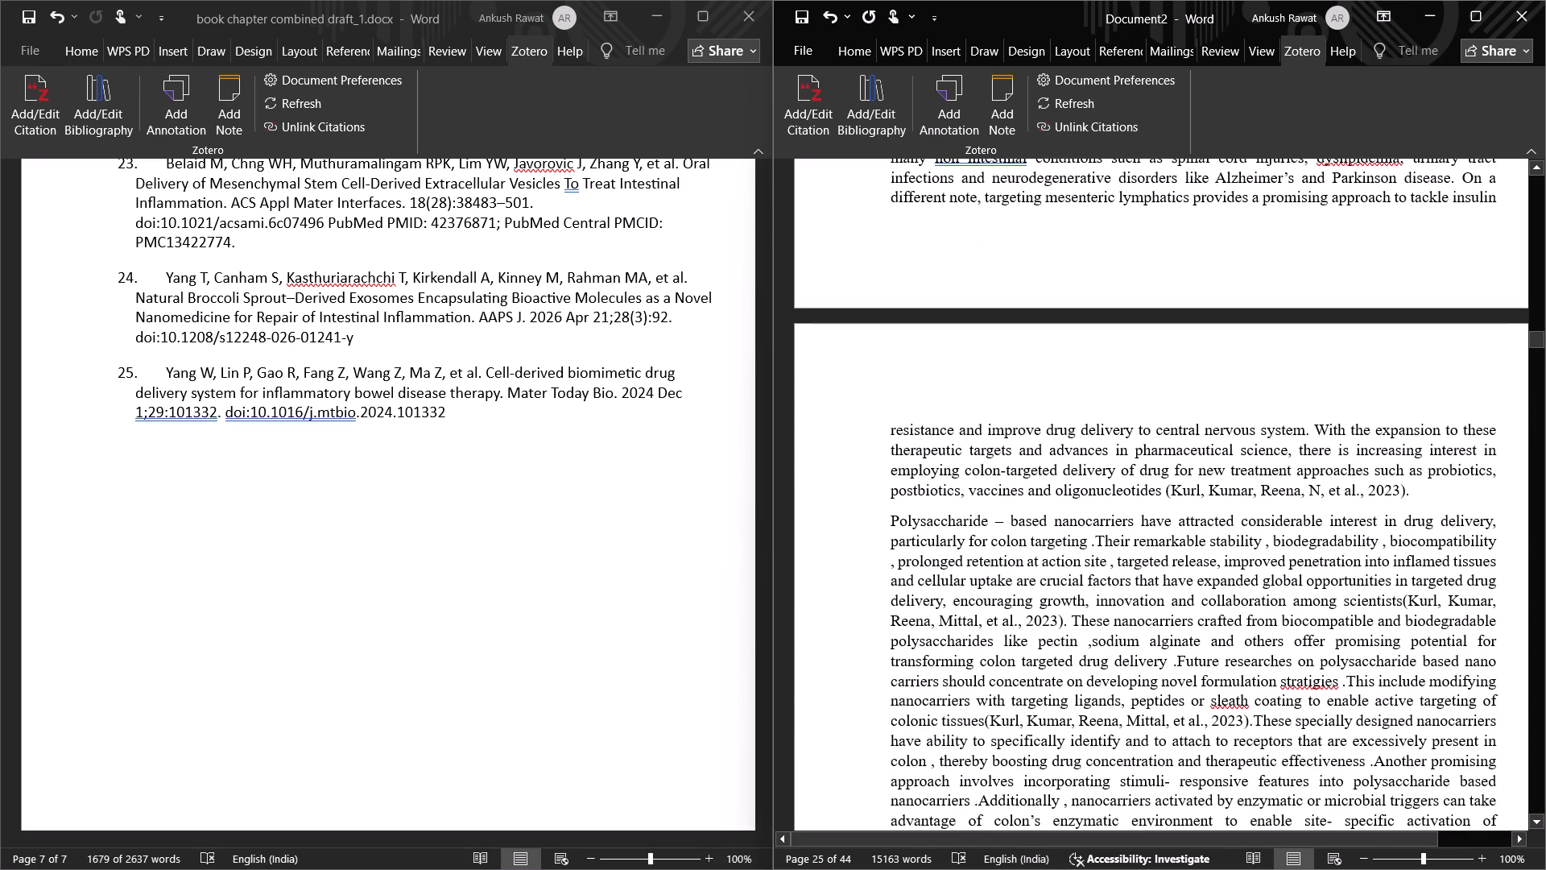
{"action": "scroll", "coordinate": [1254, 640], "scroll_direction": "down", "scroll_amount": 6}
{"action": "scroll", "coordinate": [1254, 639], "scroll_direction": "up", "scroll_amount": 1}
{"action": "scroll", "coordinate": [1254, 639], "scroll_direction": "down", "scroll_amount": 2}
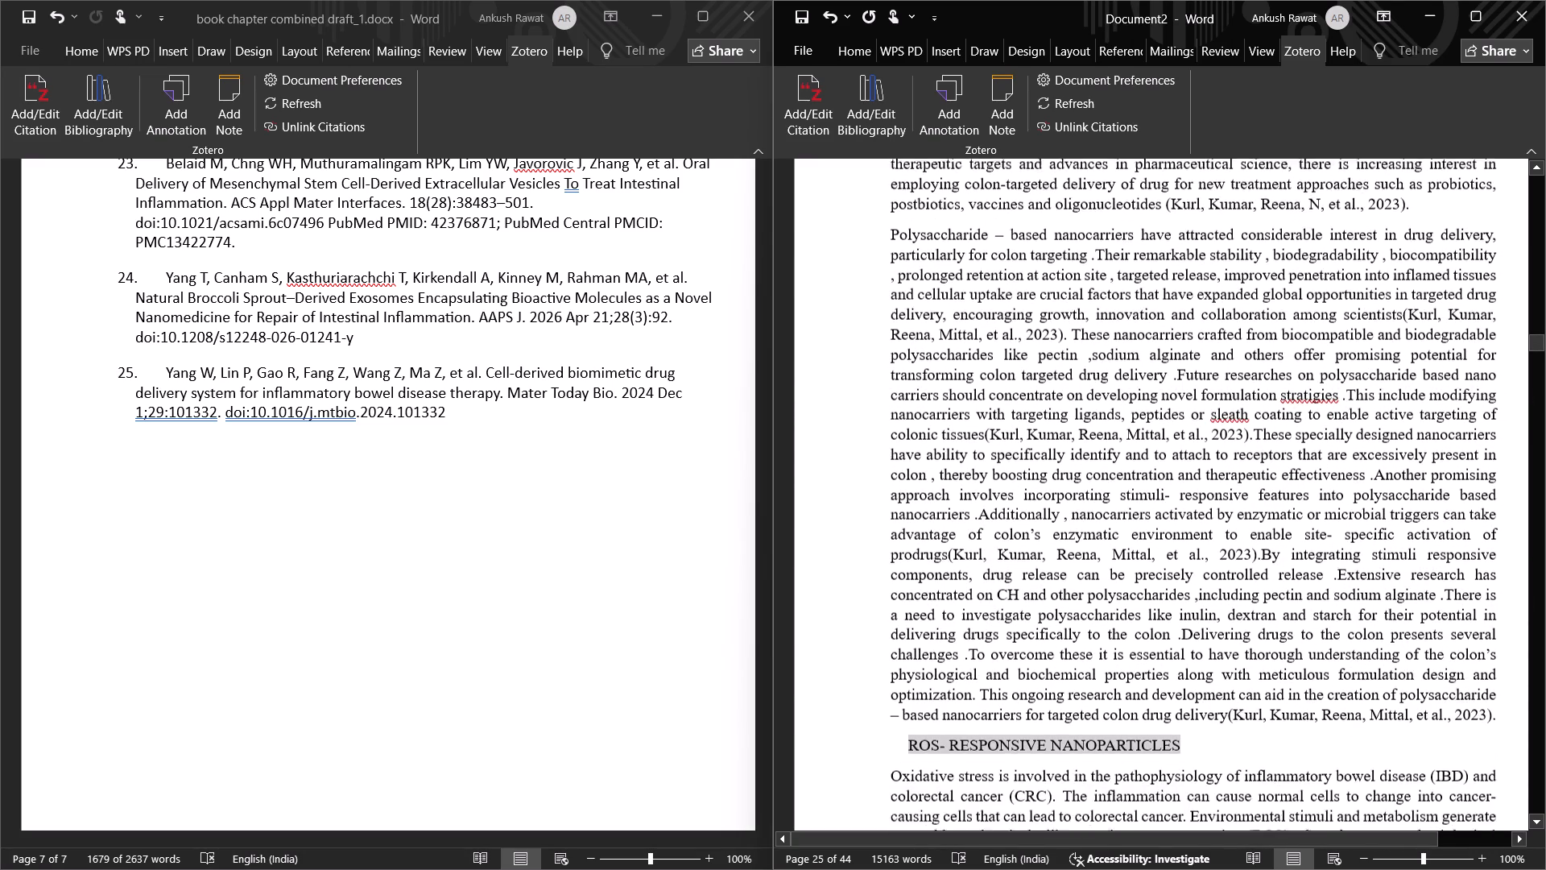
Check Document2's ROS-Responsive Nanoparticles section, up to the Microbiota-Responsive Nanoplatforms heading, for plain-text citation numbers.
{"action": "scroll", "coordinate": [1254, 639], "scroll_direction": "down", "scroll_amount": 3}
{"action": "scroll", "coordinate": [1254, 637], "scroll_direction": "up", "scroll_amount": 2}
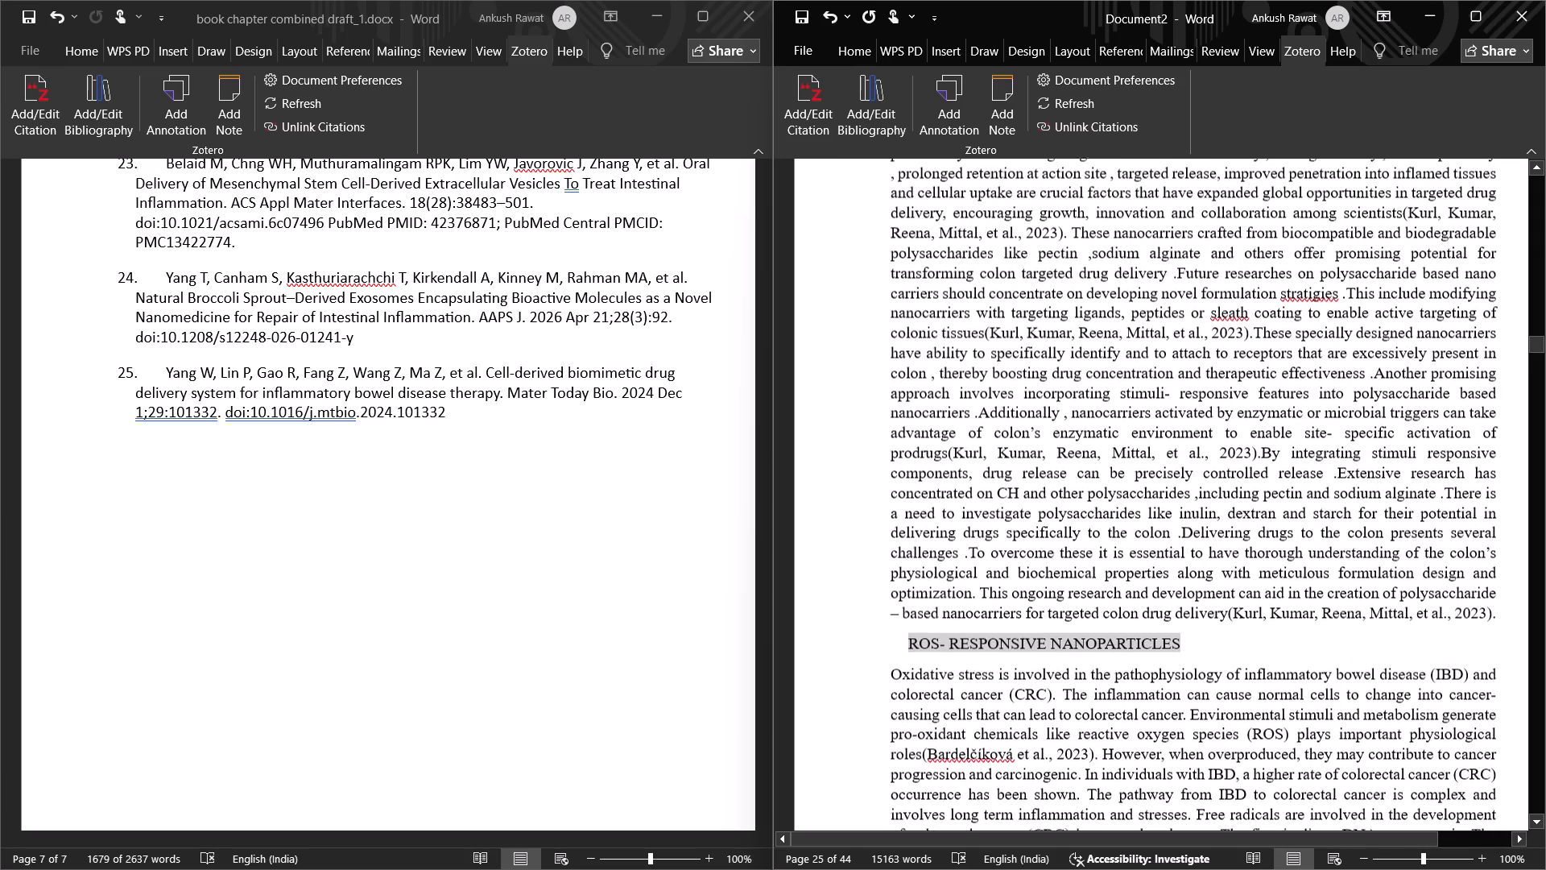
{"action": "scroll", "coordinate": [1254, 637], "scroll_direction": "down", "scroll_amount": 7}
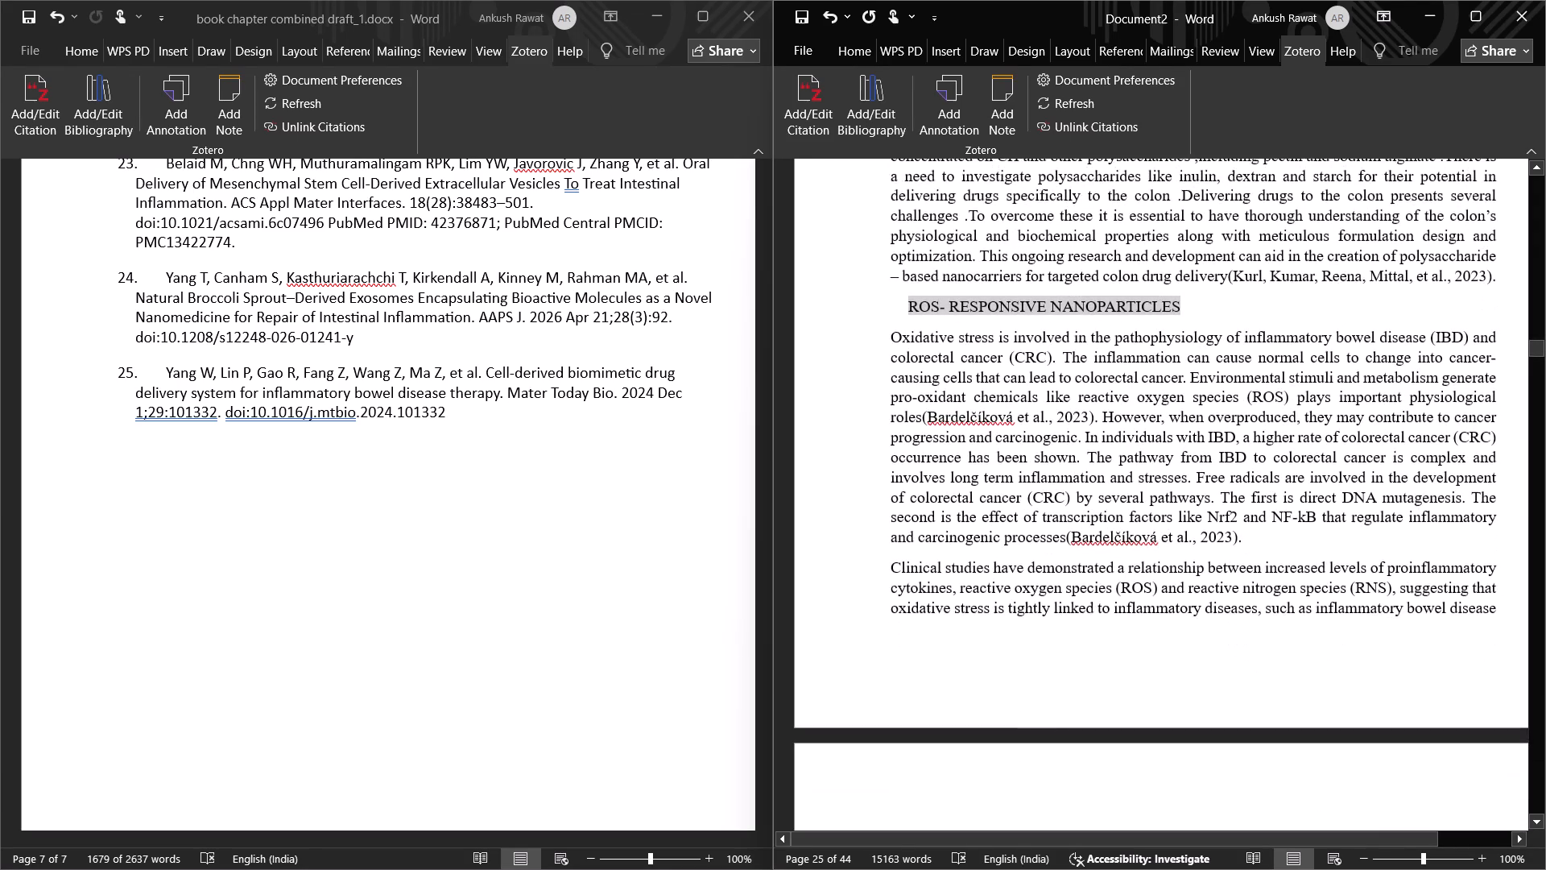
{"action": "scroll", "coordinate": [1254, 638], "scroll_direction": "down", "scroll_amount": 8}
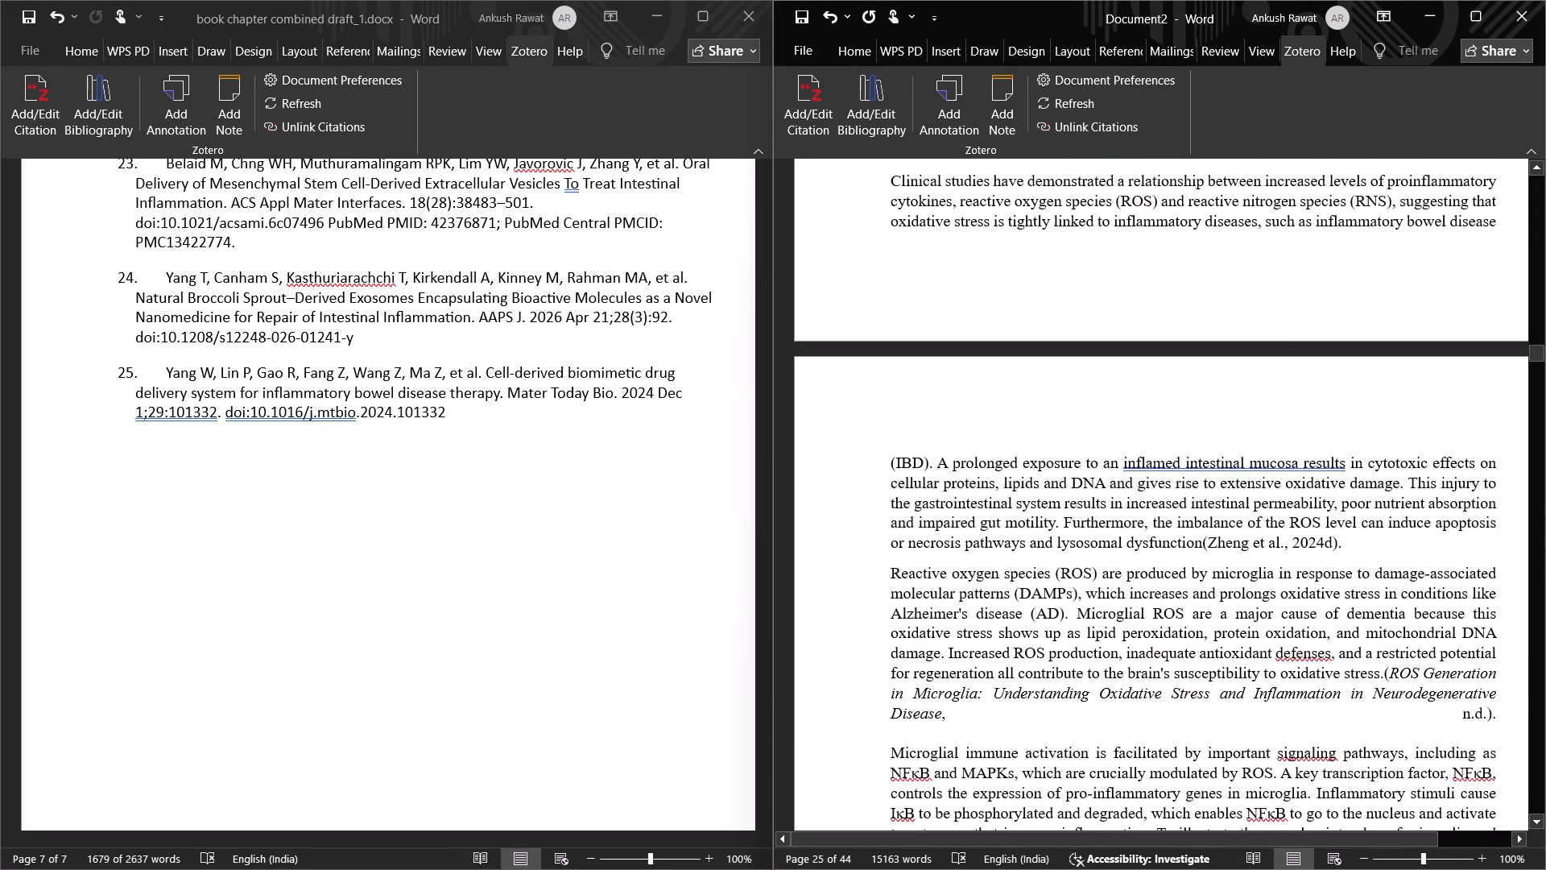
{"action": "scroll", "coordinate": [1248, 639], "scroll_direction": "down", "scroll_amount": 13}
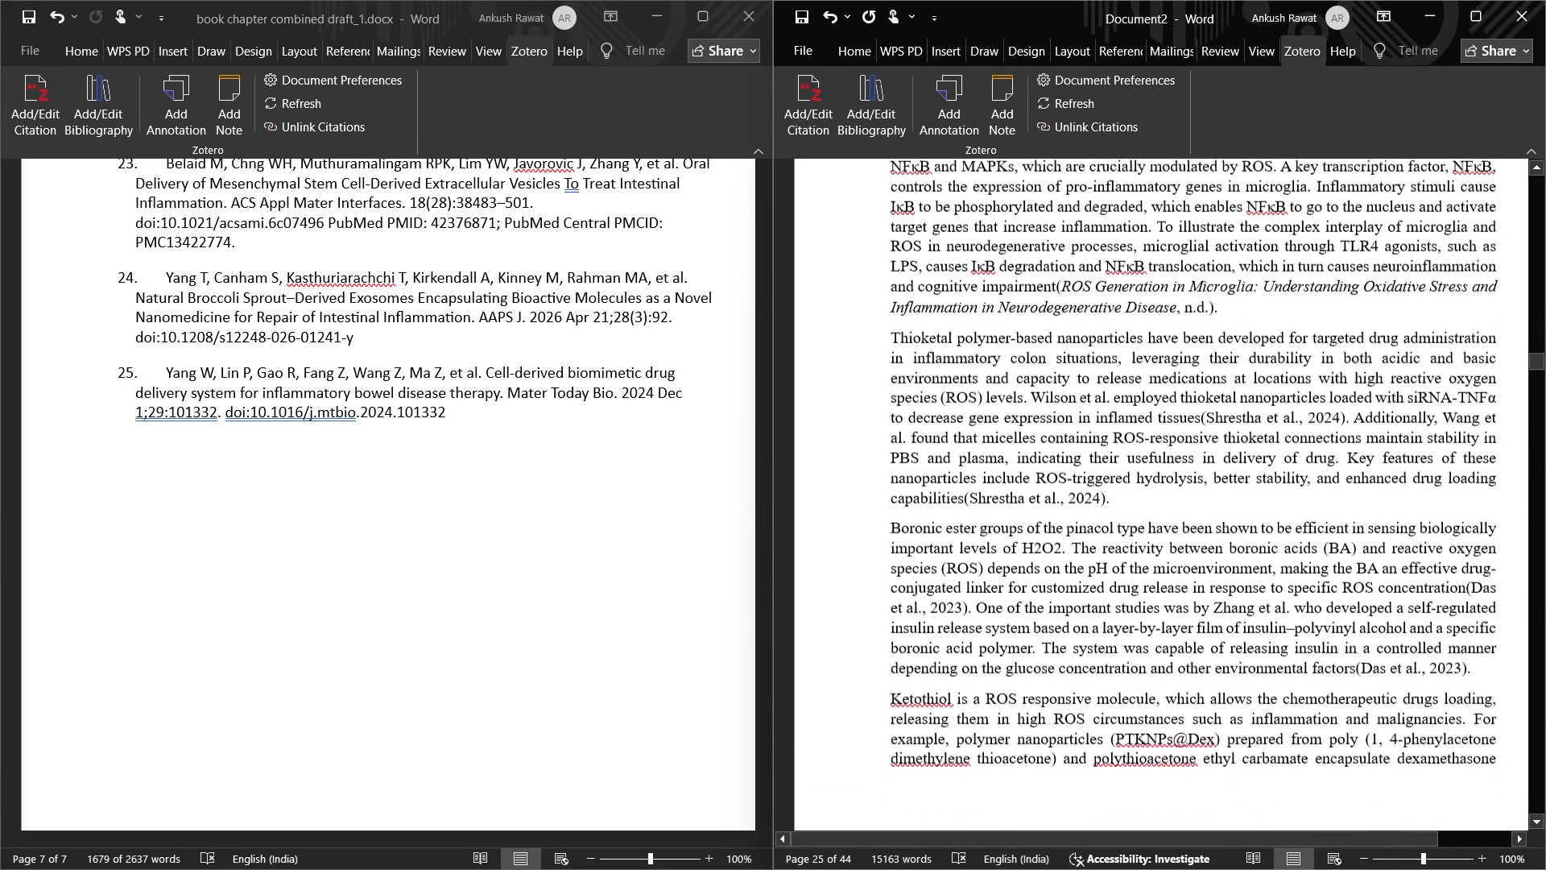
{"action": "scroll", "coordinate": [1247, 639], "scroll_direction": "down", "scroll_amount": 2}
{"action": "scroll", "coordinate": [1247, 639], "scroll_direction": "up", "scroll_amount": 1}
{"action": "scroll", "coordinate": [1247, 639], "scroll_direction": "down", "scroll_amount": 2}
{"action": "scroll", "coordinate": [1247, 639], "scroll_direction": "up", "scroll_amount": 1}
{"action": "scroll", "coordinate": [1247, 639], "scroll_direction": "down", "scroll_amount": 8}
{"action": "scroll", "coordinate": [1243, 639], "scroll_direction": "up", "scroll_amount": 1}
{"action": "scroll", "coordinate": [1243, 639], "scroll_direction": "down", "scroll_amount": 2}
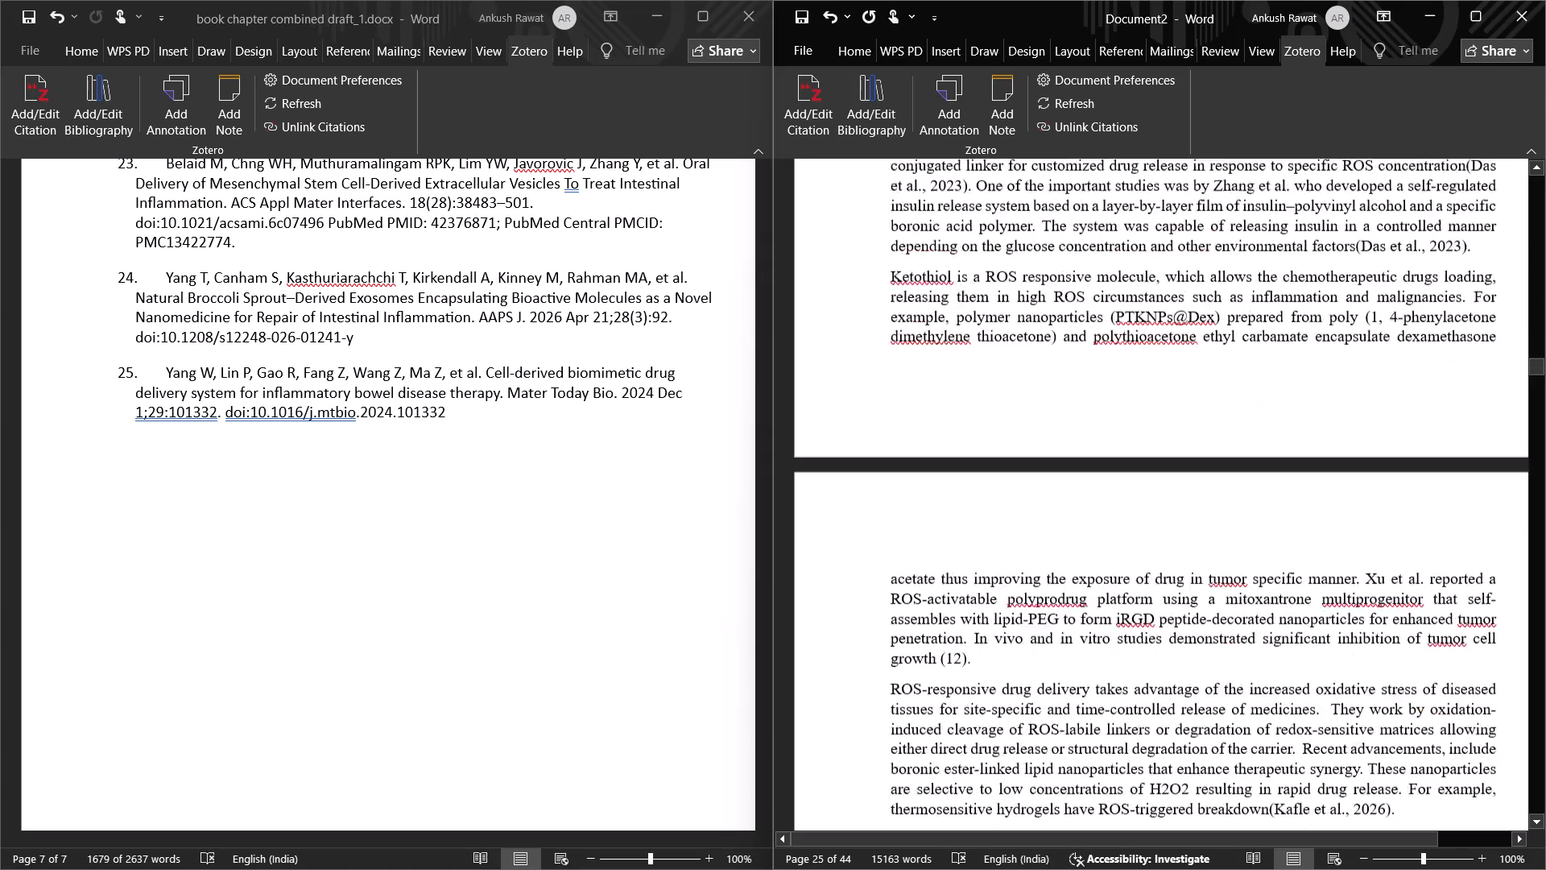
{"action": "scroll", "coordinate": [1243, 639], "scroll_direction": "down", "scroll_amount": 2}
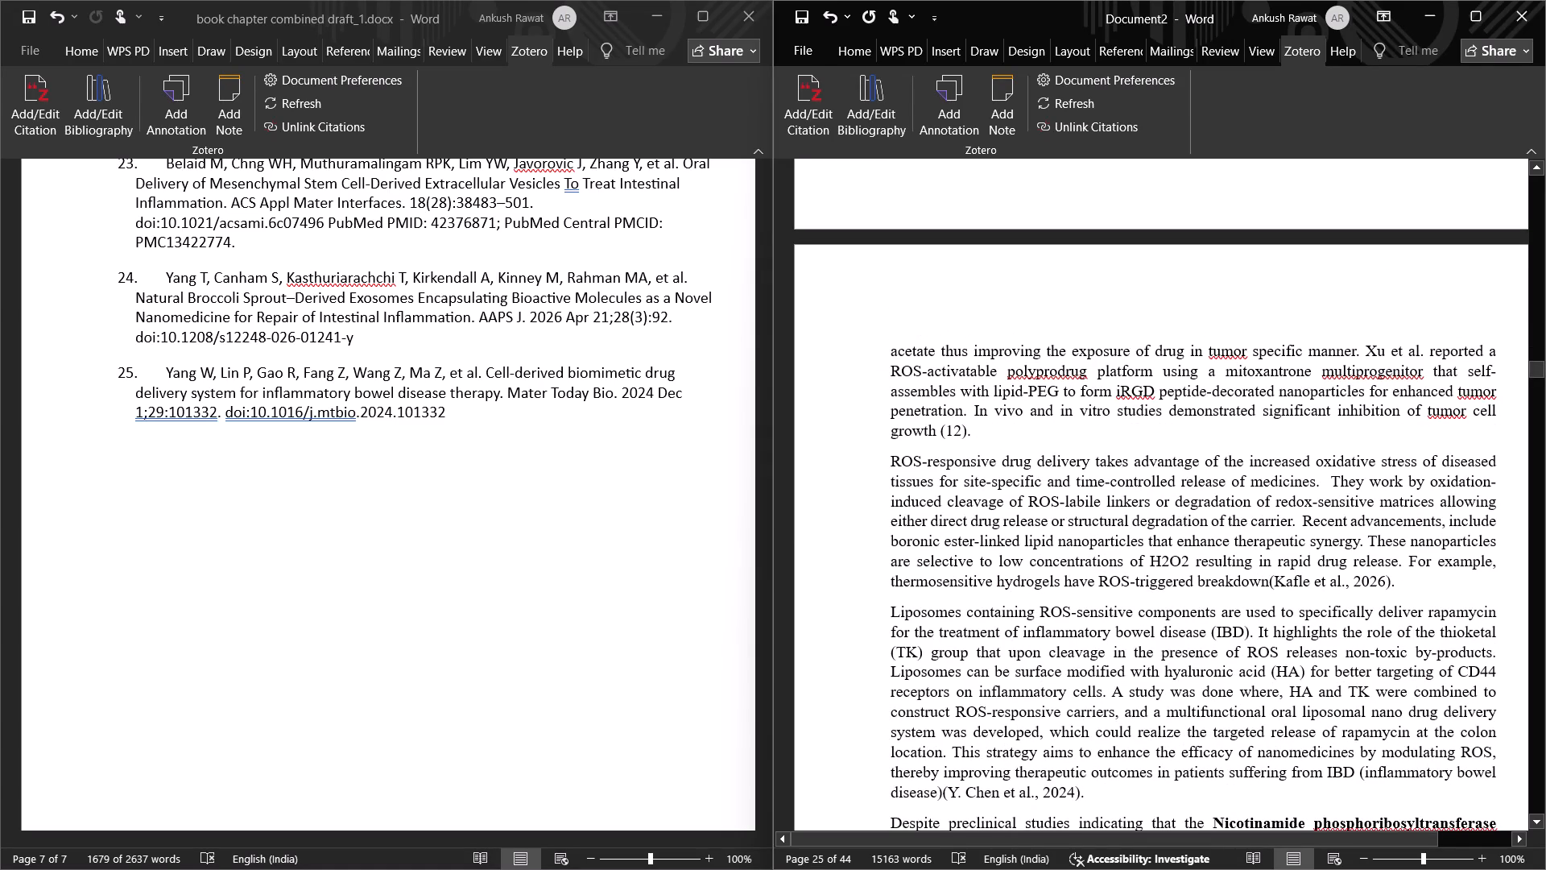
{"action": "scroll", "coordinate": [1211, 617], "scroll_direction": "down", "scroll_amount": 1}
{"action": "scroll", "coordinate": [1211, 617], "scroll_direction": "up", "scroll_amount": 1}
{"action": "scroll", "coordinate": [1211, 617], "scroll_direction": "down", "scroll_amount": 8}
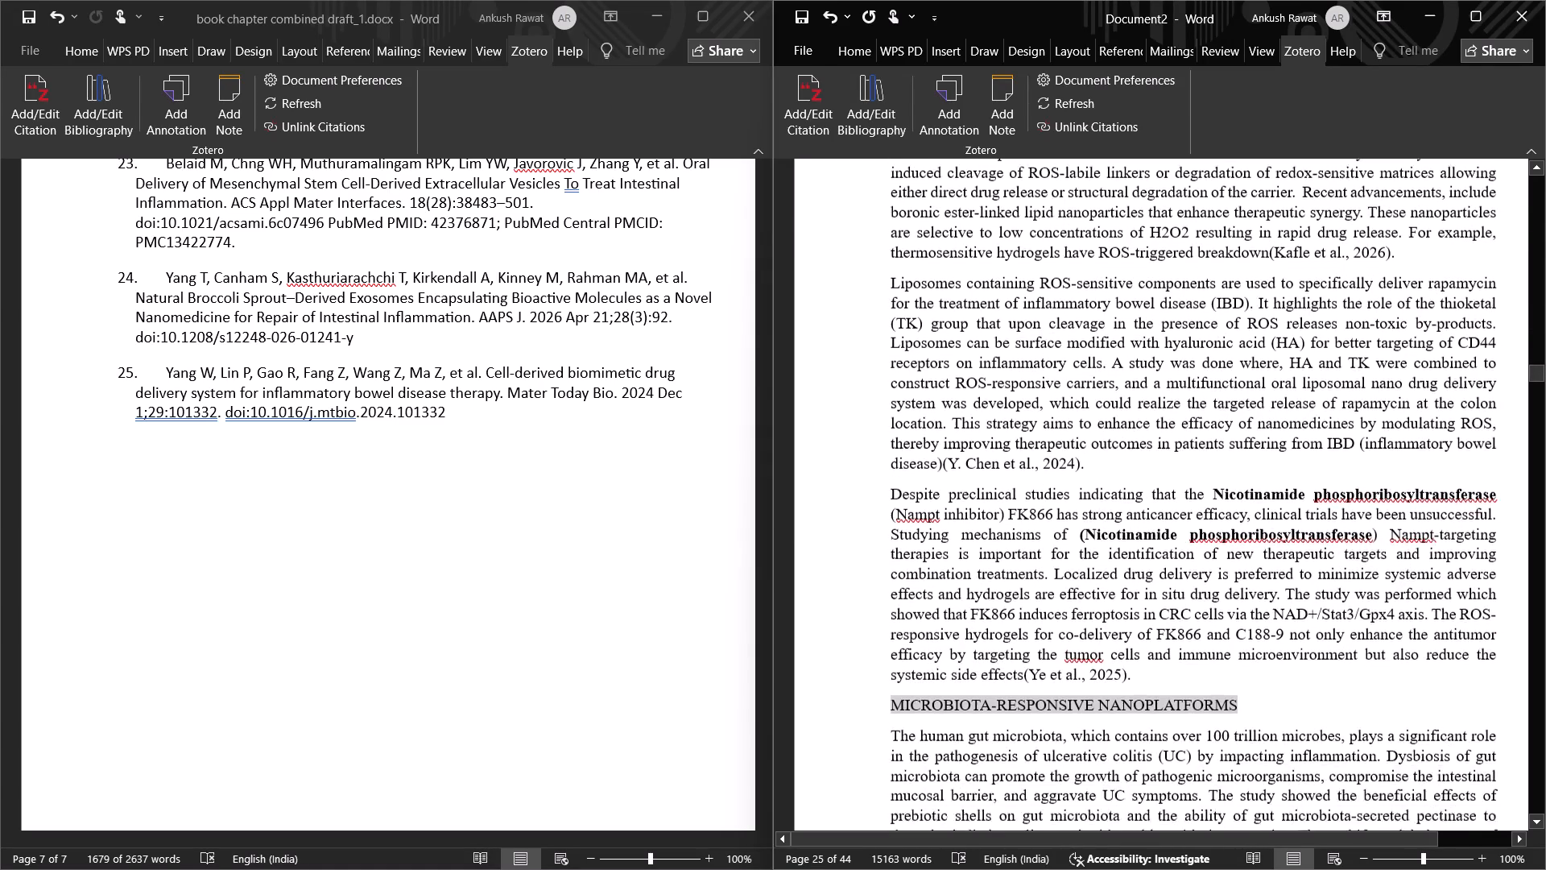
{"action": "scroll", "coordinate": [1163, 603], "scroll_direction": "down", "scroll_amount": 8}
{"action": "scroll", "coordinate": [1137, 594], "scroll_direction": "up", "scroll_amount": 10}
{"action": "scroll", "coordinate": [1135, 585], "scroll_direction": "down", "scroll_amount": 1}
{"action": "scroll", "coordinate": [1135, 585], "scroll_direction": "up", "scroll_amount": 1}
{"action": "scroll", "coordinate": [1135, 585], "scroll_direction": "down", "scroll_amount": 1}
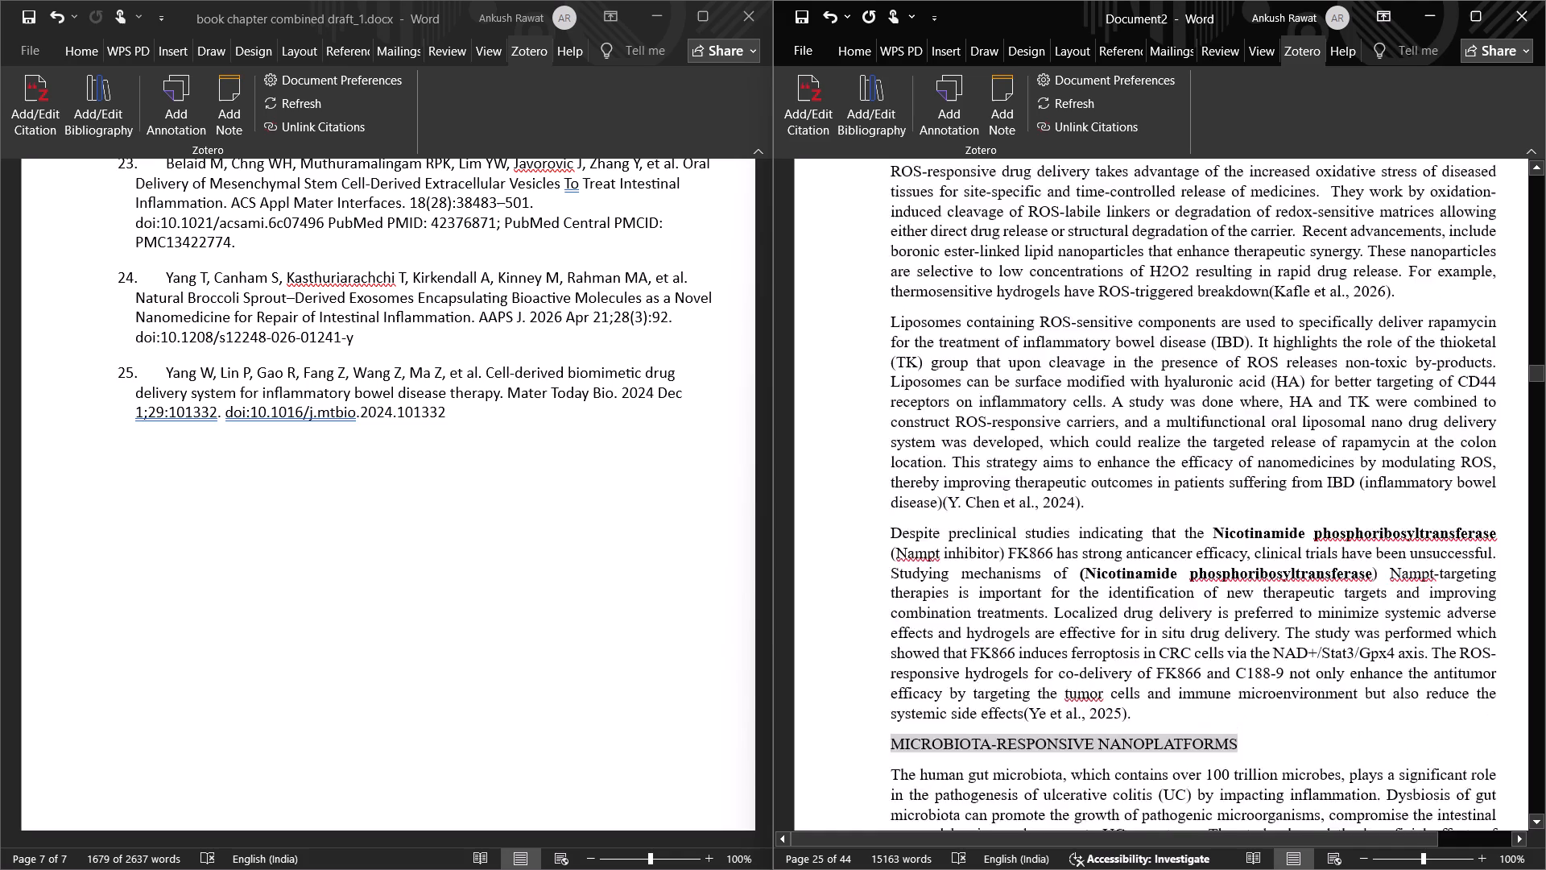
{"action": "scroll", "coordinate": [1135, 581], "scroll_direction": "down", "scroll_amount": 1}
{"action": "scroll", "coordinate": [1135, 581], "scroll_direction": "up", "scroll_amount": 4}
{"action": "scroll", "coordinate": [1135, 581], "scroll_direction": "down", "scroll_amount": 1}
{"action": "scroll", "coordinate": [1111, 499], "scroll_direction": "up", "scroll_amount": 3}
Bring up the Aarti sheet final draft beside Document2 and check its reference list around entry 12.
{"action": "left_click", "coordinate": [654, 15]}
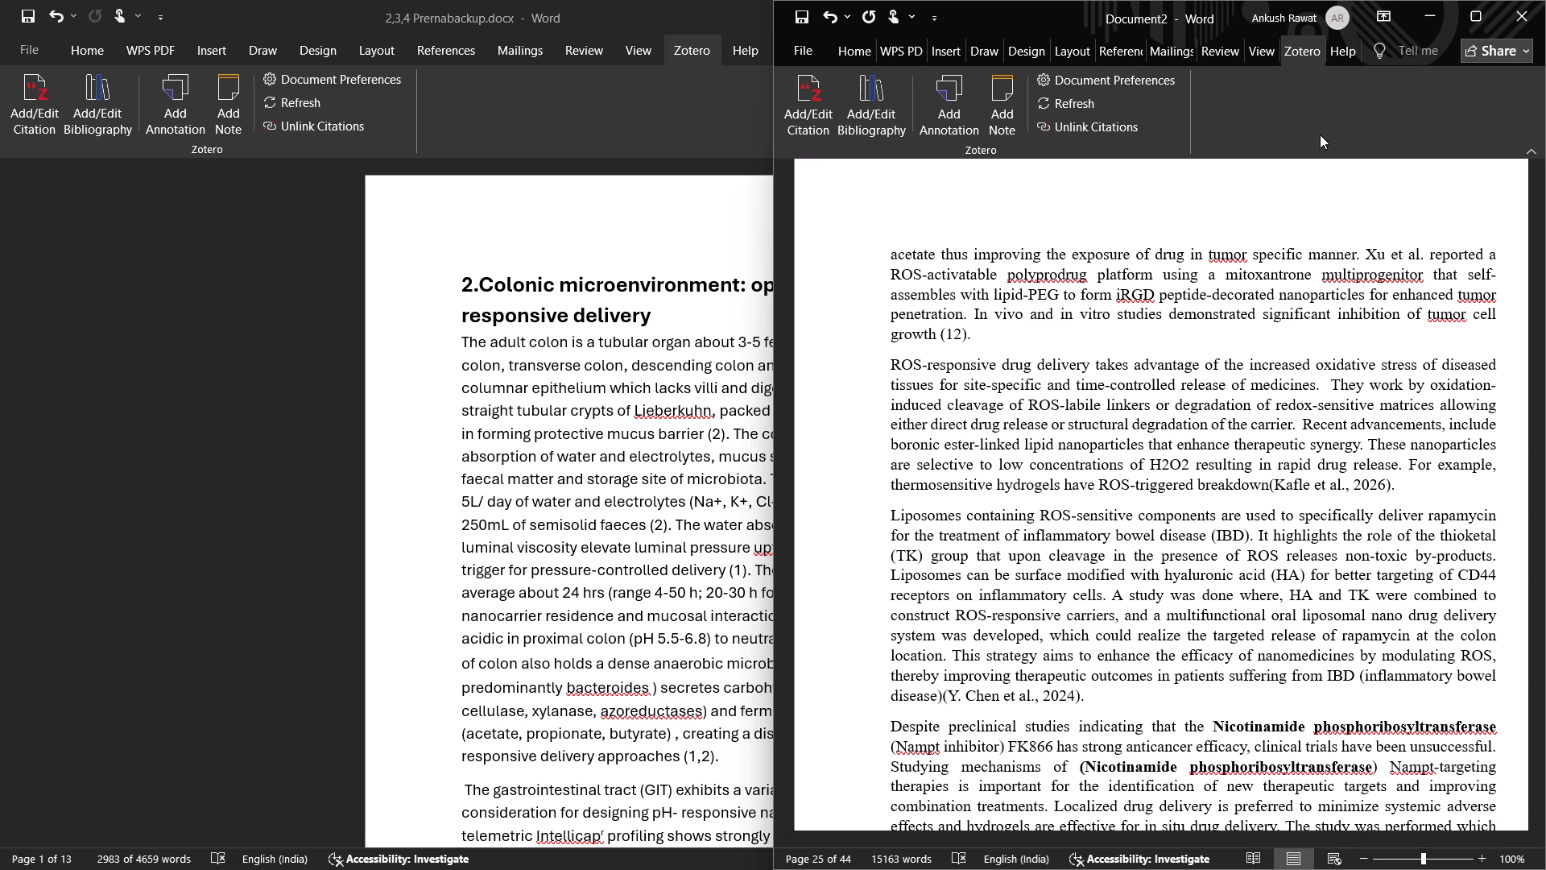
{"action": "key", "text": "alt+Tab"}
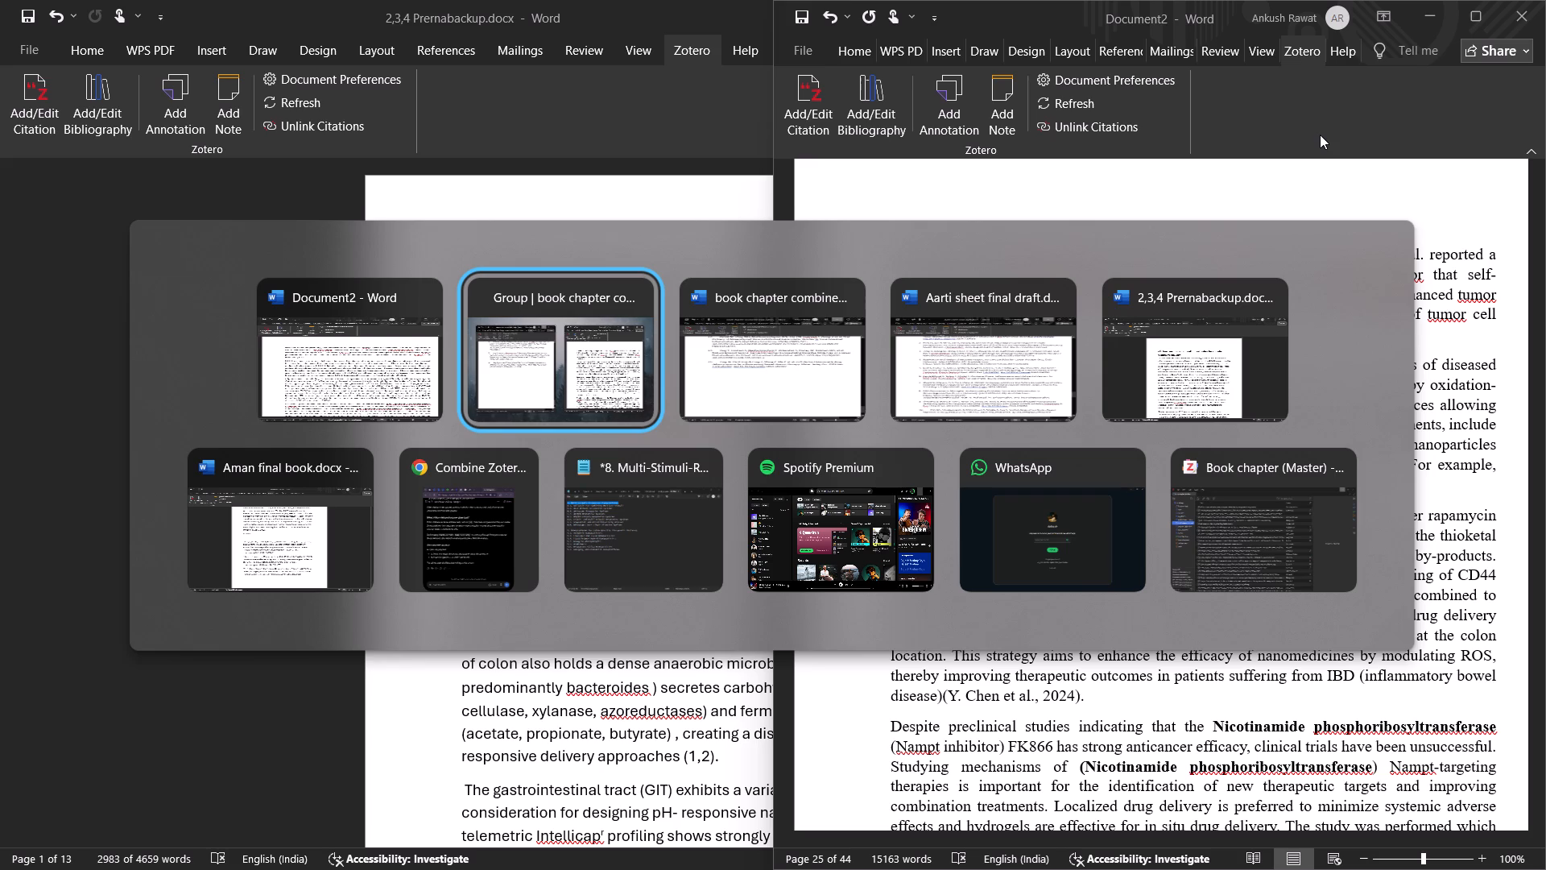
{"action": "key", "text": "alt+Tab"}
{"action": "key", "text": "alt+Tab"}
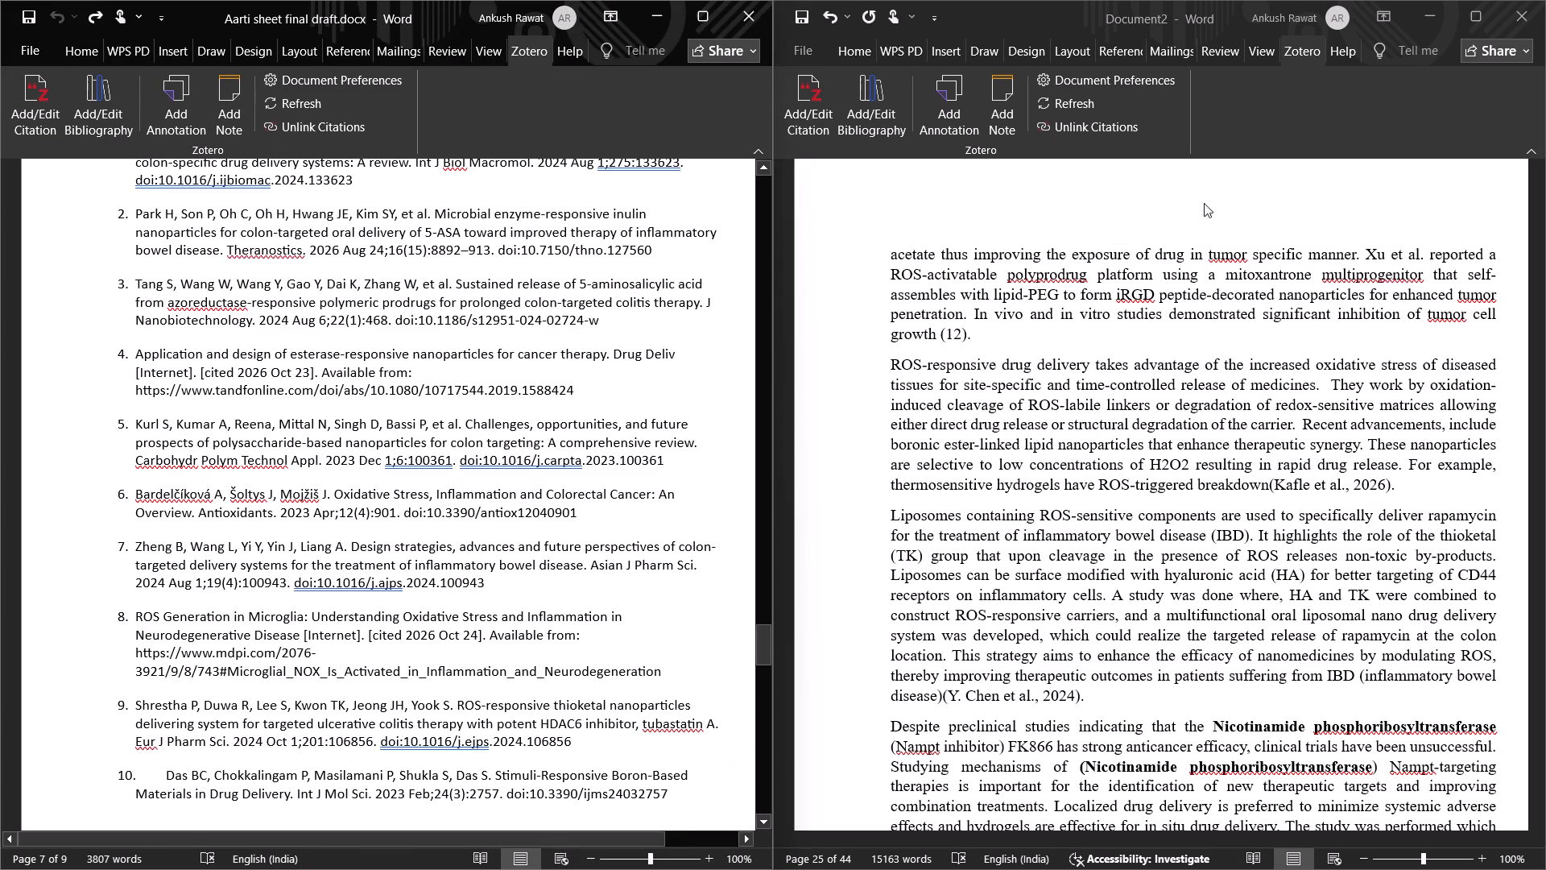
{"action": "scroll", "coordinate": [535, 561], "scroll_direction": "down", "scroll_amount": 1}
{"action": "scroll", "coordinate": [522, 565], "scroll_direction": "up", "scroll_amount": 1}
{"action": "scroll", "coordinate": [513, 566], "scroll_direction": "down", "scroll_amount": 3}
{"action": "scroll", "coordinate": [498, 568], "scroll_direction": "up", "scroll_amount": 1}
{"action": "scroll", "coordinate": [487, 571], "scroll_direction": "down", "scroll_amount": 4}
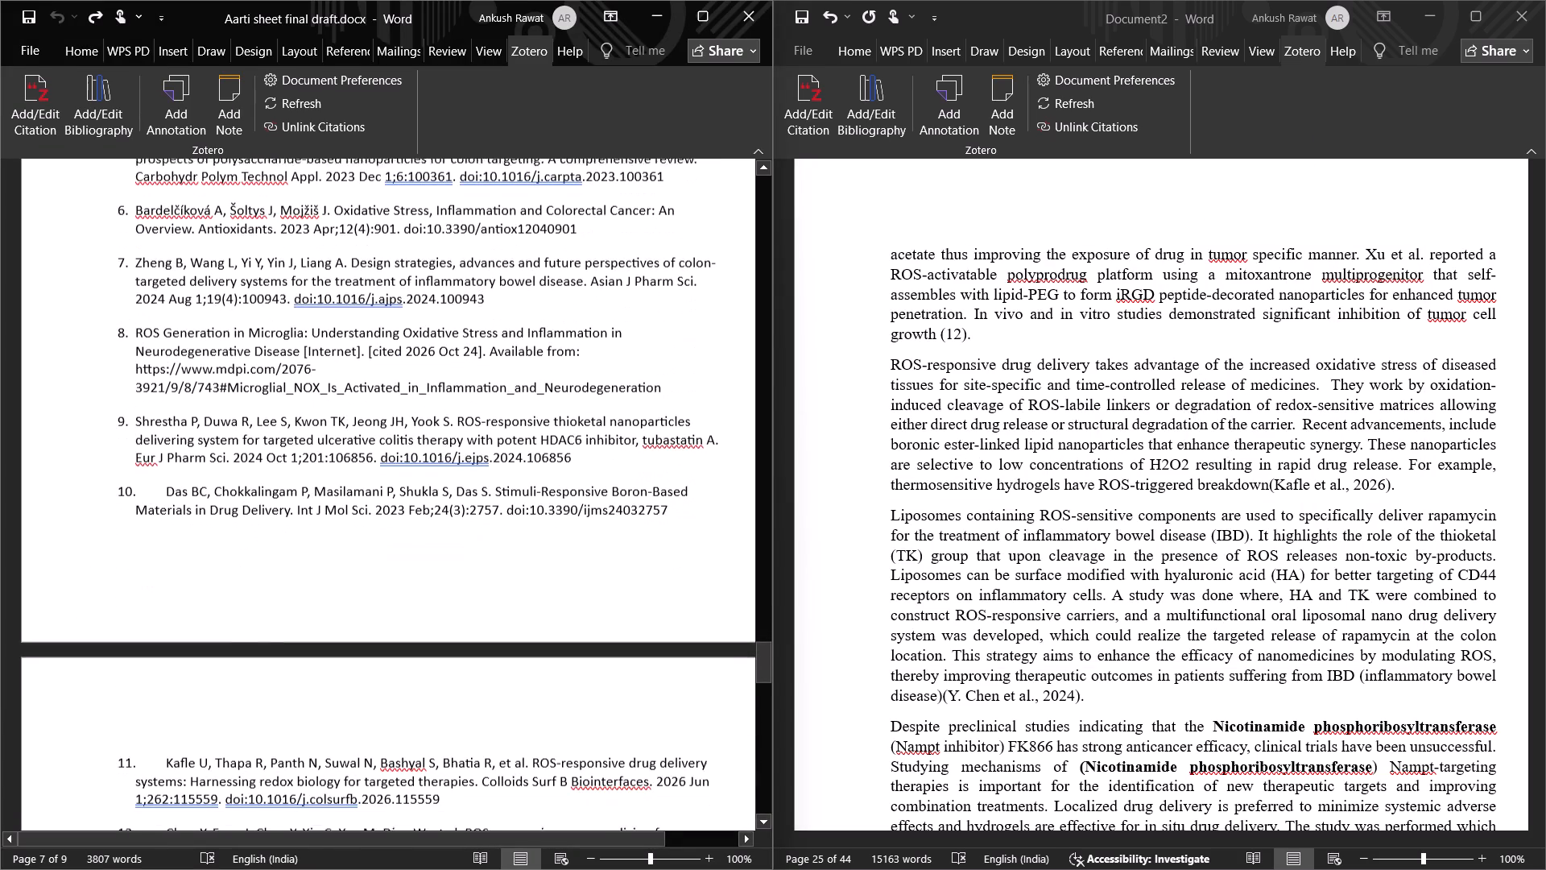
{"action": "scroll", "coordinate": [333, 565], "scroll_direction": "down", "scroll_amount": 1}
{"action": "scroll", "coordinate": [333, 566], "scroll_direction": "up", "scroll_amount": 1}
{"action": "scroll", "coordinate": [333, 566], "scroll_direction": "down", "scroll_amount": 1}
{"action": "scroll", "coordinate": [333, 566], "scroll_direction": "up", "scroll_amount": 1}
{"action": "scroll", "coordinate": [333, 566], "scroll_direction": "down", "scroll_amount": 3}
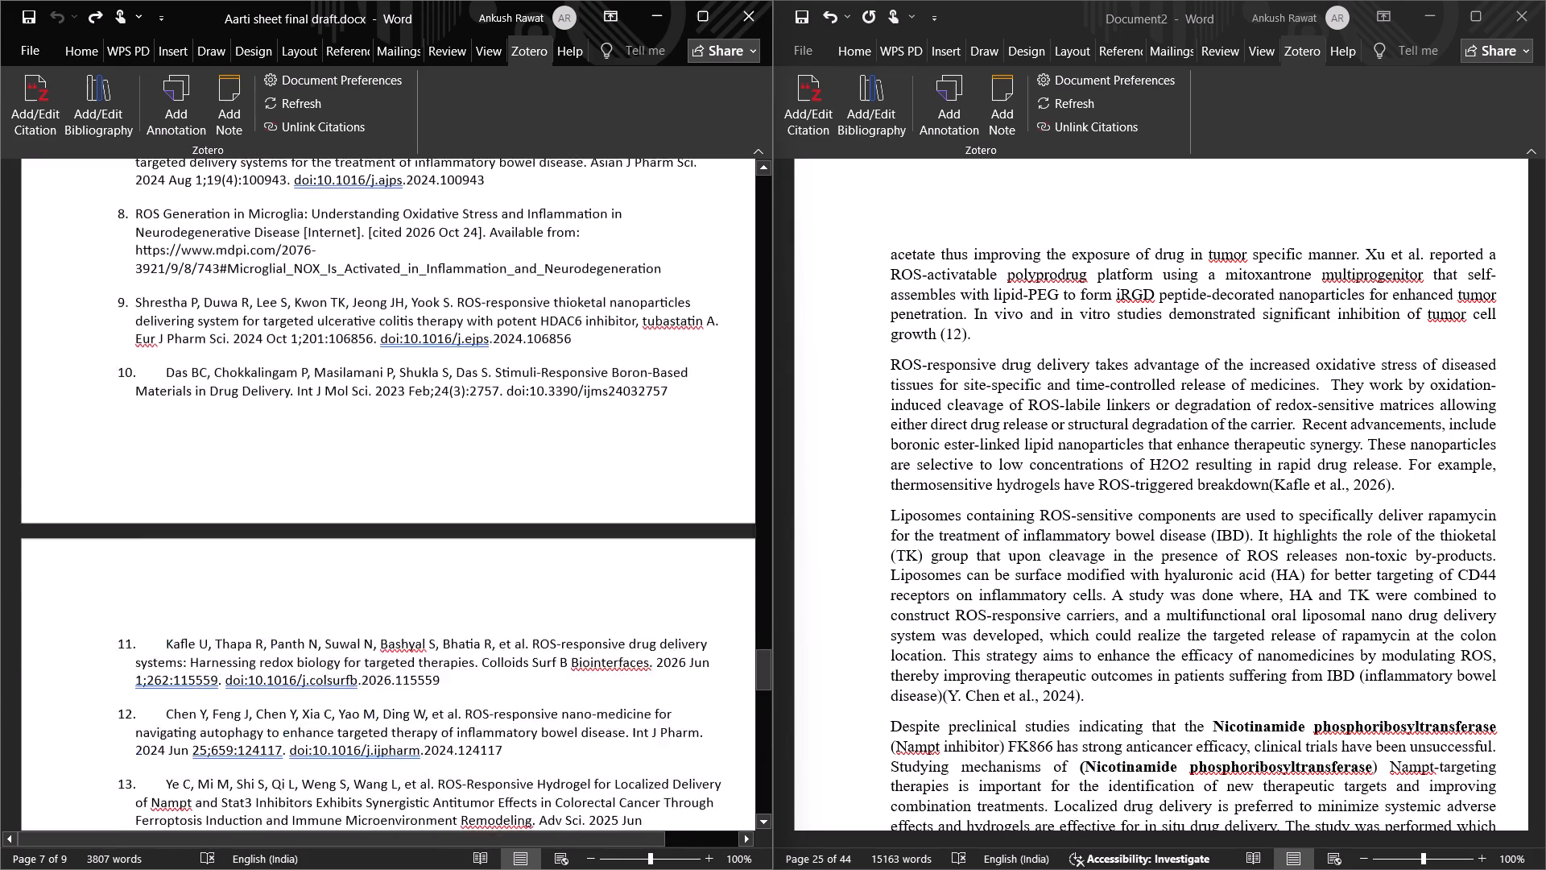
{"action": "scroll", "coordinate": [350, 570], "scroll_direction": "down", "scroll_amount": 3}
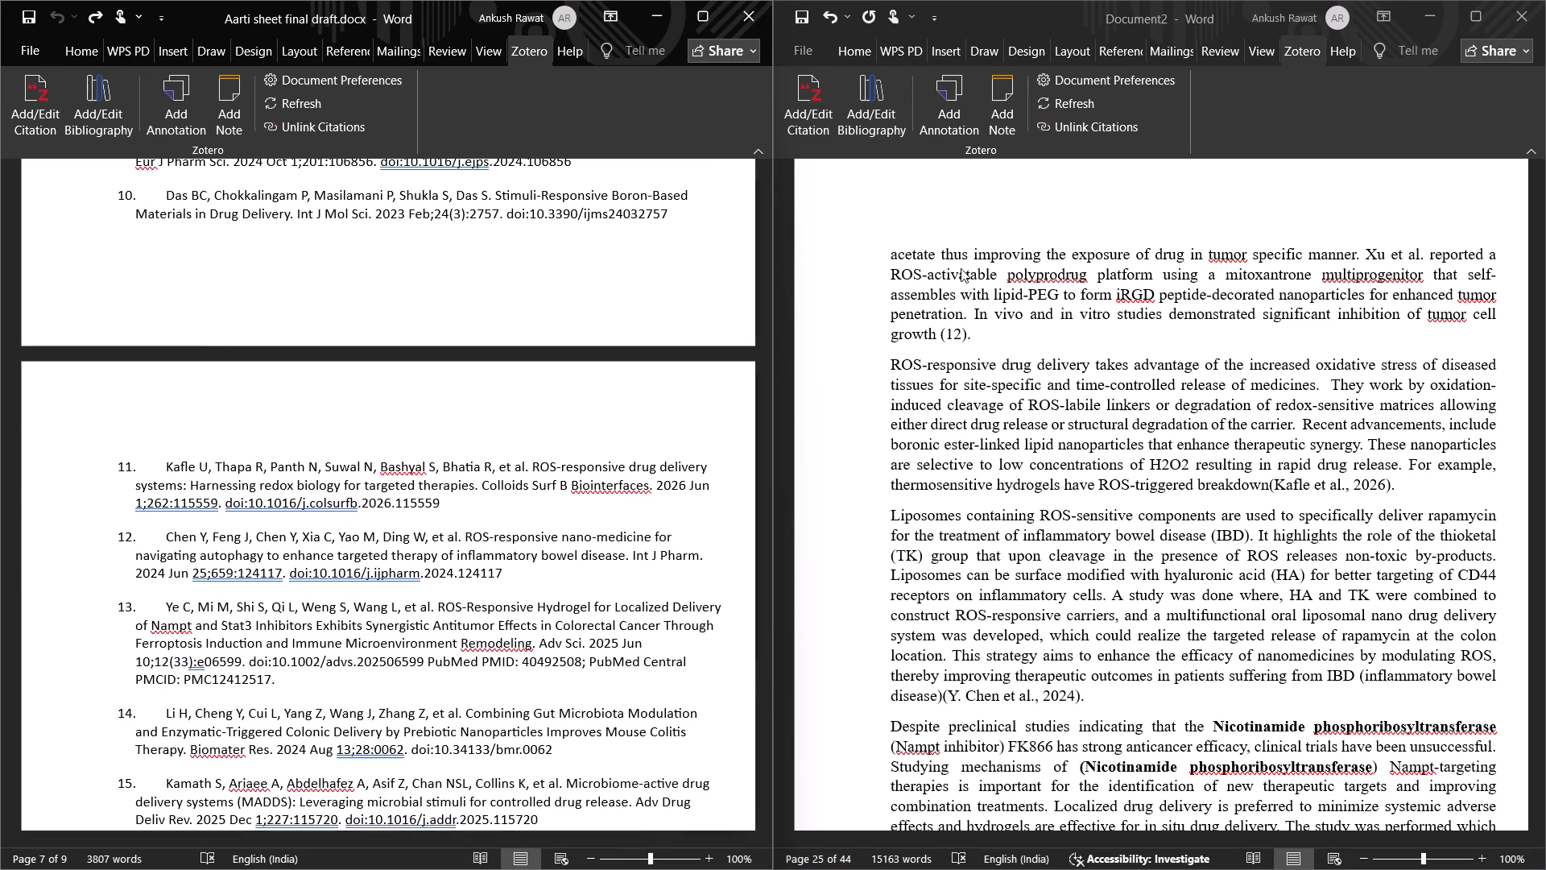
Remove the plain-text citation (12) after "inhibition of tumor cell growth" in Document2, ending the sentence with a period.
{"action": "left_click", "coordinate": [970, 334]}
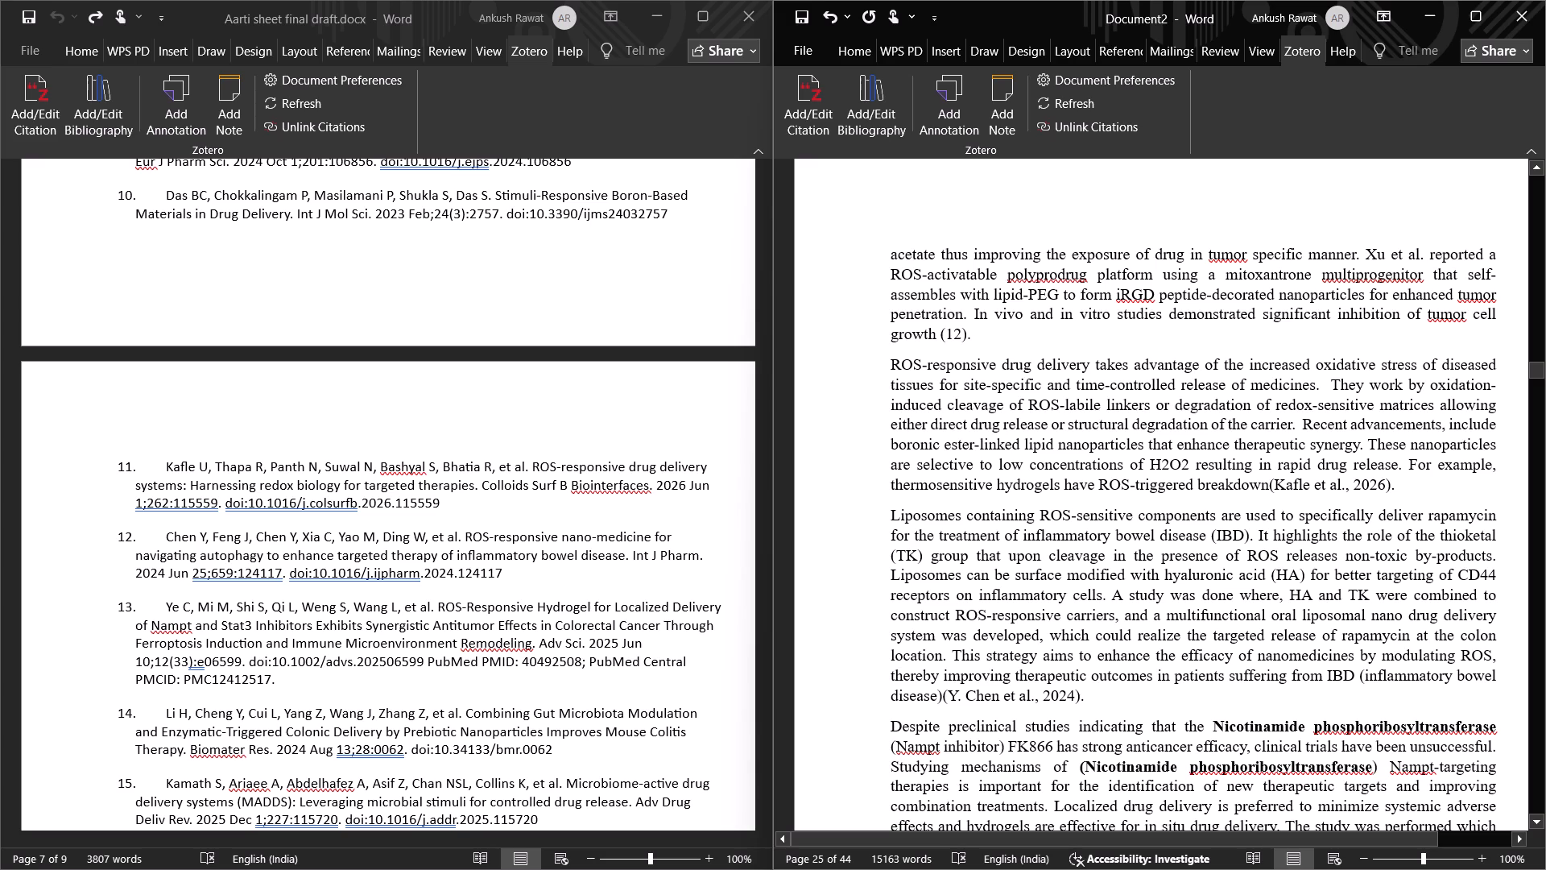
{"action": "left_click", "coordinate": [967, 336]}
{"action": "key", "text": "Right"}
{"action": "key", "text": "BackSpace"}
{"action": "key", "text": "BackSpace"}
{"action": "key", "text": "BackSpace"}
{"action": "key", "text": "BackSpace"}
{"action": "key", "text": "BackSpace"}
{"action": "key", "text": "BackSpace"}
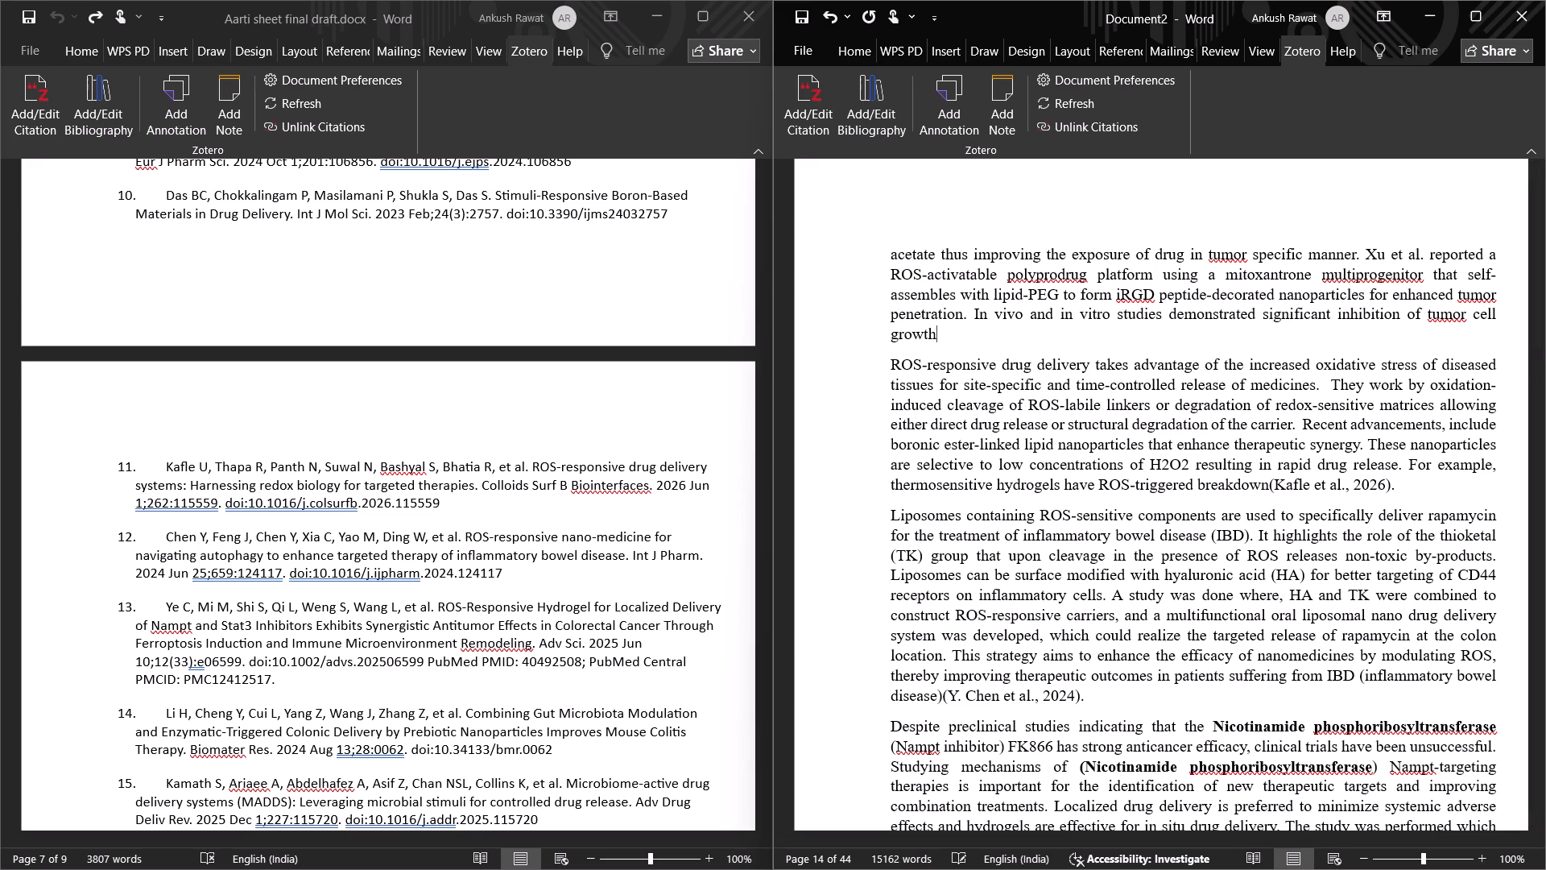
{"action": "key", "text": "comma"}
{"action": "key", "text": "BackSpace"}
{"action": "key", "text": "period"}
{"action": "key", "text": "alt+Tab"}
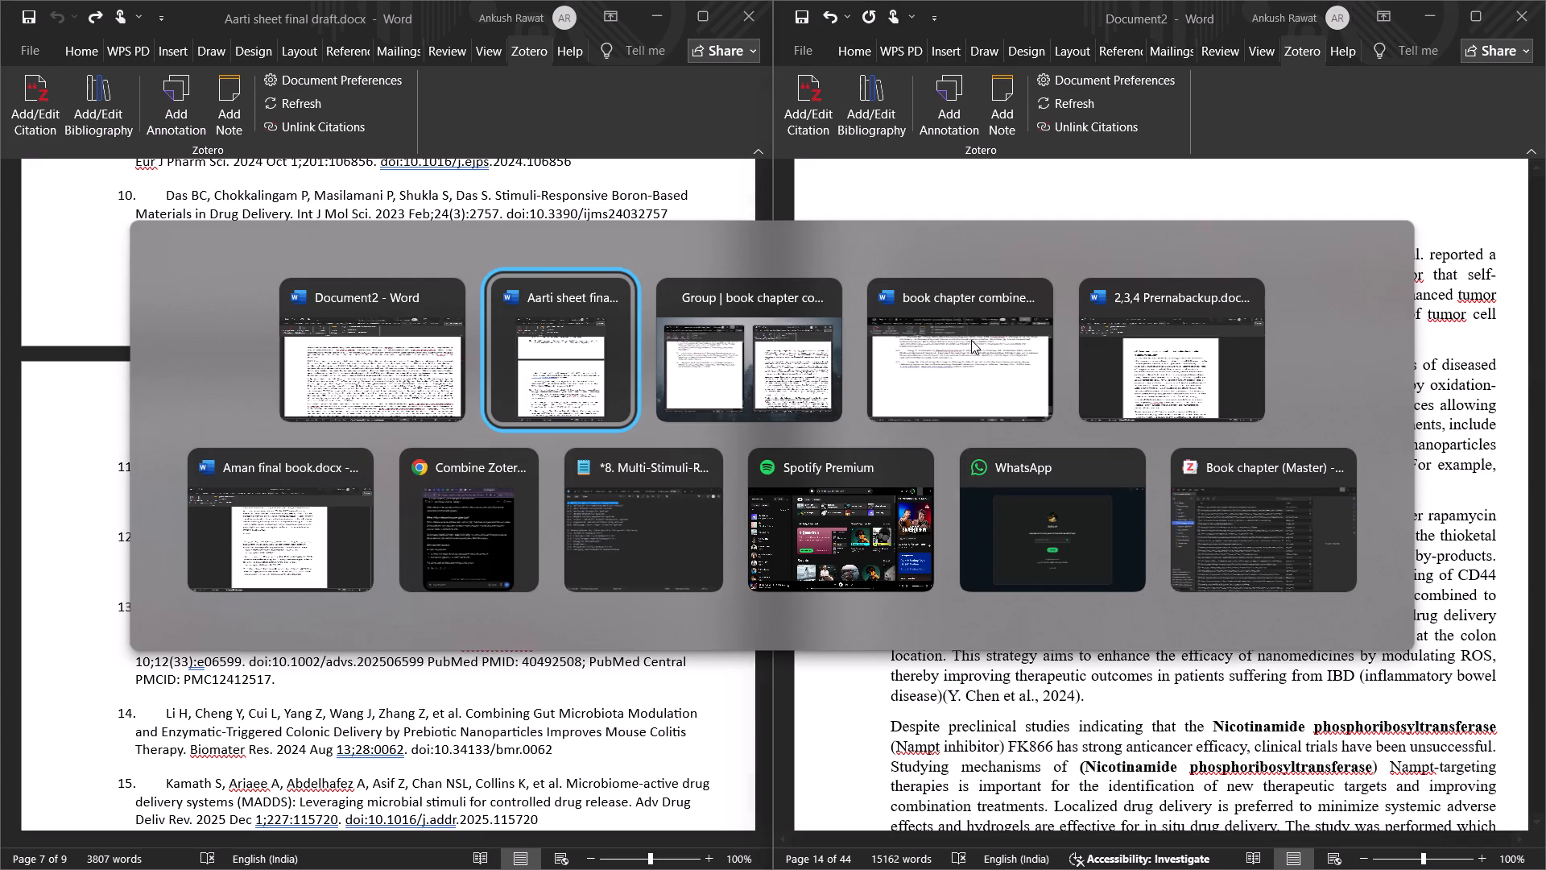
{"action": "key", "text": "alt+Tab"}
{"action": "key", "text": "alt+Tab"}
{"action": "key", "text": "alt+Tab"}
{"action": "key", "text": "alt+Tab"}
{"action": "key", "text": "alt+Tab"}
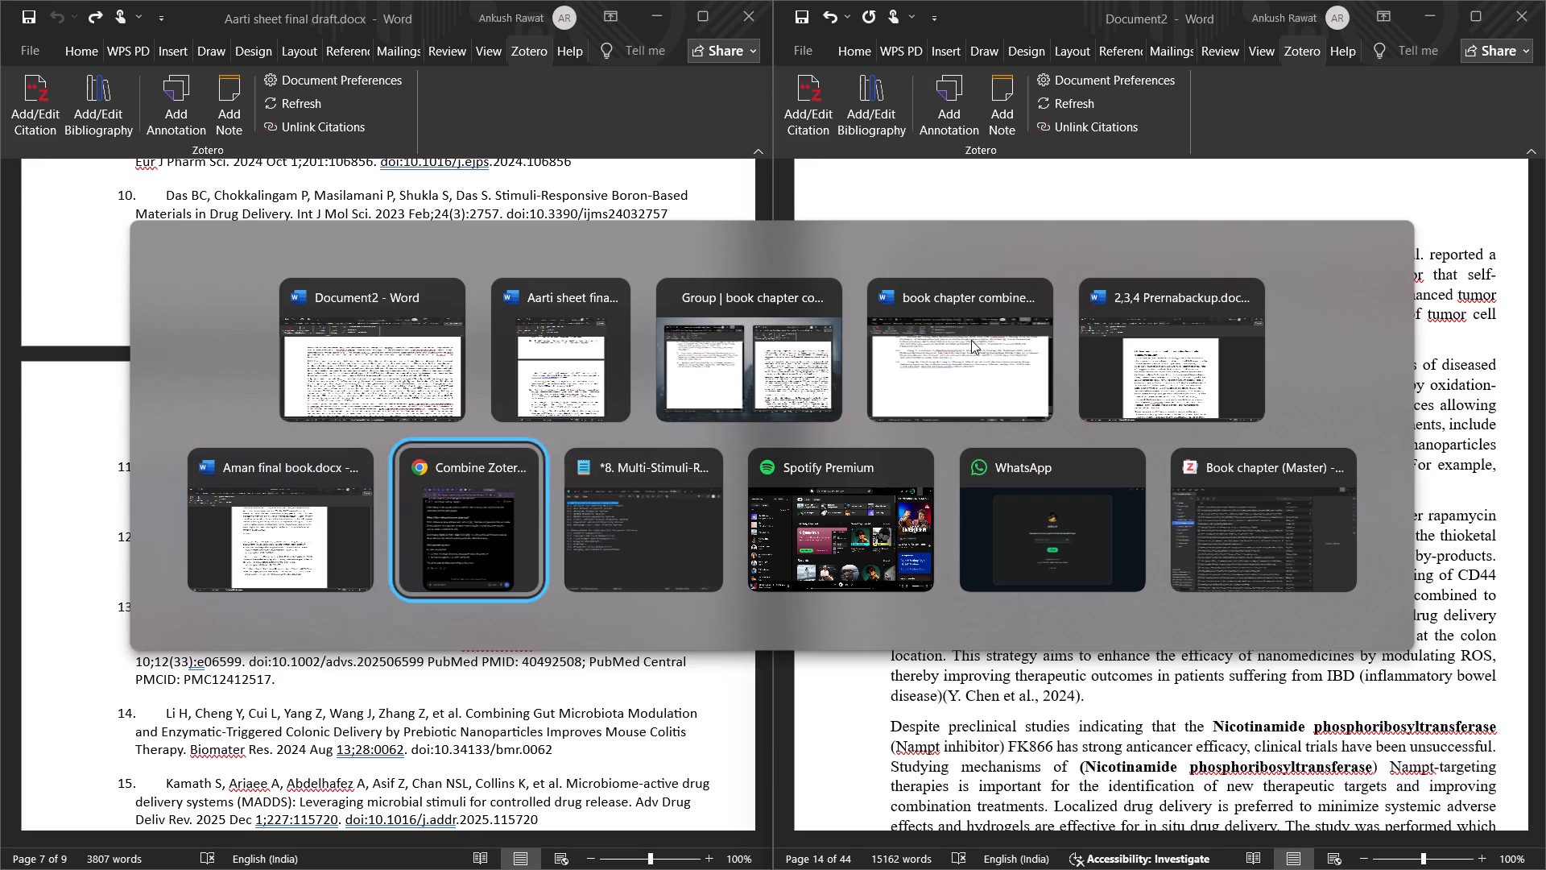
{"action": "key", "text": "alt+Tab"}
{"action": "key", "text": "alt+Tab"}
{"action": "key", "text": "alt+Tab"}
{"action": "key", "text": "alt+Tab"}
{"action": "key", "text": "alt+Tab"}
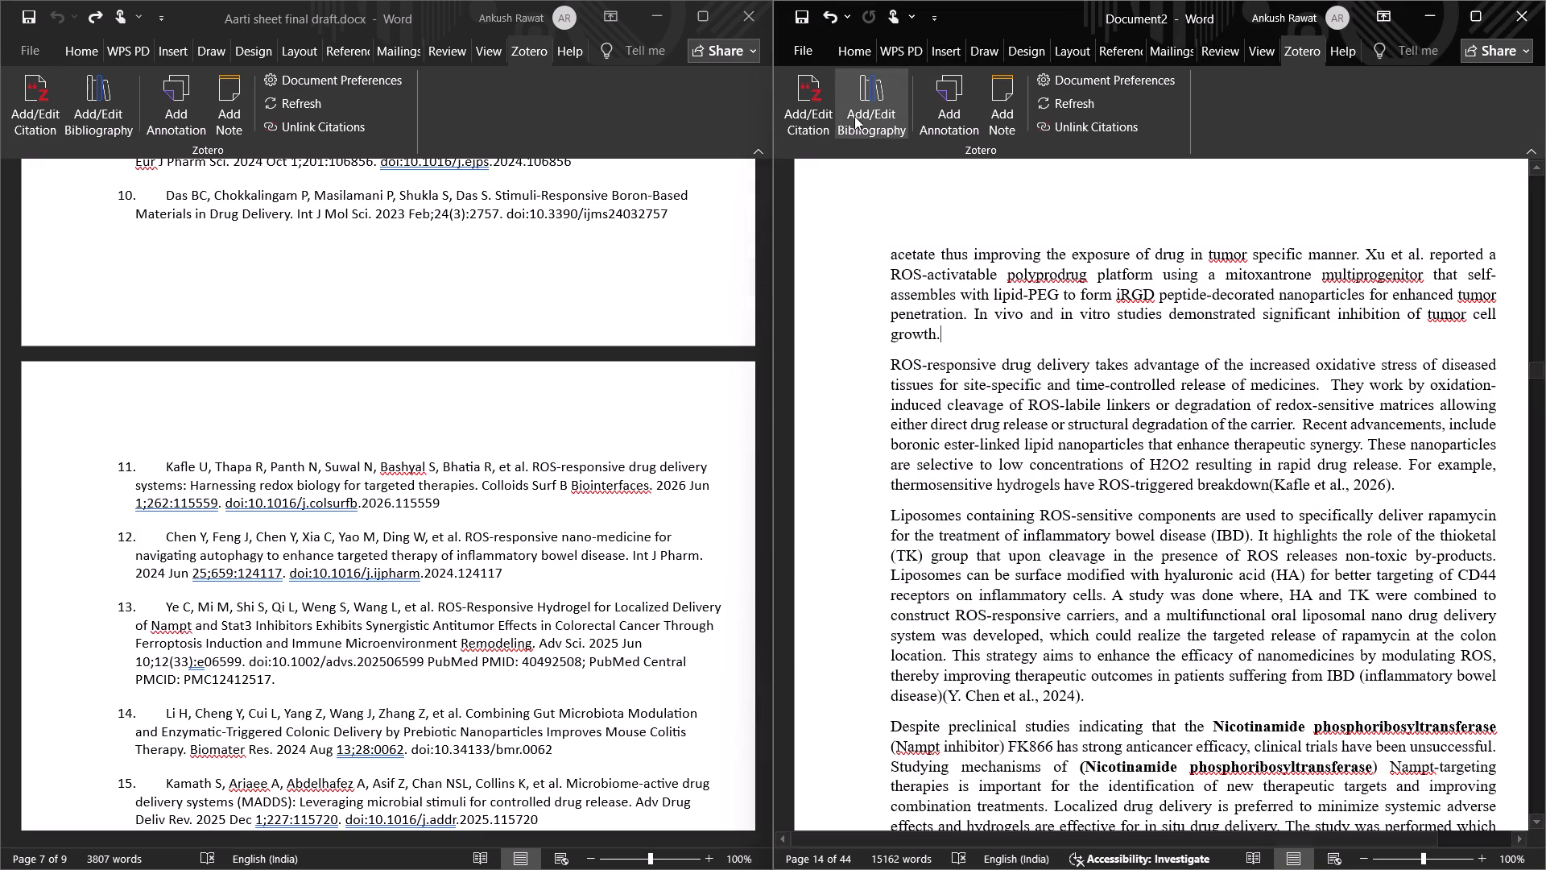
Start a Zotero citation after "tumor cell growth." in Document2 and browse the Aarti collection for its source.
{"action": "left_click", "coordinate": [808, 116]}
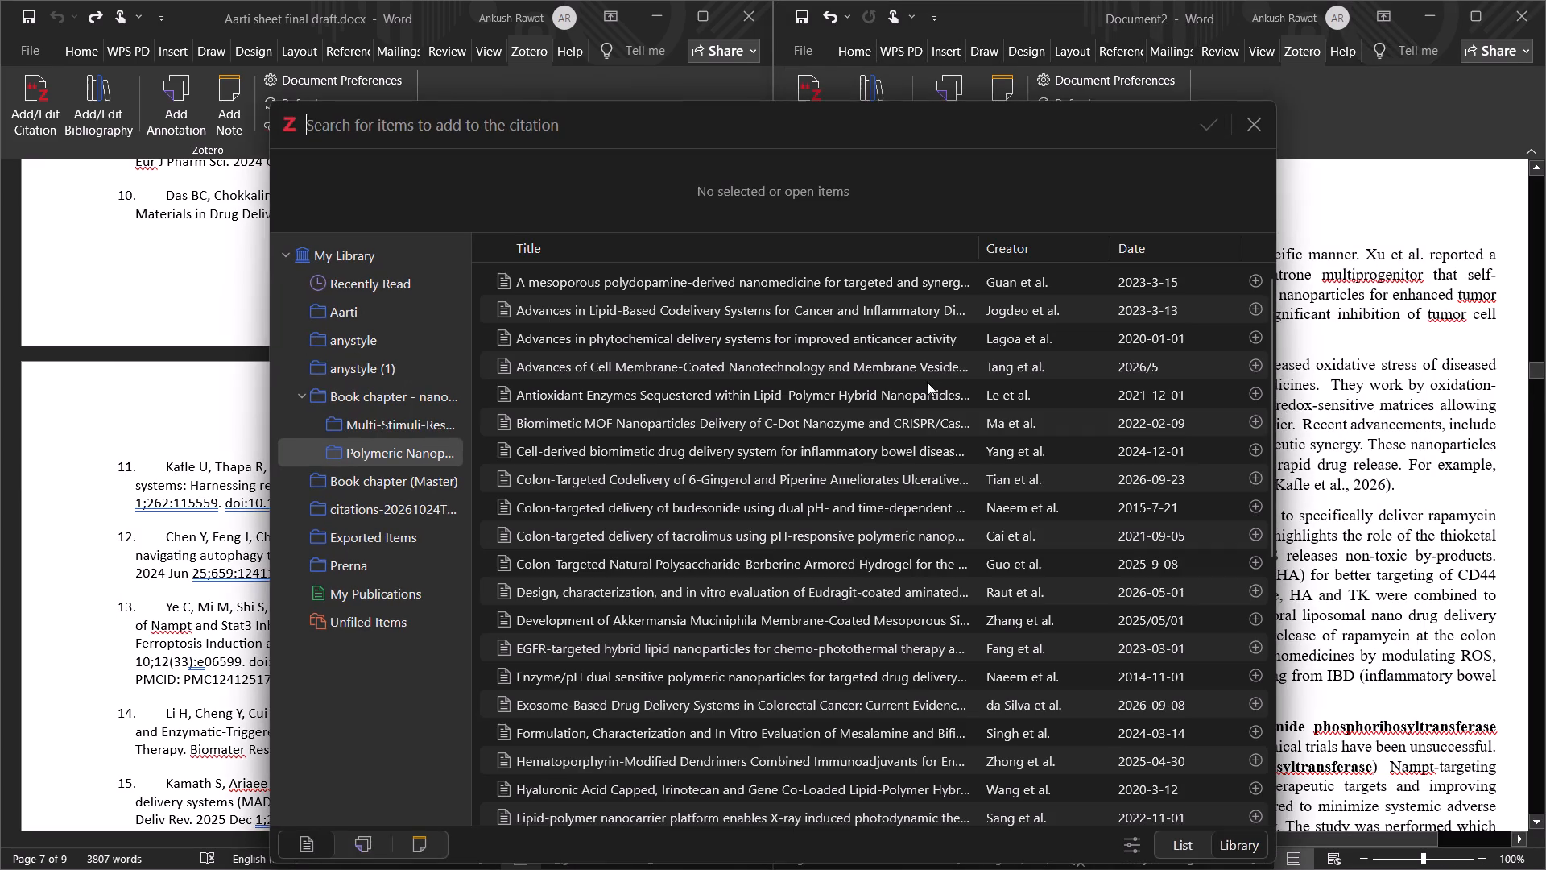
{"action": "left_click", "coordinate": [340, 297]}
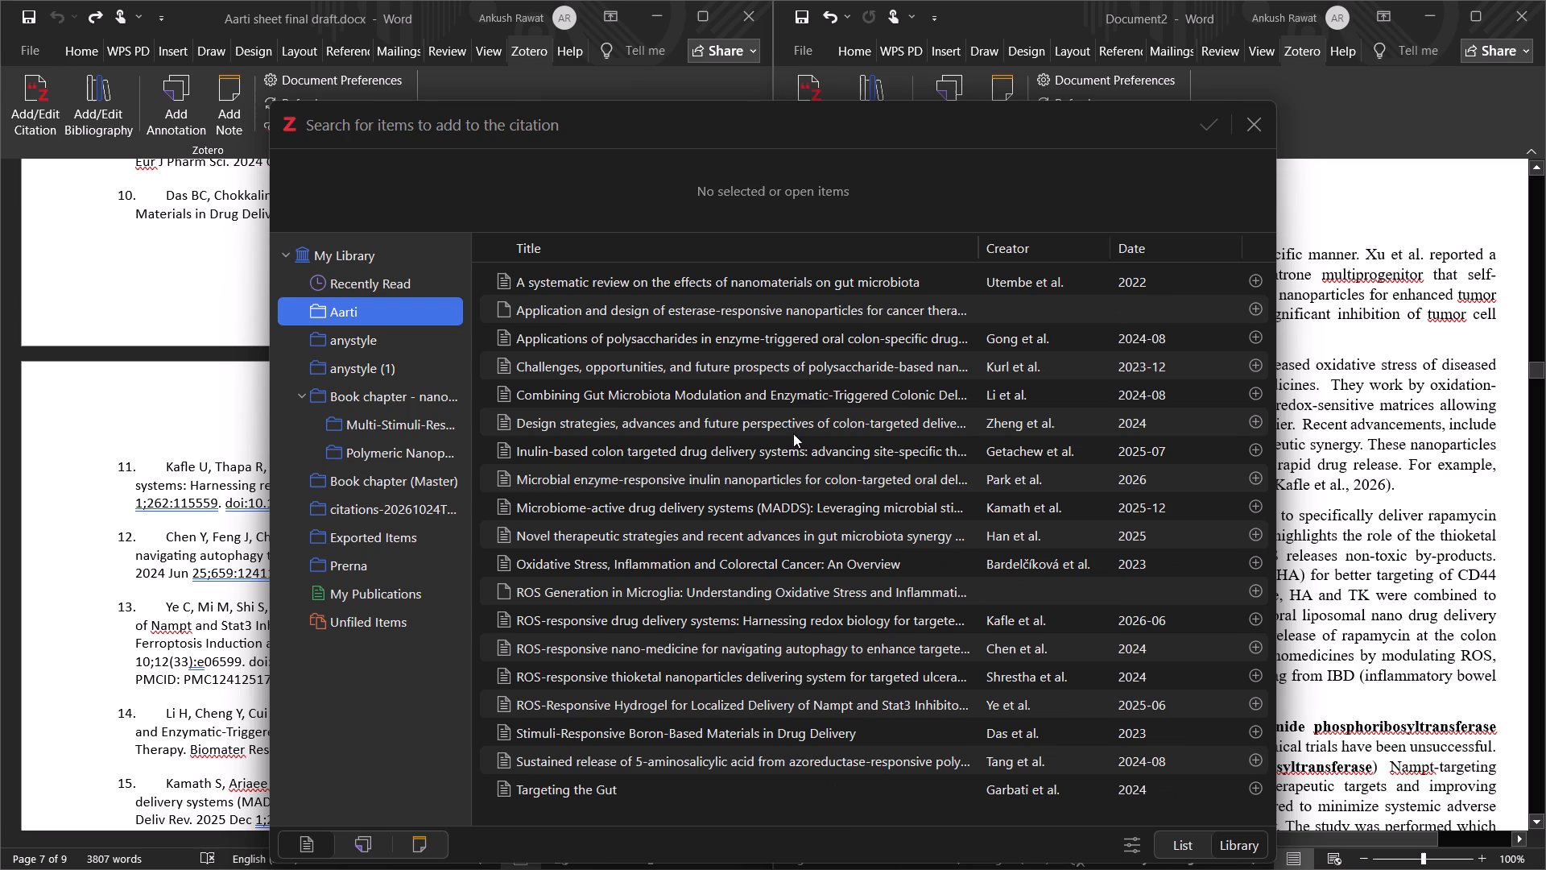
{"action": "scroll", "coordinate": [958, 436], "scroll_direction": "down", "scroll_amount": 6}
{"action": "scroll", "coordinate": [908, 486], "scroll_direction": "up", "scroll_amount": 1}
{"action": "scroll", "coordinate": [907, 487], "scroll_direction": "down", "scroll_amount": 1}
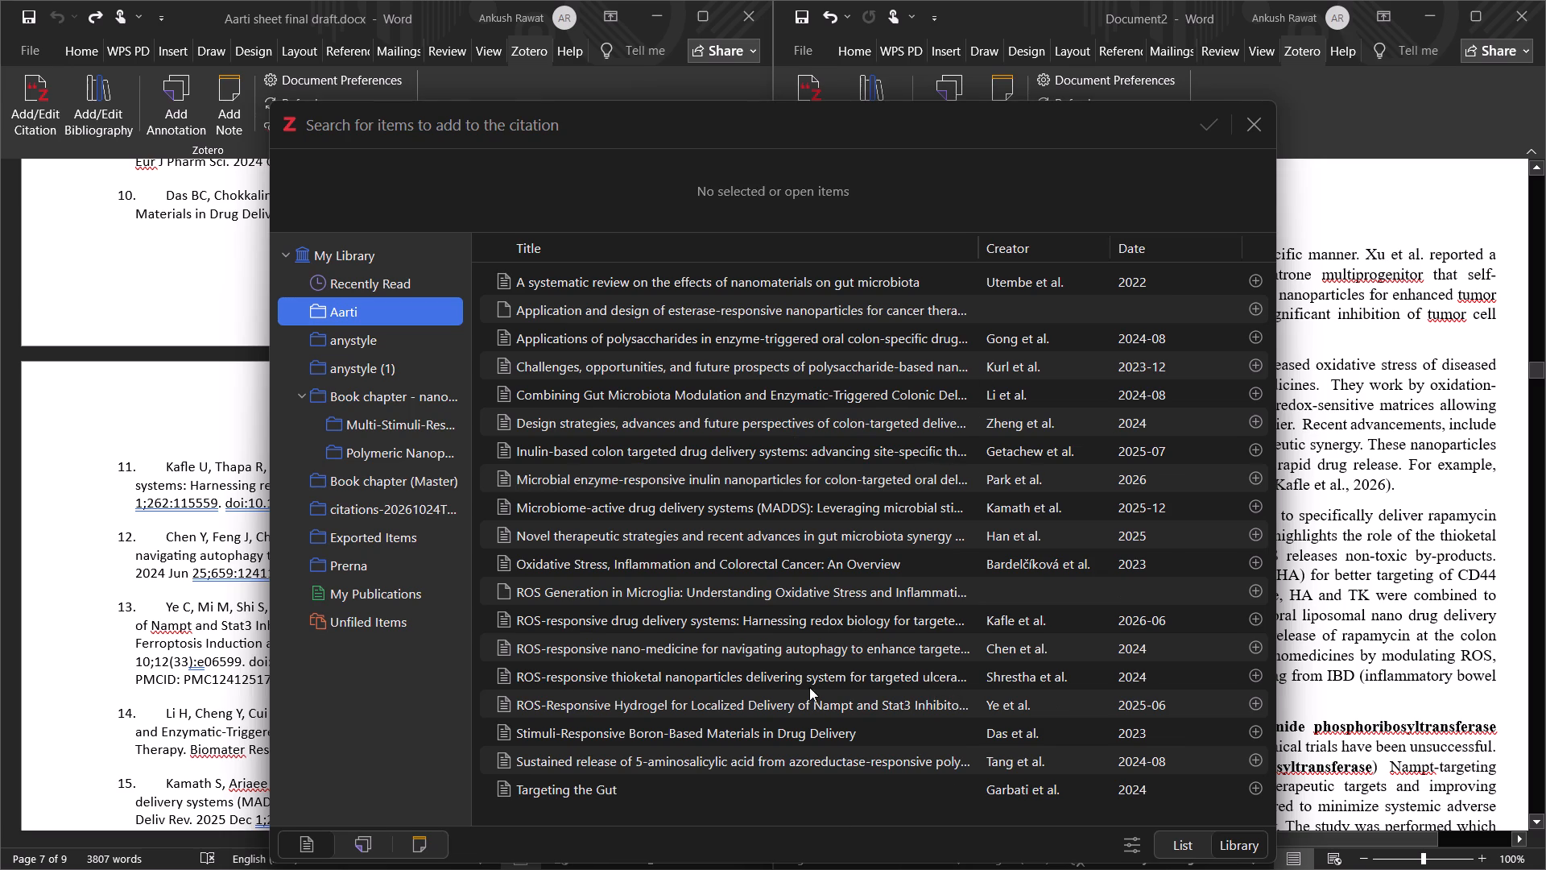
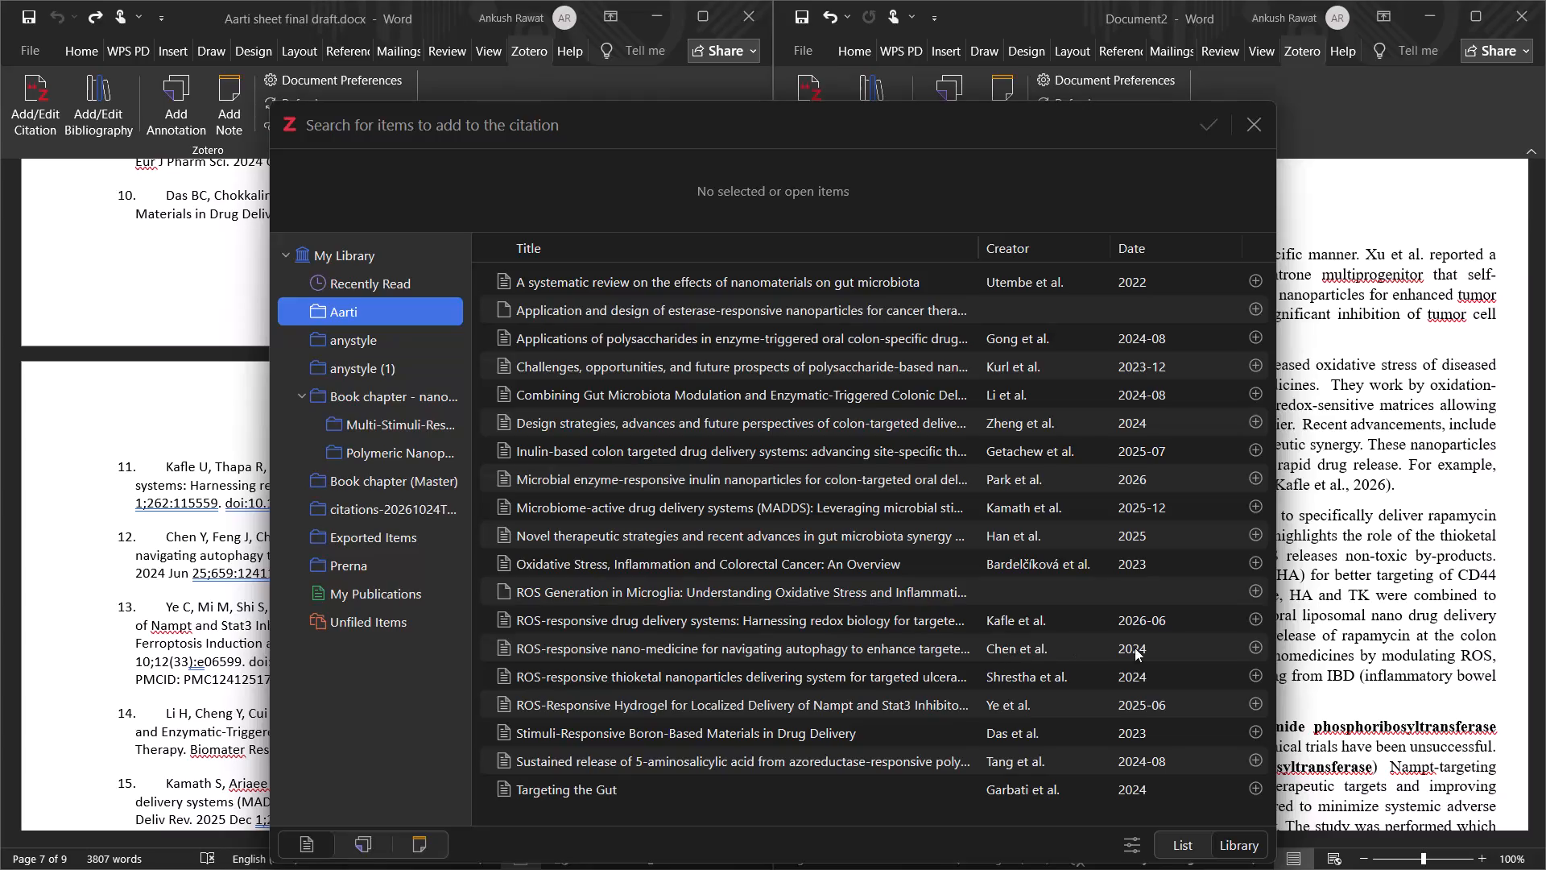
Cite Chen et al., 2024, the ROS-responsive nano-medicine paper, from the Aarti collection after "tumor cell growth." in Document2.
{"action": "left_click", "coordinate": [1259, 645]}
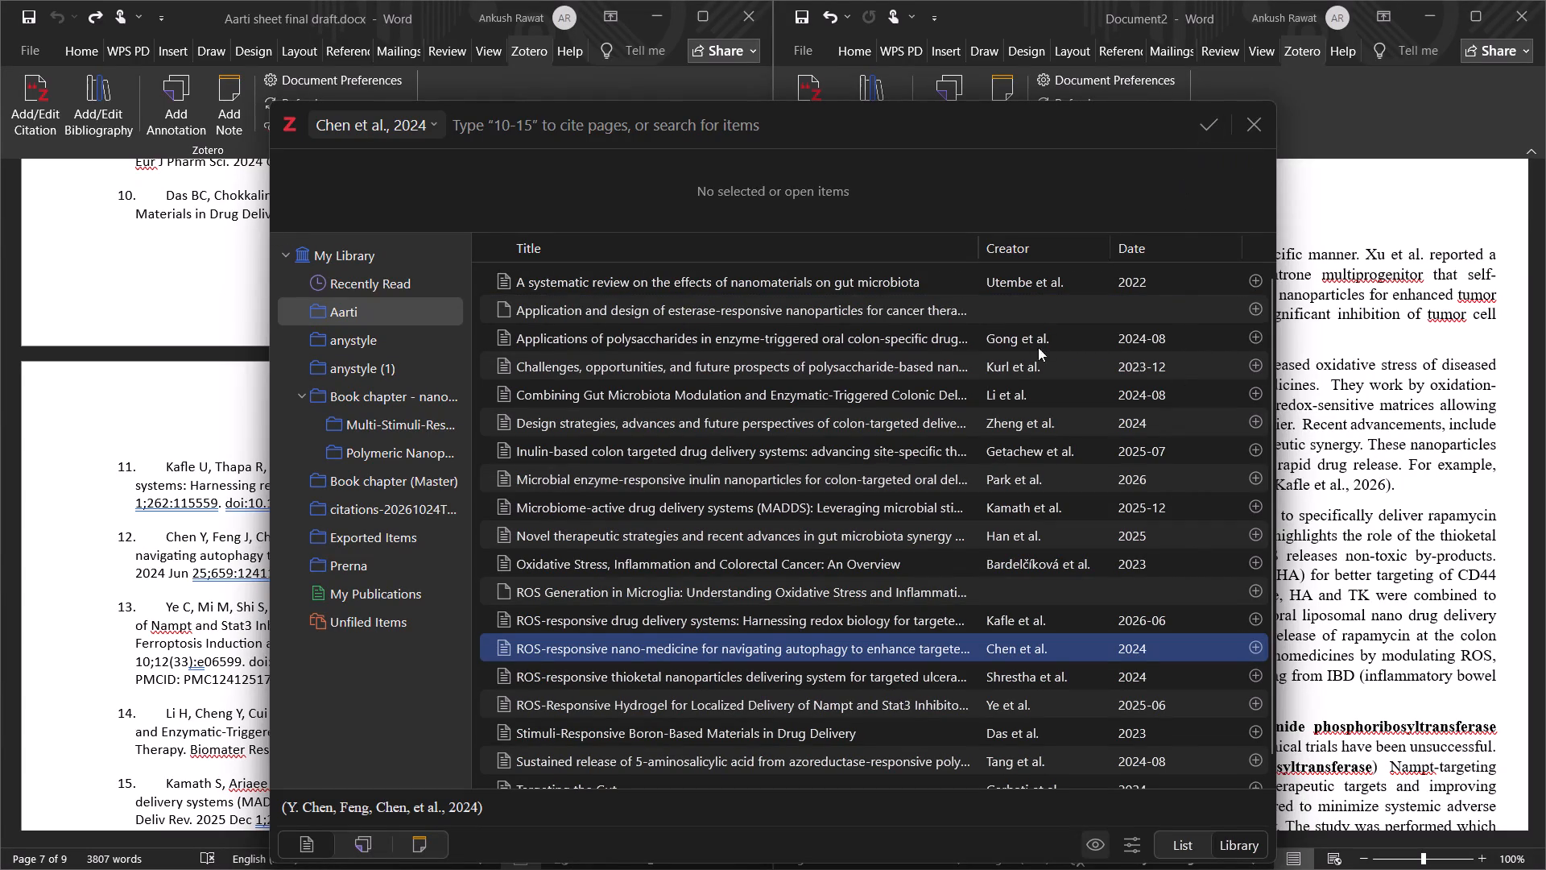
{"action": "scroll", "coordinate": [821, 565], "scroll_direction": "up", "scroll_amount": 5}
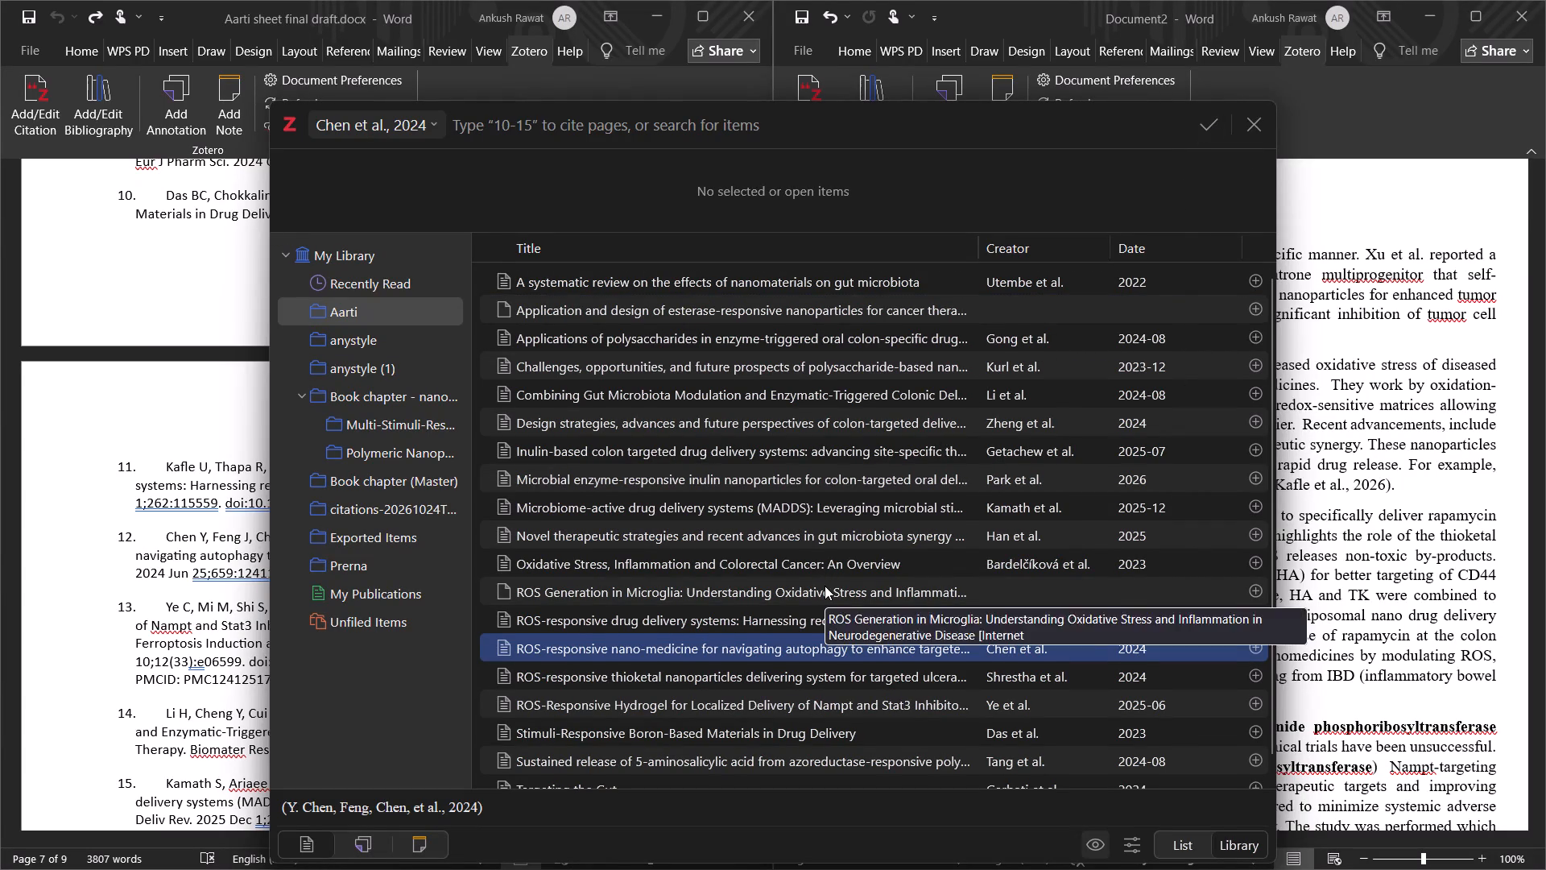
{"action": "scroll", "coordinate": [825, 586], "scroll_direction": "down", "scroll_amount": 2}
{"action": "scroll", "coordinate": [825, 591], "scroll_direction": "up", "scroll_amount": 1}
{"action": "scroll", "coordinate": [825, 592], "scroll_direction": "down", "scroll_amount": 3}
{"action": "scroll", "coordinate": [825, 592], "scroll_direction": "up", "scroll_amount": 1}
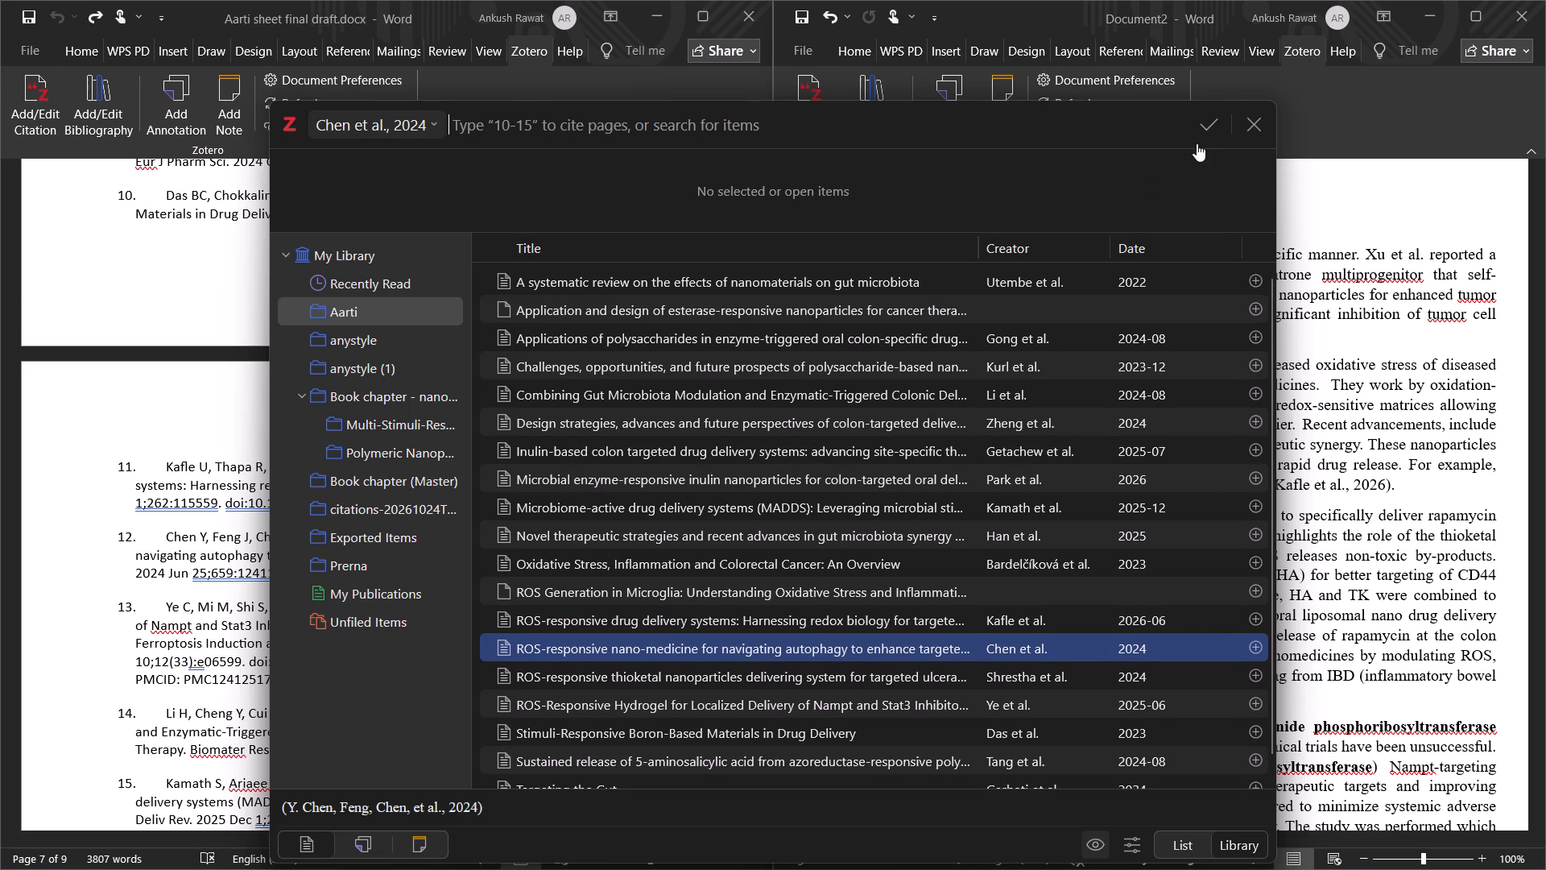
{"action": "left_click", "coordinate": [1205, 127]}
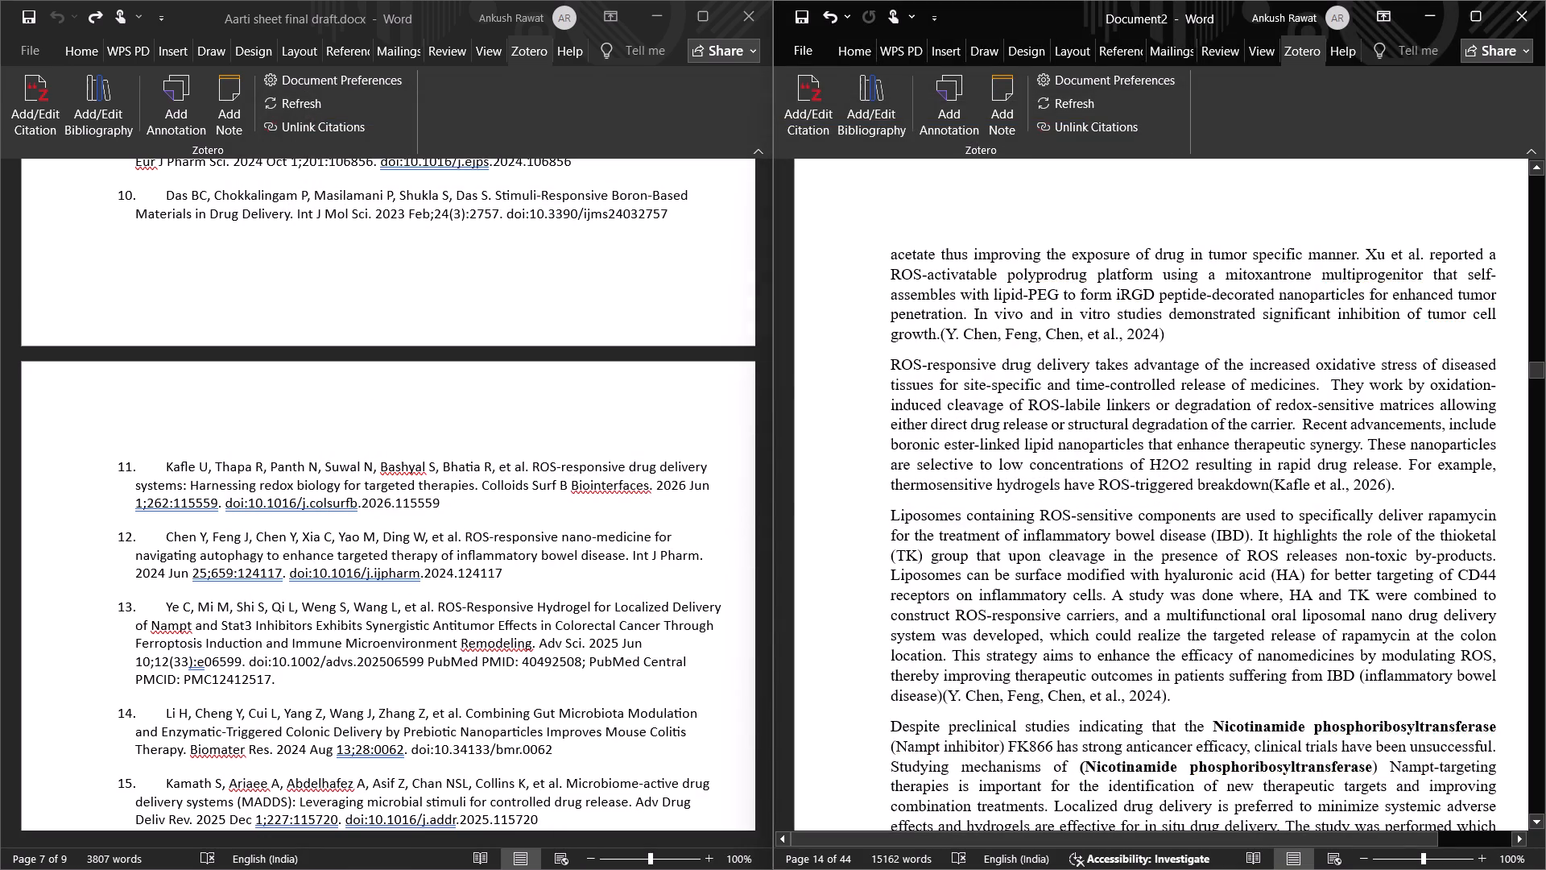
Check Document2 from the ROS-responsive text through the microbiota section into section 8, Multi-Stimuli-Responsive Nanoplatforms, for leftover plain-text citation numbers.
{"action": "scroll", "coordinate": [1056, 650], "scroll_direction": "down", "scroll_amount": 5}
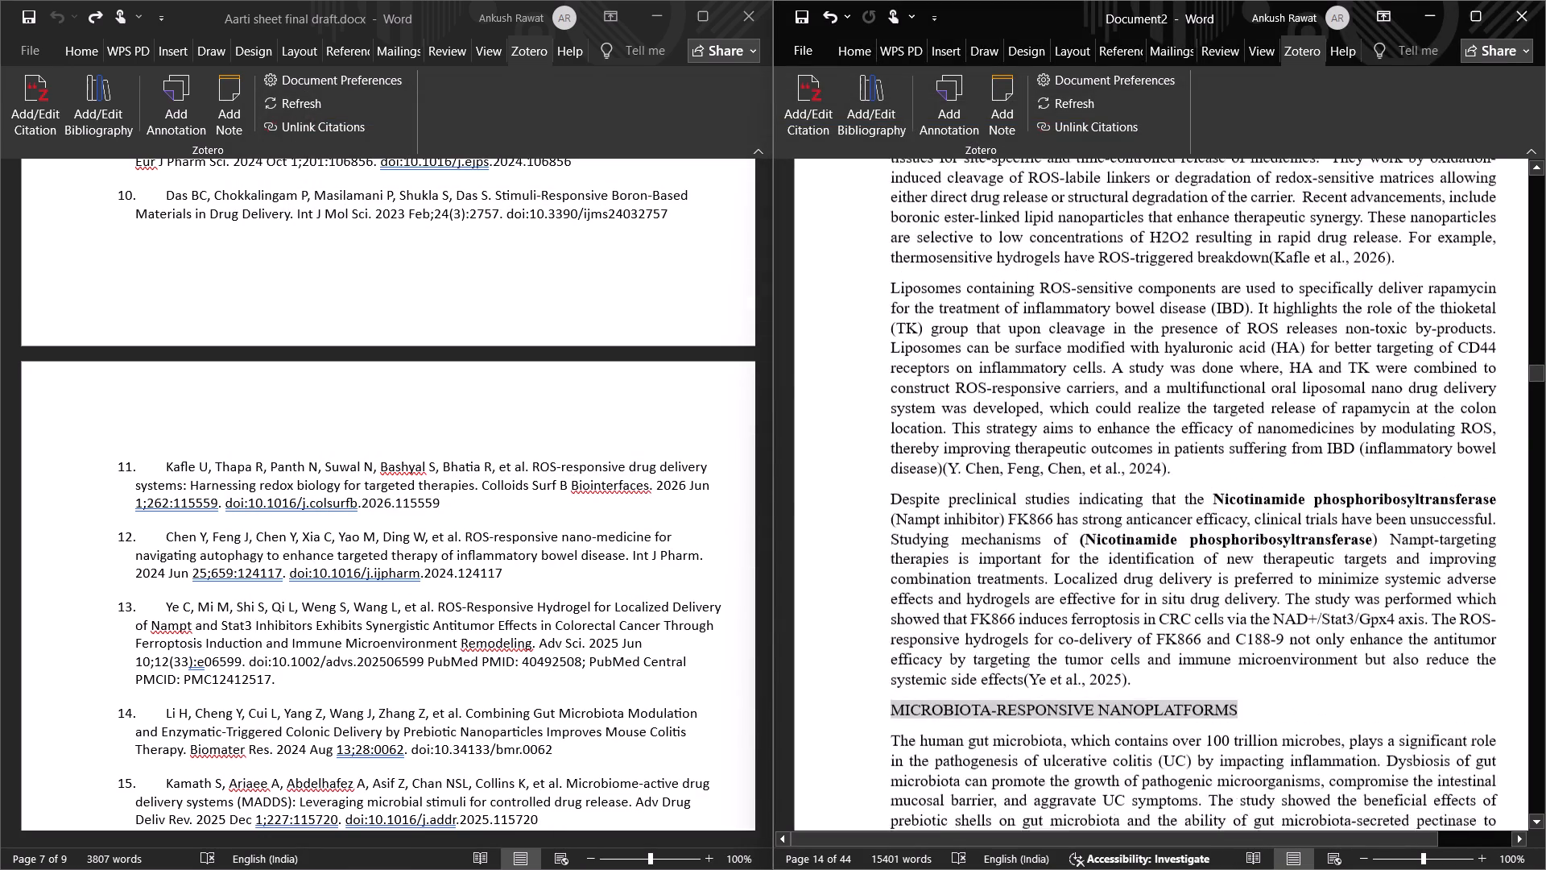
{"action": "scroll", "coordinate": [1058, 636], "scroll_direction": "down", "scroll_amount": 2}
{"action": "scroll", "coordinate": [1058, 636], "scroll_direction": "up", "scroll_amount": 1}
{"action": "scroll", "coordinate": [1058, 636], "scroll_direction": "down", "scroll_amount": 10}
{"action": "scroll", "coordinate": [1056, 650], "scroll_direction": "up", "scroll_amount": 1}
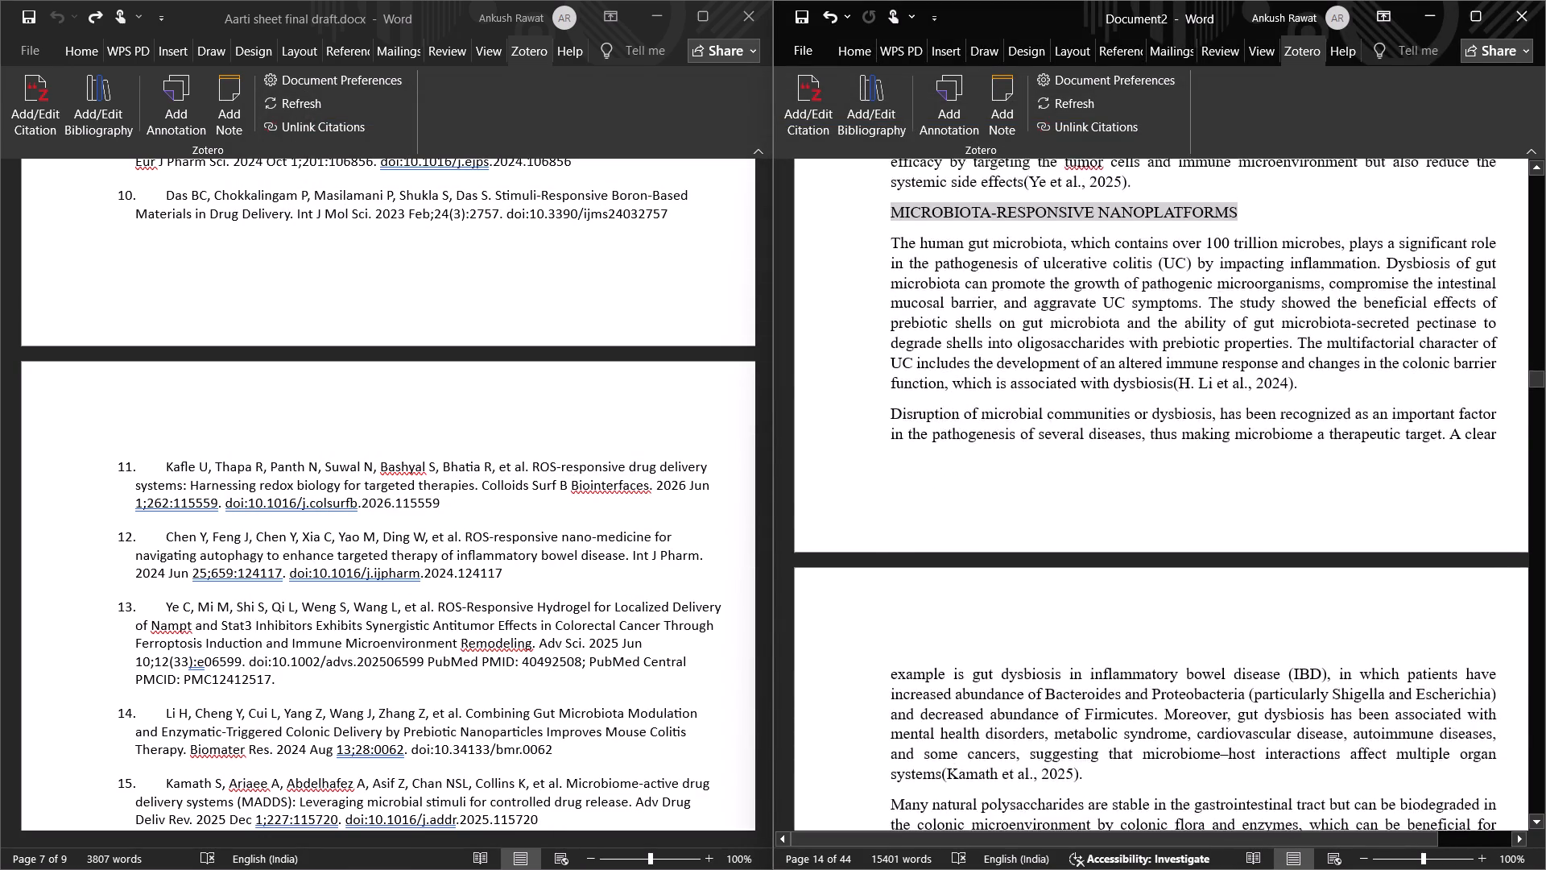
{"action": "scroll", "coordinate": [1056, 650], "scroll_direction": "down", "scroll_amount": 13}
{"action": "scroll", "coordinate": [1050, 673], "scroll_direction": "up", "scroll_amount": 1}
{"action": "scroll", "coordinate": [1050, 673], "scroll_direction": "down", "scroll_amount": 2}
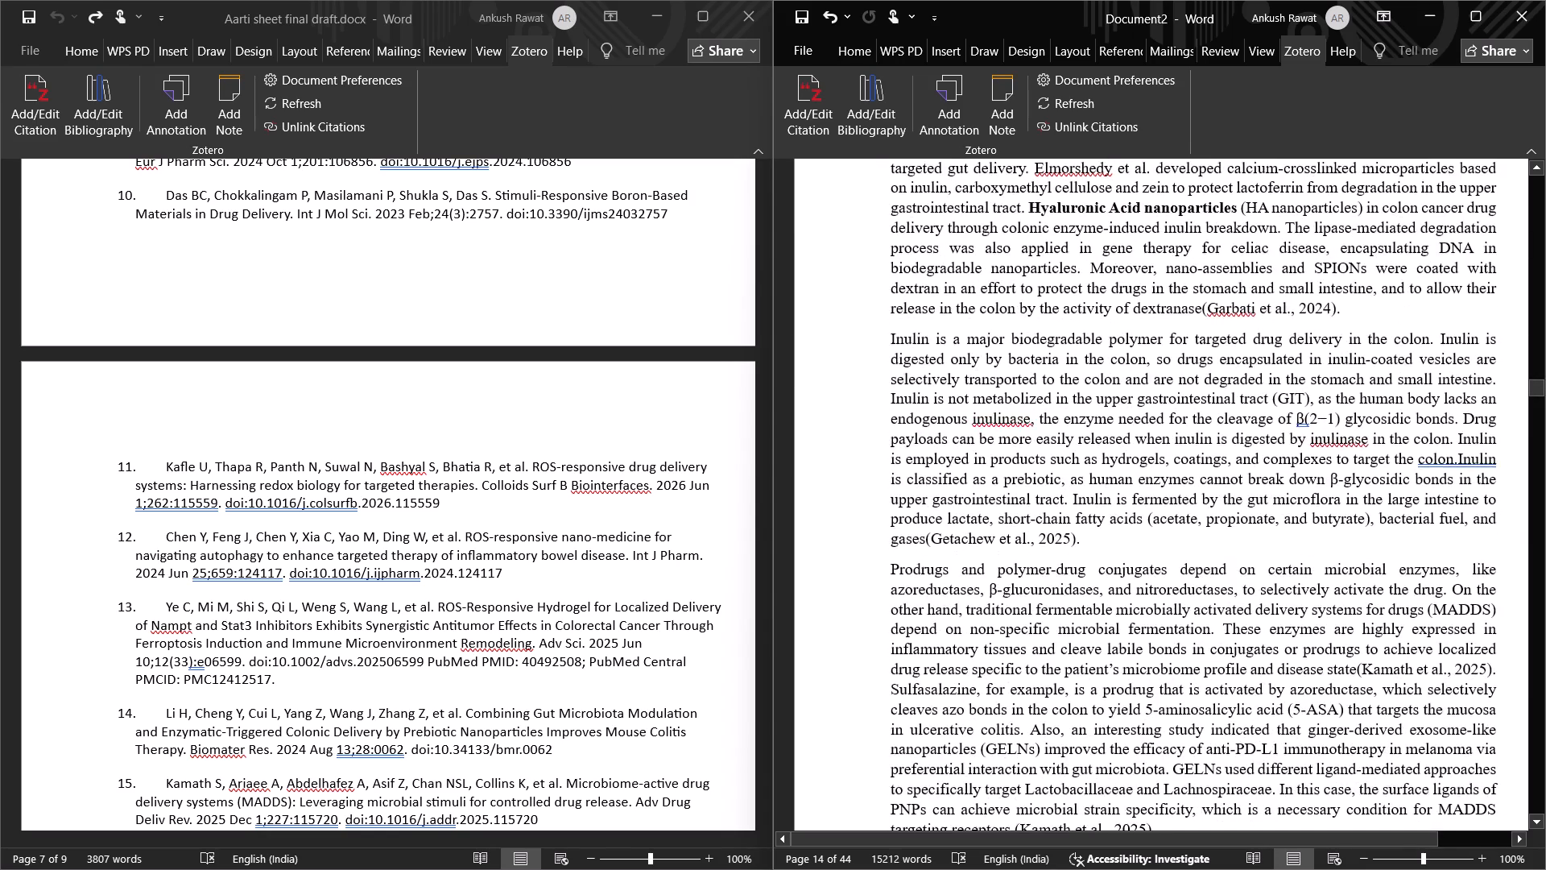
{"action": "scroll", "coordinate": [1050, 672], "scroll_direction": "down", "scroll_amount": 13}
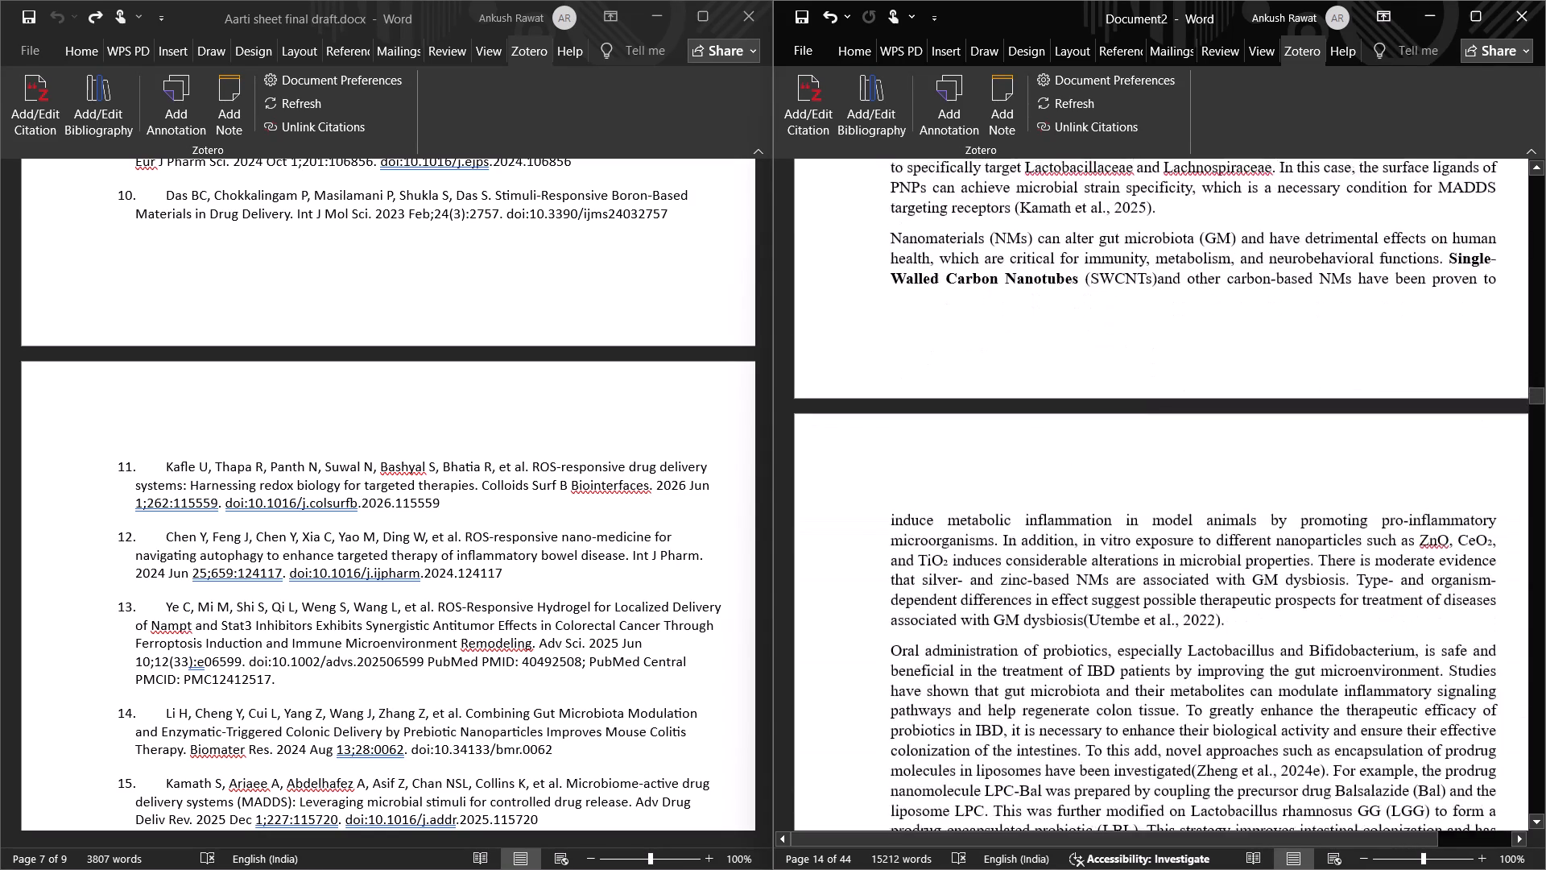
{"action": "scroll", "coordinate": [1043, 682], "scroll_direction": "down", "scroll_amount": 5}
{"action": "scroll", "coordinate": [1042, 684], "scroll_direction": "up", "scroll_amount": 1}
{"action": "scroll", "coordinate": [1042, 684], "scroll_direction": "down", "scroll_amount": 5}
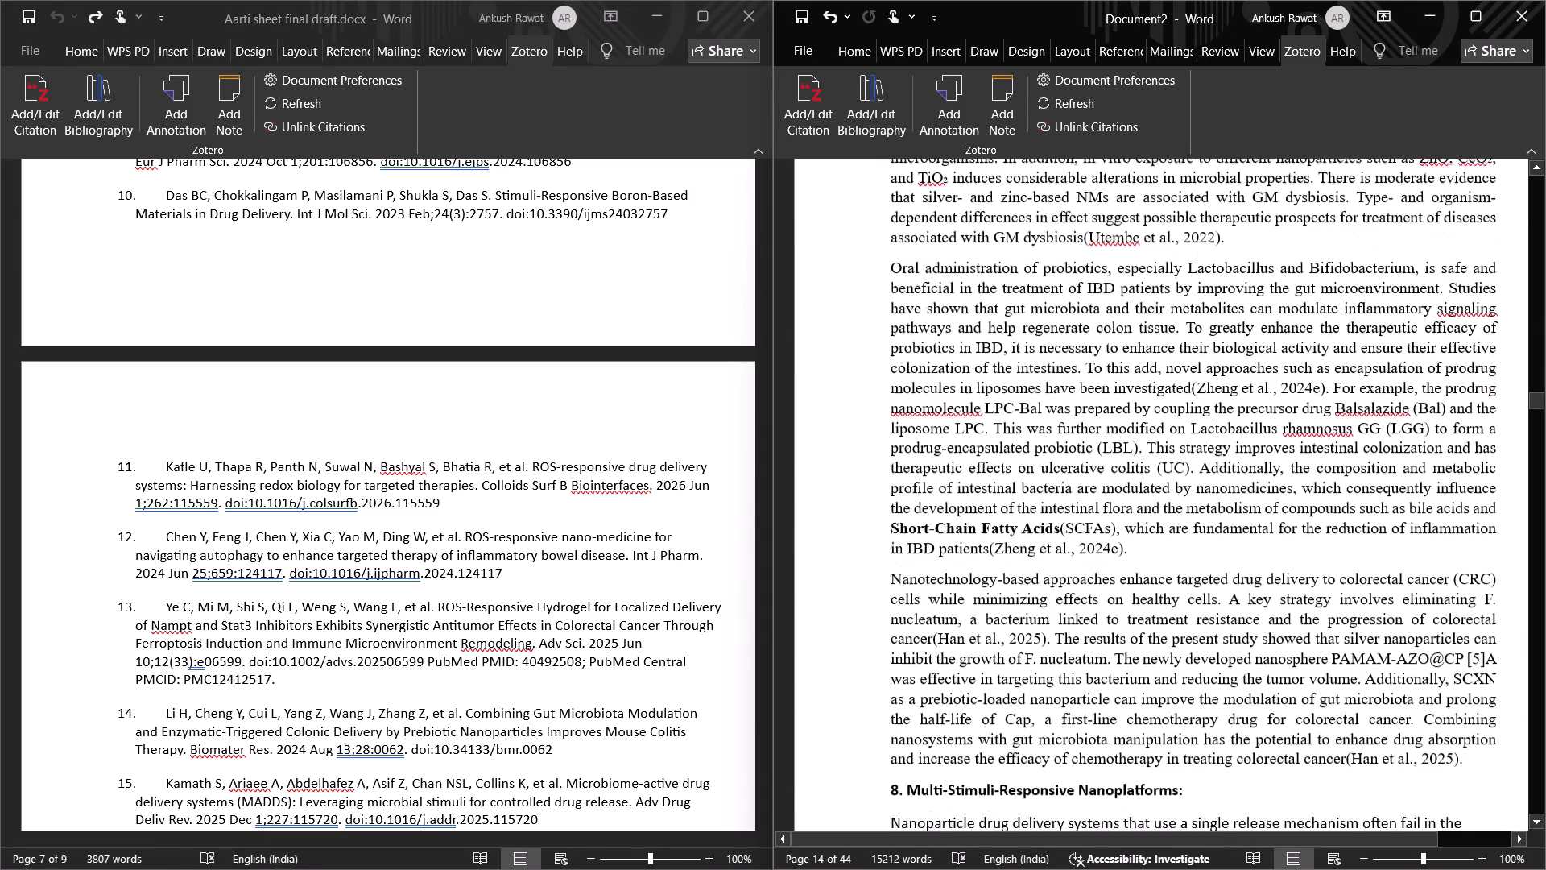
{"action": "scroll", "coordinate": [1042, 684], "scroll_direction": "down", "scroll_amount": 4}
{"action": "scroll", "coordinate": [1042, 684], "scroll_direction": "up", "scroll_amount": 1}
{"action": "scroll", "coordinate": [1042, 684], "scroll_direction": "down", "scroll_amount": 6}
{"action": "scroll", "coordinate": [964, 681], "scroll_direction": "down", "scroll_amount": 4}
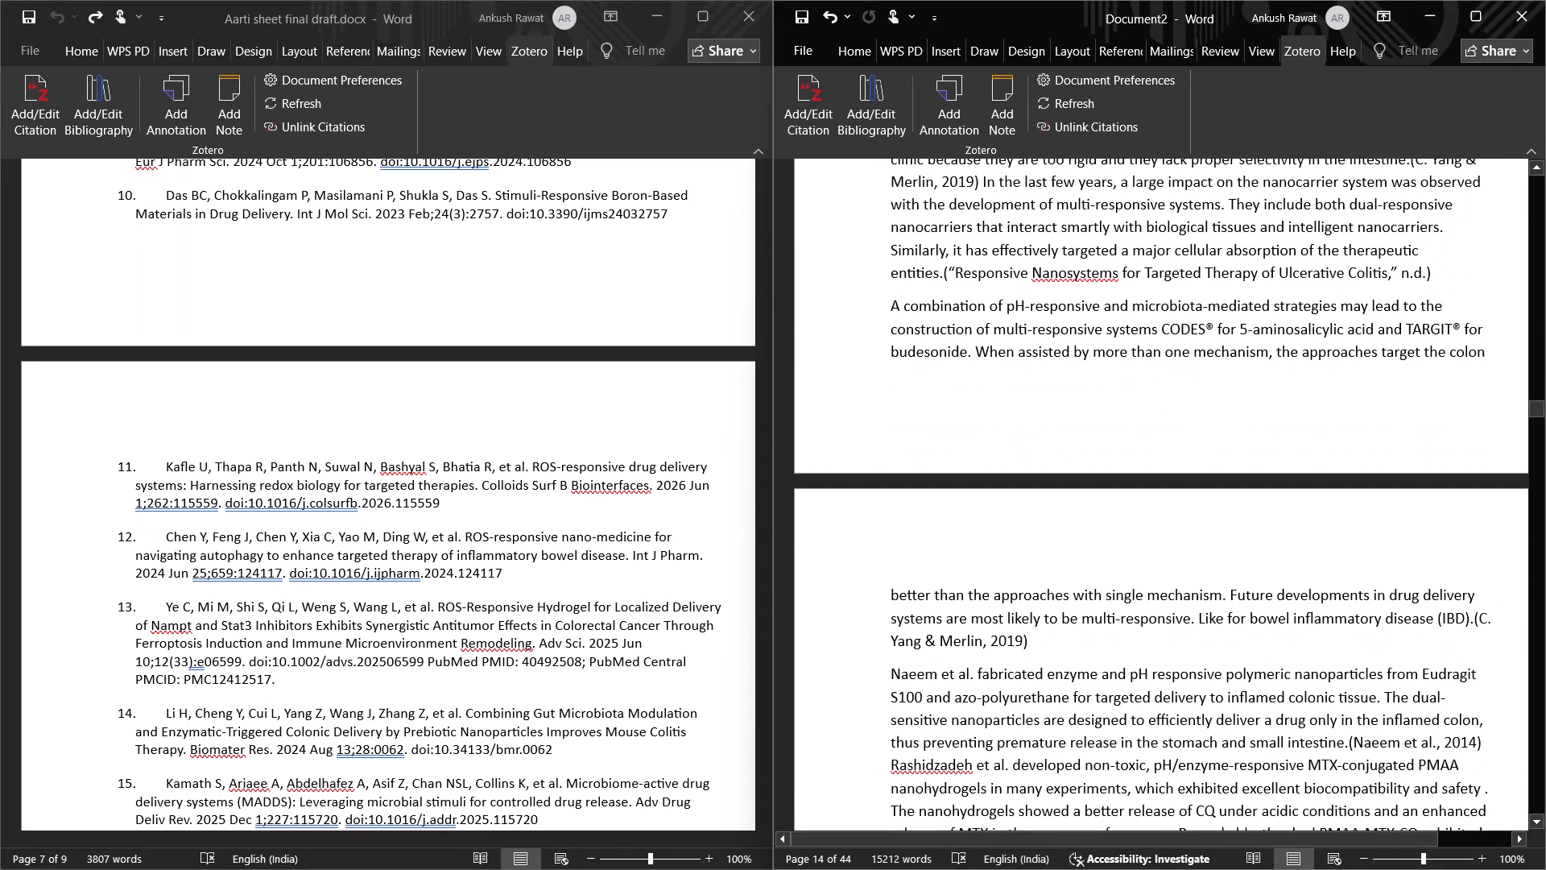
{"action": "scroll", "coordinate": [804, 509], "scroll_direction": "down", "scroll_amount": 3}
{"action": "scroll", "coordinate": [829, 616], "scroll_direction": "down", "scroll_amount": 4}
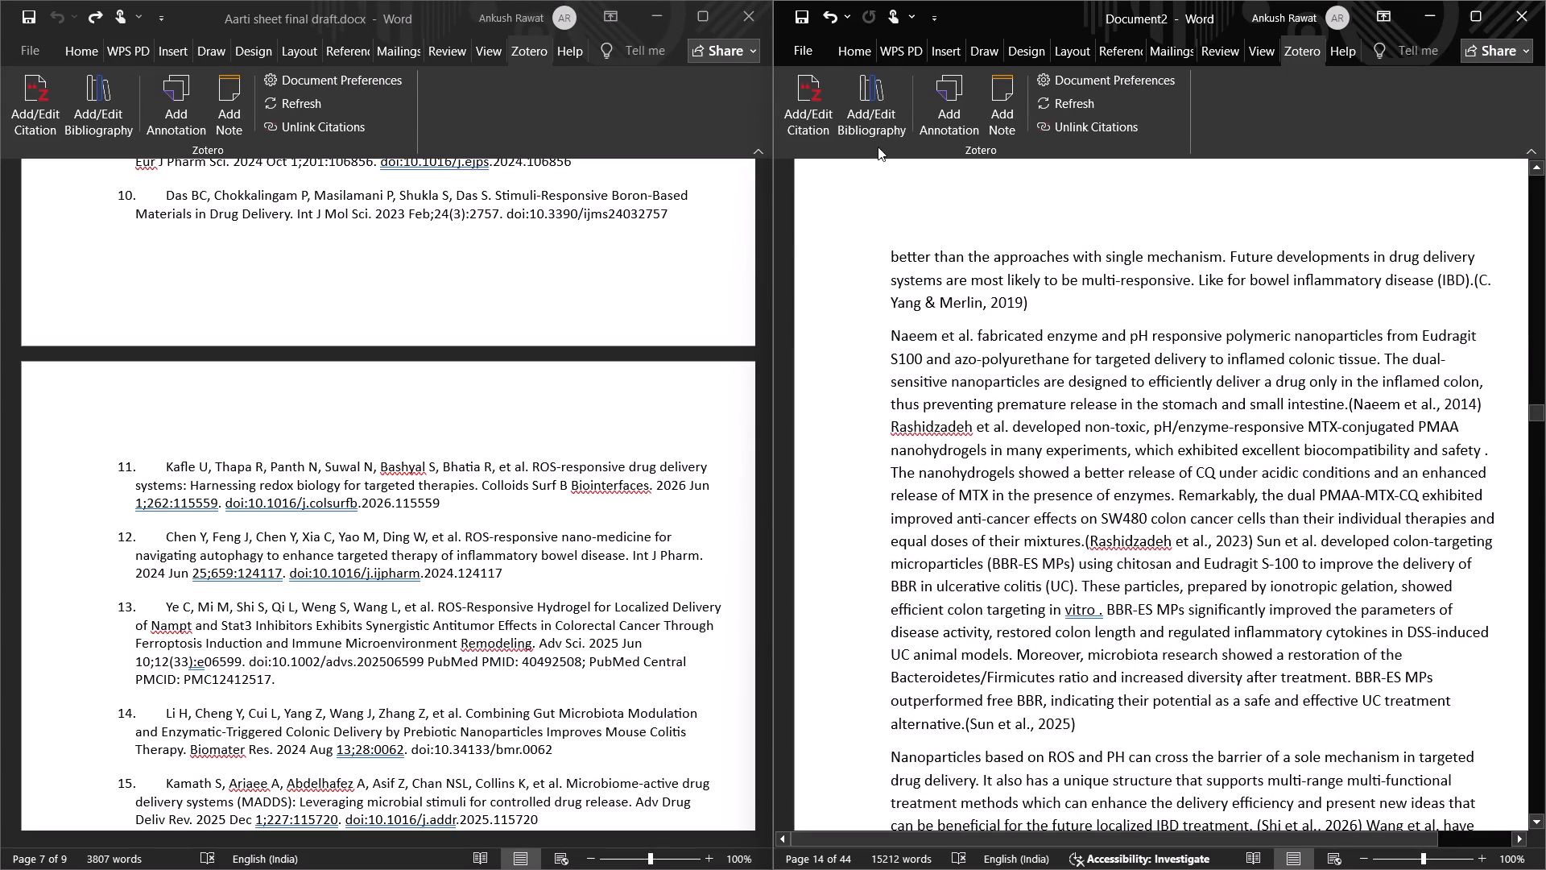
Maximize Document2 and set the font of its entire text to Calibri (Body).
{"action": "left_click", "coordinate": [1468, 15]}
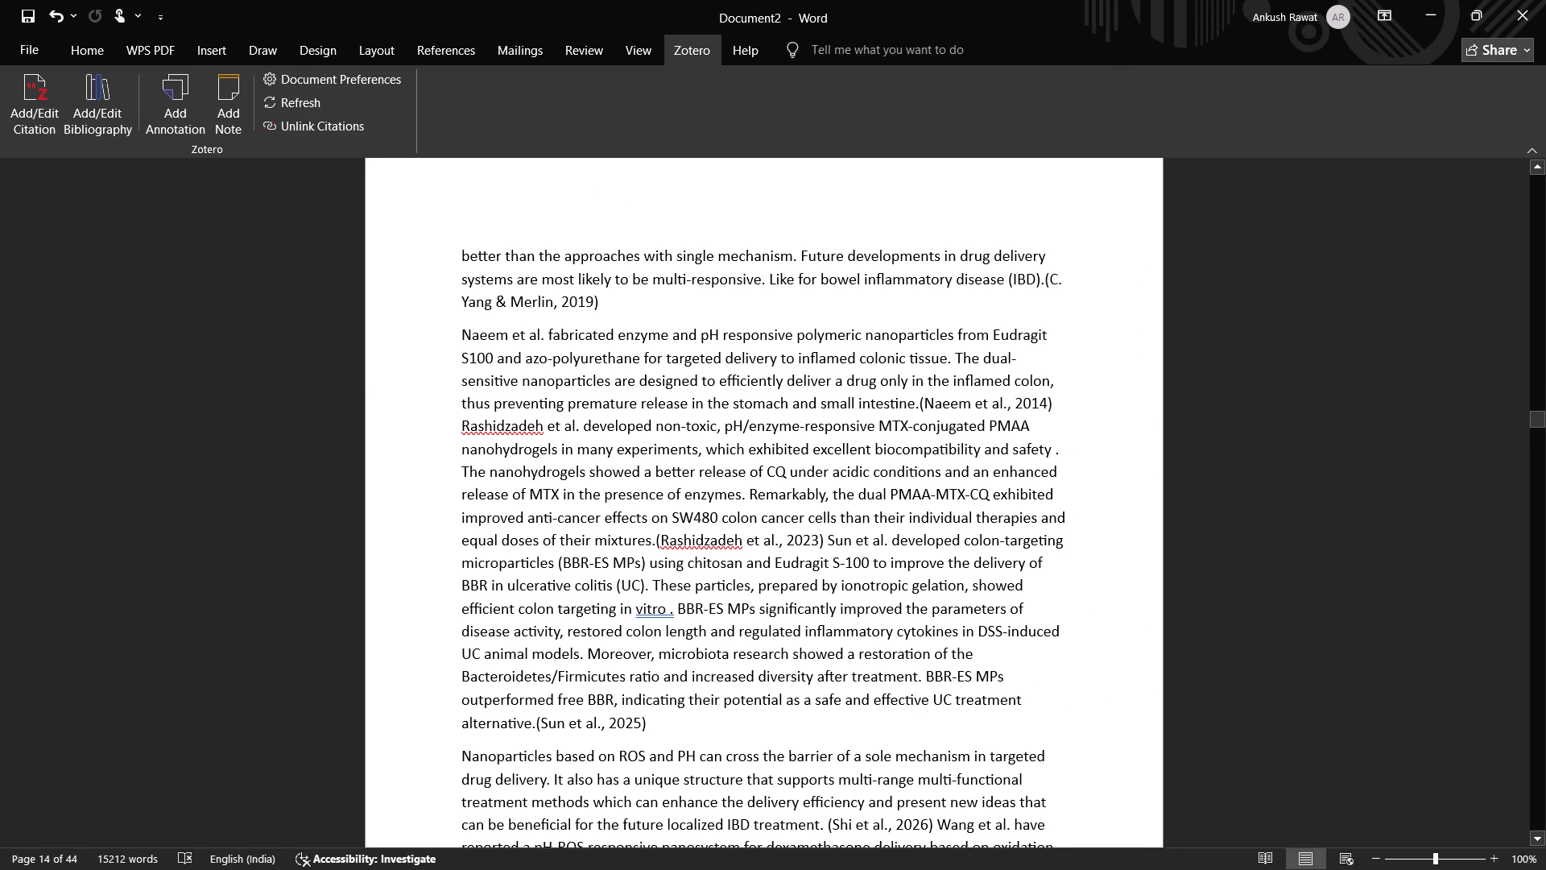
{"action": "left_click", "coordinate": [673, 494]}
{"action": "key", "text": "ctrl+a"}
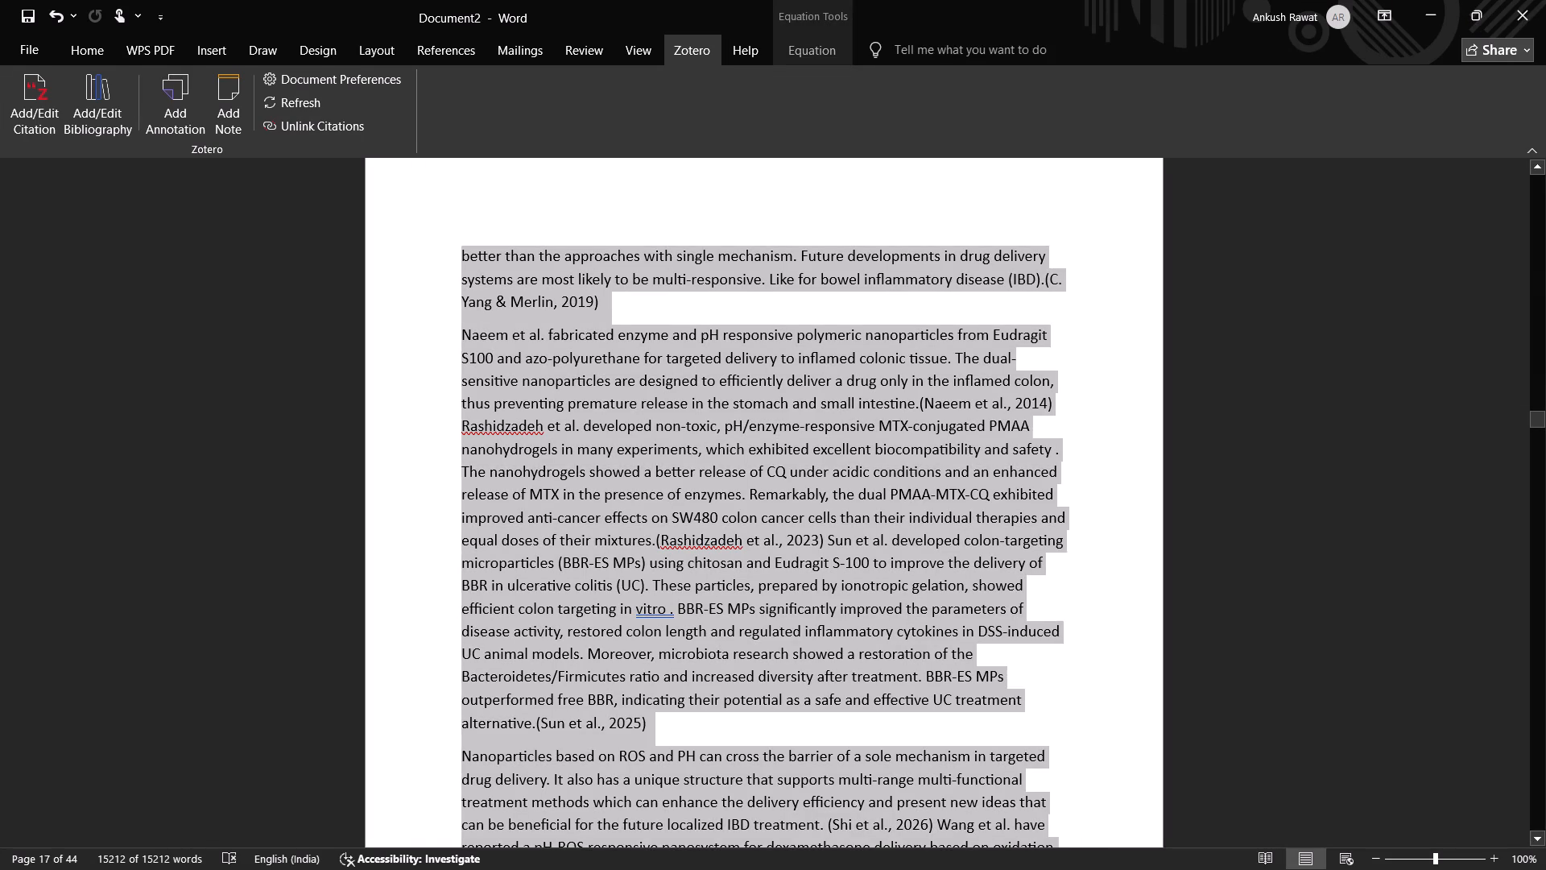
{"action": "left_click", "coordinate": [42, 52]}
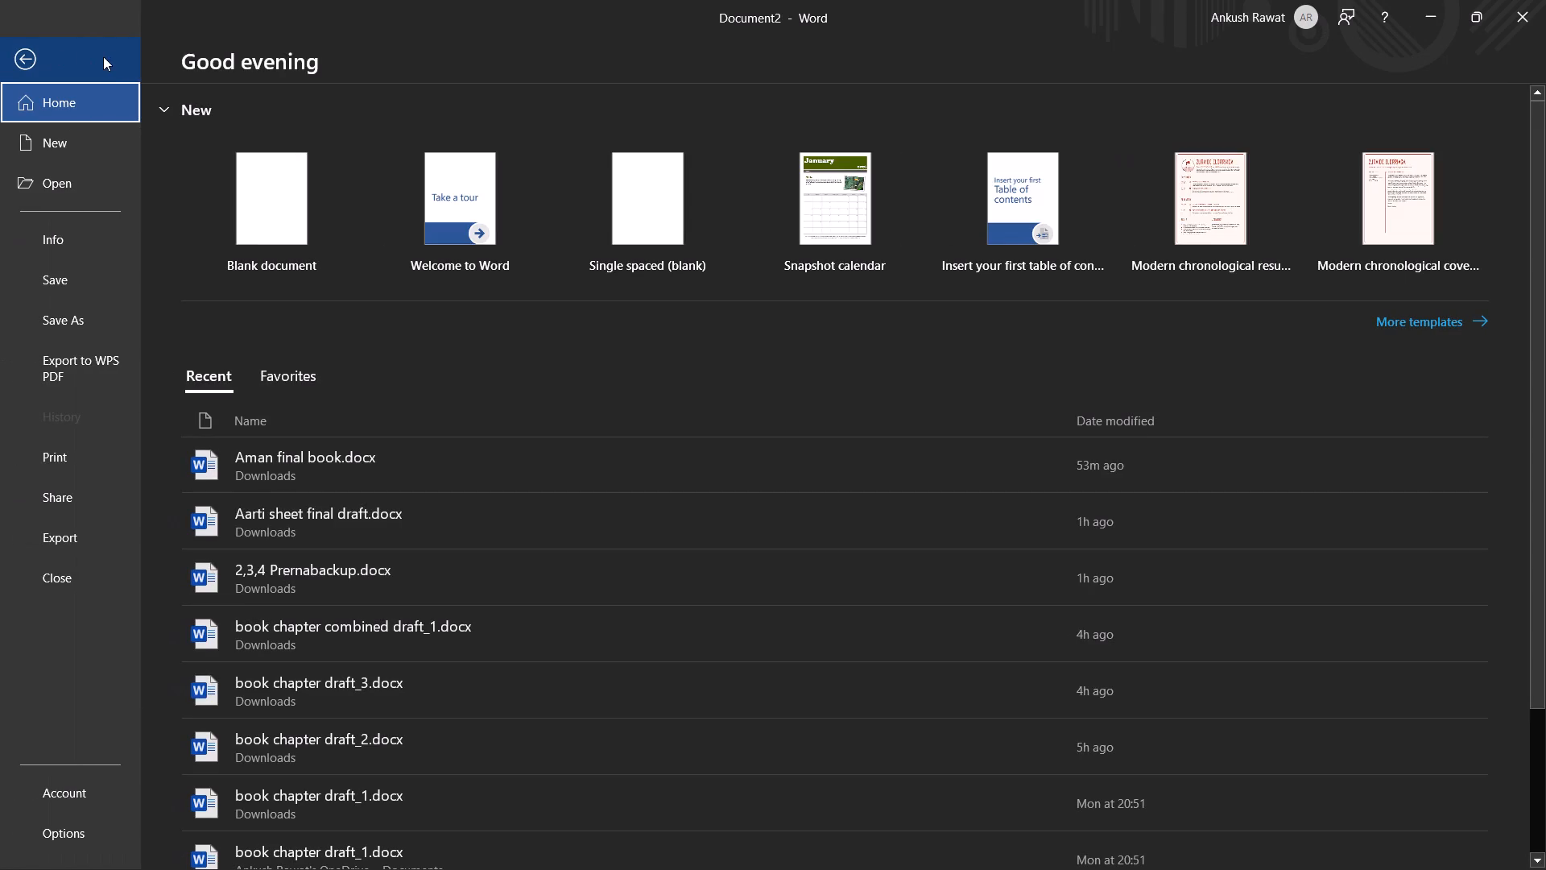
{"action": "left_click", "coordinate": [33, 54]}
{"action": "left_click", "coordinate": [81, 51]}
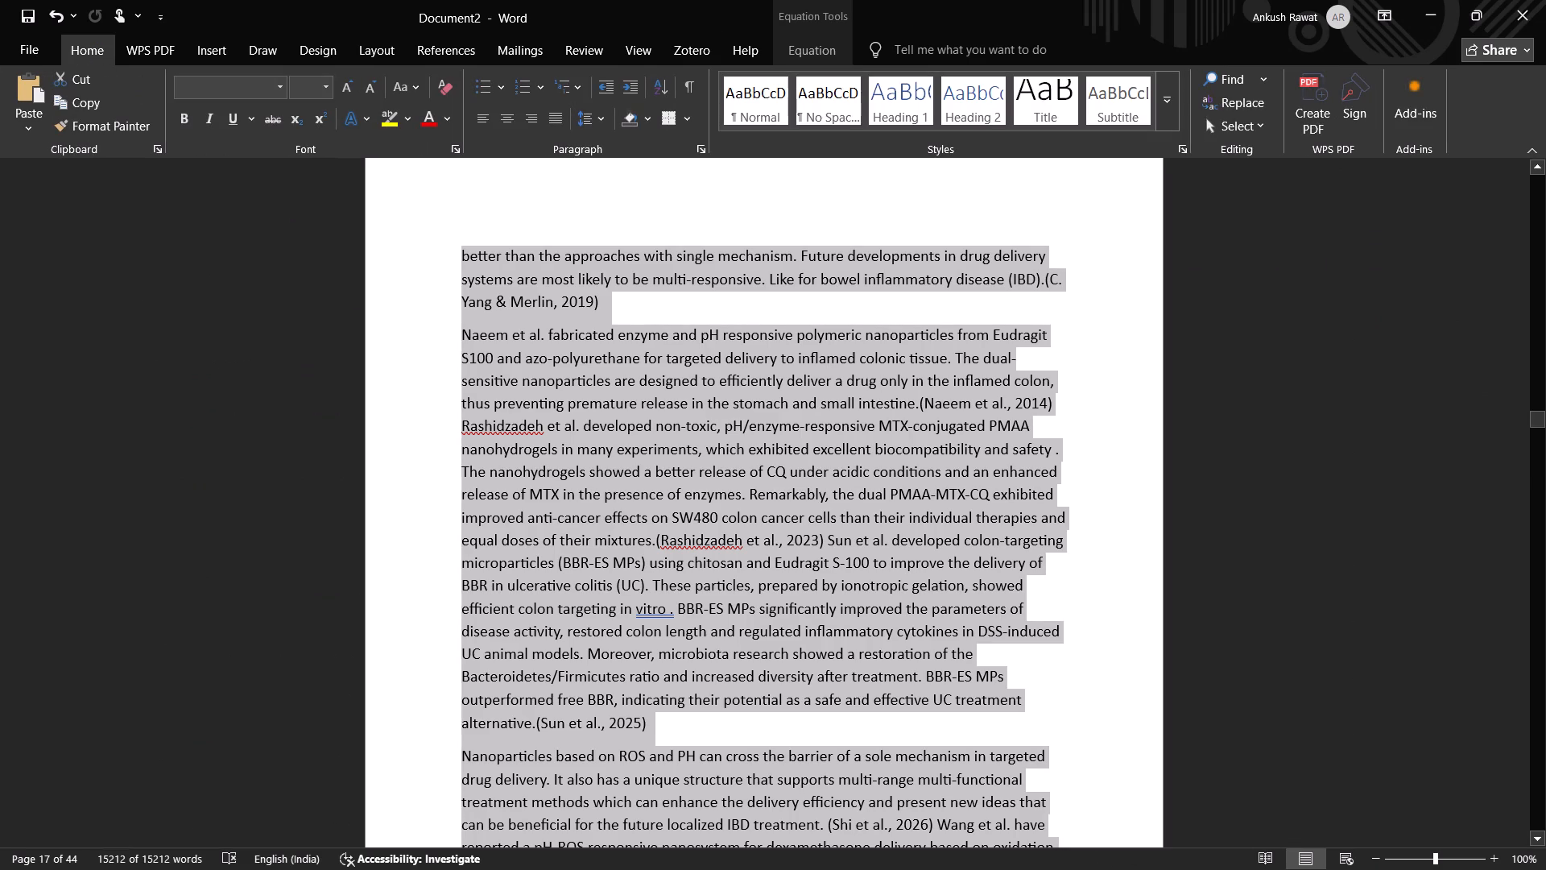
{"action": "key", "text": "ctrl+s"}
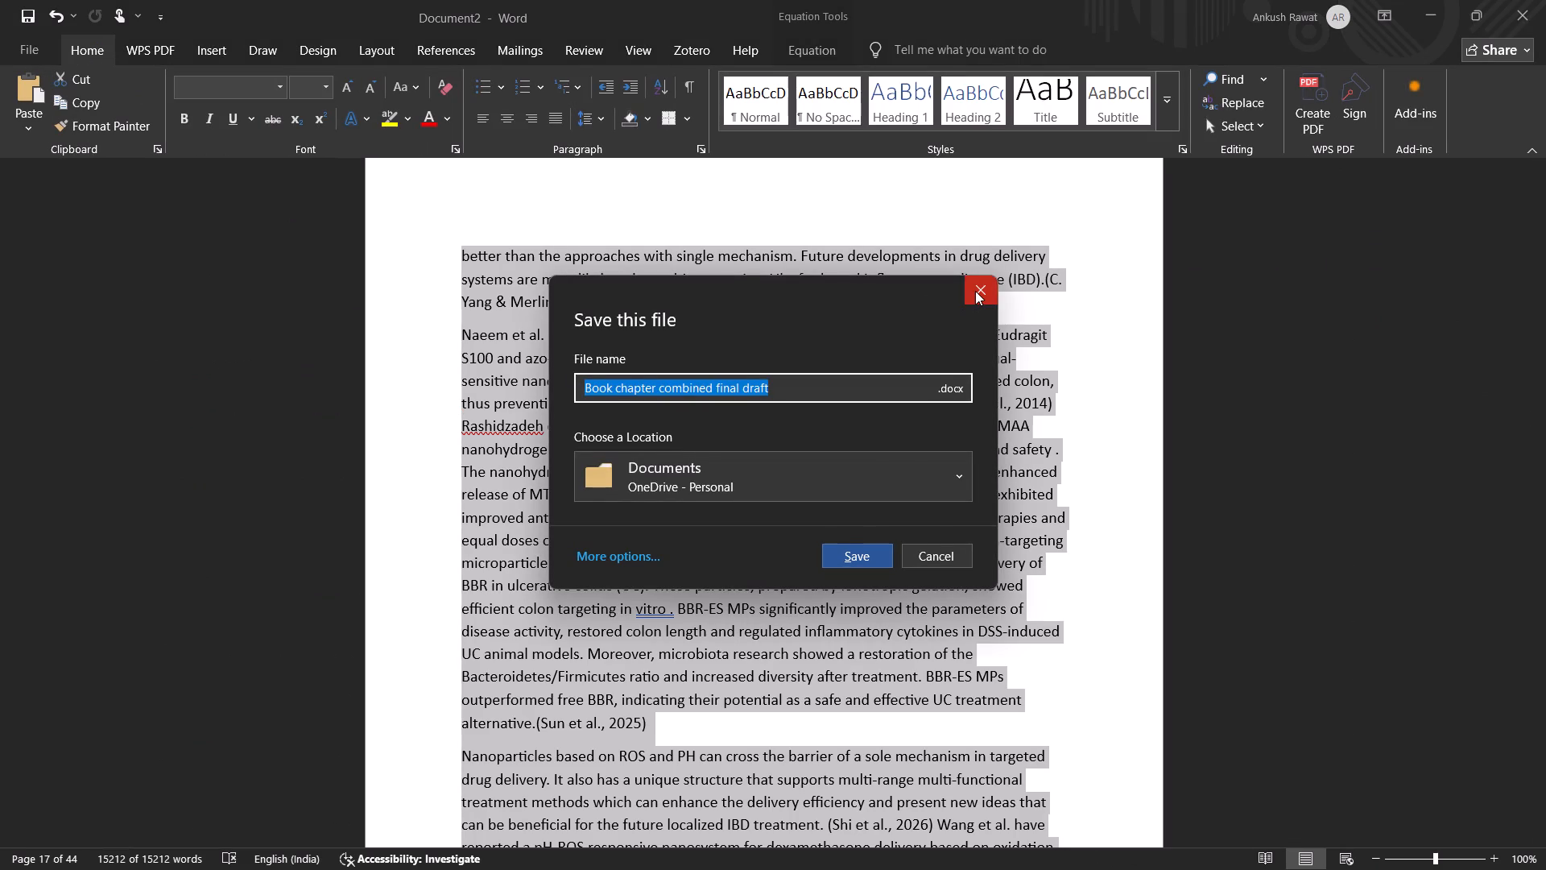
{"action": "left_click", "coordinate": [975, 291]}
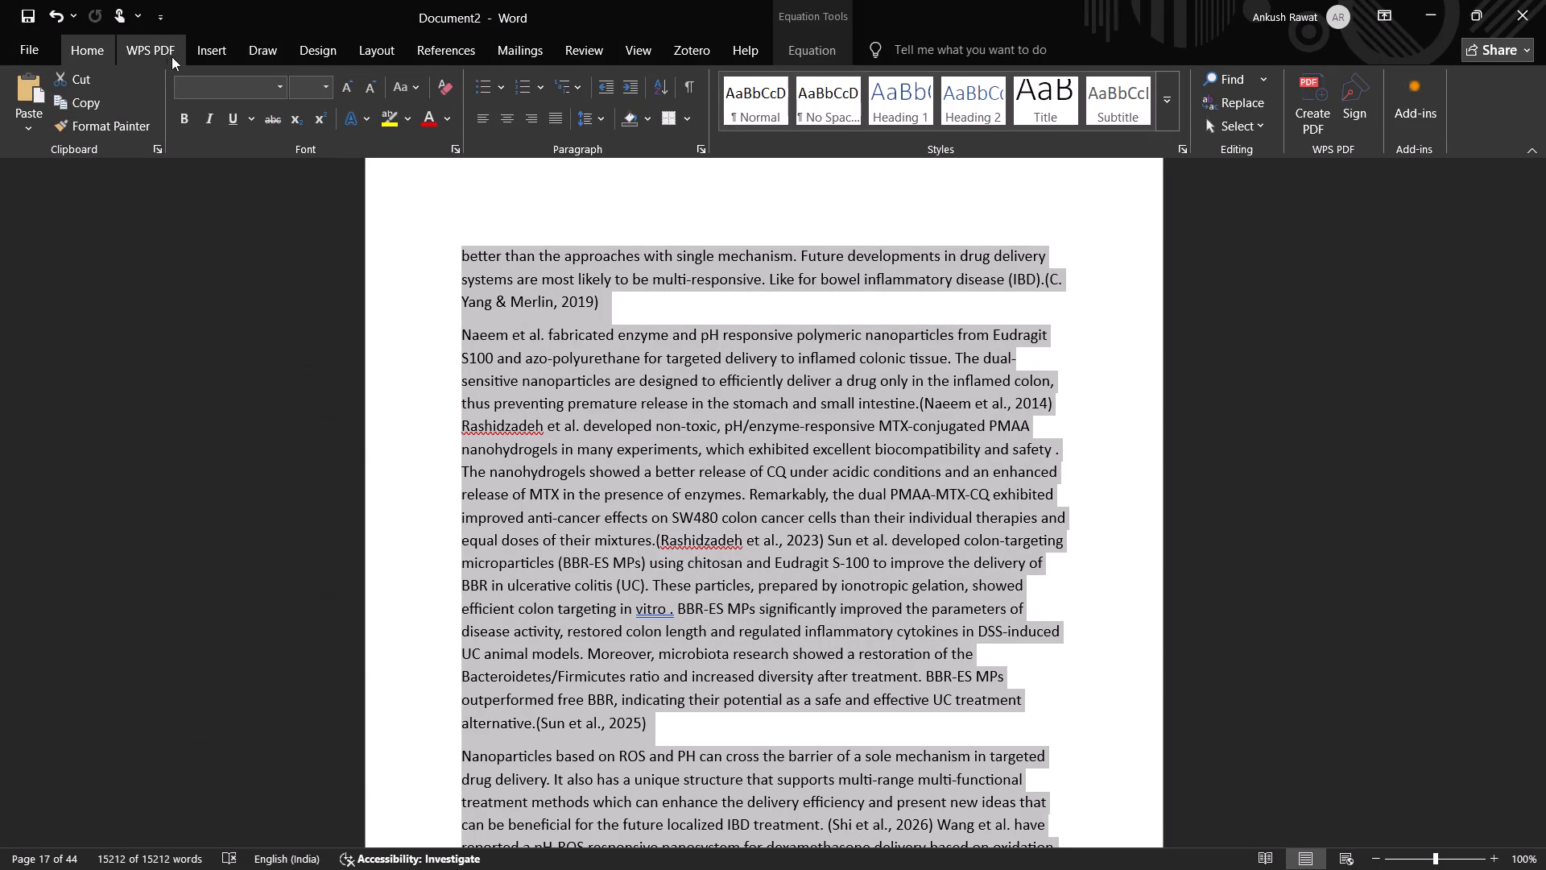
{"action": "left_click", "coordinate": [278, 83]}
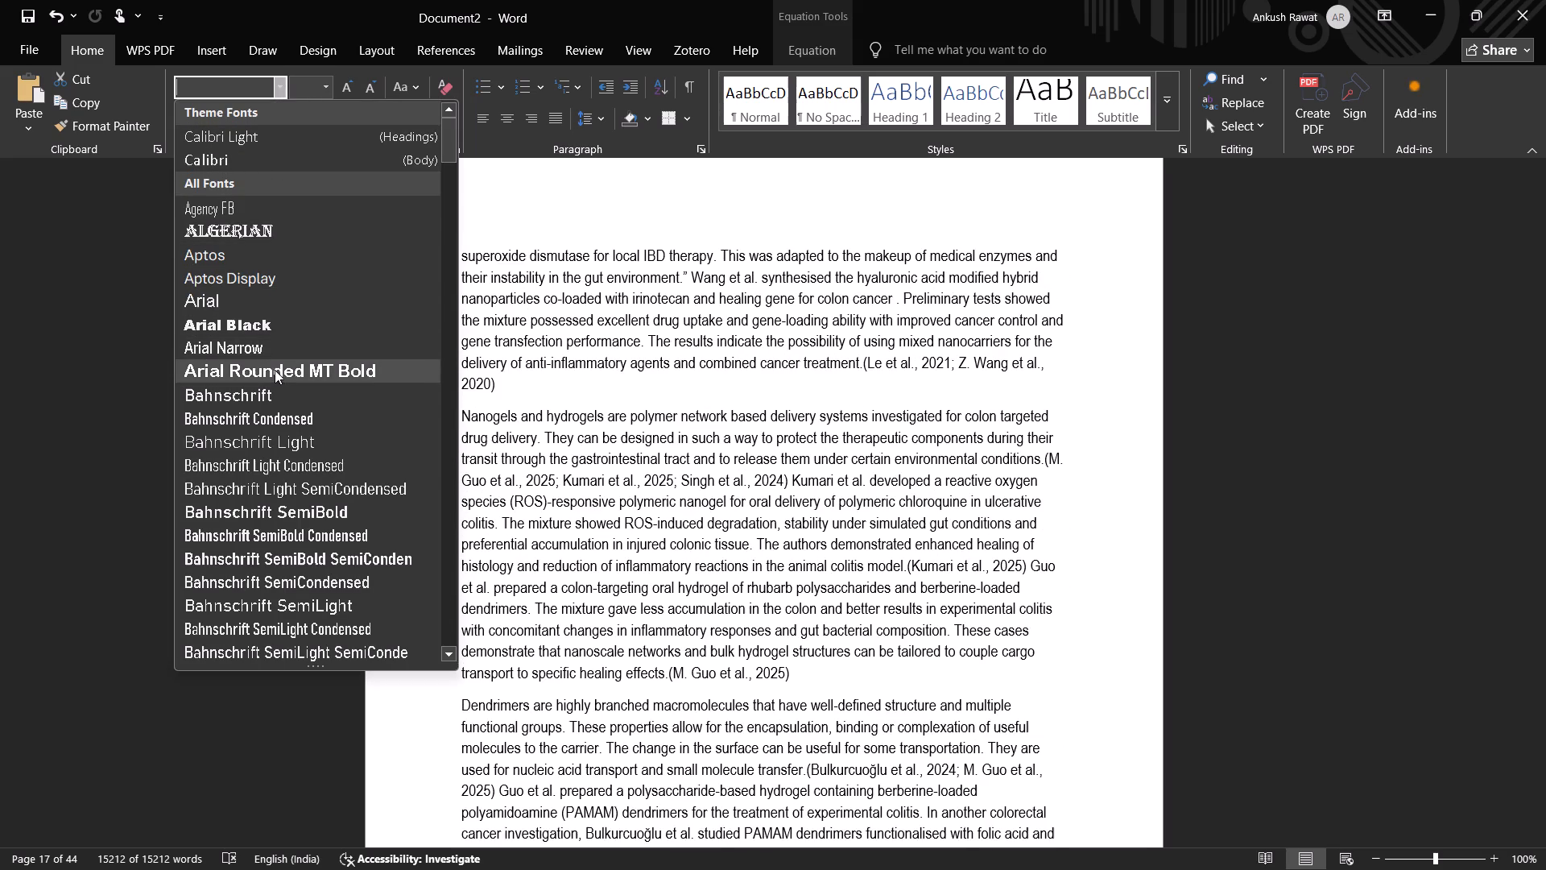
{"action": "scroll", "coordinate": [275, 377], "scroll_direction": "down", "scroll_amount": 1}
{"action": "scroll", "coordinate": [275, 377], "scroll_direction": "up", "scroll_amount": 1}
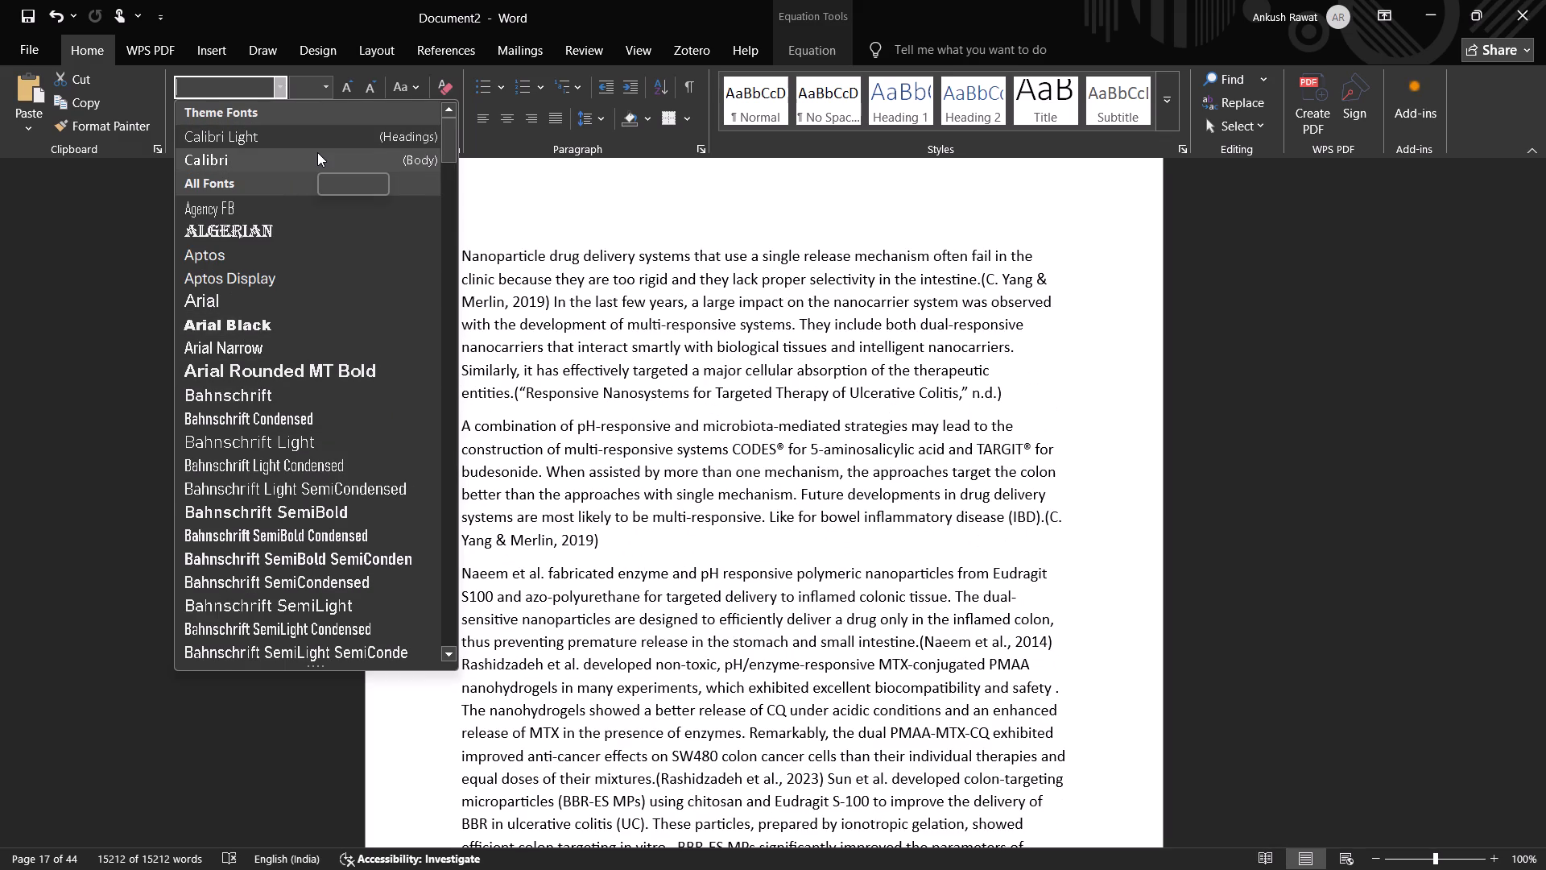
{"action": "left_click", "coordinate": [317, 152]}
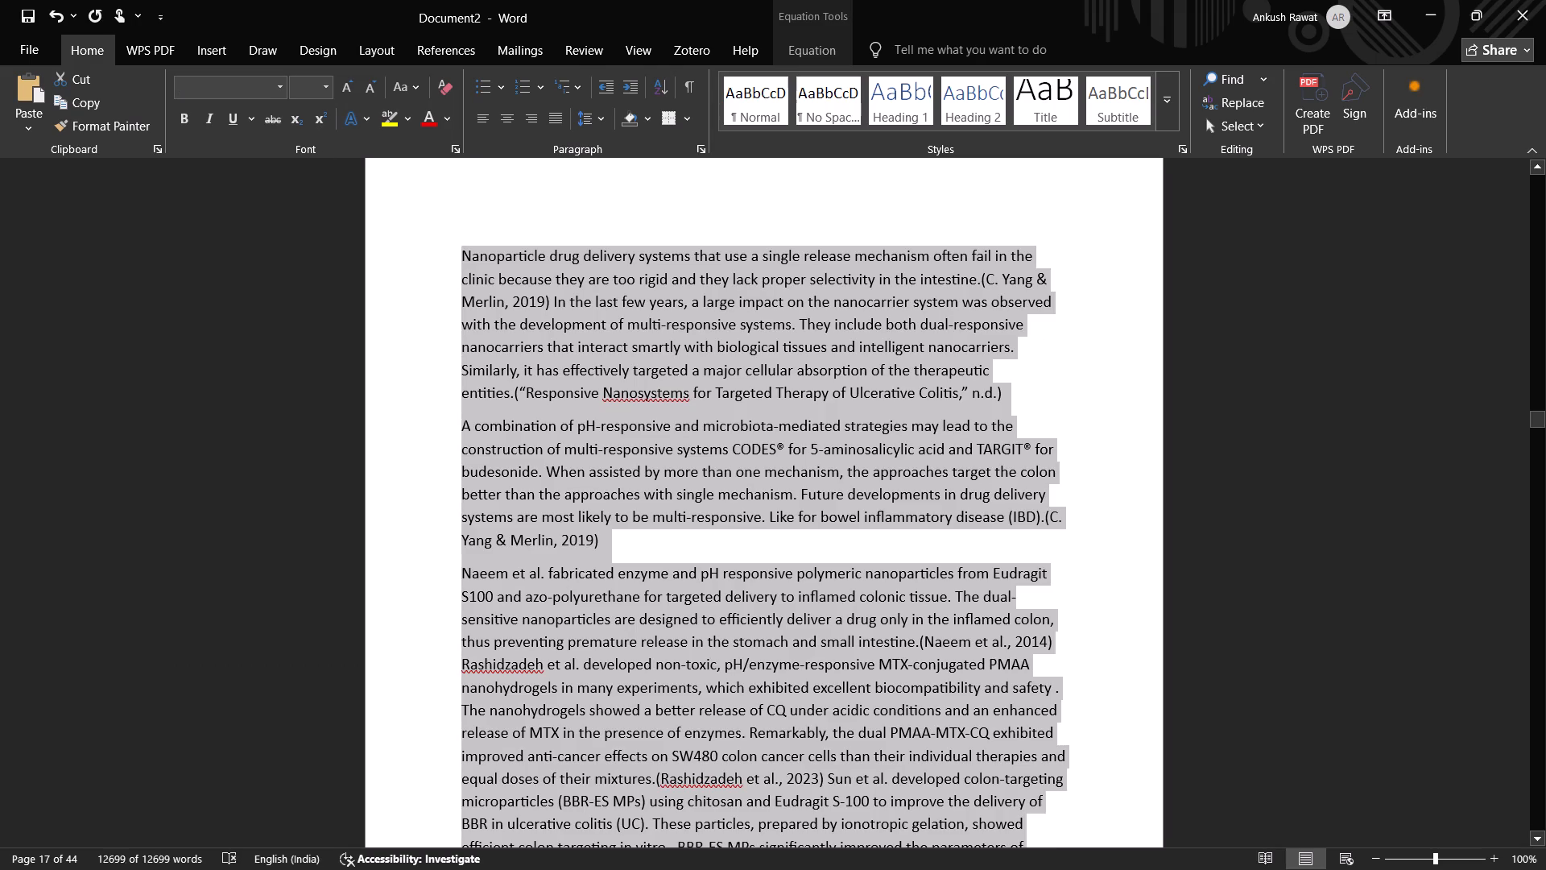
Review the reformatted text from the Multi-Stimuli-Responsive Nanoplatforms section back to the beginning of Document2.
{"action": "left_click", "coordinate": [403, 355]}
{"action": "scroll", "coordinate": [460, 475], "scroll_direction": "up", "scroll_amount": 1}
{"action": "scroll", "coordinate": [460, 475], "scroll_direction": "down", "scroll_amount": 1}
{"action": "scroll", "coordinate": [460, 475], "scroll_direction": "up", "scroll_amount": 3}
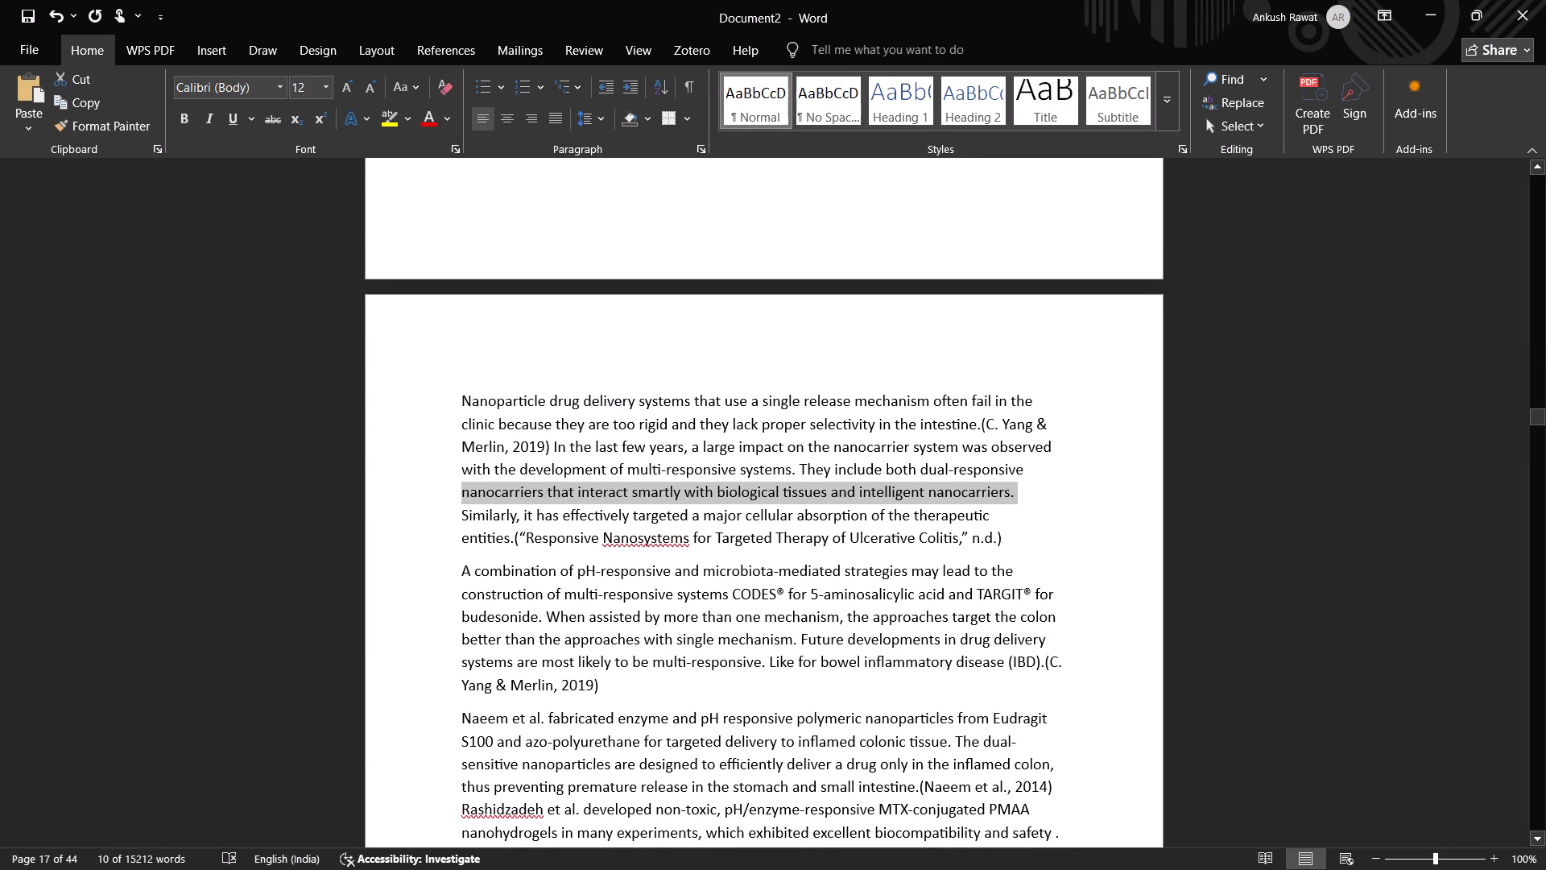
{"action": "scroll", "coordinate": [428, 536], "scroll_direction": "up", "scroll_amount": 4}
{"action": "scroll", "coordinate": [429, 532], "scroll_direction": "down", "scroll_amount": 2}
{"action": "scroll", "coordinate": [429, 532], "scroll_direction": "up", "scroll_amount": 7}
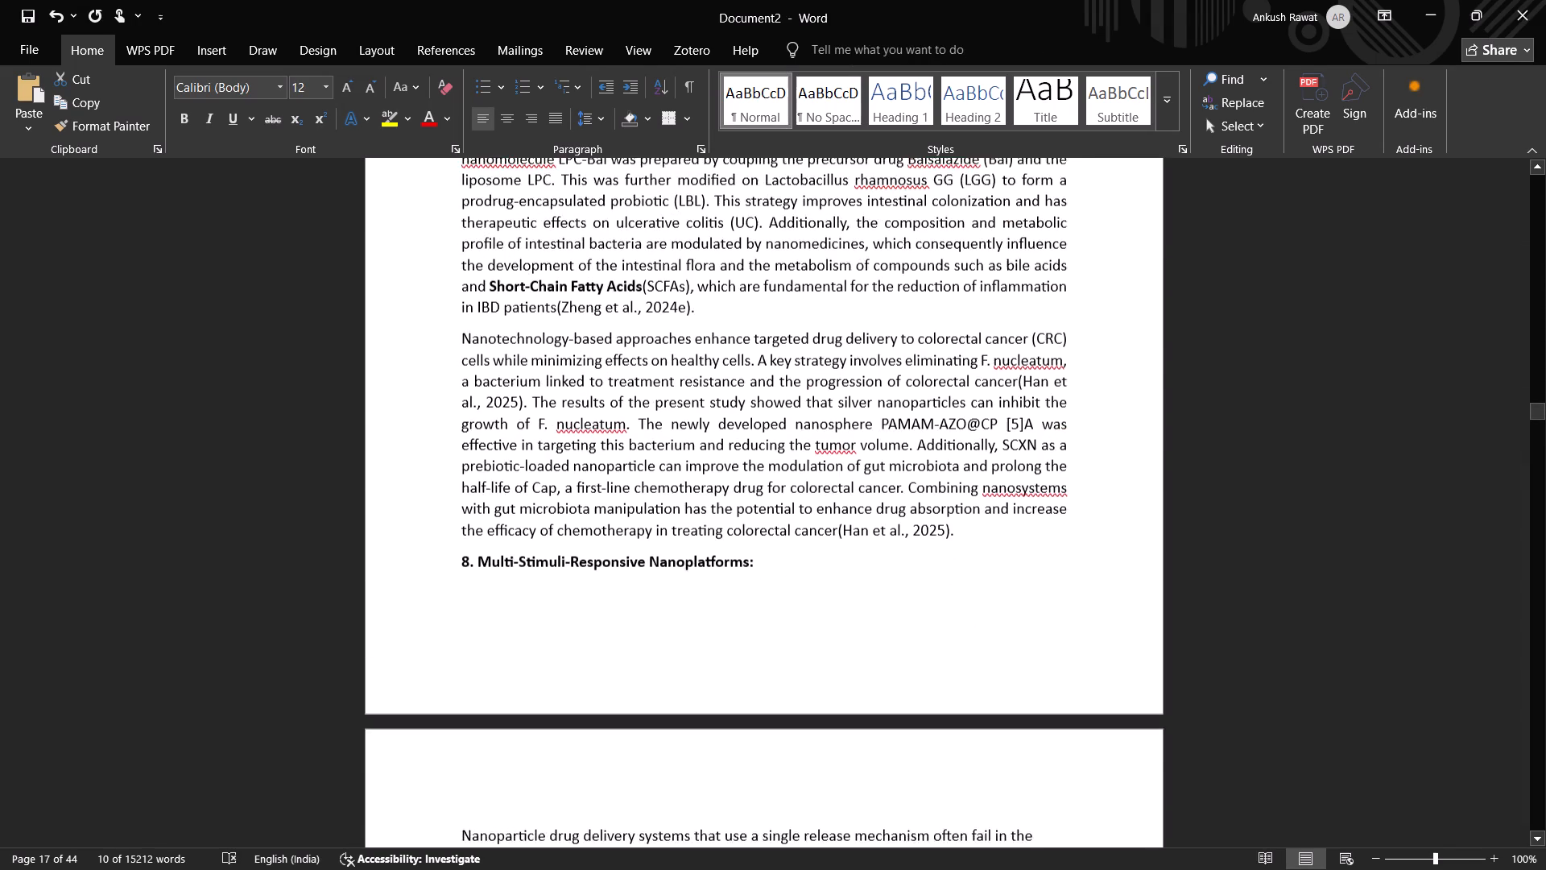
{"action": "scroll", "coordinate": [429, 530], "scroll_direction": "up", "scroll_amount": 1}
{"action": "scroll", "coordinate": [429, 530], "scroll_direction": "down", "scroll_amount": 1}
{"action": "scroll", "coordinate": [429, 530], "scroll_direction": "up", "scroll_amount": 11}
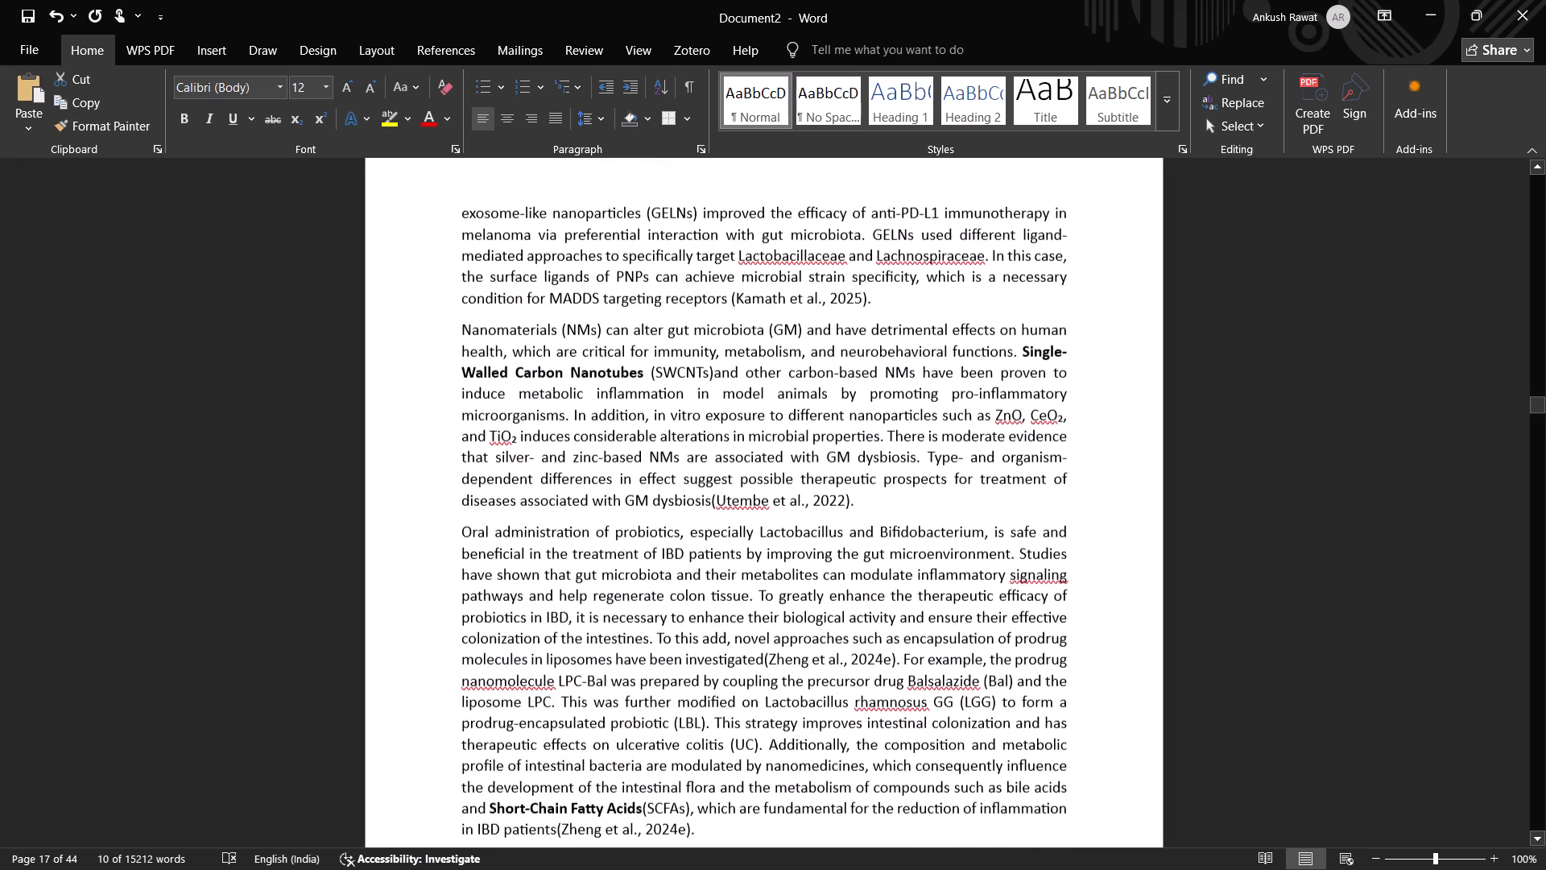
{"action": "scroll", "coordinate": [429, 530], "scroll_direction": "up", "scroll_amount": 2}
{"action": "scroll", "coordinate": [429, 530], "scroll_direction": "down", "scroll_amount": 1}
{"action": "scroll", "coordinate": [429, 530], "scroll_direction": "up", "scroll_amount": 2}
{"action": "scroll", "coordinate": [429, 530], "scroll_direction": "down", "scroll_amount": 1}
{"action": "scroll", "coordinate": [429, 530], "scroll_direction": "up", "scroll_amount": 7}
{"action": "scroll", "coordinate": [429, 530], "scroll_direction": "down", "scroll_amount": 1}
{"action": "scroll", "coordinate": [429, 530], "scroll_direction": "up", "scroll_amount": 4}
{"action": "scroll", "coordinate": [429, 530], "scroll_direction": "down", "scroll_amount": 1}
{"action": "scroll", "coordinate": [429, 530], "scroll_direction": "up", "scroll_amount": 2}
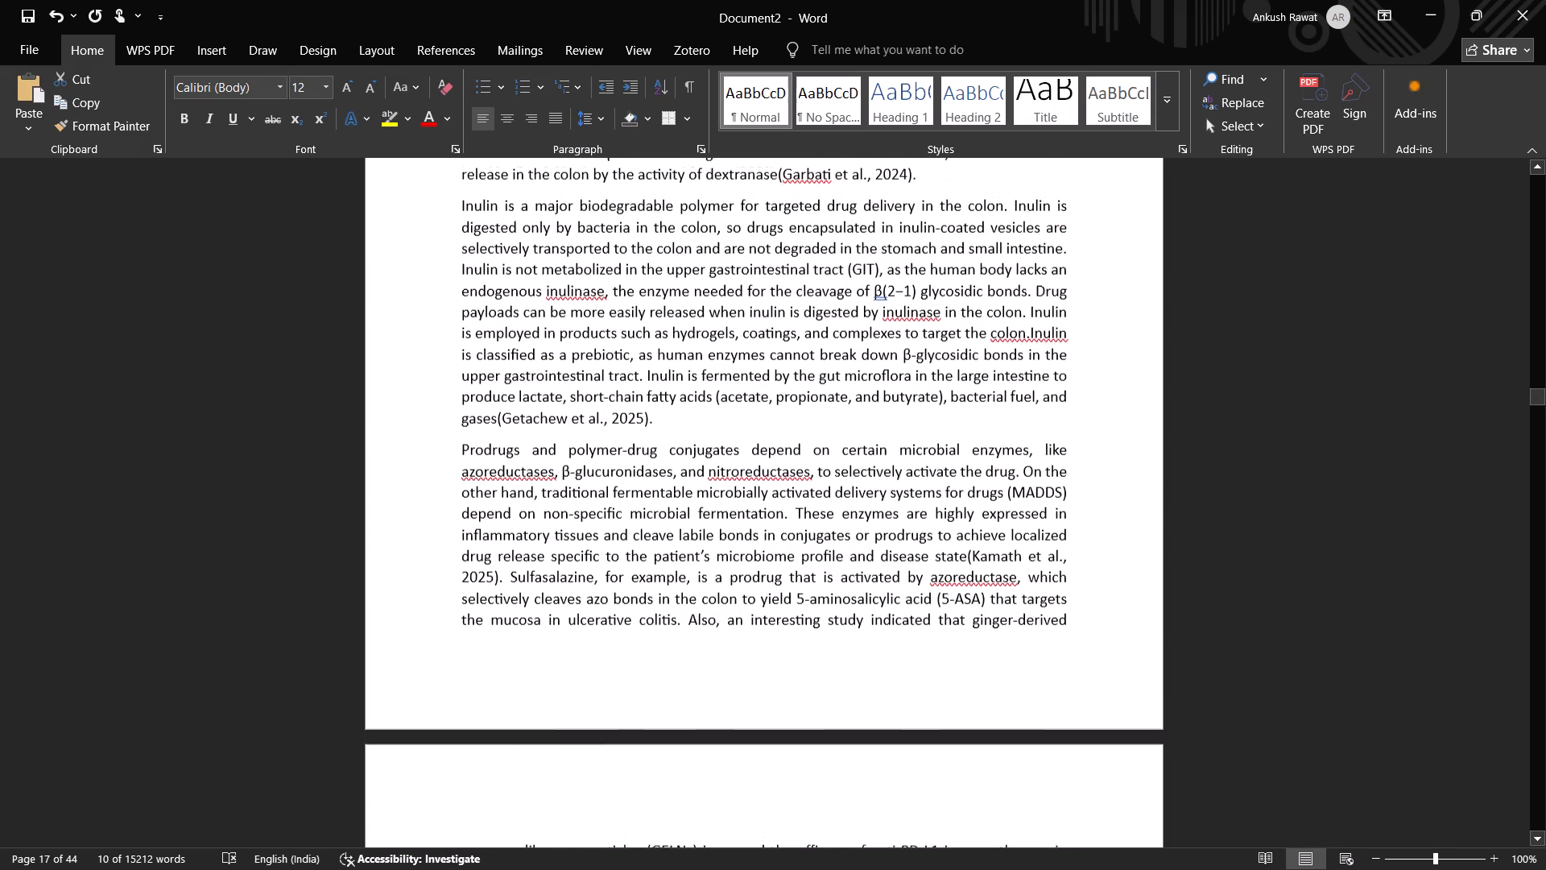
{"action": "scroll", "coordinate": [428, 528], "scroll_direction": "up", "scroll_amount": 4}
{"action": "middle_click_drag", "start_coordinate": [427, 527], "coordinate": [430, 352]}
{"action": "scroll", "coordinate": [430, 354], "scroll_direction": "down", "scroll_amount": 1}
{"action": "middle_click_drag", "start_coordinate": [412, 534], "coordinate": [413, 465]}
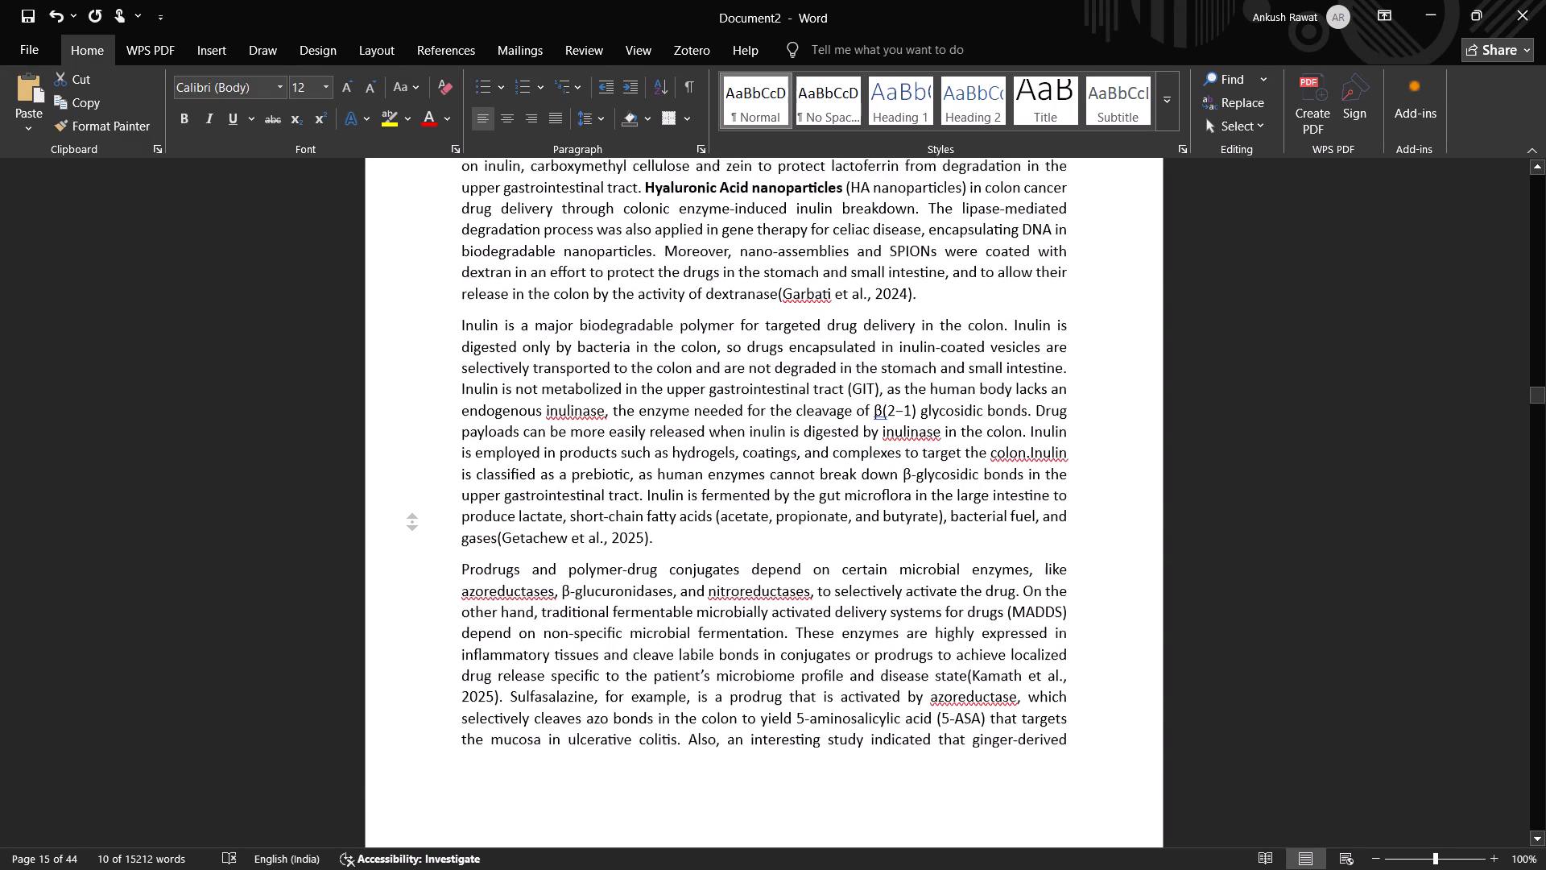
{"action": "middle_click_drag", "start_coordinate": [413, 465], "coordinate": [415, 309]}
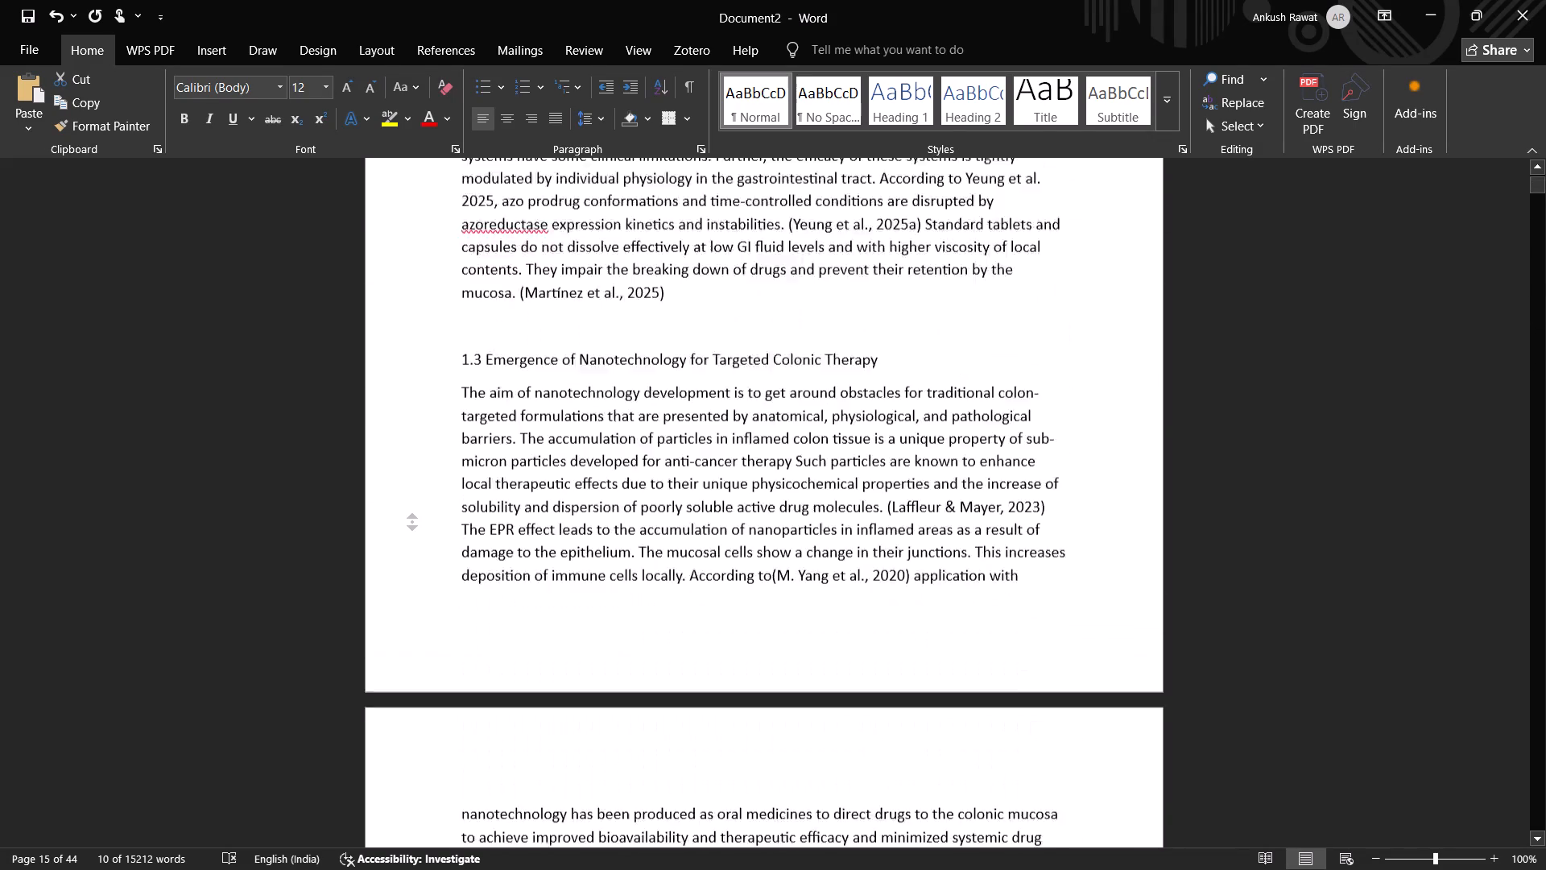
{"action": "middle_click_drag", "start_coordinate": [415, 309], "coordinate": [415, 296]}
Delete the title line "Book chapter combined final draft" above the INTRODUCTION heading.
{"action": "left_click", "coordinate": [561, 316]}
{"action": "left_click", "coordinate": [693, 291]}
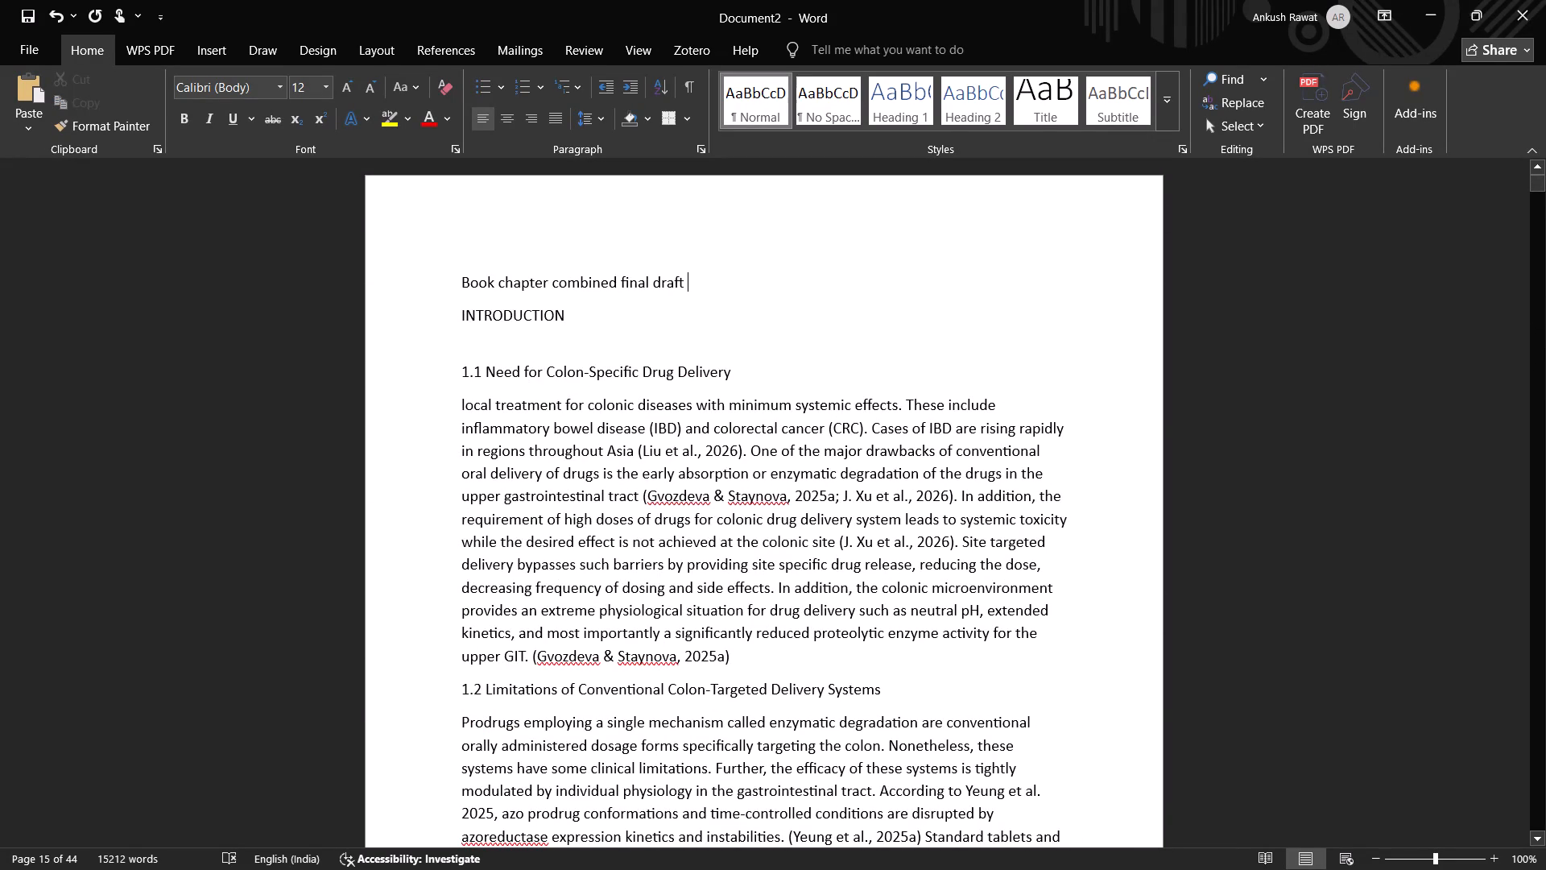
{"action": "left_click_drag", "start_coordinate": [696, 284], "coordinate": [440, 278]}
{"action": "key", "text": "BackSpace"}
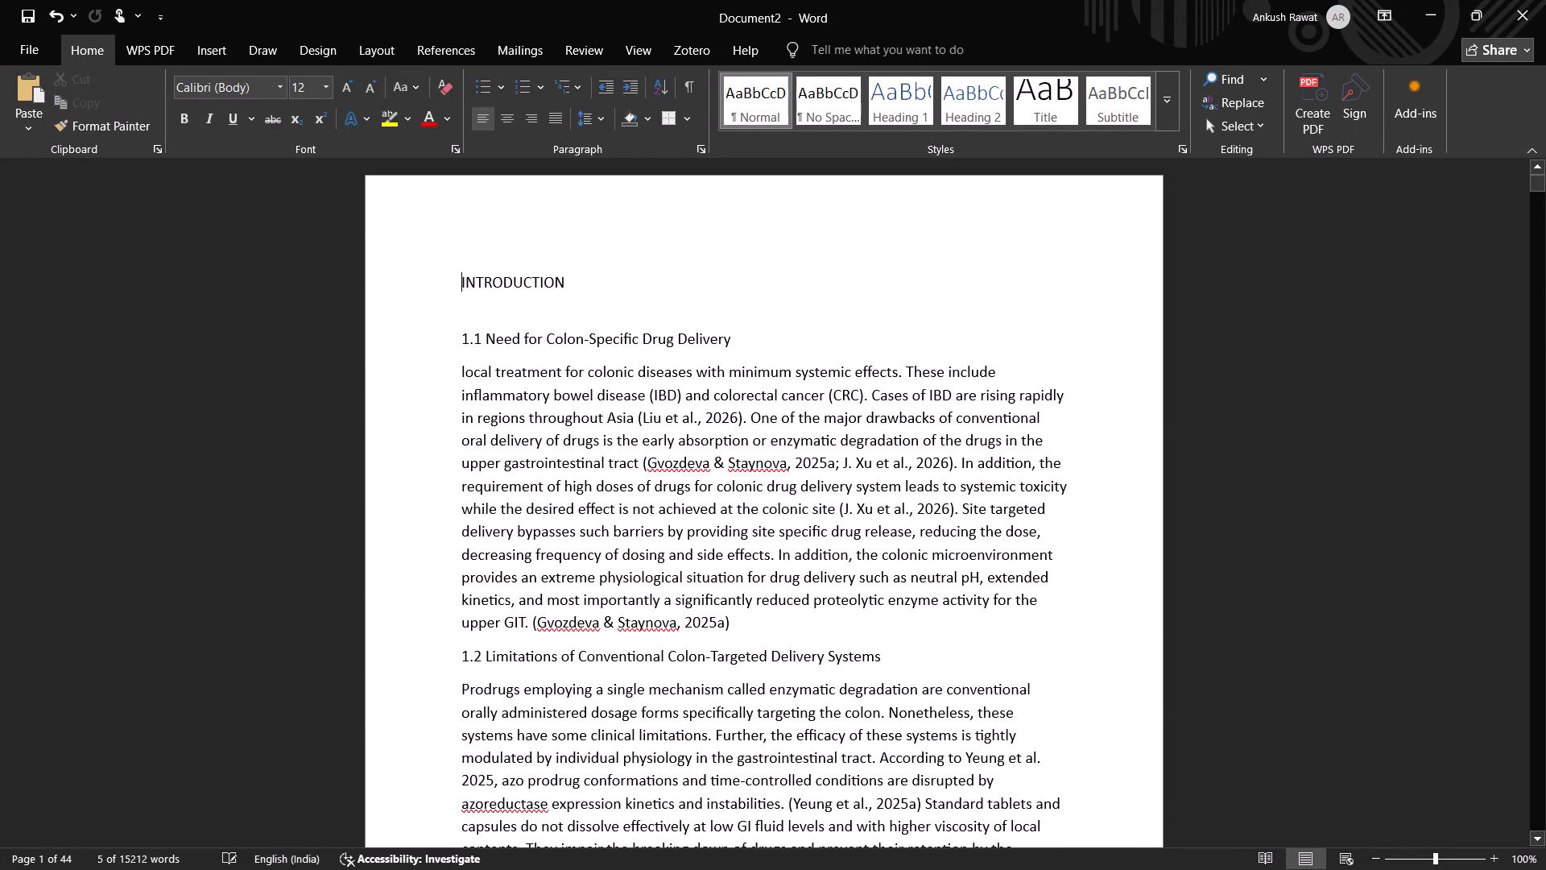
Make the INTRODUCTION heading at the start of Document2 bold.
{"action": "left_click_drag", "start_coordinate": [589, 270], "coordinate": [454, 275]}
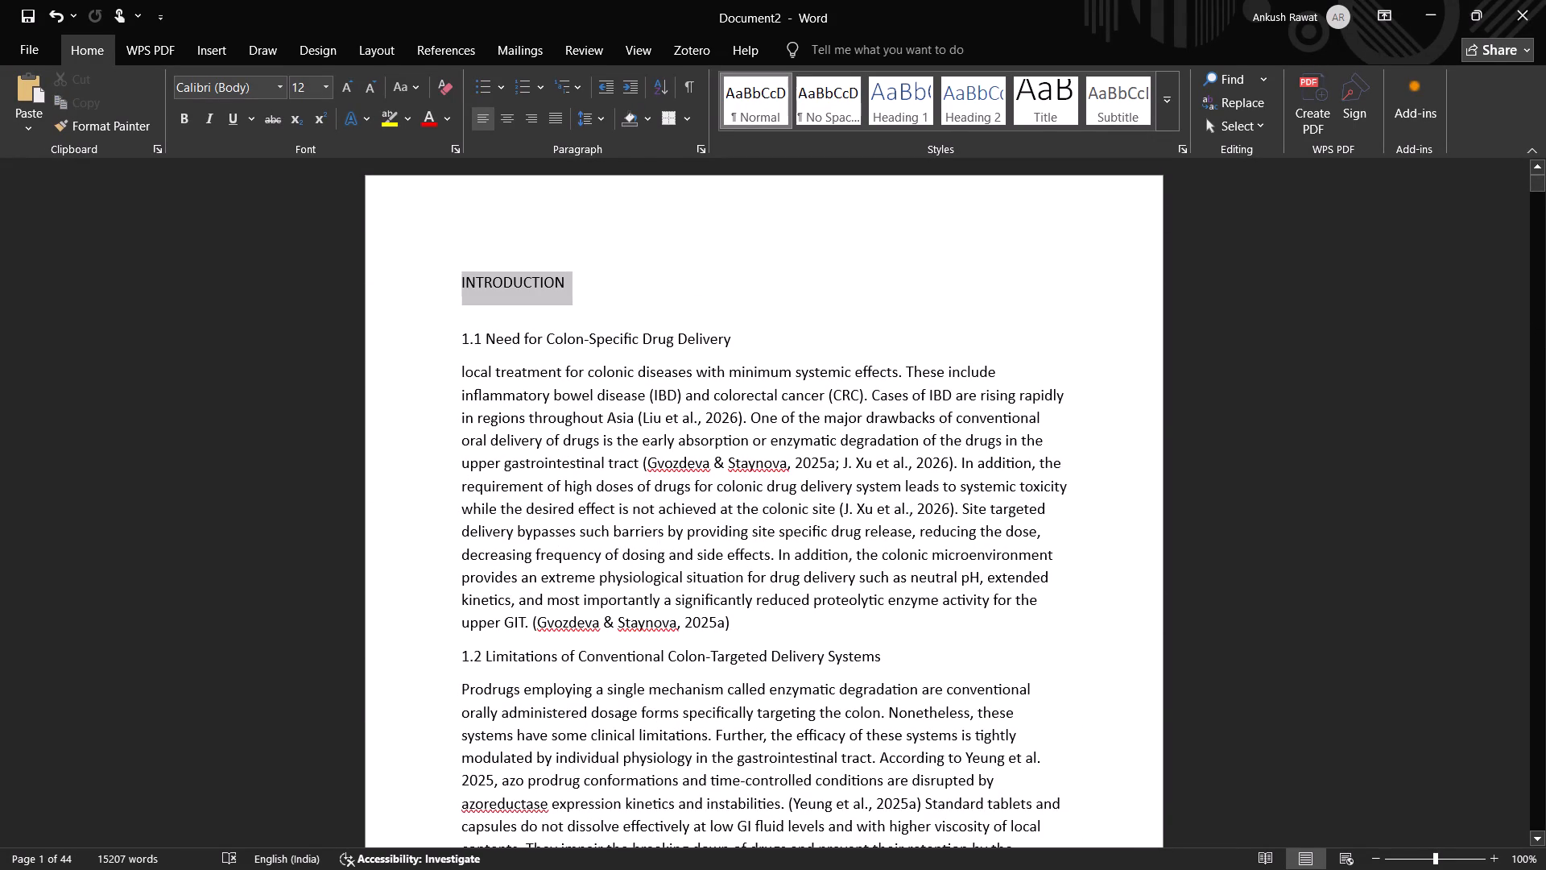
{"action": "left_click_drag", "start_coordinate": [454, 275], "coordinate": [452, 273]}
{"action": "left_click", "coordinate": [437, 268]}
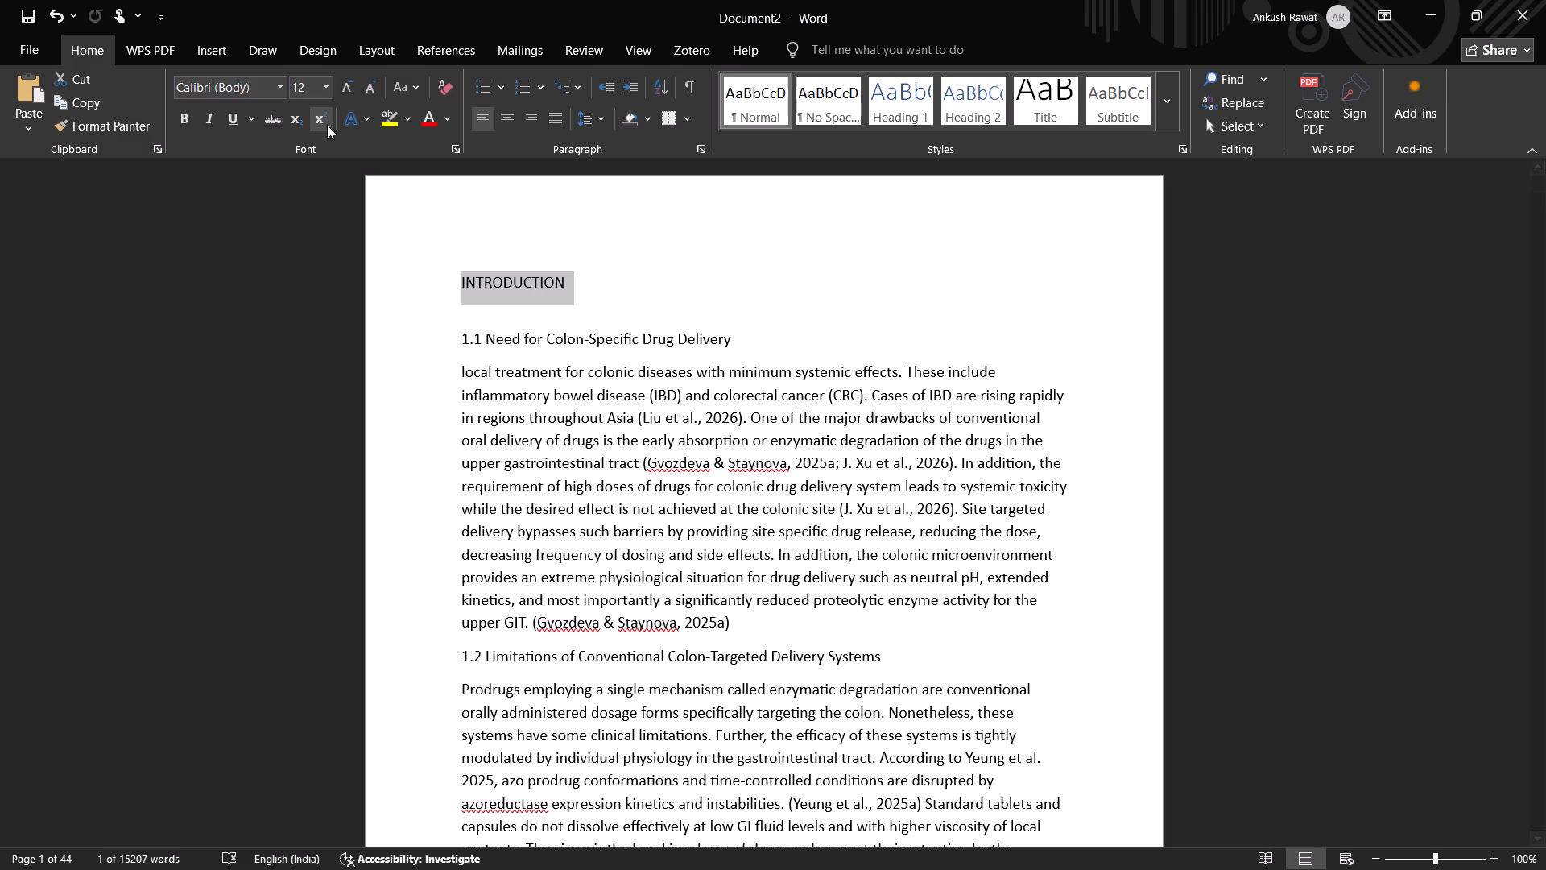
{"action": "left_click", "coordinate": [192, 117]}
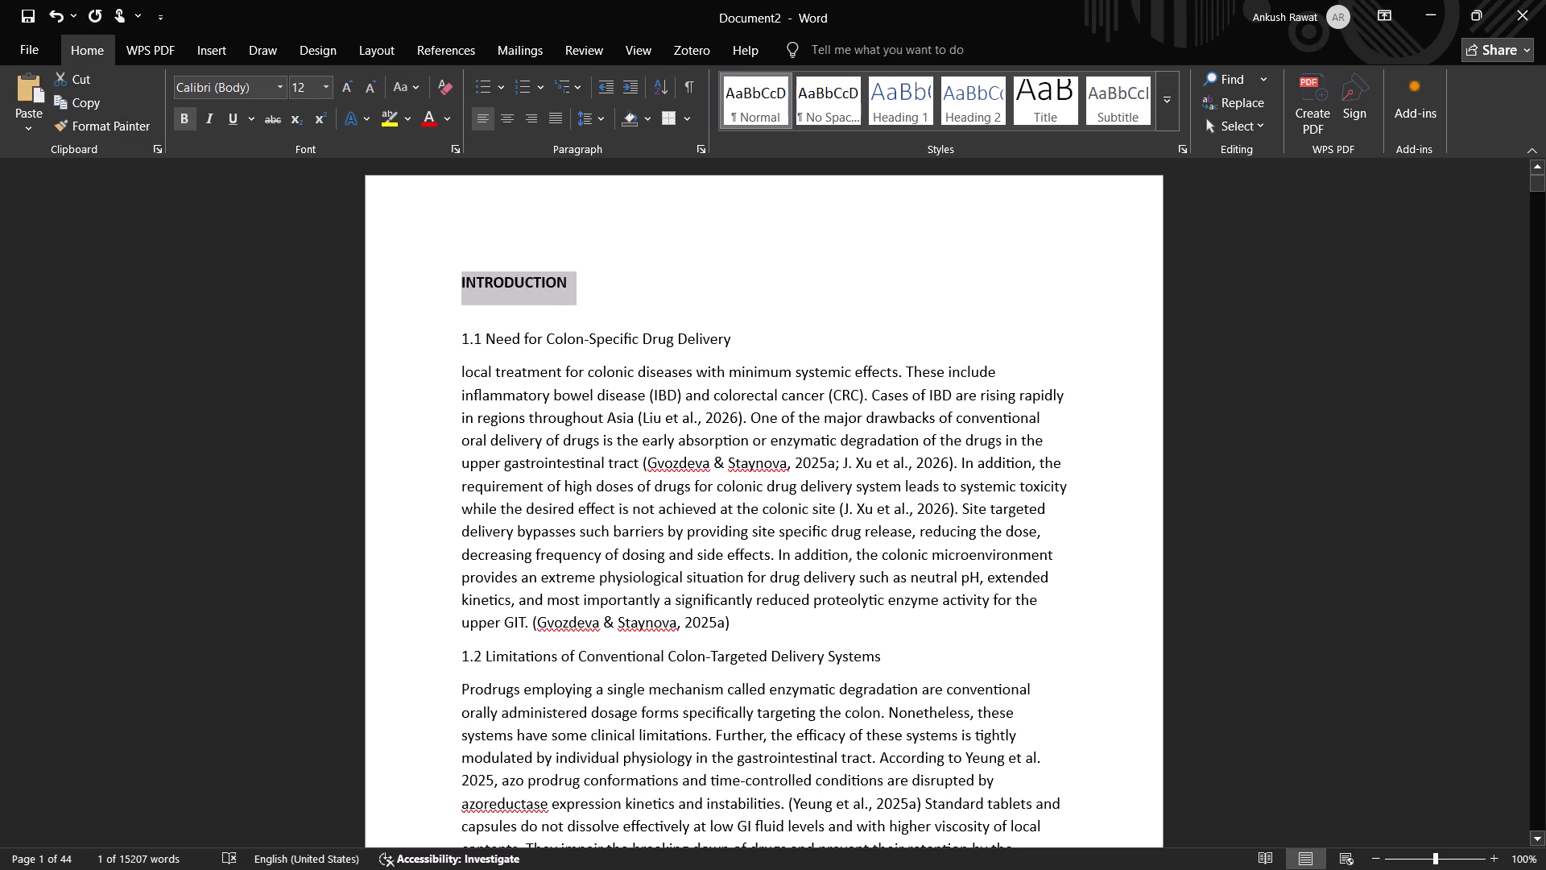
Make the introduction's subheadings 1.1, 1.2 and 1.3 bold, leaving their body paragraphs in regular weight.
{"action": "left_click_drag", "start_coordinate": [456, 338], "coordinate": [751, 359]}
{"action": "key", "text": "ctrl+b"}
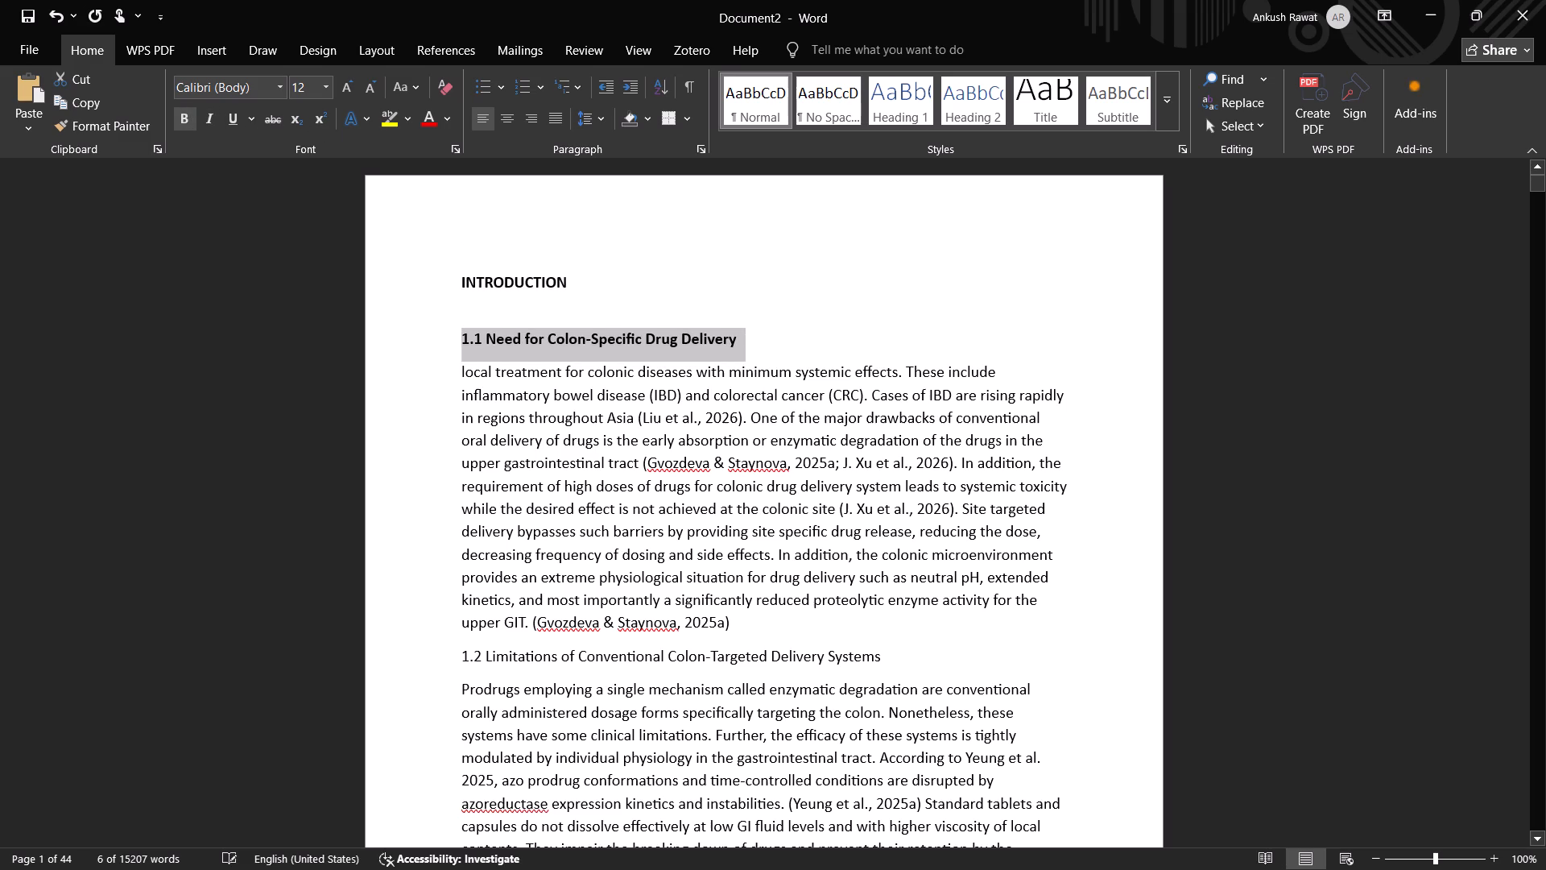
{"action": "left_click_drag", "start_coordinate": [453, 650], "coordinate": [886, 665]}
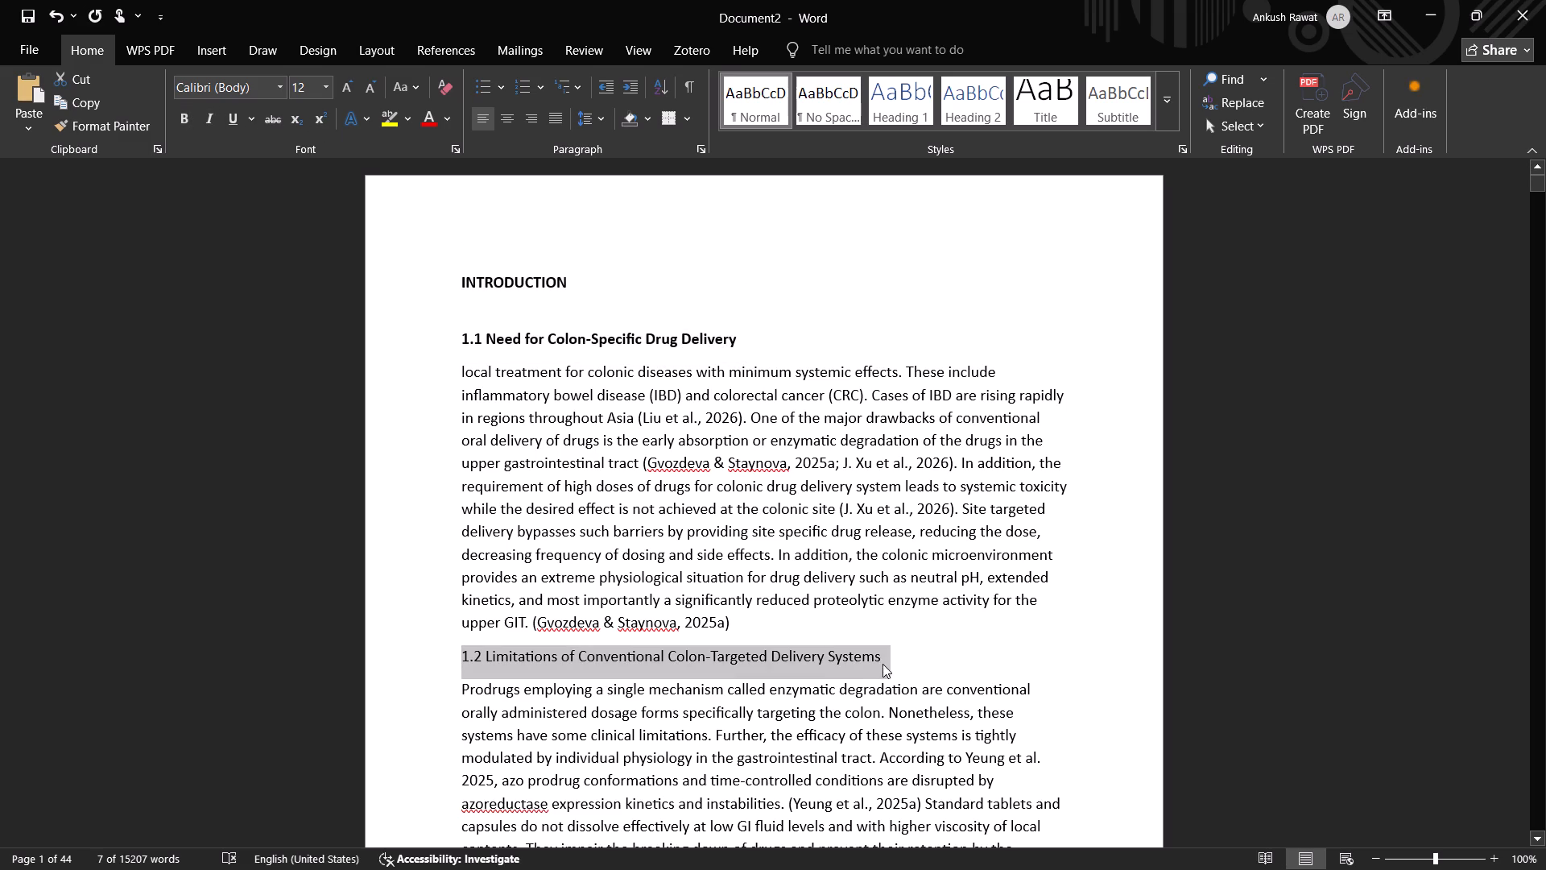
{"action": "key", "text": "ctrl+b"}
{"action": "scroll", "coordinate": [444, 657], "scroll_direction": "down", "scroll_amount": 2}
{"action": "scroll", "coordinate": [443, 657], "scroll_direction": "up", "scroll_amount": 1}
{"action": "scroll", "coordinate": [443, 657], "scroll_direction": "down", "scroll_amount": 6}
{"action": "left_click_drag", "start_coordinate": [457, 604], "coordinate": [806, 629]}
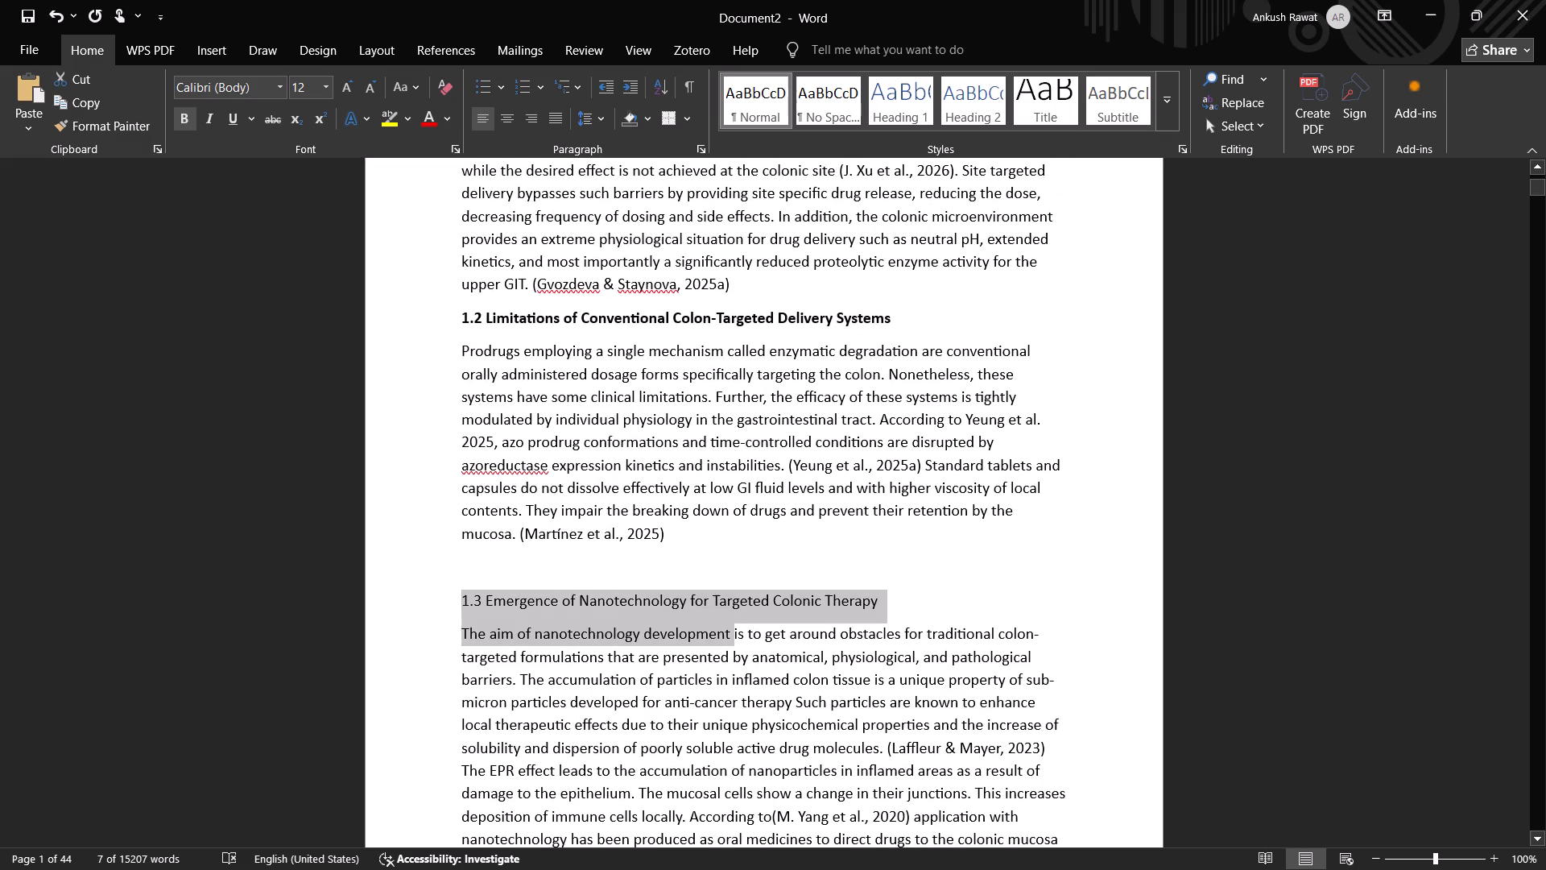
{"action": "left_click_drag", "start_coordinate": [806, 629], "coordinate": [899, 607]}
{"action": "key", "text": "ctrl+b"}
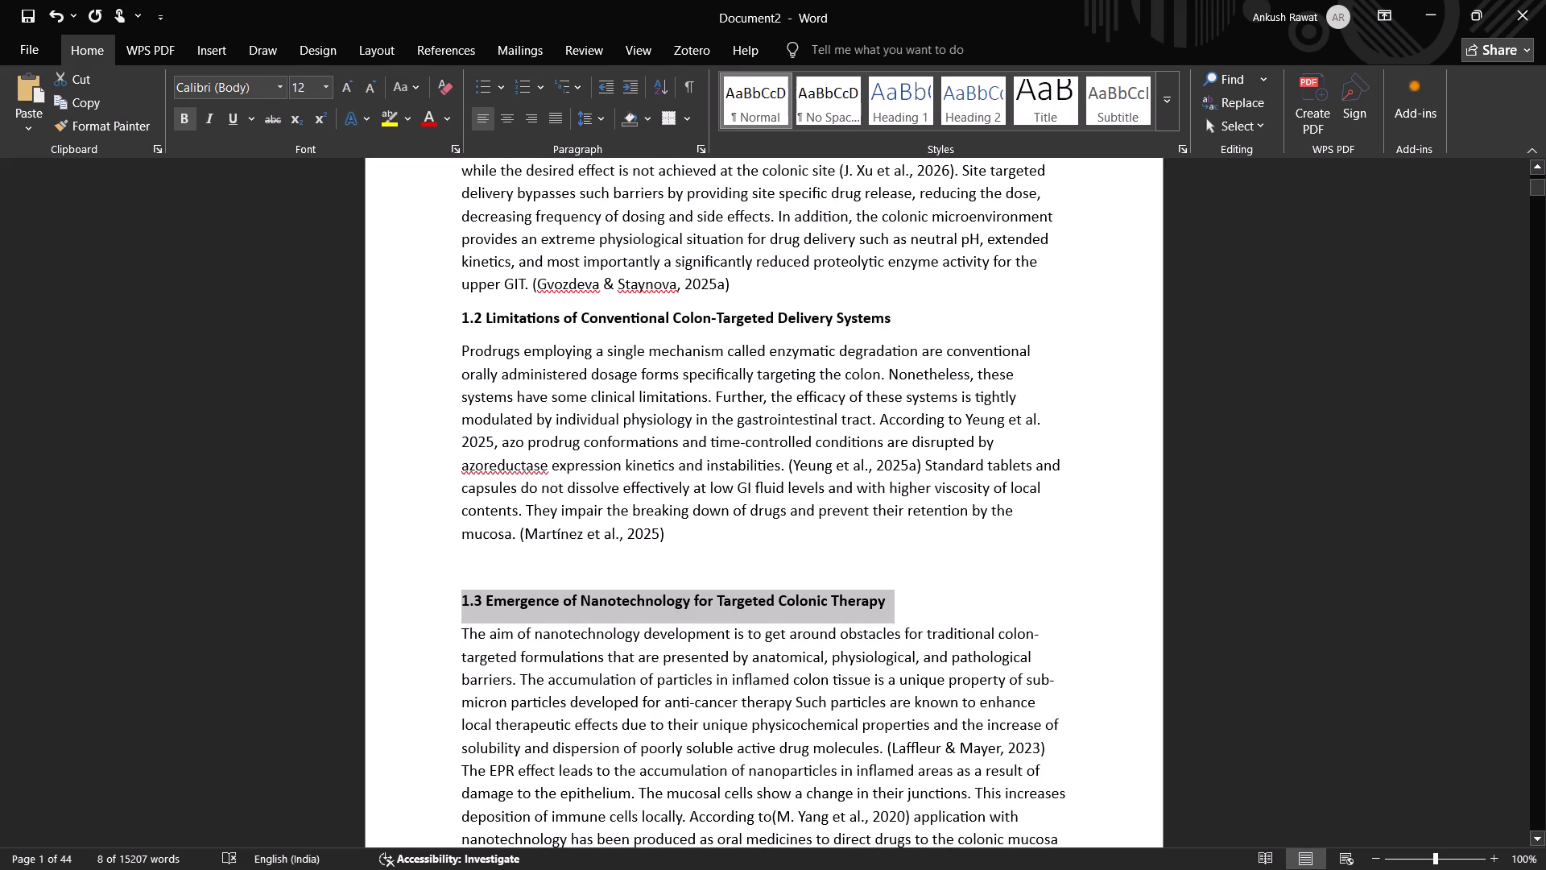
Remove the empty line above the 1.3 Emergence of Nanotechnology for Targeted Colonic Therapy heading.
{"action": "left_click", "coordinate": [432, 598]}
{"action": "left_click", "coordinate": [447, 608]}
{"action": "key", "text": "BackSpace"}
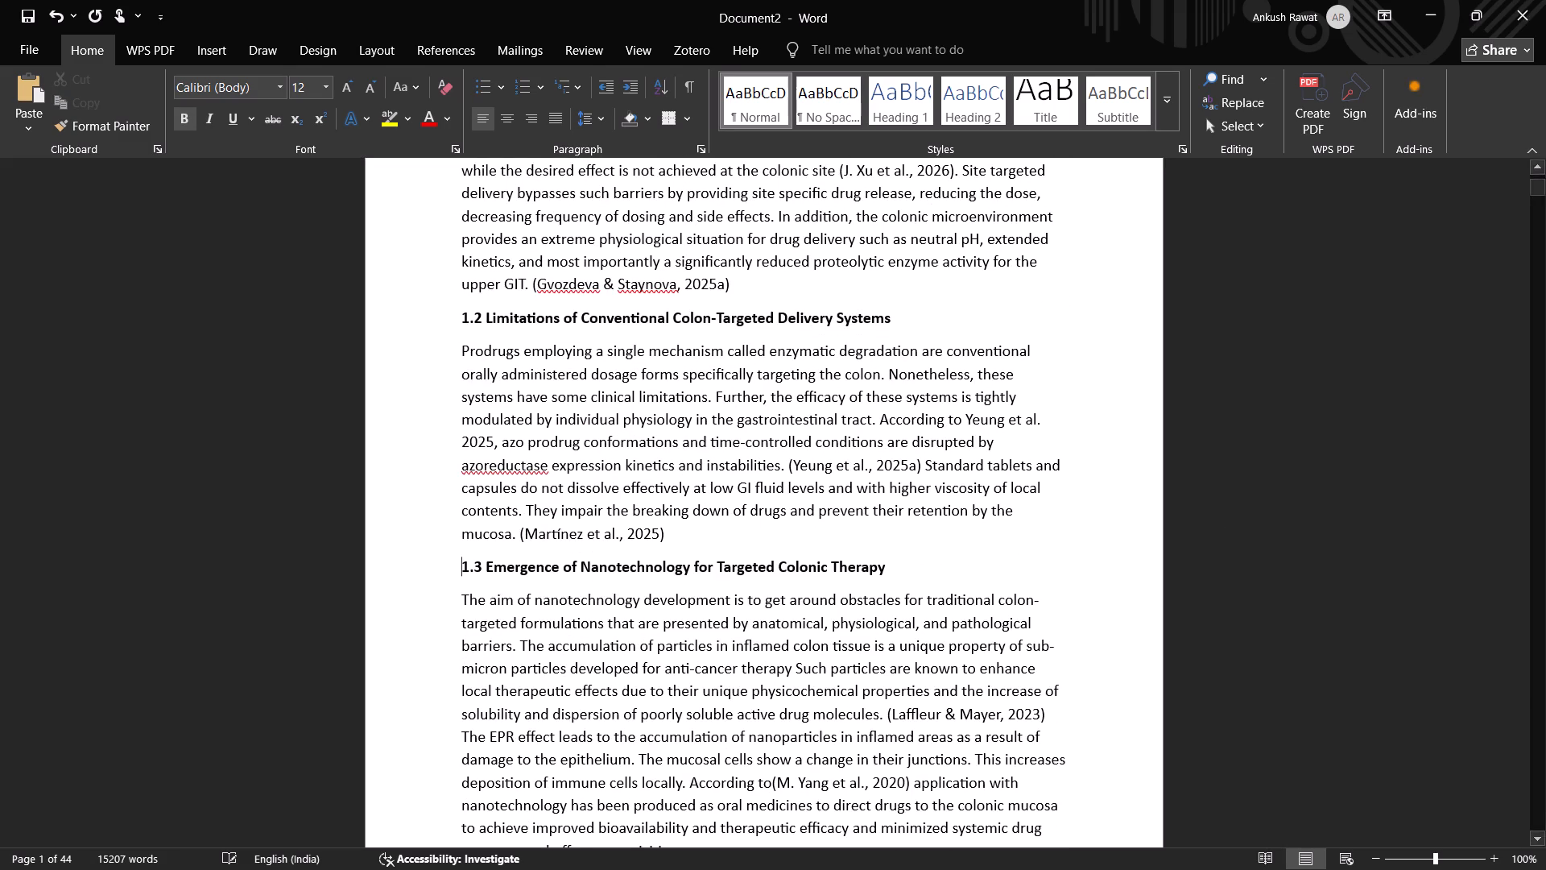
Make the subheadings 1.4 Concept of Stimuli-Responsive Nanoplatforms and 1.5 Scope and Objectives of the Chapter bold.
{"action": "scroll", "coordinate": [465, 588], "scroll_direction": "down", "scroll_amount": 3}
{"action": "scroll", "coordinate": [465, 588], "scroll_direction": "up", "scroll_amount": 1}
{"action": "scroll", "coordinate": [465, 588], "scroll_direction": "down", "scroll_amount": 1}
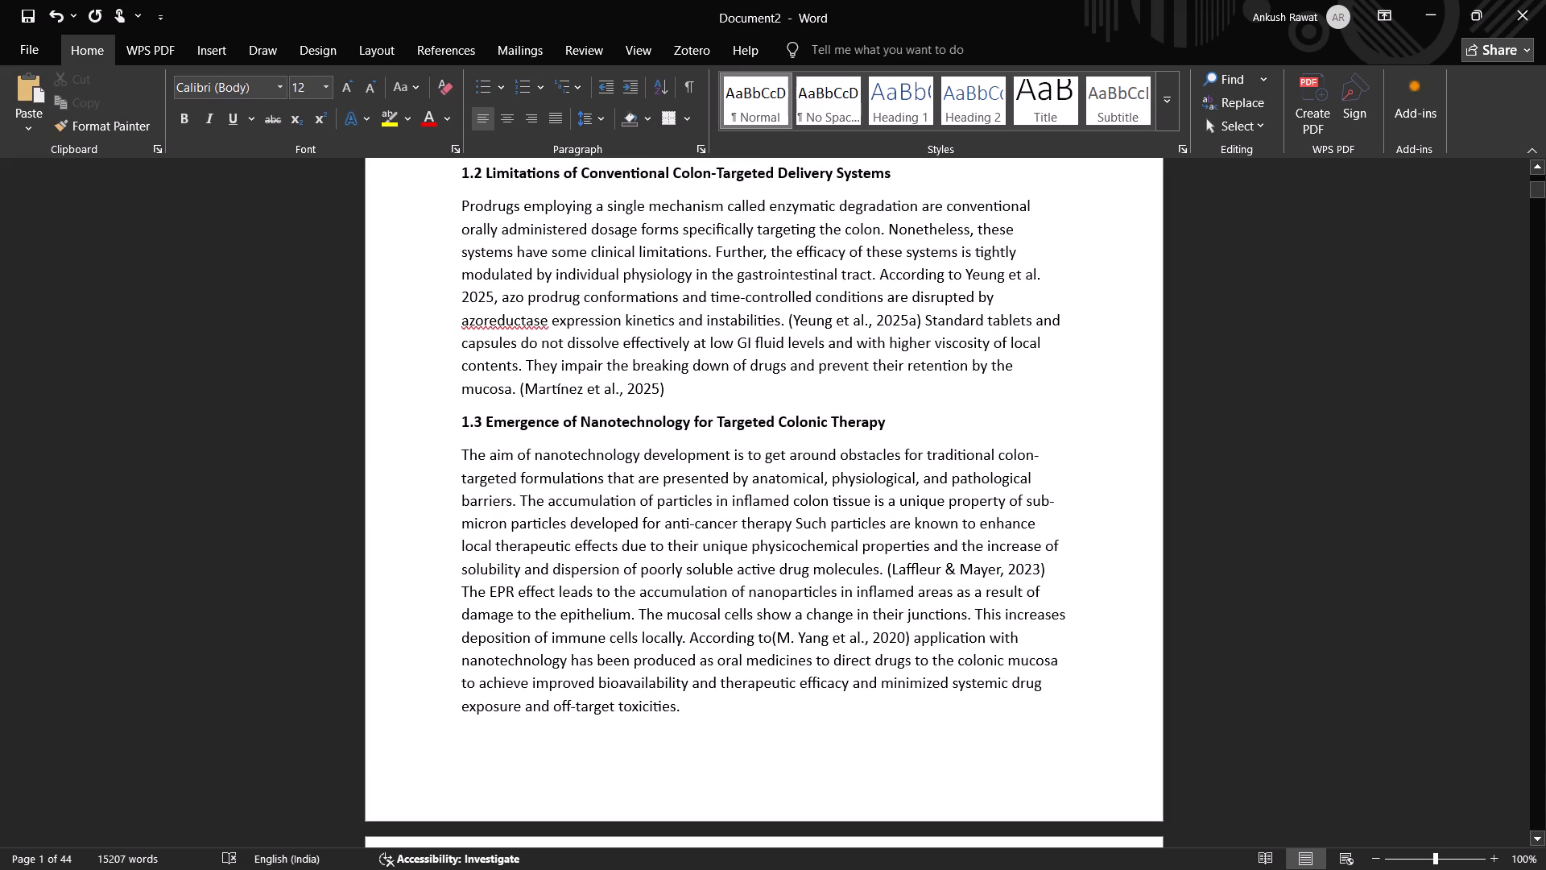
{"action": "scroll", "coordinate": [482, 586], "scroll_direction": "down", "scroll_amount": 8}
{"action": "left_click_drag", "start_coordinate": [438, 544], "coordinate": [812, 555]}
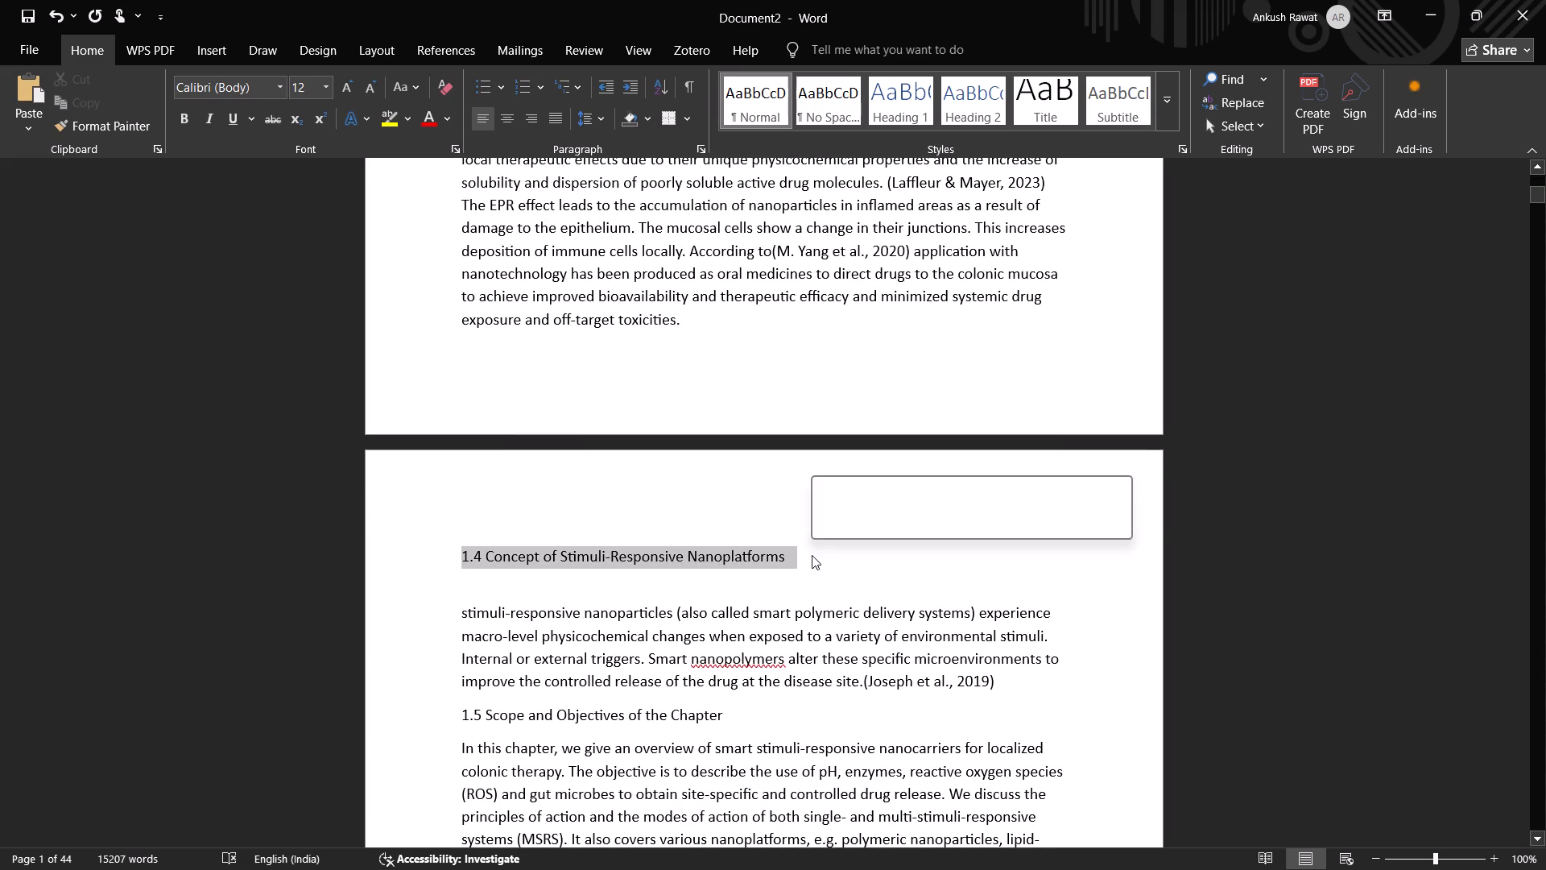
{"action": "key", "text": "ctrl+b"}
{"action": "scroll", "coordinate": [578, 635], "scroll_direction": "down", "scroll_amount": 4}
{"action": "left_click_drag", "start_coordinate": [436, 516], "coordinate": [754, 524]}
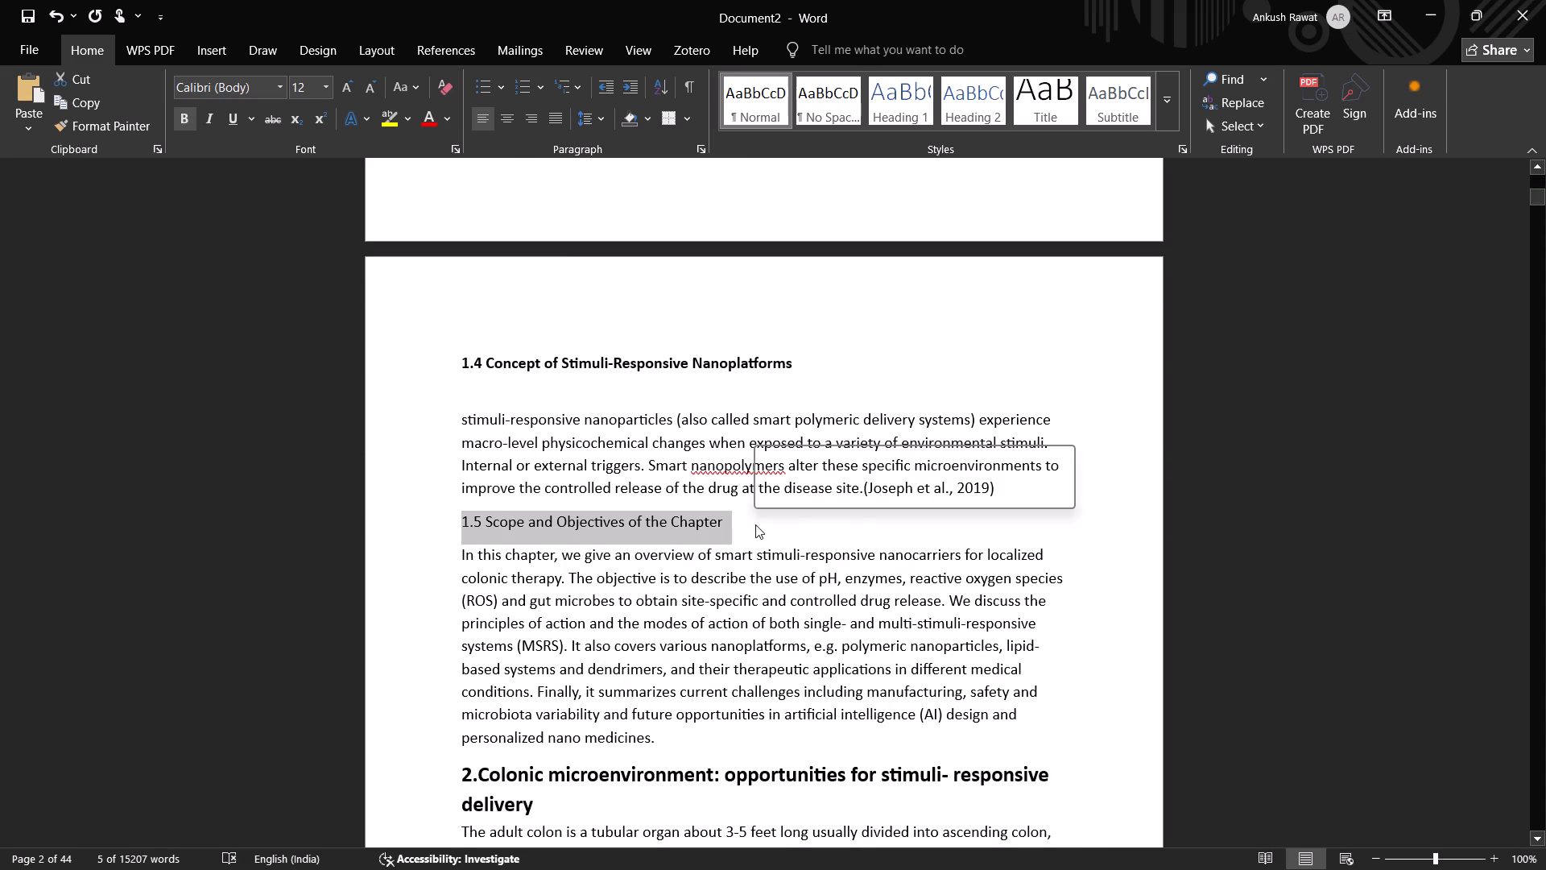
{"action": "key", "text": "ctrl+b"}
Reduce the heading "2.Colonic microenvironment: opportunities for stimuli- responsive delivery" to 12 pt.
{"action": "scroll", "coordinate": [637, 579], "scroll_direction": "down", "scroll_amount": 3}
{"action": "scroll", "coordinate": [621, 585], "scroll_direction": "up", "scroll_amount": 1}
{"action": "scroll", "coordinate": [620, 586], "scroll_direction": "down", "scroll_amount": 3}
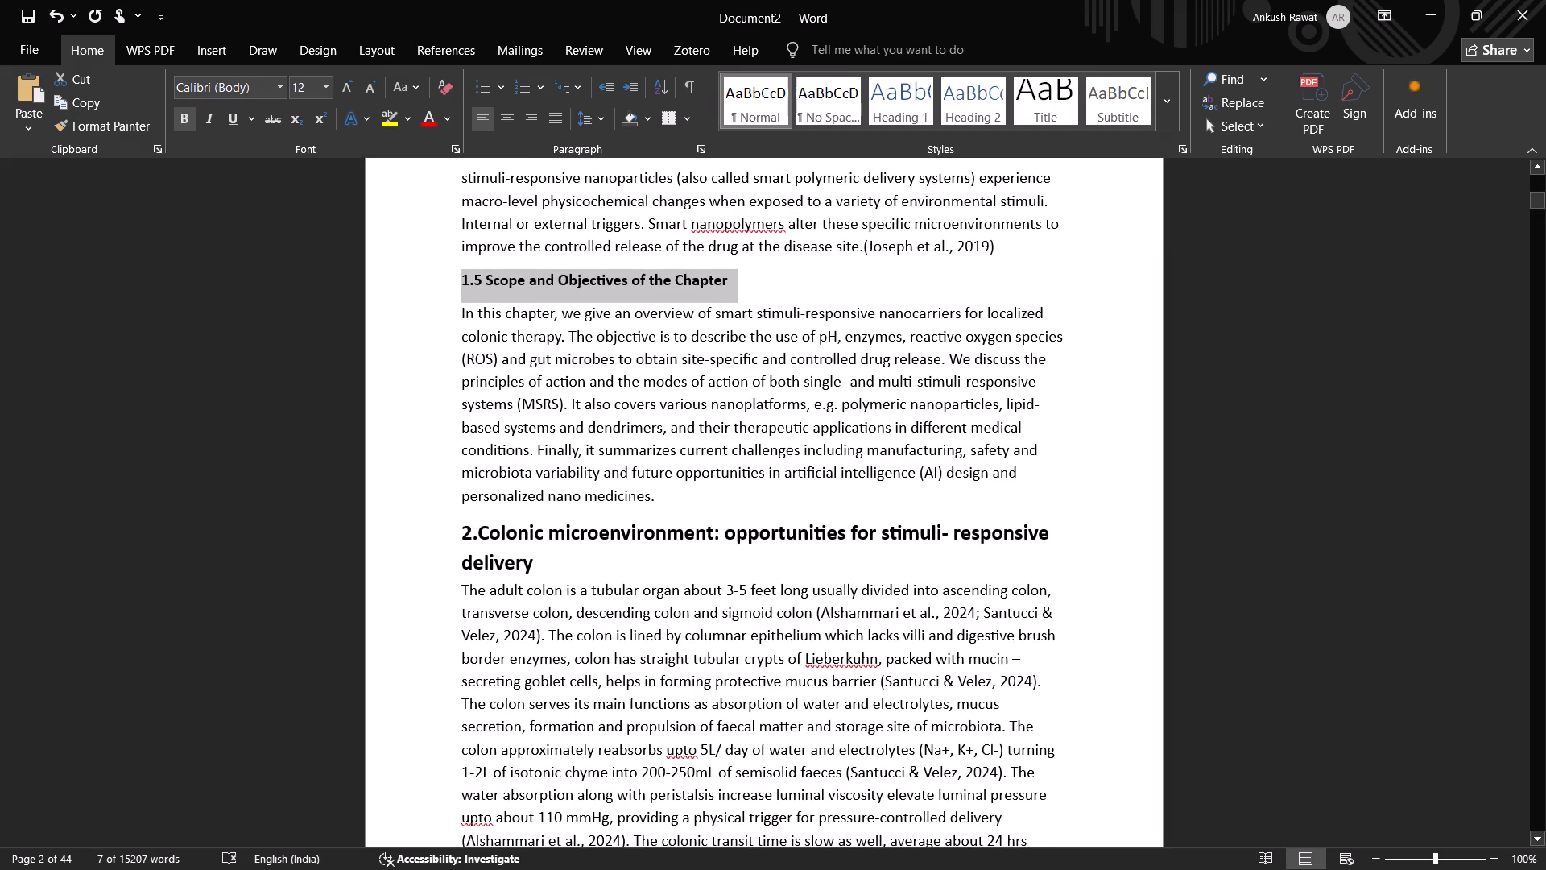
{"action": "left_click_drag", "start_coordinate": [452, 526], "coordinate": [552, 560]}
{"action": "left_click", "coordinate": [521, 280]}
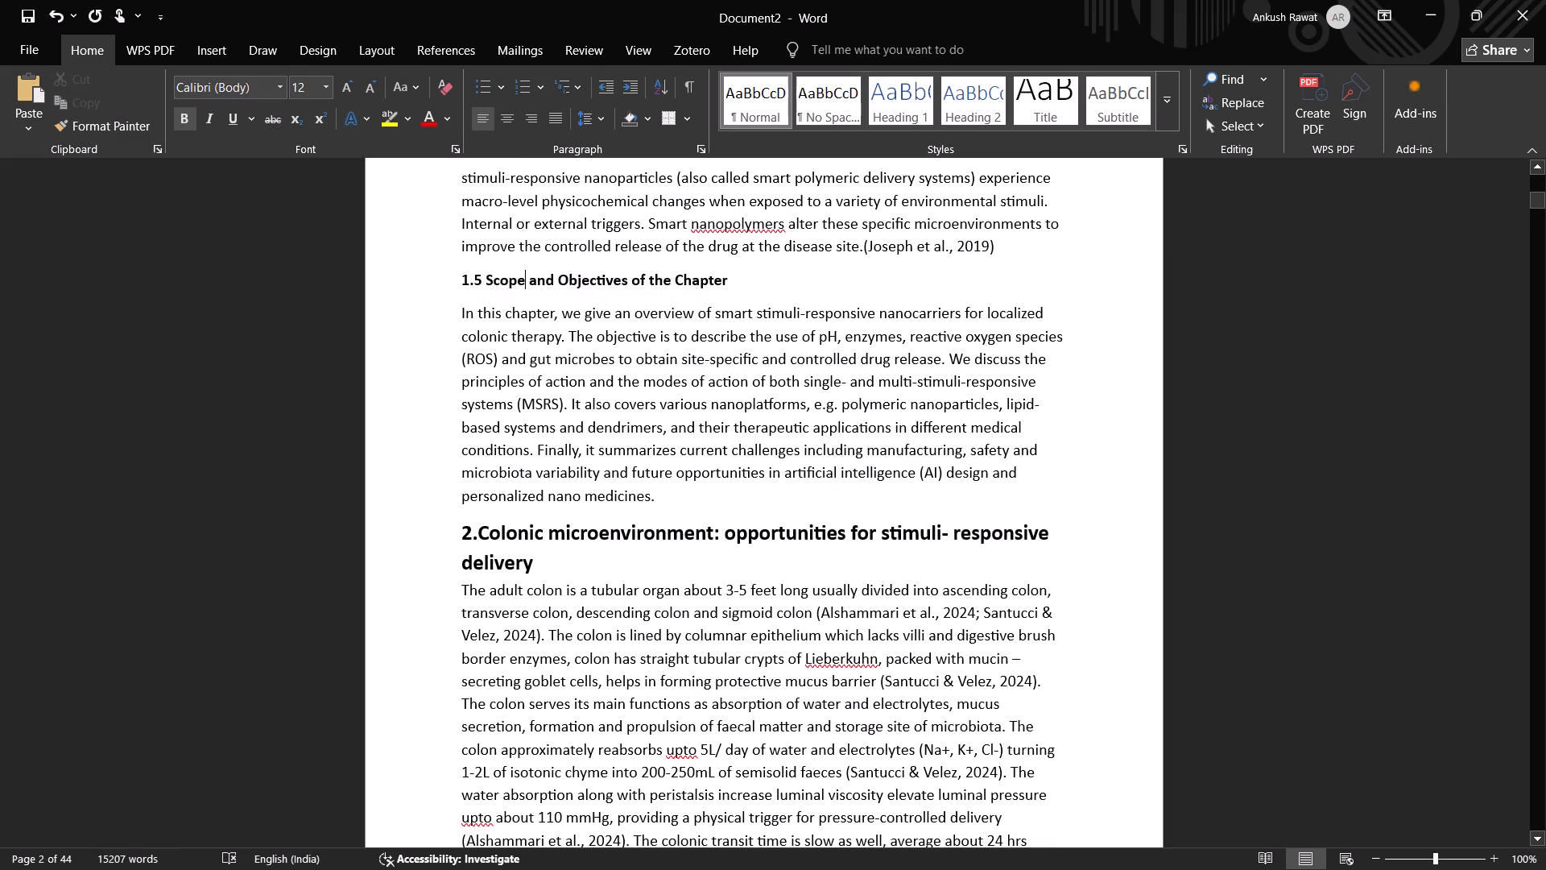
{"action": "left_click", "coordinate": [511, 526]}
{"action": "left_click", "coordinate": [526, 467]}
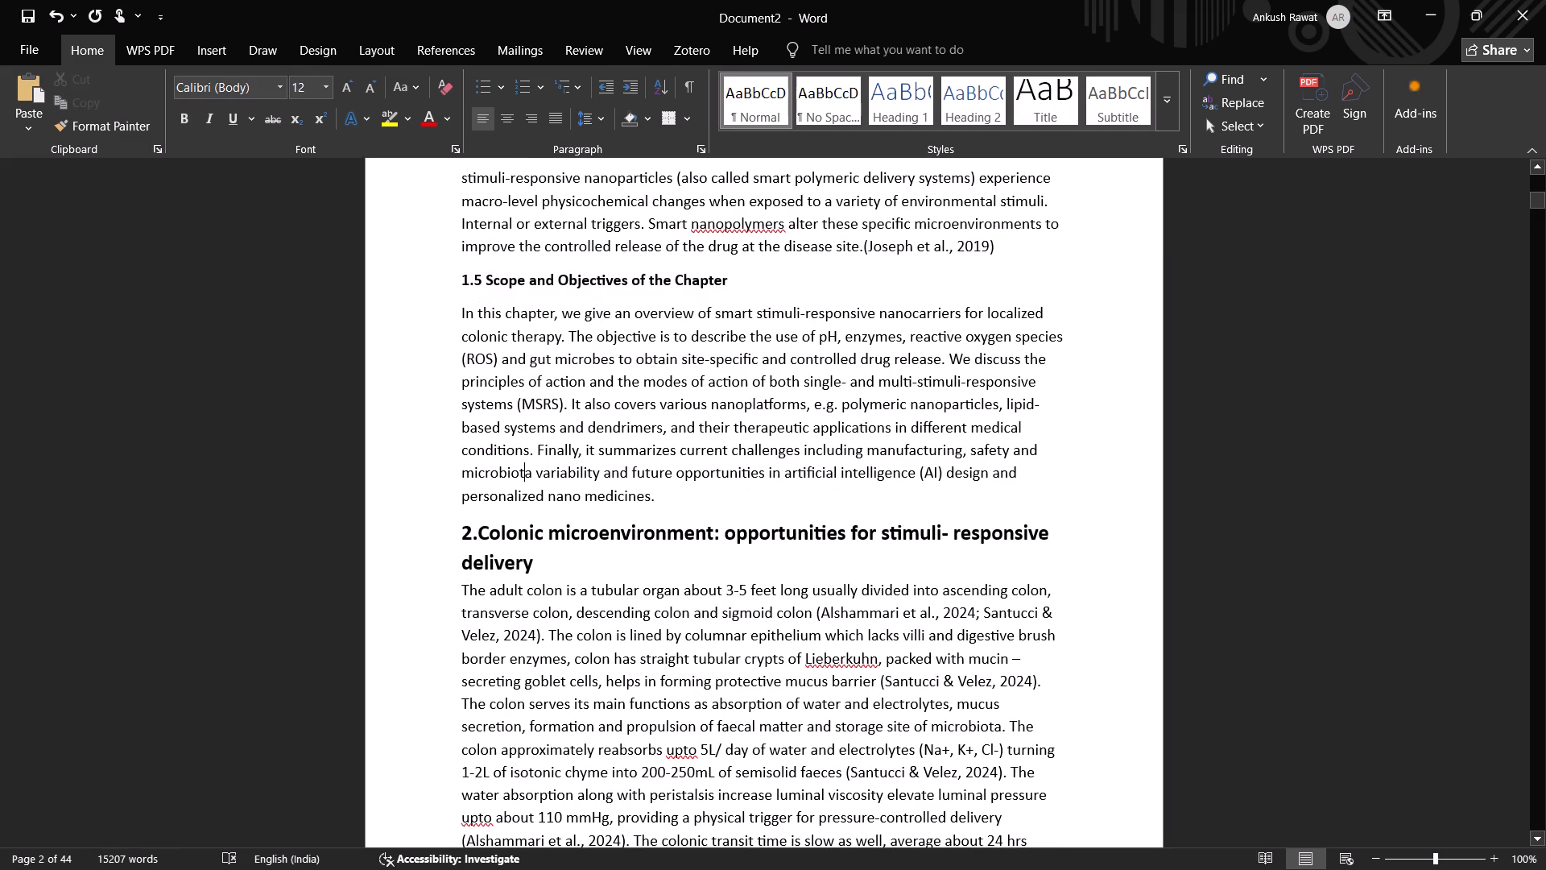
{"action": "left_click", "coordinate": [507, 562]}
{"action": "left_click", "coordinate": [463, 524]}
{"action": "left_click_drag", "start_coordinate": [457, 529], "coordinate": [540, 558]}
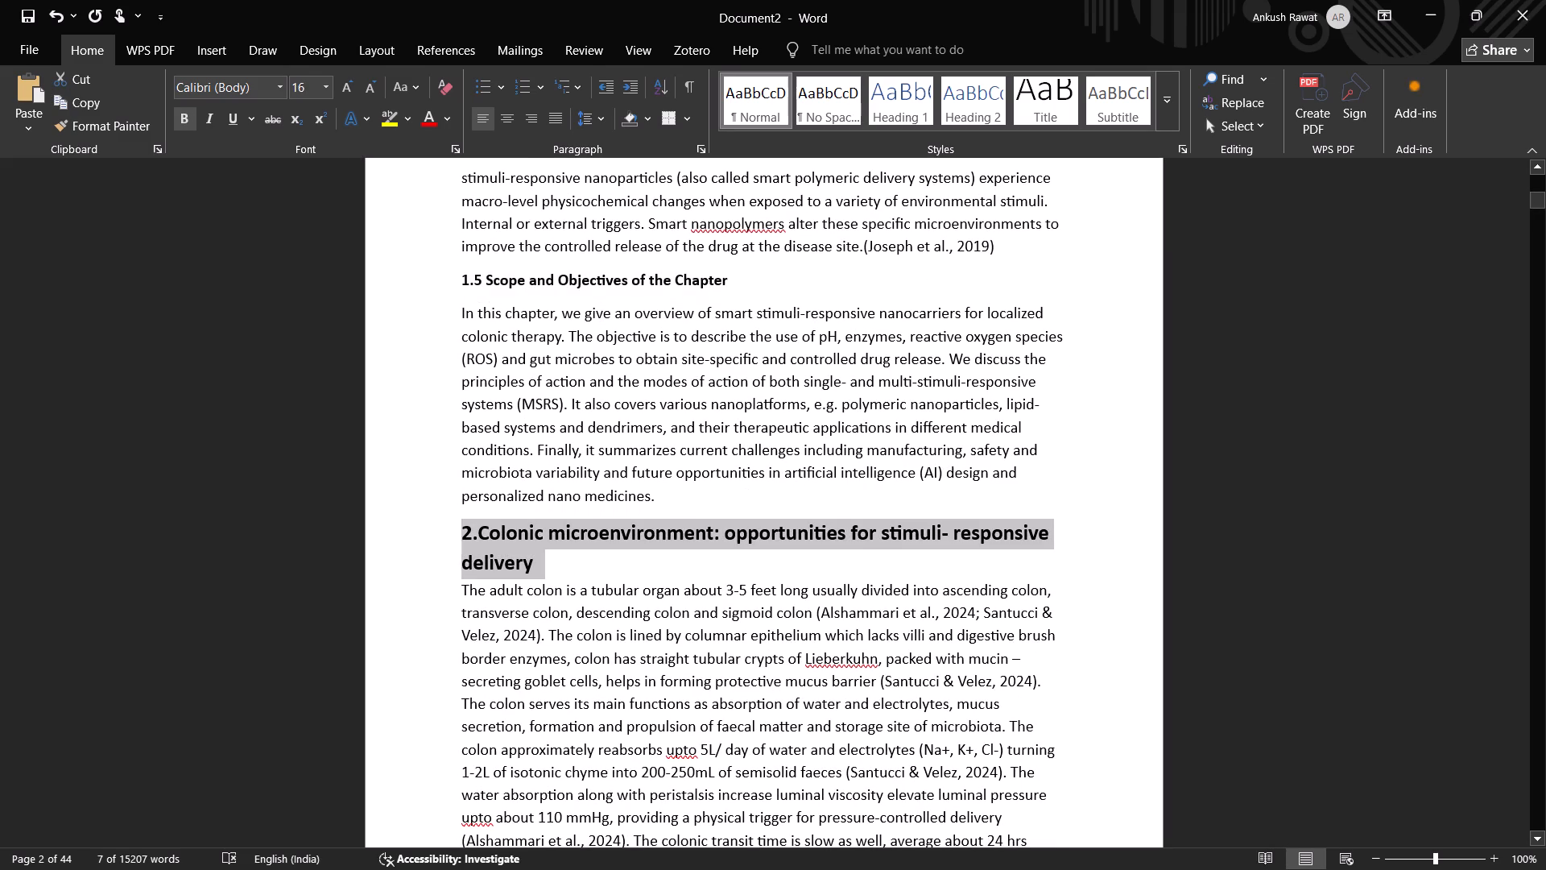
{"action": "double_click", "coordinate": [368, 88]}
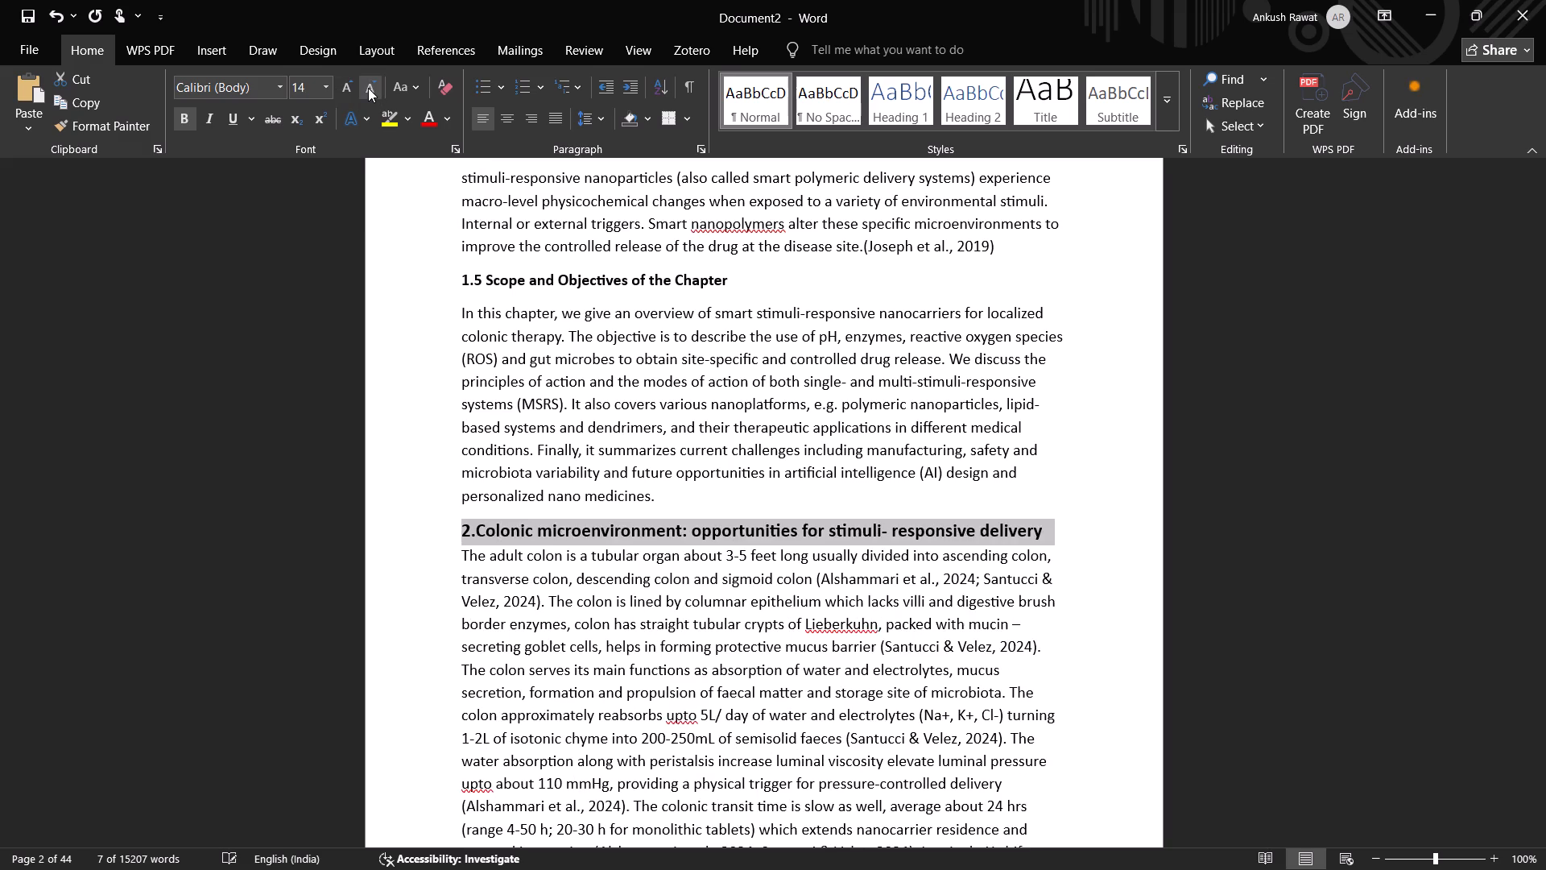
Insert an empty line between the section 2 Colonic microenvironment heading and its first body paragraph.
{"action": "left_click", "coordinate": [429, 610]}
{"action": "scroll", "coordinate": [426, 619], "scroll_direction": "down", "scroll_amount": 7}
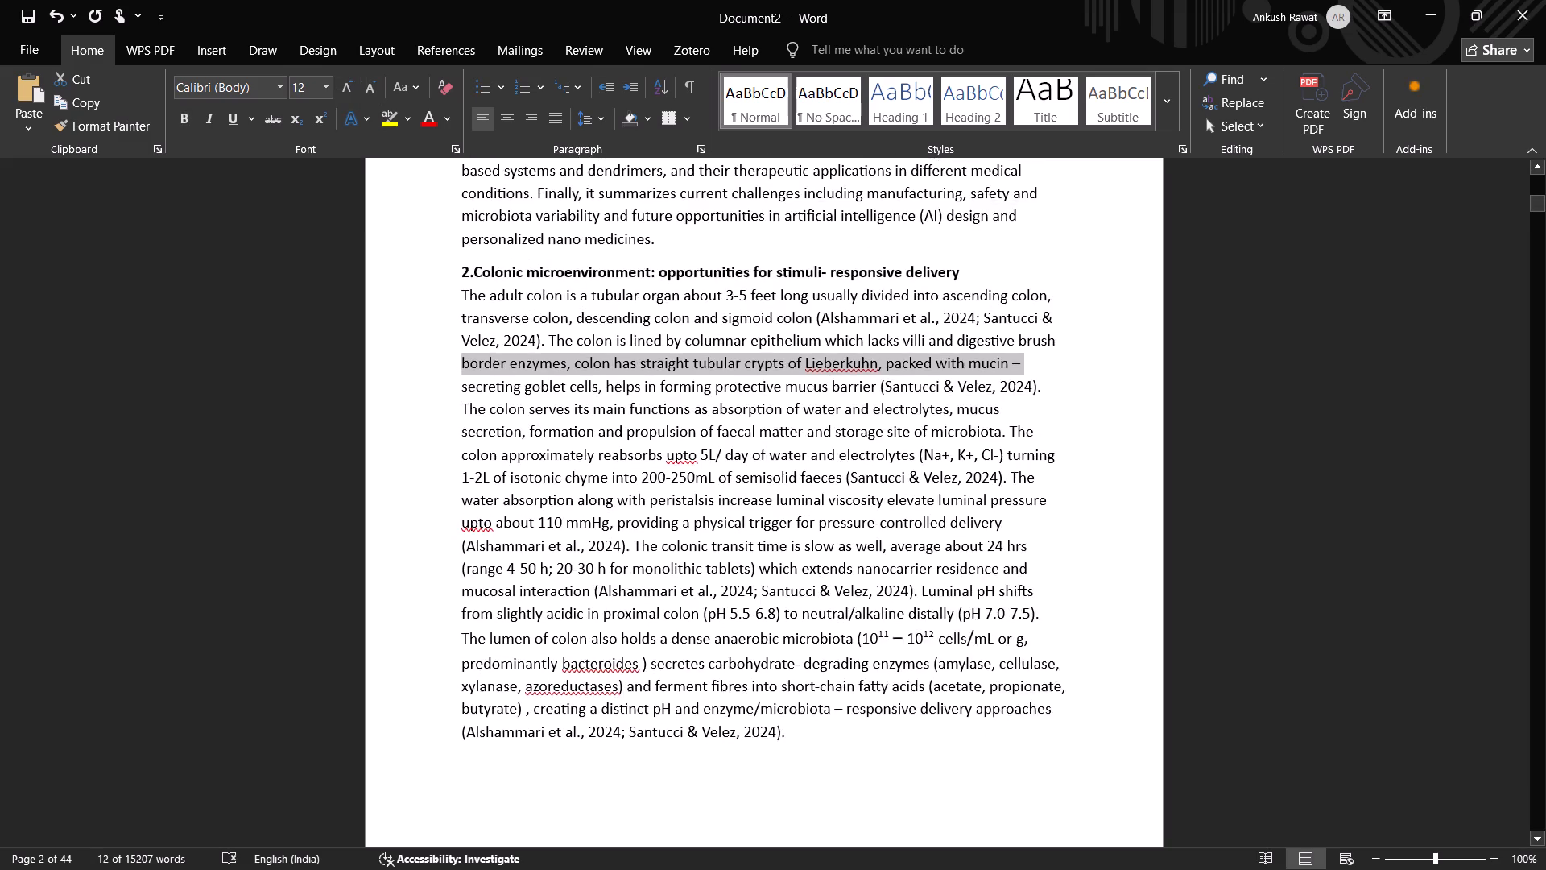
{"action": "scroll", "coordinate": [428, 615], "scroll_direction": "up", "scroll_amount": 1}
{"action": "scroll", "coordinate": [428, 615], "scroll_direction": "down", "scroll_amount": 2}
{"action": "scroll", "coordinate": [428, 615], "scroll_direction": "up", "scroll_amount": 1}
{"action": "scroll", "coordinate": [789, 377], "scroll_direction": "up", "scroll_amount": 1}
{"action": "scroll", "coordinate": [790, 377], "scroll_direction": "down", "scroll_amount": 1}
{"action": "scroll", "coordinate": [790, 377], "scroll_direction": "up", "scroll_amount": 2}
{"action": "scroll", "coordinate": [790, 377], "scroll_direction": "down", "scroll_amount": 2}
{"action": "scroll", "coordinate": [790, 378], "scroll_direction": "up", "scroll_amount": 5}
{"action": "scroll", "coordinate": [894, 284], "scroll_direction": "down", "scroll_amount": 1}
{"action": "scroll", "coordinate": [894, 284], "scroll_direction": "up", "scroll_amount": 2}
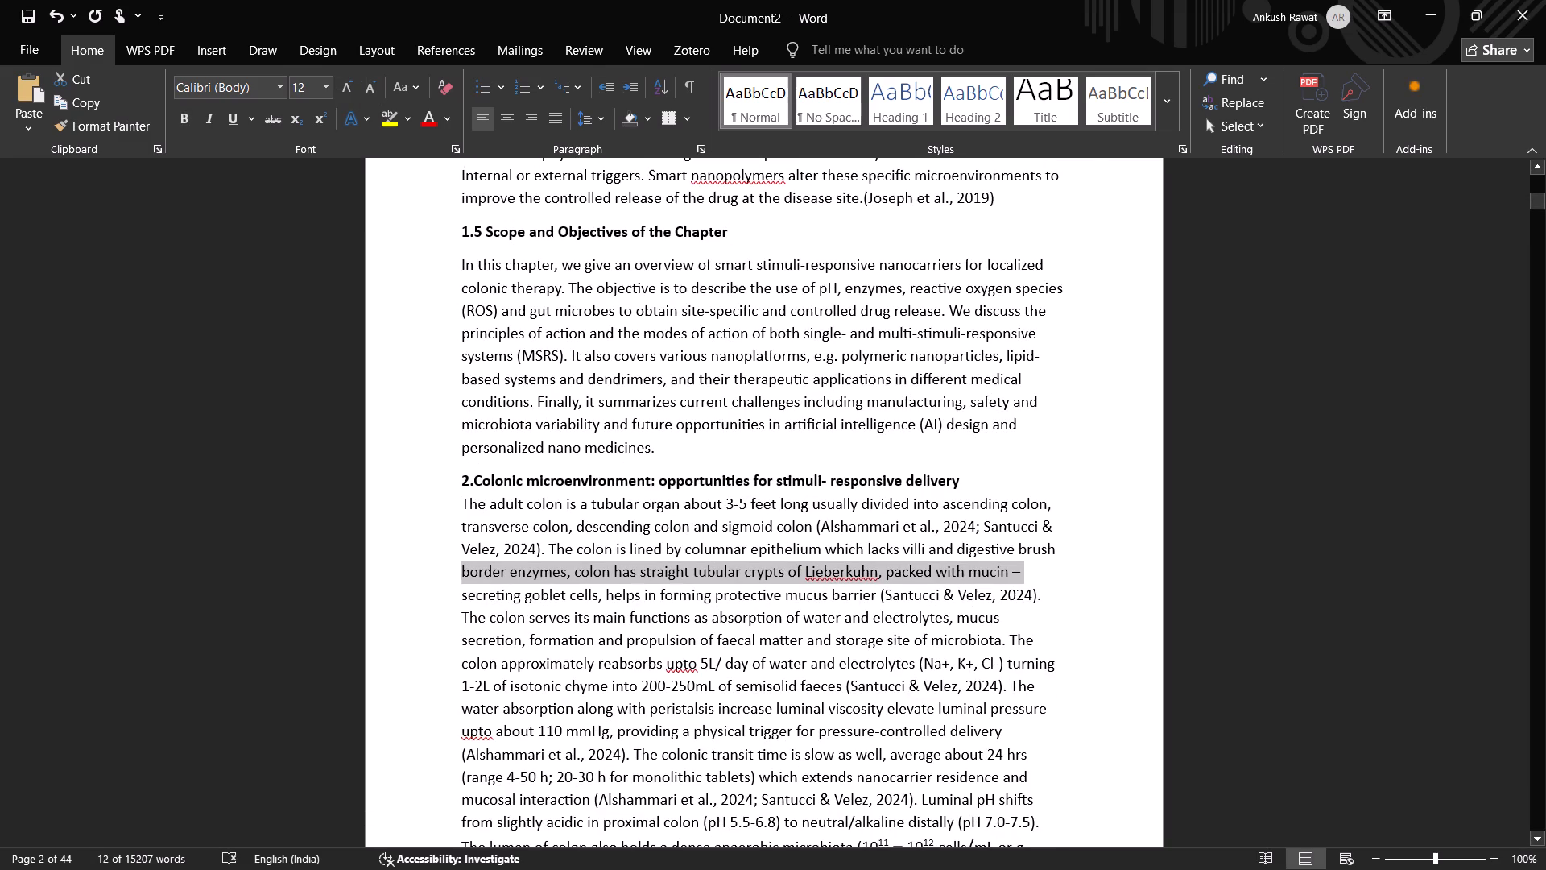
{"action": "left_click", "coordinate": [969, 491]}
{"action": "key", "text": "Return"}
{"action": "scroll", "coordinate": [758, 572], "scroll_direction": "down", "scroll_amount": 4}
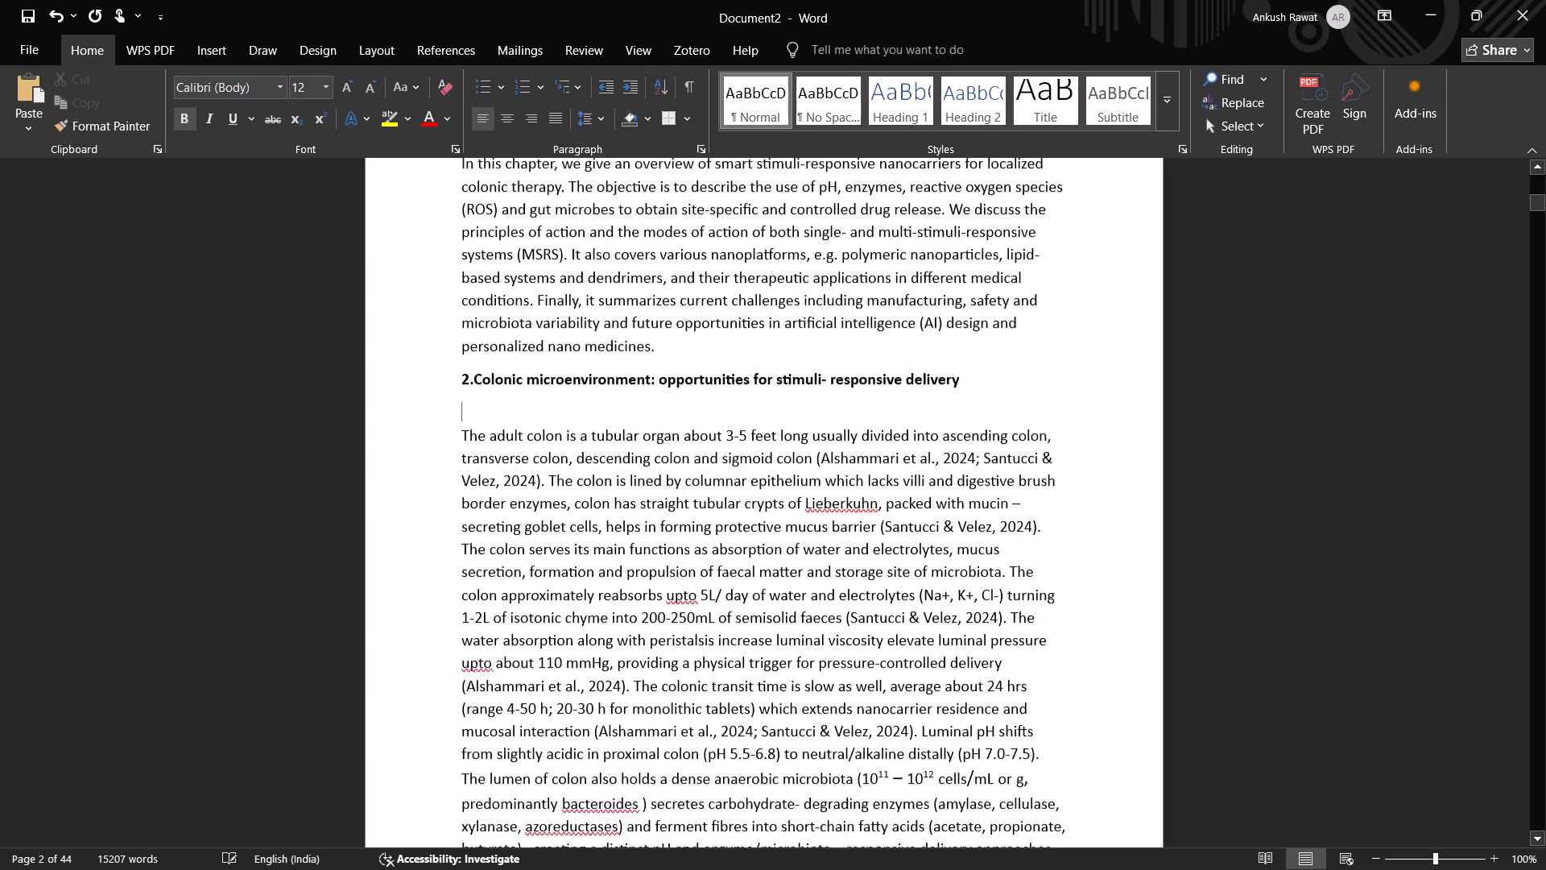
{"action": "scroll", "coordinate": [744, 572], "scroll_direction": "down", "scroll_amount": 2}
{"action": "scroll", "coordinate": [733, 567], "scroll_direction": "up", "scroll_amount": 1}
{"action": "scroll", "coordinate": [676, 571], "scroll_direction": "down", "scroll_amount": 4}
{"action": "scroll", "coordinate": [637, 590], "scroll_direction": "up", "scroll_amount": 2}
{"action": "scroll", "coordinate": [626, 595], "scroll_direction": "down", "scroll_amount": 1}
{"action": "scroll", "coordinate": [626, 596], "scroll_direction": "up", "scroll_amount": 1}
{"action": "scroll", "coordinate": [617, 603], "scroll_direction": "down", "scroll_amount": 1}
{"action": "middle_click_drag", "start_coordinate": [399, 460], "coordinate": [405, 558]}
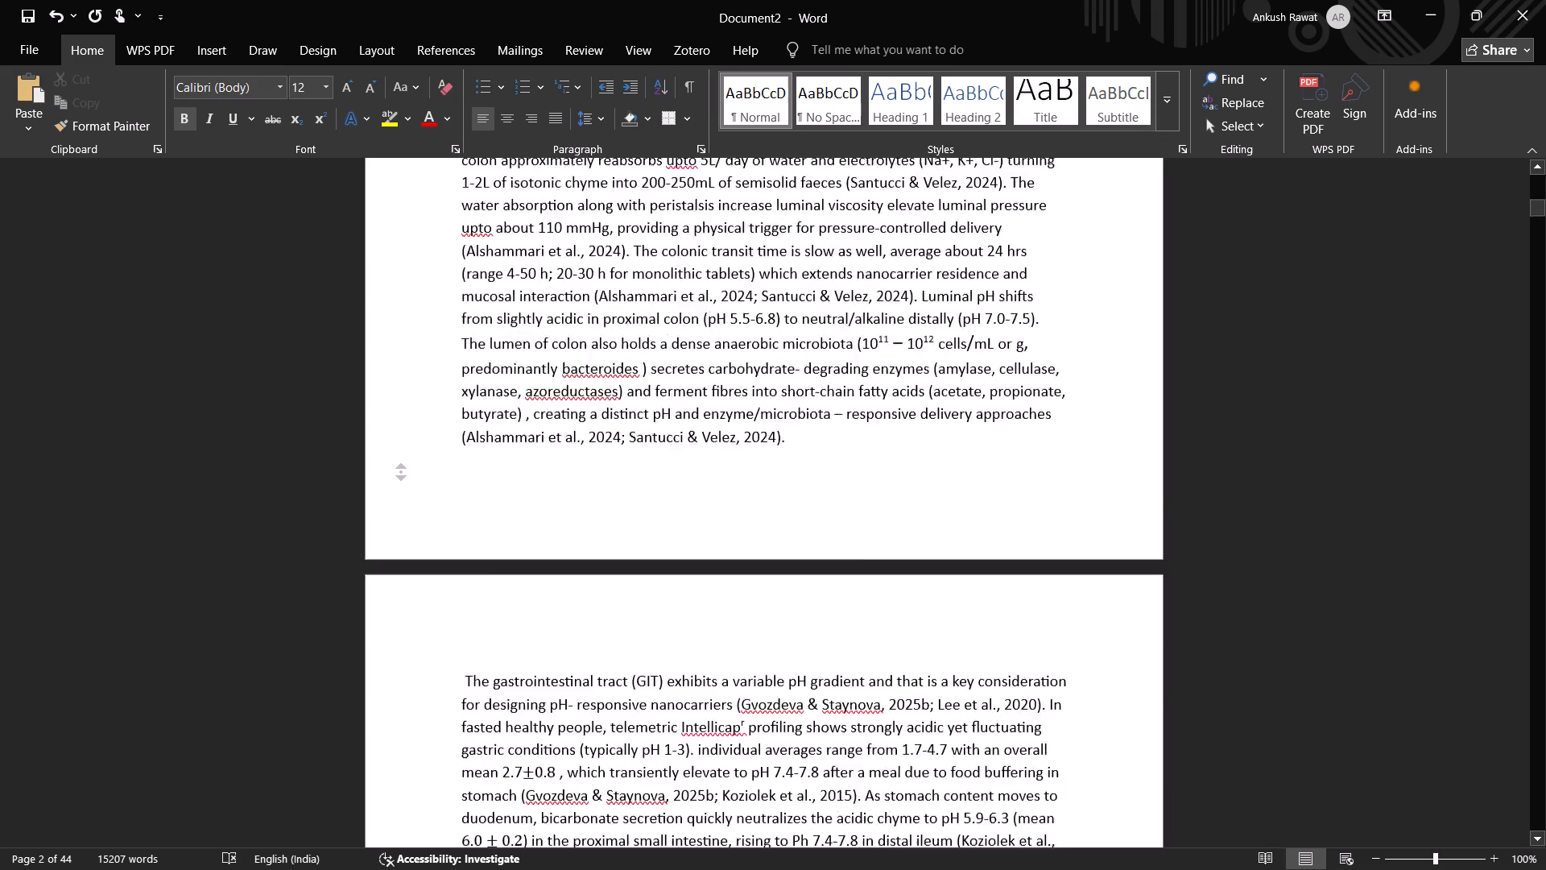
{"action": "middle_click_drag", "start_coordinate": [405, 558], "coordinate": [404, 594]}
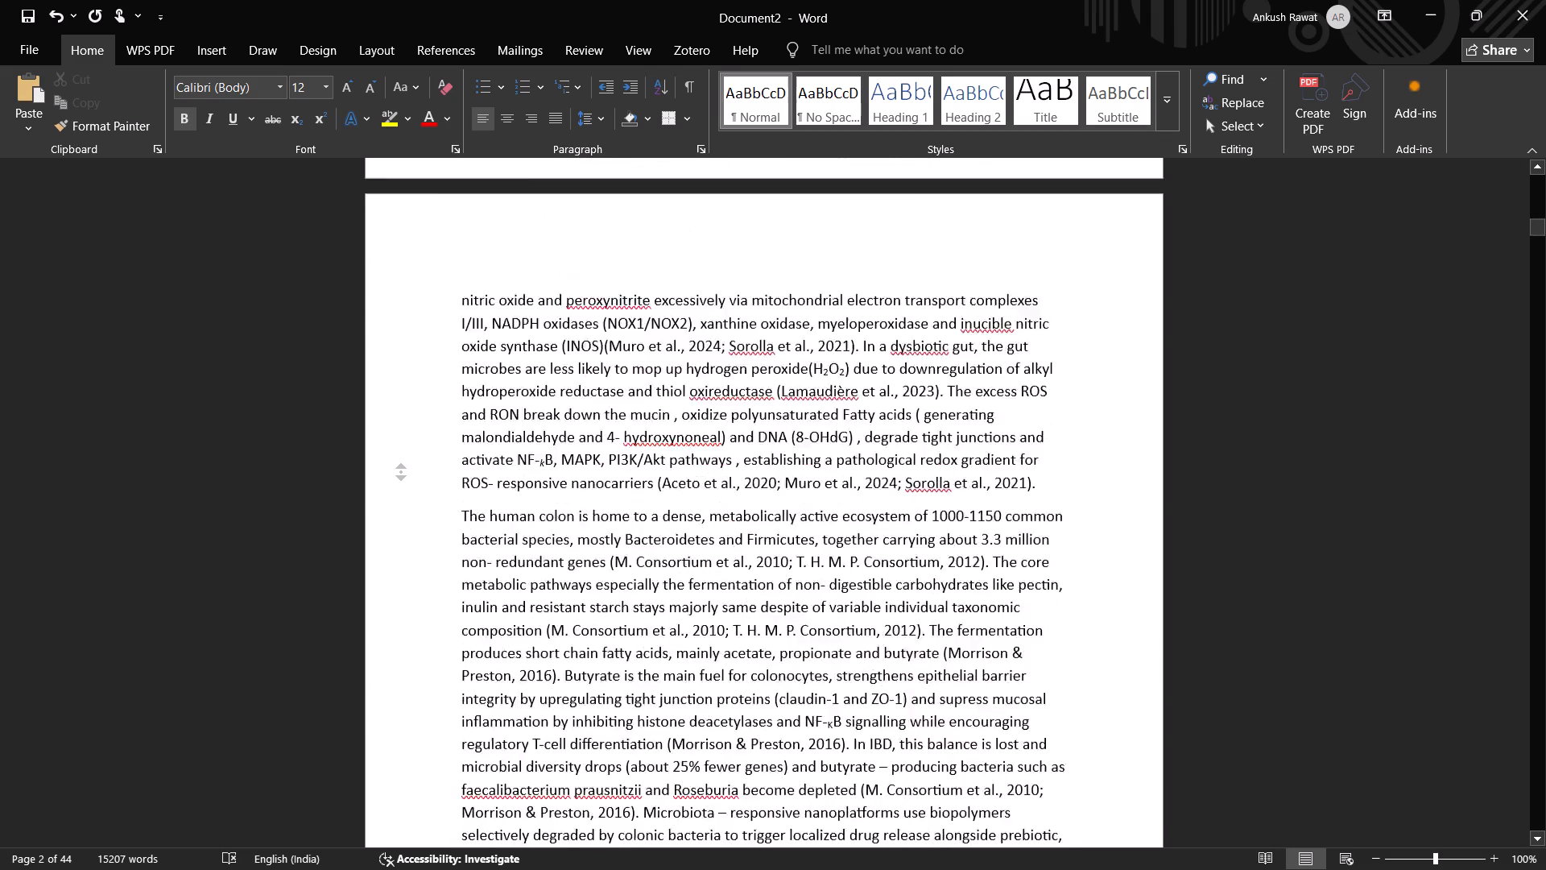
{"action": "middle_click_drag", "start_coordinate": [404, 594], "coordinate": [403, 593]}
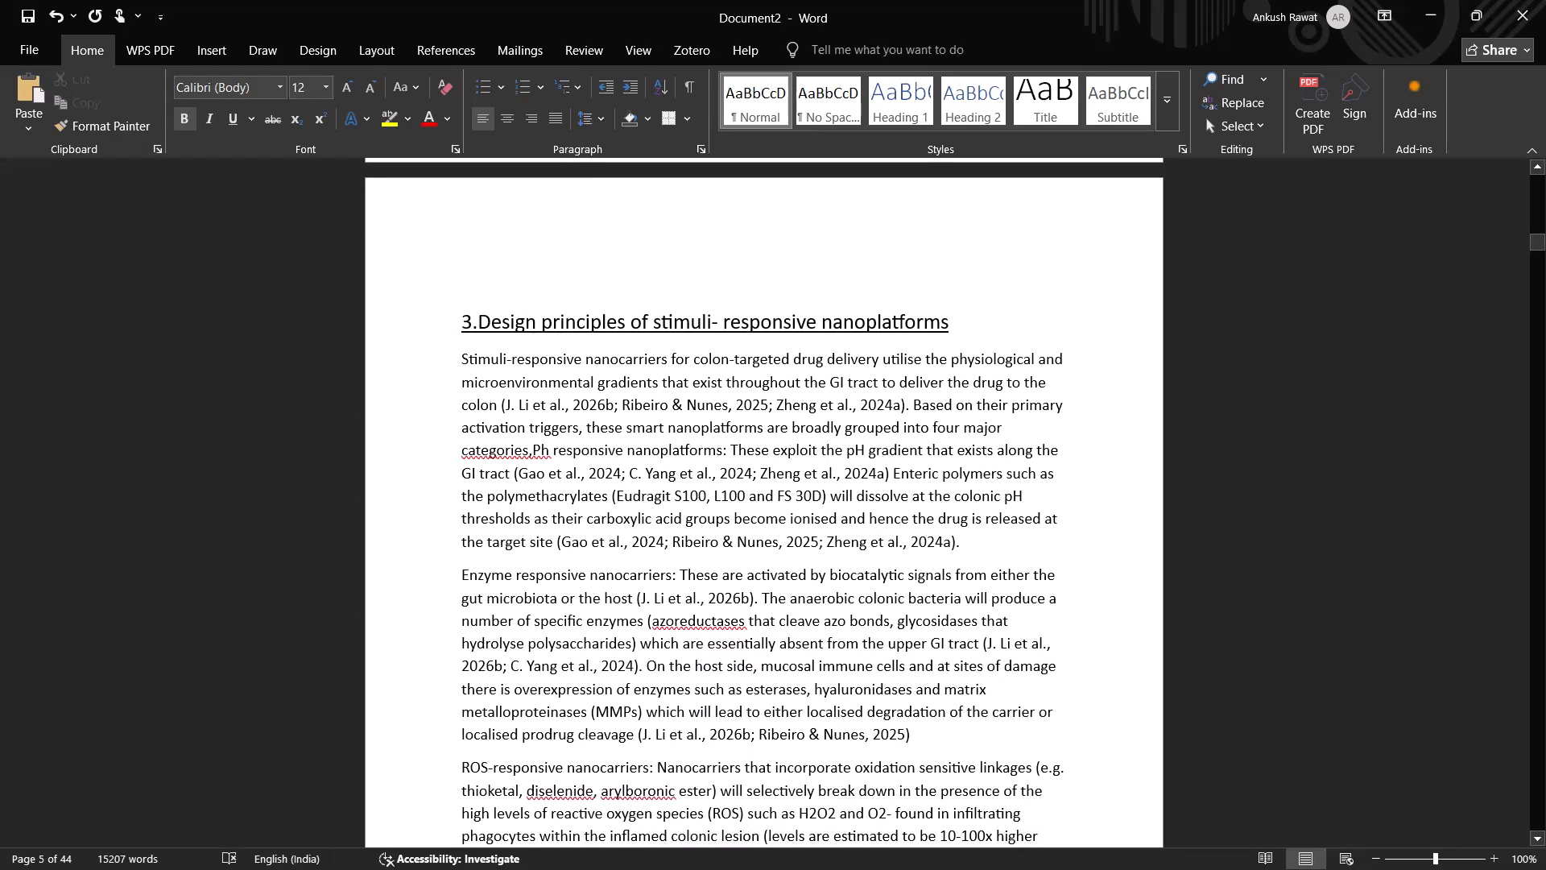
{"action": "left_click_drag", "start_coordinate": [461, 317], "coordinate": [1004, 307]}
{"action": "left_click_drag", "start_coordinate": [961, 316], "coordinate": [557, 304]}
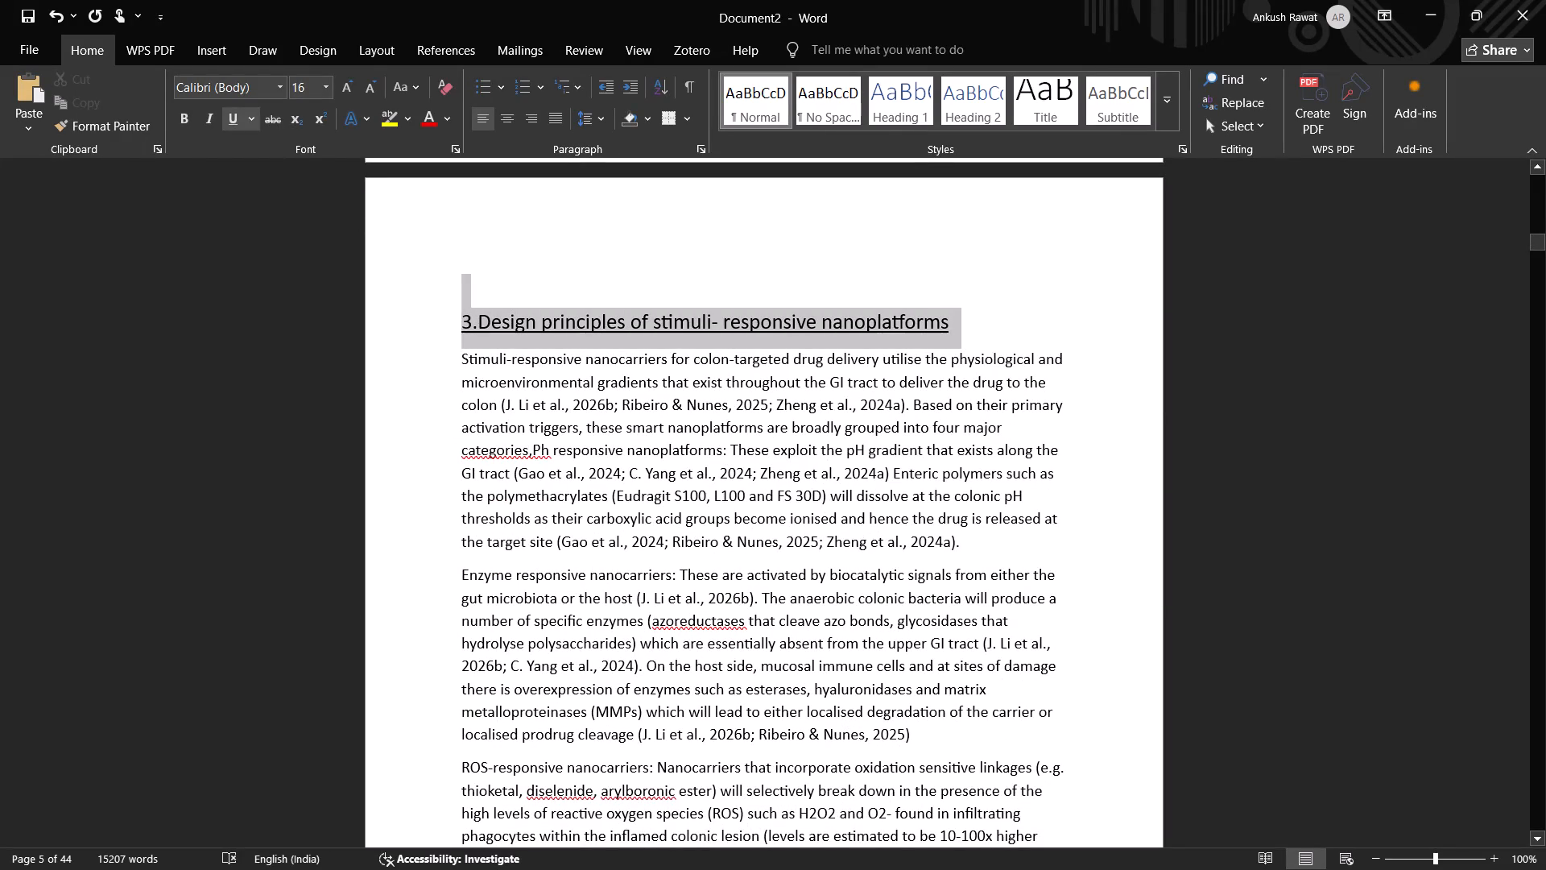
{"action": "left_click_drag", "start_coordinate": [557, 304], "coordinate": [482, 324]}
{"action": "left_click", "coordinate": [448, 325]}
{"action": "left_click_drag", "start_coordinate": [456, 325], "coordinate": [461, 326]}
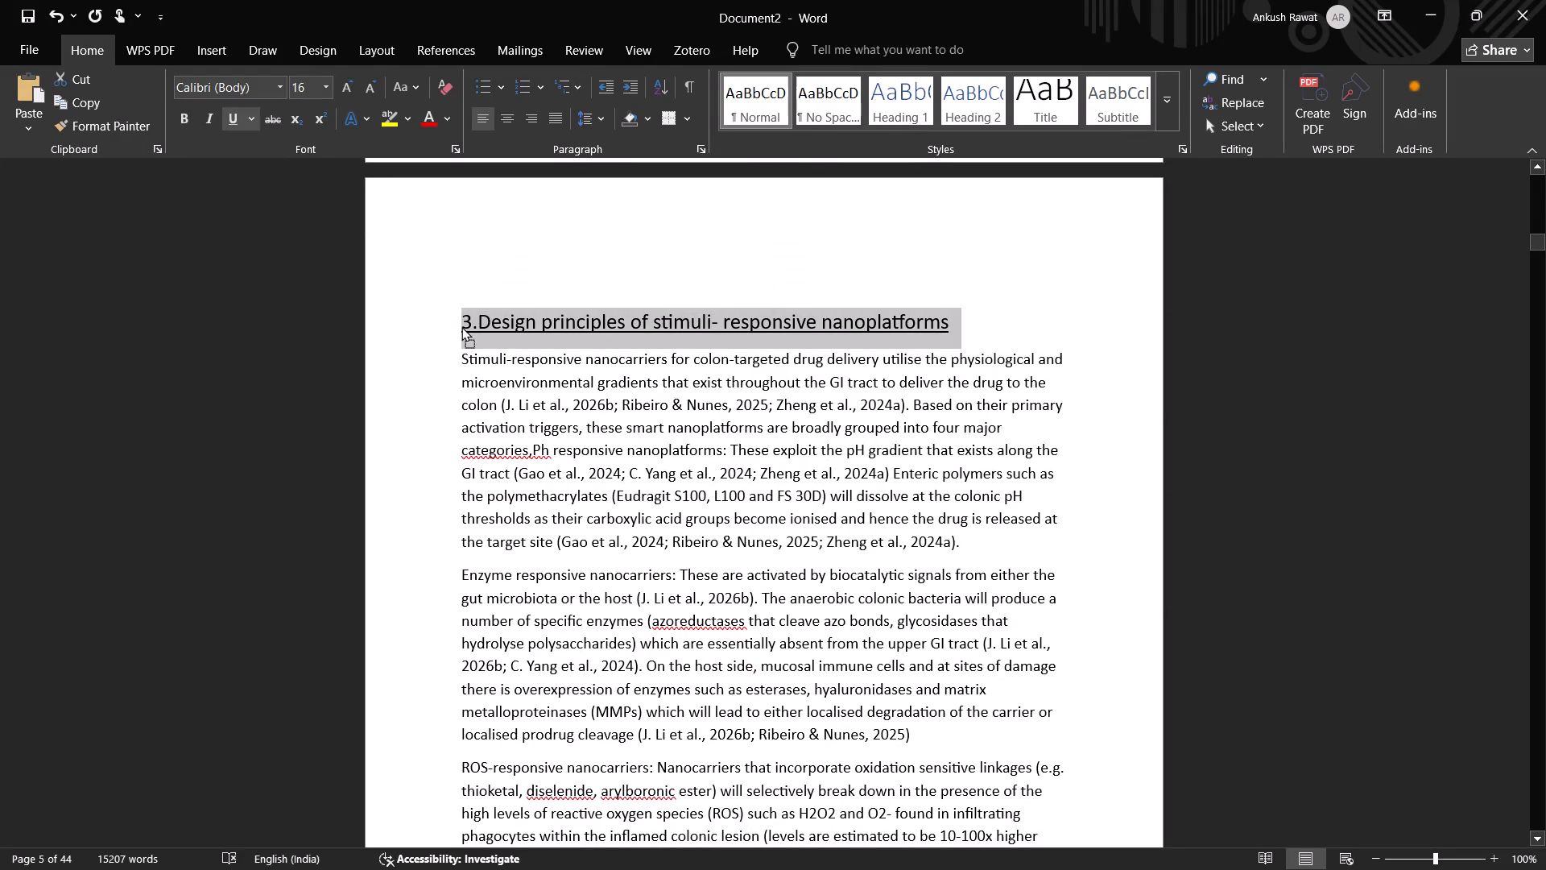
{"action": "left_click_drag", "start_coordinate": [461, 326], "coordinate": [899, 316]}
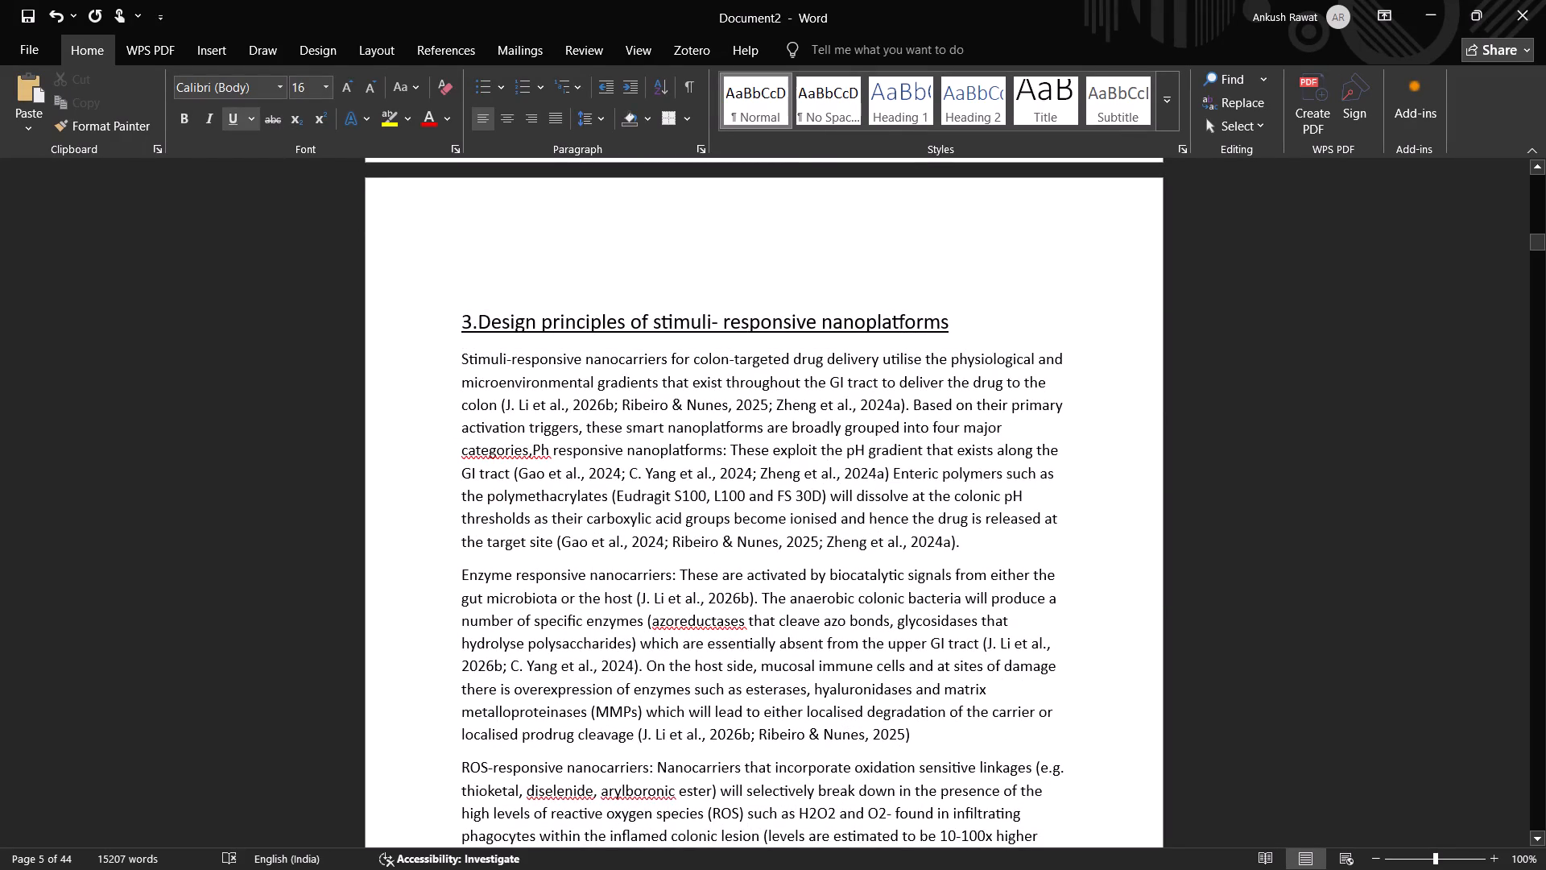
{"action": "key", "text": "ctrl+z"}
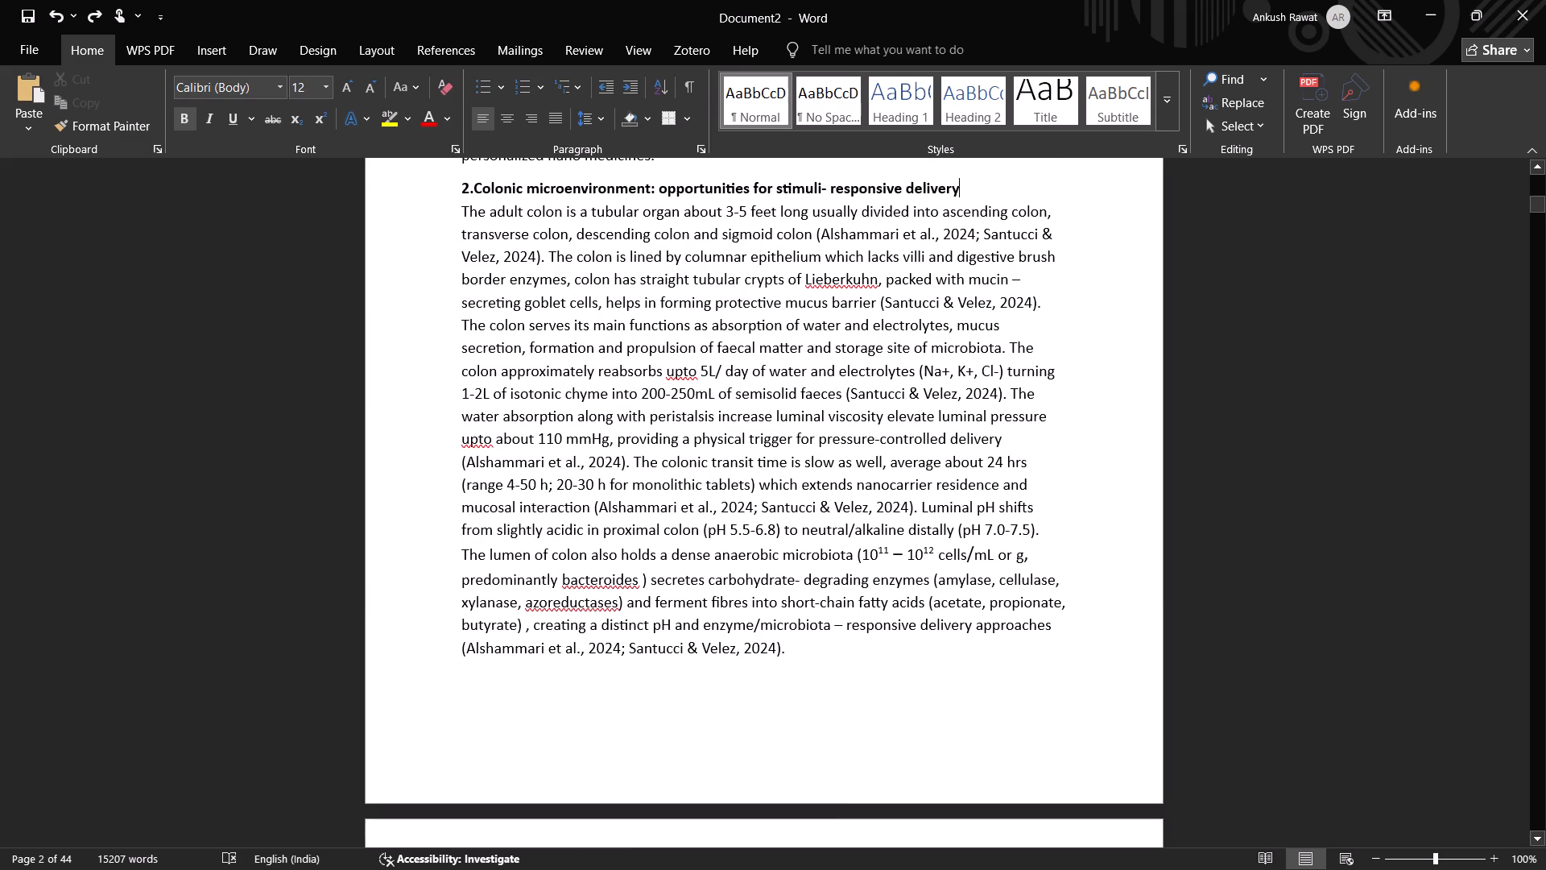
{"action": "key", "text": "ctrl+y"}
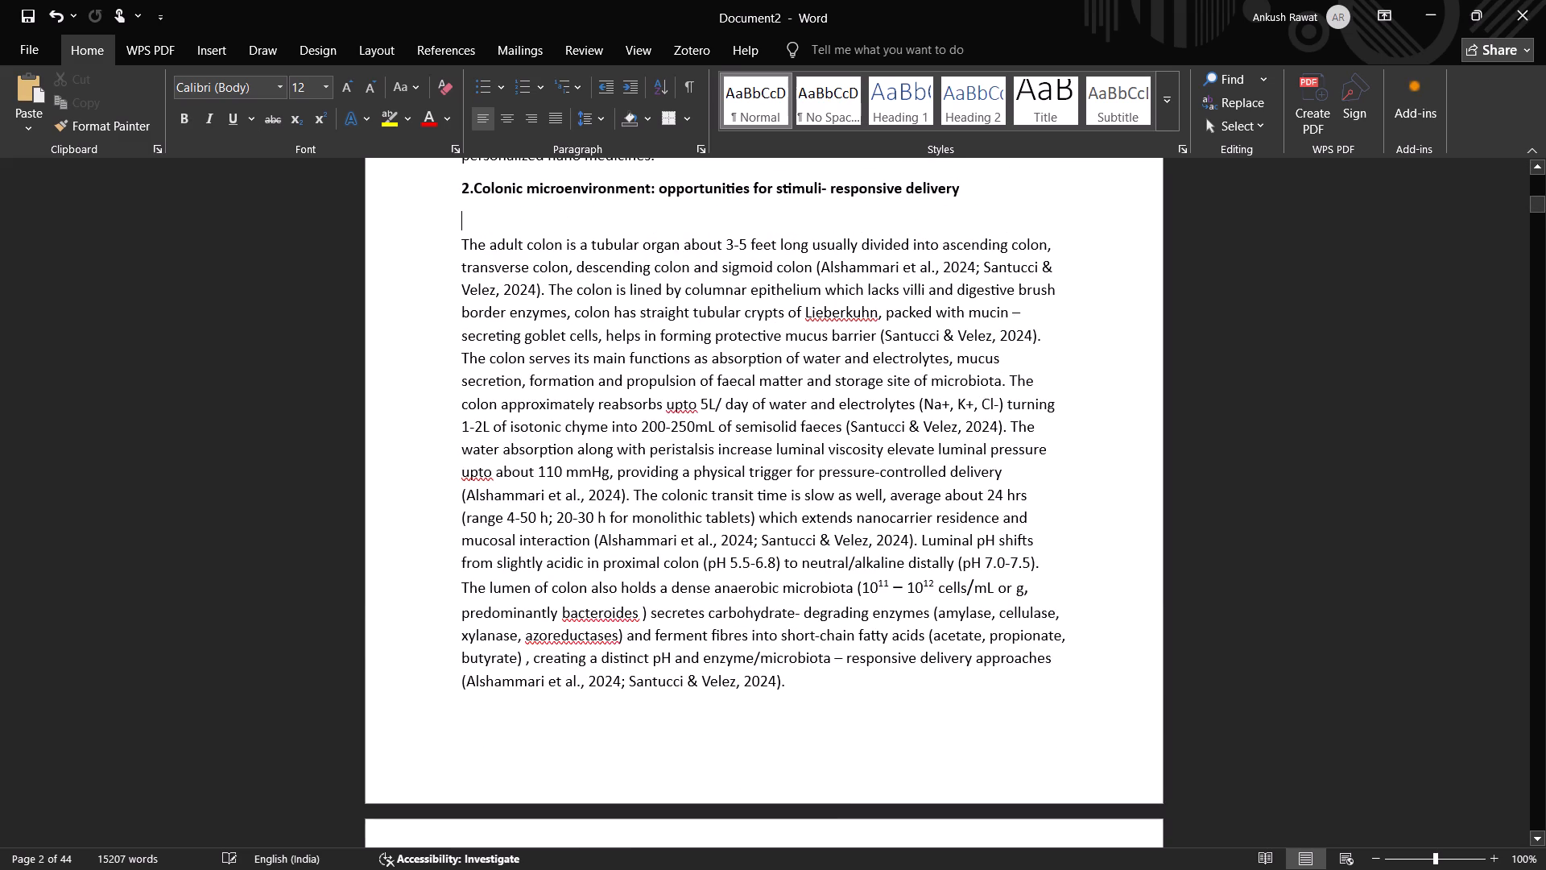
Format the heading "3.Design principles of stimuli- responsive nanoplatforms" as bold, without underline, at 12 pt.
{"action": "scroll", "coordinate": [483, 434], "scroll_direction": "down", "scroll_amount": 3}
{"action": "scroll", "coordinate": [473, 434], "scroll_direction": "up", "scroll_amount": 1}
{"action": "scroll", "coordinate": [473, 434], "scroll_direction": "down", "scroll_amount": 2}
{"action": "scroll", "coordinate": [465, 434], "scroll_direction": "up", "scroll_amount": 1}
{"action": "scroll", "coordinate": [457, 437], "scroll_direction": "down", "scroll_amount": 3}
{"action": "scroll", "coordinate": [428, 465], "scroll_direction": "up", "scroll_amount": 1}
{"action": "scroll", "coordinate": [424, 480], "scroll_direction": "down", "scroll_amount": 1}
{"action": "scroll", "coordinate": [424, 481], "scroll_direction": "up", "scroll_amount": 1}
{"action": "scroll", "coordinate": [424, 482], "scroll_direction": "down", "scroll_amount": 9}
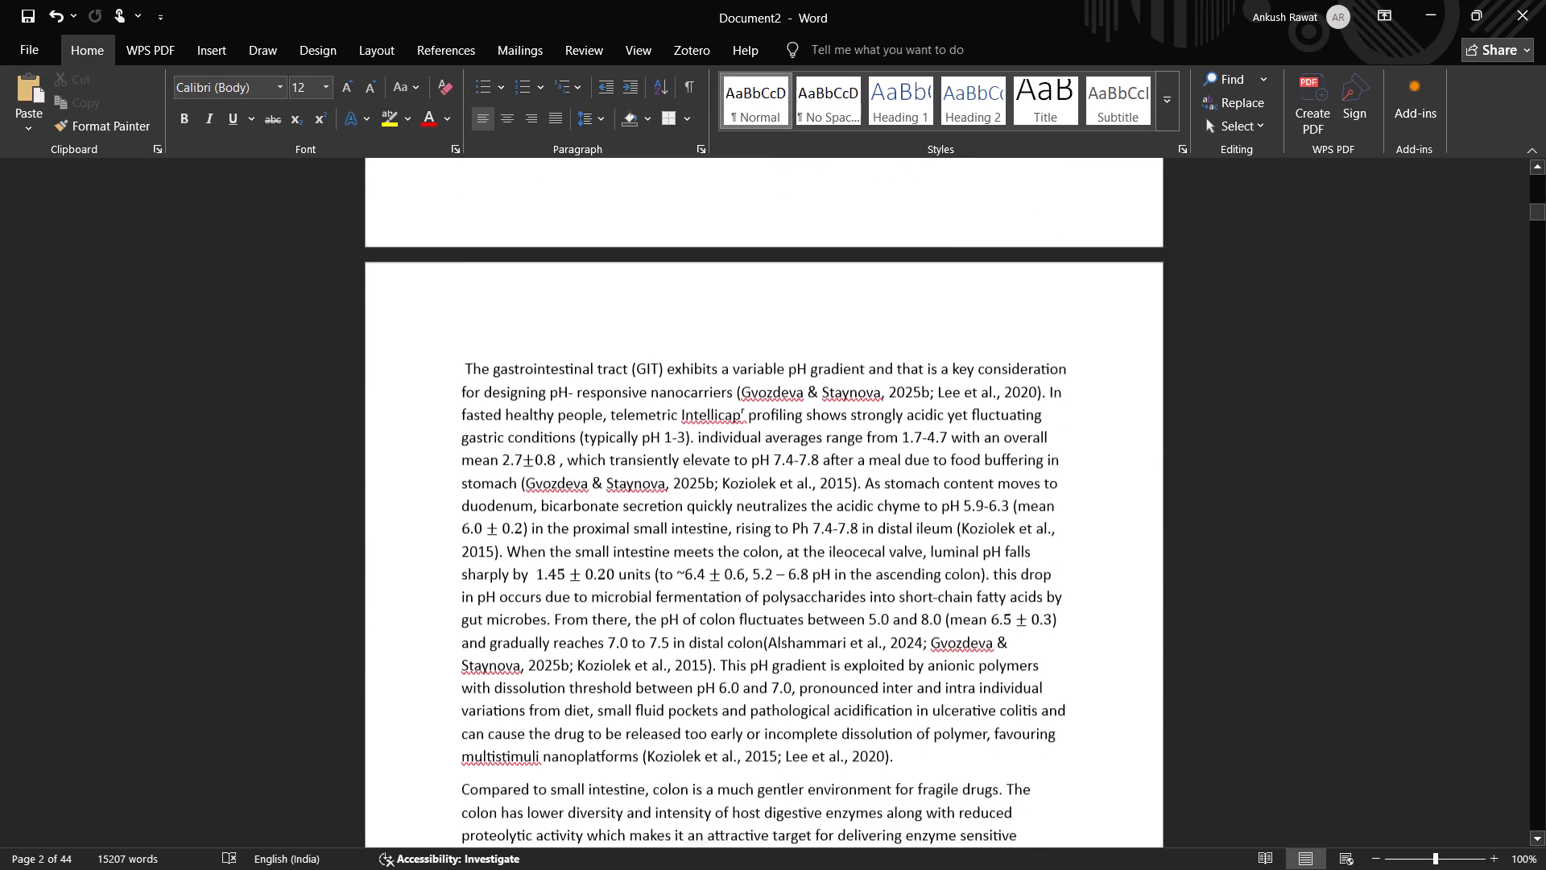
{"action": "scroll", "coordinate": [430, 524], "scroll_direction": "down", "scroll_amount": 6}
{"action": "scroll", "coordinate": [446, 566], "scroll_direction": "up", "scroll_amount": 2}
{"action": "scroll", "coordinate": [447, 586], "scroll_direction": "down", "scroll_amount": 2}
{"action": "scroll", "coordinate": [447, 591], "scroll_direction": "up", "scroll_amount": 1}
{"action": "scroll", "coordinate": [447, 594], "scroll_direction": "down", "scroll_amount": 7}
{"action": "scroll", "coordinate": [443, 619], "scroll_direction": "up", "scroll_amount": 1}
{"action": "scroll", "coordinate": [443, 619], "scroll_direction": "down", "scroll_amount": 3}
{"action": "scroll", "coordinate": [440, 639], "scroll_direction": "up", "scroll_amount": 1}
{"action": "scroll", "coordinate": [440, 640], "scroll_direction": "down", "scroll_amount": 1}
{"action": "scroll", "coordinate": [440, 640], "scroll_direction": "up", "scroll_amount": 1}
{"action": "scroll", "coordinate": [439, 641], "scroll_direction": "down", "scroll_amount": 1}
{"action": "scroll", "coordinate": [439, 641], "scroll_direction": "up", "scroll_amount": 2}
{"action": "scroll", "coordinate": [439, 641], "scroll_direction": "down", "scroll_amount": 2}
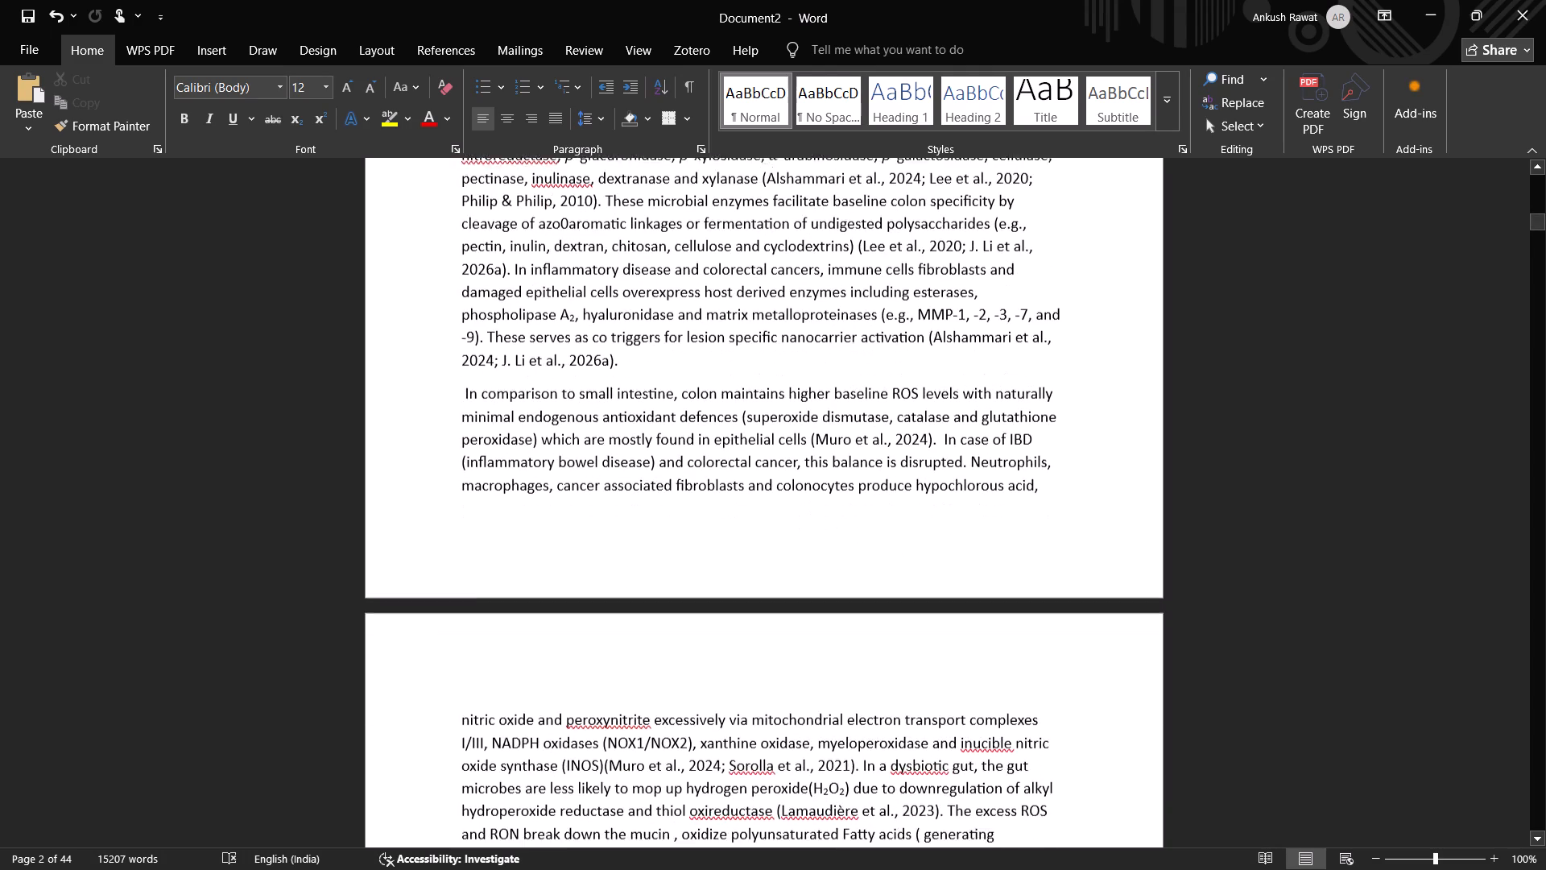
{"action": "scroll", "coordinate": [436, 652], "scroll_direction": "down", "scroll_amount": 1}
{"action": "scroll", "coordinate": [435, 656], "scroll_direction": "up", "scroll_amount": 1}
{"action": "scroll", "coordinate": [435, 656], "scroll_direction": "down", "scroll_amount": 1}
{"action": "scroll", "coordinate": [433, 660], "scroll_direction": "up", "scroll_amount": 1}
{"action": "middle_click_drag", "start_coordinate": [424, 531], "coordinate": [416, 640]}
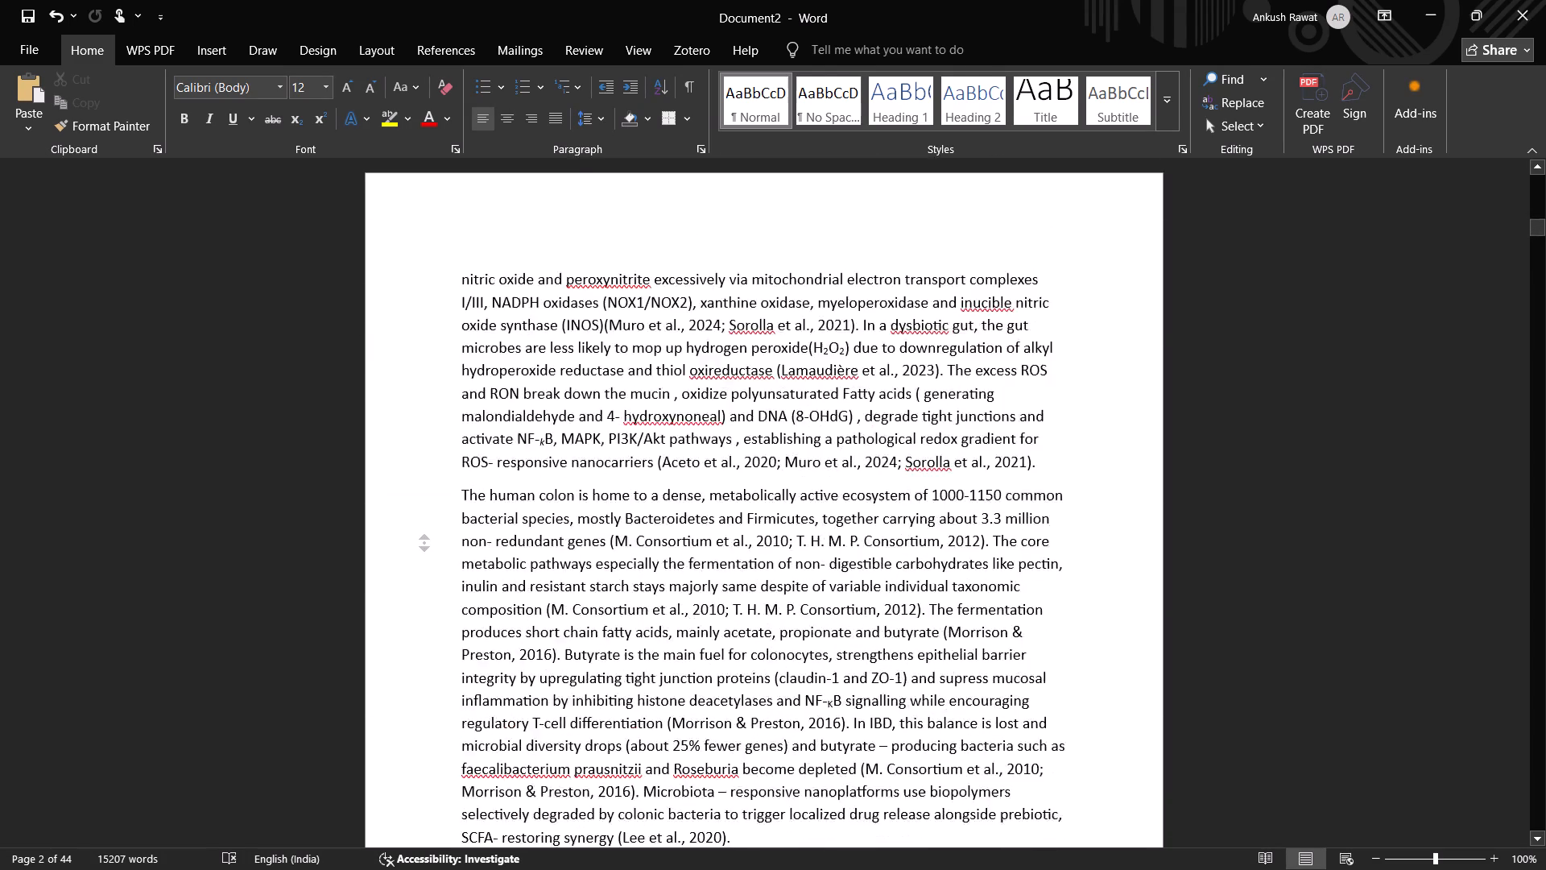
{"action": "middle_click_drag", "start_coordinate": [416, 640], "coordinate": [410, 656]}
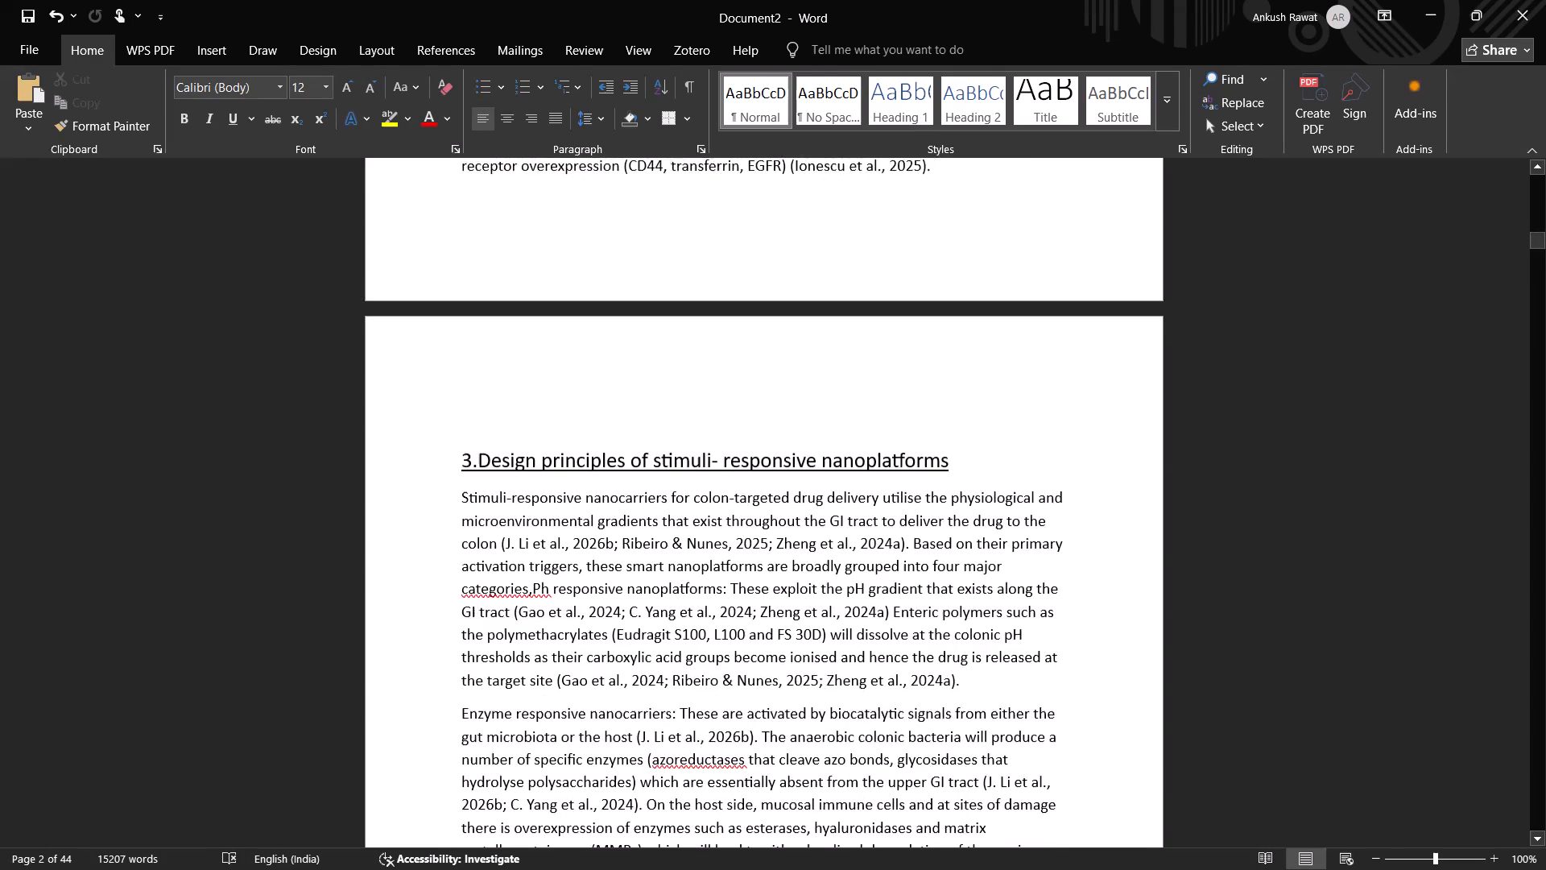
{"action": "double_click", "coordinate": [454, 436]}
{"action": "left_click", "coordinate": [449, 437]}
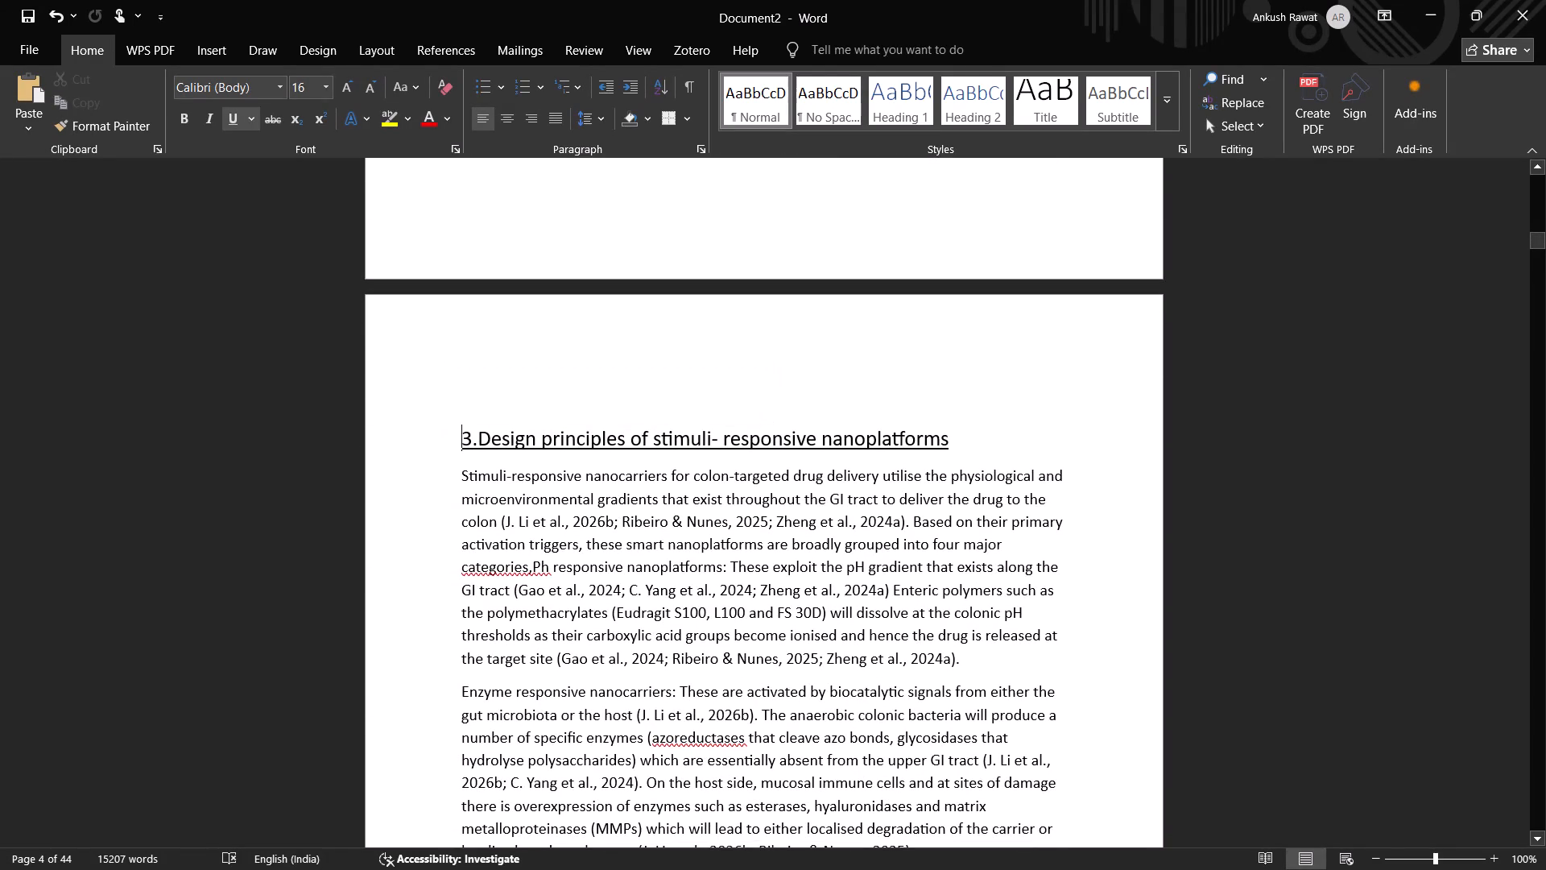
{"action": "left_click_drag", "start_coordinate": [965, 437], "coordinate": [424, 434]}
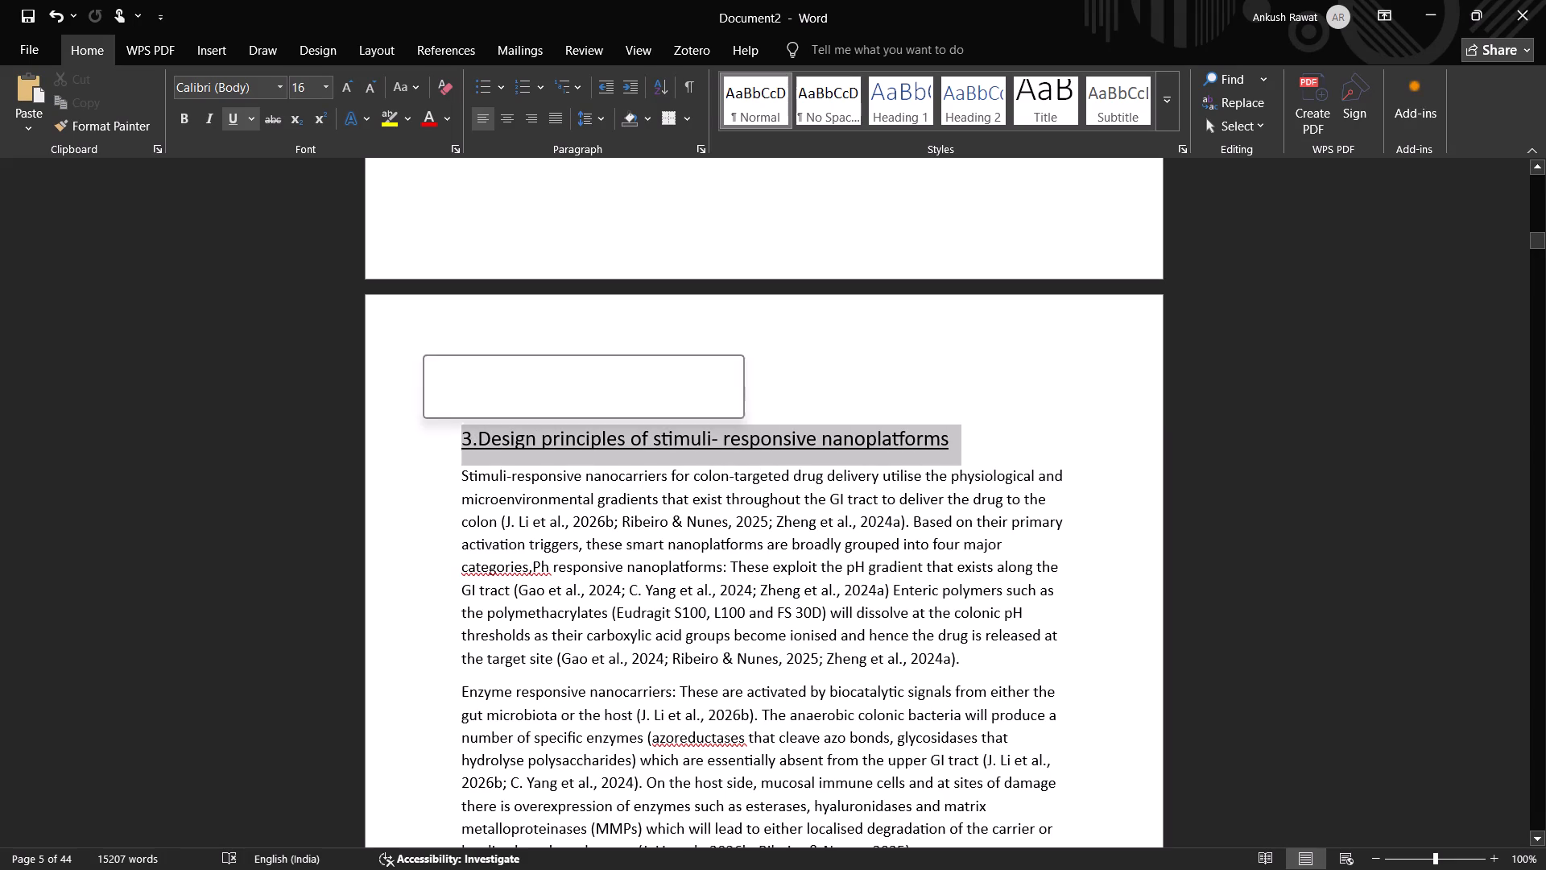
{"action": "key", "text": "ctrl+b"}
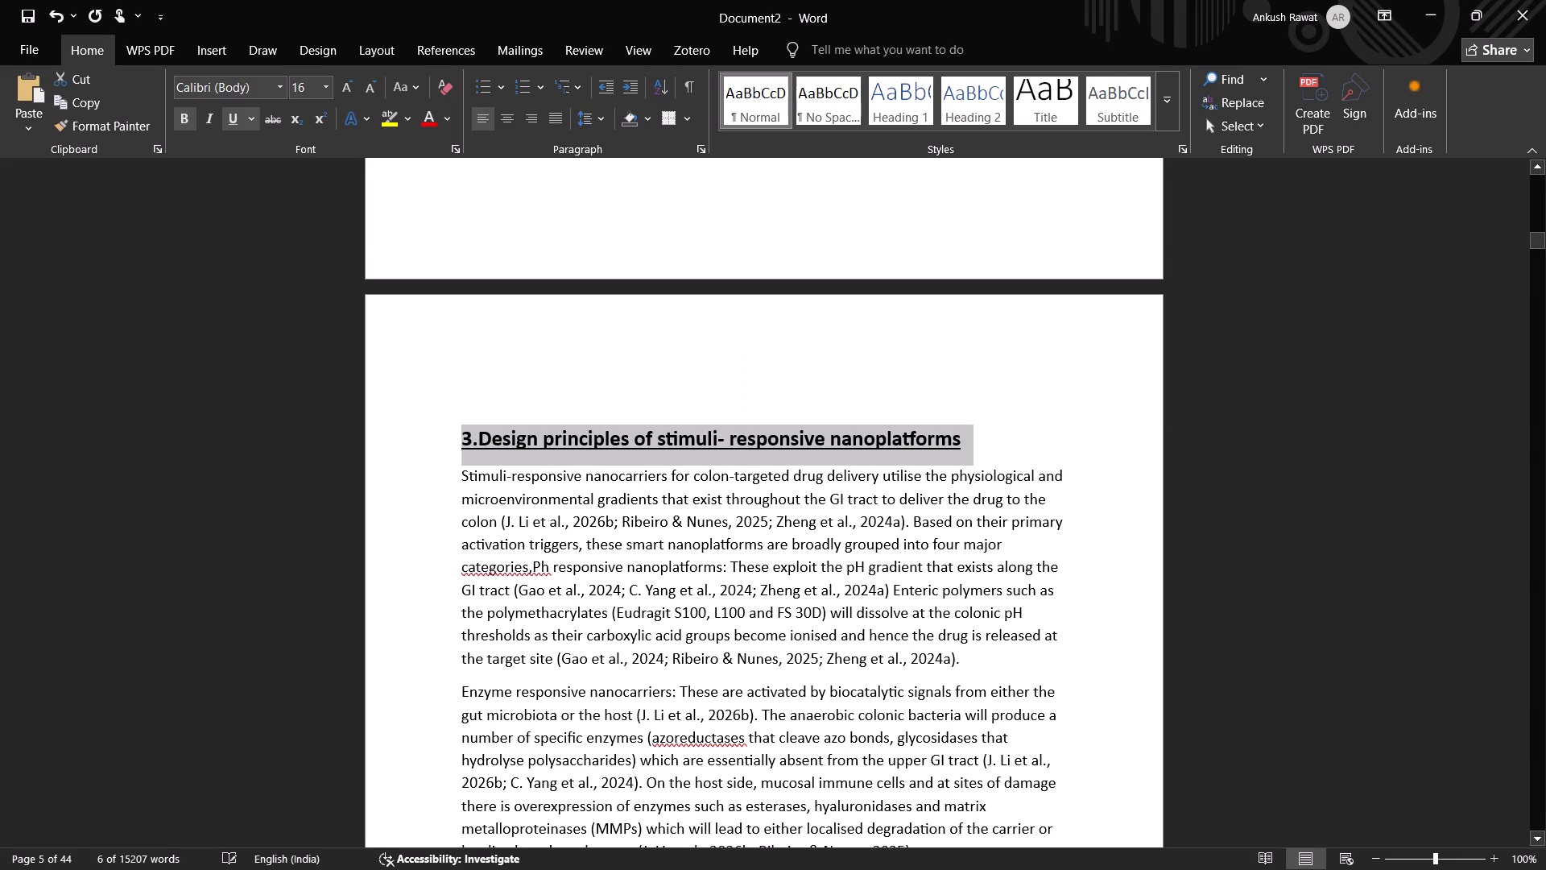
{"action": "key", "text": "ctrl+u"}
{"action": "double_click", "coordinate": [366, 89]}
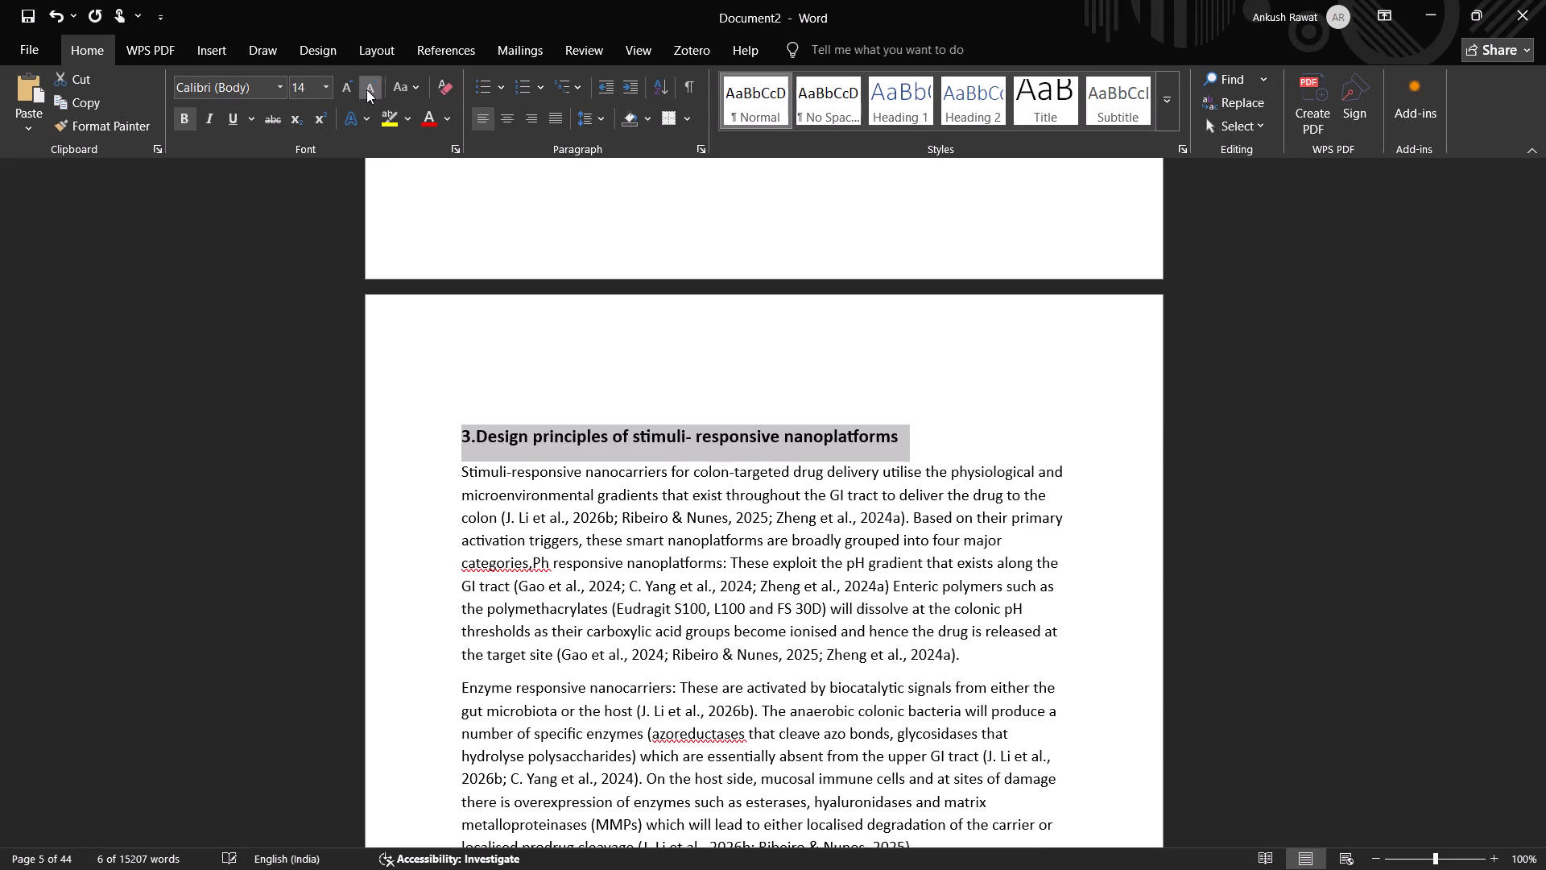
{"action": "scroll", "coordinate": [423, 520], "scroll_direction": "down", "scroll_amount": 2}
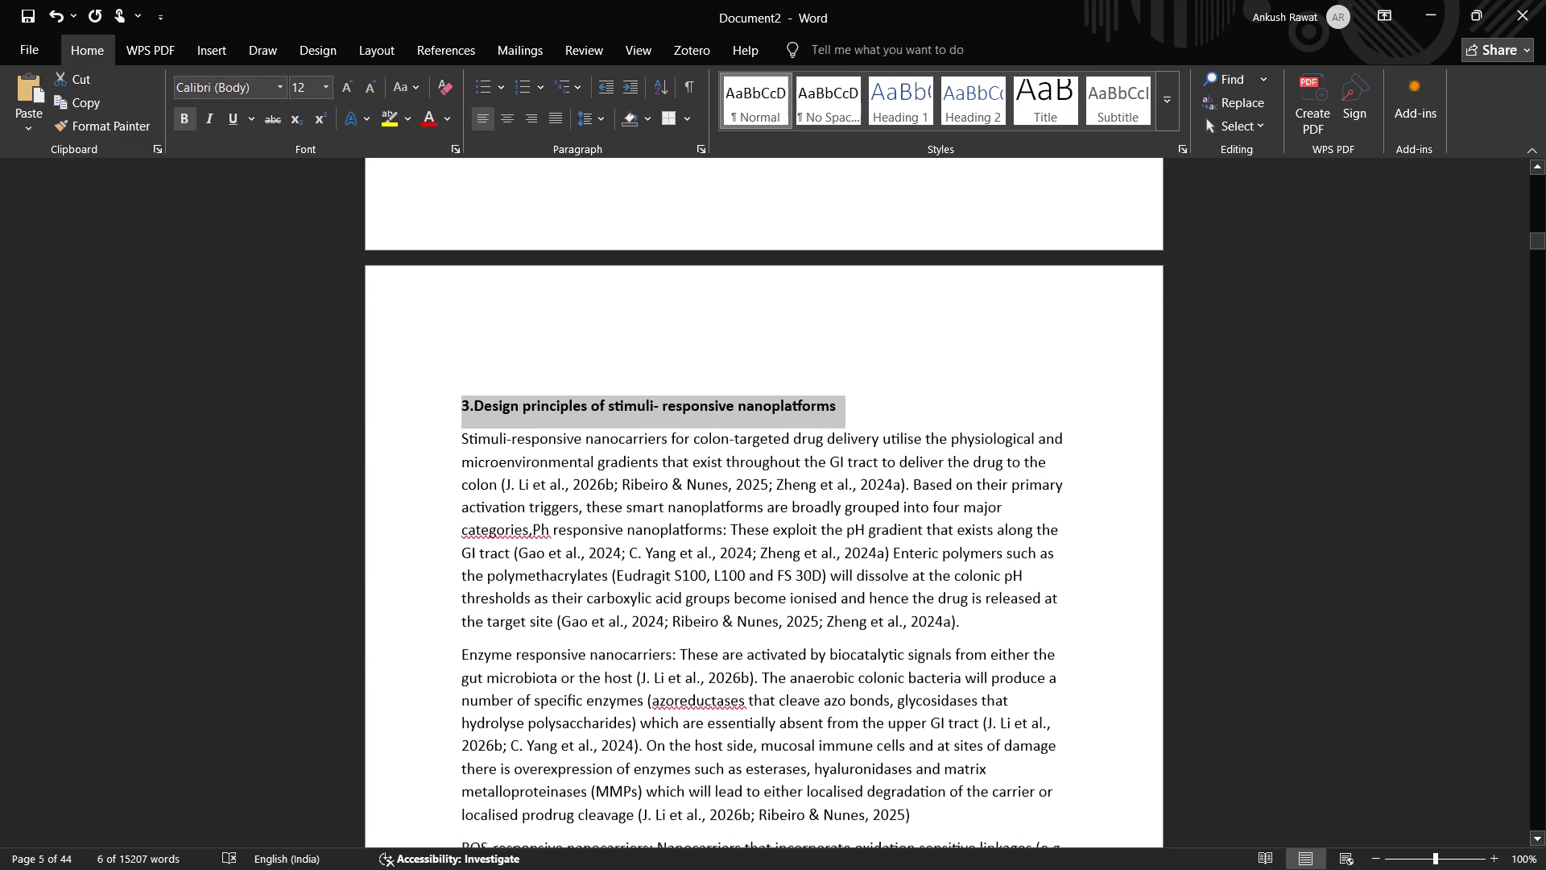
{"action": "scroll", "coordinate": [429, 521], "scroll_direction": "down", "scroll_amount": 6}
{"action": "scroll", "coordinate": [433, 521], "scroll_direction": "up", "scroll_amount": 4}
{"action": "left_click", "coordinate": [856, 238]}
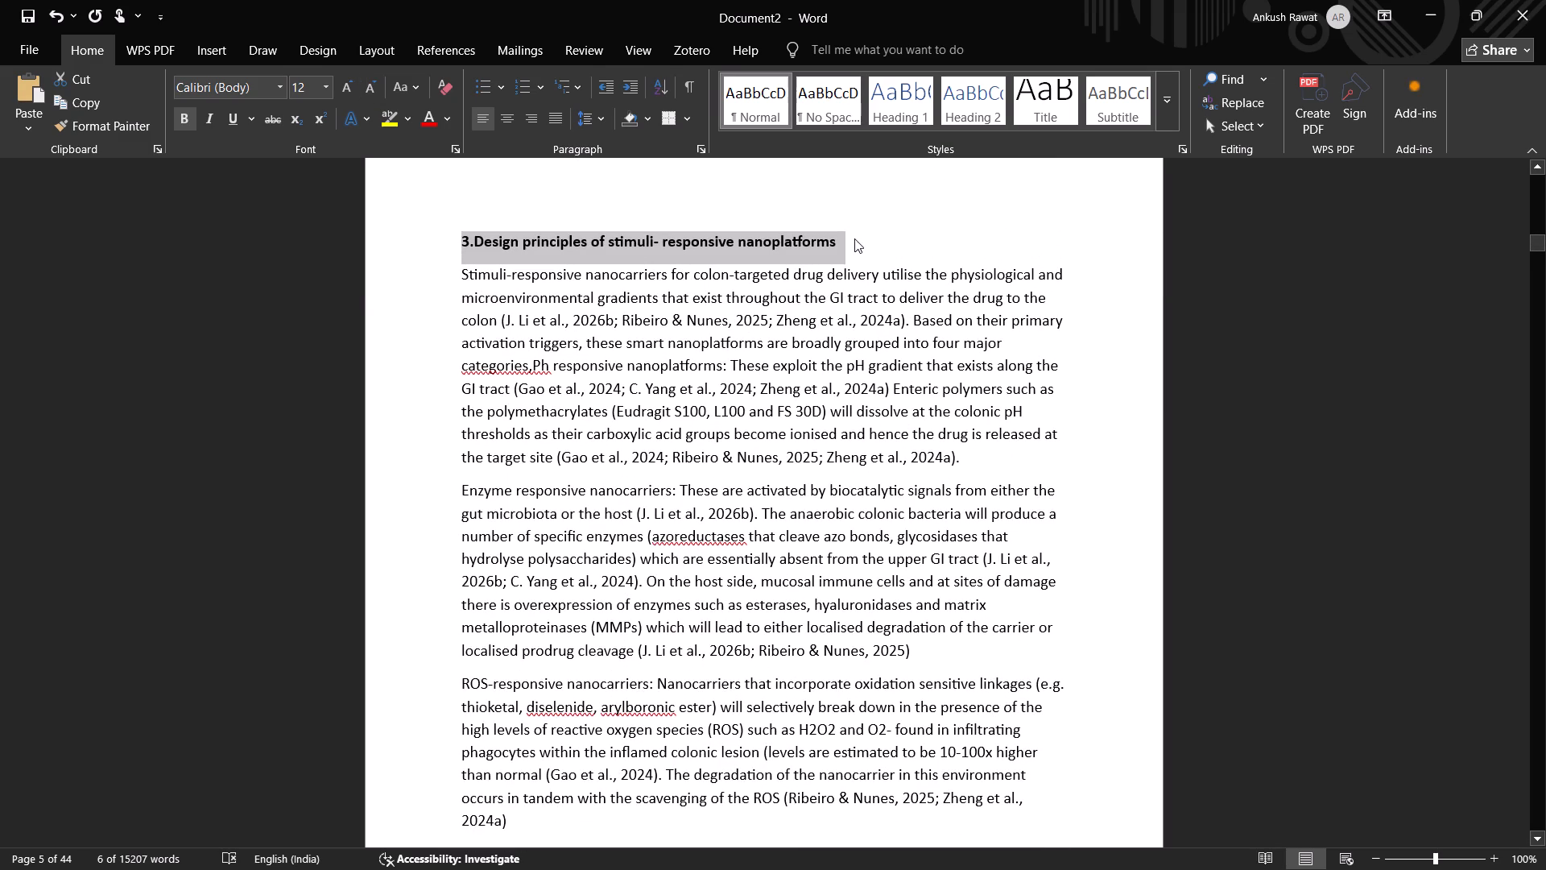
Format the heading "4.Ph responsive nanoplatforms" as bold, without underline, at 12 pt.
{"action": "scroll", "coordinate": [389, 407], "scroll_direction": "down", "scroll_amount": 1}
{"action": "scroll", "coordinate": [391, 403], "scroll_direction": "up", "scroll_amount": 1}
{"action": "scroll", "coordinate": [391, 400], "scroll_direction": "down", "scroll_amount": 6}
{"action": "scroll", "coordinate": [374, 463], "scroll_direction": "up", "scroll_amount": 1}
{"action": "scroll", "coordinate": [374, 463], "scroll_direction": "down", "scroll_amount": 1}
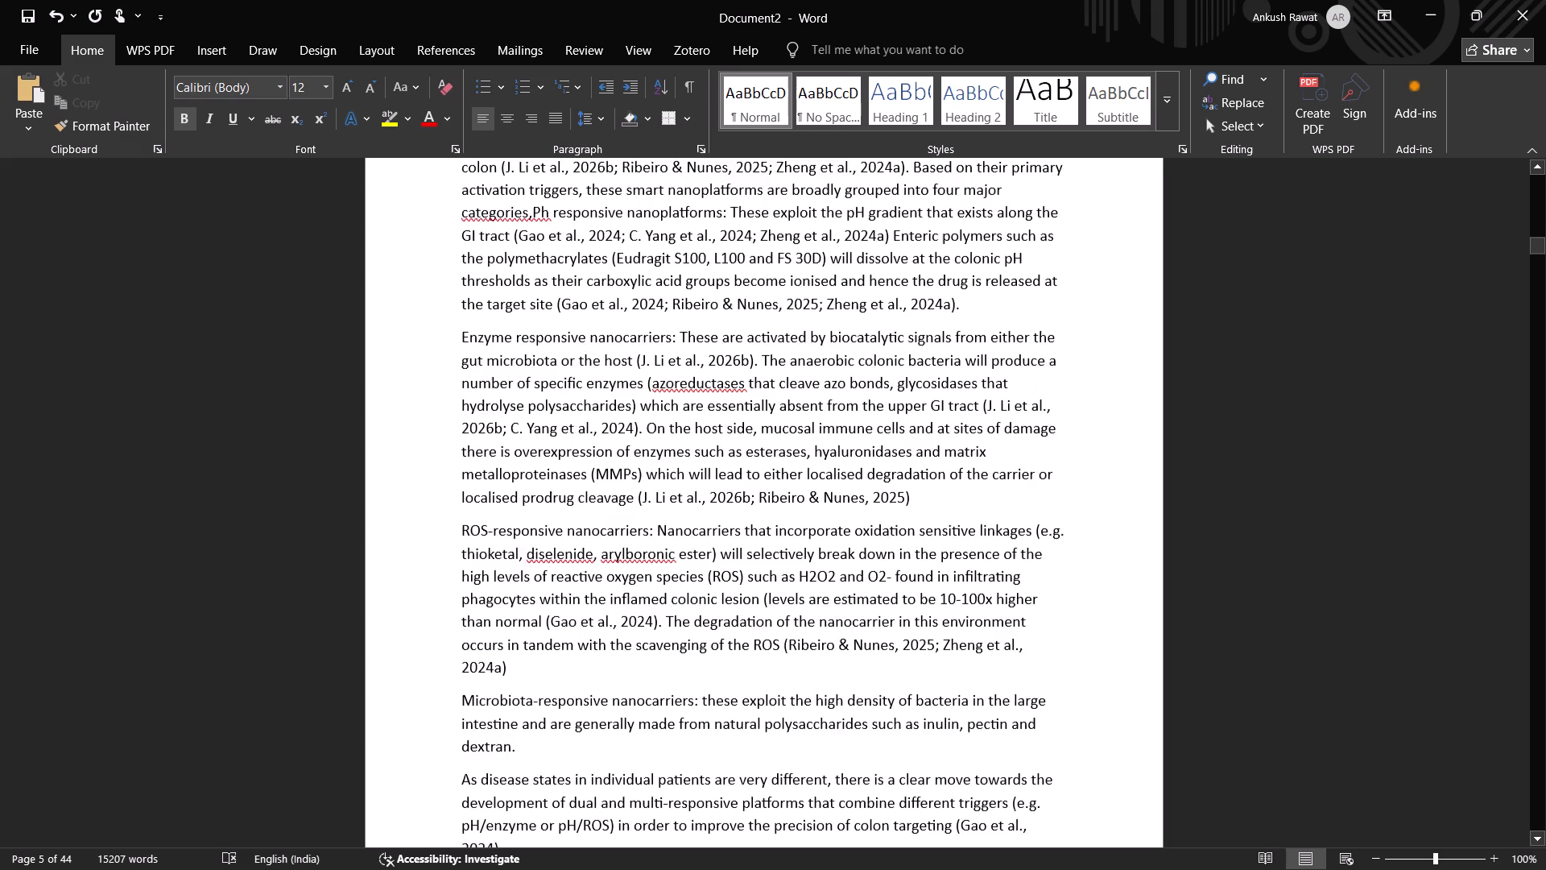
{"action": "middle_click_drag", "start_coordinate": [405, 422], "coordinate": [411, 545]}
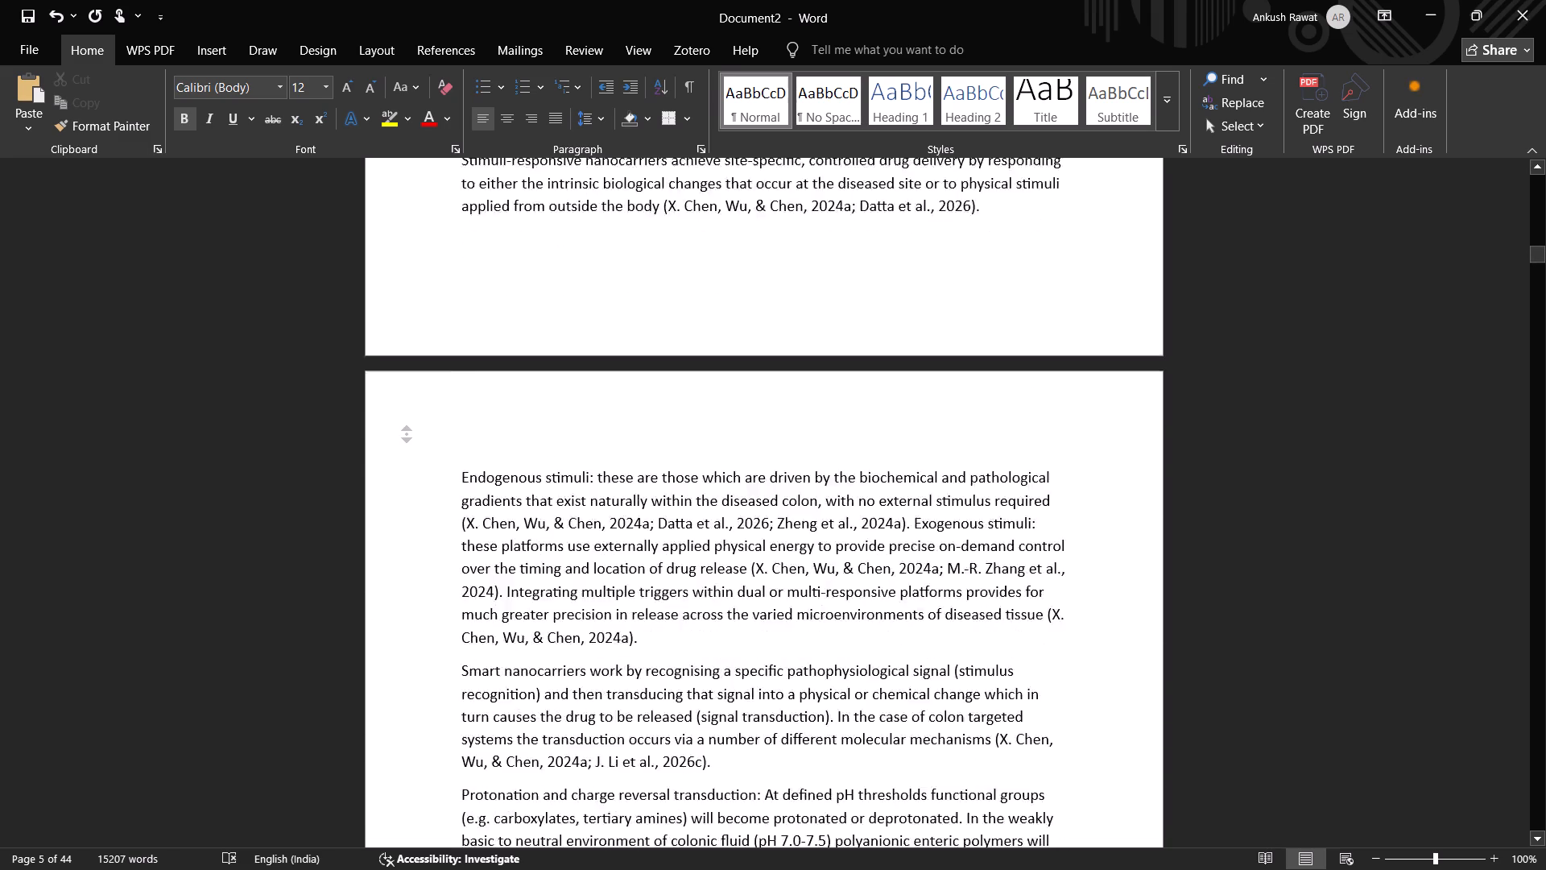
{"action": "middle_click_drag", "start_coordinate": [411, 545], "coordinate": [410, 550]}
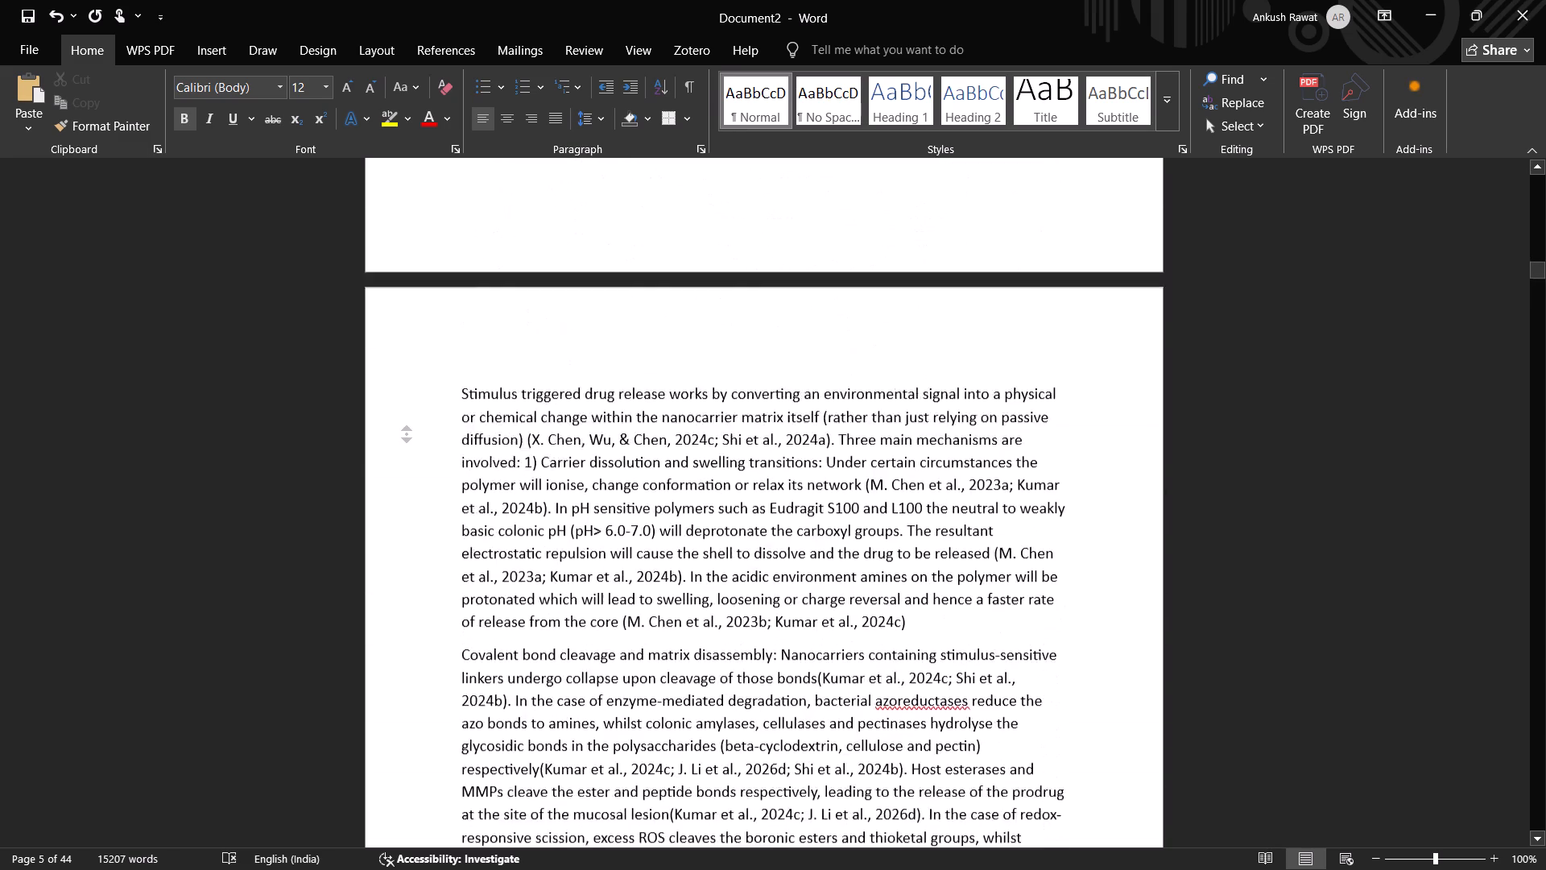
{"action": "middle_click_drag", "start_coordinate": [410, 550], "coordinate": [407, 553]}
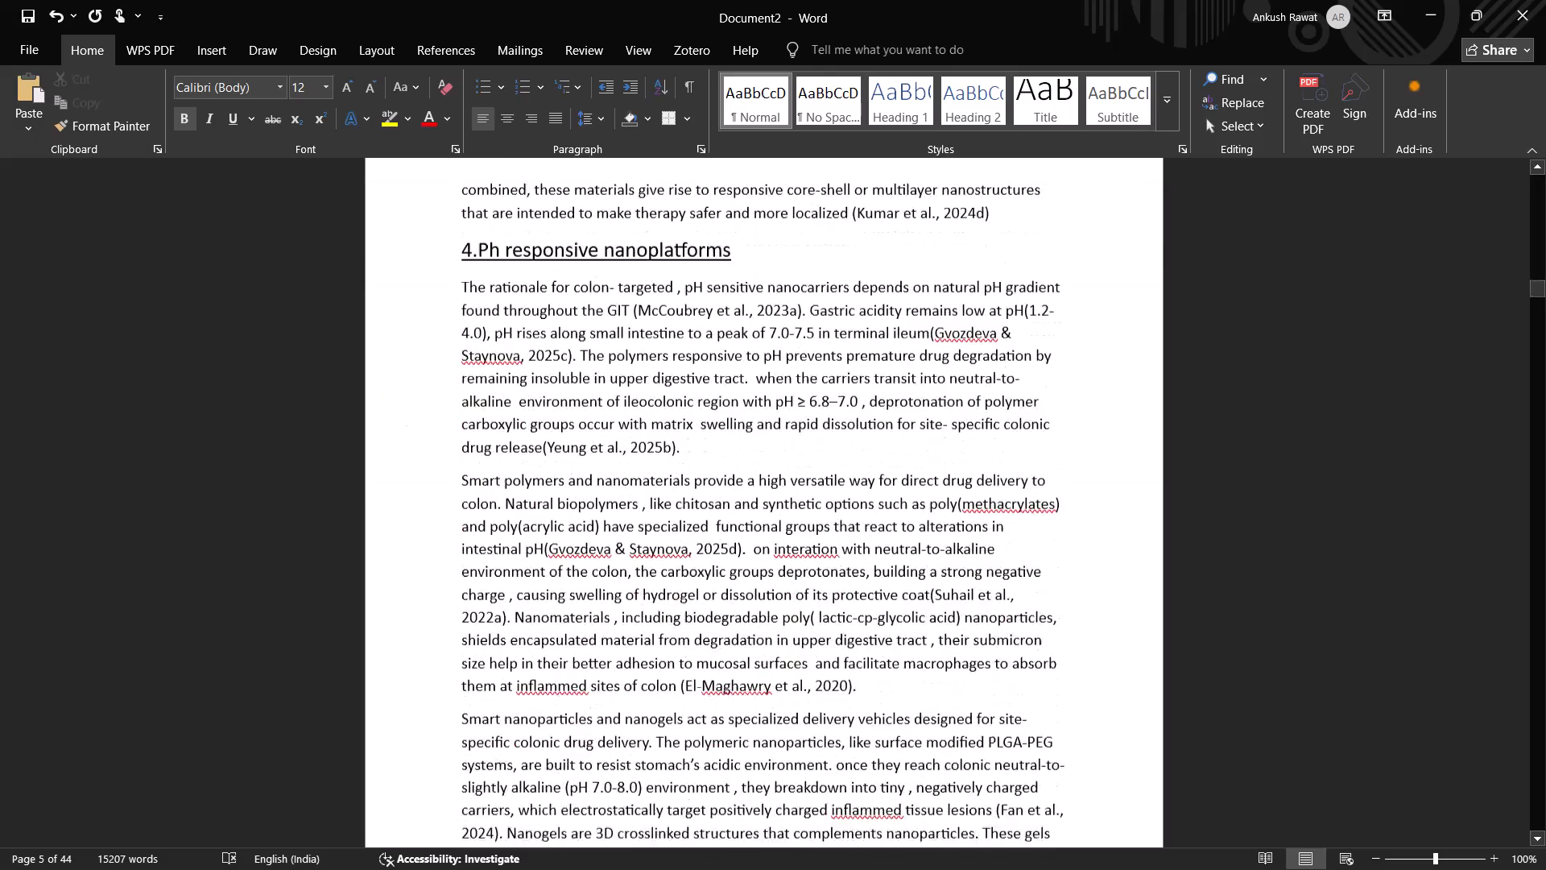
{"action": "scroll", "coordinate": [762, 217], "scroll_direction": "down", "scroll_amount": 1}
{"action": "scroll", "coordinate": [762, 217], "scroll_direction": "up", "scroll_amount": 2}
{"action": "left_click_drag", "start_coordinate": [744, 223], "coordinate": [616, 222]}
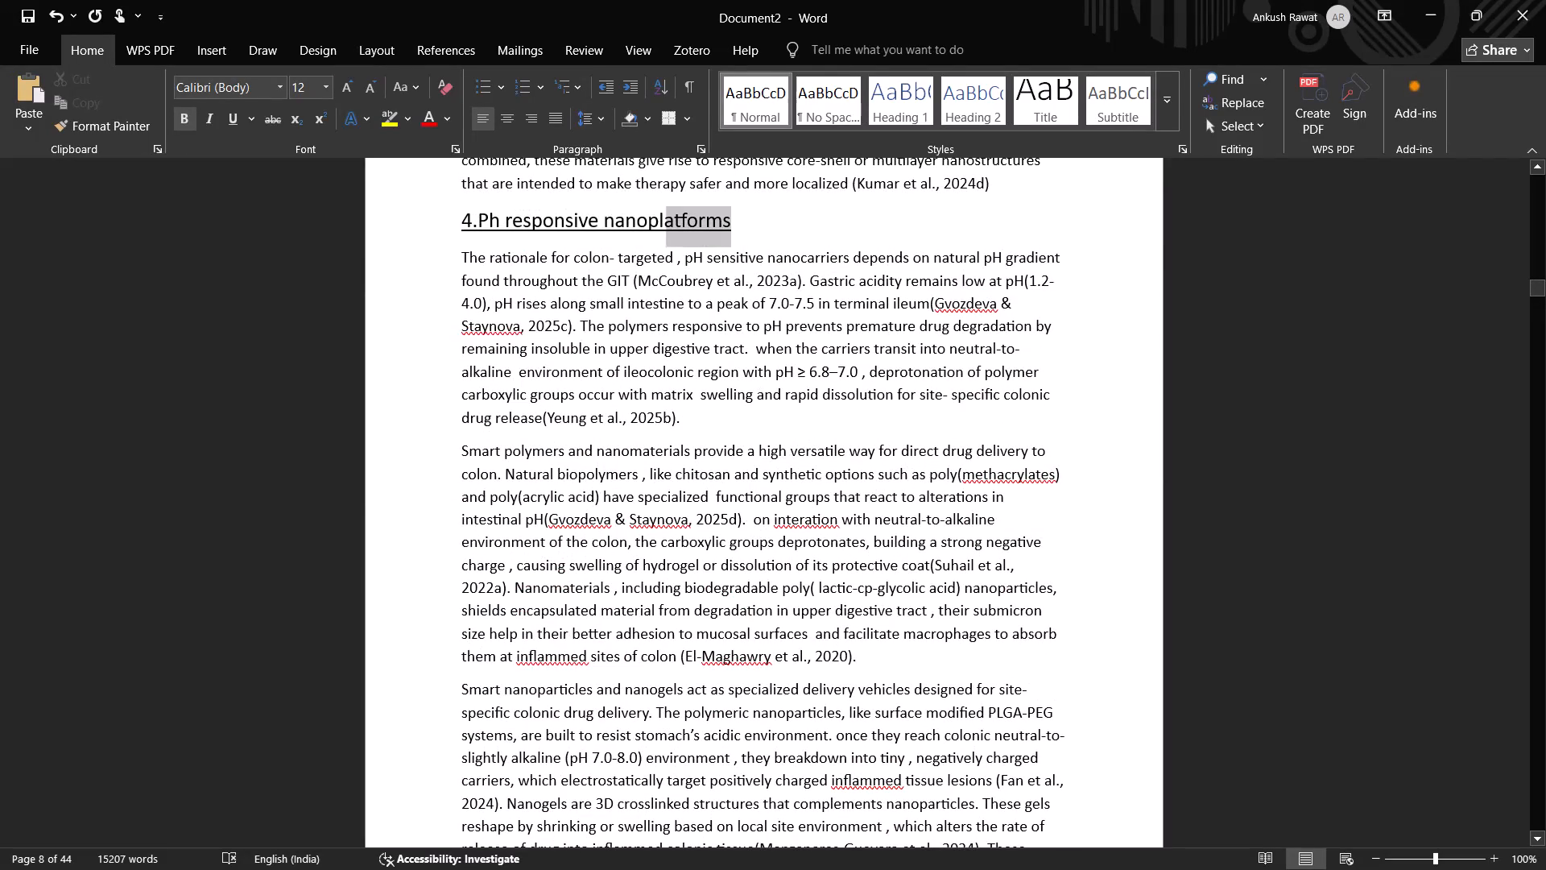
{"action": "left_click_drag", "start_coordinate": [616, 222], "coordinate": [459, 226]}
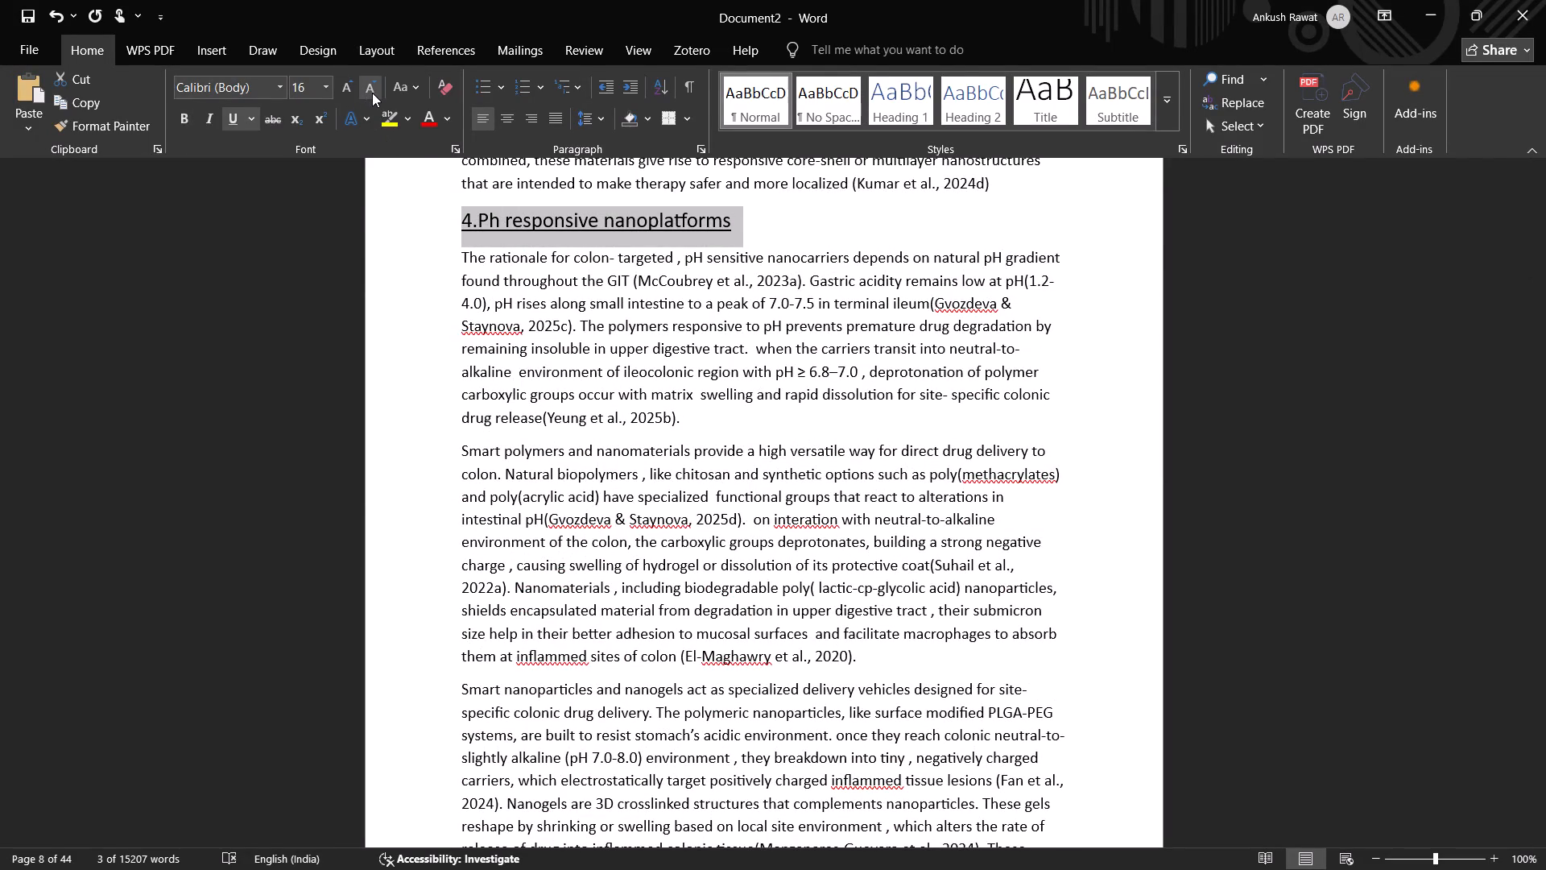
{"action": "double_click", "coordinate": [370, 92]}
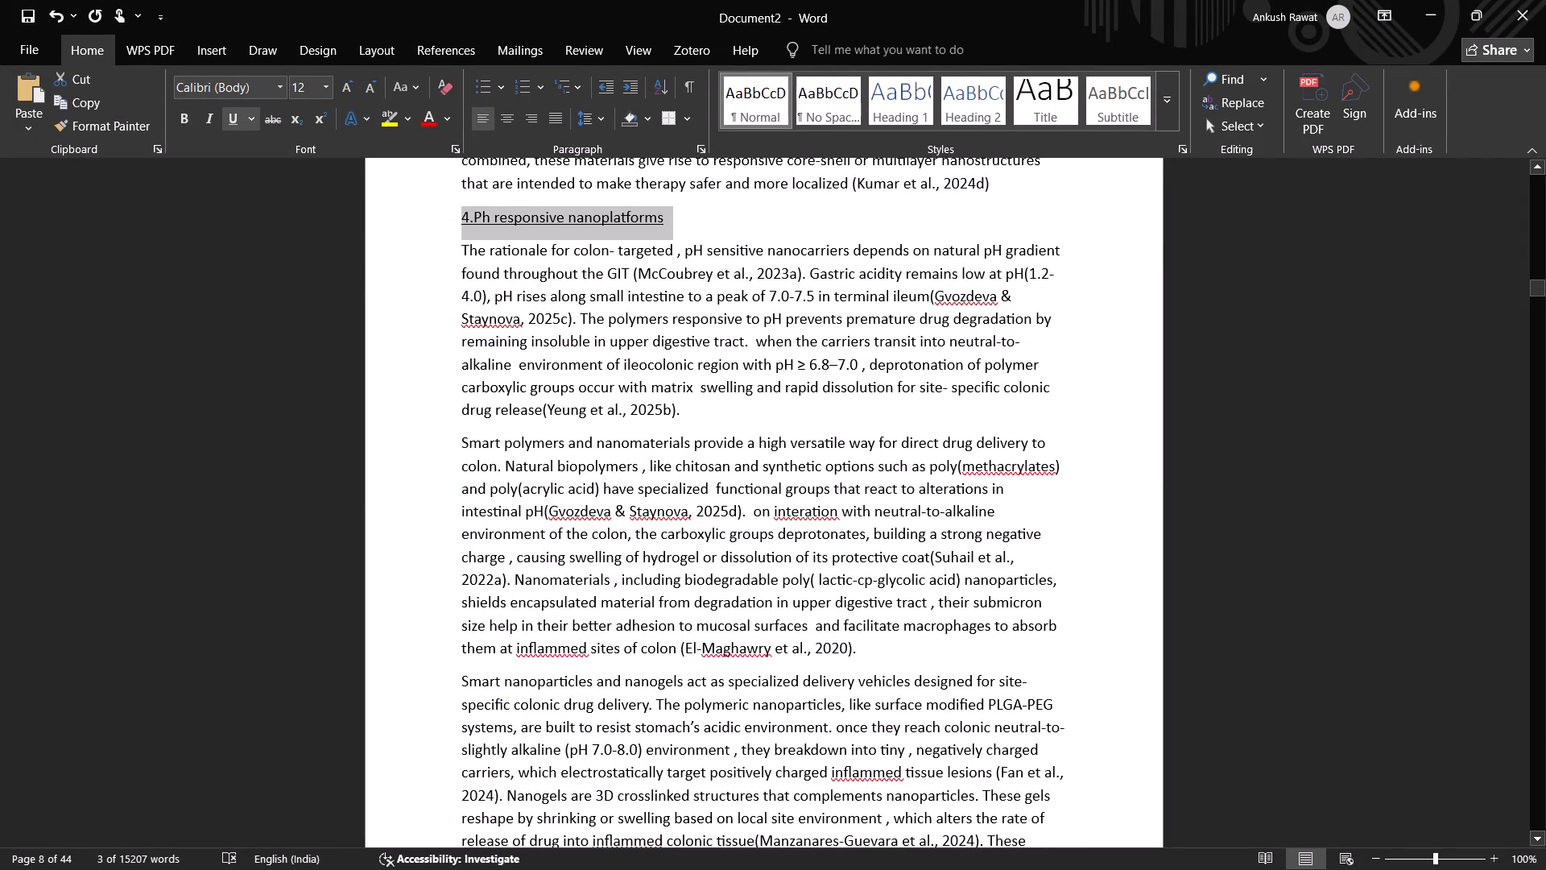
{"action": "left_click", "coordinate": [231, 118]}
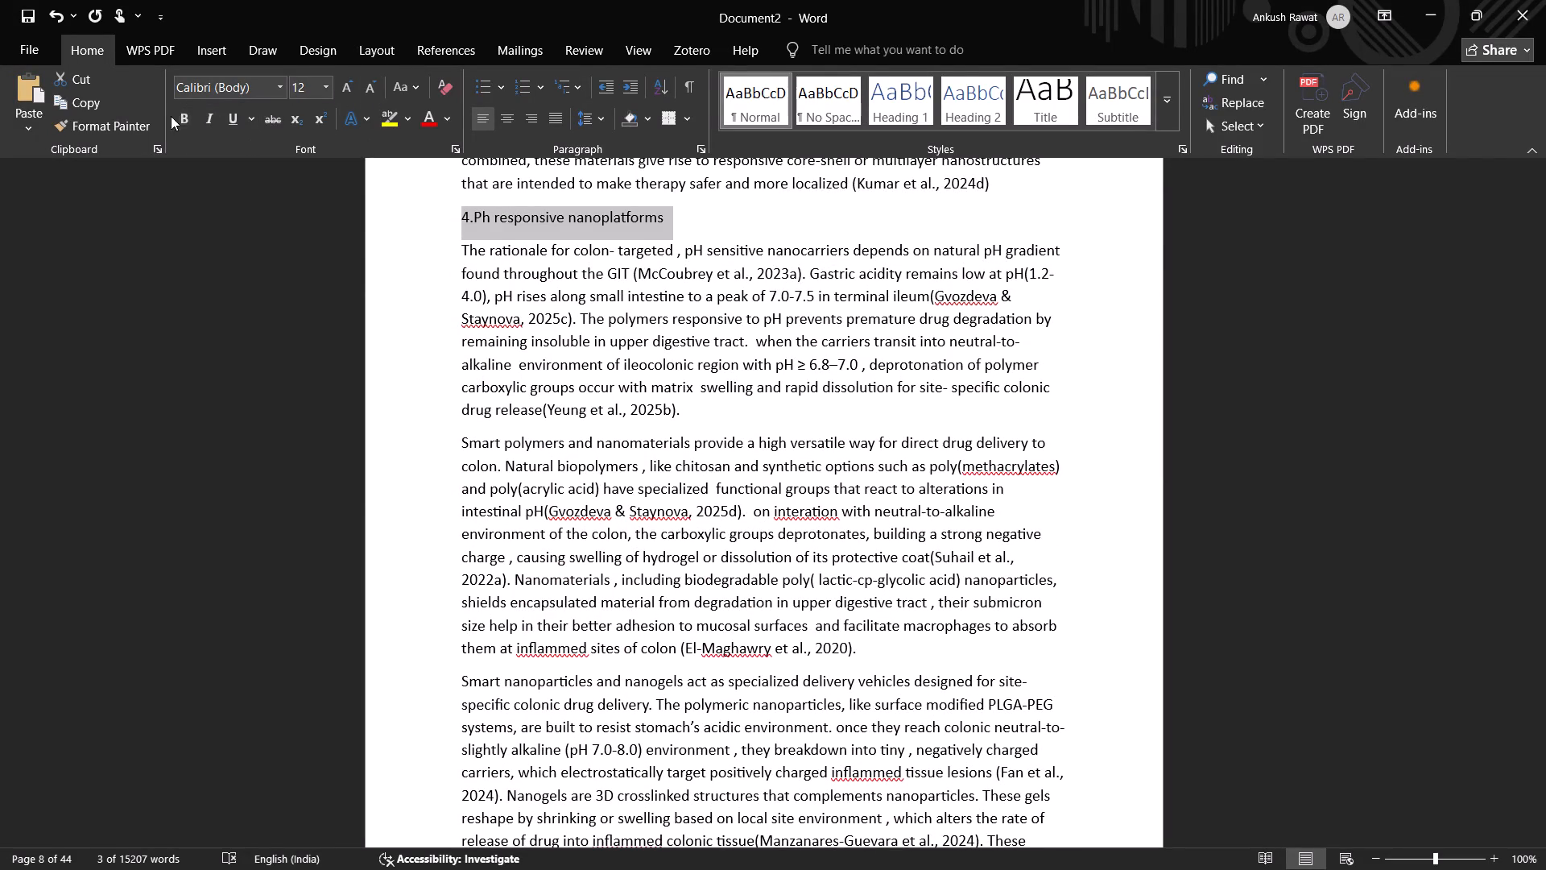
{"action": "left_click", "coordinate": [184, 117]}
{"action": "left_click", "coordinate": [676, 217]}
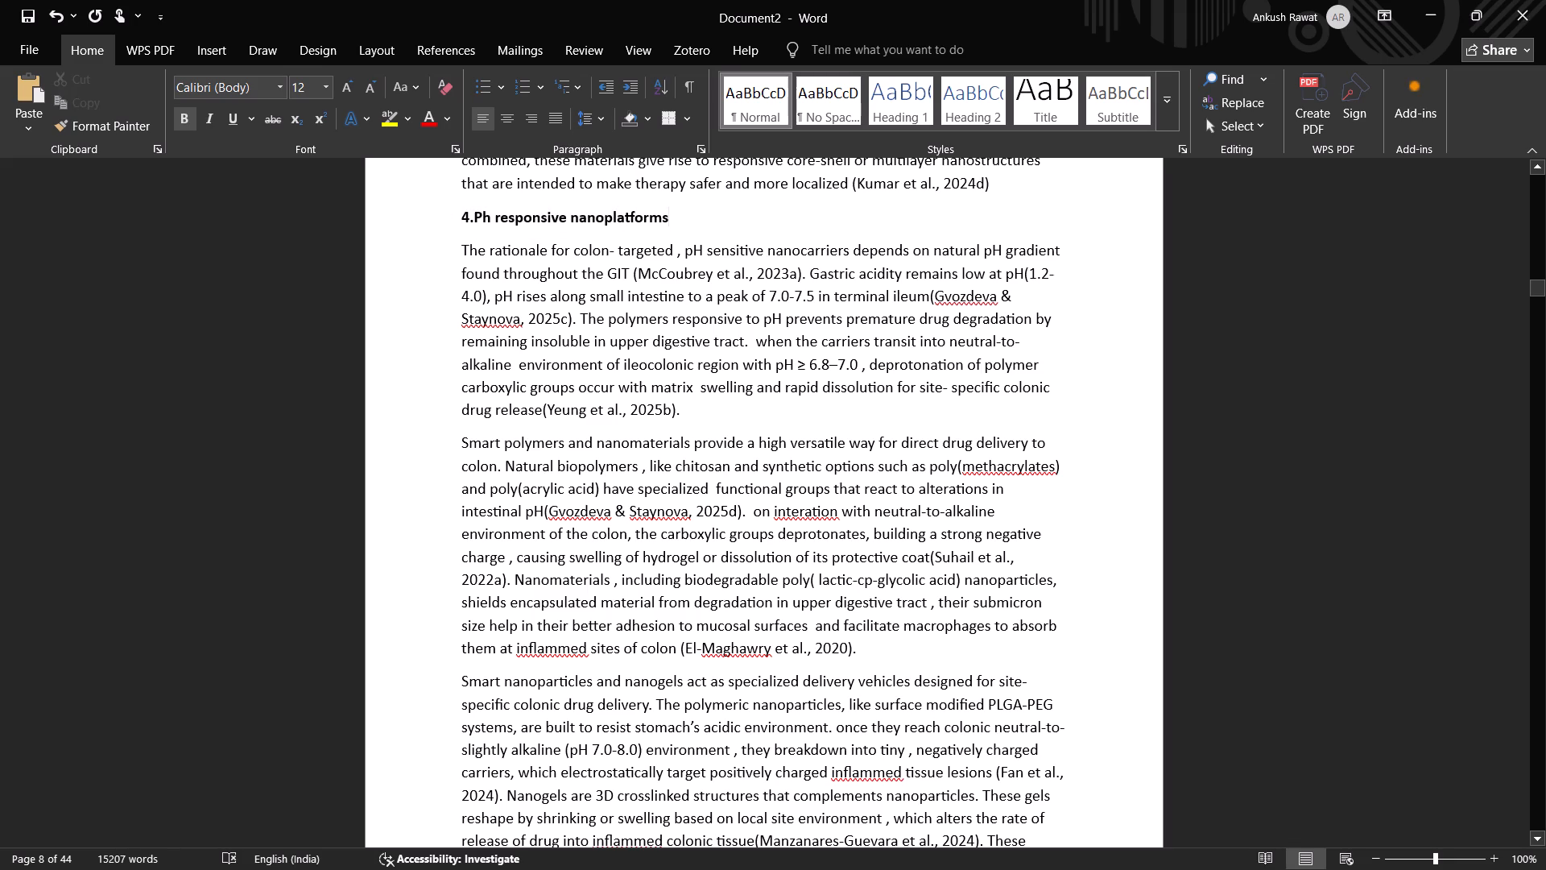
Correct the section 4 heading to read "4. pH responsive nanoplatforms", adding the space after the number.
{"action": "left_click", "coordinate": [473, 215]}
{"action": "key", "text": "space"}
{"action": "left_click", "coordinate": [493, 213]}
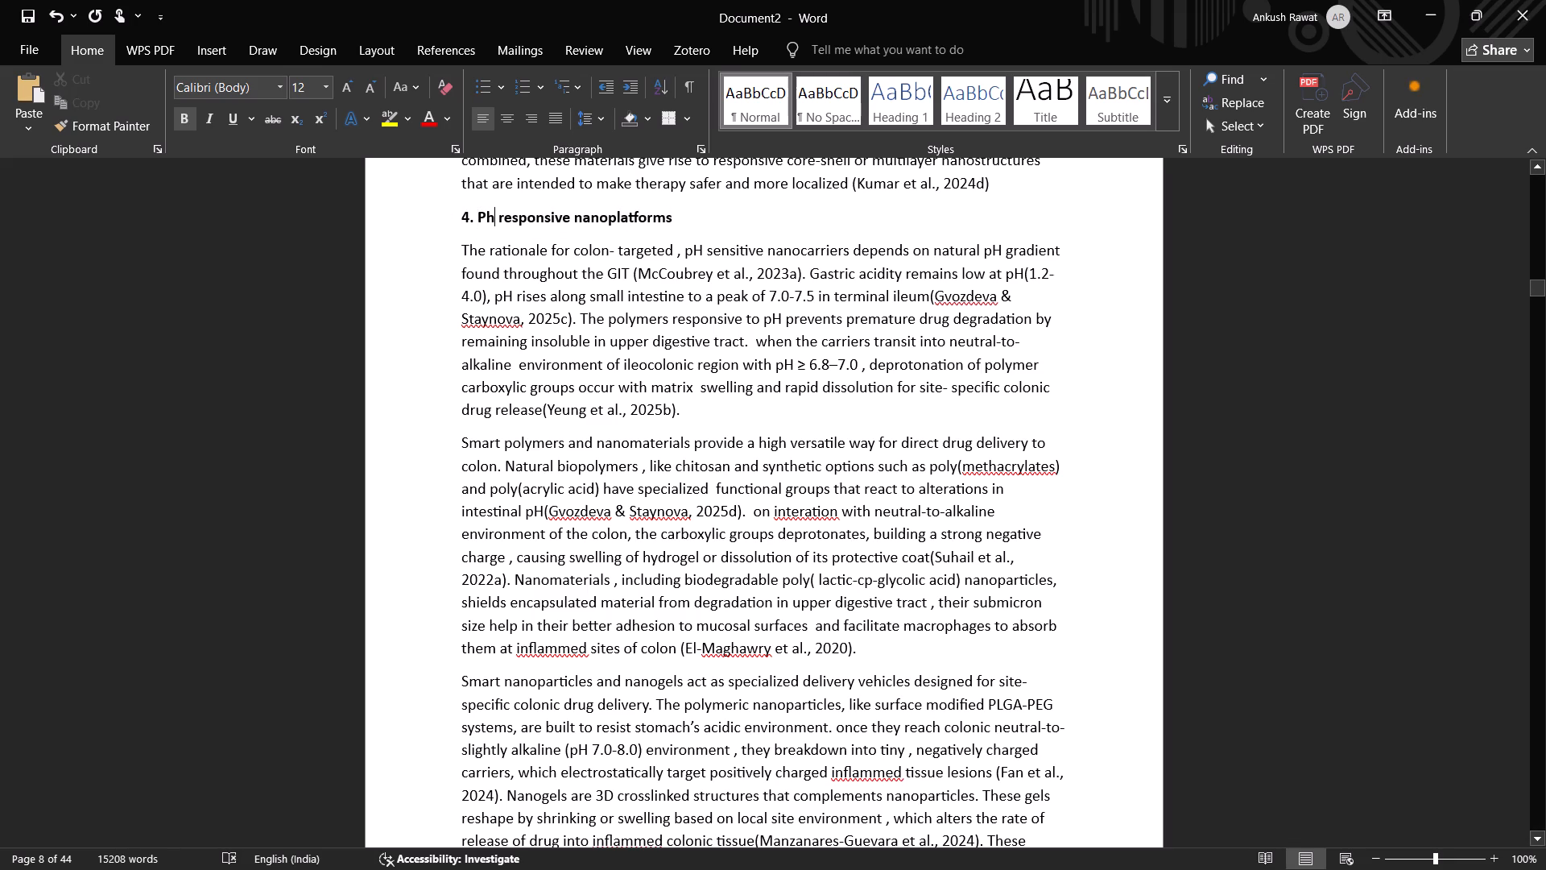
{"action": "key", "text": "BackSpace"}
{"action": "key", "text": "BackSpace"}
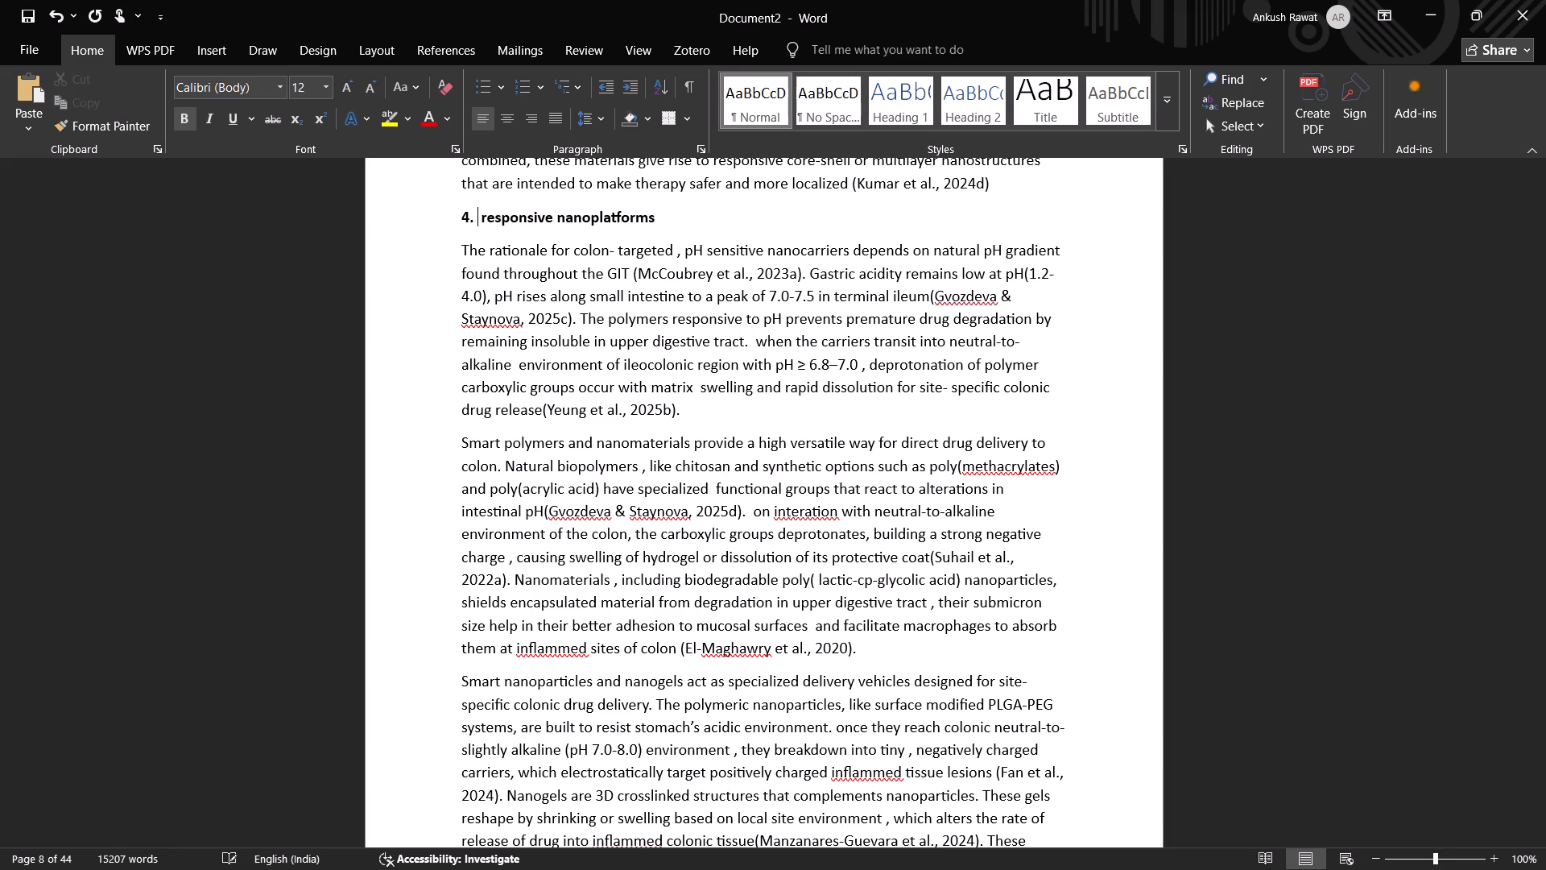
{"action": "key", "text": "p"}
{"action": "key", "text": "BackSpace"}
{"action": "type", "text": "pH"}
Move the heading "ENZYMES – RESPONSIVE NANOPARTICLES" up into the empty line above it.
{"action": "scroll", "coordinate": [510, 364], "scroll_direction": "down", "scroll_amount": 2}
{"action": "scroll", "coordinate": [510, 365], "scroll_direction": "up", "scroll_amount": 2}
{"action": "scroll", "coordinate": [510, 365], "scroll_direction": "down", "scroll_amount": 2}
{"action": "scroll", "coordinate": [507, 373], "scroll_direction": "up", "scroll_amount": 1}
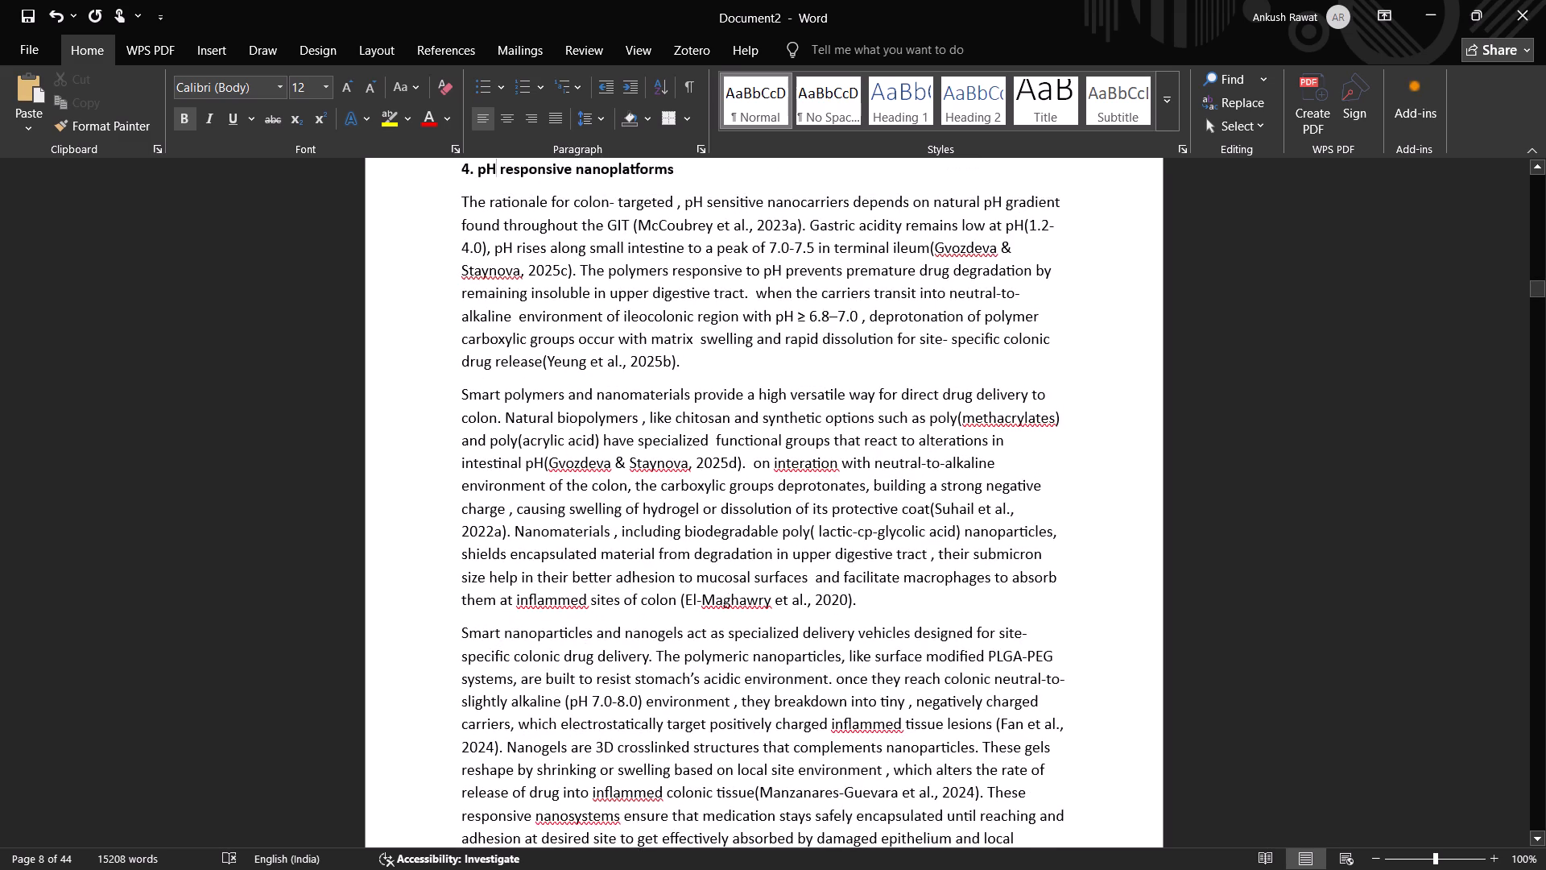
{"action": "scroll", "coordinate": [468, 412], "scroll_direction": "down", "scroll_amount": 15}
{"action": "scroll", "coordinate": [440, 471], "scroll_direction": "up", "scroll_amount": 1}
{"action": "middle_click_drag", "start_coordinate": [443, 438], "coordinate": [415, 369]}
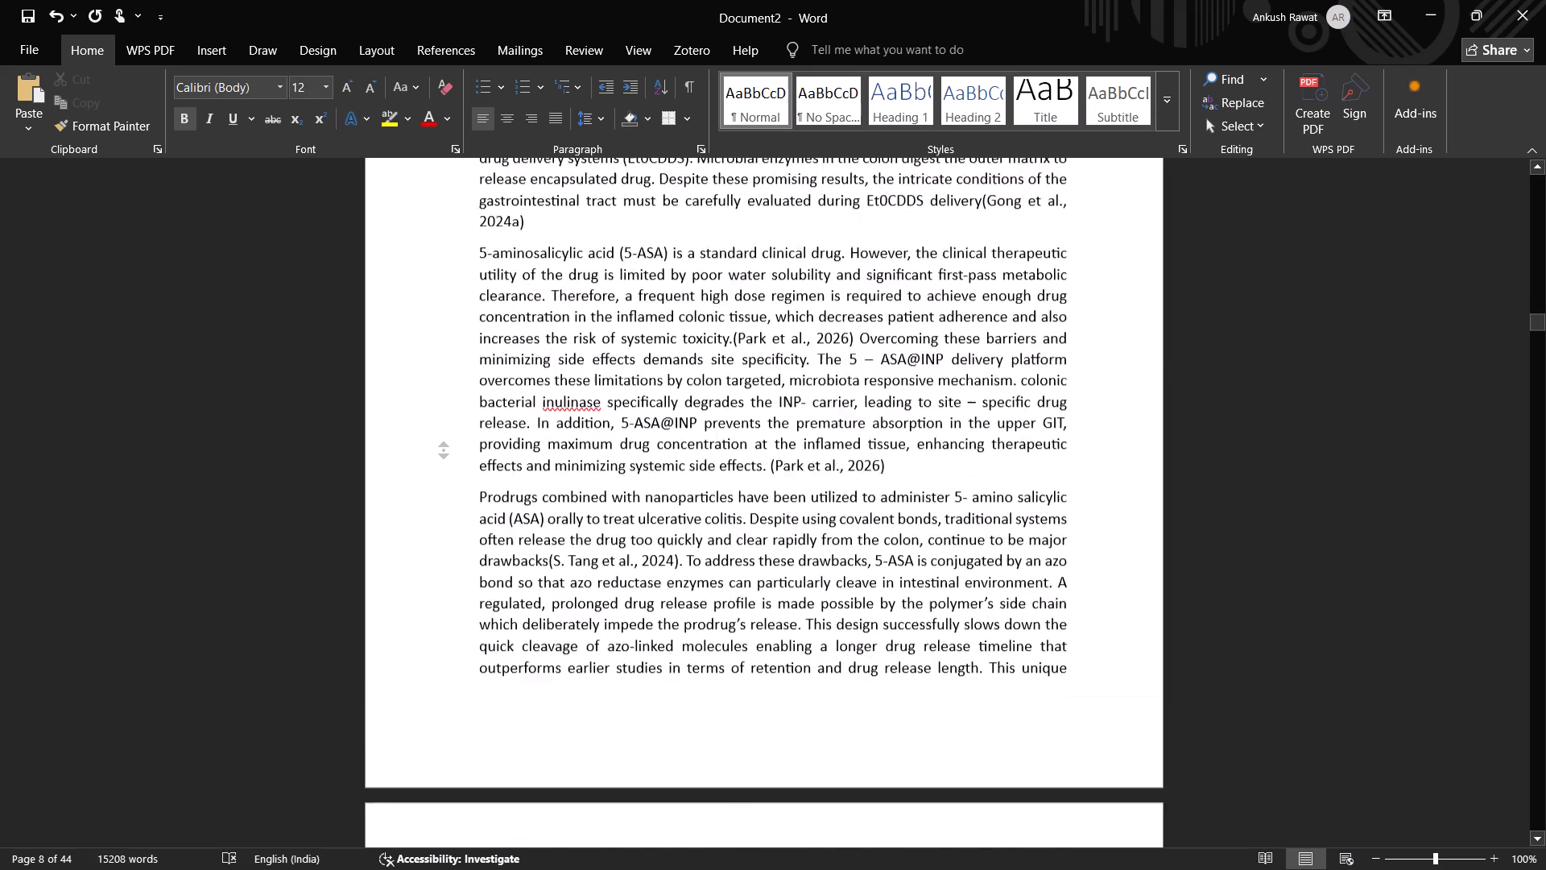
{"action": "middle_click_drag", "start_coordinate": [415, 369], "coordinate": [414, 346]}
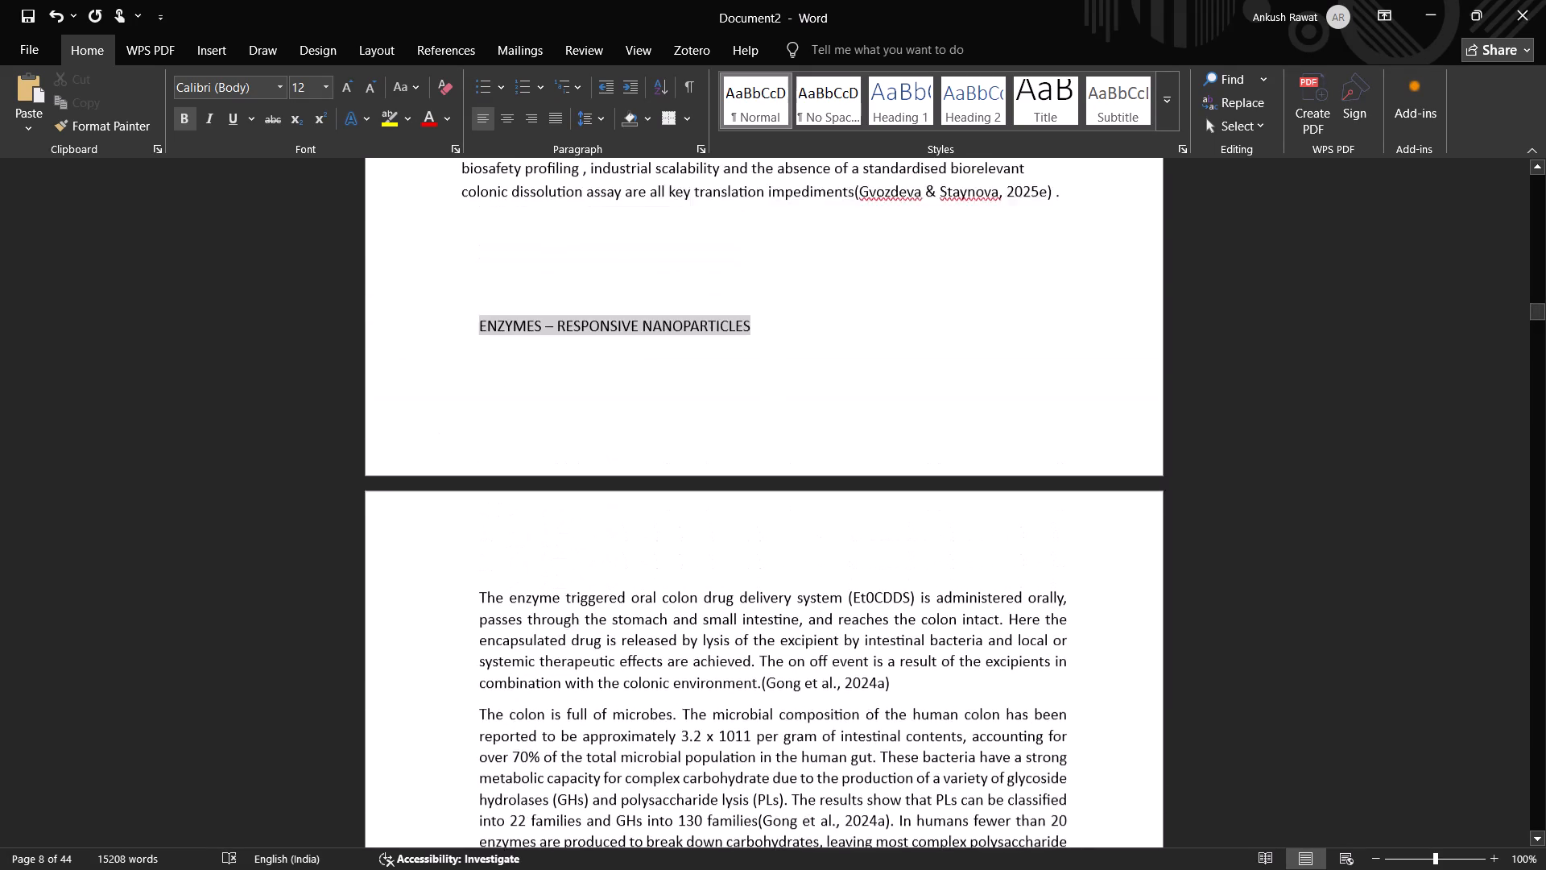
{"action": "left_click", "coordinate": [750, 350]}
{"action": "left_click_drag", "start_coordinate": [754, 347], "coordinate": [490, 340]}
{"action": "key", "text": "ctrl+c"}
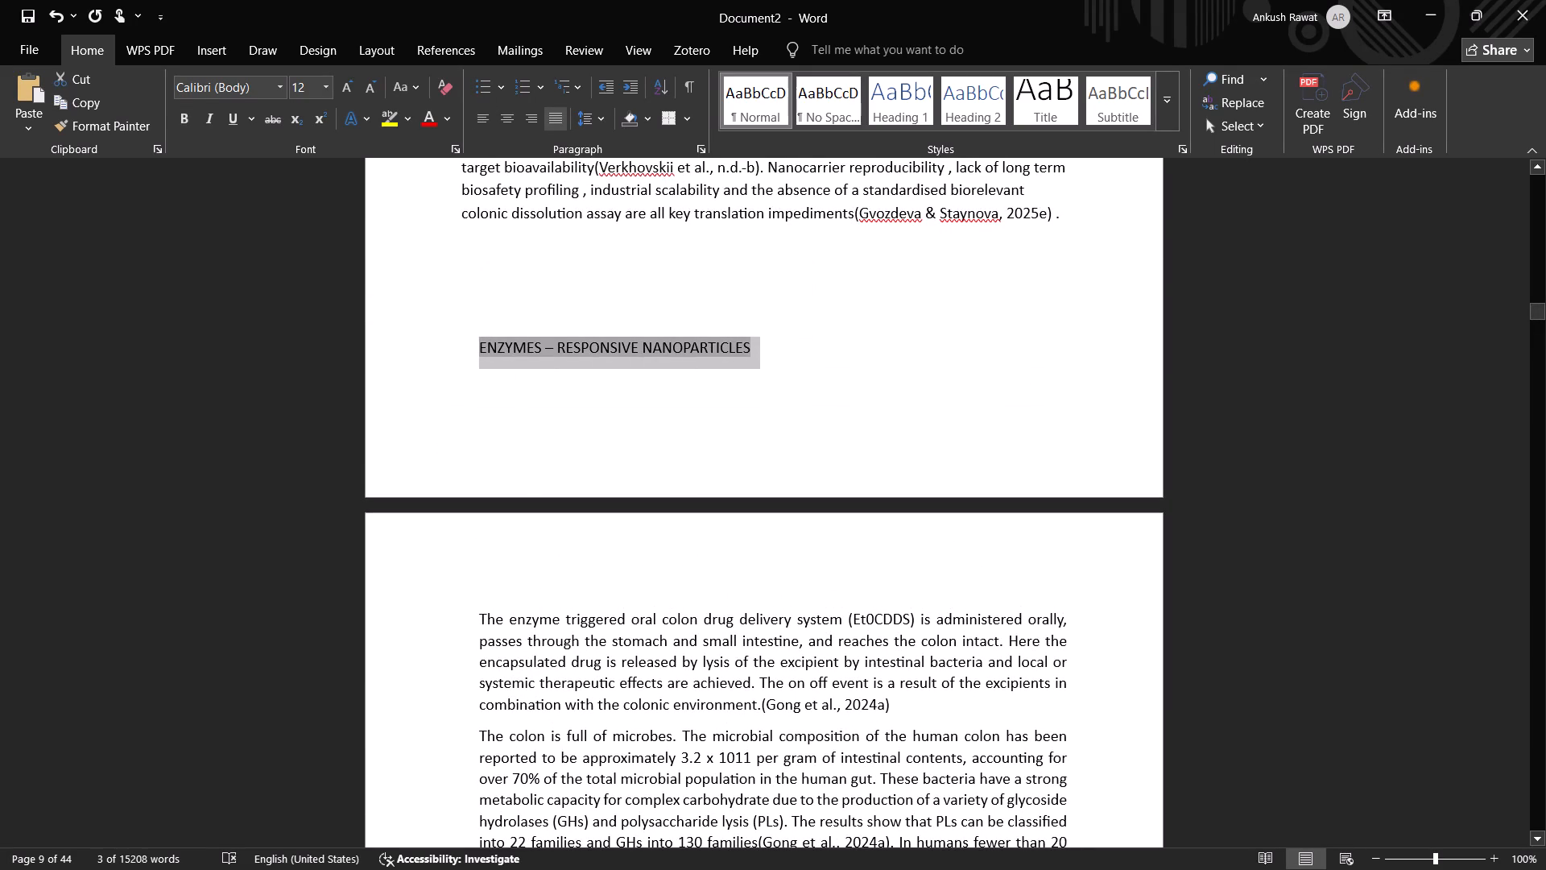
{"action": "key", "text": "ctrl+c"}
{"action": "key", "text": "ctrl+c"}
{"action": "key", "text": "BackSpace"}
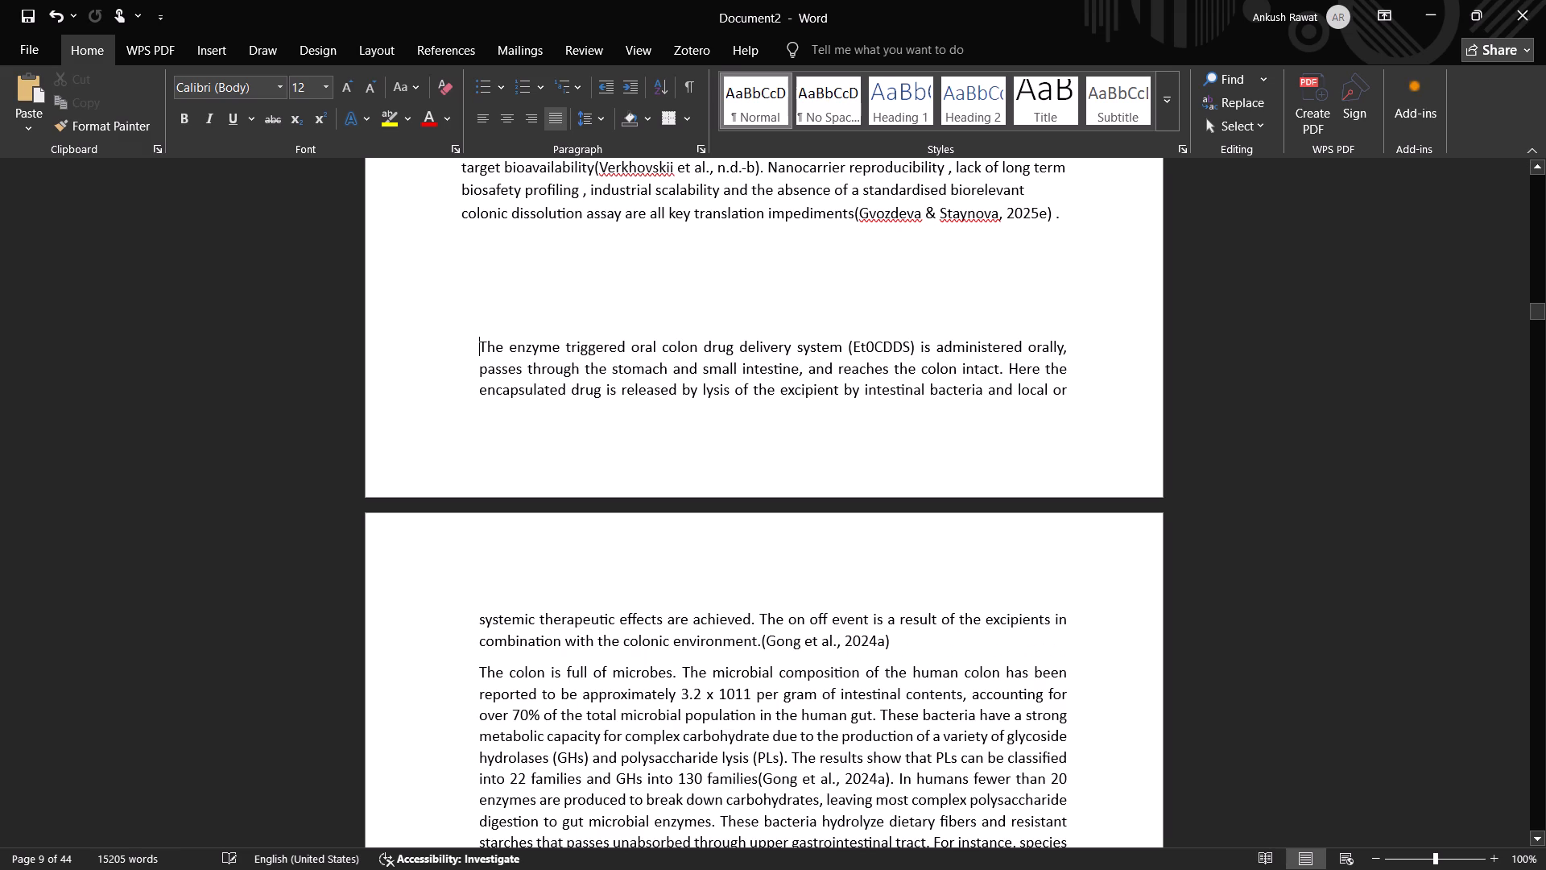
{"action": "key", "text": "Up"}
{"action": "key", "text": "ctrl+v"}
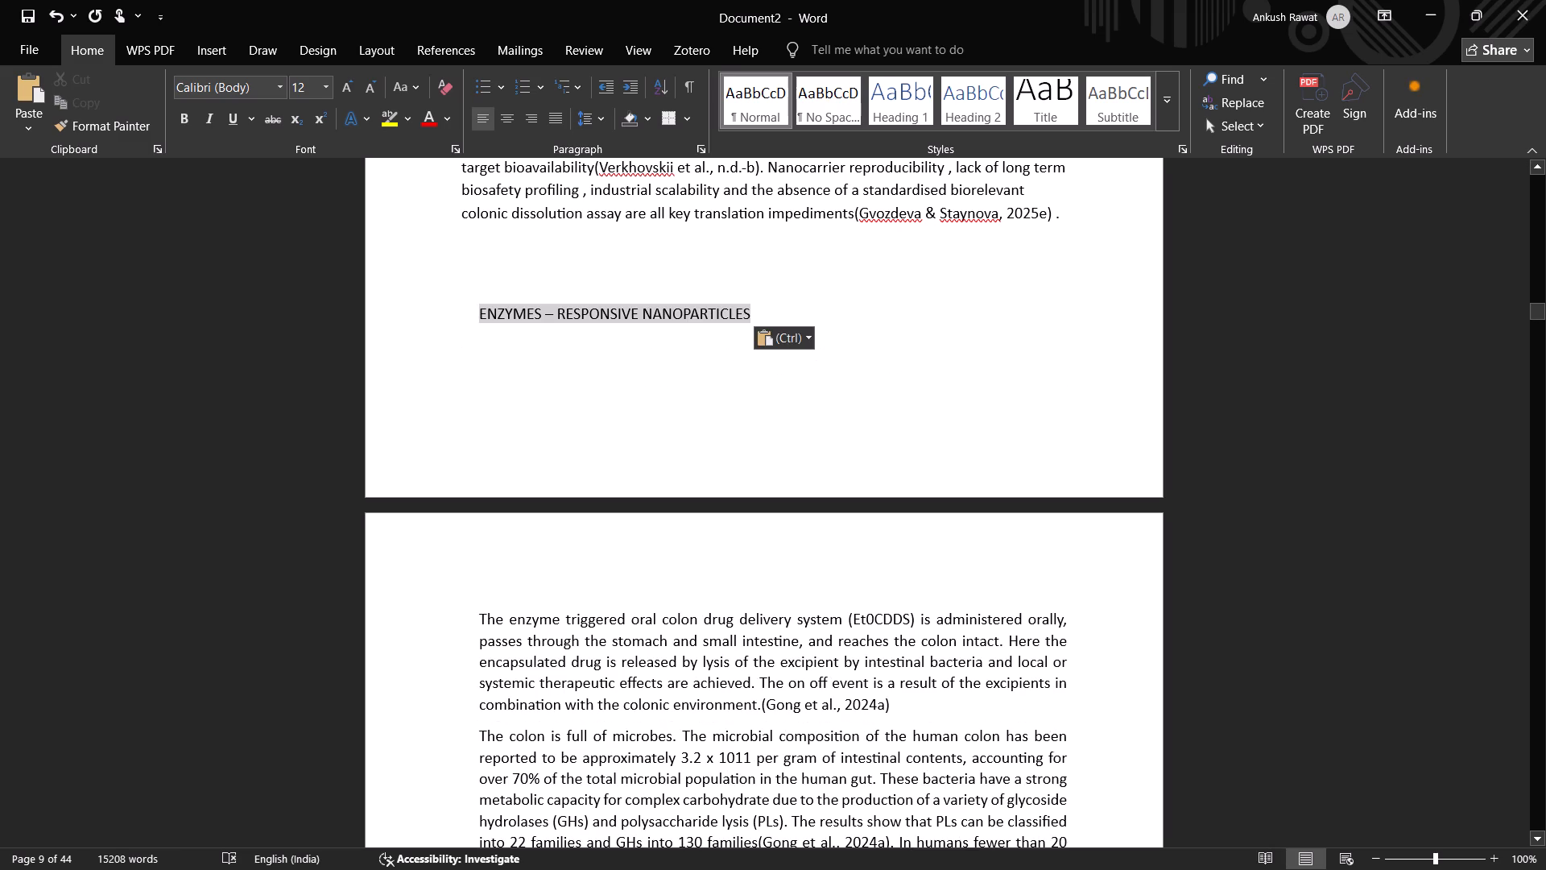
{"action": "key", "text": "ctrl+z"}
{"action": "key", "text": "ctrl+v"}
Make the heading "ENZYMES – RESPONSIVE NANOPARTICLES" bold.
{"action": "left_click", "coordinate": [465, 307]}
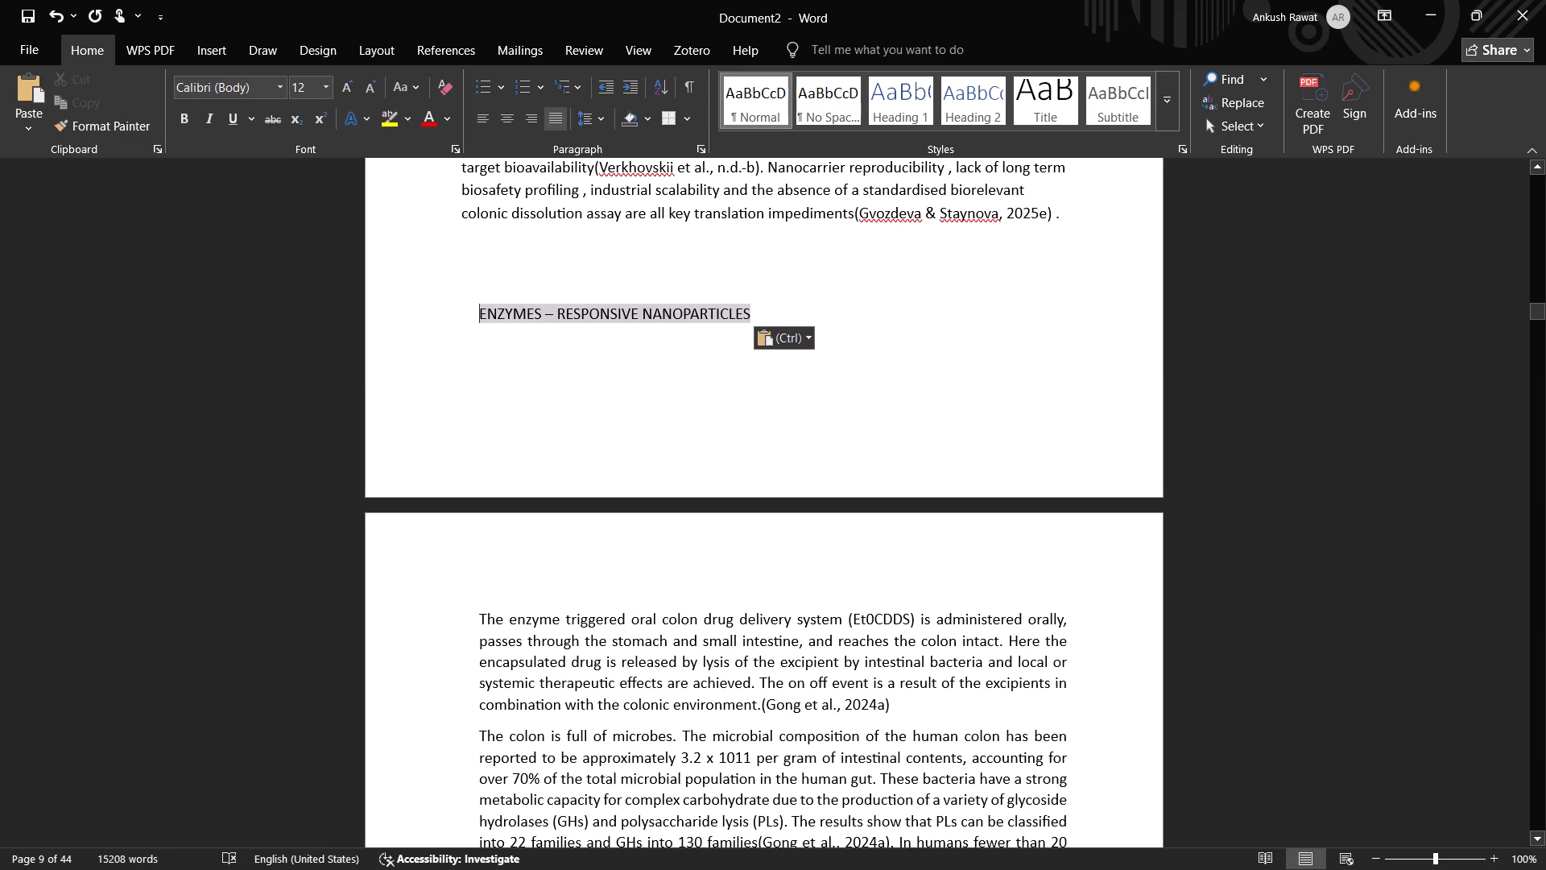
{"action": "left_click_drag", "start_coordinate": [754, 310], "coordinate": [490, 294]}
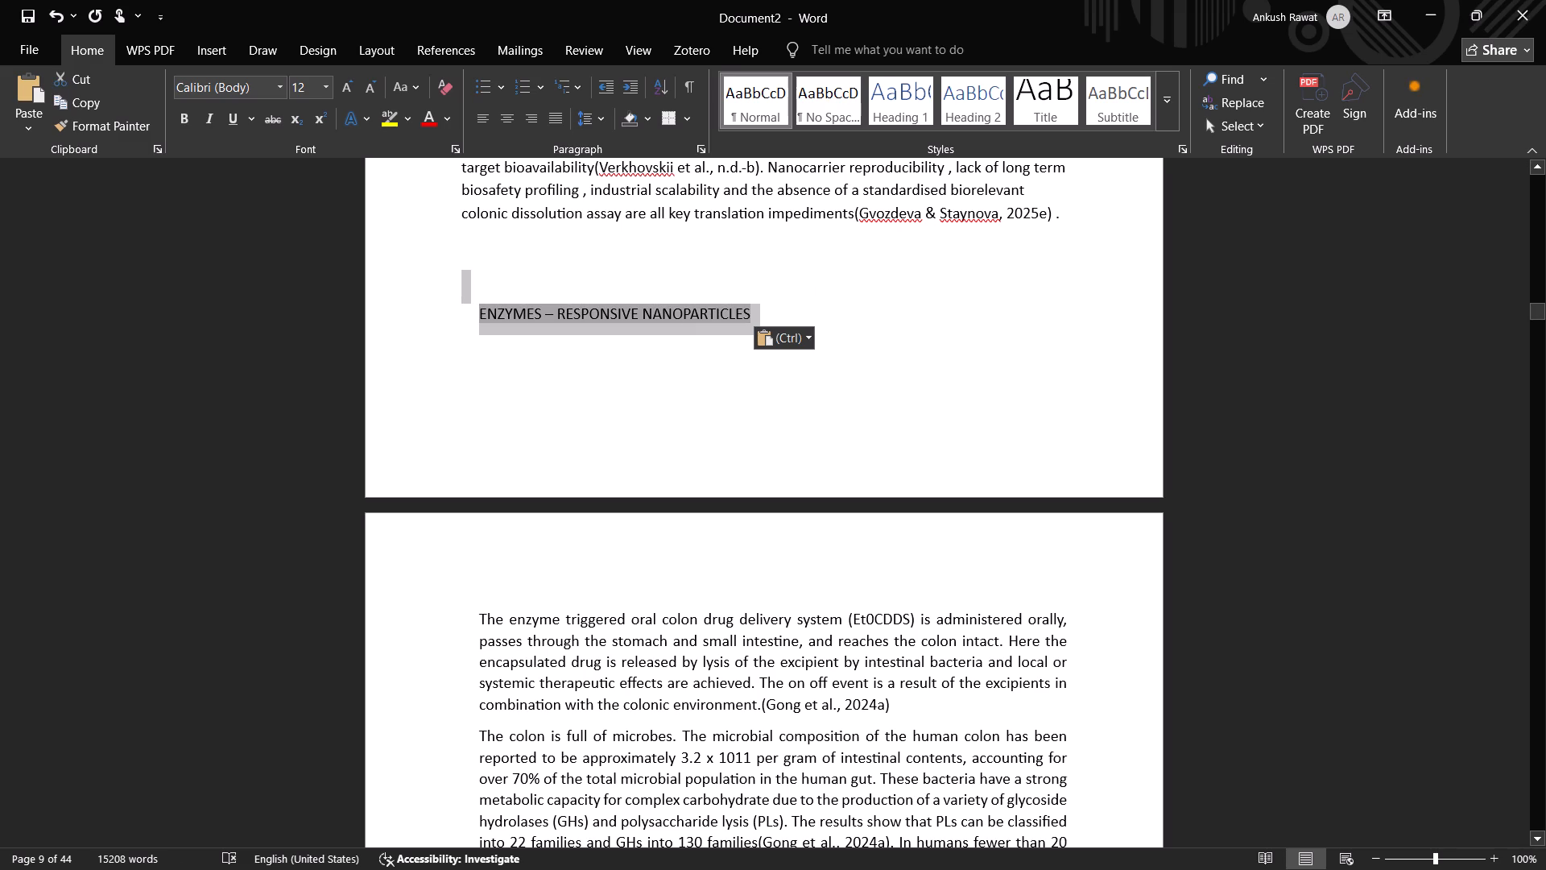
{"action": "left_click", "coordinate": [541, 372]}
{"action": "left_click", "coordinate": [485, 307]}
{"action": "left_click", "coordinate": [492, 311]}
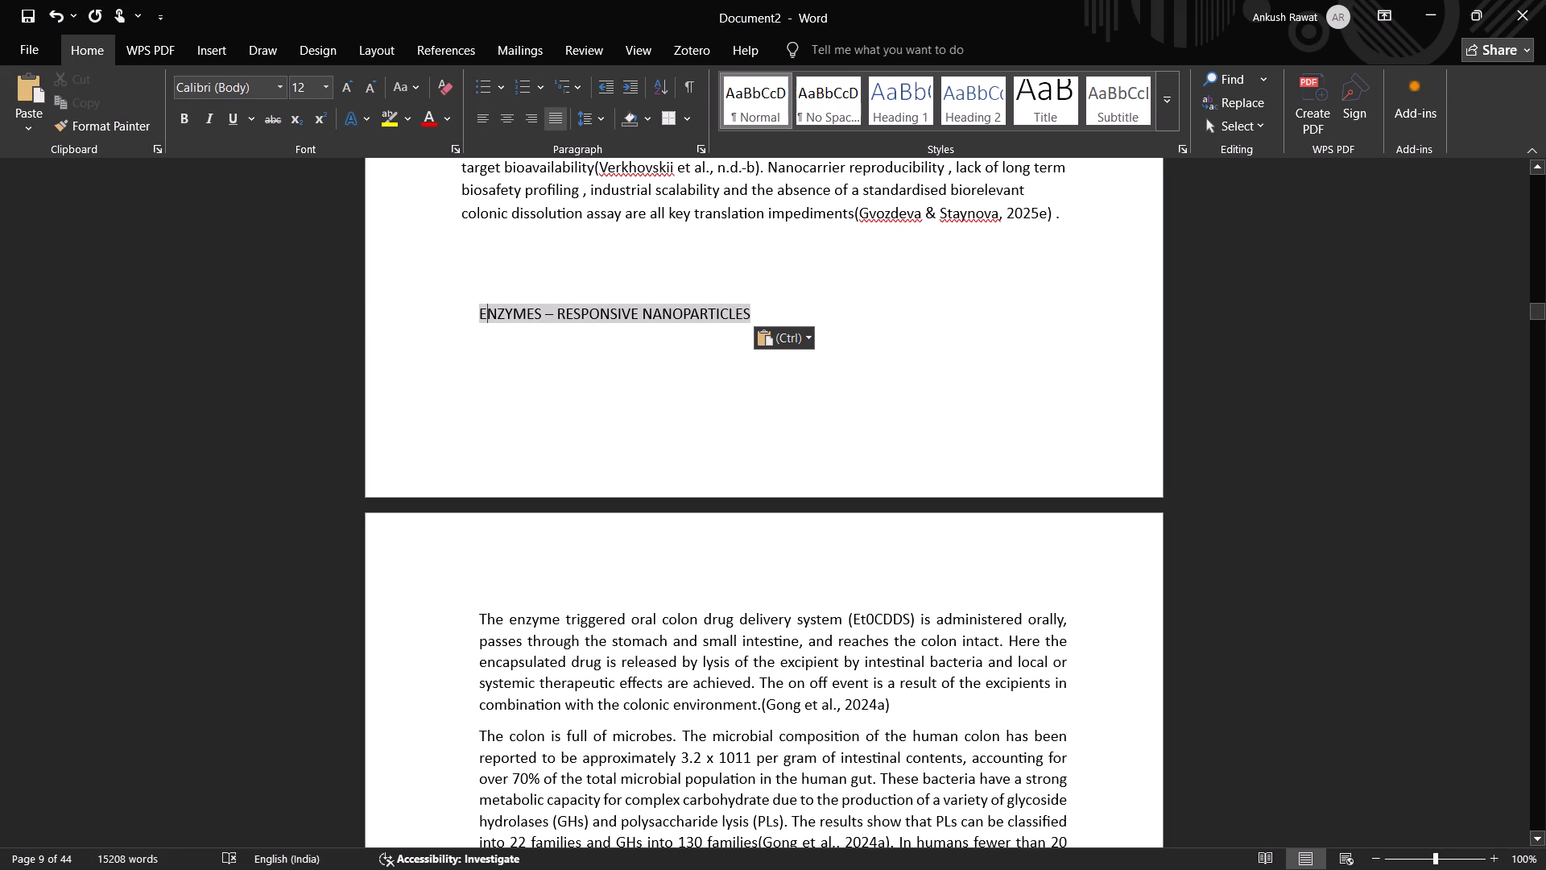
{"action": "left_click", "coordinate": [509, 312]}
{"action": "left_click", "coordinate": [529, 311]}
{"action": "left_click", "coordinate": [535, 311]}
{"action": "left_click_drag", "start_coordinate": [475, 309], "coordinate": [752, 309]}
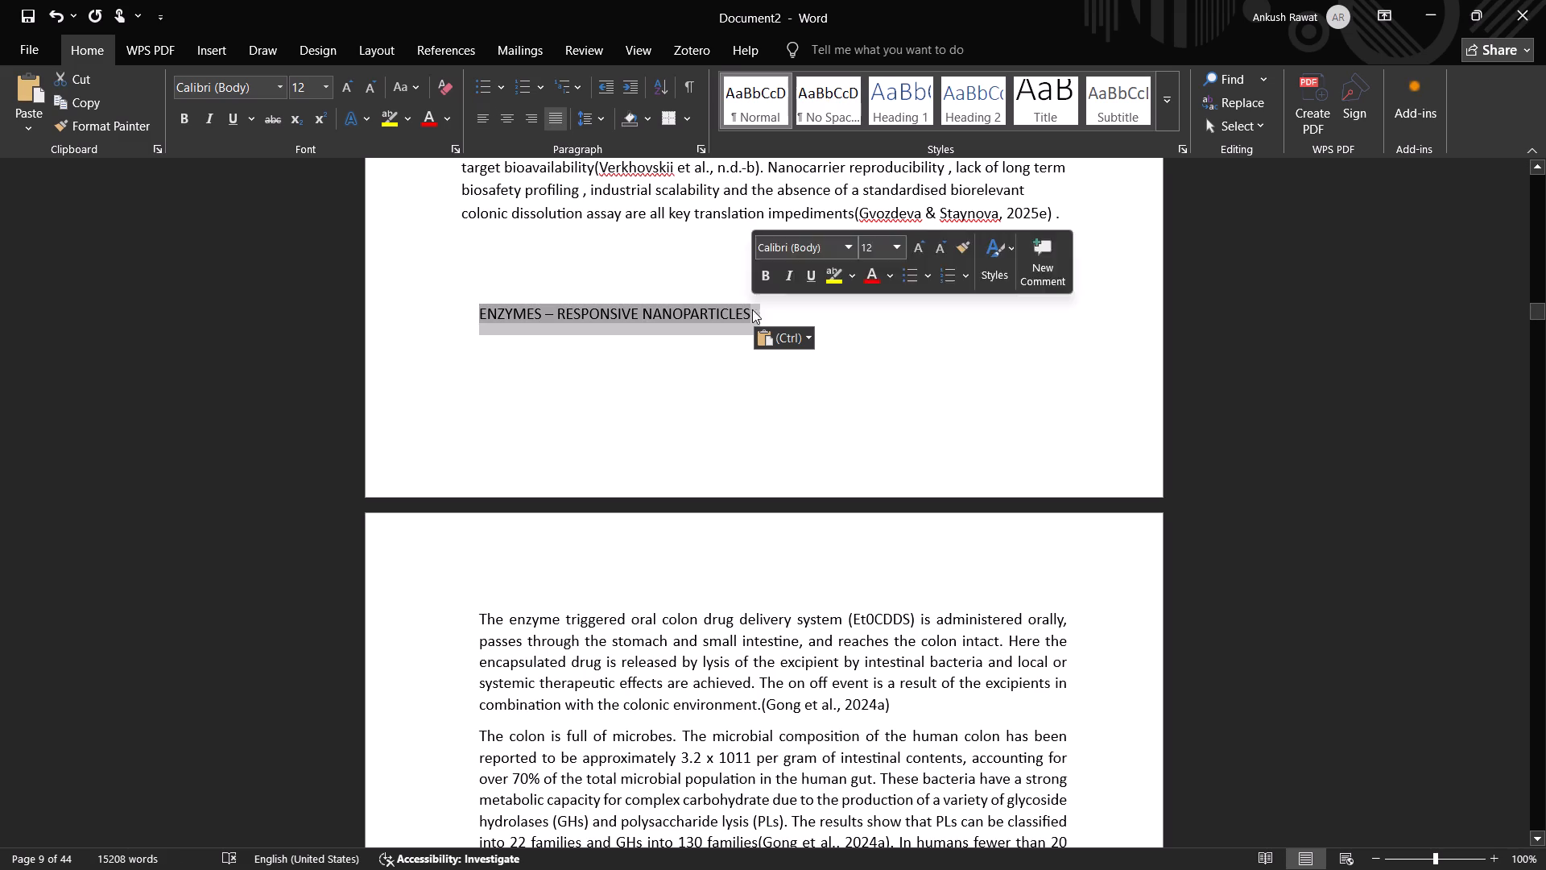
{"action": "right_click", "coordinate": [684, 310]}
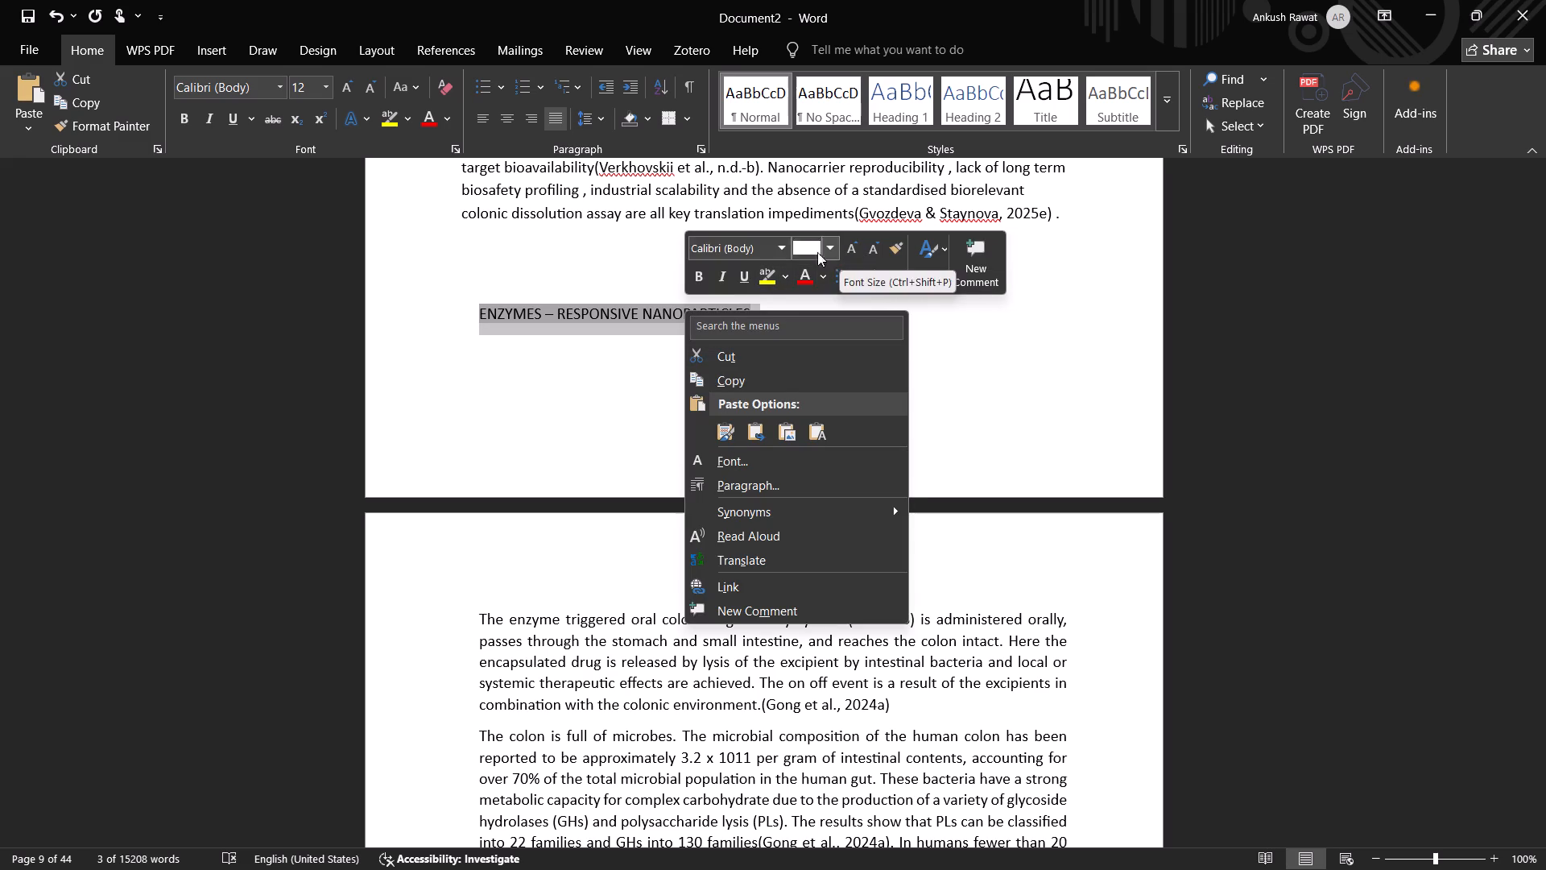
{"action": "left_click", "coordinate": [700, 272]}
{"action": "left_click", "coordinate": [548, 372]}
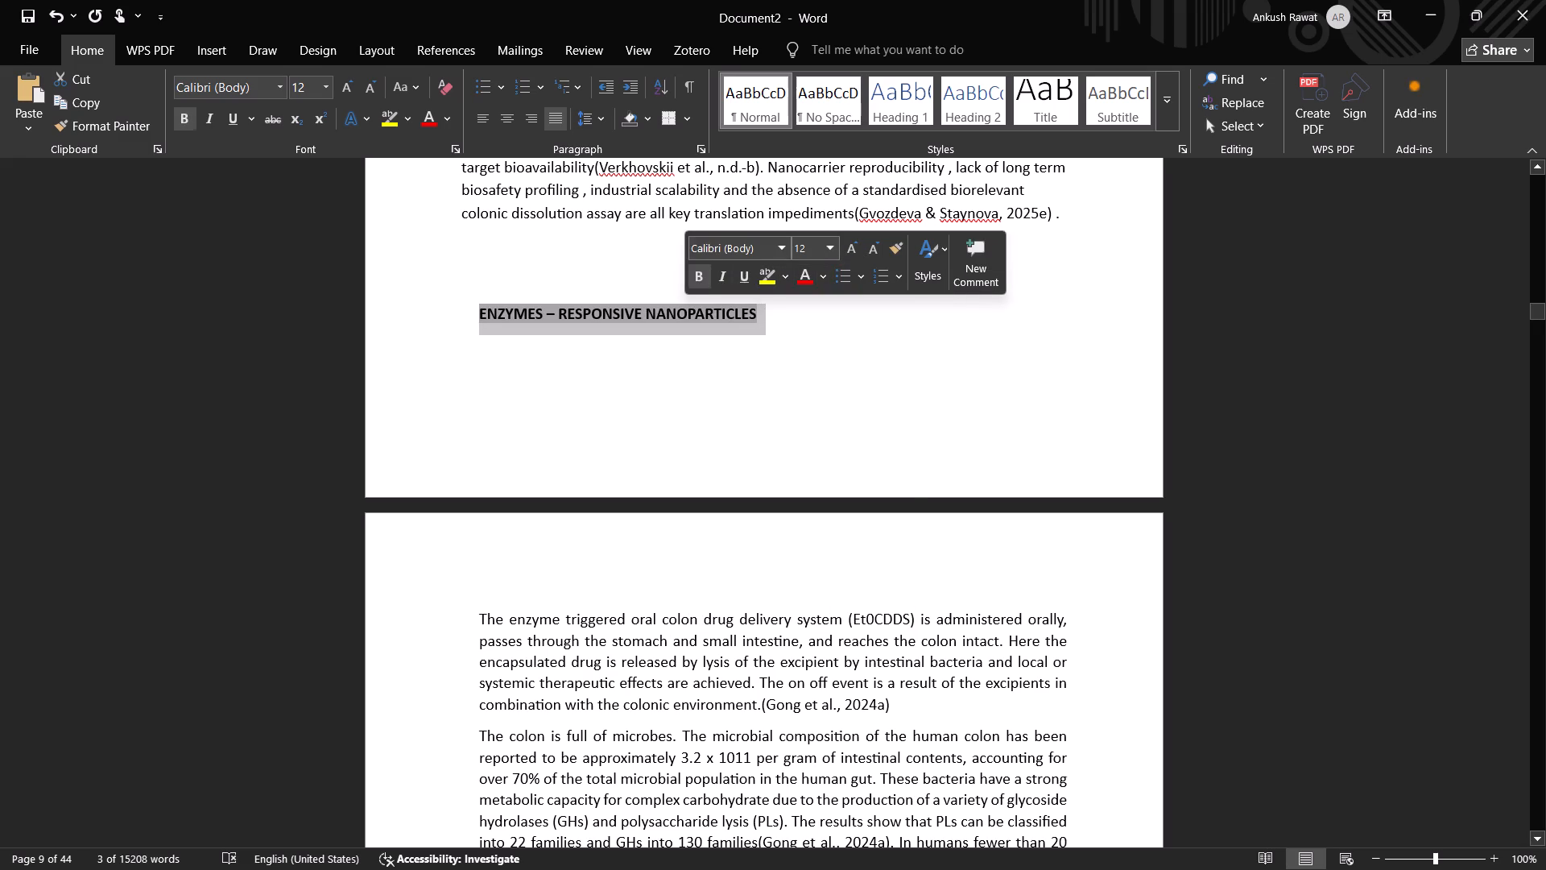
Change the ENZYMES – RESPONSIVE NANOPARTICLES heading to sentence case.
{"action": "left_click", "coordinate": [513, 313]}
{"action": "left_click", "coordinate": [567, 310]}
{"action": "left_click", "coordinate": [613, 311]}
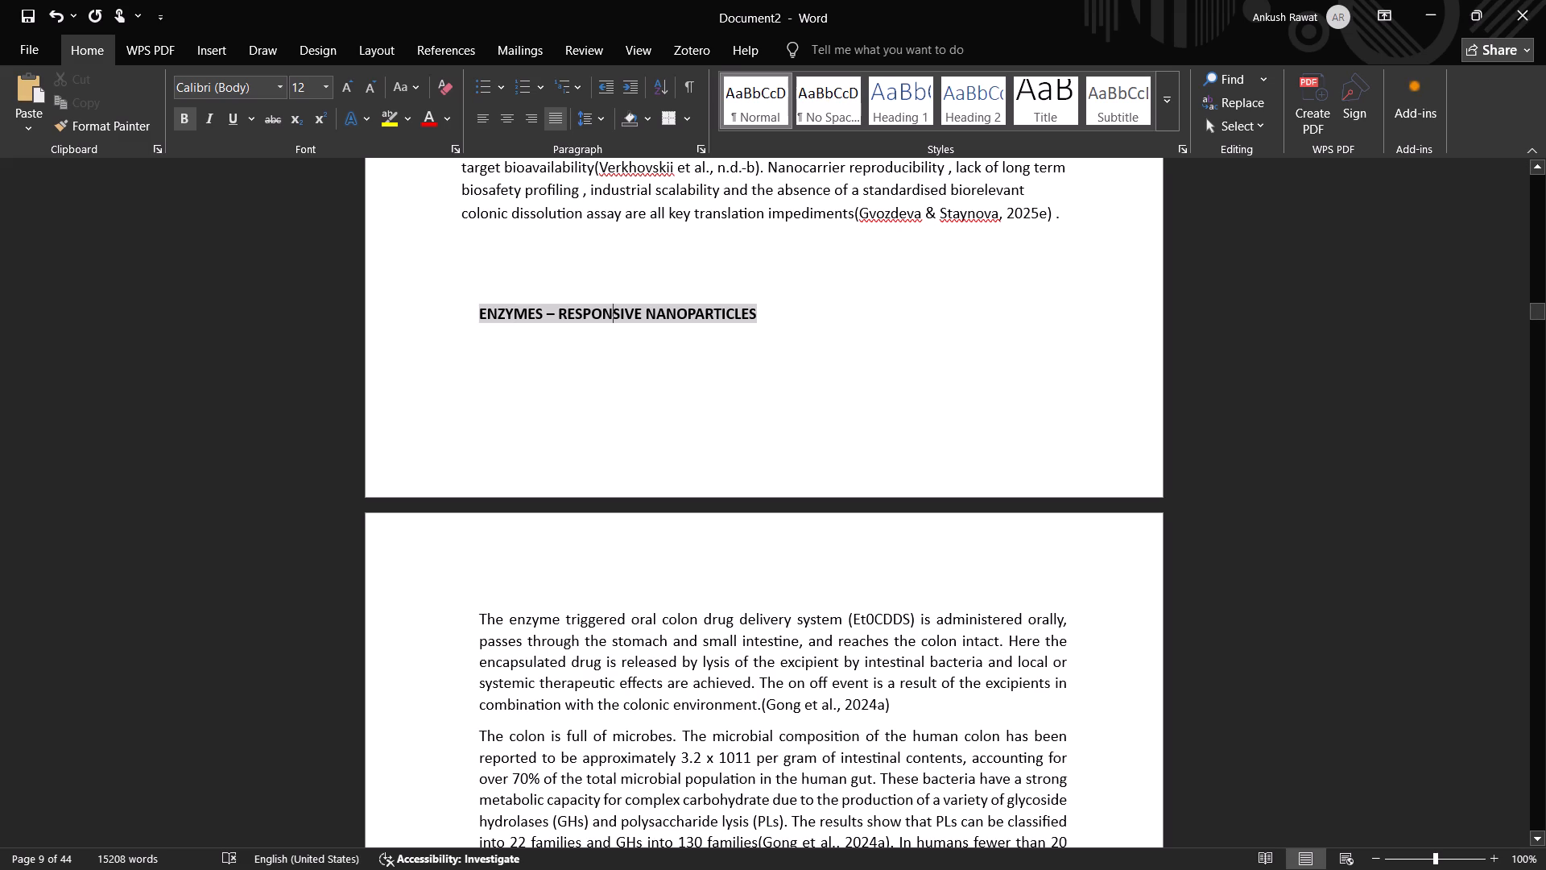
{"action": "left_click_drag", "start_coordinate": [461, 307], "coordinate": [616, 307]}
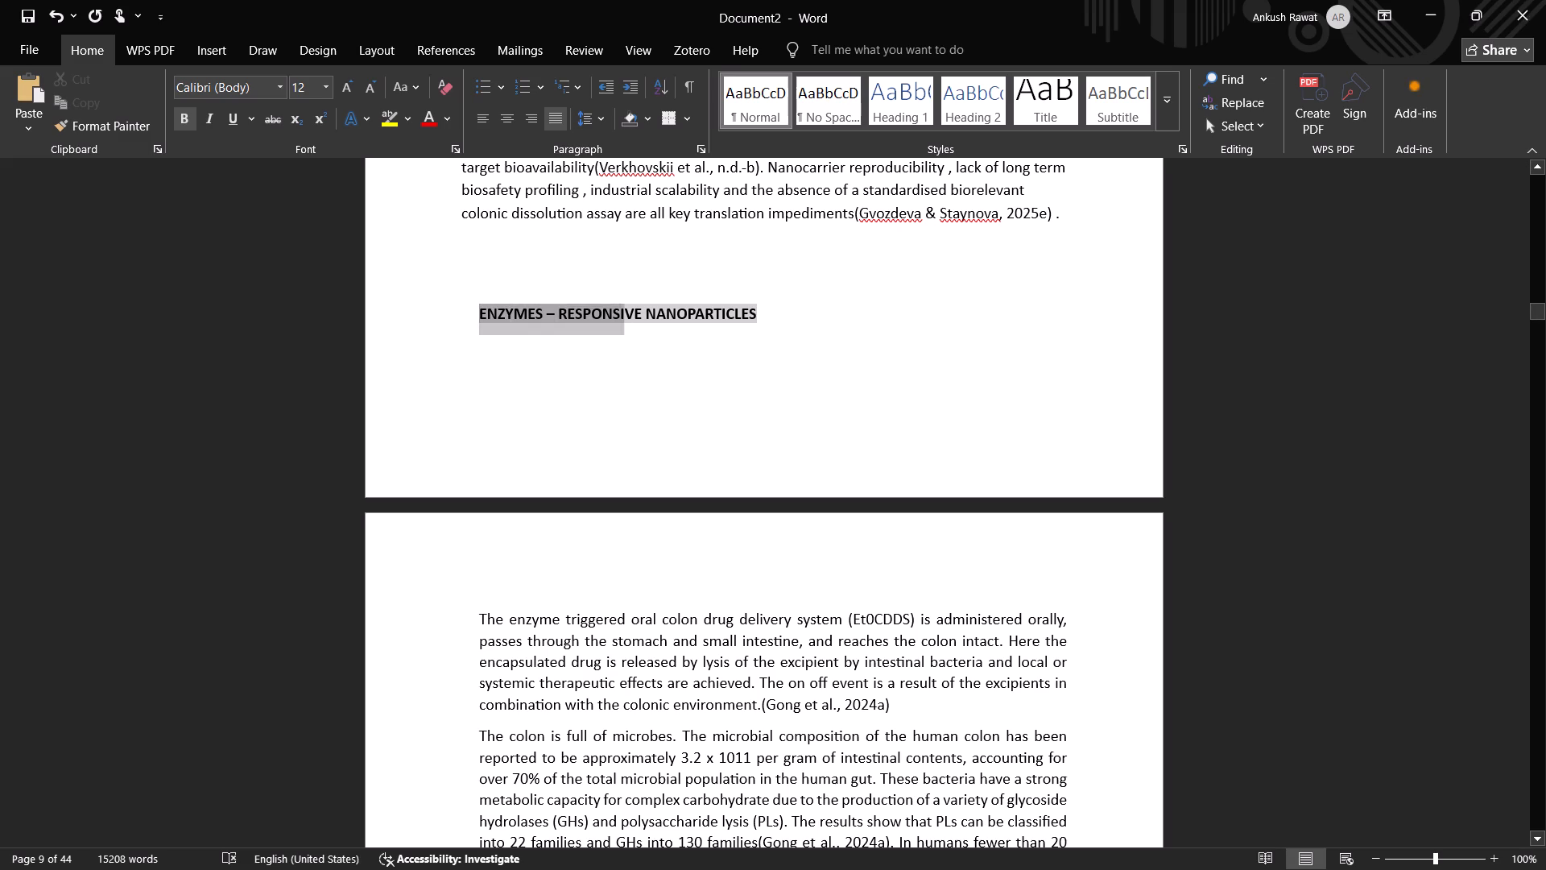
{"action": "left_click_drag", "start_coordinate": [616, 307], "coordinate": [759, 310]}
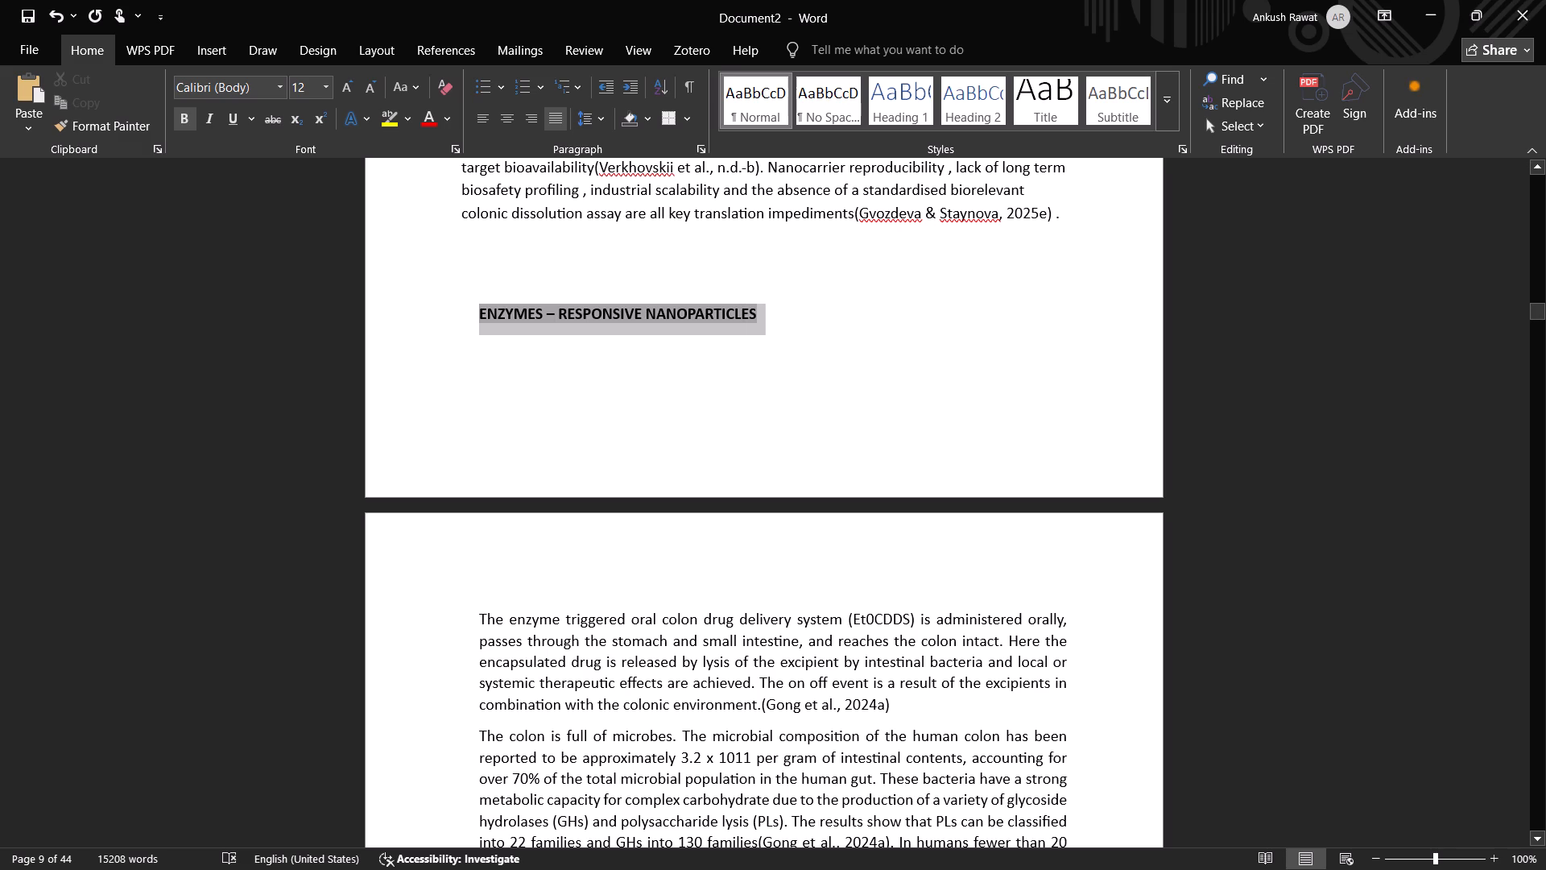
{"action": "left_click_drag", "start_coordinate": [759, 310], "coordinate": [759, 310]}
{"action": "left_click", "coordinate": [414, 80]}
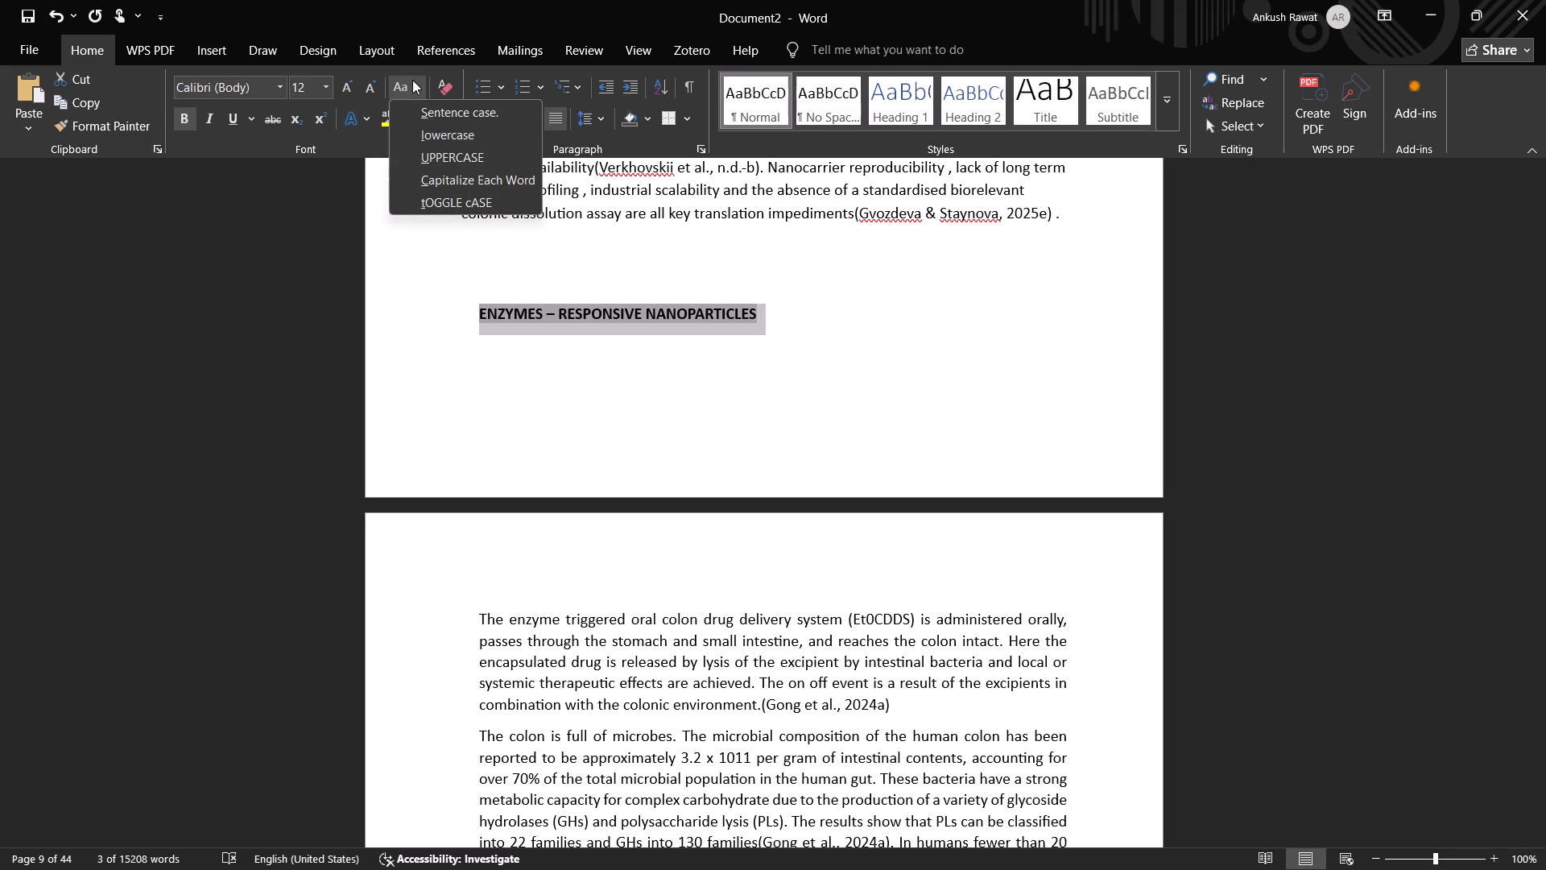
{"action": "left_click", "coordinate": [446, 118]}
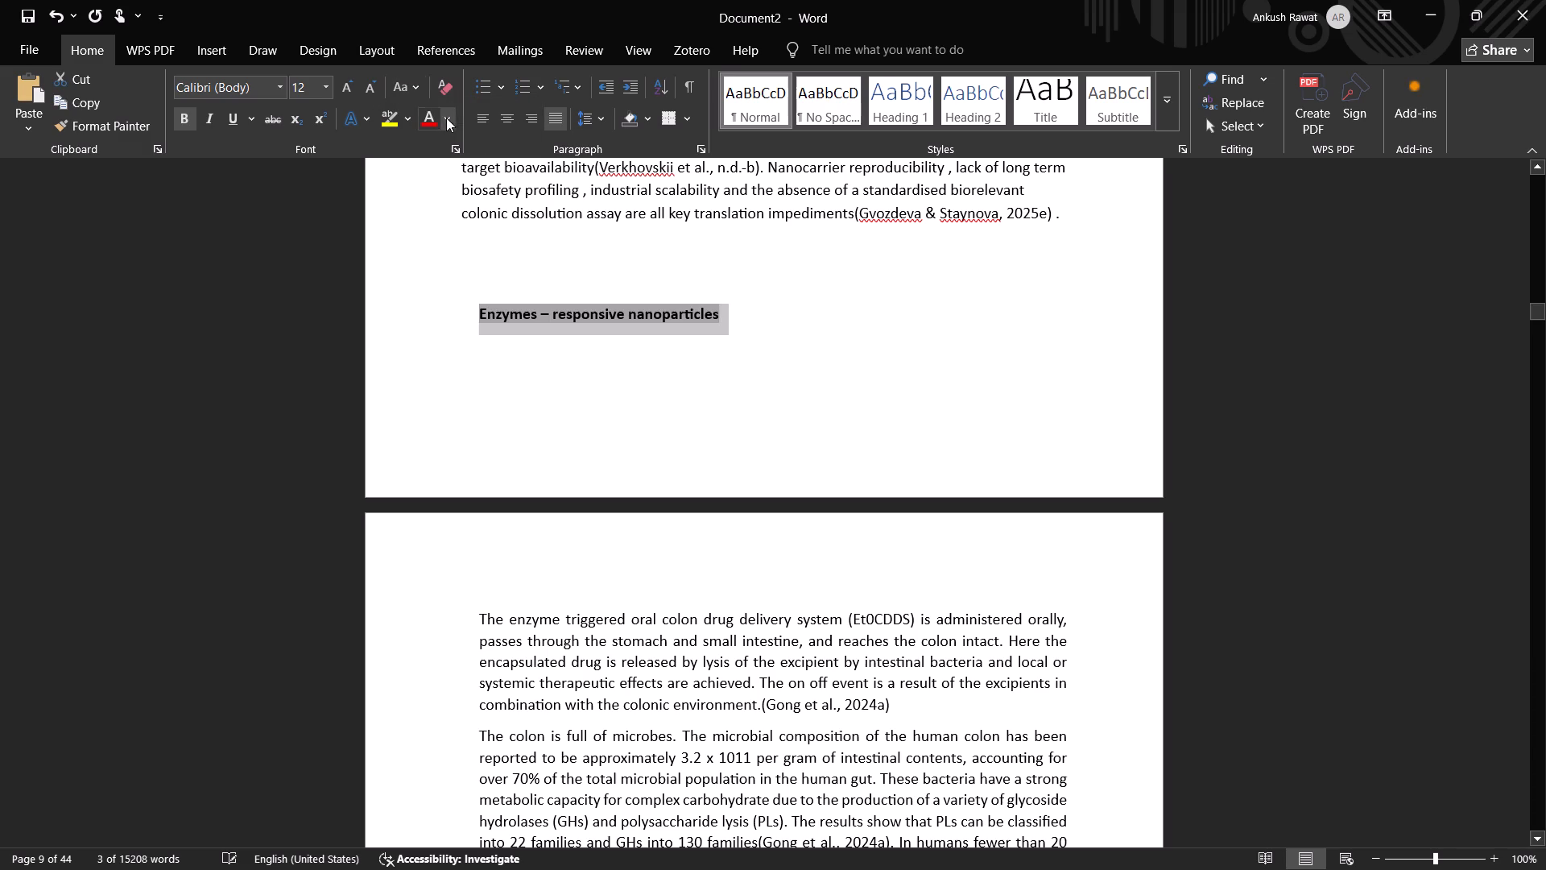
{"action": "left_click", "coordinate": [510, 346]}
{"action": "left_click", "coordinate": [611, 308]}
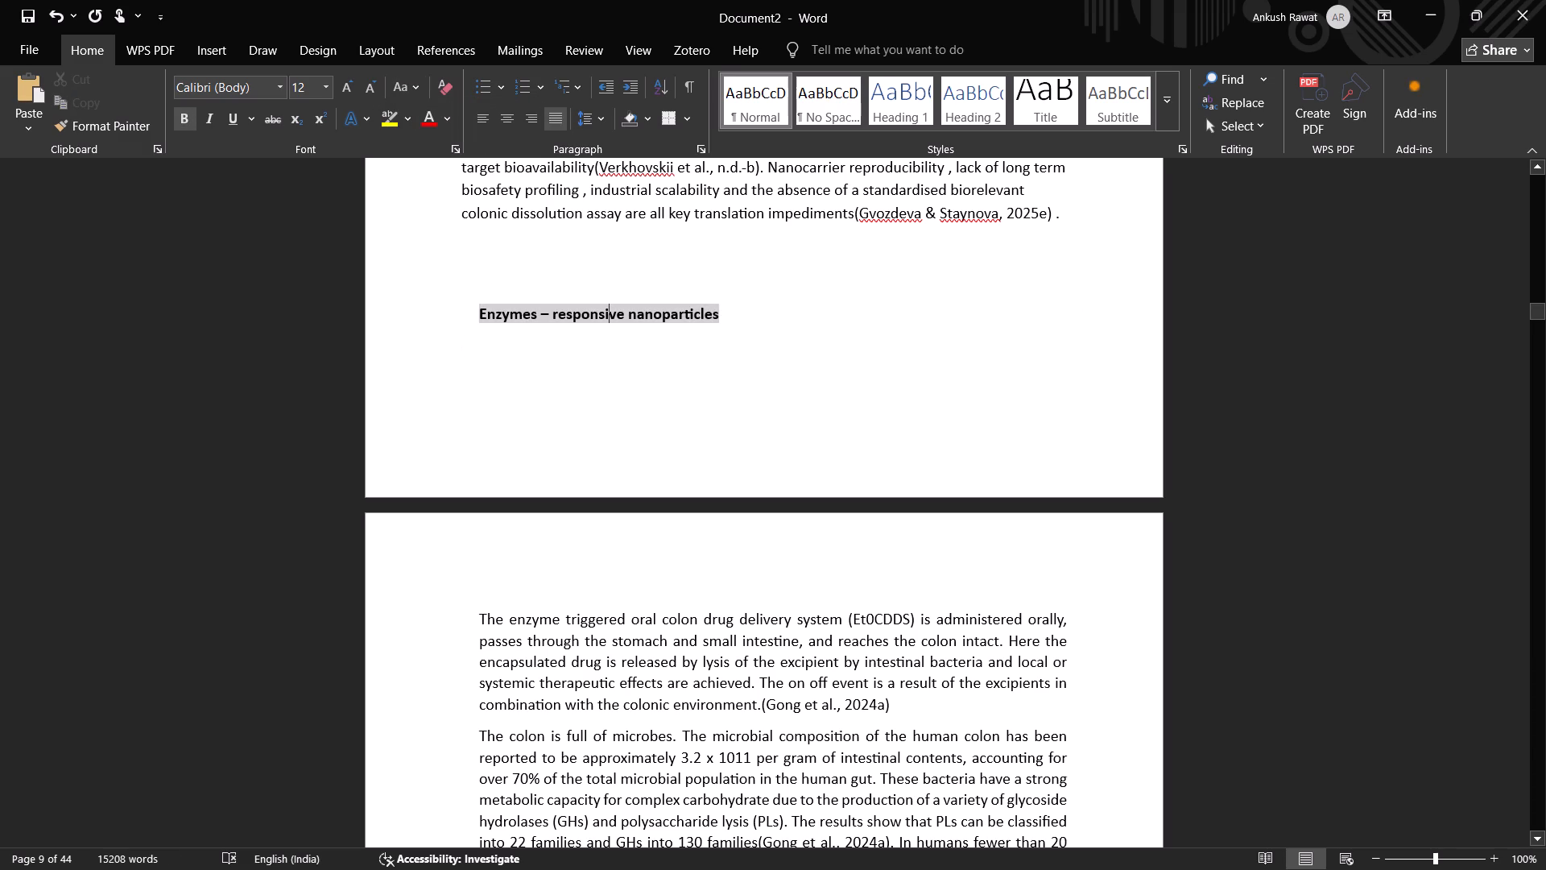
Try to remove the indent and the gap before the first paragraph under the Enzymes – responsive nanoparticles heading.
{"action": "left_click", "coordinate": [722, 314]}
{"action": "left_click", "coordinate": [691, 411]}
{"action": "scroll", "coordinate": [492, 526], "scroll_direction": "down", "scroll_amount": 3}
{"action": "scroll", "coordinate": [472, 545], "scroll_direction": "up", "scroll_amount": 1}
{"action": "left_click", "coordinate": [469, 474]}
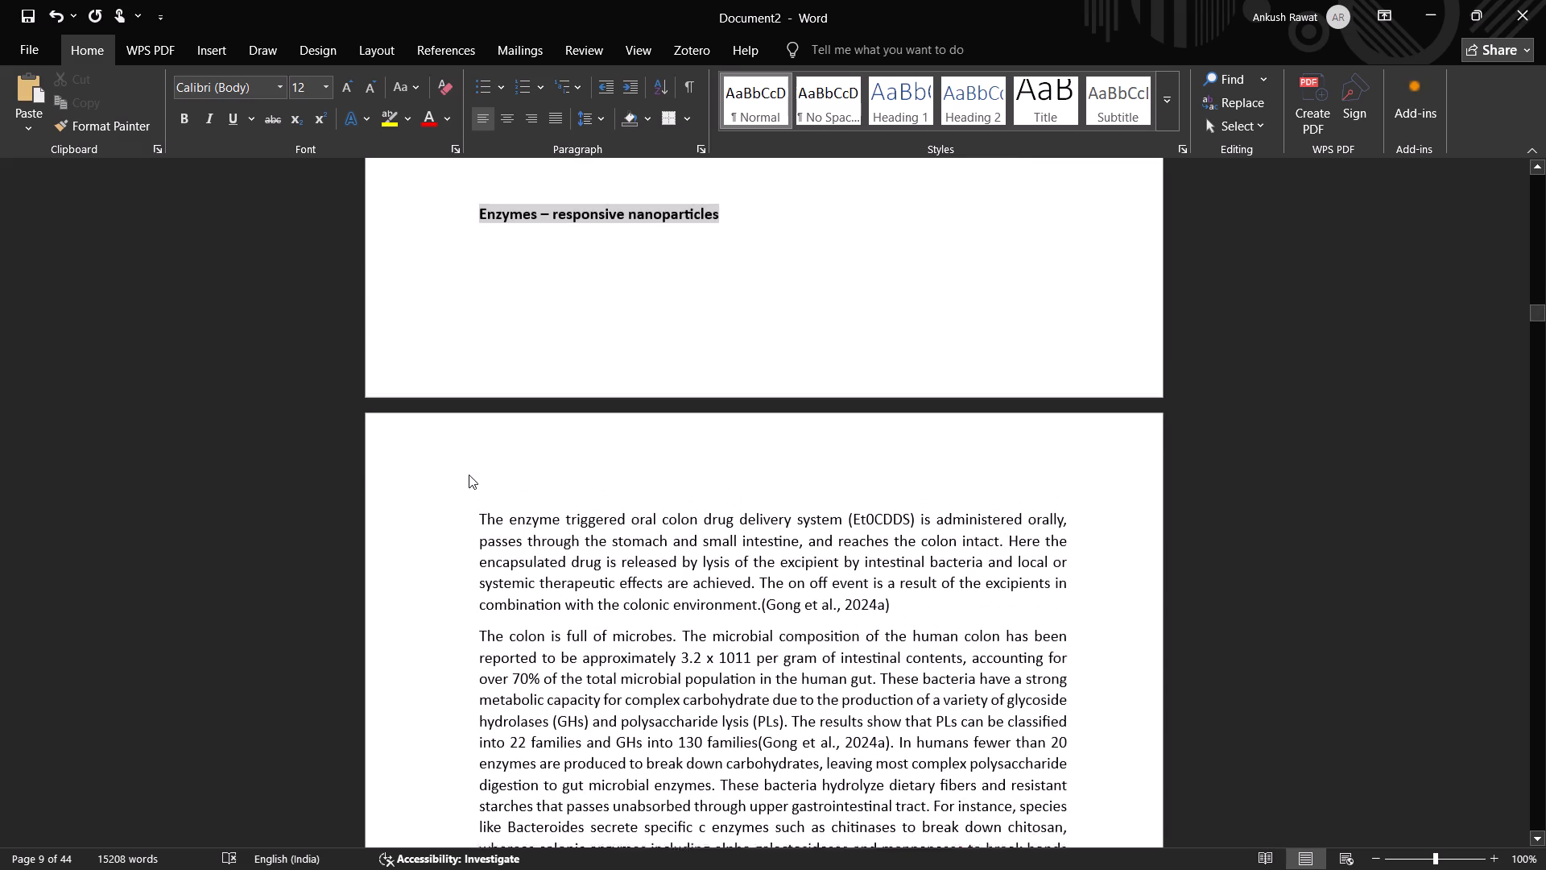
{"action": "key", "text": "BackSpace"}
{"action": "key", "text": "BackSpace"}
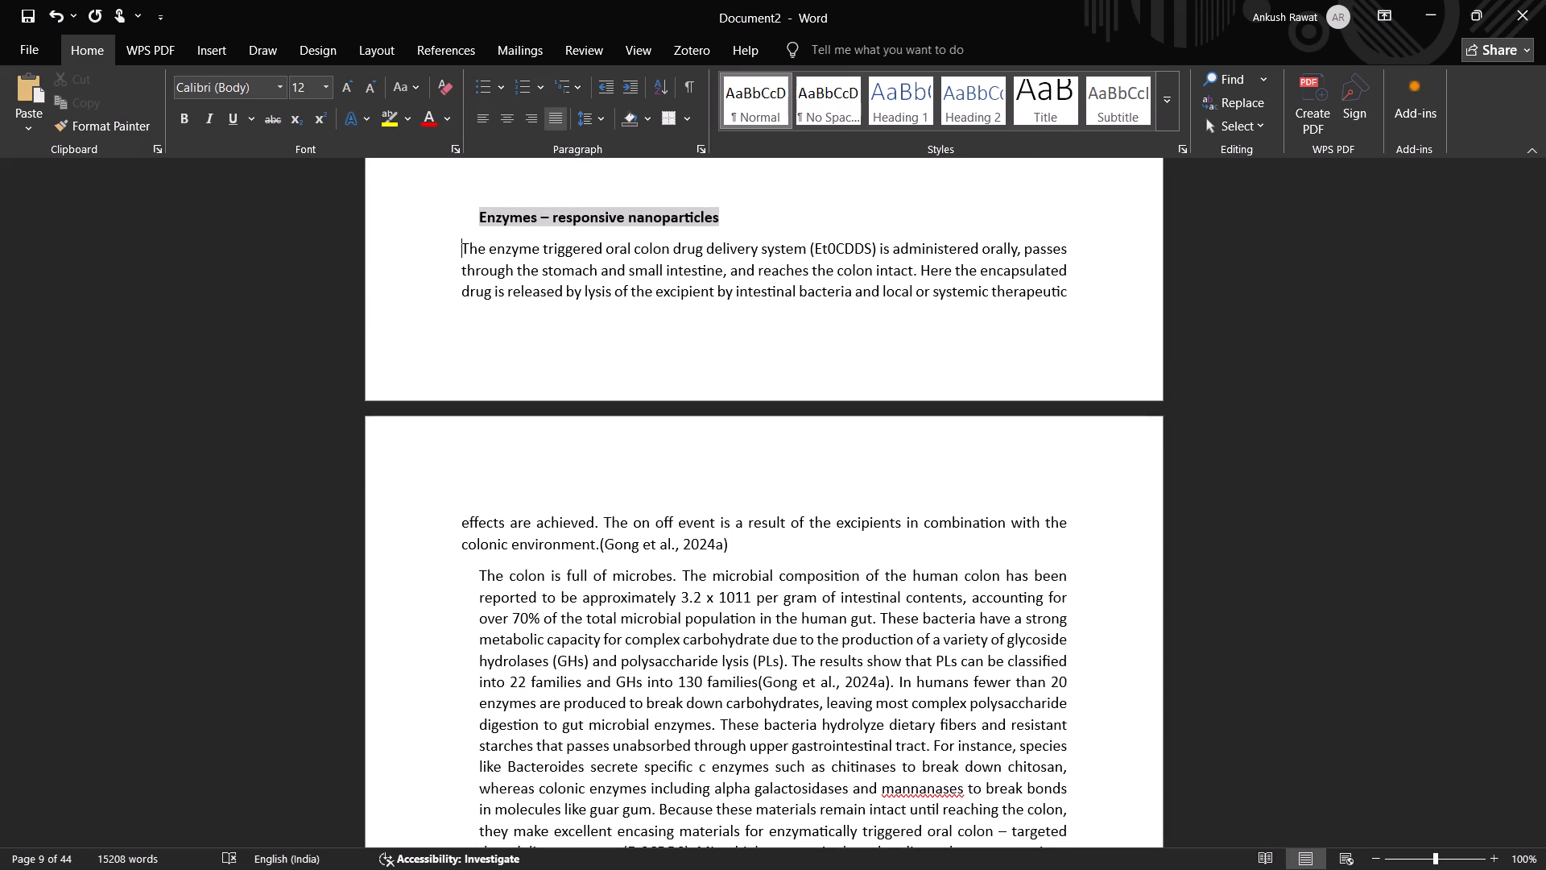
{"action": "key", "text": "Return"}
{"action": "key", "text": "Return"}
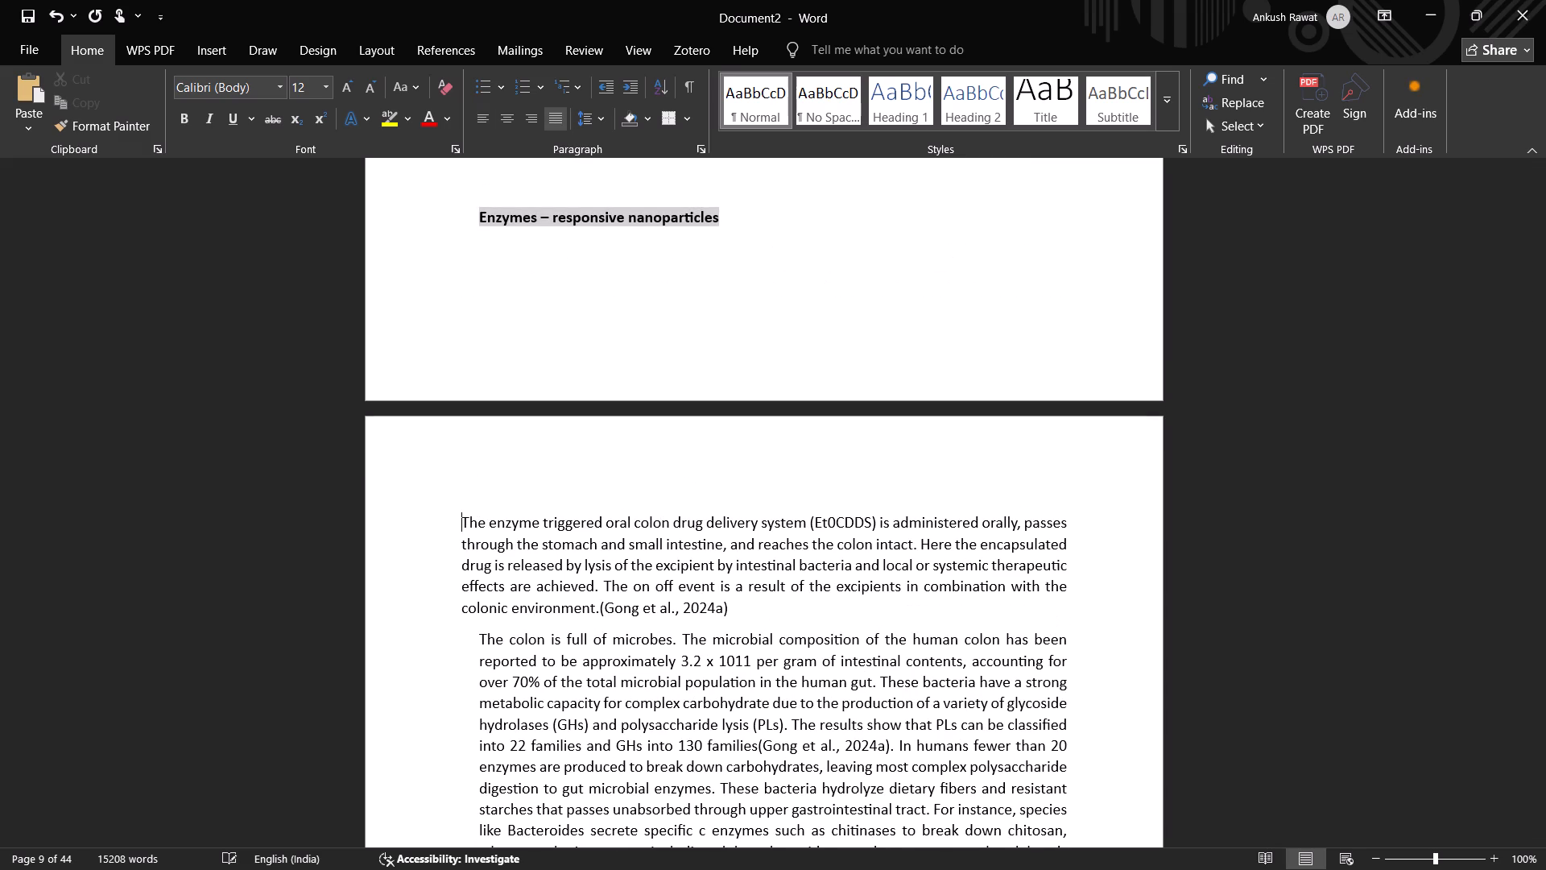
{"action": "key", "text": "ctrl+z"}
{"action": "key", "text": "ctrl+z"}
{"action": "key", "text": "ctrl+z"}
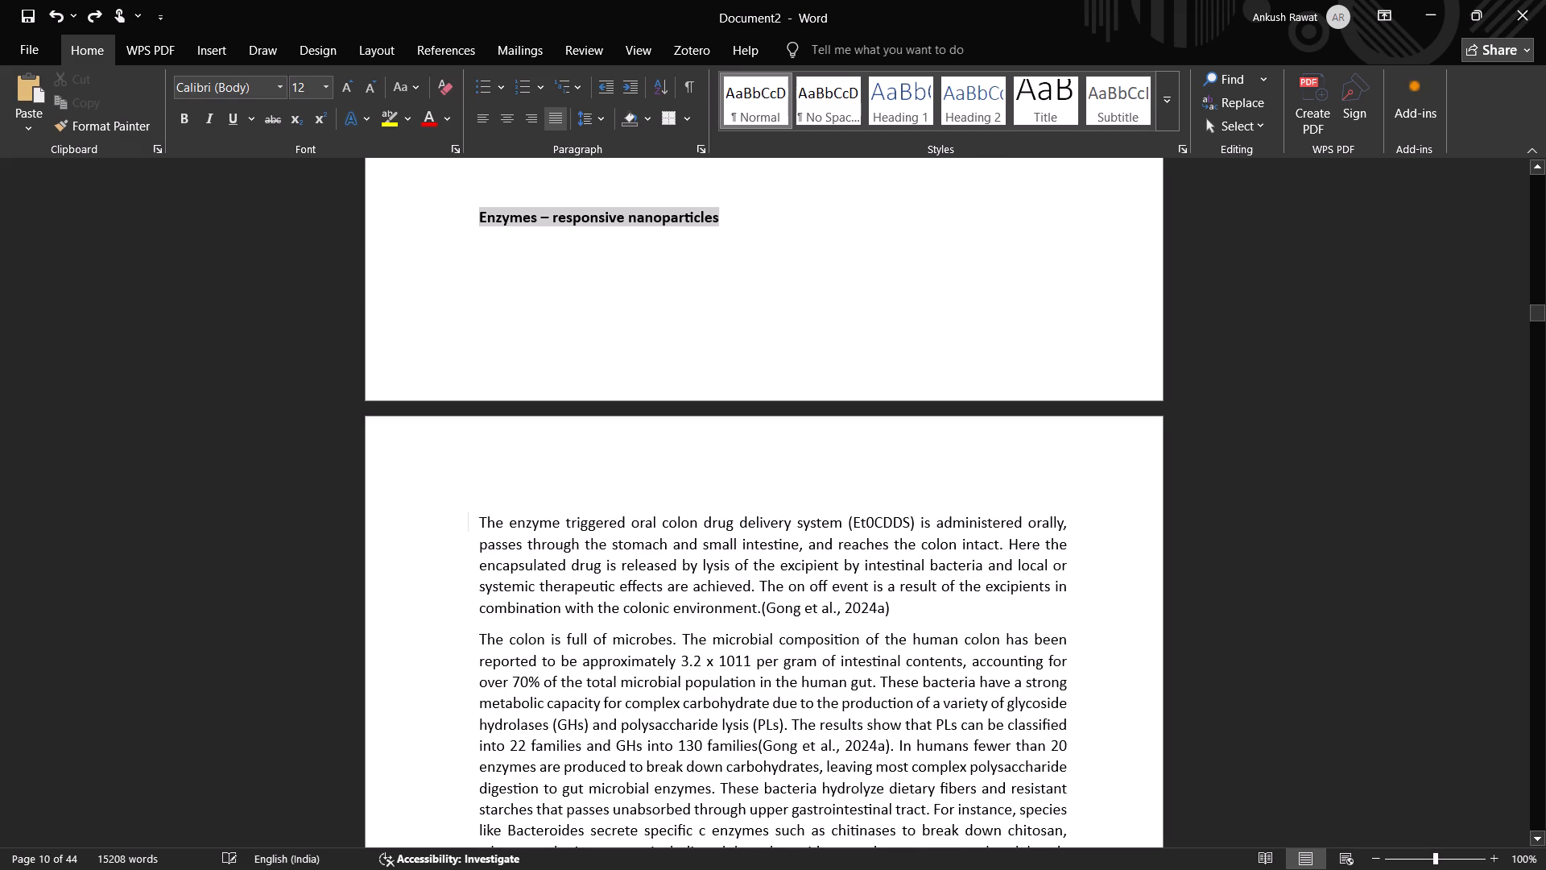
Decrease the left indent to the page margin for all text from the Enzymes – responsive nanoparticles heading through the end of section 11.8.
{"action": "left_click", "coordinate": [461, 202]}
{"action": "left_click_drag", "start_coordinate": [460, 209], "coordinate": [701, 763]}
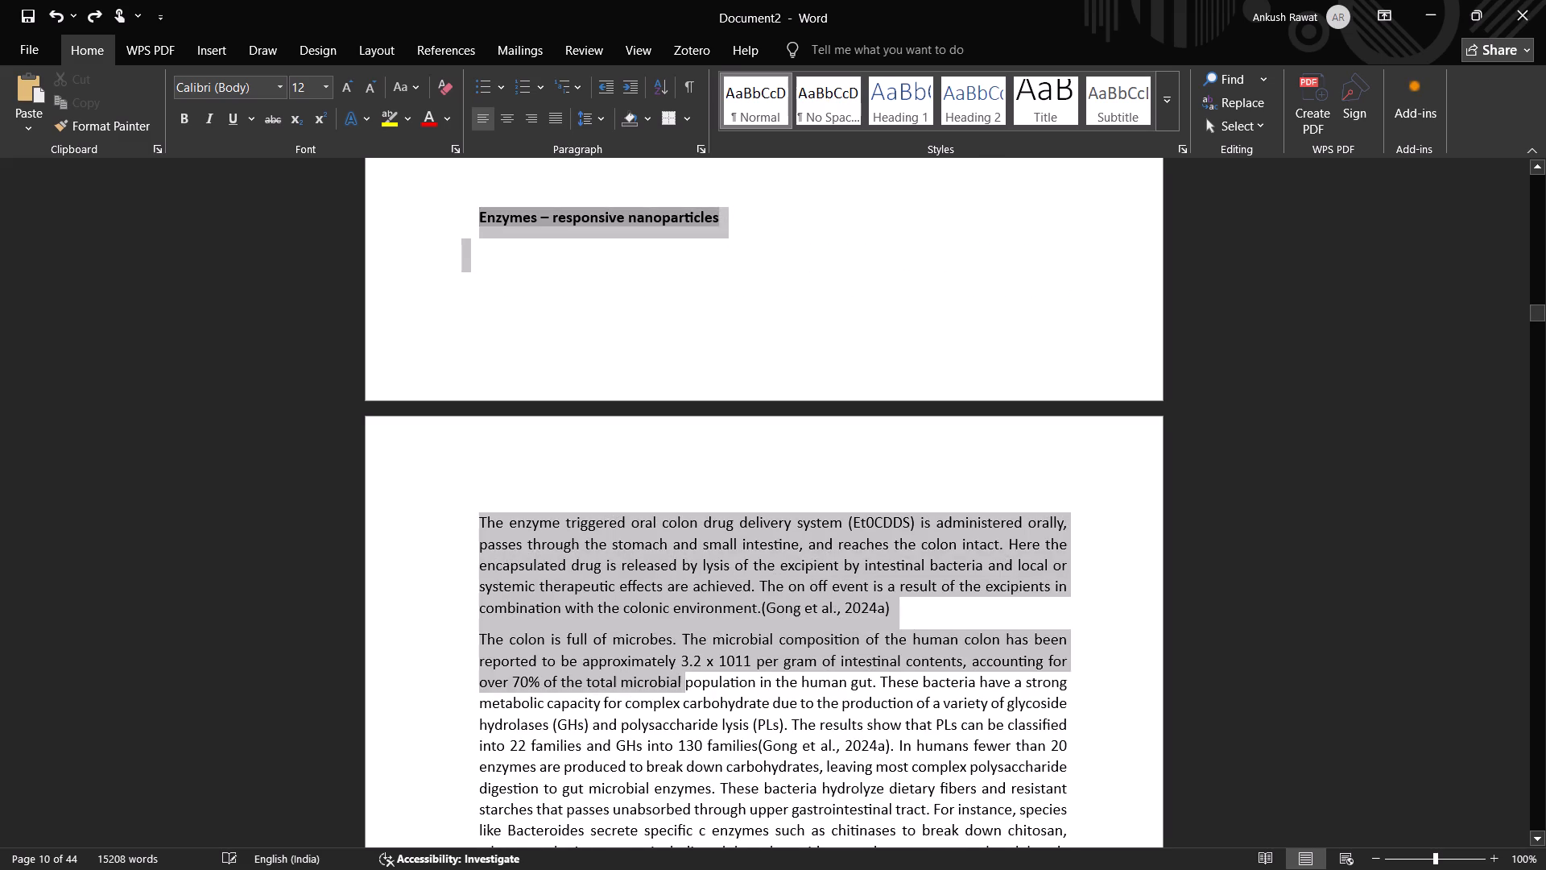
{"action": "left_click_drag", "start_coordinate": [701, 763], "coordinate": [862, 869]}
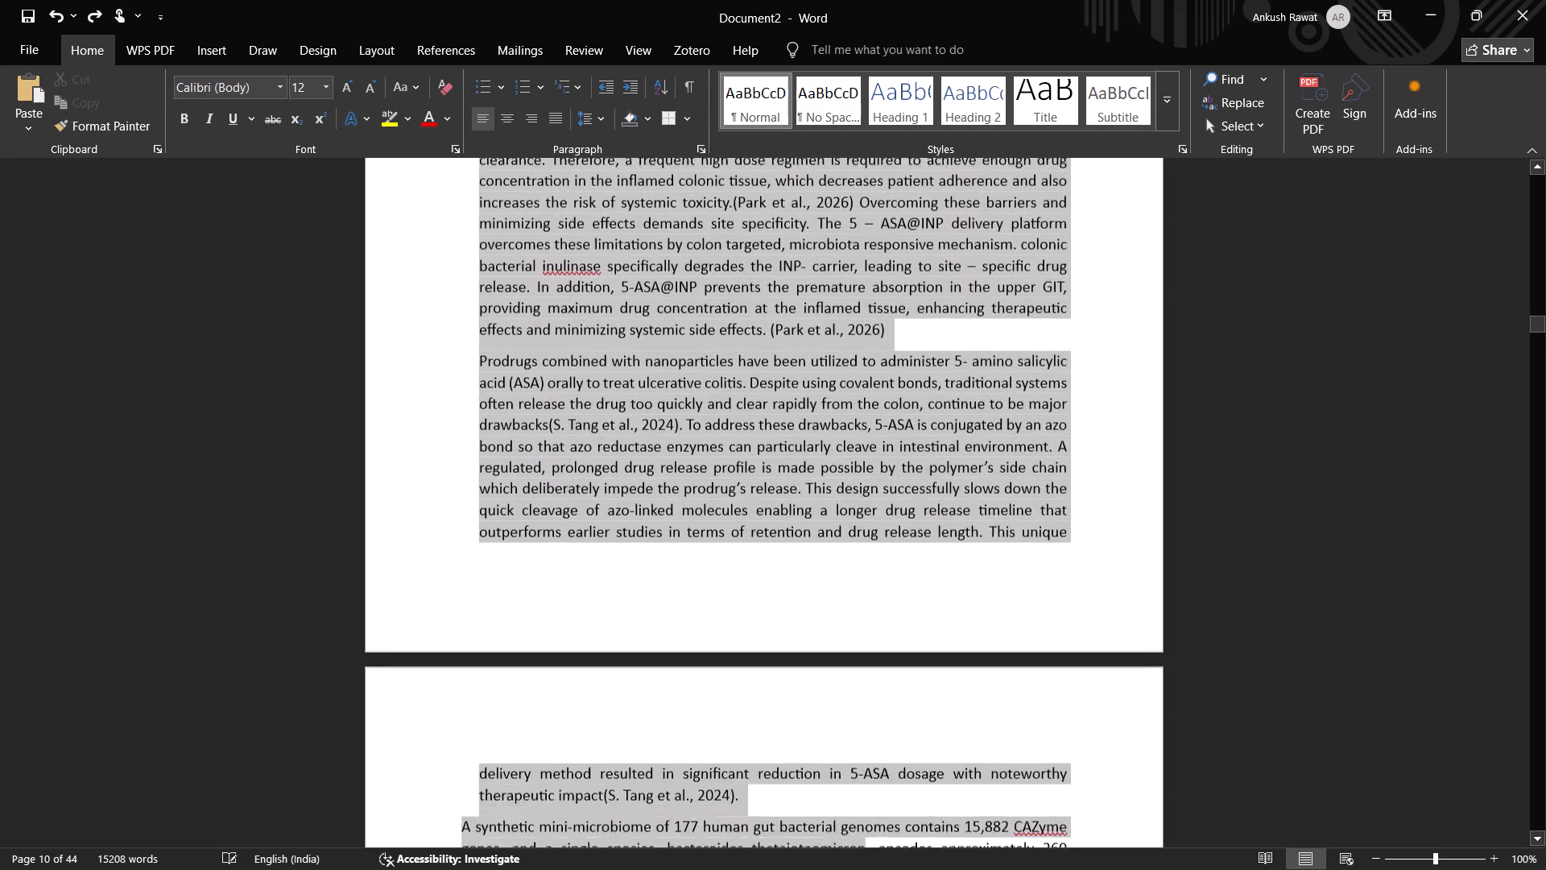
{"action": "left_click_drag", "start_coordinate": [862, 869], "coordinate": [1078, 869]}
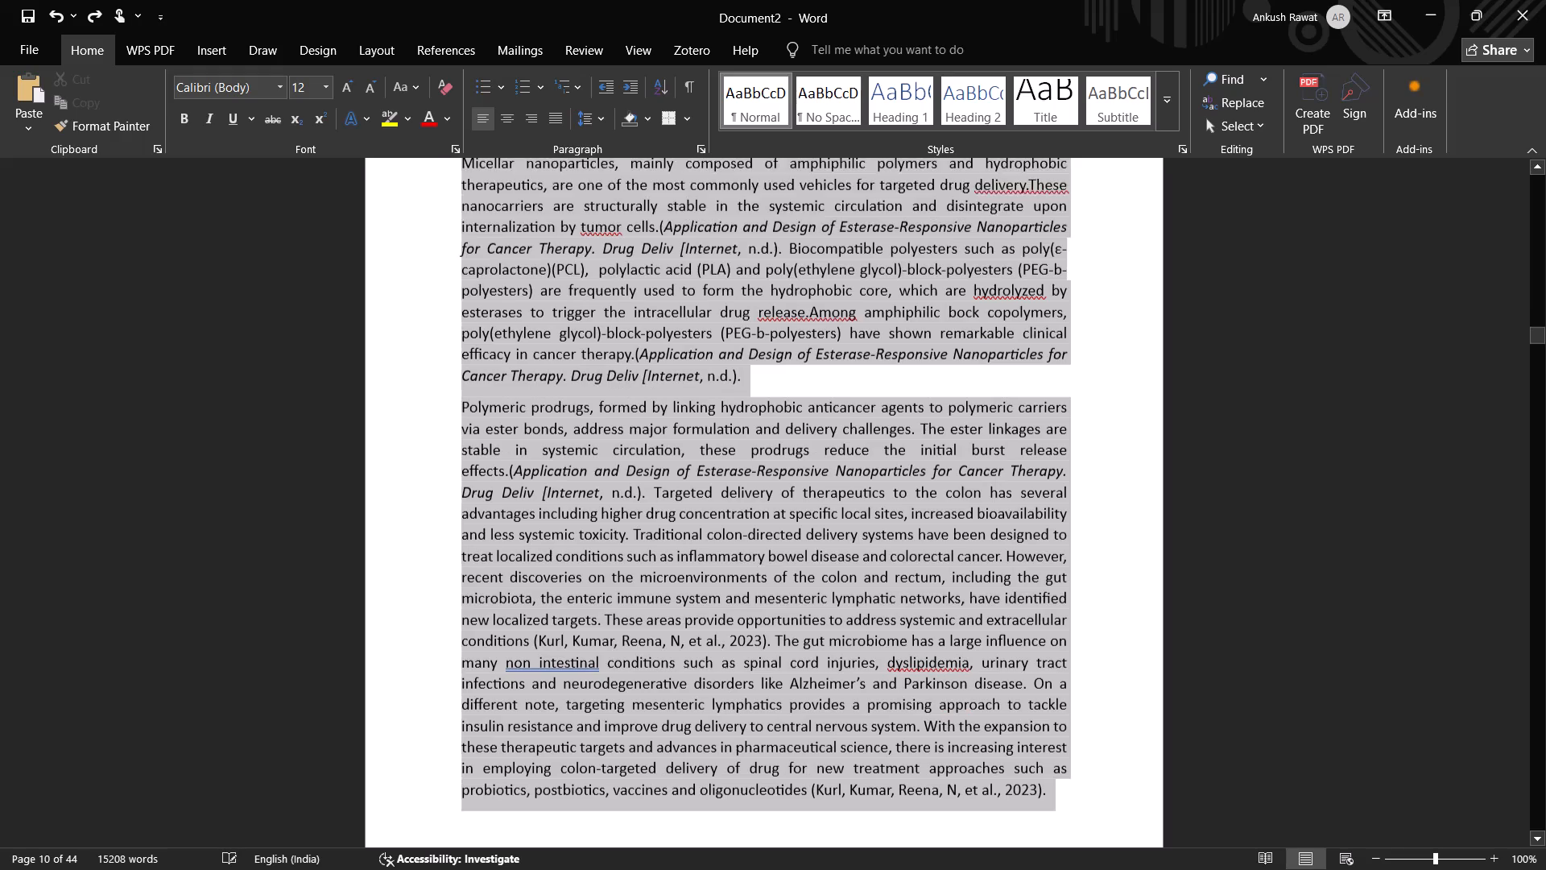
{"action": "left_click_drag", "start_coordinate": [1078, 869], "coordinate": [1154, 869]}
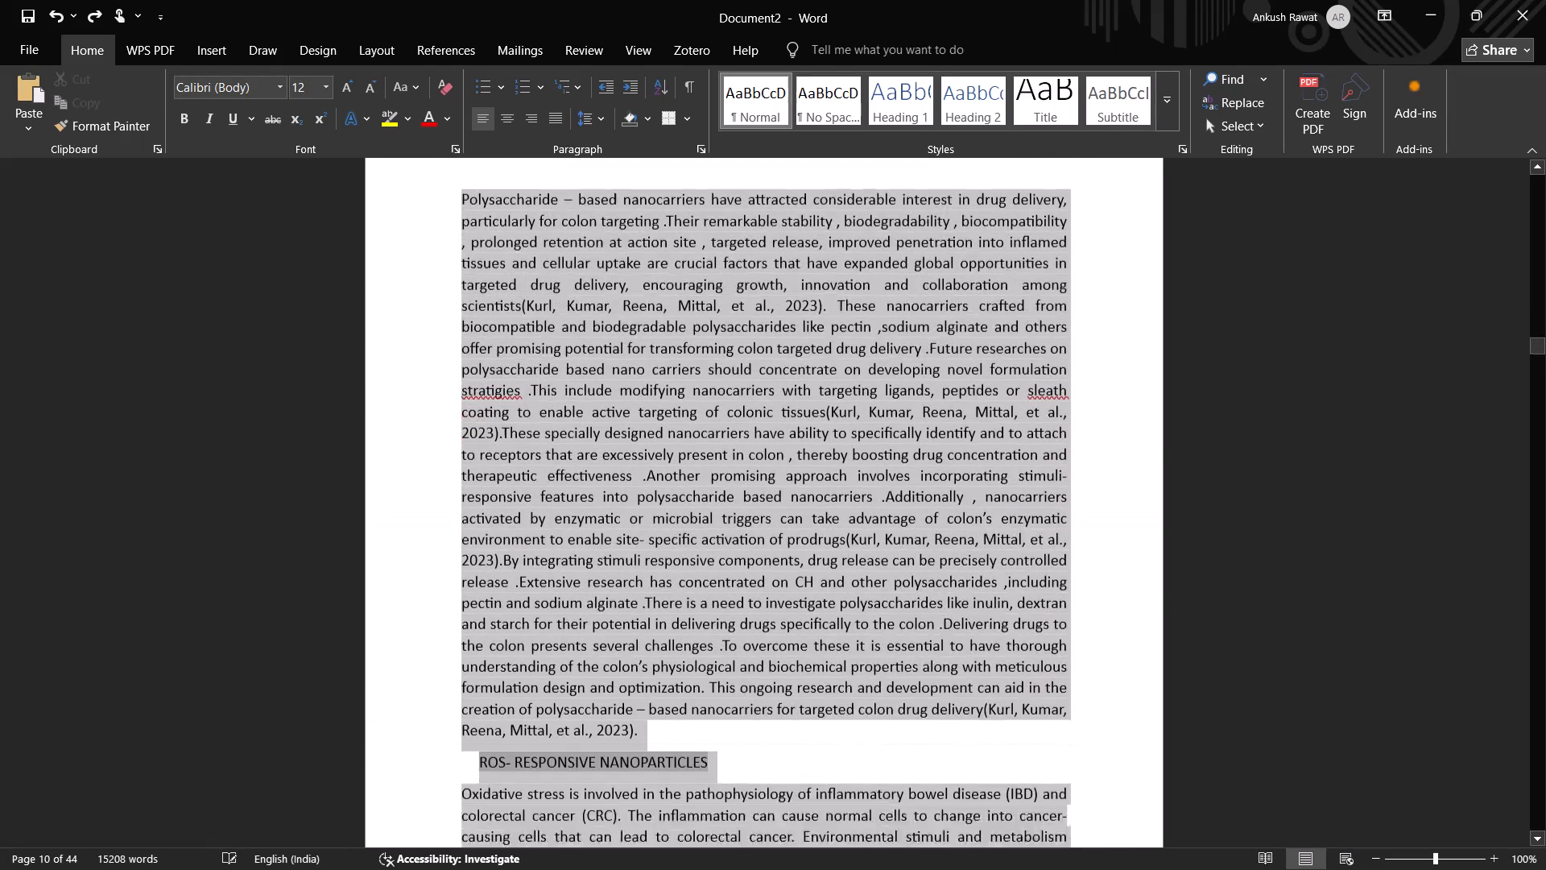
{"action": "left_click_drag", "start_coordinate": [1154, 869], "coordinate": [1115, 869]}
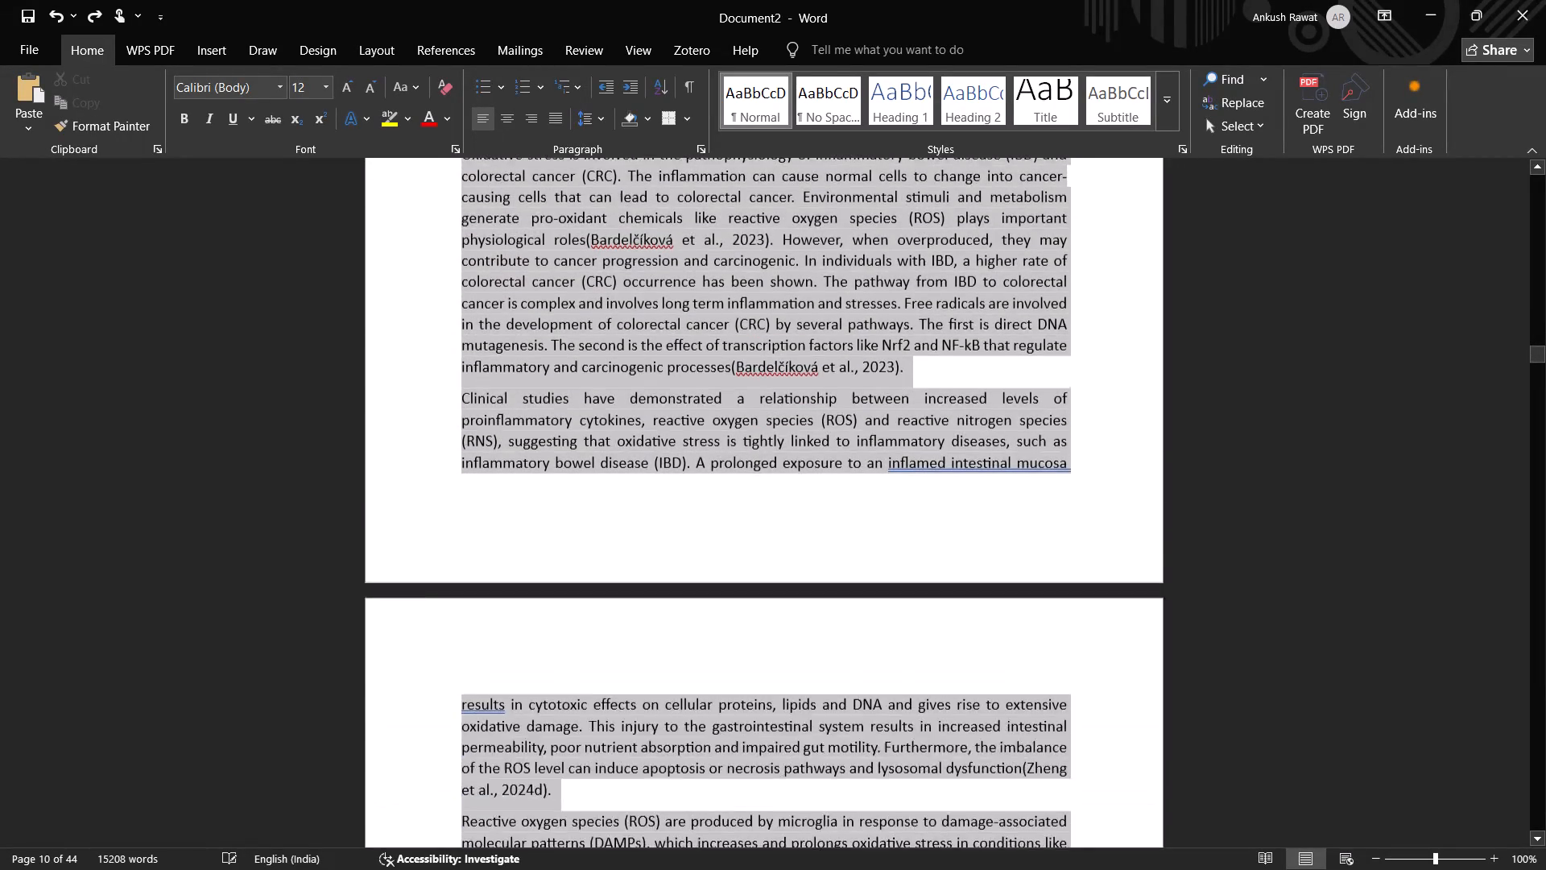
{"action": "left_click_drag", "start_coordinate": [1115, 869], "coordinate": [1070, 869]}
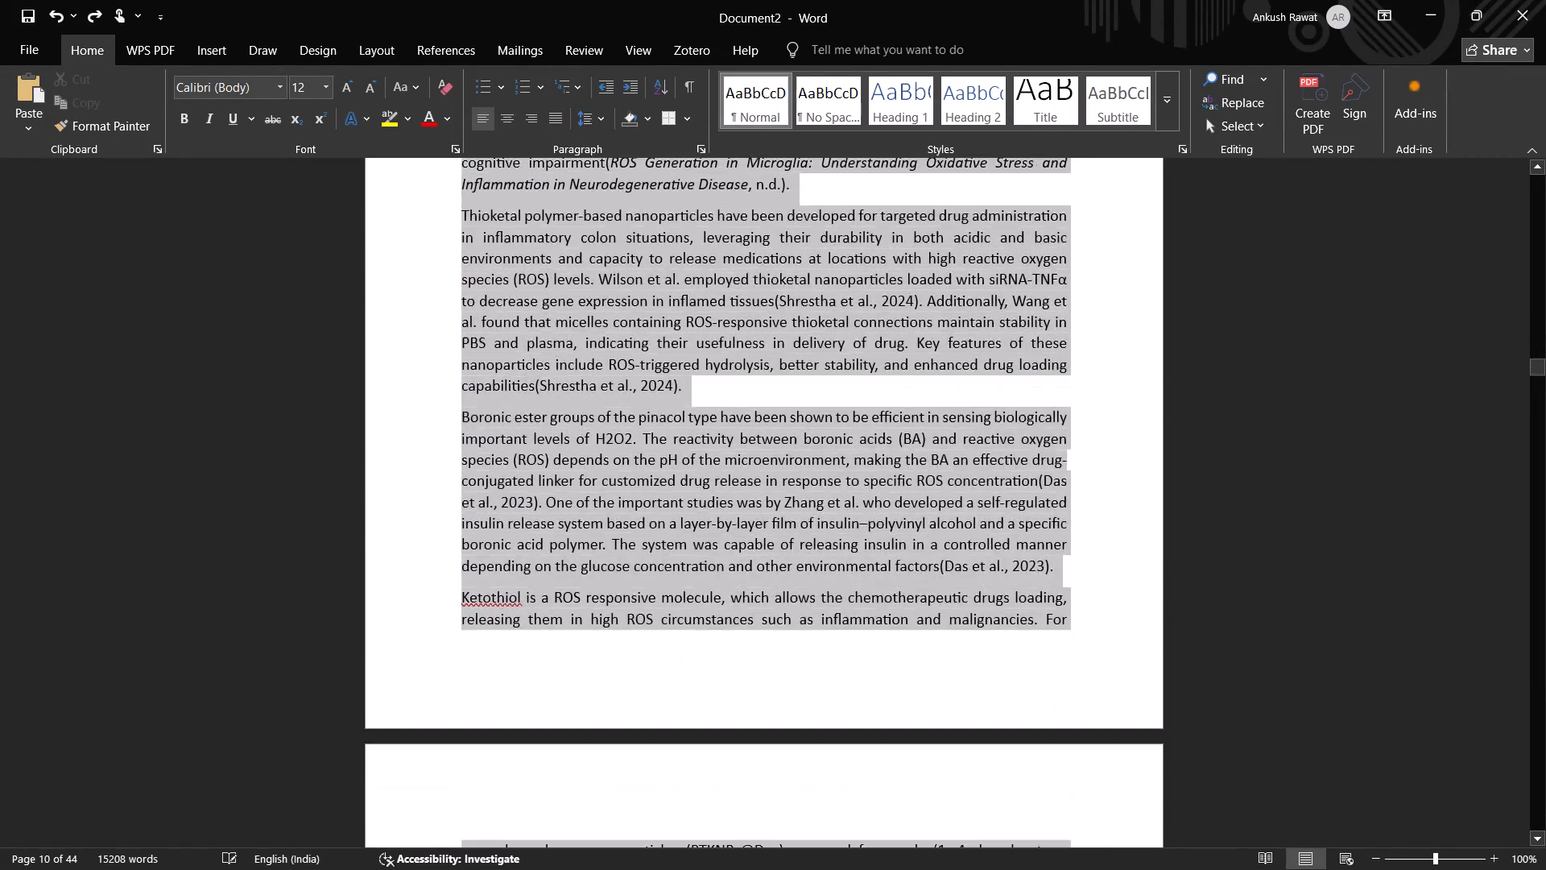
{"action": "left_click_drag", "start_coordinate": [1070, 869], "coordinate": [1097, 530]}
{"action": "scroll", "coordinate": [1064, 869], "scroll_direction": "down", "scroll_amount": 4}
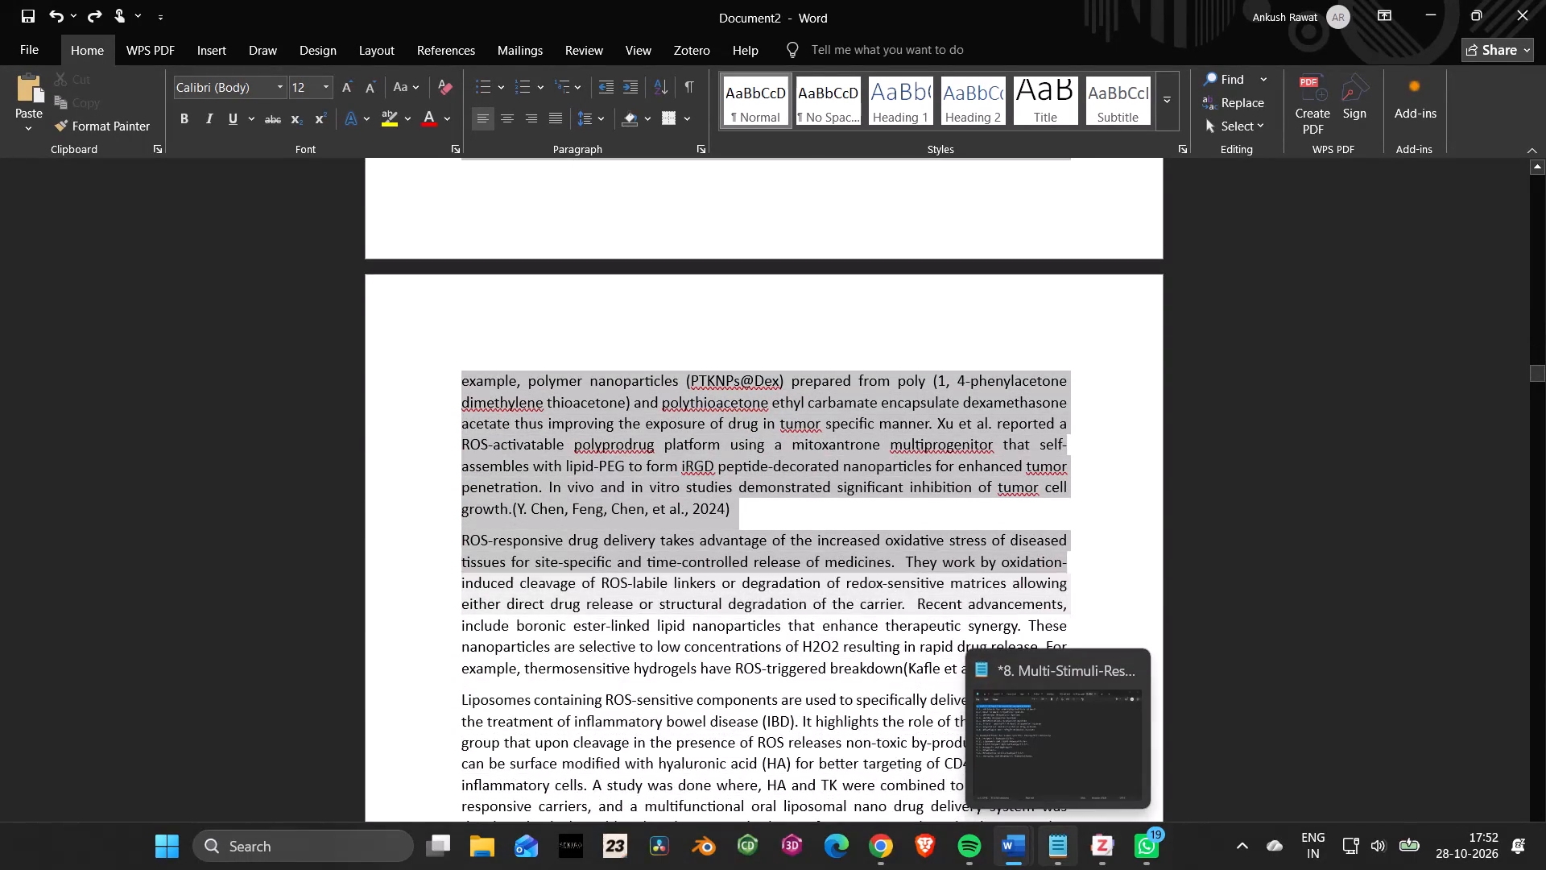
{"action": "left_click_drag", "start_coordinate": [1097, 530], "coordinate": [1381, 869]}
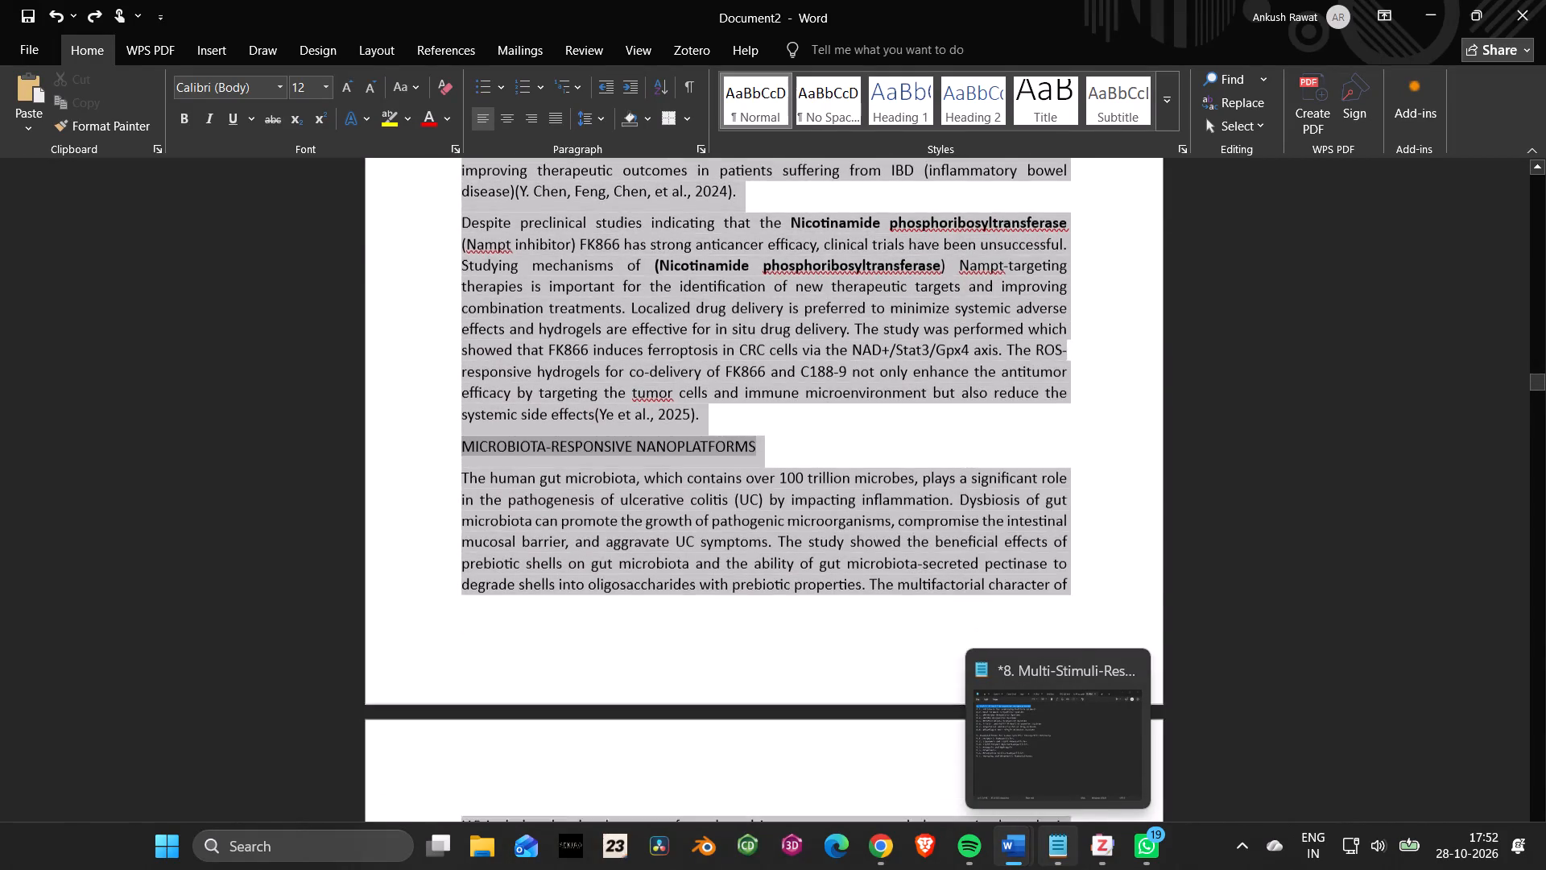
{"action": "left_click_drag", "start_coordinate": [1381, 869], "coordinate": [1380, 869]}
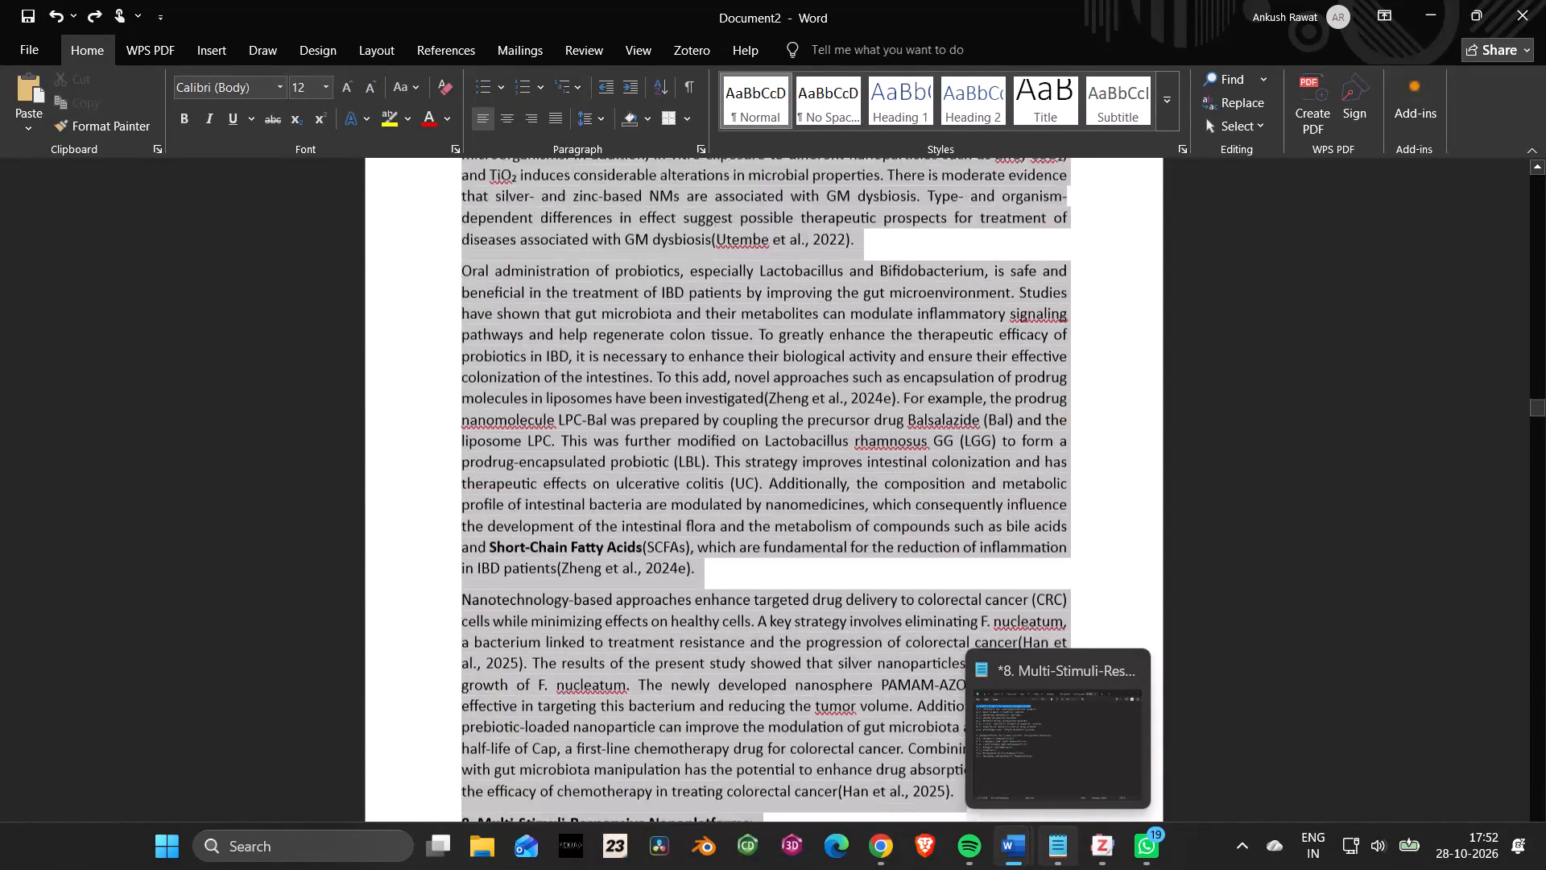
{"action": "left_click_drag", "start_coordinate": [1380, 869], "coordinate": [1245, 307]}
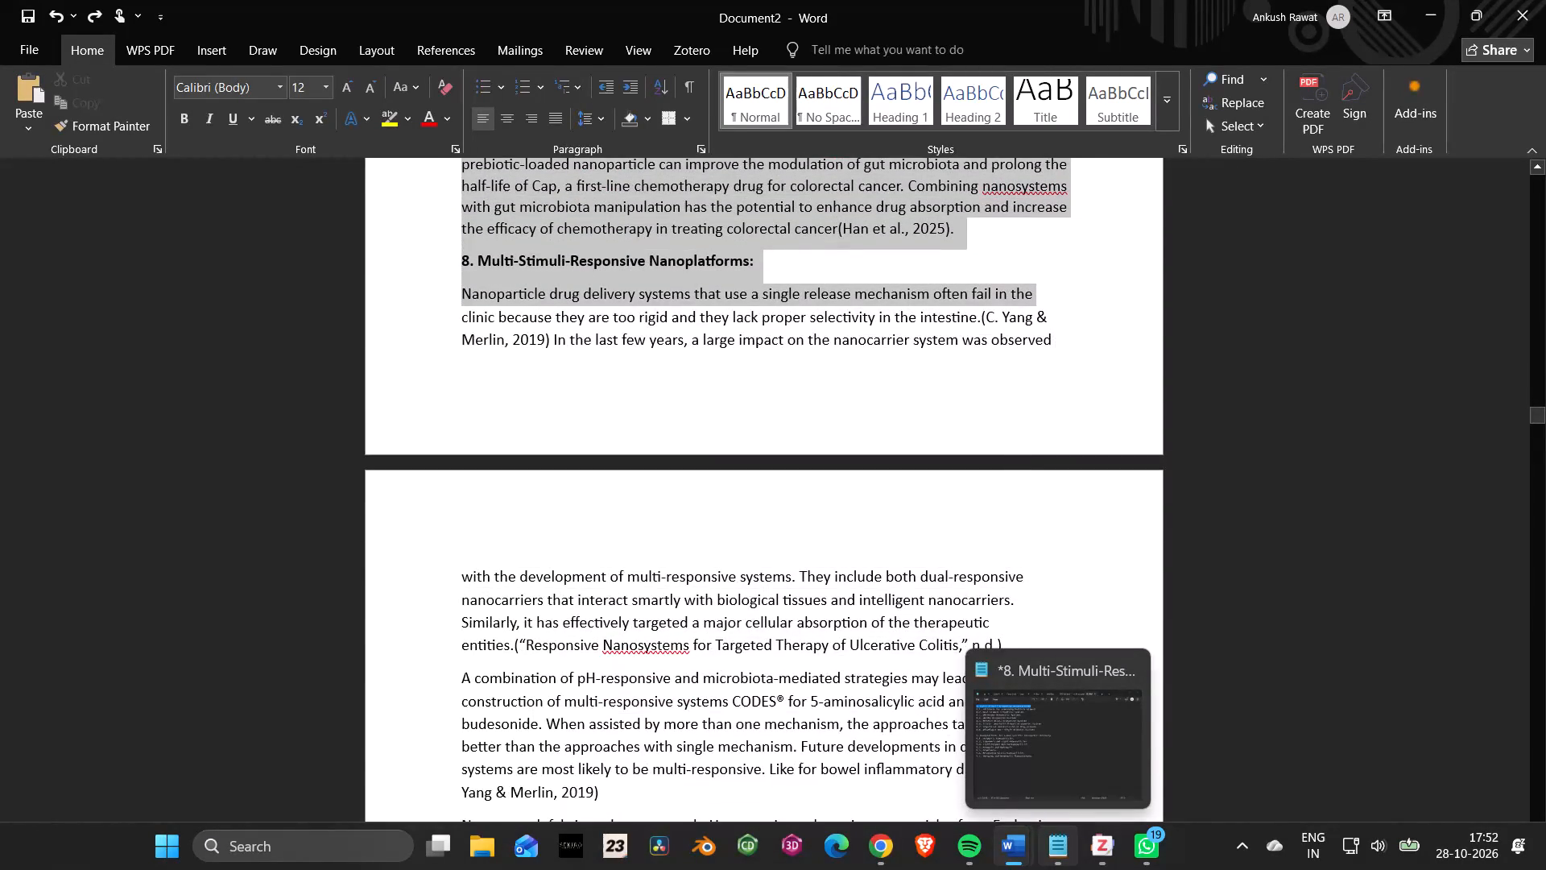
{"action": "left_click_drag", "start_coordinate": [1245, 307], "coordinate": [1238, 869]}
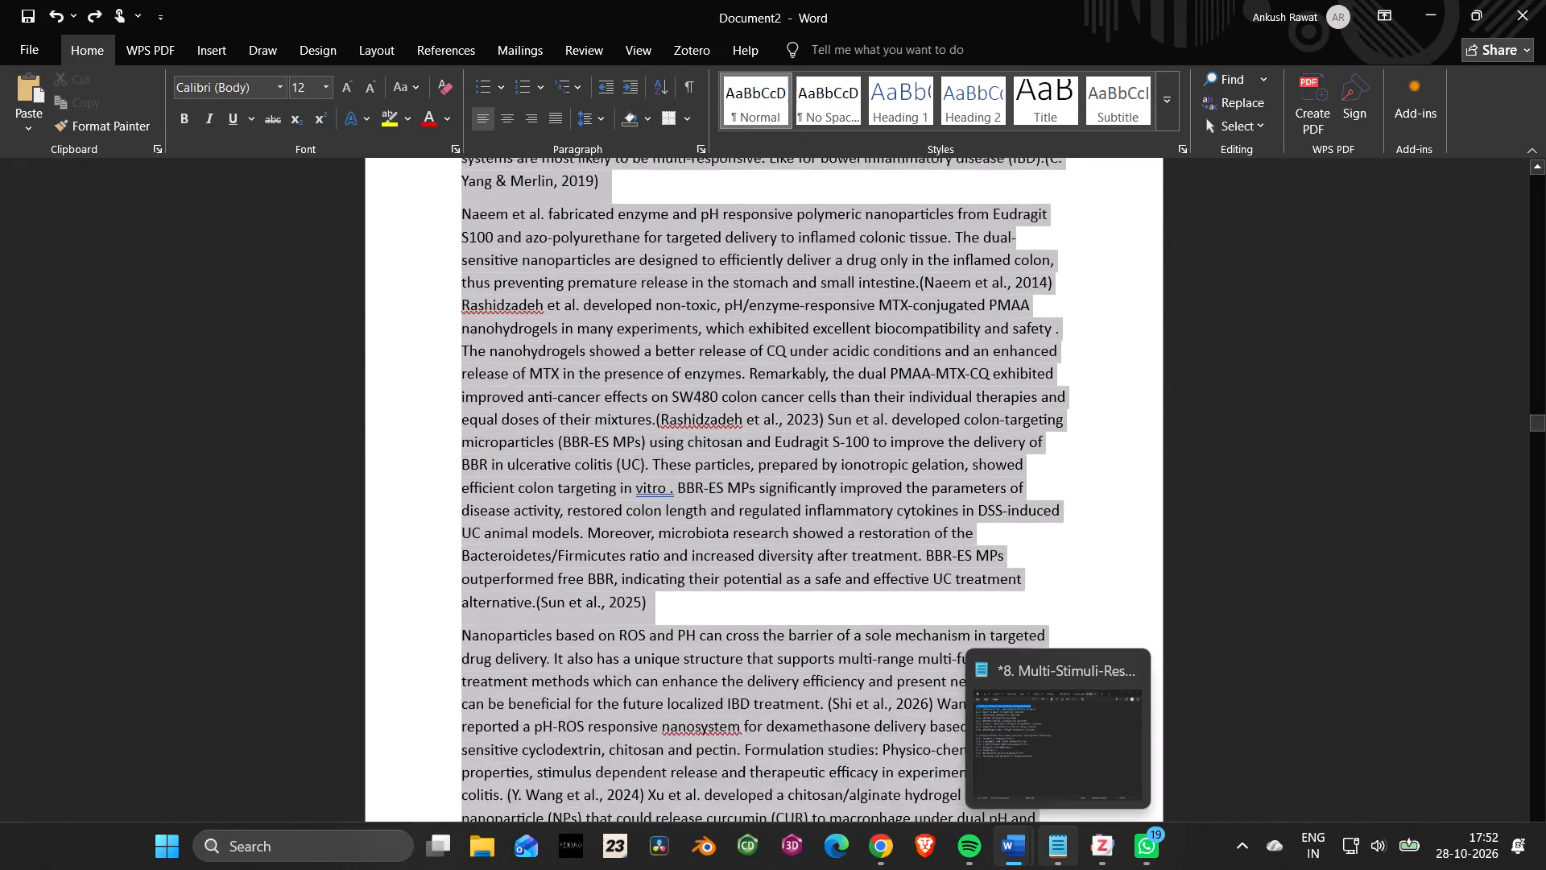
{"action": "left_click_drag", "start_coordinate": [1238, 869], "coordinate": [1201, 869]}
{"action": "left_click_drag", "start_coordinate": [1538, 426], "coordinate": [1538, 430]}
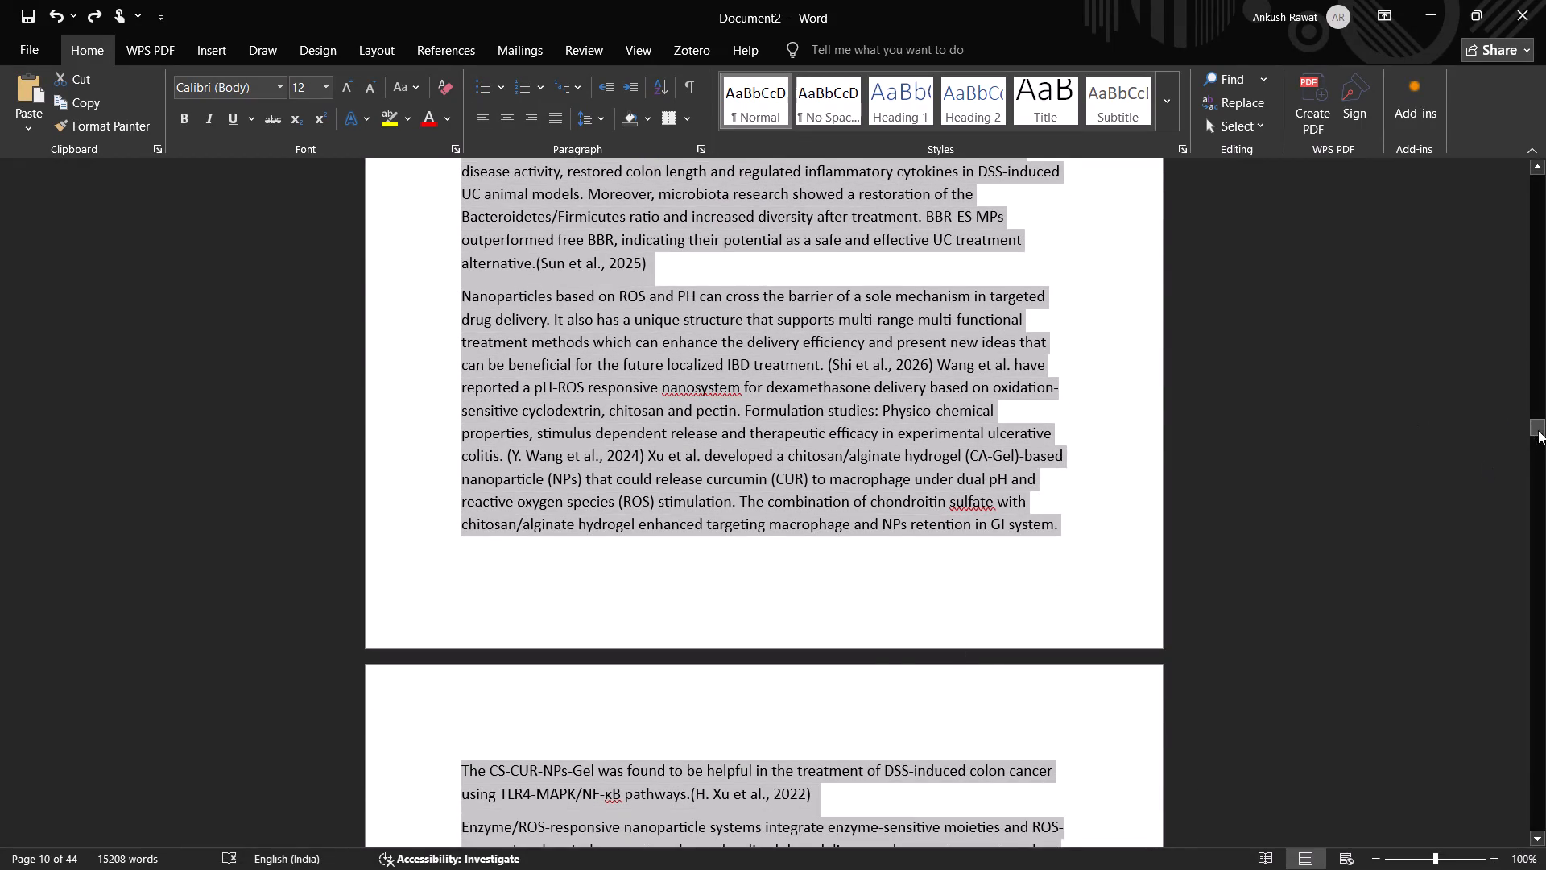
{"action": "left_click_drag", "start_coordinate": [1538, 430], "coordinate": [1534, 561]}
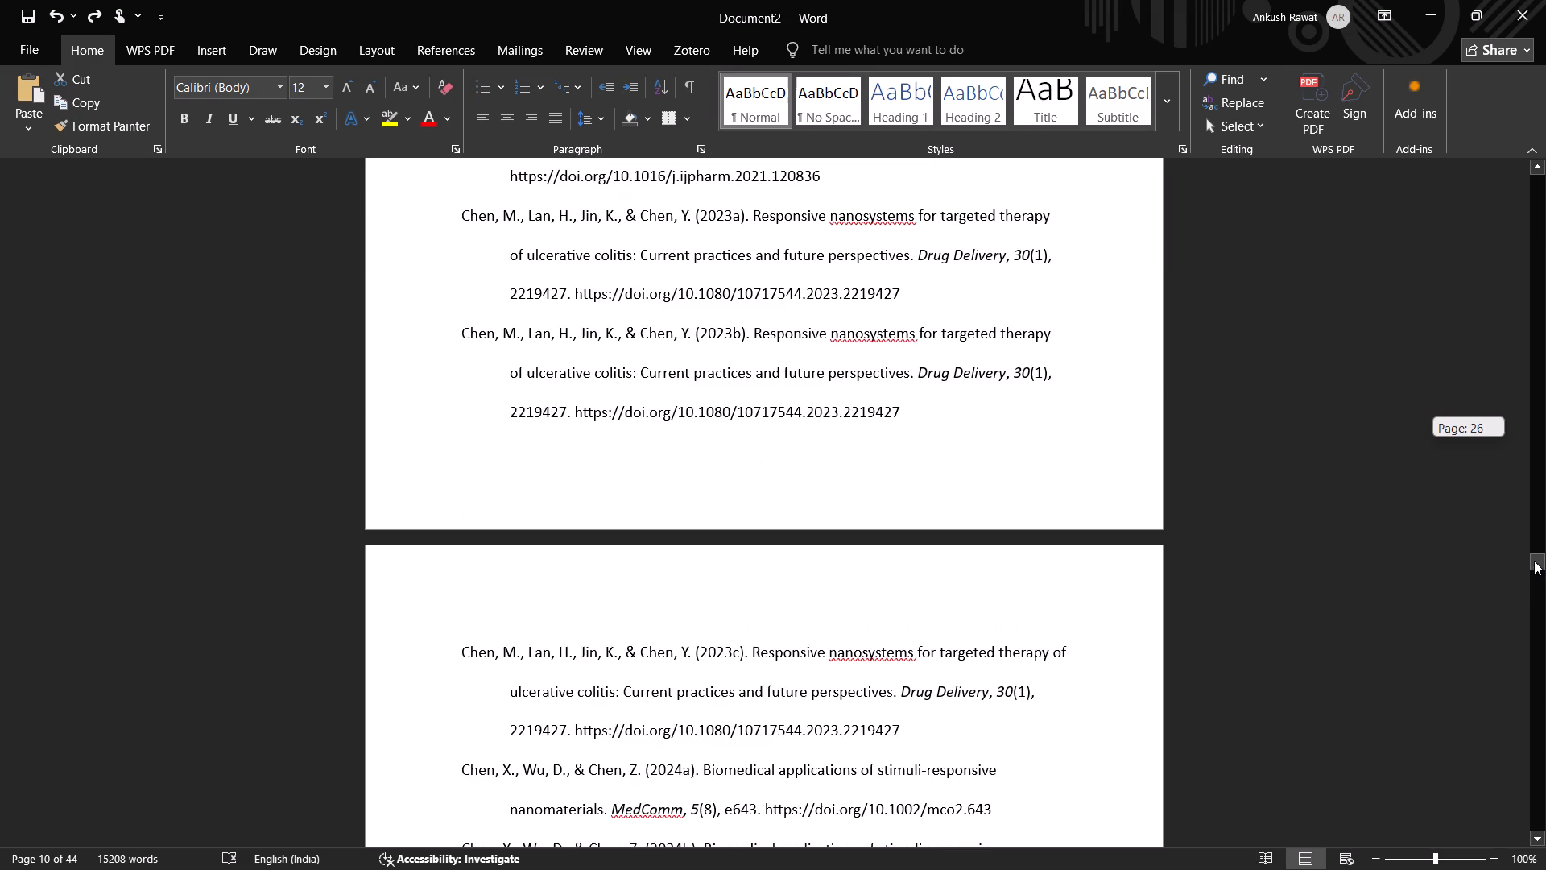
{"action": "left_click_drag", "start_coordinate": [1534, 561], "coordinate": [1537, 512]}
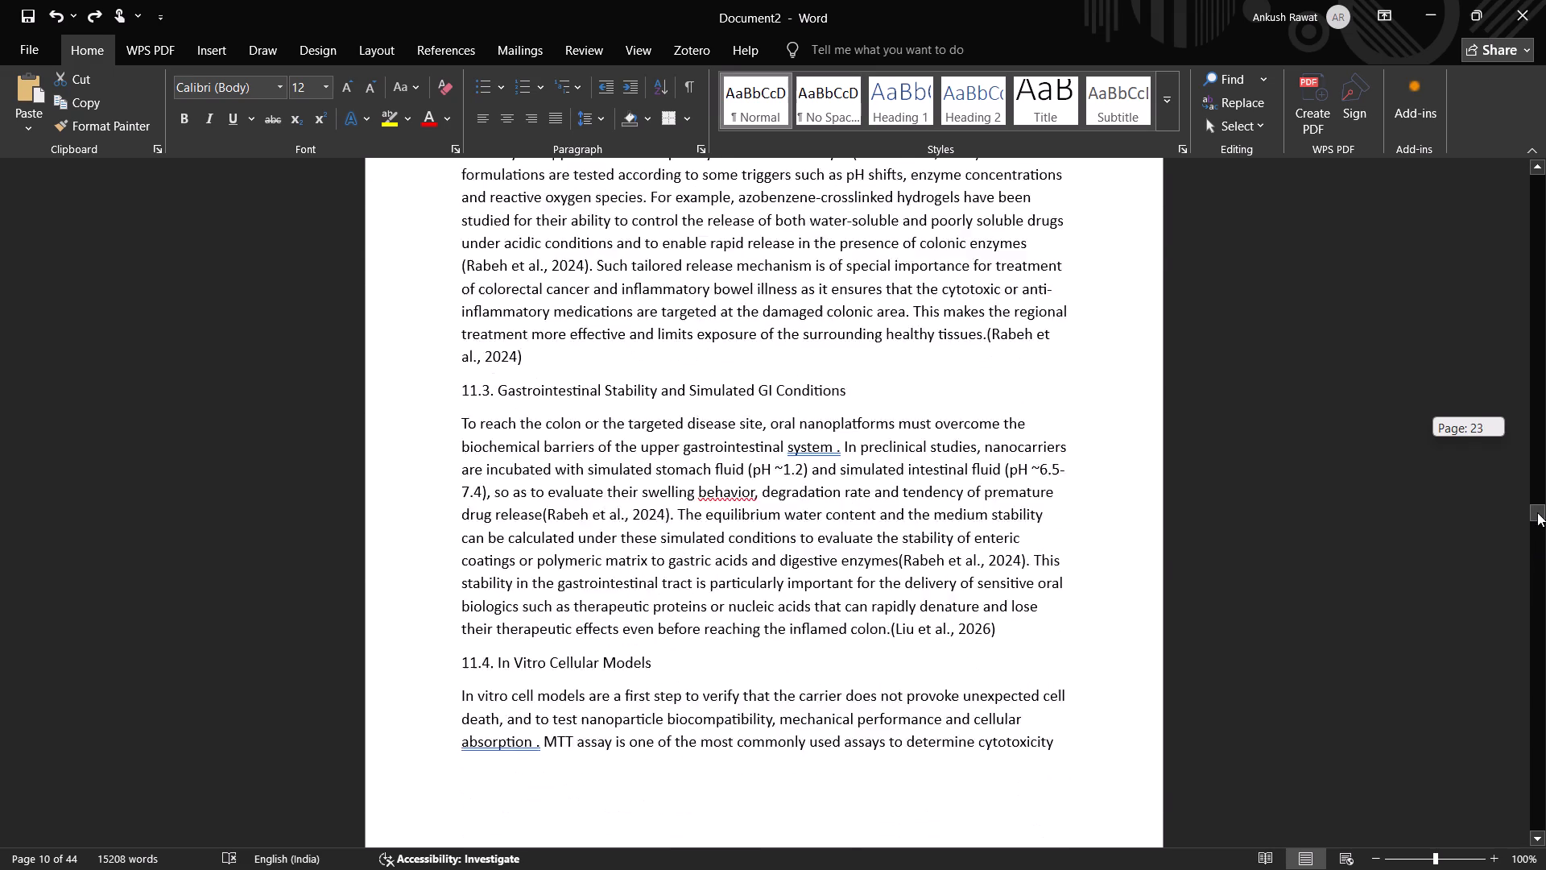
{"action": "left_click_drag", "start_coordinate": [1537, 512], "coordinate": [1539, 526]}
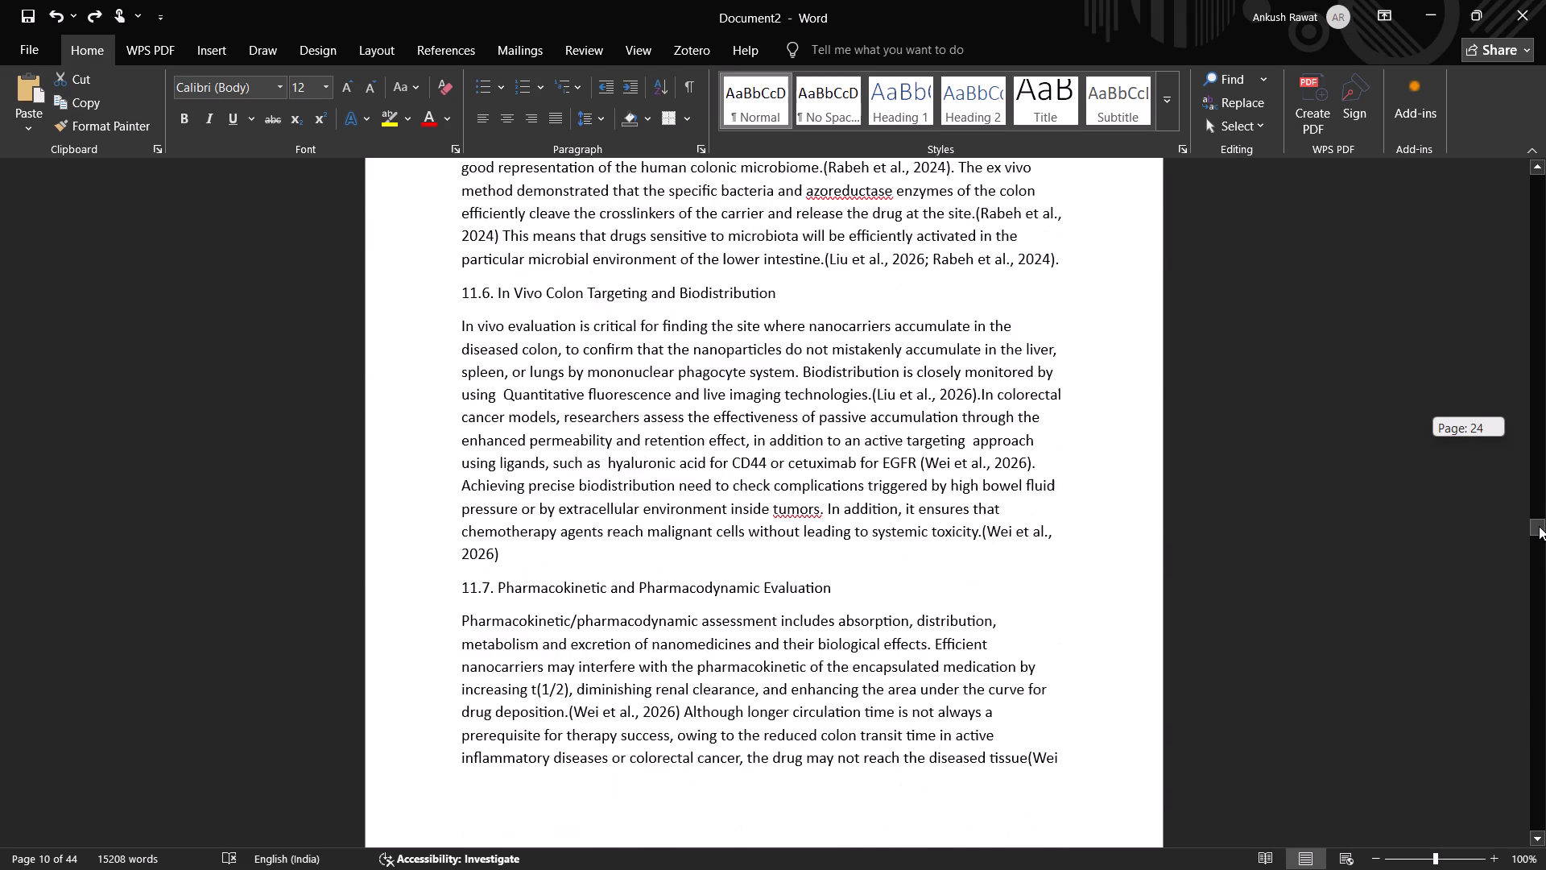
{"action": "left_click_drag", "start_coordinate": [1539, 526], "coordinate": [1540, 536]}
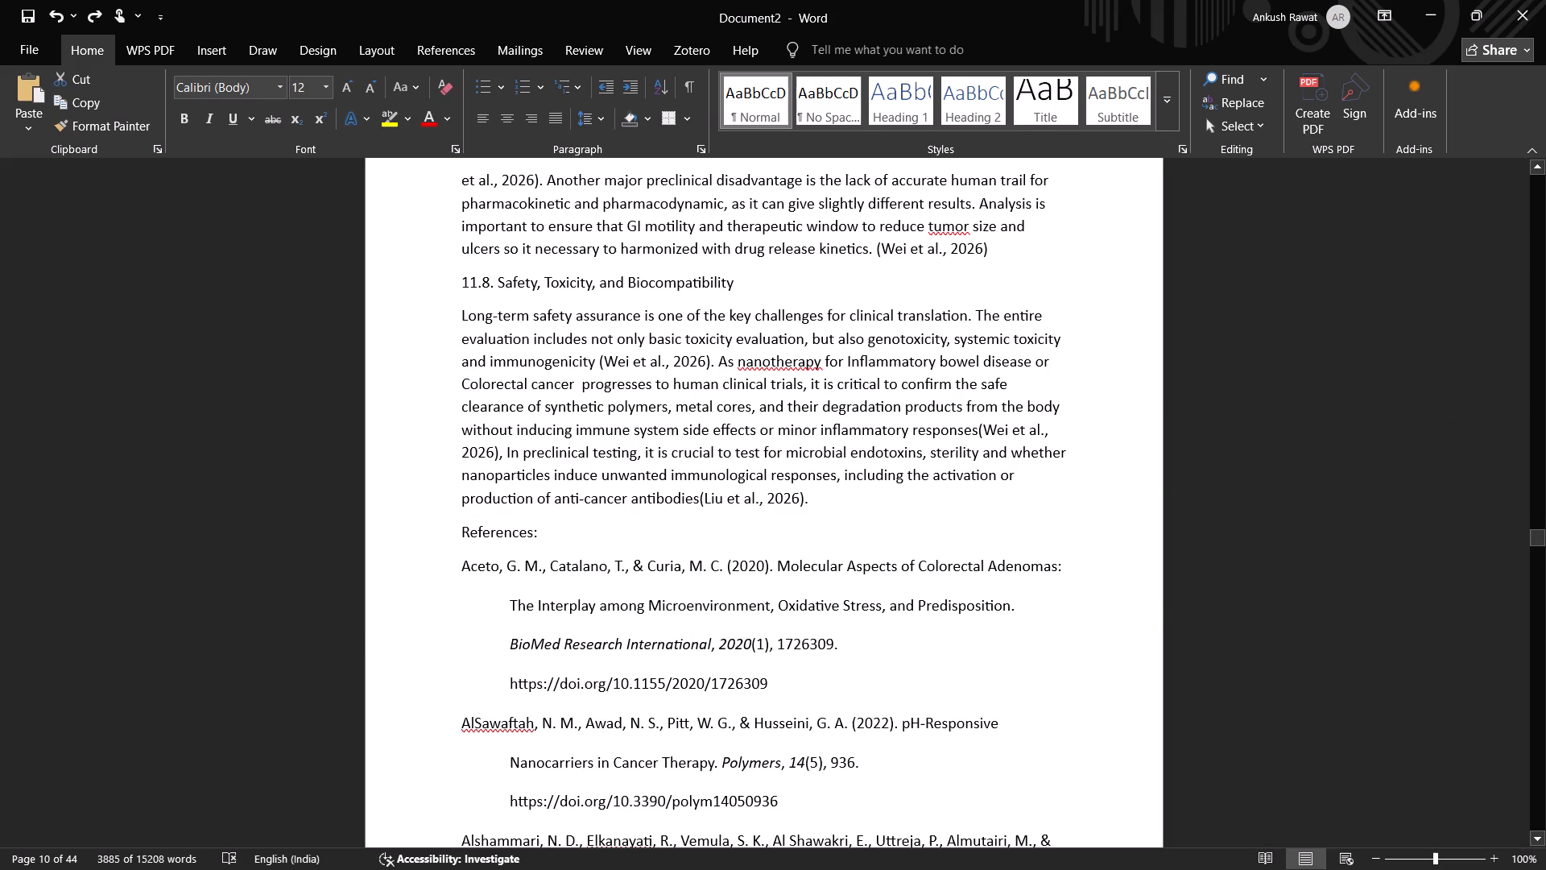
{"action": "left_click", "coordinate": [813, 499], "text": "shift"}
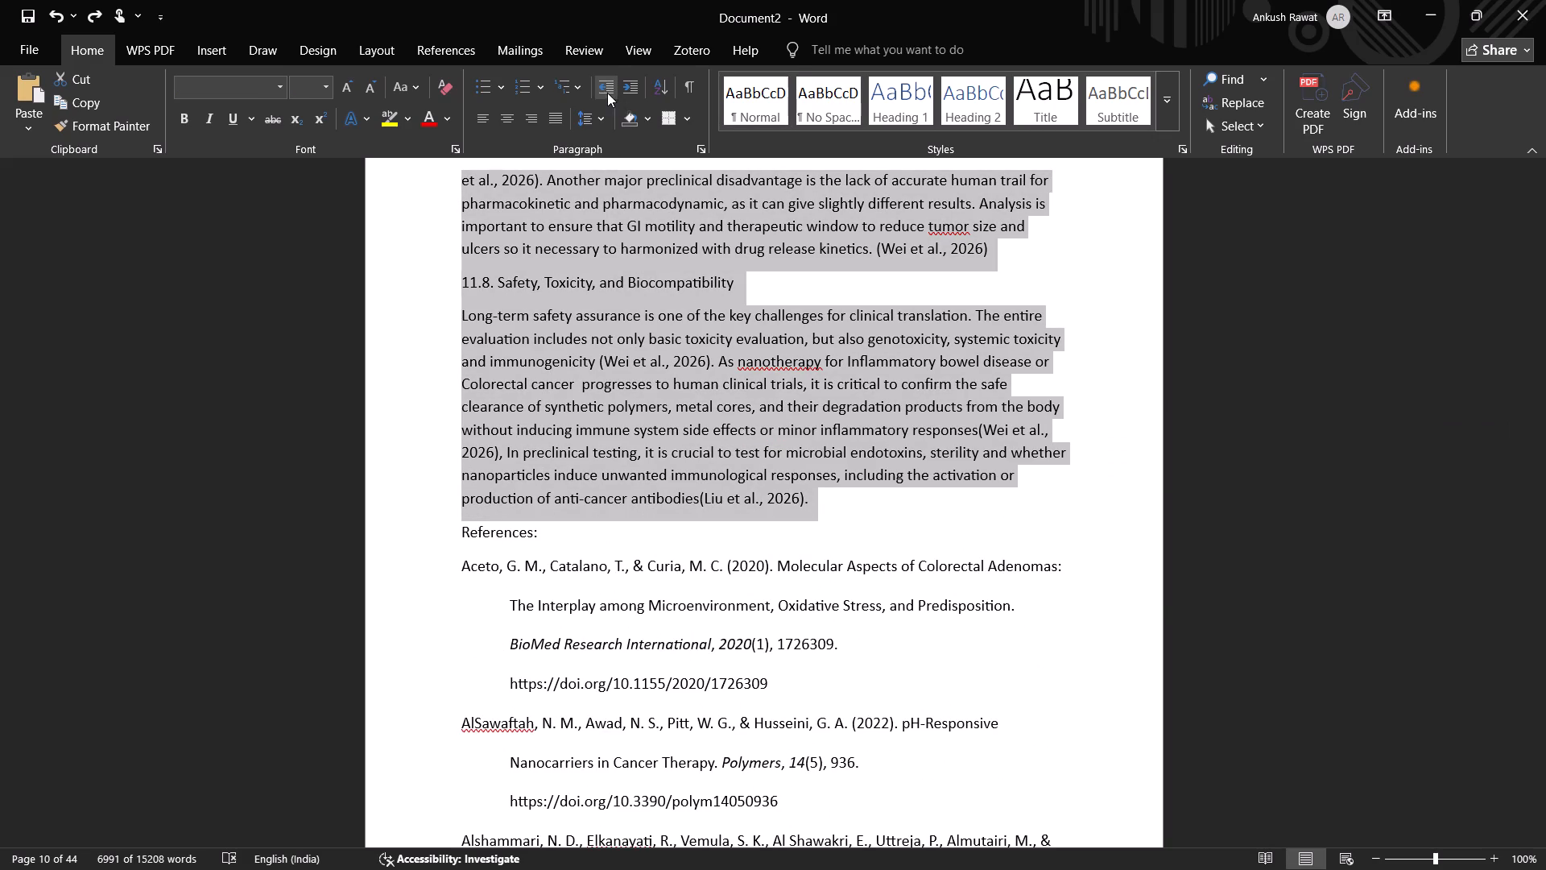
{"action": "left_click", "coordinate": [604, 89]}
{"action": "triple_click", "coordinate": [604, 89]}
{"action": "double_click", "coordinate": [604, 88]}
{"action": "left_click_drag", "start_coordinate": [1536, 537], "coordinate": [1522, 445]}
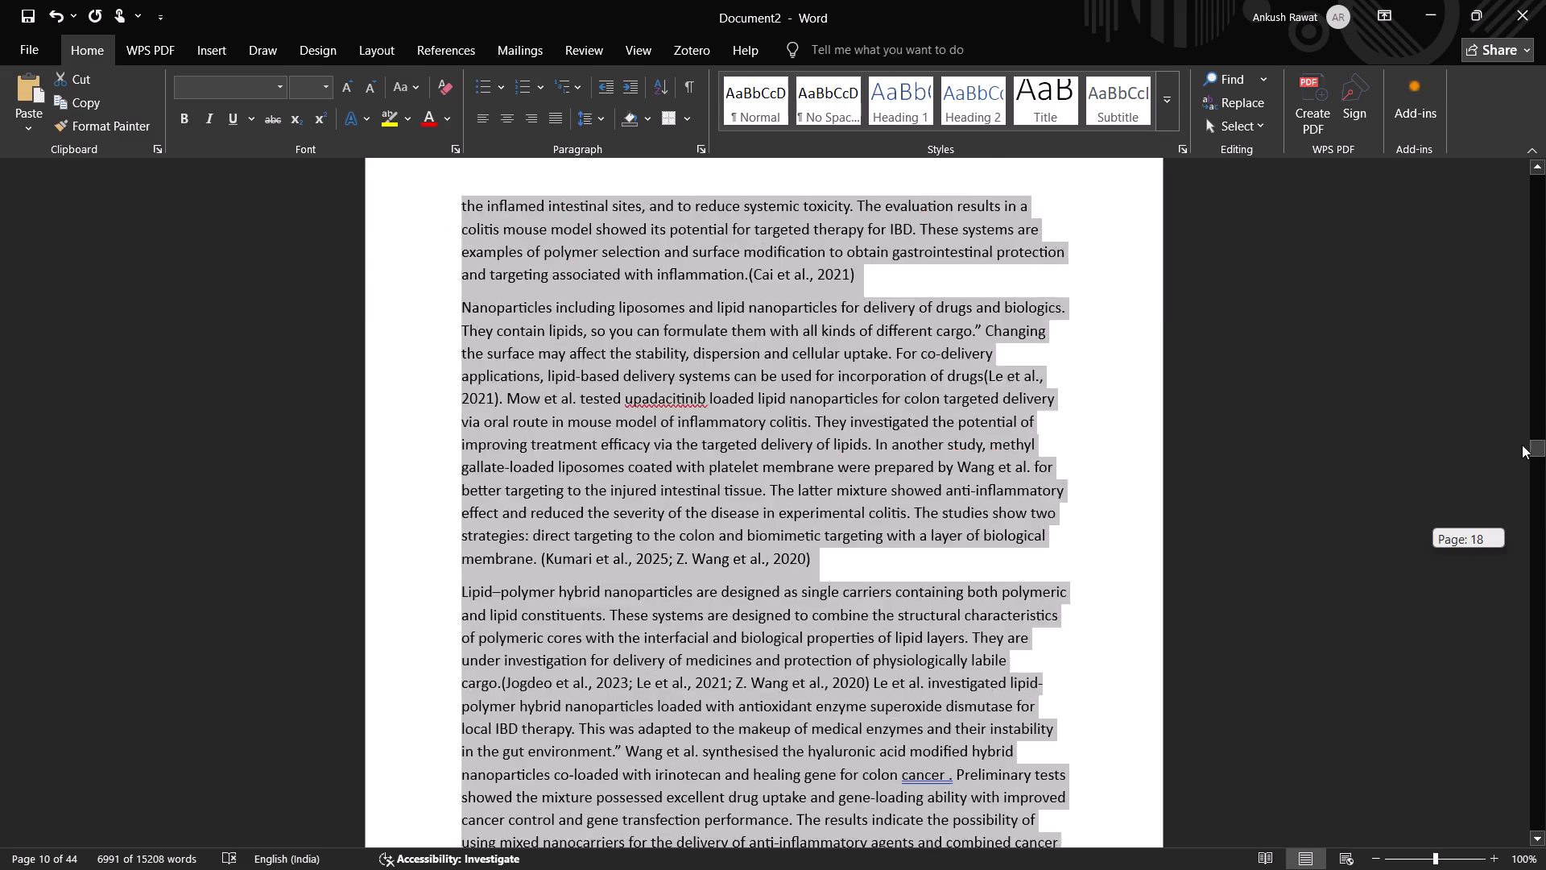
{"action": "left_click_drag", "start_coordinate": [1522, 445], "coordinate": [1519, 326]}
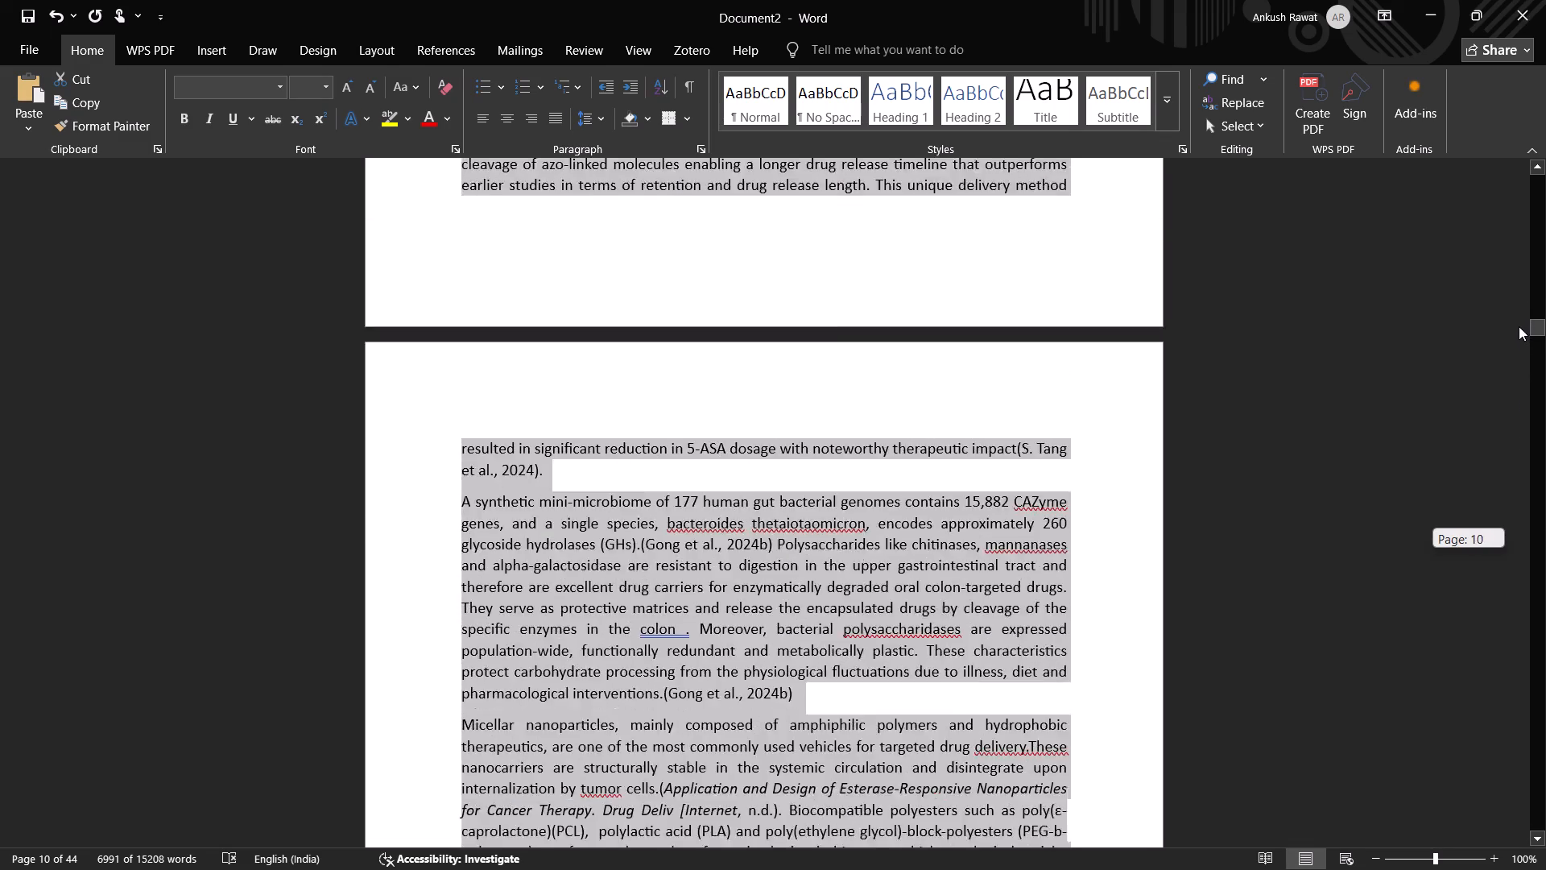
{"action": "left_click_drag", "start_coordinate": [1519, 326], "coordinate": [1511, 254]}
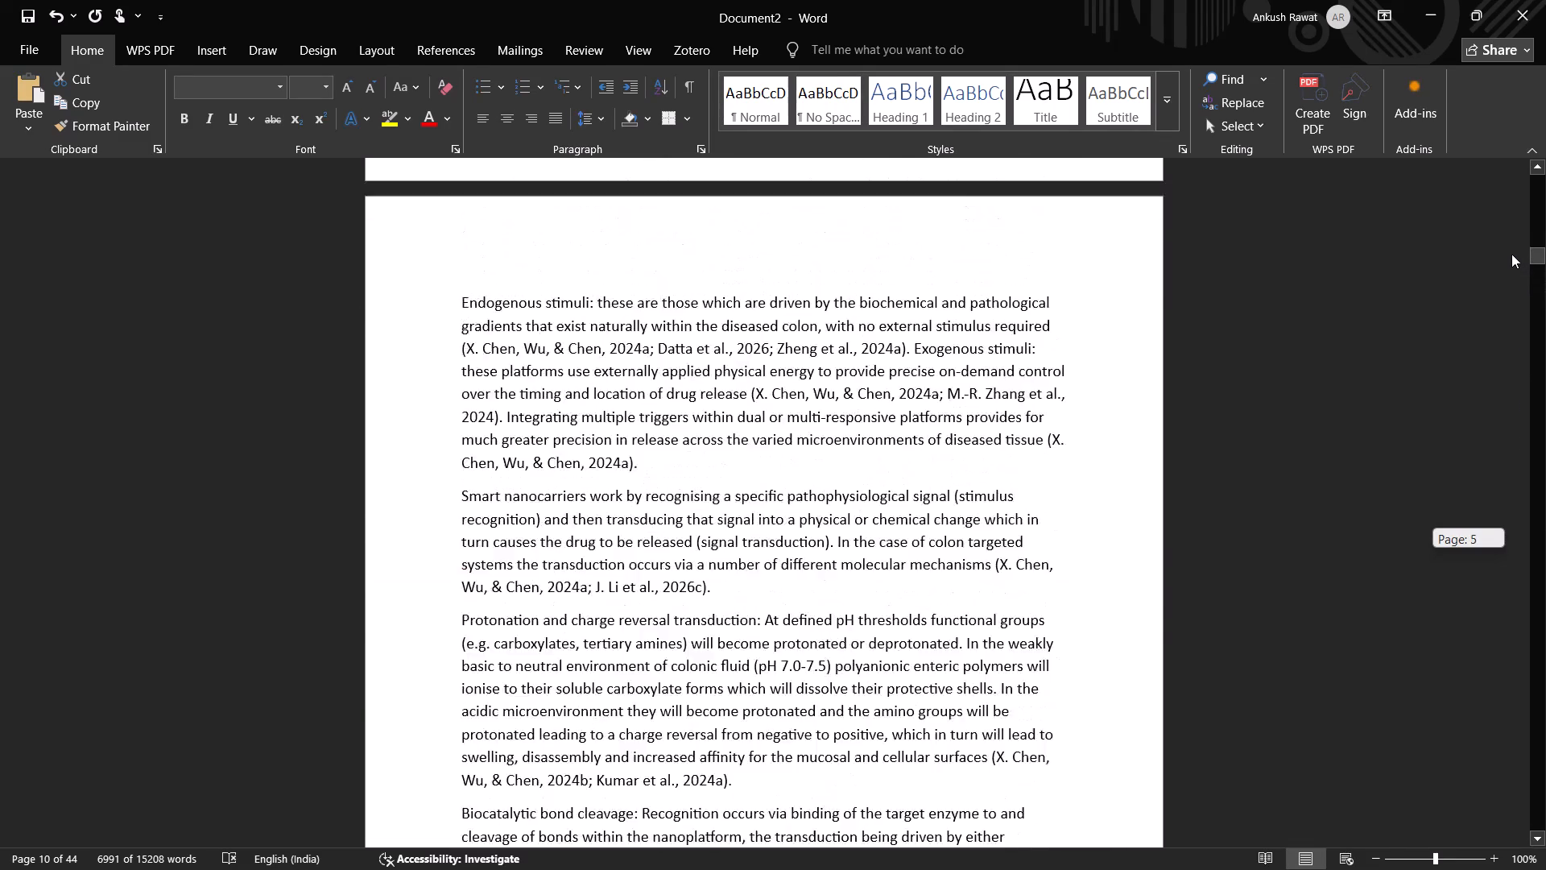
{"action": "left_click_drag", "start_coordinate": [1511, 254], "coordinate": [1515, 286]}
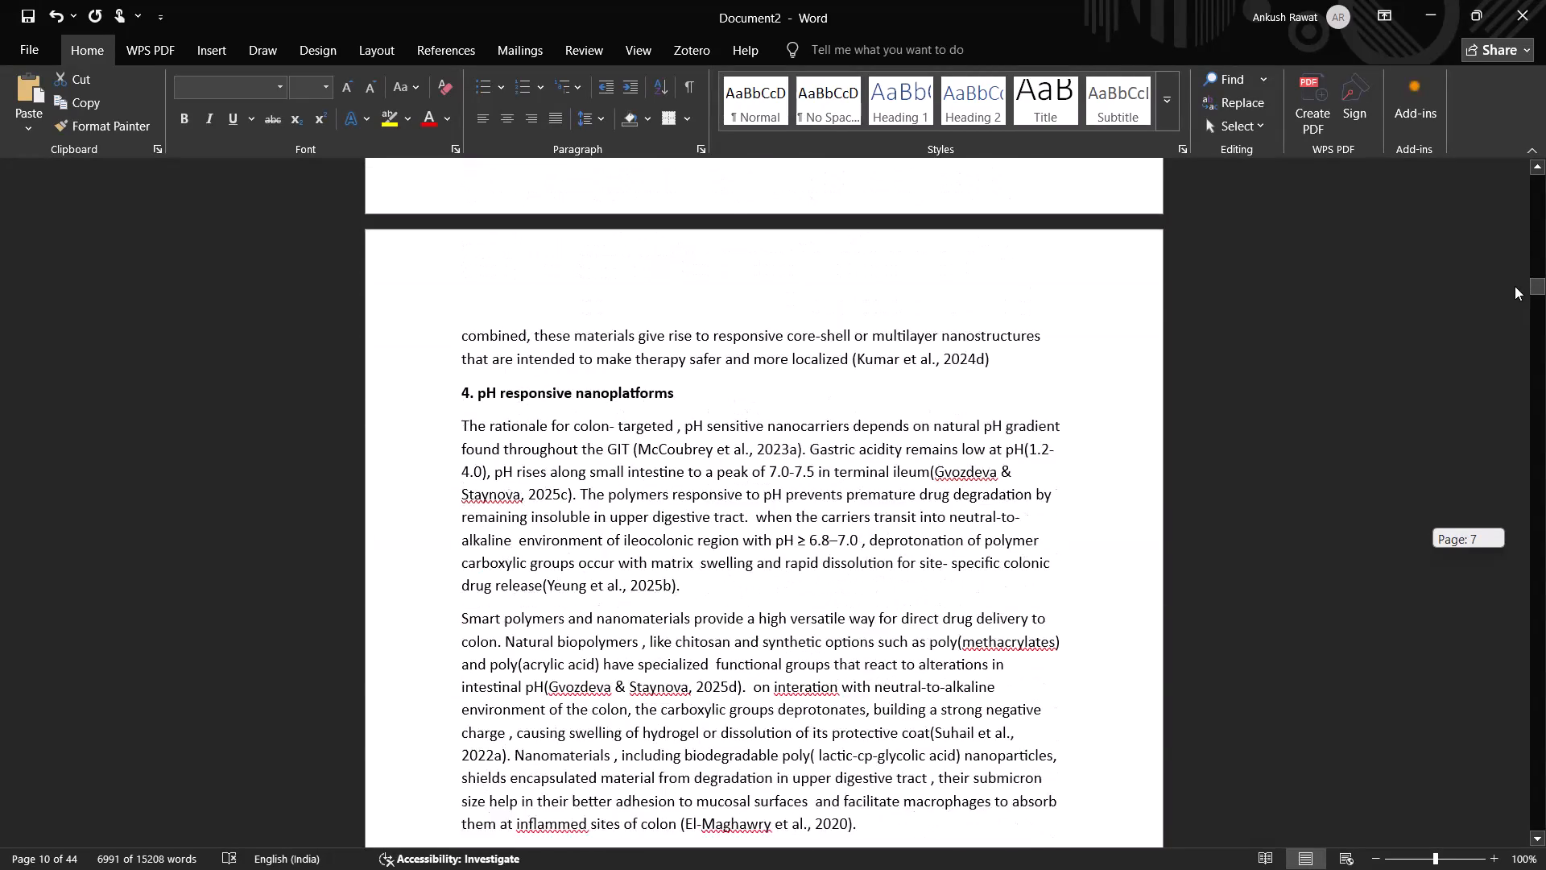
{"action": "left_click_drag", "start_coordinate": [1515, 286], "coordinate": [1519, 306]}
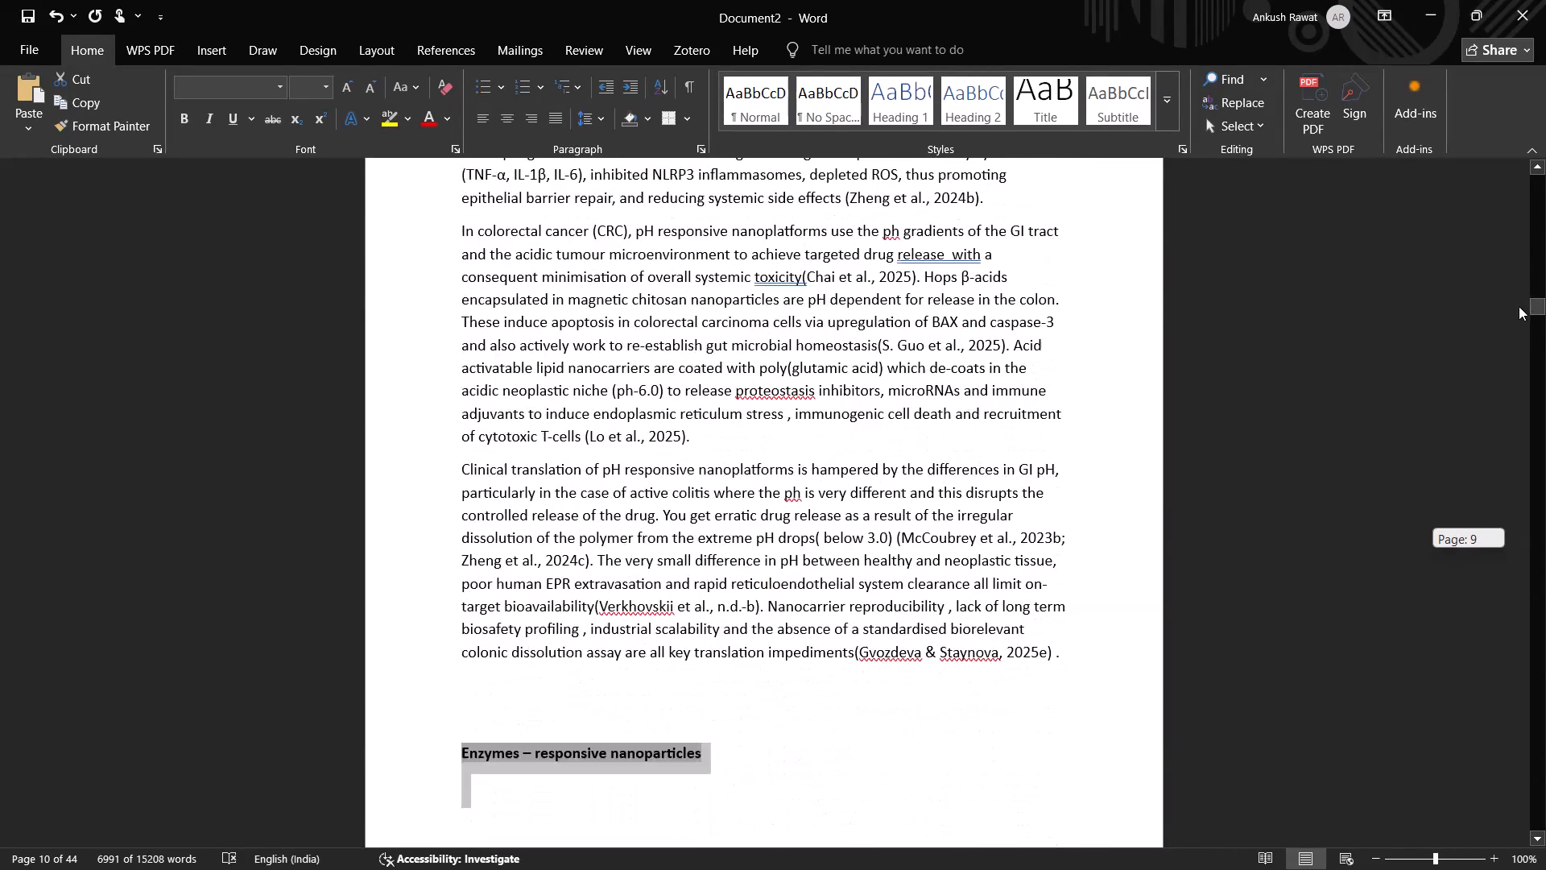
{"action": "left_click_drag", "start_coordinate": [1519, 306], "coordinate": [1519, 313]}
{"action": "left_click", "coordinate": [1307, 426]}
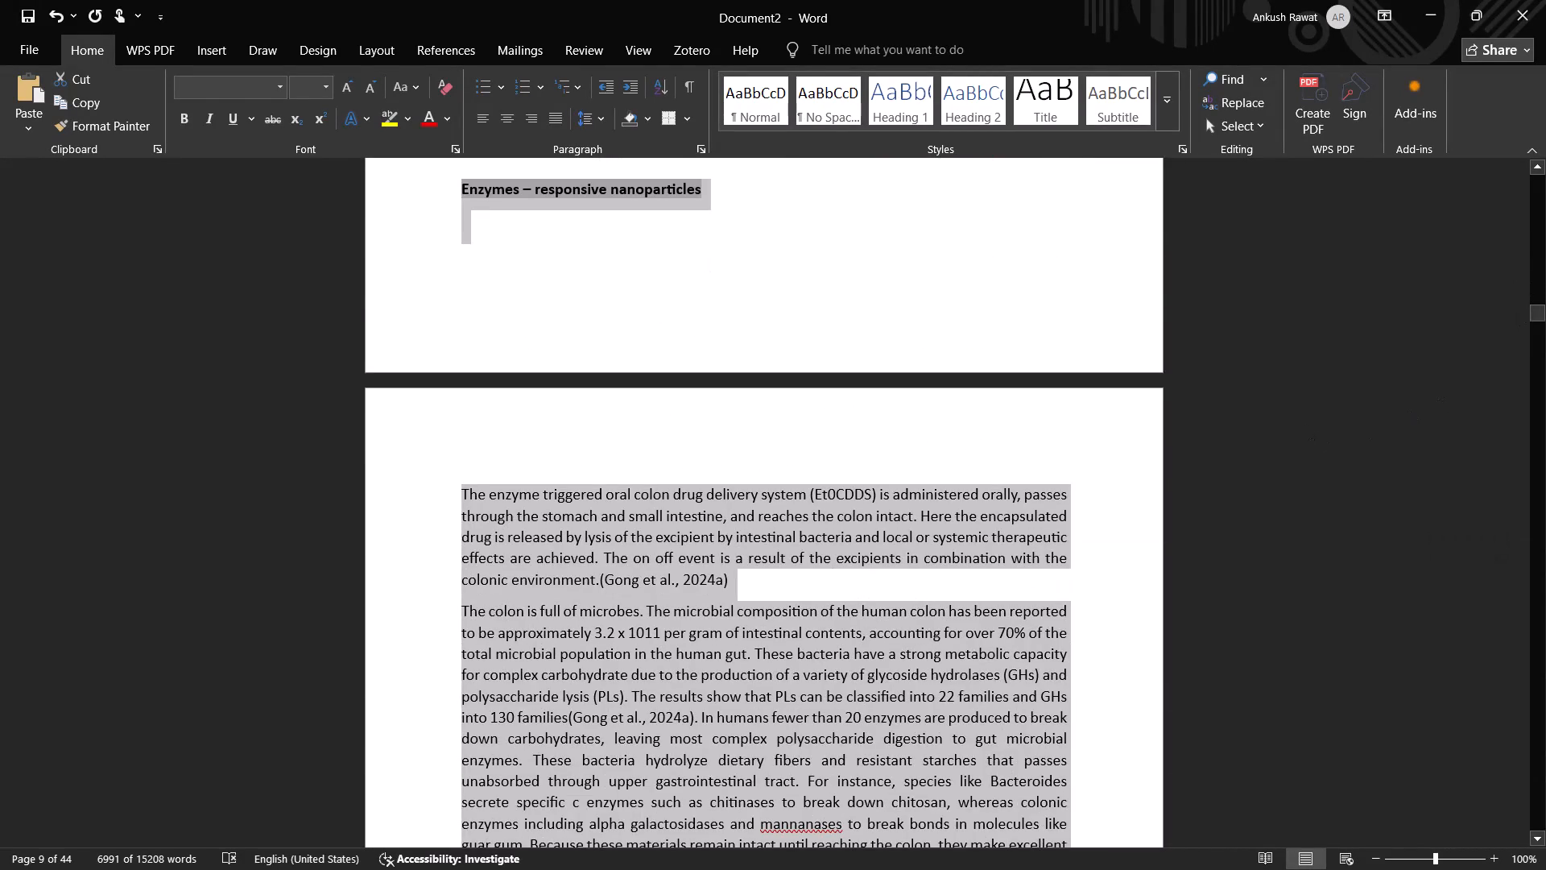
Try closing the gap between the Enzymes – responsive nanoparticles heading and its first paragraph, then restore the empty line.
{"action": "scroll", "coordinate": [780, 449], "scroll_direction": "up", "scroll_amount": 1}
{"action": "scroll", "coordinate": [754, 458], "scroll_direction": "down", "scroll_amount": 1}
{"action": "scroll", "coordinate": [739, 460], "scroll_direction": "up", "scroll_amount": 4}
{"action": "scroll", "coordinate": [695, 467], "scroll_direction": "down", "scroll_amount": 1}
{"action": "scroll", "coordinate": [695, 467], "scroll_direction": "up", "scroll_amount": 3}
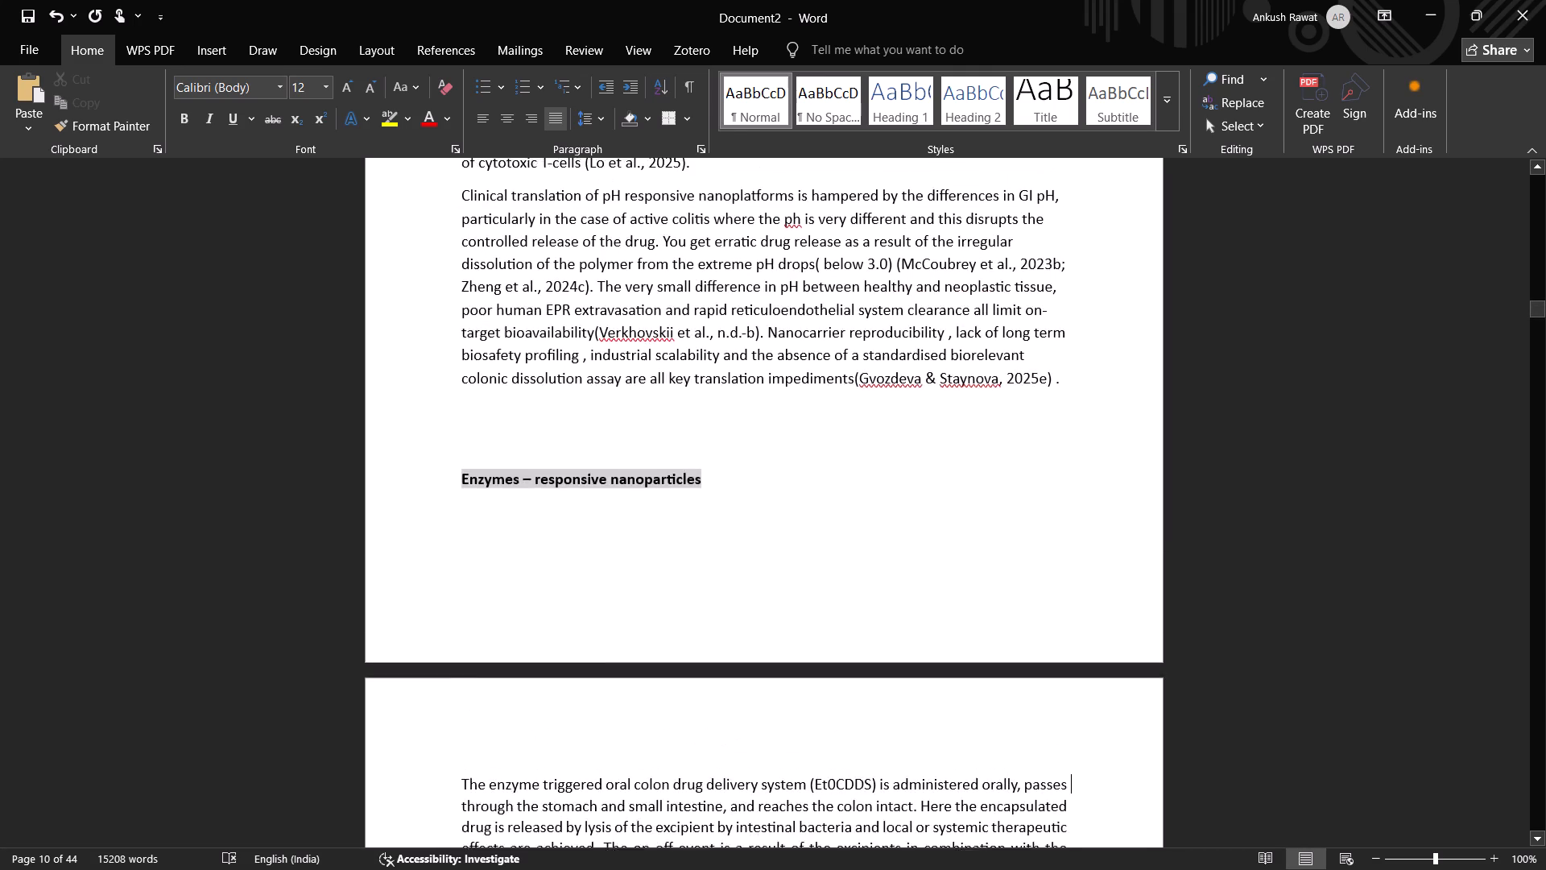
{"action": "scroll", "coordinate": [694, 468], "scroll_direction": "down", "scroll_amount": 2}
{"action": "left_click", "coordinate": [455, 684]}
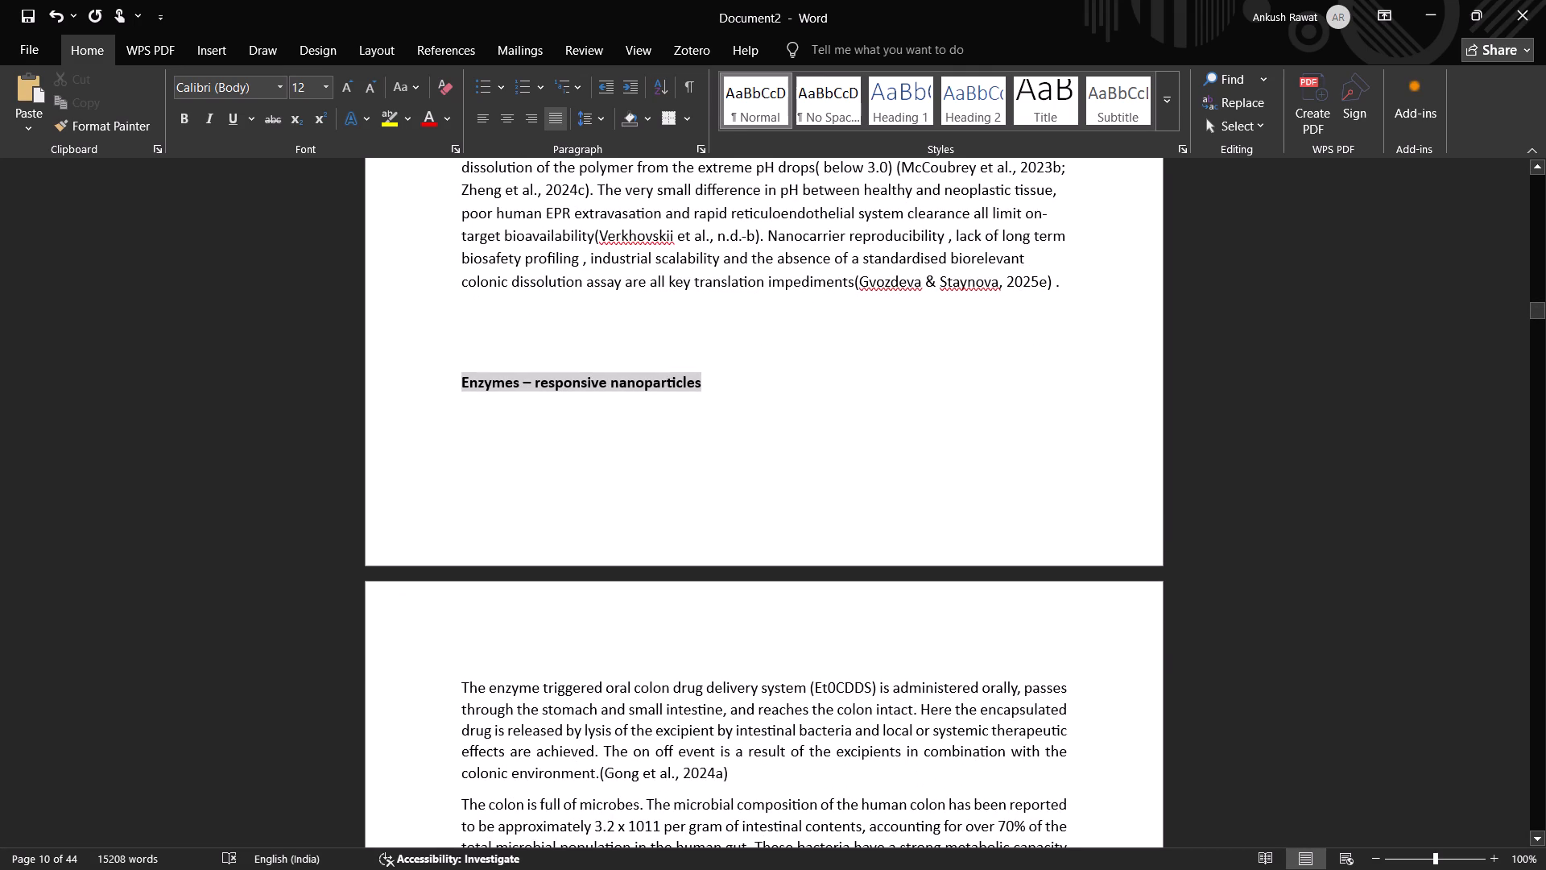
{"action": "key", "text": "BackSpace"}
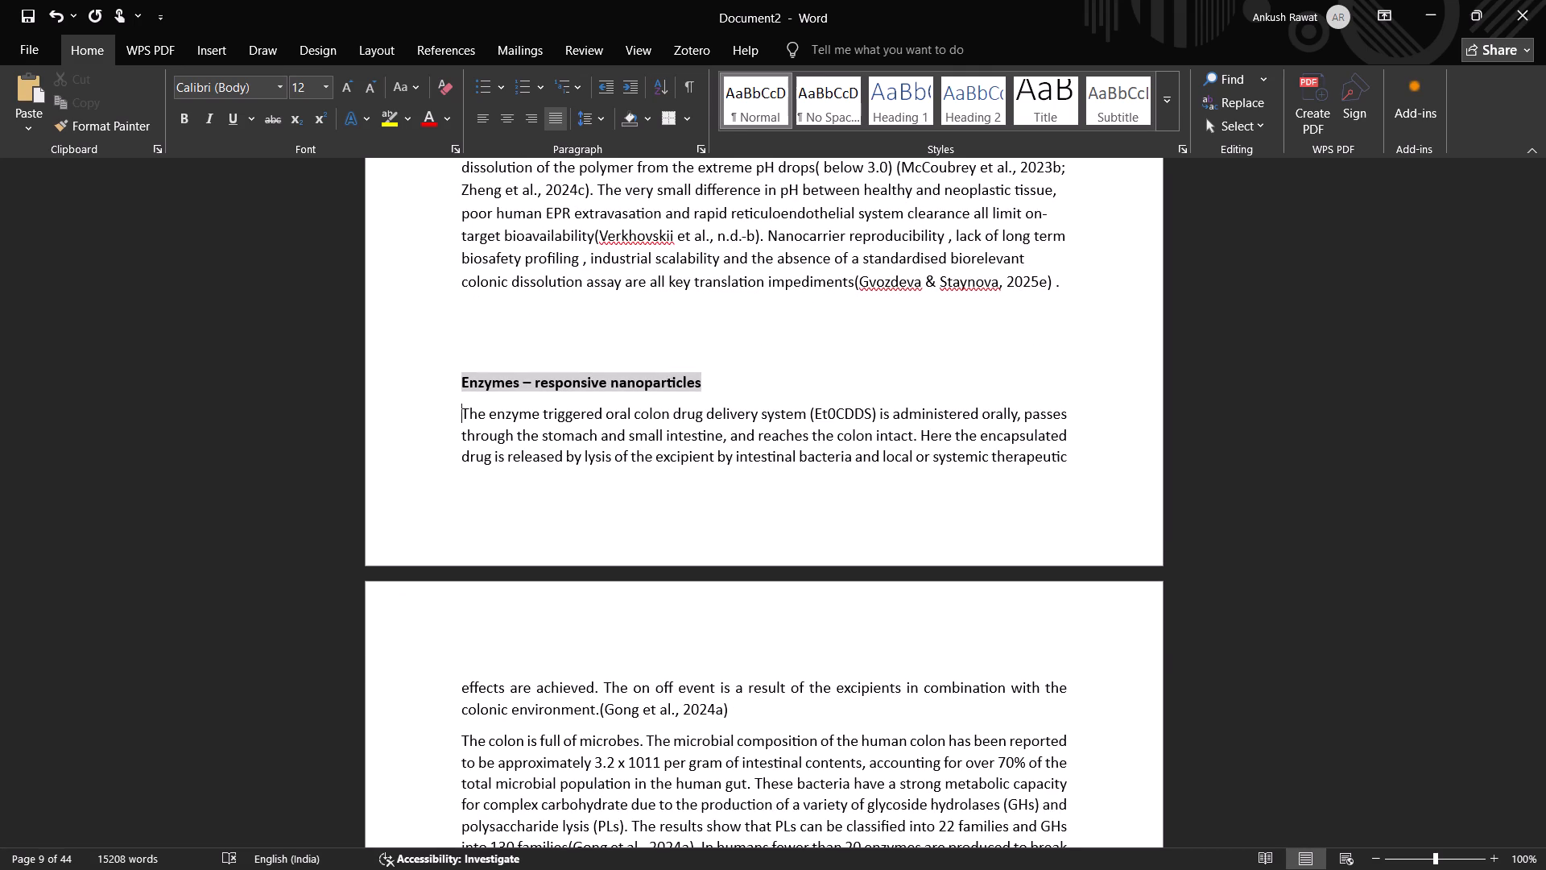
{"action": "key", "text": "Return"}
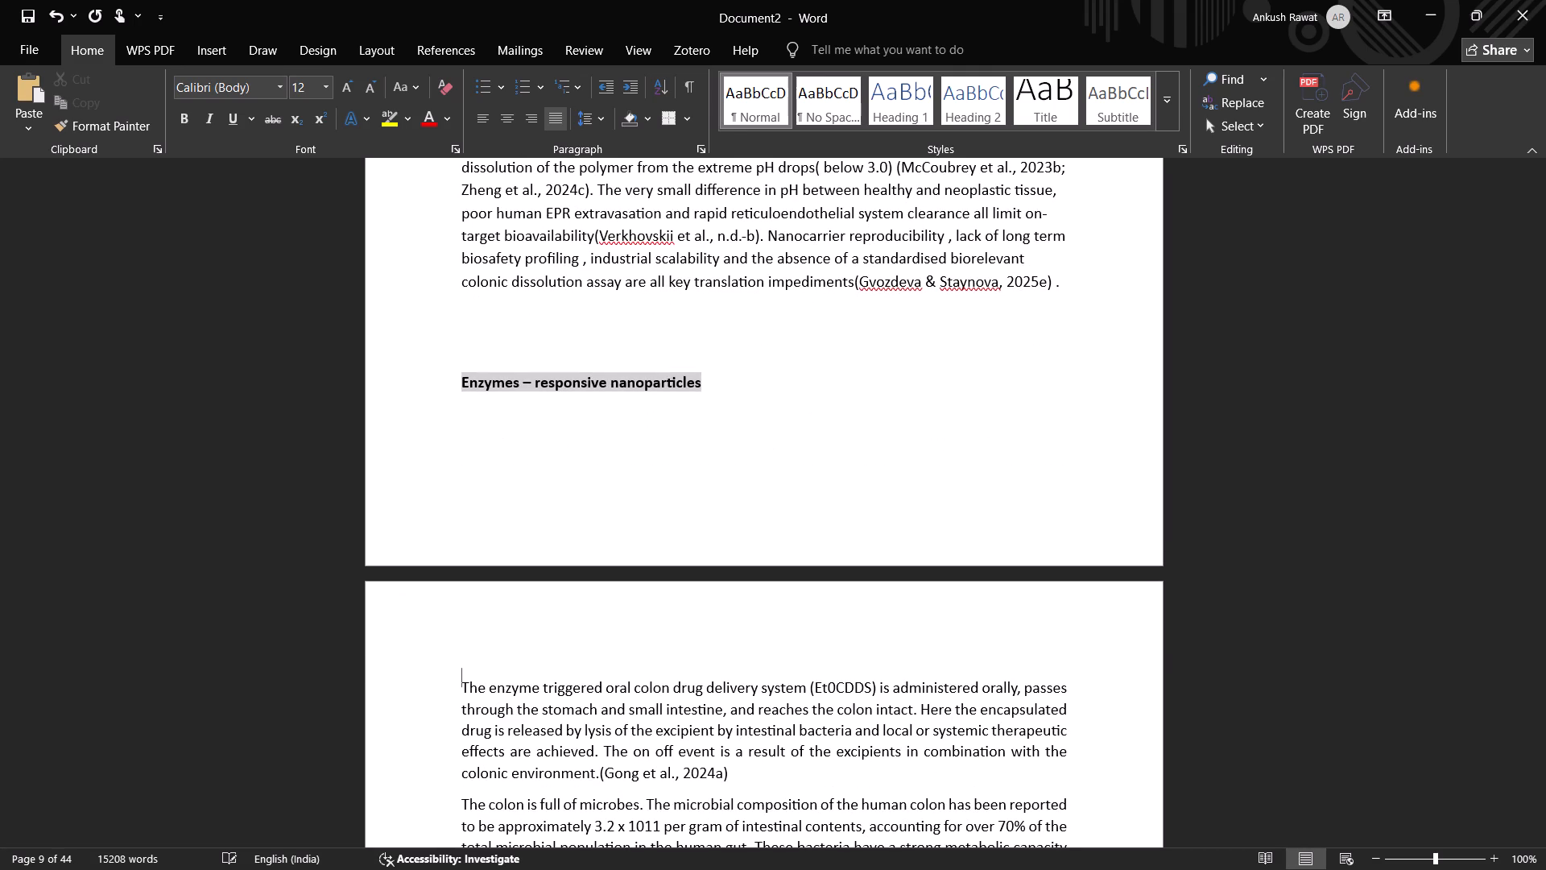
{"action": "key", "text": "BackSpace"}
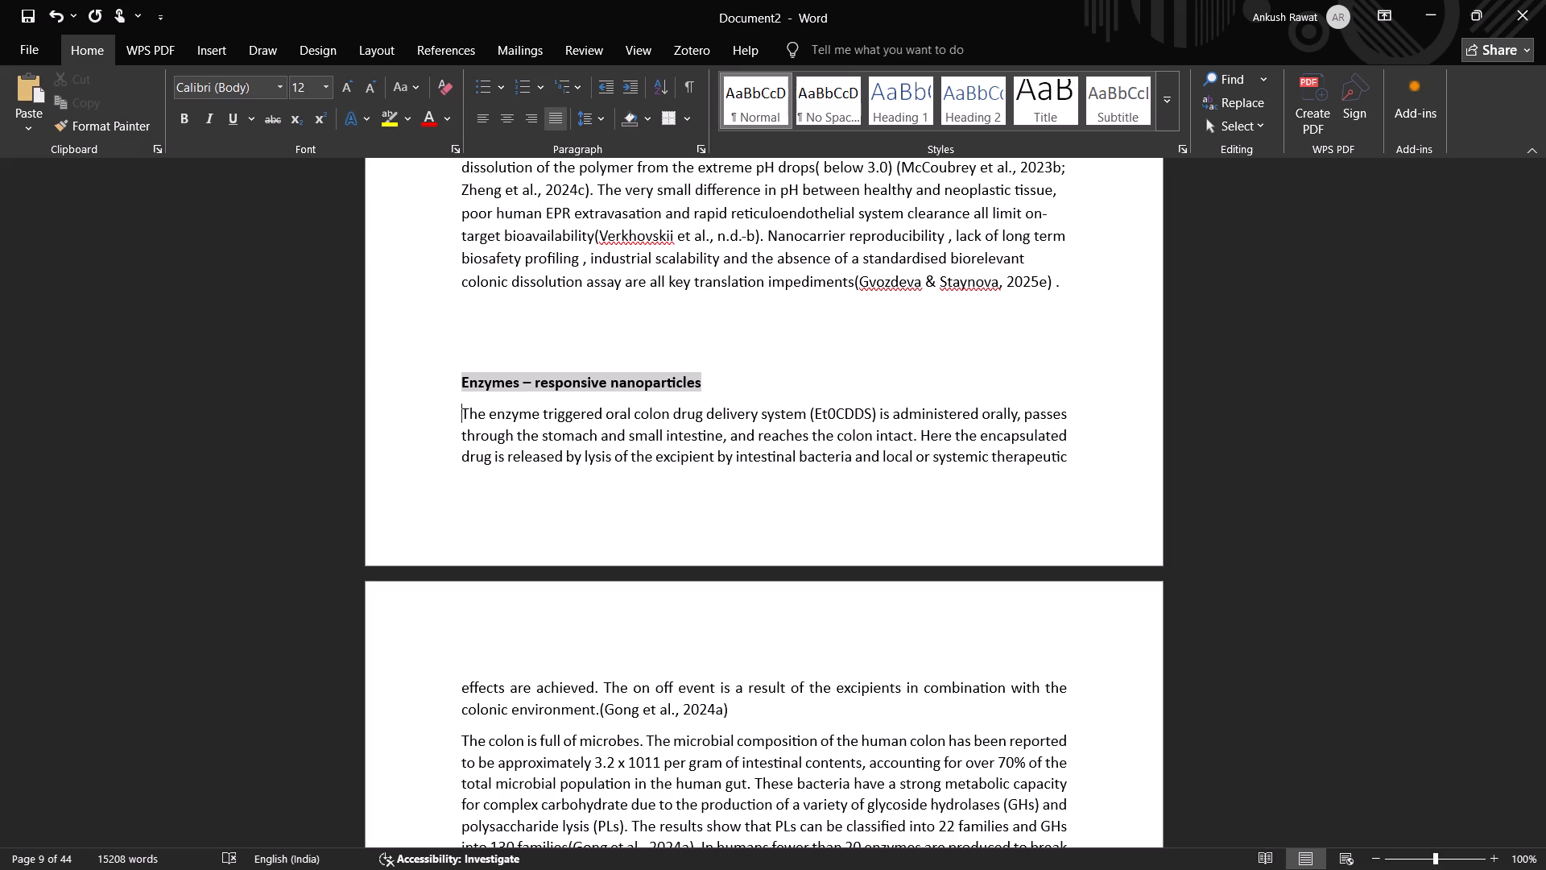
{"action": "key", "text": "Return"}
Reduce the gap above the Enzymes – responsive nanoparticles heading to a single empty line.
{"action": "left_click", "coordinate": [443, 379]}
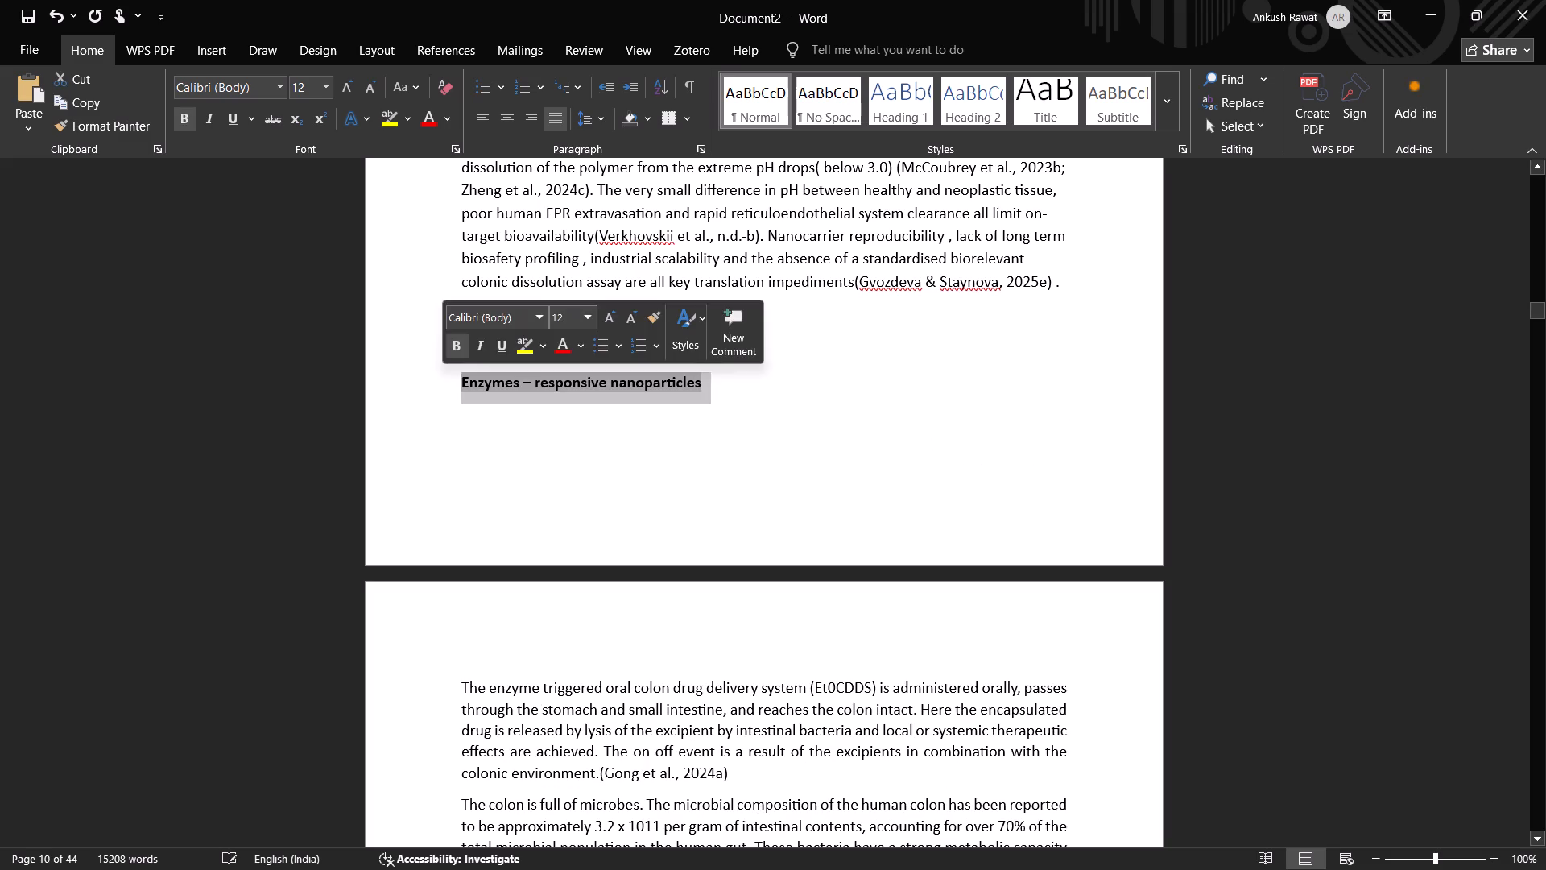
{"action": "left_click", "coordinate": [444, 379]}
{"action": "left_click", "coordinate": [460, 338]}
{"action": "key", "text": "BackSpace"}
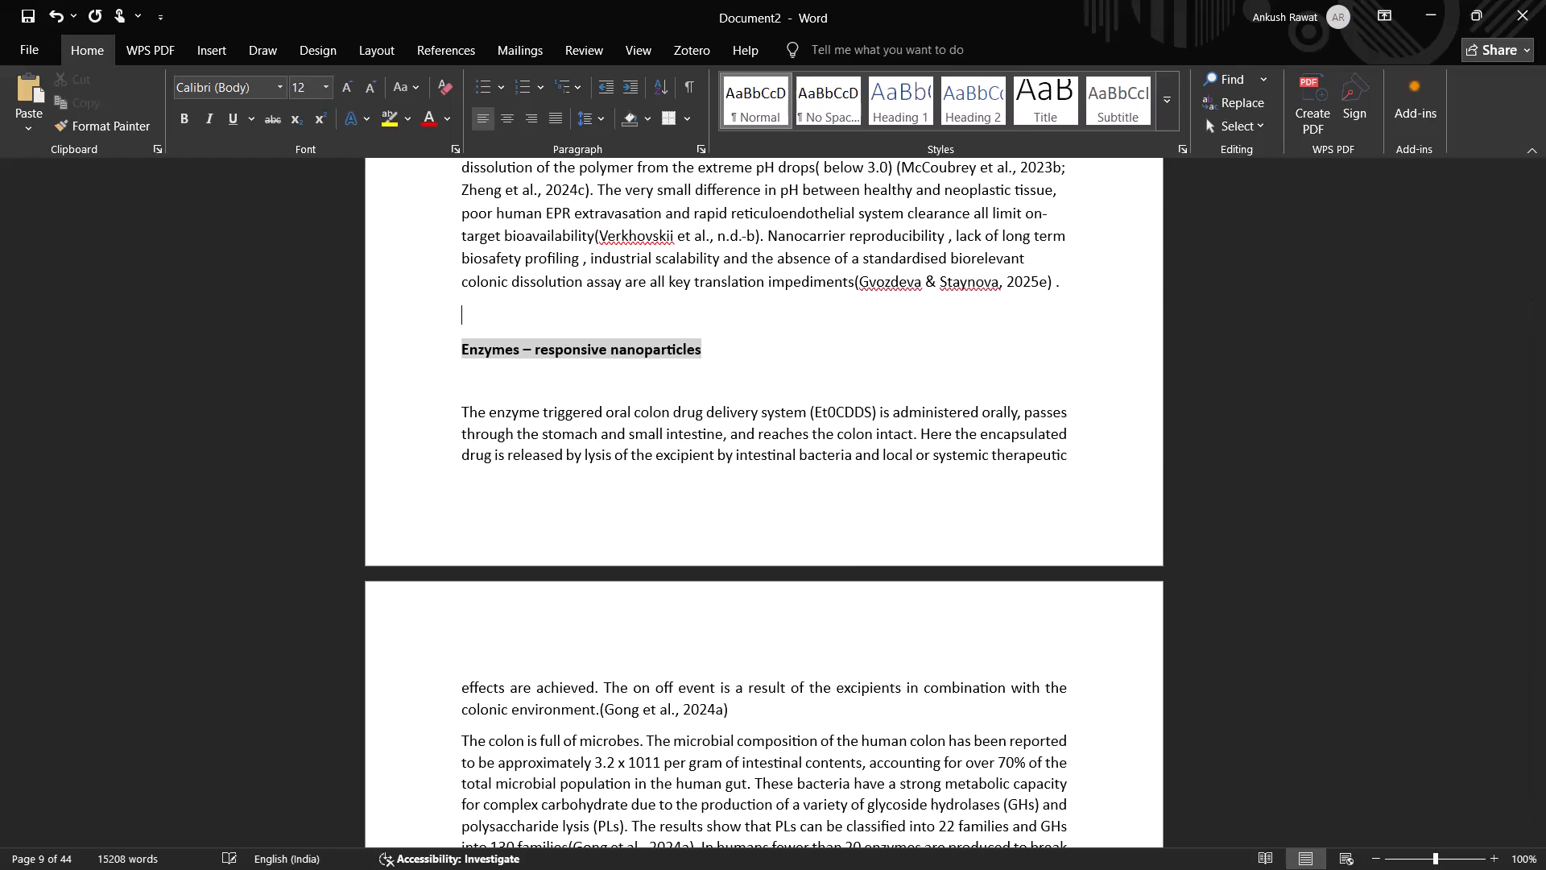
{"action": "key", "text": "BackSpace"}
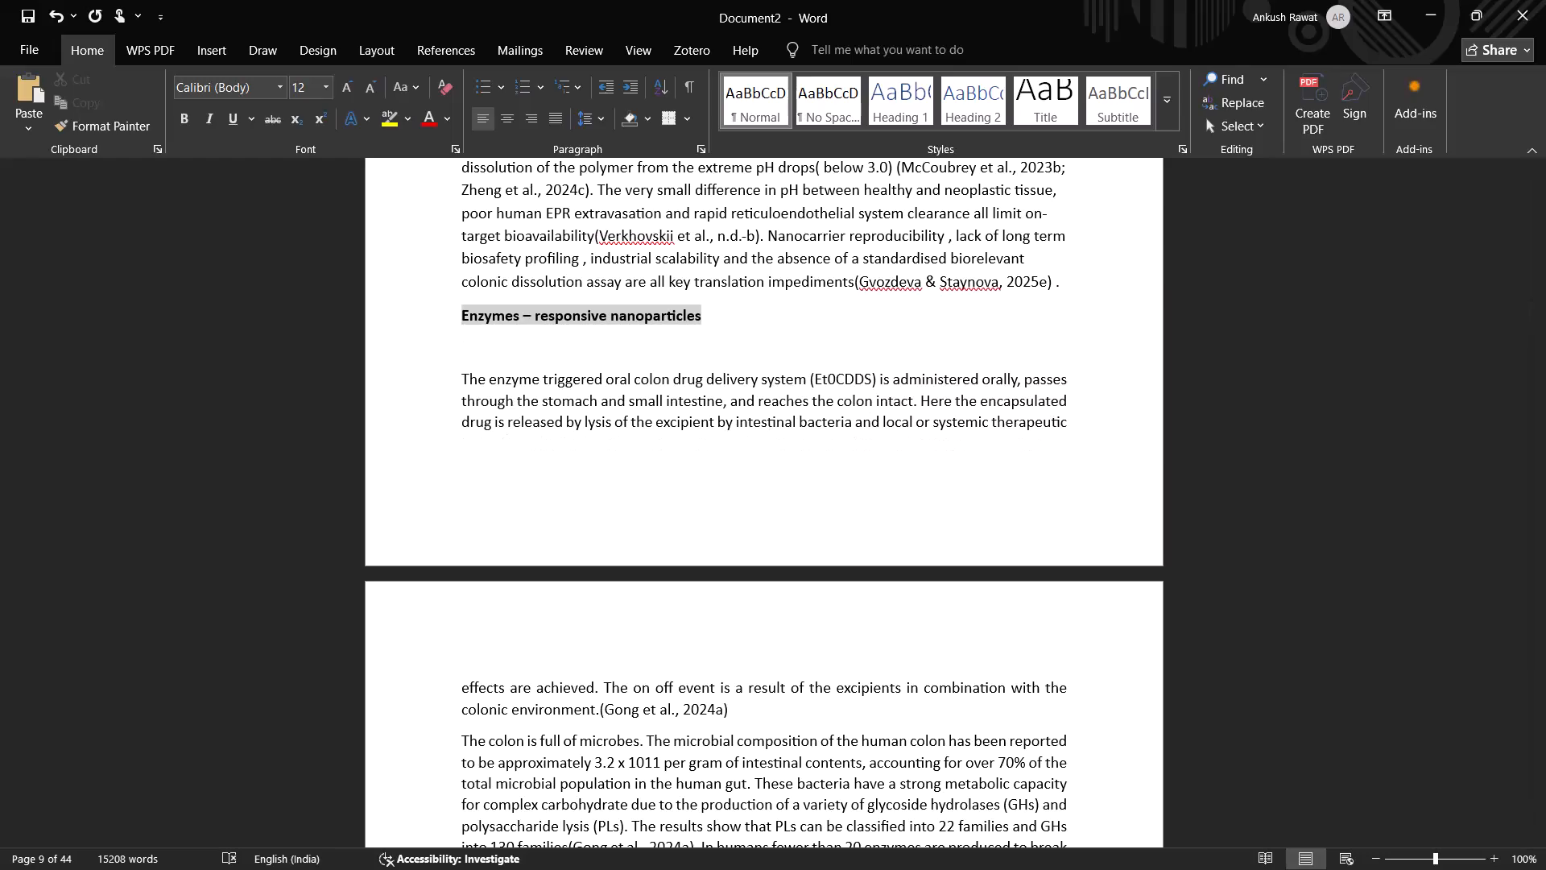
{"action": "key", "text": "Return"}
Remove the grey highlight from the Enzymes – responsive nanoparticles heading.
{"action": "scroll", "coordinate": [514, 543], "scroll_direction": "down", "scroll_amount": 4}
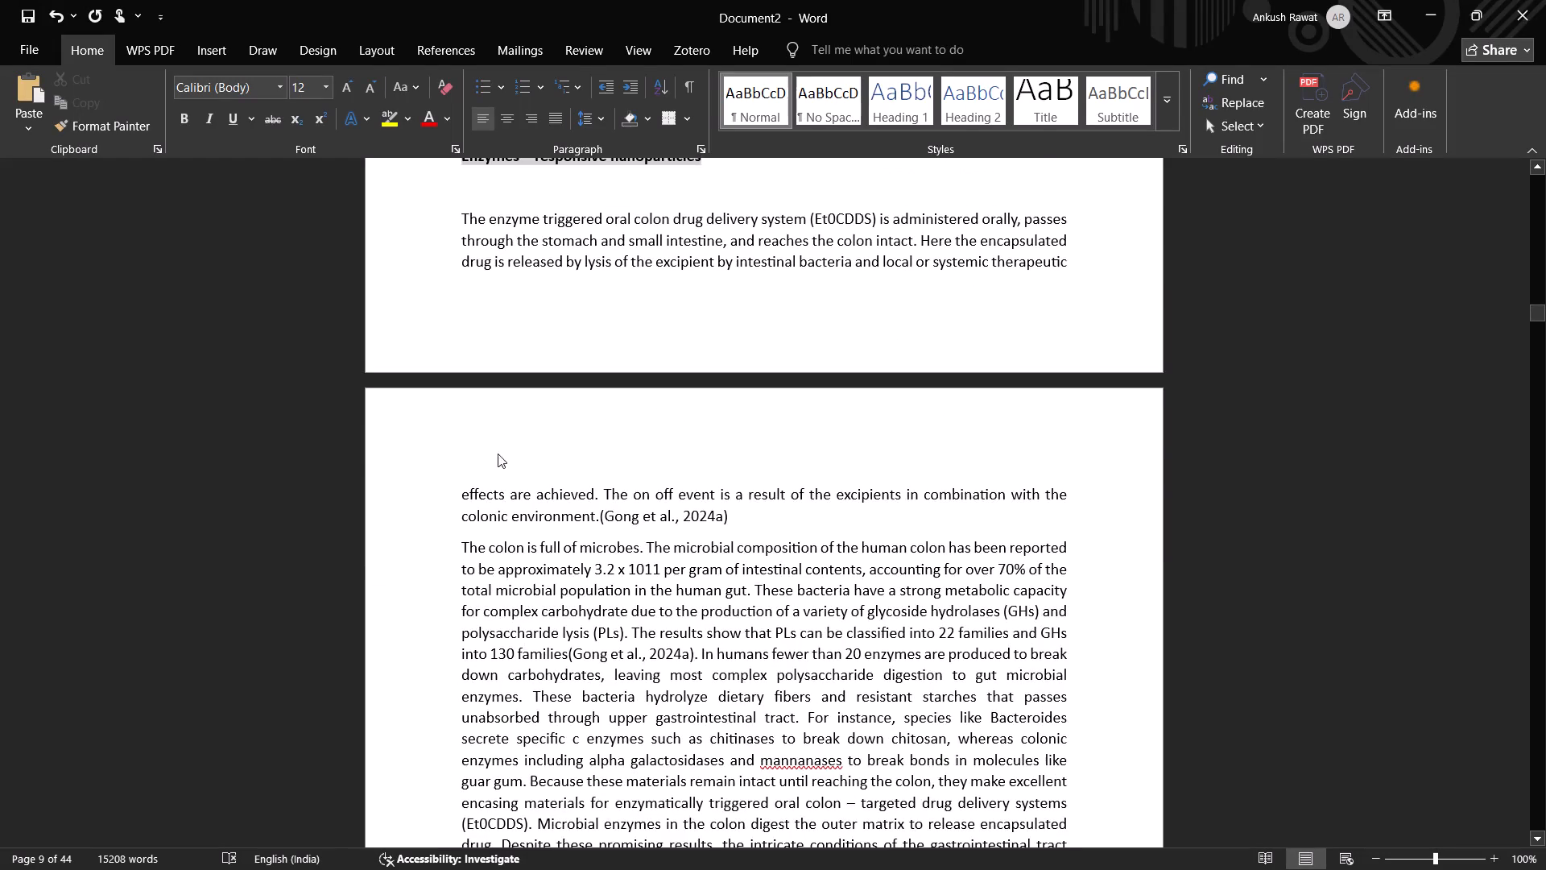
{"action": "scroll", "coordinate": [526, 462], "scroll_direction": "down", "scroll_amount": 1}
{"action": "scroll", "coordinate": [527, 464], "scroll_direction": "up", "scroll_amount": 1}
{"action": "scroll", "coordinate": [528, 466], "scroll_direction": "down", "scroll_amount": 1}
{"action": "scroll", "coordinate": [560, 346], "scroll_direction": "up", "scroll_amount": 2}
{"action": "scroll", "coordinate": [560, 346], "scroll_direction": "down", "scroll_amount": 1}
{"action": "scroll", "coordinate": [560, 346], "scroll_direction": "up", "scroll_amount": 2}
{"action": "left_click", "coordinate": [610, 254]}
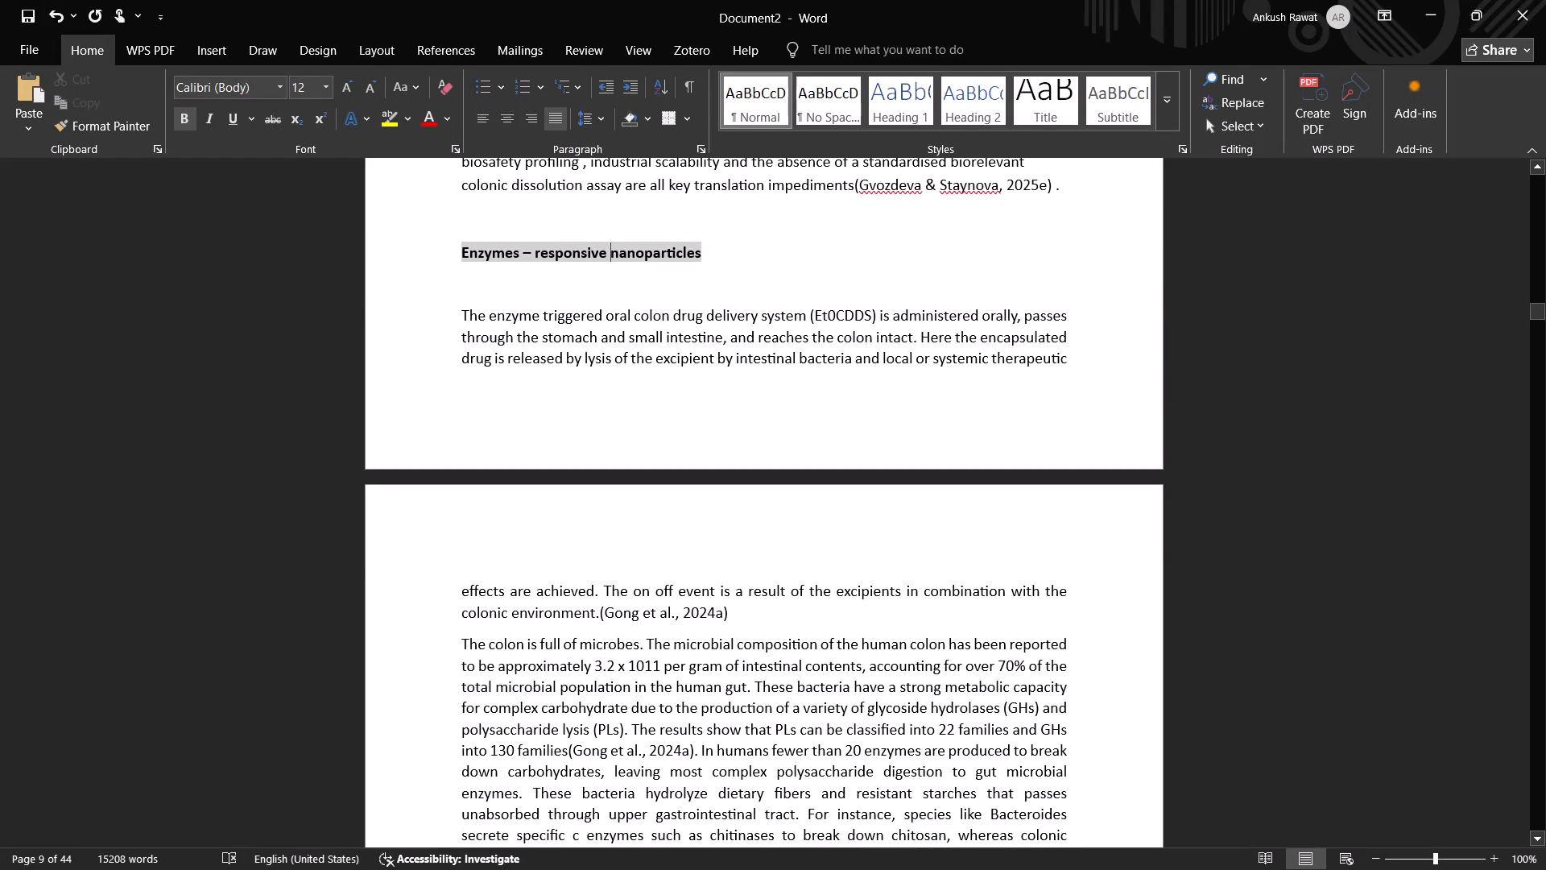
{"action": "left_click", "coordinate": [403, 118]}
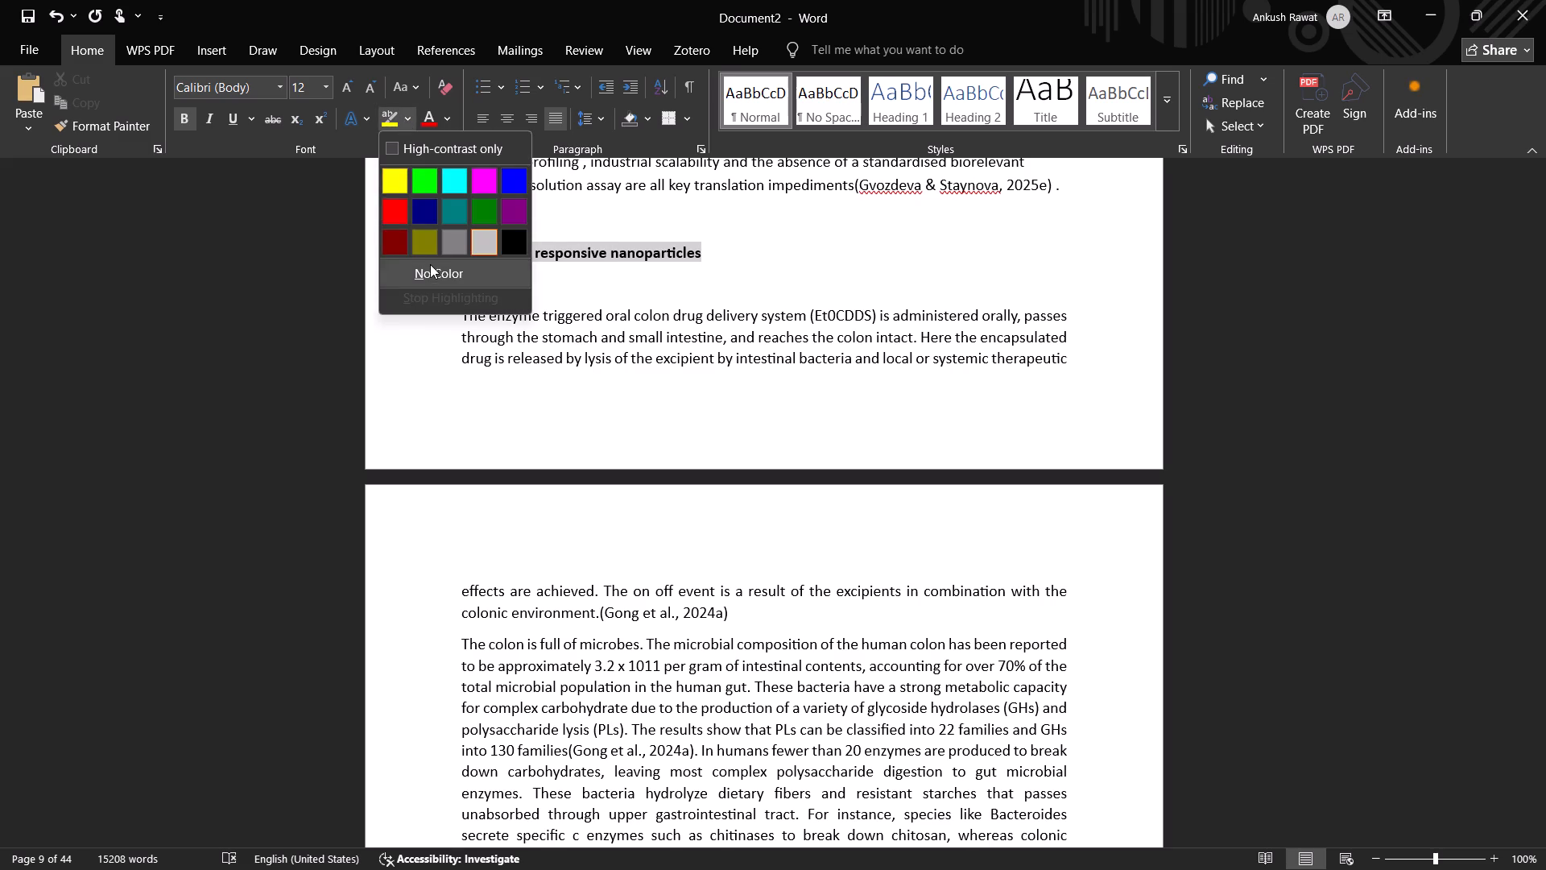
{"action": "left_click", "coordinate": [432, 269]}
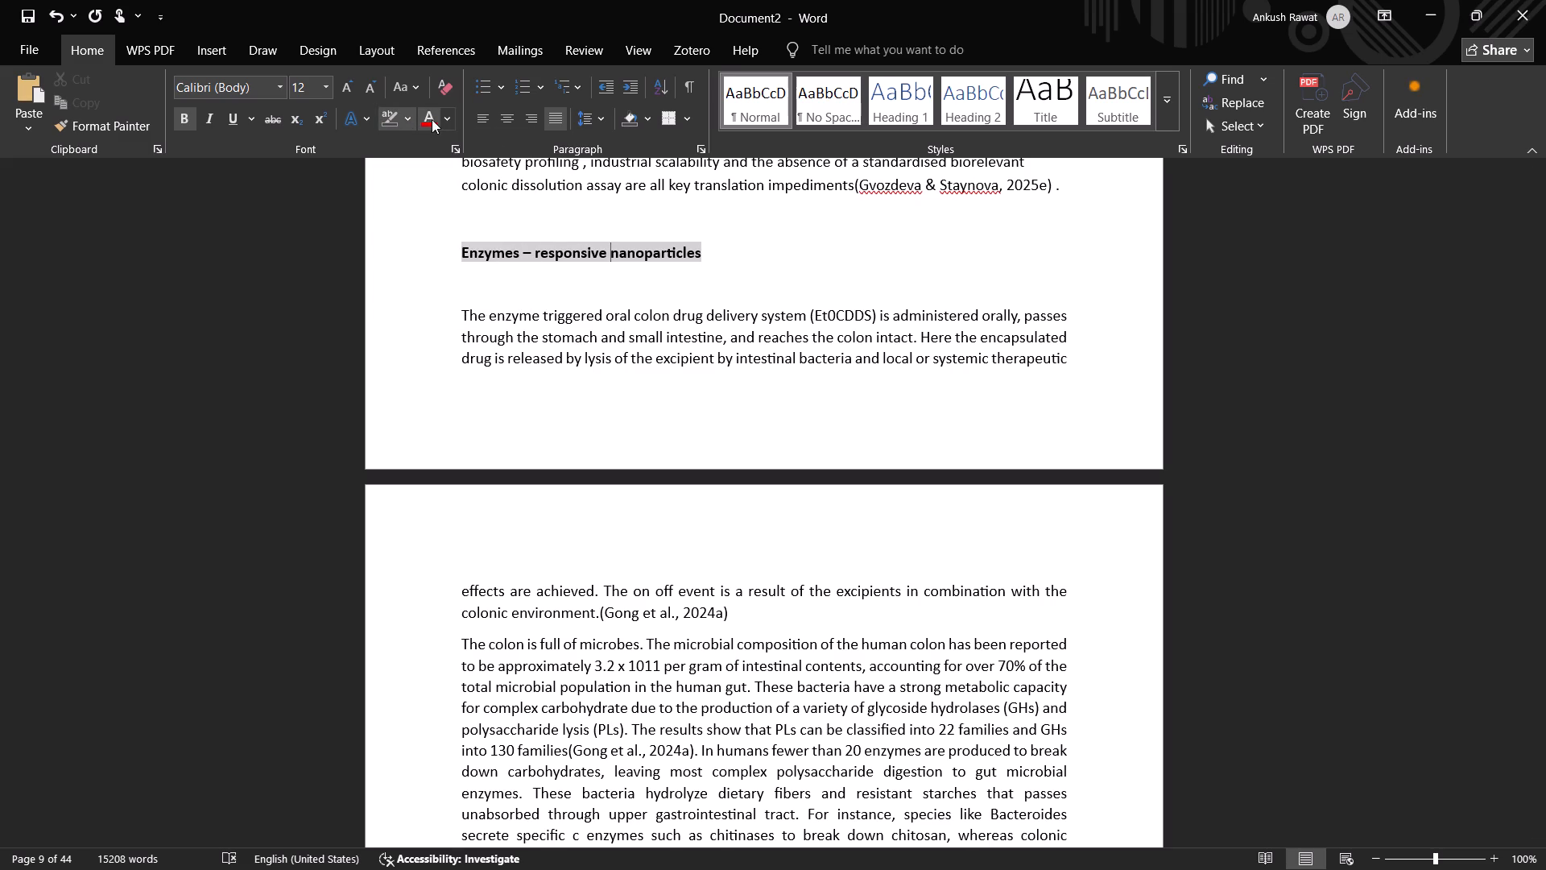
{"action": "left_click", "coordinate": [391, 118]}
{"action": "left_click", "coordinate": [432, 234]}
{"action": "left_click", "coordinate": [458, 256]}
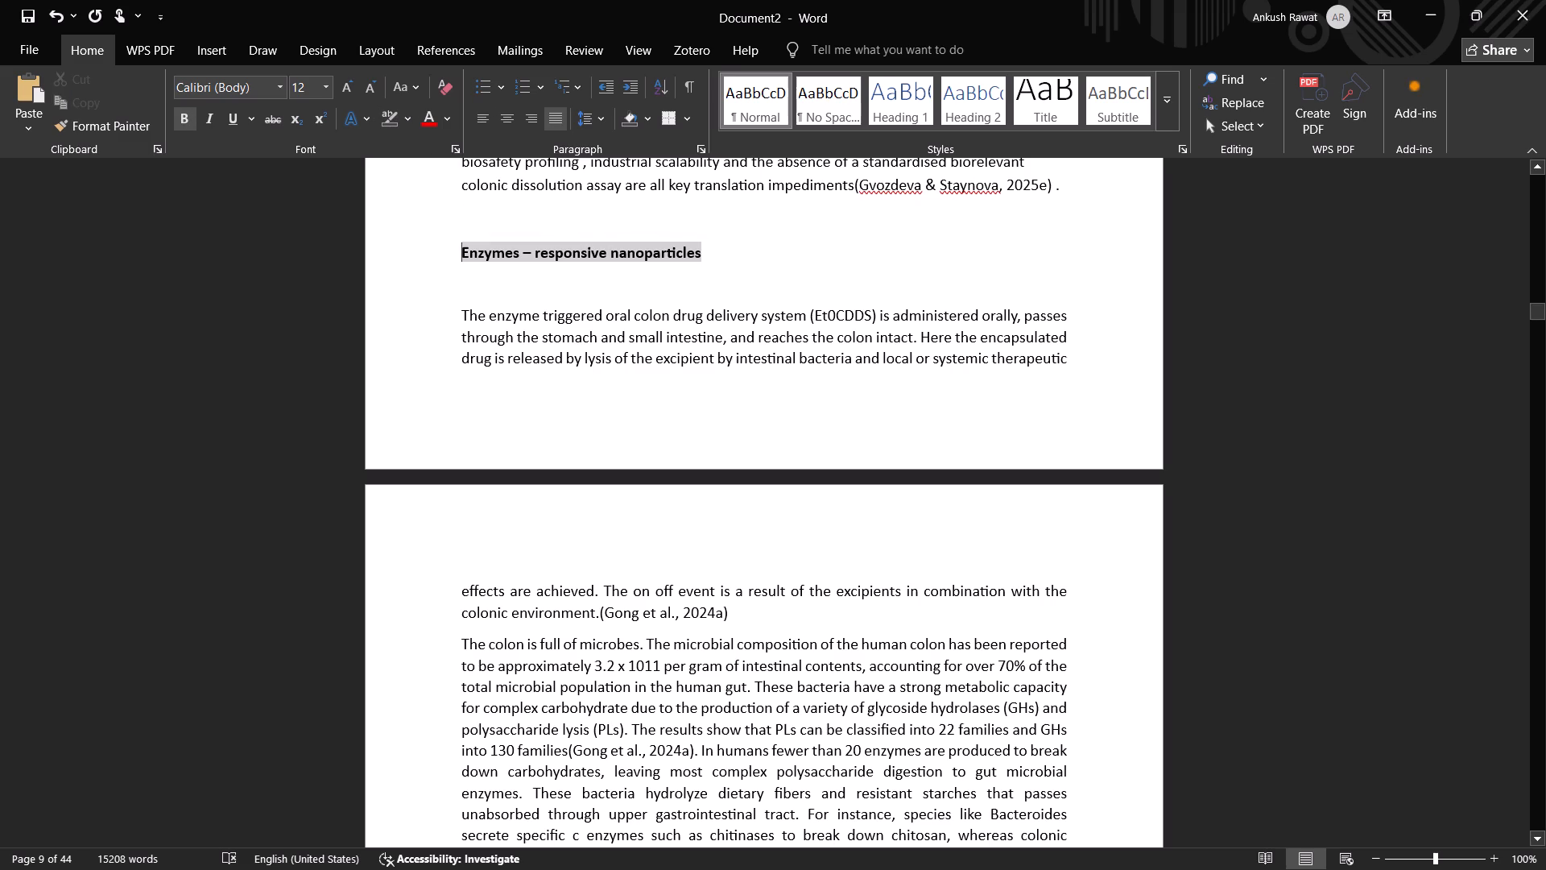
{"action": "left_click_drag", "start_coordinate": [457, 253], "coordinate": [717, 273]}
{"action": "left_click", "coordinate": [403, 122]}
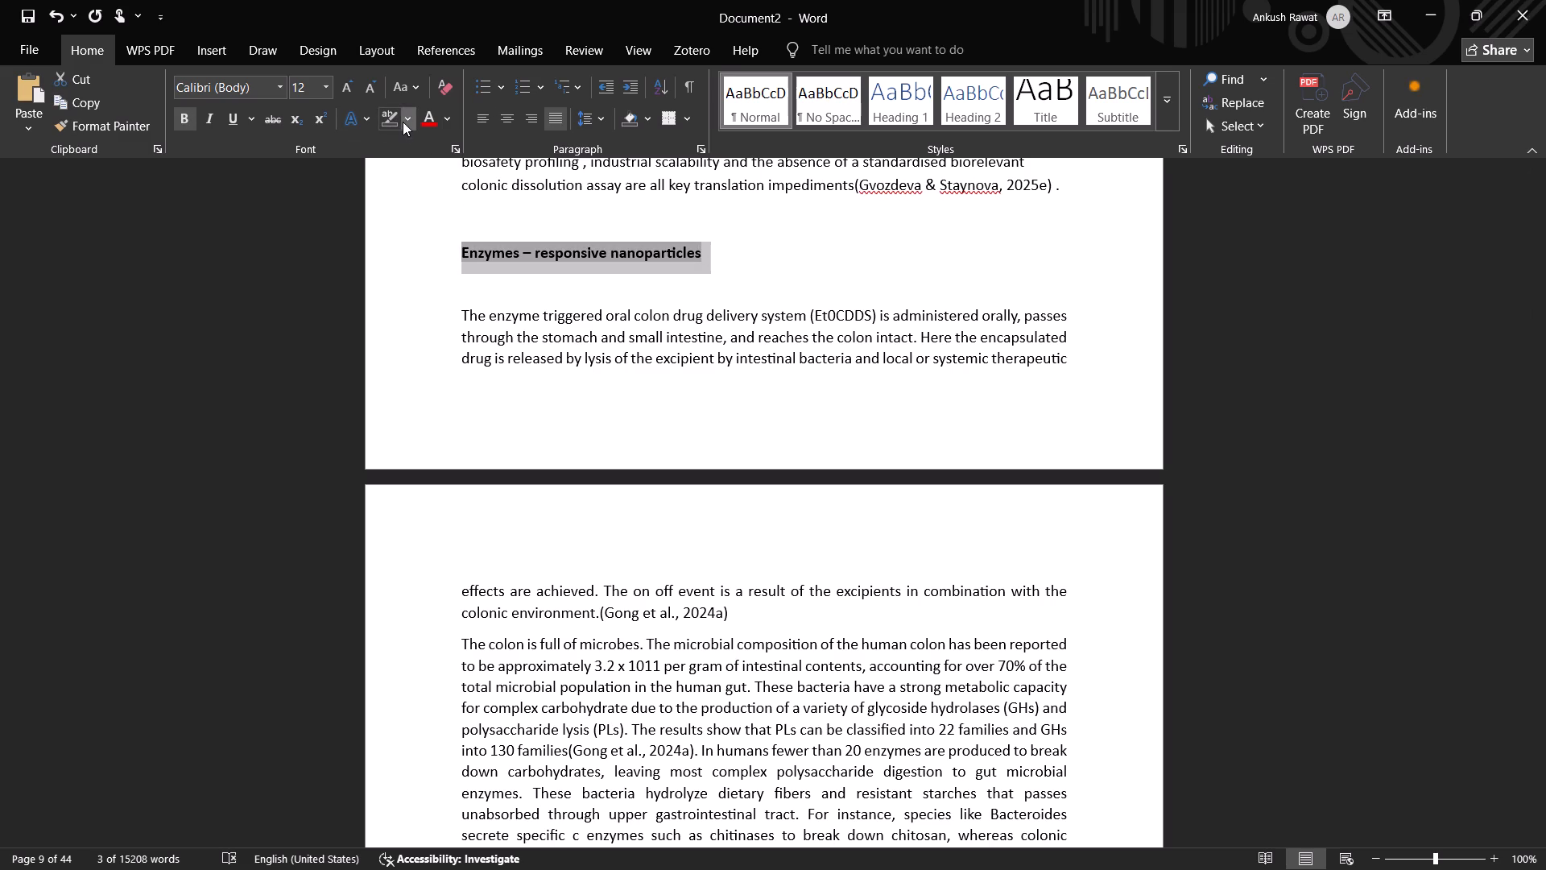
{"action": "left_click", "coordinate": [448, 268]}
{"action": "left_click", "coordinate": [419, 308]}
Clear the highlight from the ROS- RESPONSIVE NANOPARTICLES heading.
{"action": "scroll", "coordinate": [464, 493], "scroll_direction": "down", "scroll_amount": 1}
{"action": "scroll", "coordinate": [464, 493], "scroll_direction": "up", "scroll_amount": 1}
{"action": "scroll", "coordinate": [464, 493], "scroll_direction": "down", "scroll_amount": 1}
{"action": "scroll", "coordinate": [464, 499], "scroll_direction": "up", "scroll_amount": 2}
{"action": "scroll", "coordinate": [464, 493], "scroll_direction": "down", "scroll_amount": 2}
{"action": "scroll", "coordinate": [462, 642], "scroll_direction": "down", "scroll_amount": 1}
{"action": "scroll", "coordinate": [459, 645], "scroll_direction": "up", "scroll_amount": 2}
{"action": "scroll", "coordinate": [413, 478], "scroll_direction": "down", "scroll_amount": 1}
{"action": "middle_click_drag", "start_coordinate": [413, 480], "coordinate": [412, 607]}
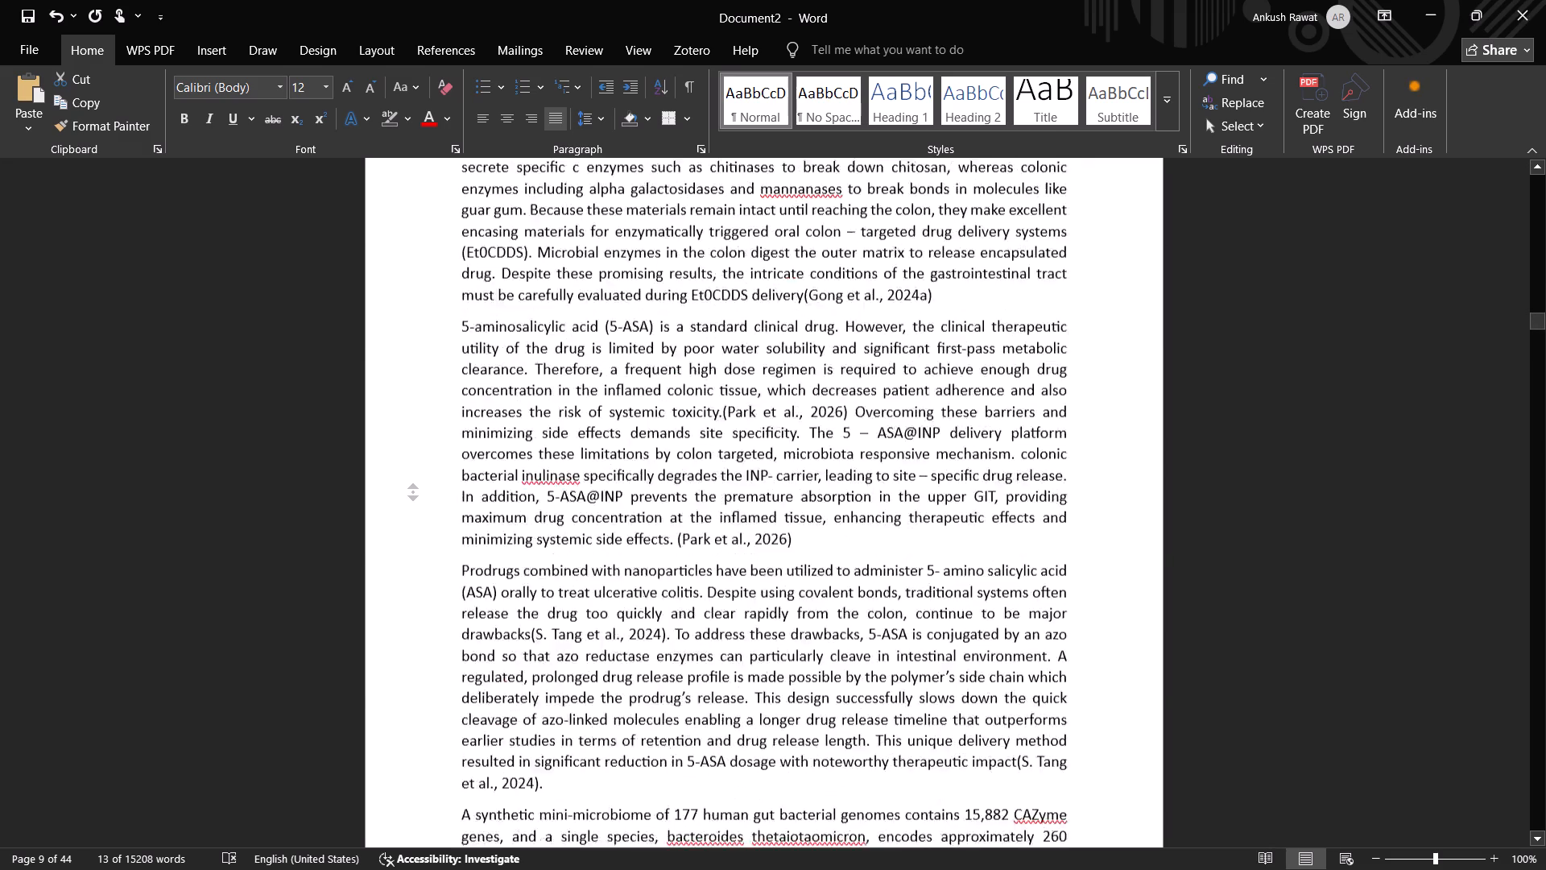
{"action": "middle_click_drag", "start_coordinate": [412, 607], "coordinate": [412, 618]}
{"action": "left_click", "coordinate": [462, 327]}
{"action": "left_click_drag", "start_coordinate": [462, 327], "coordinate": [700, 325]}
{"action": "left_click", "coordinate": [391, 118]}
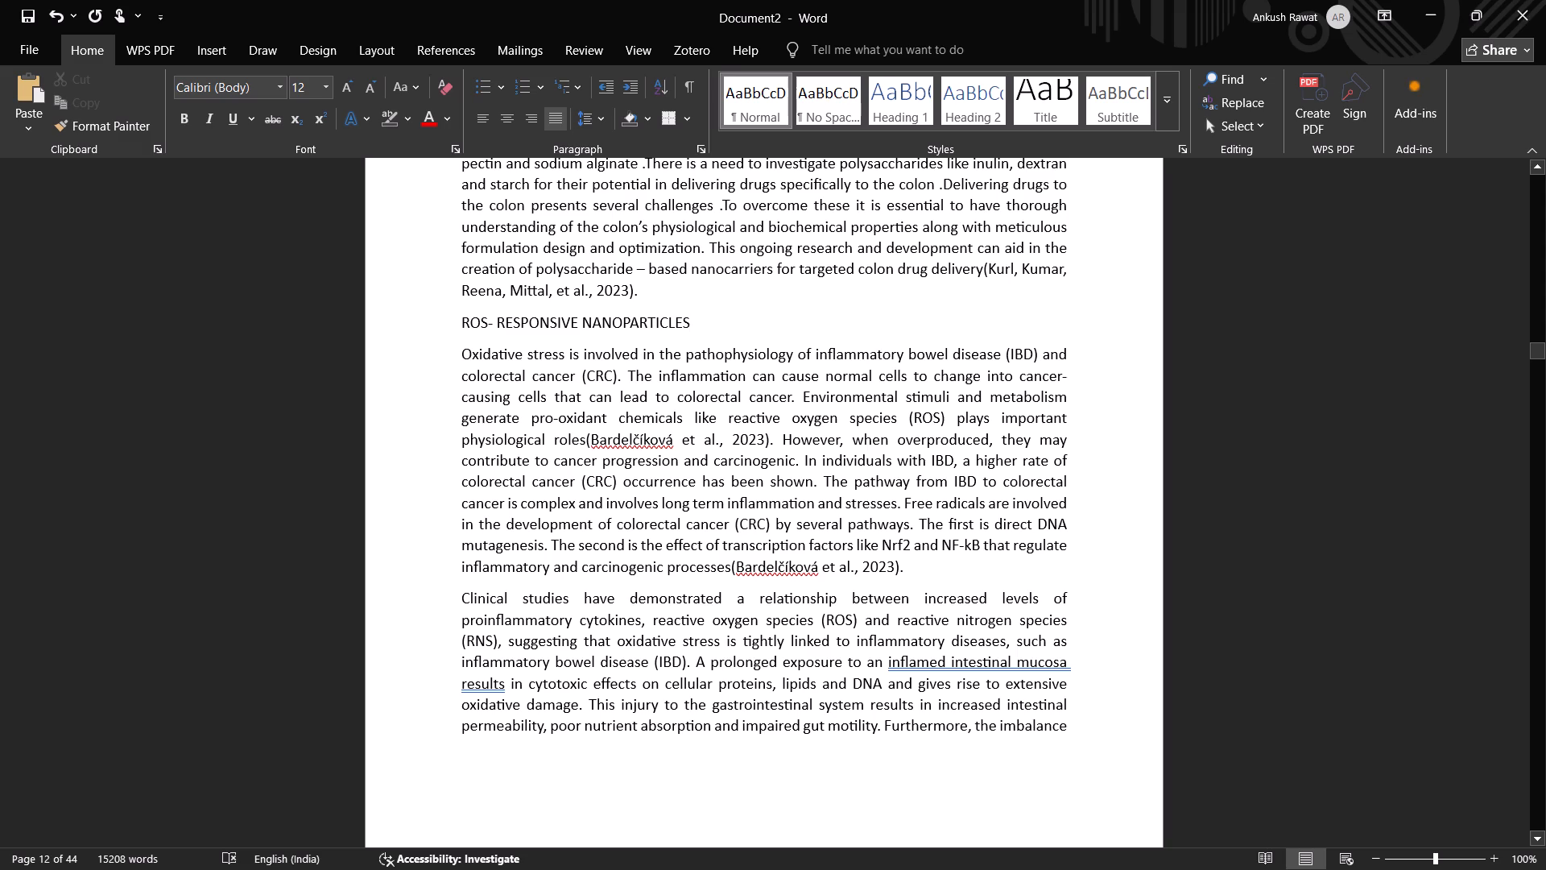
Convert the ROS- RESPONSIVE NANOPARTICLES heading to sentence case and make it bold.
{"action": "left_click_drag", "start_coordinate": [694, 321], "coordinate": [441, 317]}
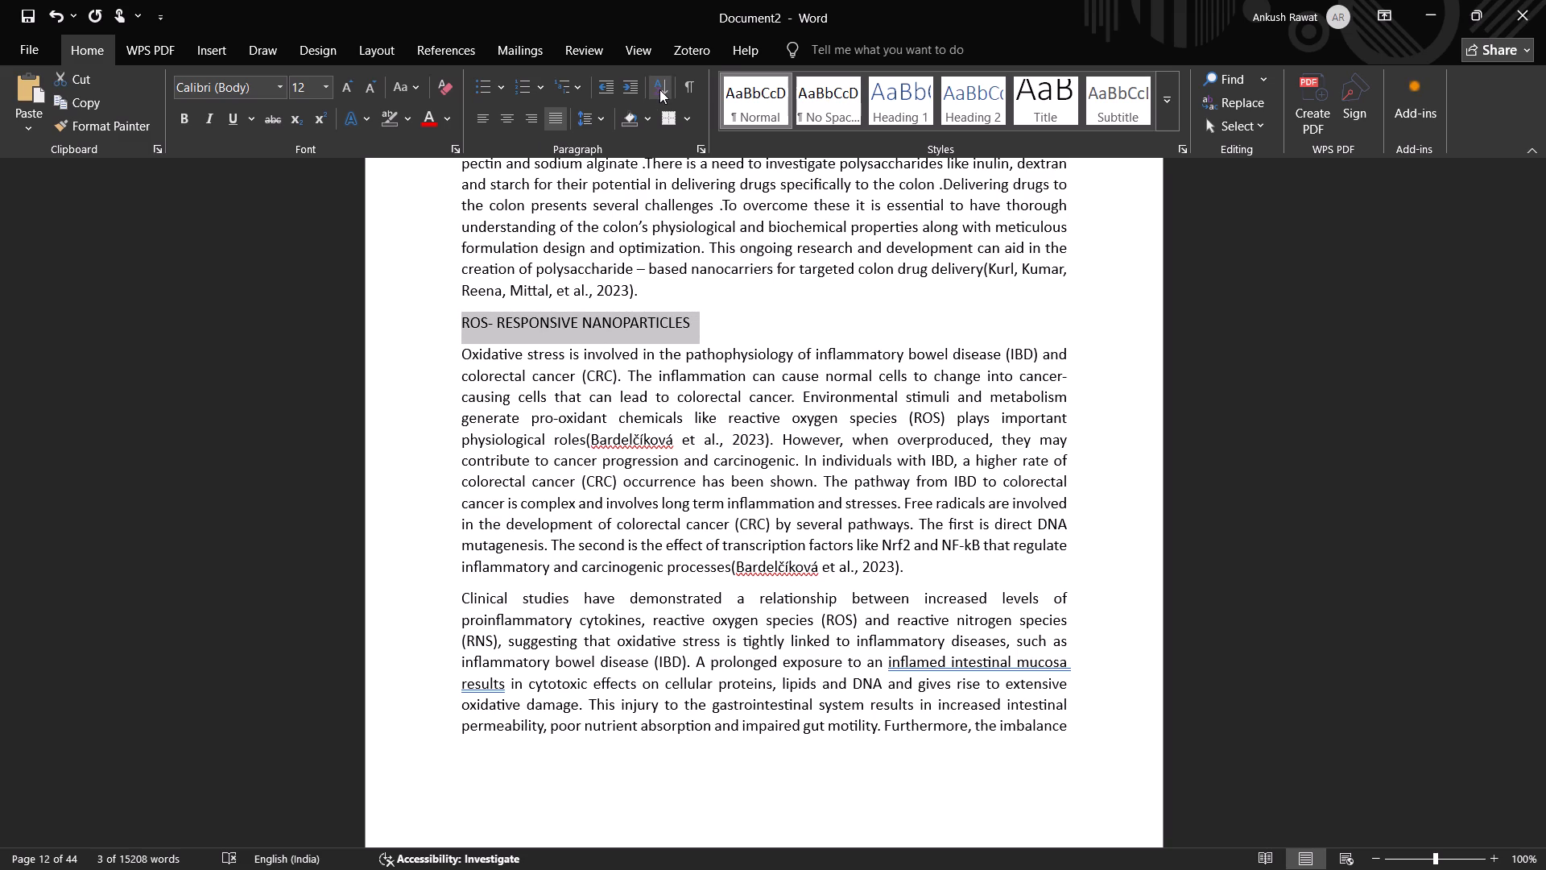
{"action": "left_click", "coordinate": [405, 92]}
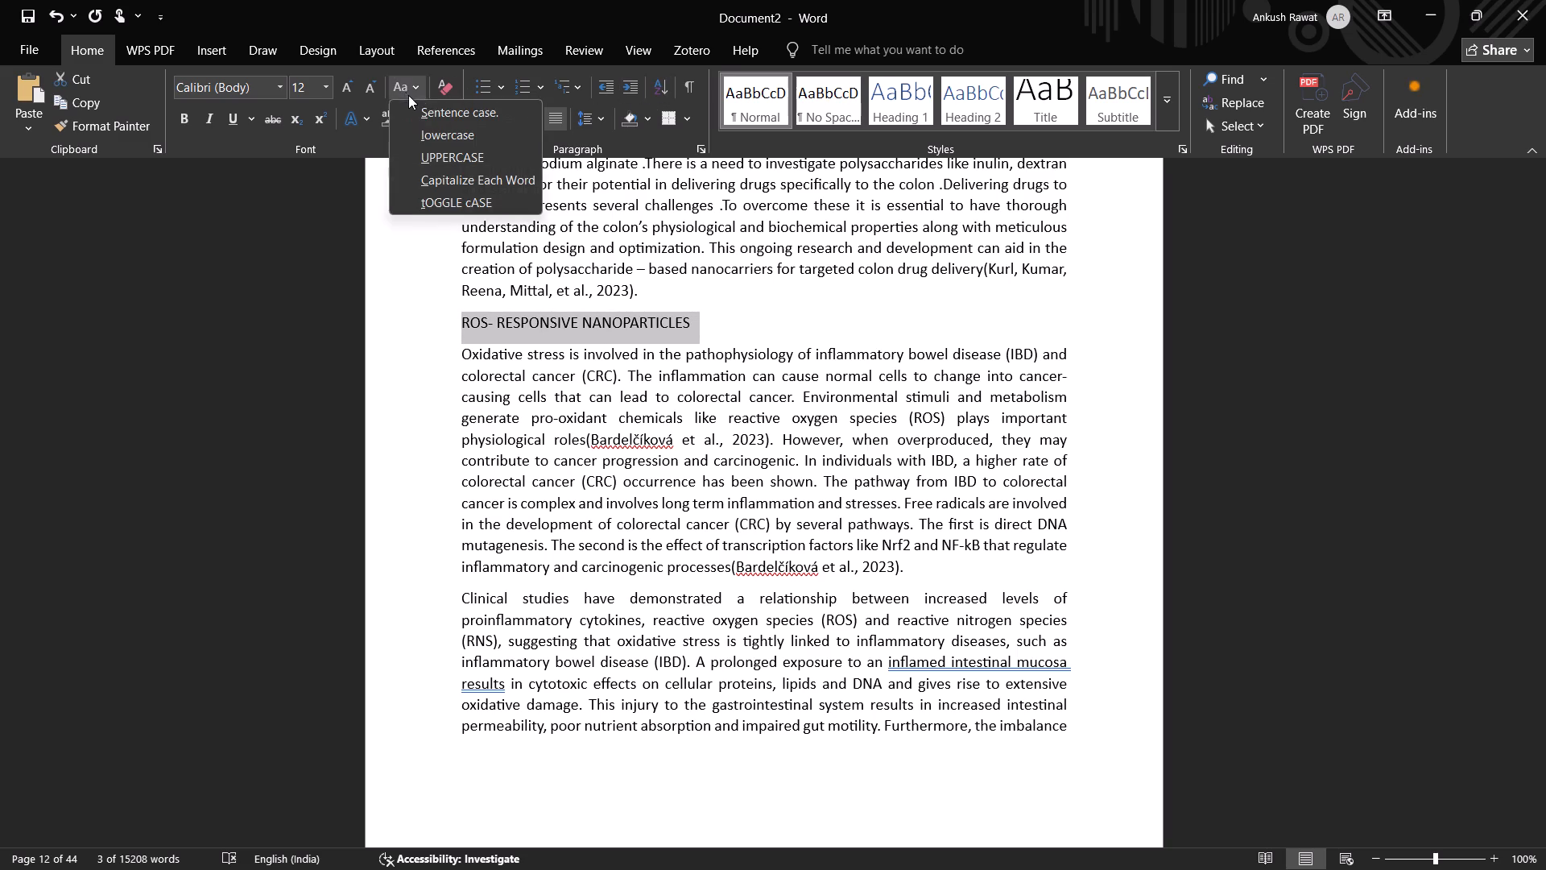
{"action": "left_click", "coordinate": [443, 110]}
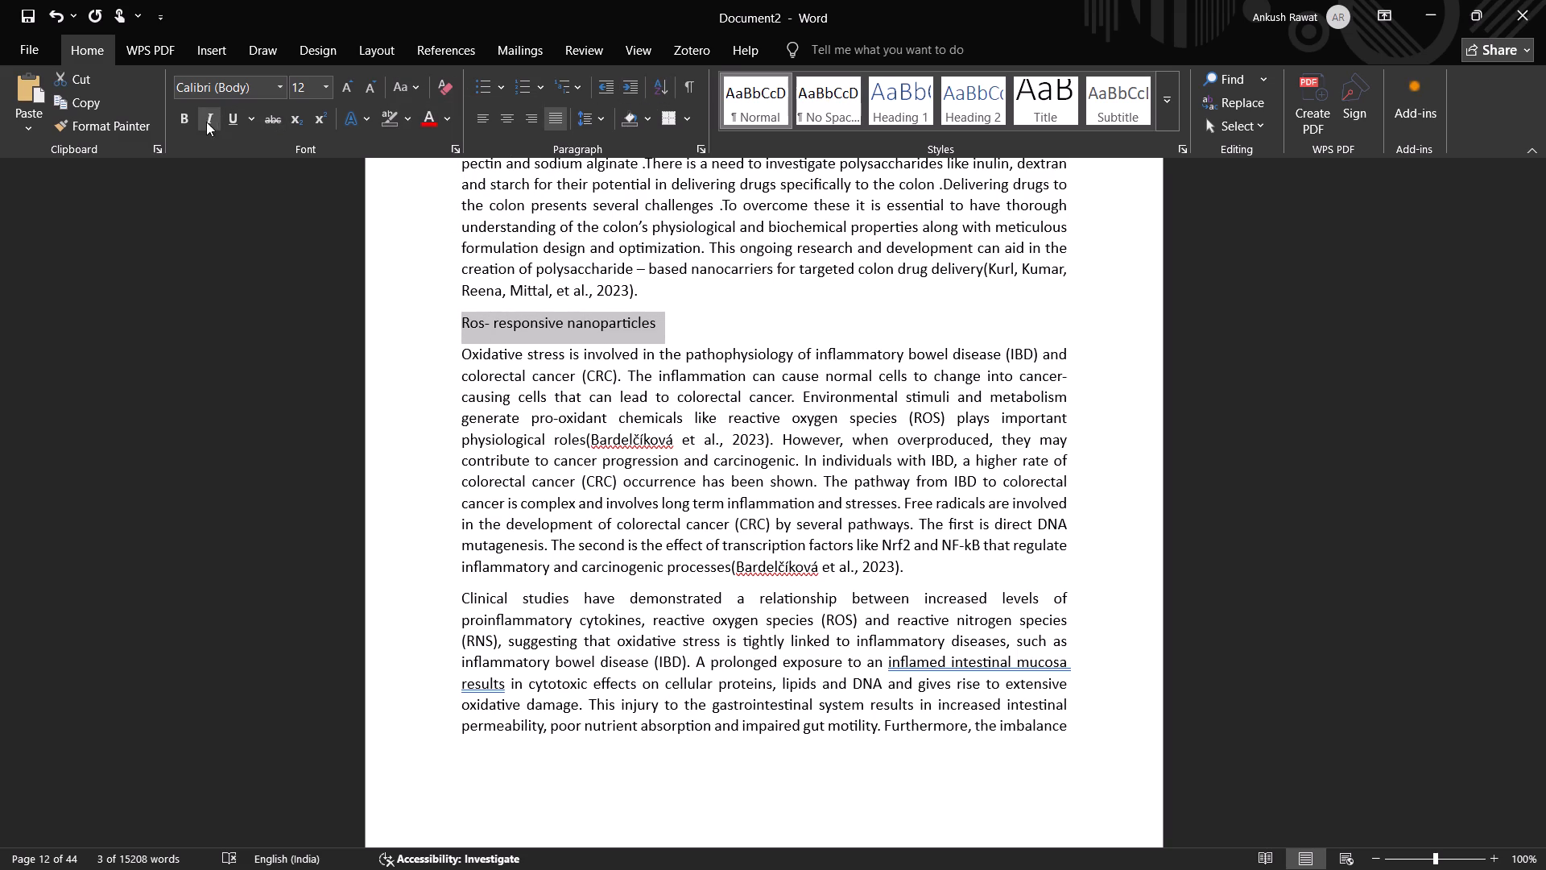
{"action": "left_click", "coordinate": [187, 117]}
{"action": "left_click", "coordinate": [444, 400]}
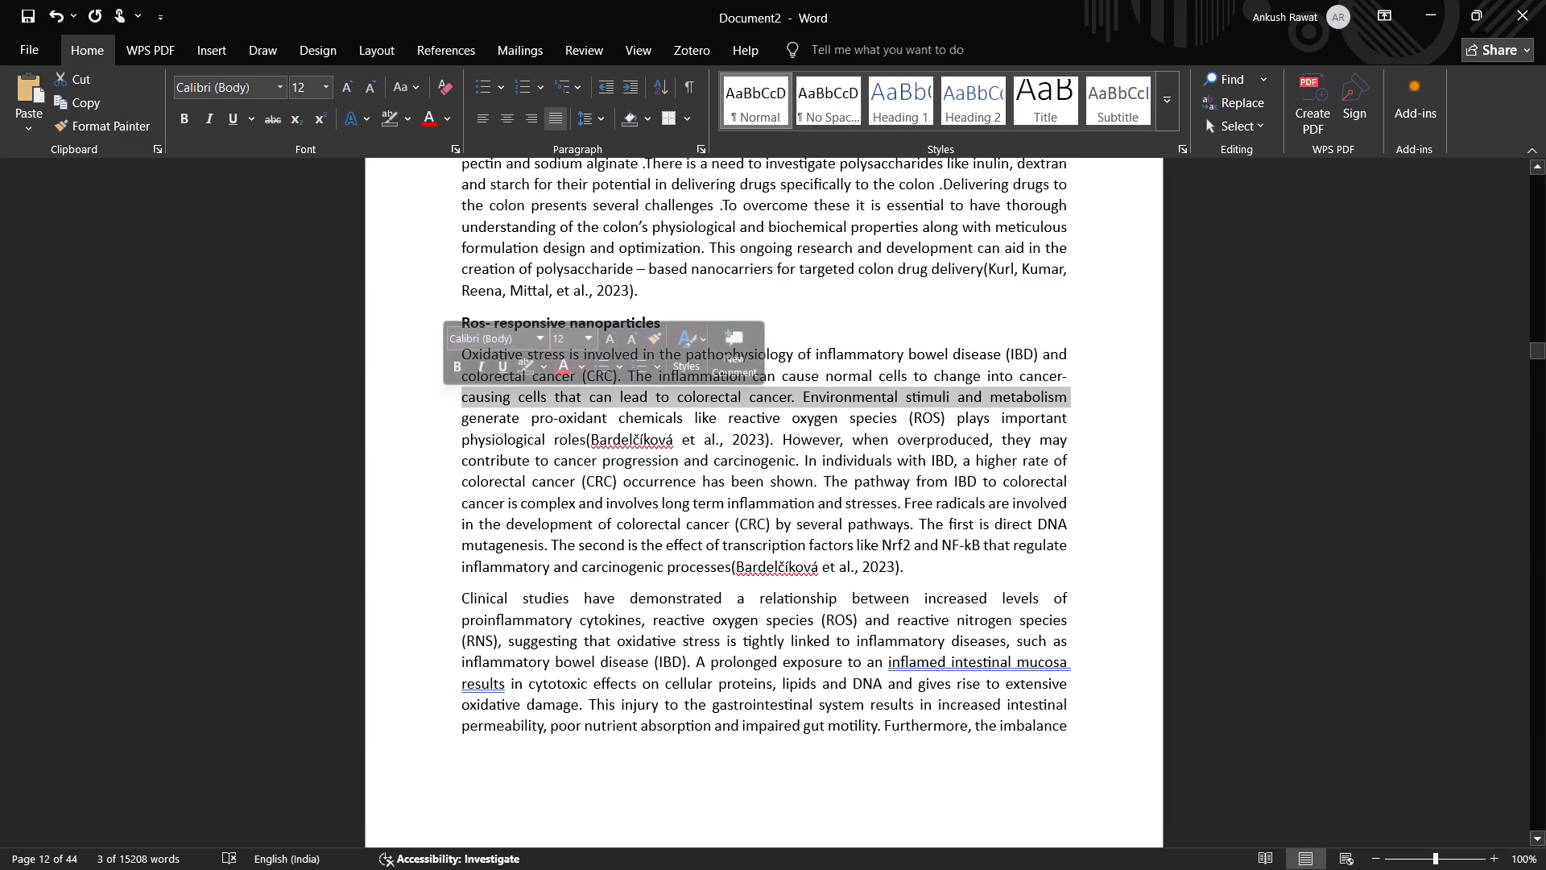
Clear the highlight from the MICROBIOTA-RESPONSIVE NANOPLATFORMS heading.
{"action": "middle_click_drag", "start_coordinate": [391, 348], "coordinate": [391, 459]}
{"action": "scroll", "coordinate": [397, 441], "scroll_direction": "up", "scroll_amount": 4}
{"action": "scroll", "coordinate": [397, 441], "scroll_direction": "down", "scroll_amount": 1}
{"action": "scroll", "coordinate": [410, 408], "scroll_direction": "up", "scroll_amount": 1}
{"action": "scroll", "coordinate": [414, 378], "scroll_direction": "down", "scroll_amount": 1}
{"action": "scroll", "coordinate": [415, 368], "scroll_direction": "up", "scroll_amount": 1}
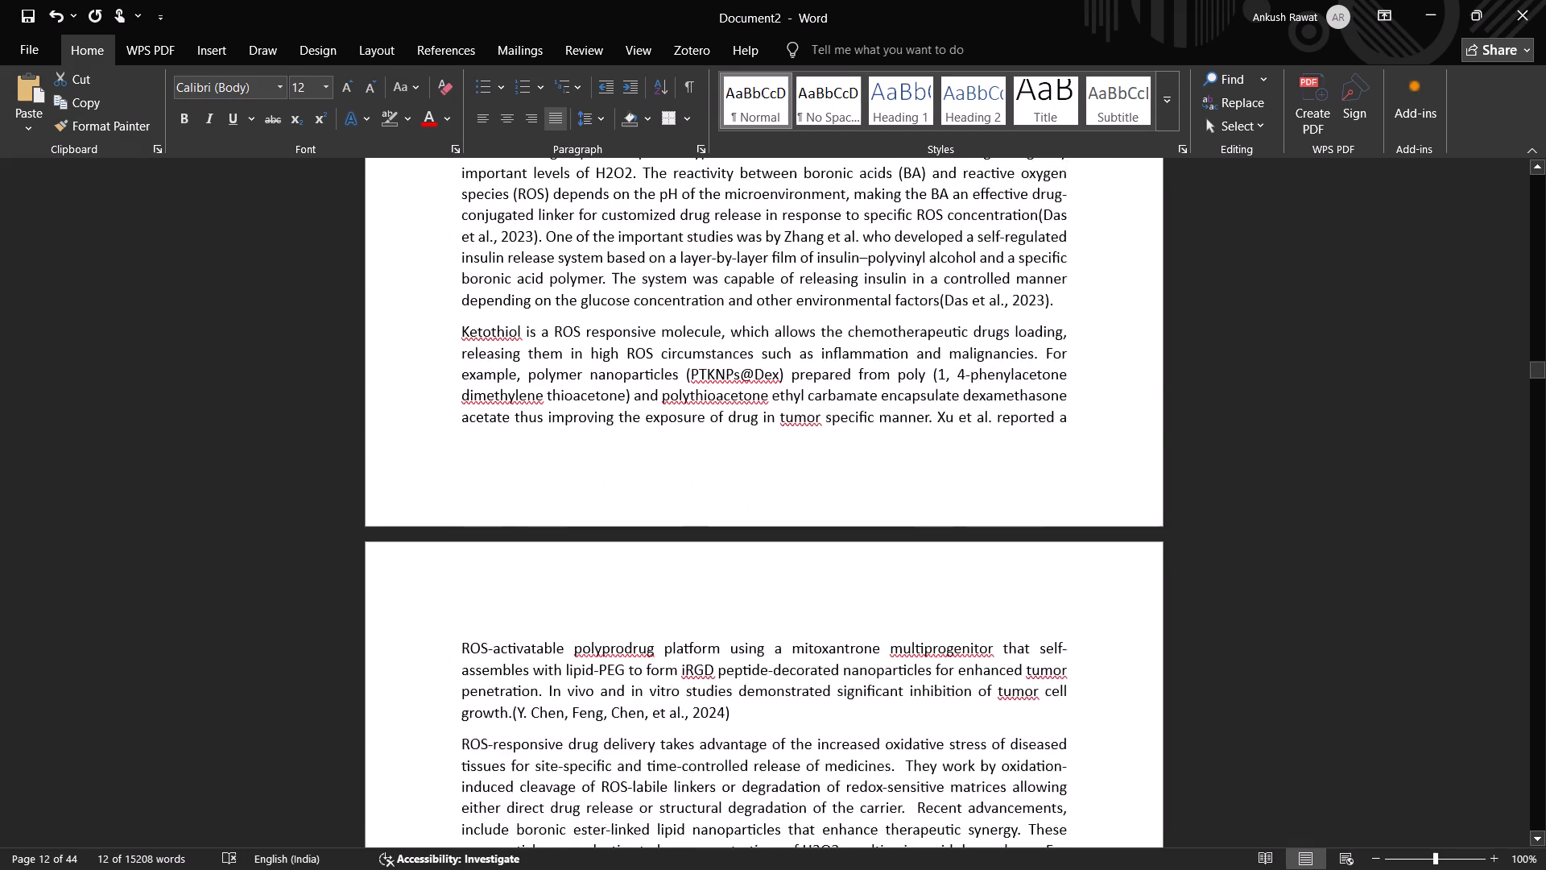
{"action": "scroll", "coordinate": [412, 420], "scroll_direction": "up", "scroll_amount": 10}
{"action": "scroll", "coordinate": [414, 389], "scroll_direction": "down", "scroll_amount": 3}
{"action": "scroll", "coordinate": [414, 389], "scroll_direction": "up", "scroll_amount": 3}
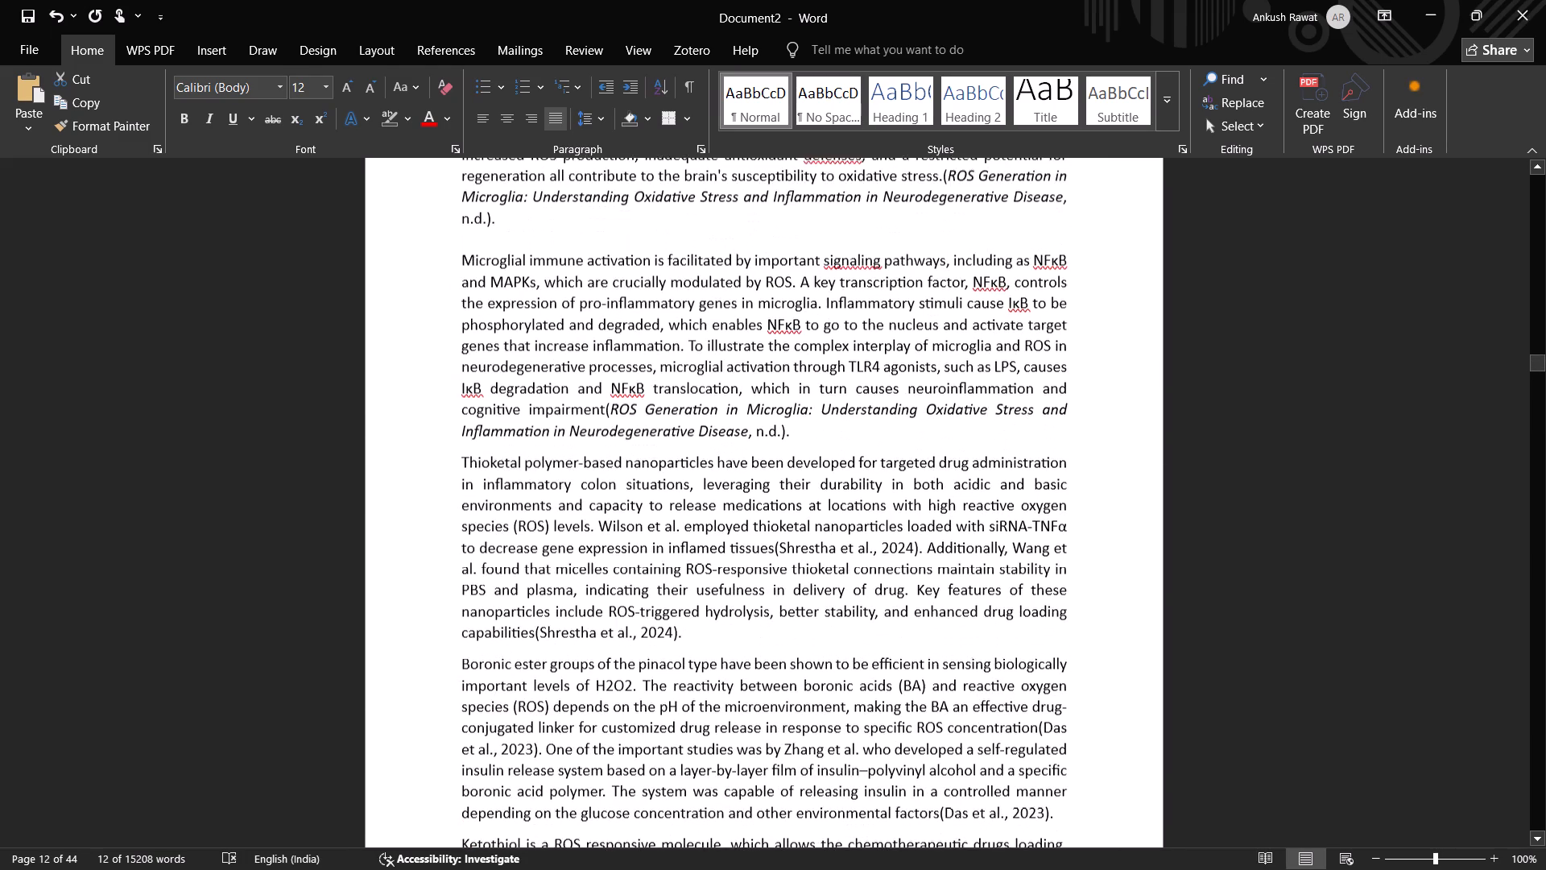
{"action": "middle_click_drag", "start_coordinate": [407, 513], "coordinate": [406, 636]}
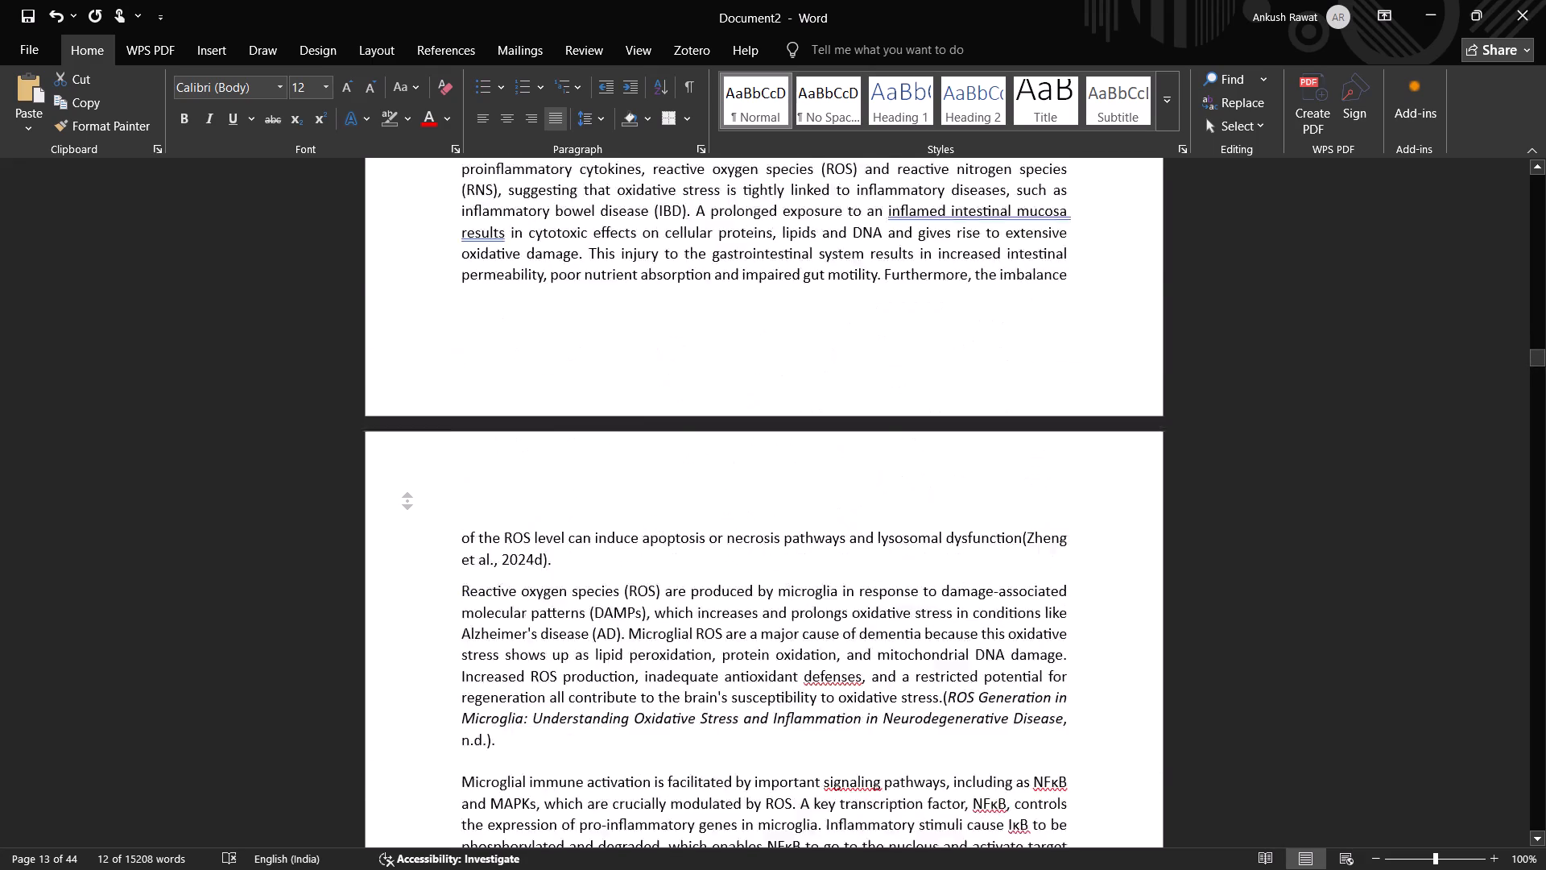
{"action": "middle_click_drag", "start_coordinate": [406, 636], "coordinate": [406, 625]}
{"action": "middle_click_drag", "start_coordinate": [408, 414], "coordinate": [410, 577]}
{"action": "scroll", "coordinate": [426, 493], "scroll_direction": "up", "scroll_amount": 4}
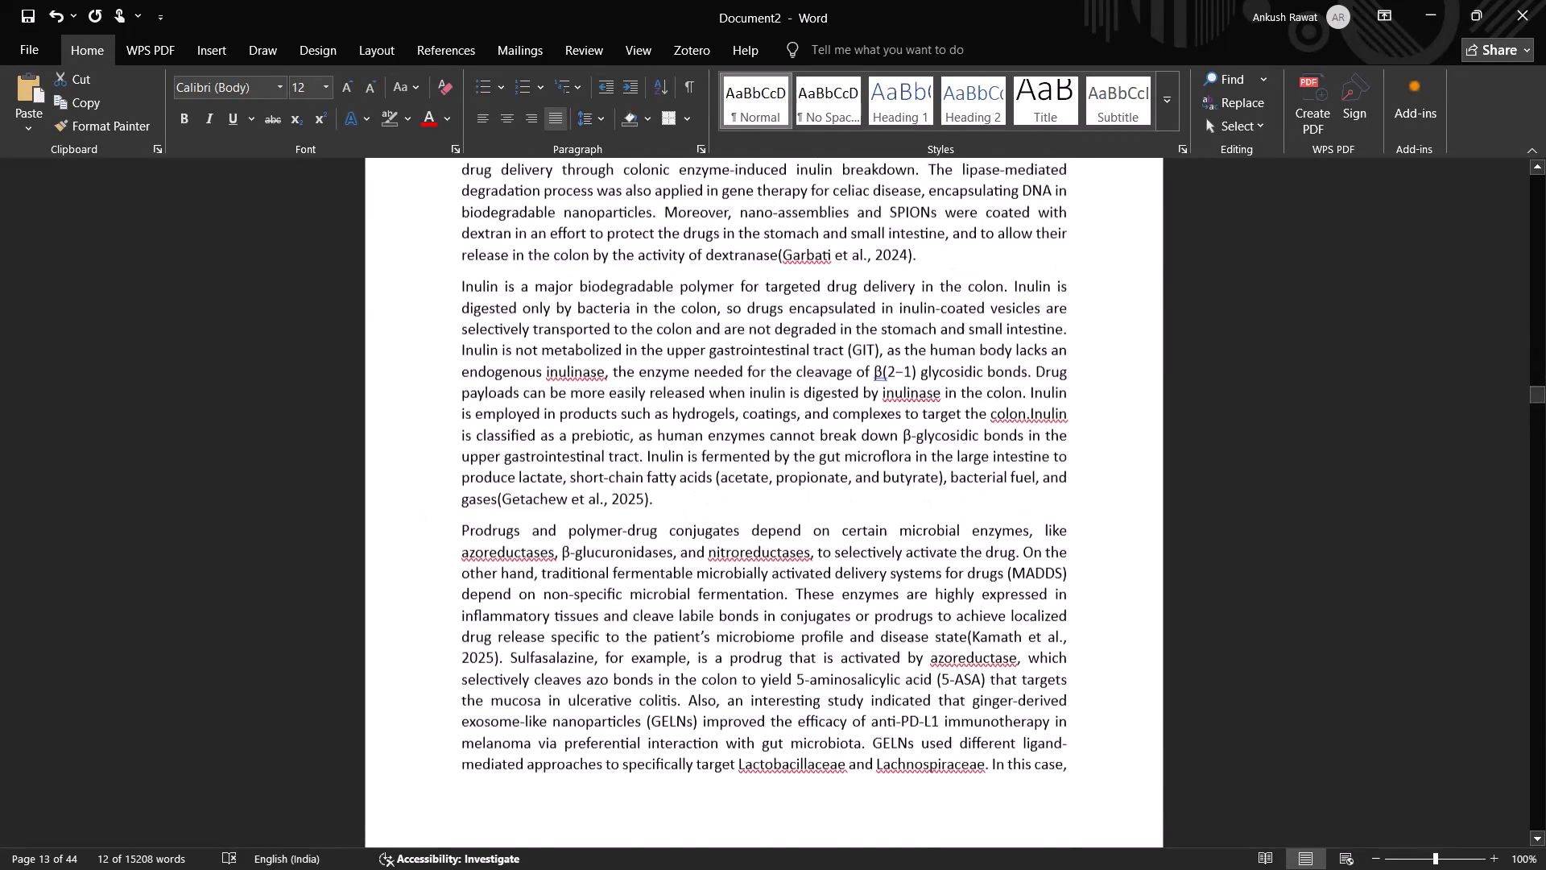
{"action": "scroll", "coordinate": [428, 247], "scroll_direction": "up", "scroll_amount": 2}
{"action": "scroll", "coordinate": [429, 245], "scroll_direction": "down", "scroll_amount": 1}
{"action": "scroll", "coordinate": [429, 237], "scroll_direction": "up", "scroll_amount": 2}
{"action": "scroll", "coordinate": [437, 412], "scroll_direction": "down", "scroll_amount": 2}
{"action": "scroll", "coordinate": [438, 415], "scroll_direction": "up", "scroll_amount": 6}
{"action": "scroll", "coordinate": [439, 354], "scroll_direction": "down", "scroll_amount": 1}
{"action": "scroll", "coordinate": [439, 354], "scroll_direction": "up", "scroll_amount": 5}
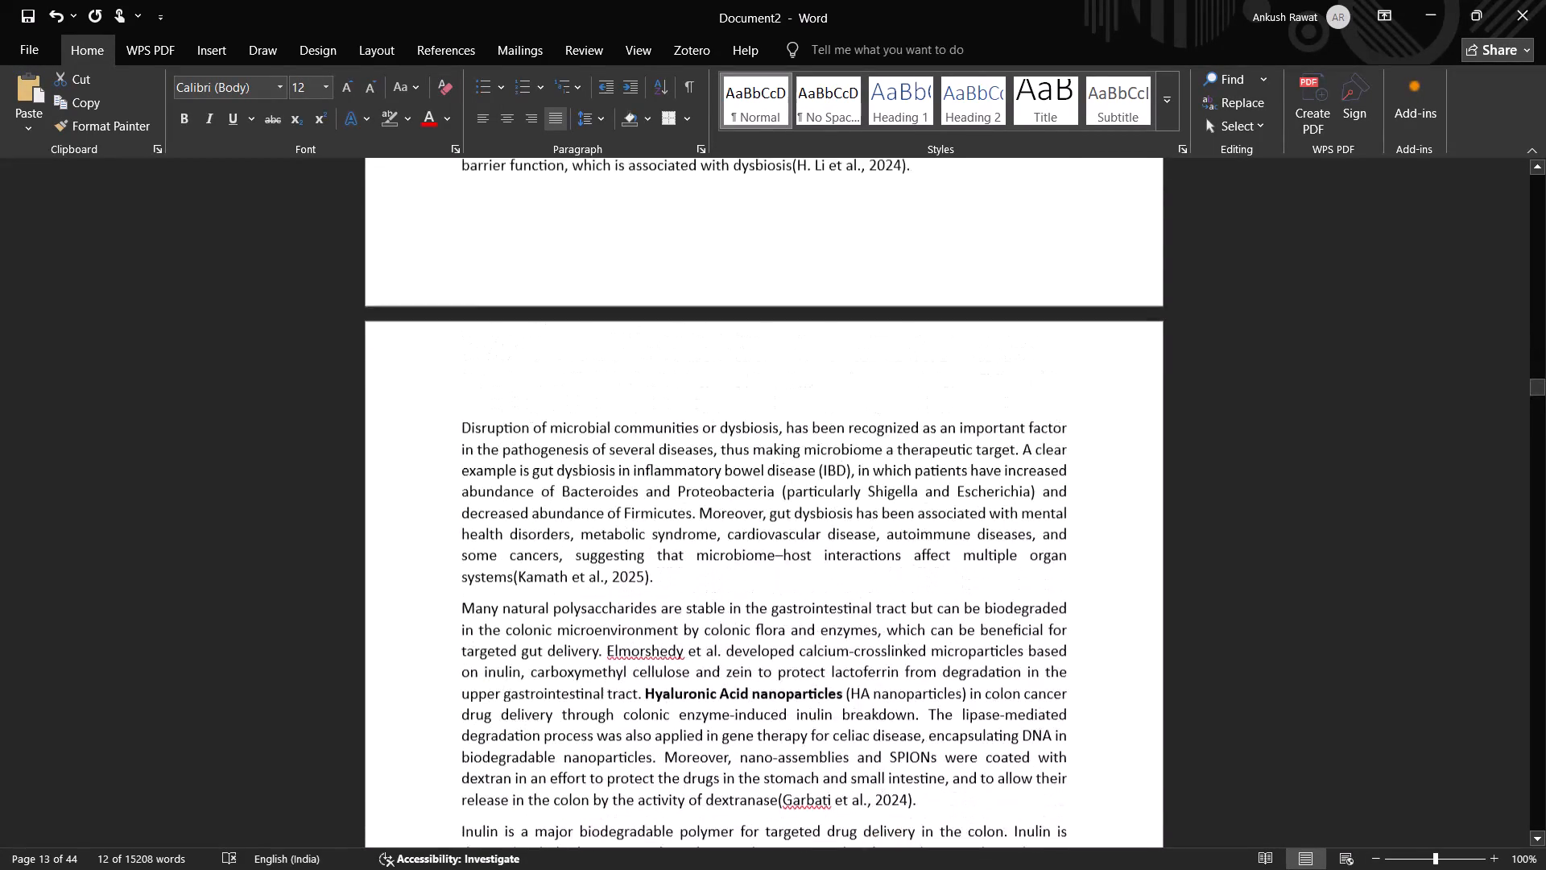
{"action": "scroll", "coordinate": [440, 333], "scroll_direction": "down", "scroll_amount": 1}
{"action": "scroll", "coordinate": [440, 333], "scroll_direction": "up", "scroll_amount": 2}
{"action": "scroll", "coordinate": [440, 333], "scroll_direction": "down", "scroll_amount": 1}
{"action": "scroll", "coordinate": [440, 333], "scroll_direction": "up", "scroll_amount": 5}
{"action": "scroll", "coordinate": [445, 360], "scroll_direction": "down", "scroll_amount": 7}
{"action": "scroll", "coordinate": [438, 468], "scroll_direction": "up", "scroll_amount": 2}
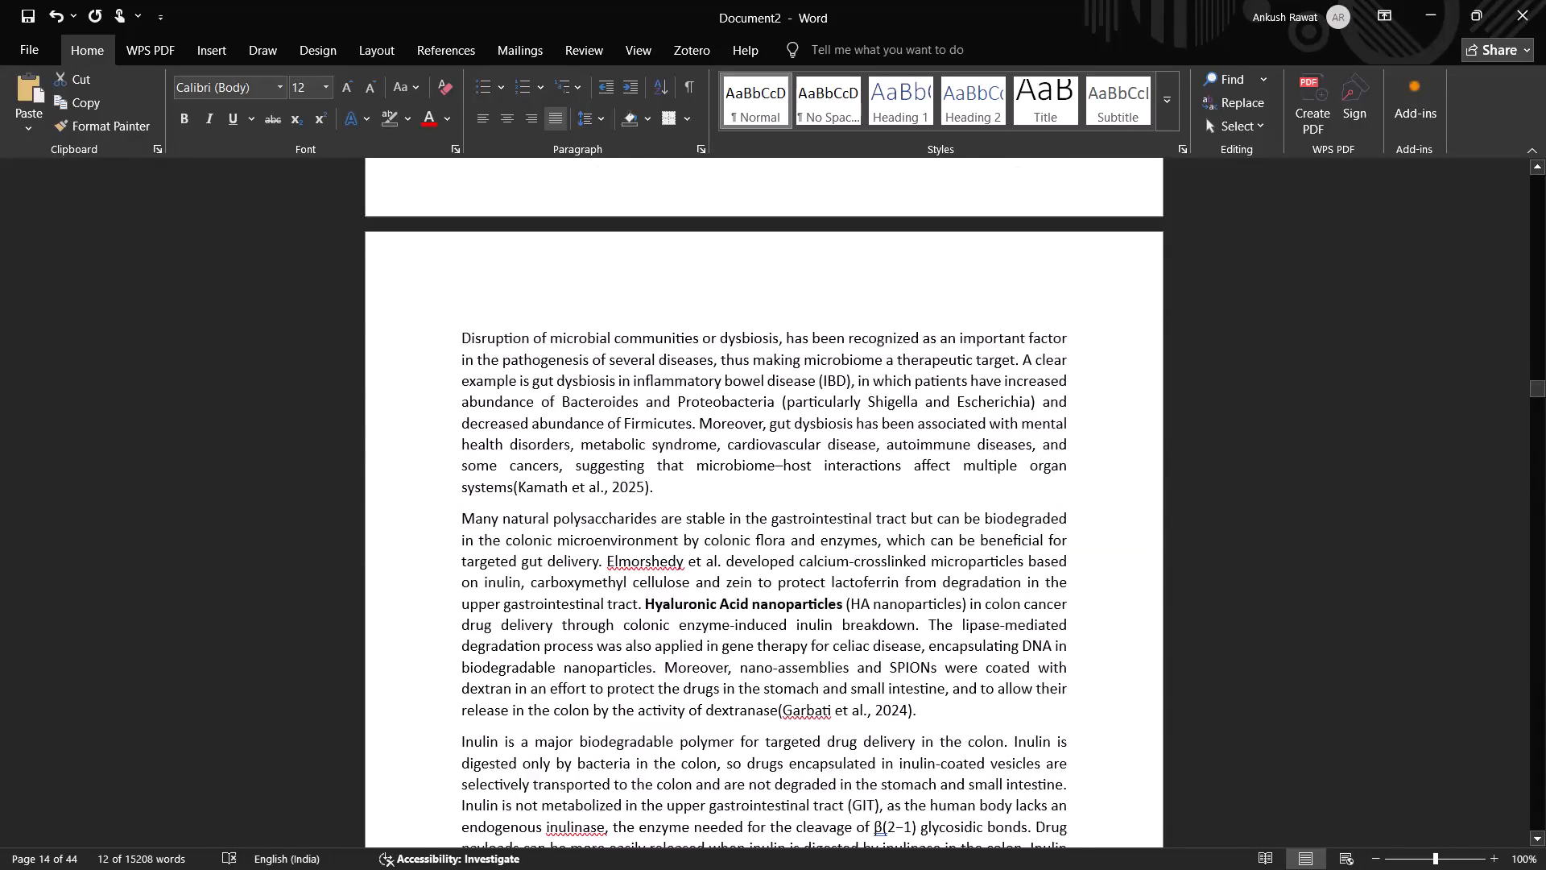
{"action": "scroll", "coordinate": [438, 467], "scroll_direction": "up", "scroll_amount": 5}
{"action": "scroll", "coordinate": [428, 375], "scroll_direction": "up", "scroll_amount": 1}
{"action": "scroll", "coordinate": [428, 375], "scroll_direction": "down", "scroll_amount": 1}
{"action": "scroll", "coordinate": [428, 375], "scroll_direction": "up", "scroll_amount": 6}
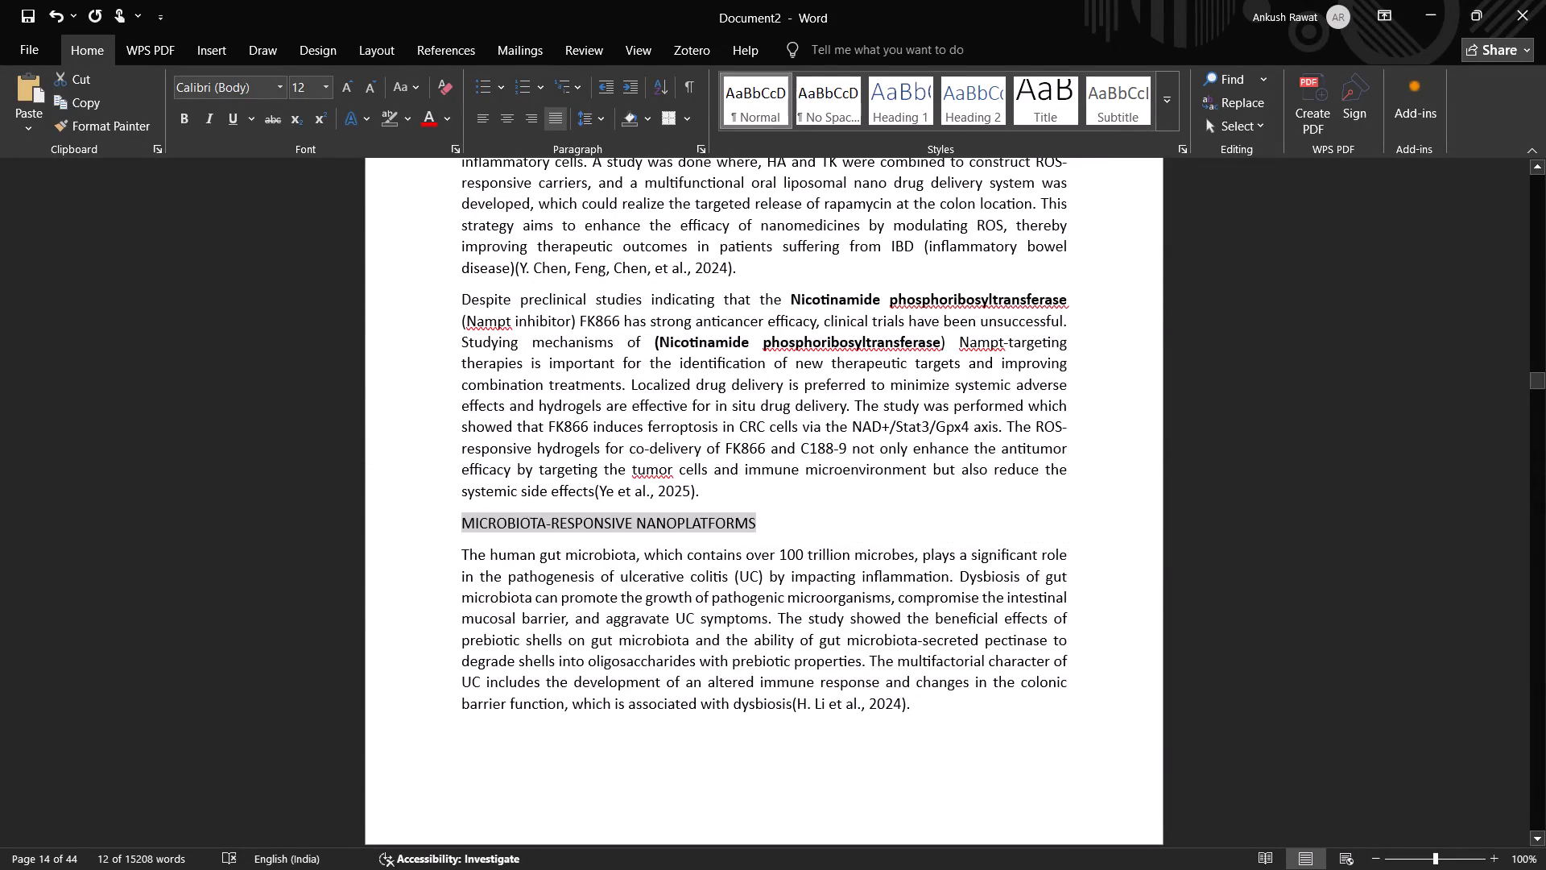
{"action": "left_click_drag", "start_coordinate": [759, 522], "coordinate": [469, 525]}
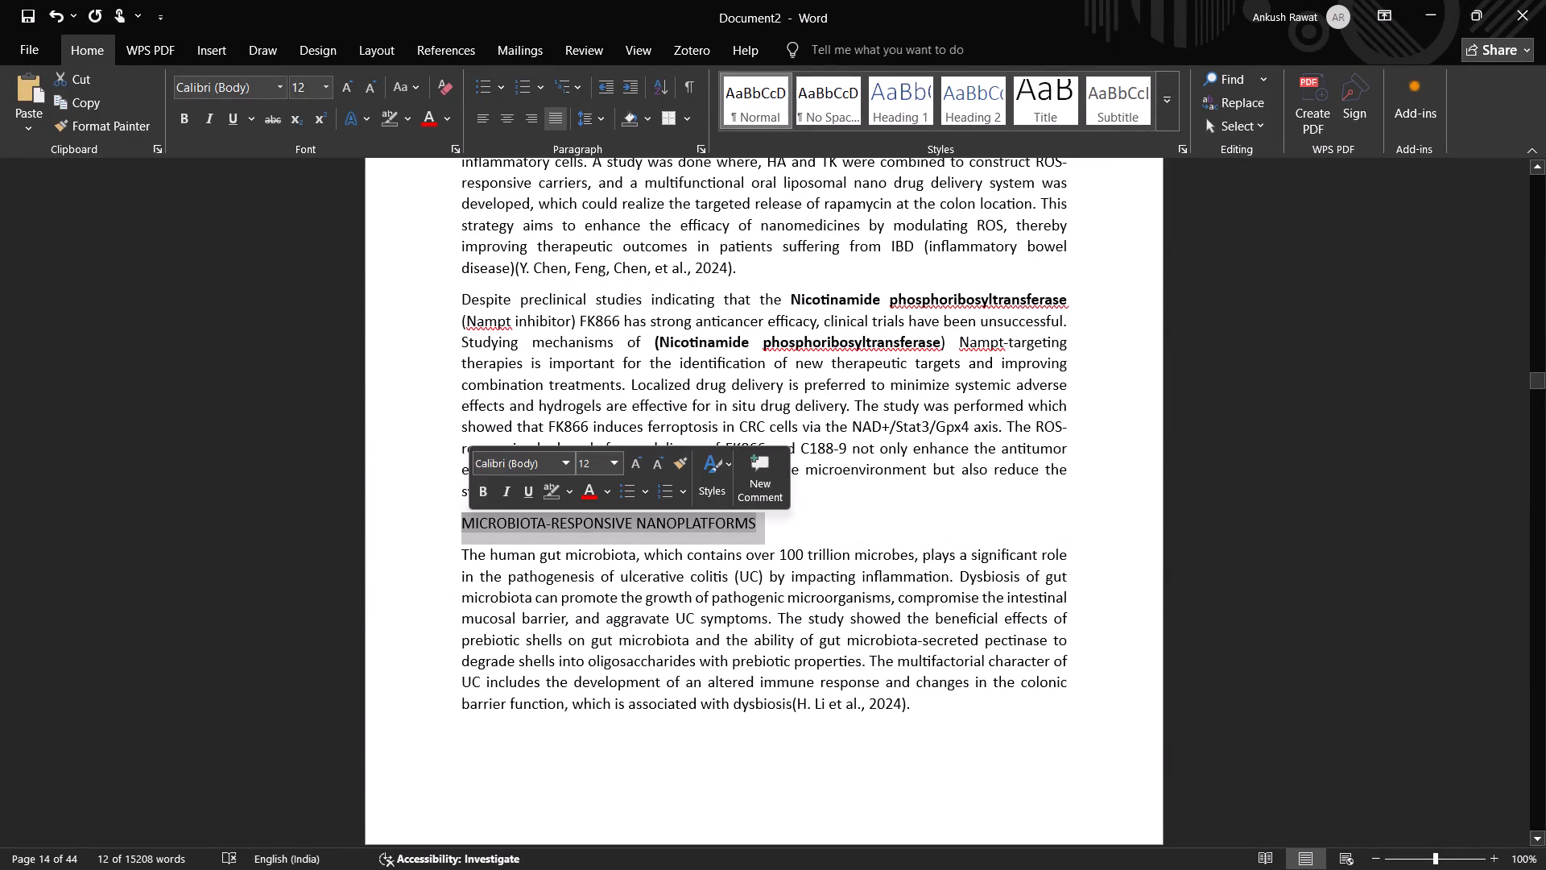
{"action": "left_click", "coordinate": [388, 118]}
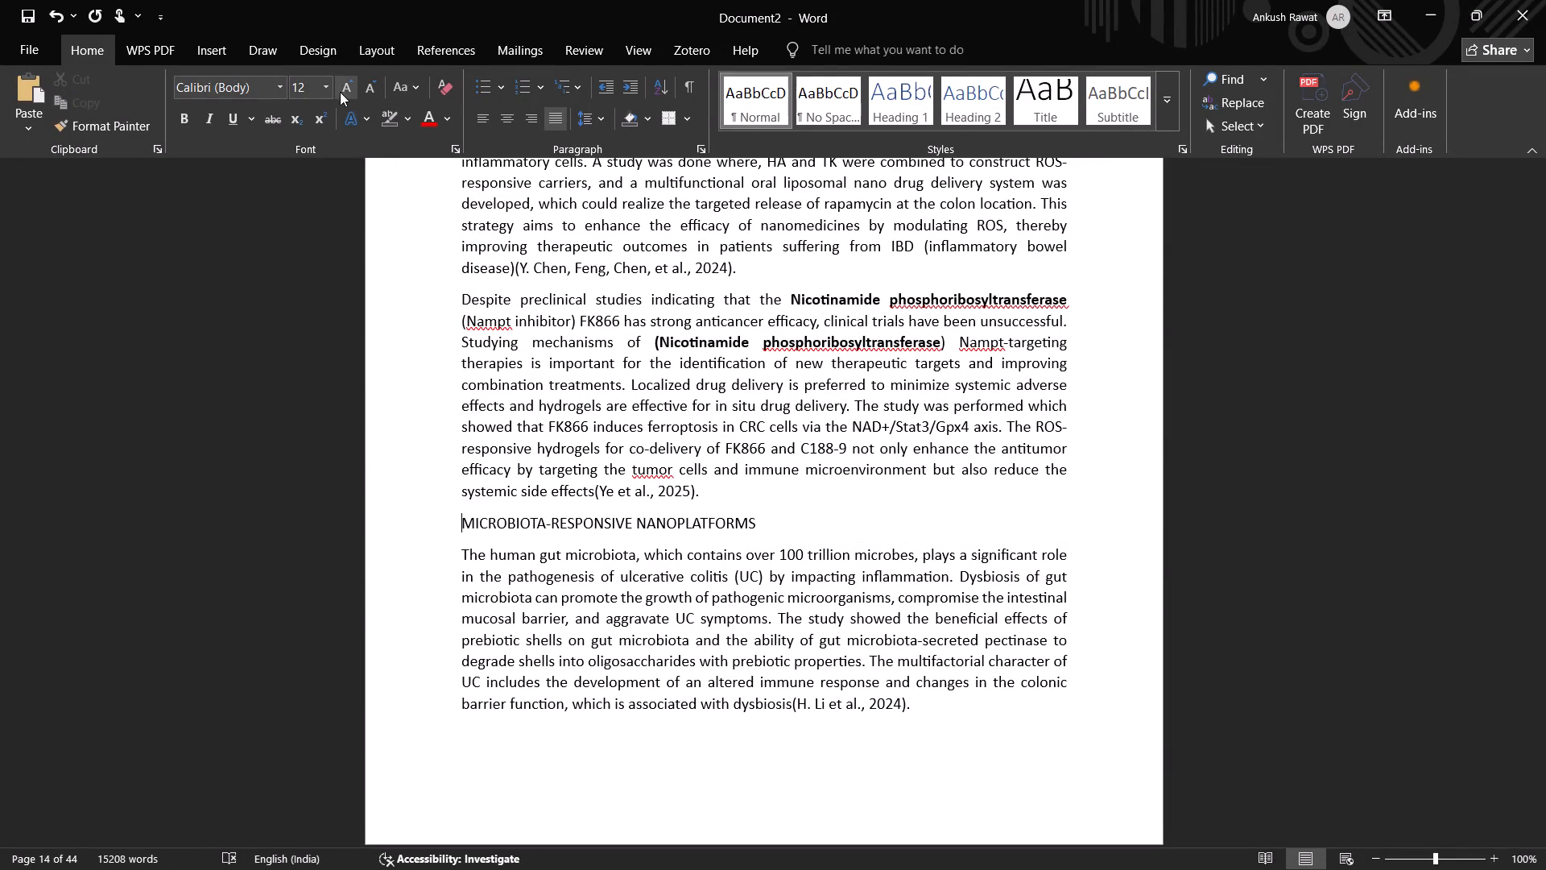
Convert the MICROBIOTA-RESPONSIVE NANOPLATFORMS heading to sentence case and make it bold.
{"action": "left_click", "coordinate": [189, 116]}
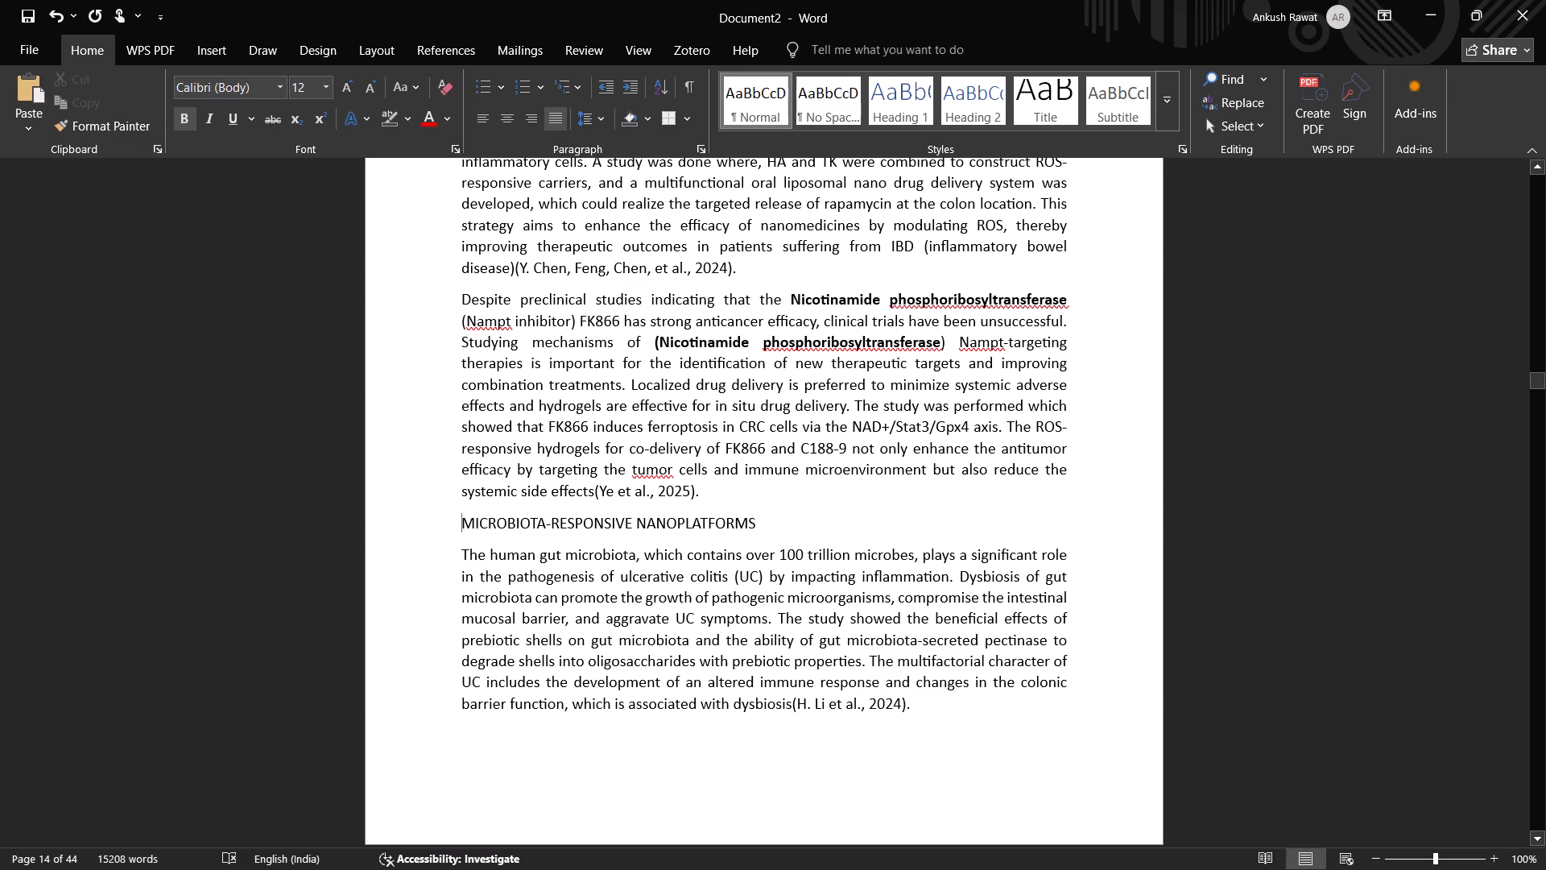
{"action": "left_click_drag", "start_coordinate": [464, 522], "coordinate": [701, 520]}
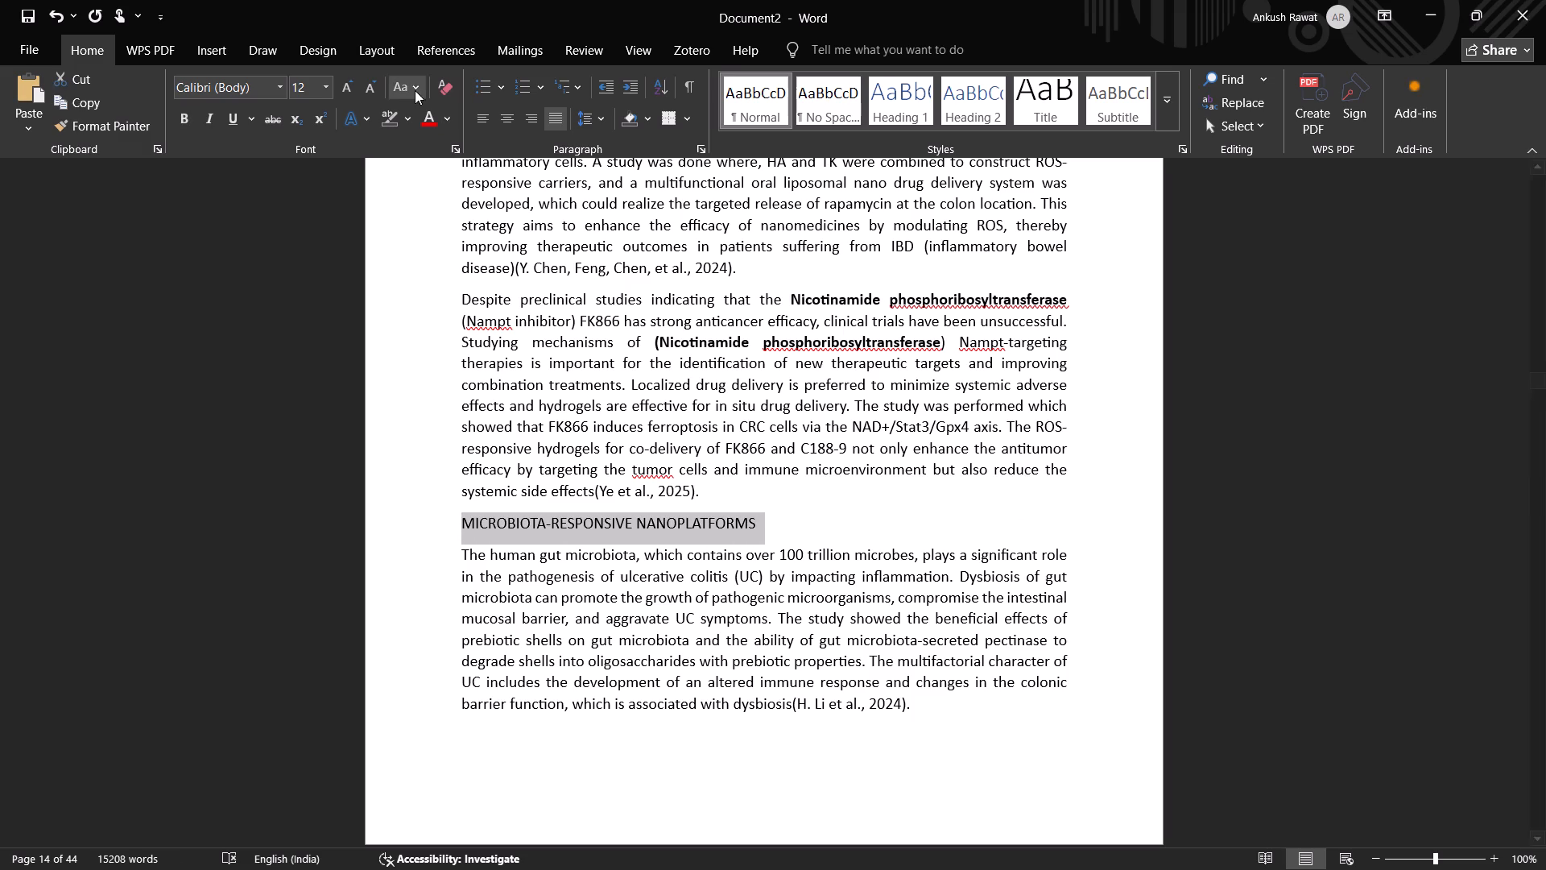
{"action": "left_click", "coordinate": [403, 87]}
{"action": "left_click", "coordinate": [445, 119]}
{"action": "scroll", "coordinate": [417, 529], "scroll_direction": "down", "scroll_amount": 1}
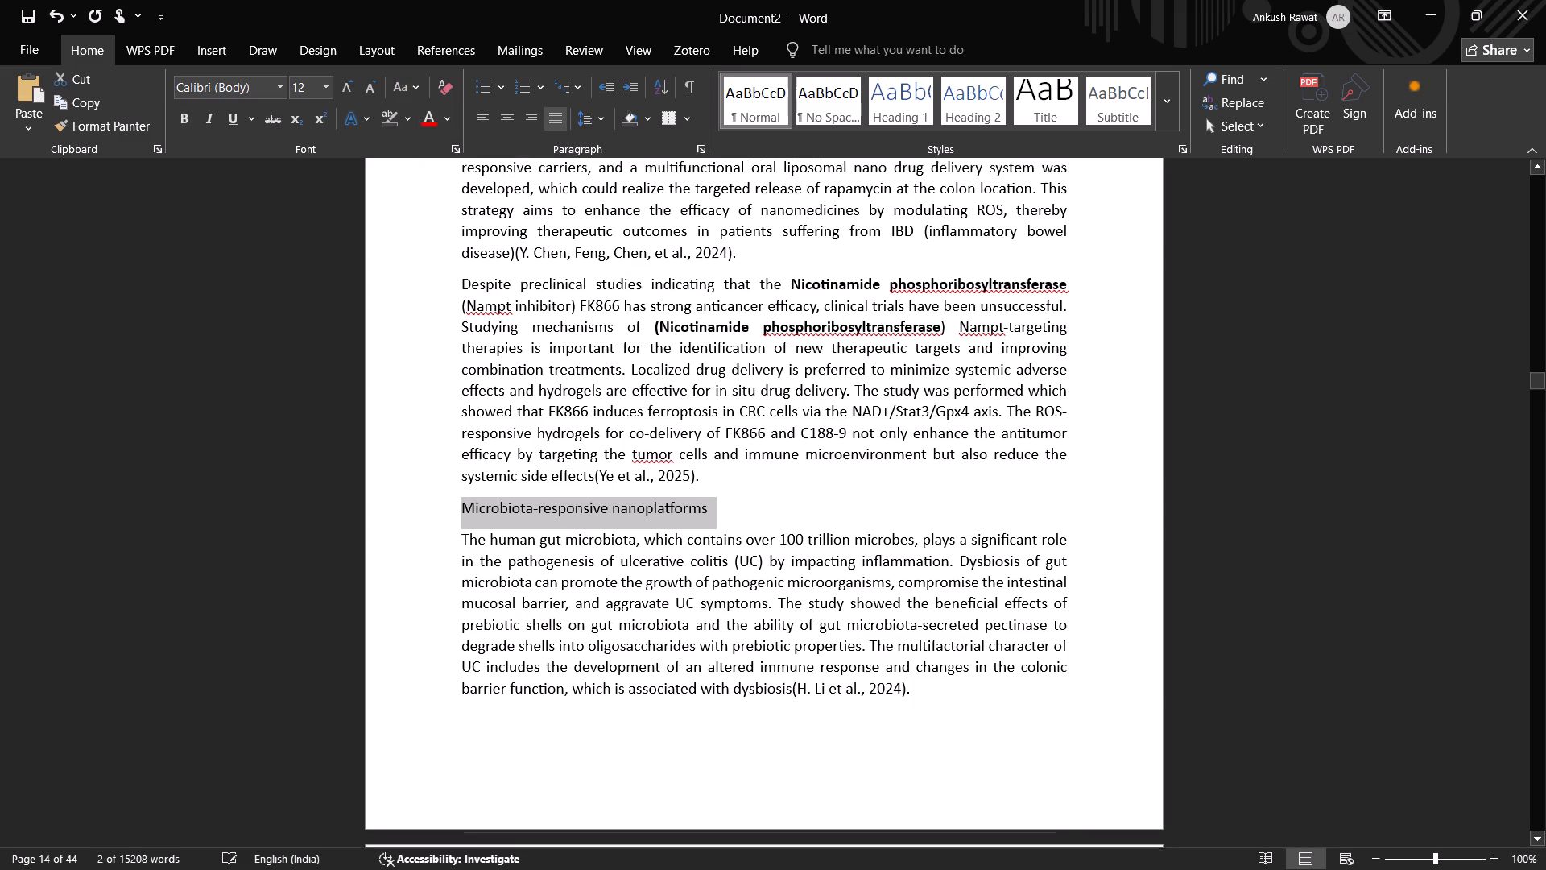
{"action": "scroll", "coordinate": [417, 529], "scroll_direction": "down", "scroll_amount": 1}
{"action": "left_click", "coordinate": [180, 108]}
{"action": "left_click", "coordinate": [432, 420]}
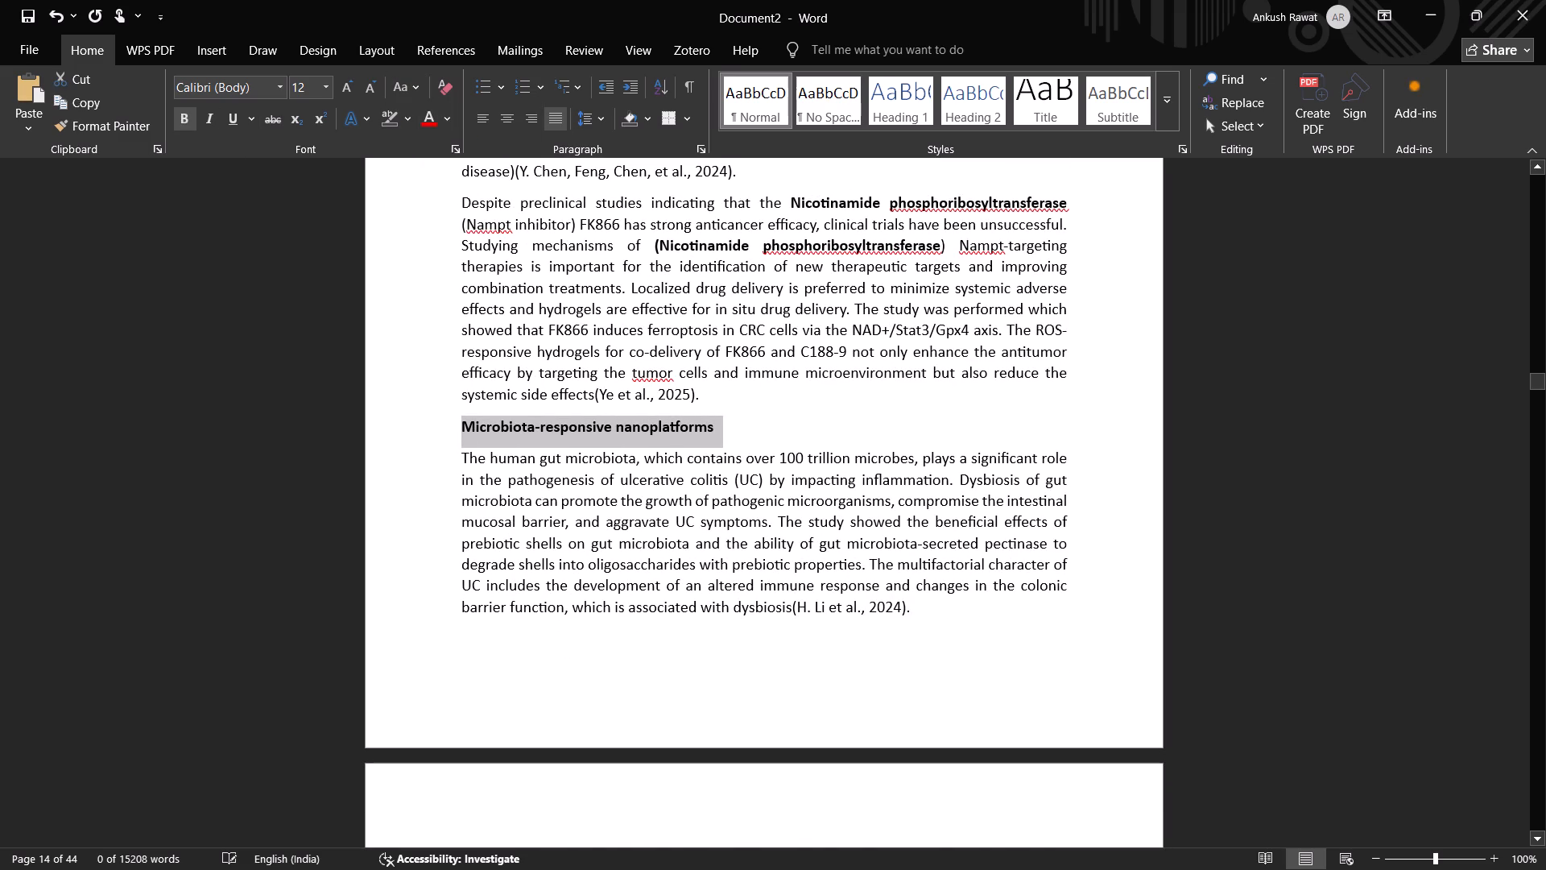
Review the section headings and their numbering throughout the combined document.
{"action": "scroll", "coordinate": [448, 540], "scroll_direction": "up", "scroll_amount": 2}
{"action": "scroll", "coordinate": [448, 541], "scroll_direction": "down", "scroll_amount": 5}
{"action": "scroll", "coordinate": [445, 636], "scroll_direction": "up", "scroll_amount": 1}
{"action": "scroll", "coordinate": [445, 636], "scroll_direction": "down", "scroll_amount": 4}
{"action": "scroll", "coordinate": [445, 636], "scroll_direction": "up", "scroll_amount": 1}
{"action": "scroll", "coordinate": [445, 637], "scroll_direction": "down", "scroll_amount": 6}
{"action": "middle_click_drag", "start_coordinate": [428, 481], "coordinate": [432, 623]}
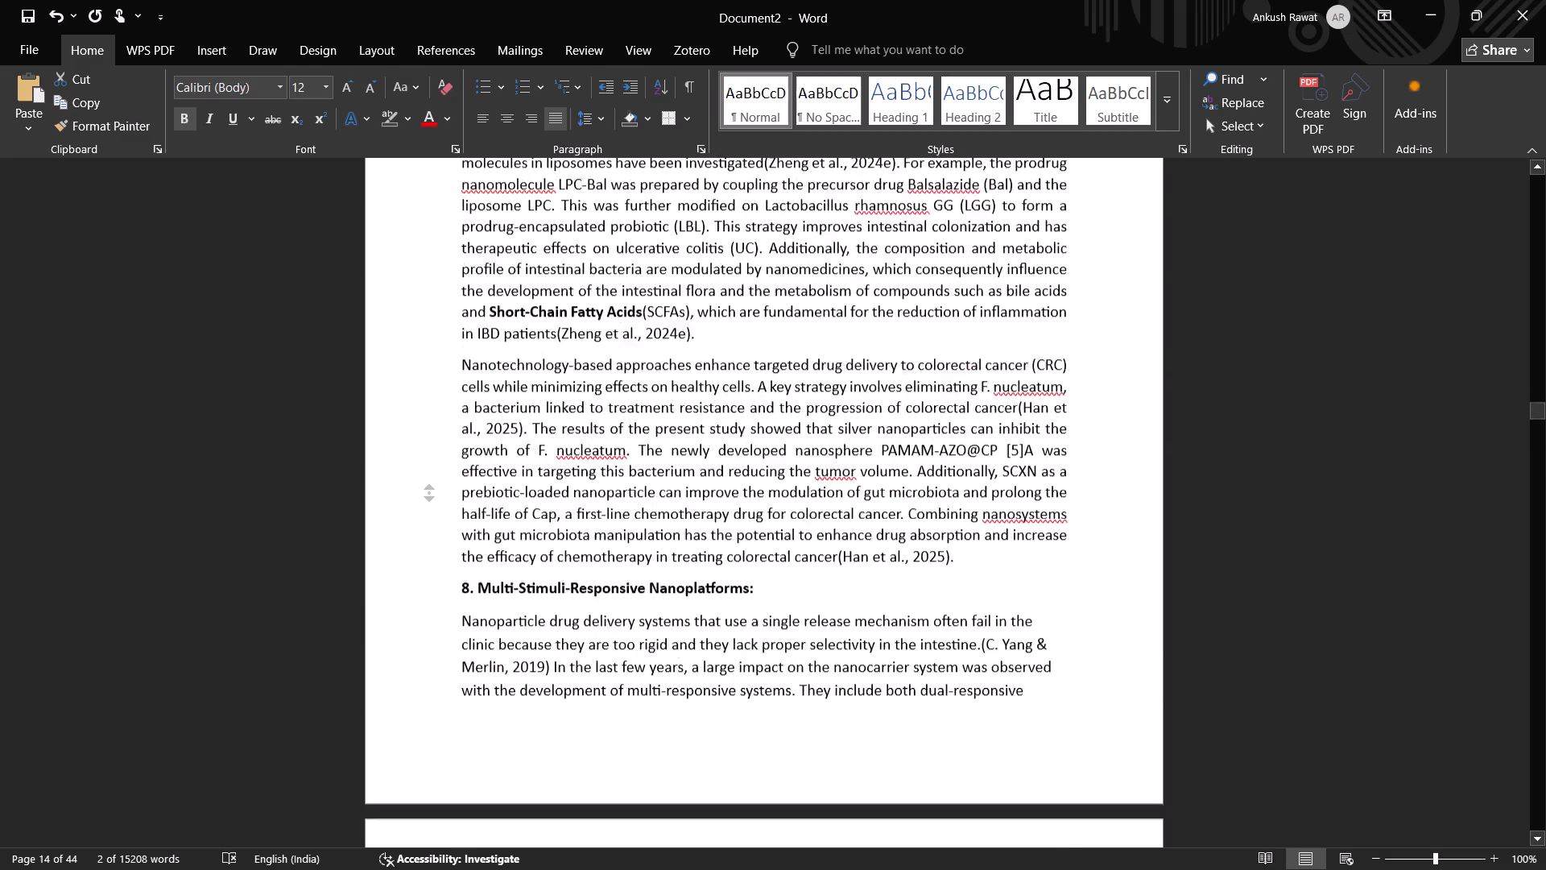
{"action": "middle_click_drag", "start_coordinate": [432, 623], "coordinate": [432, 617]}
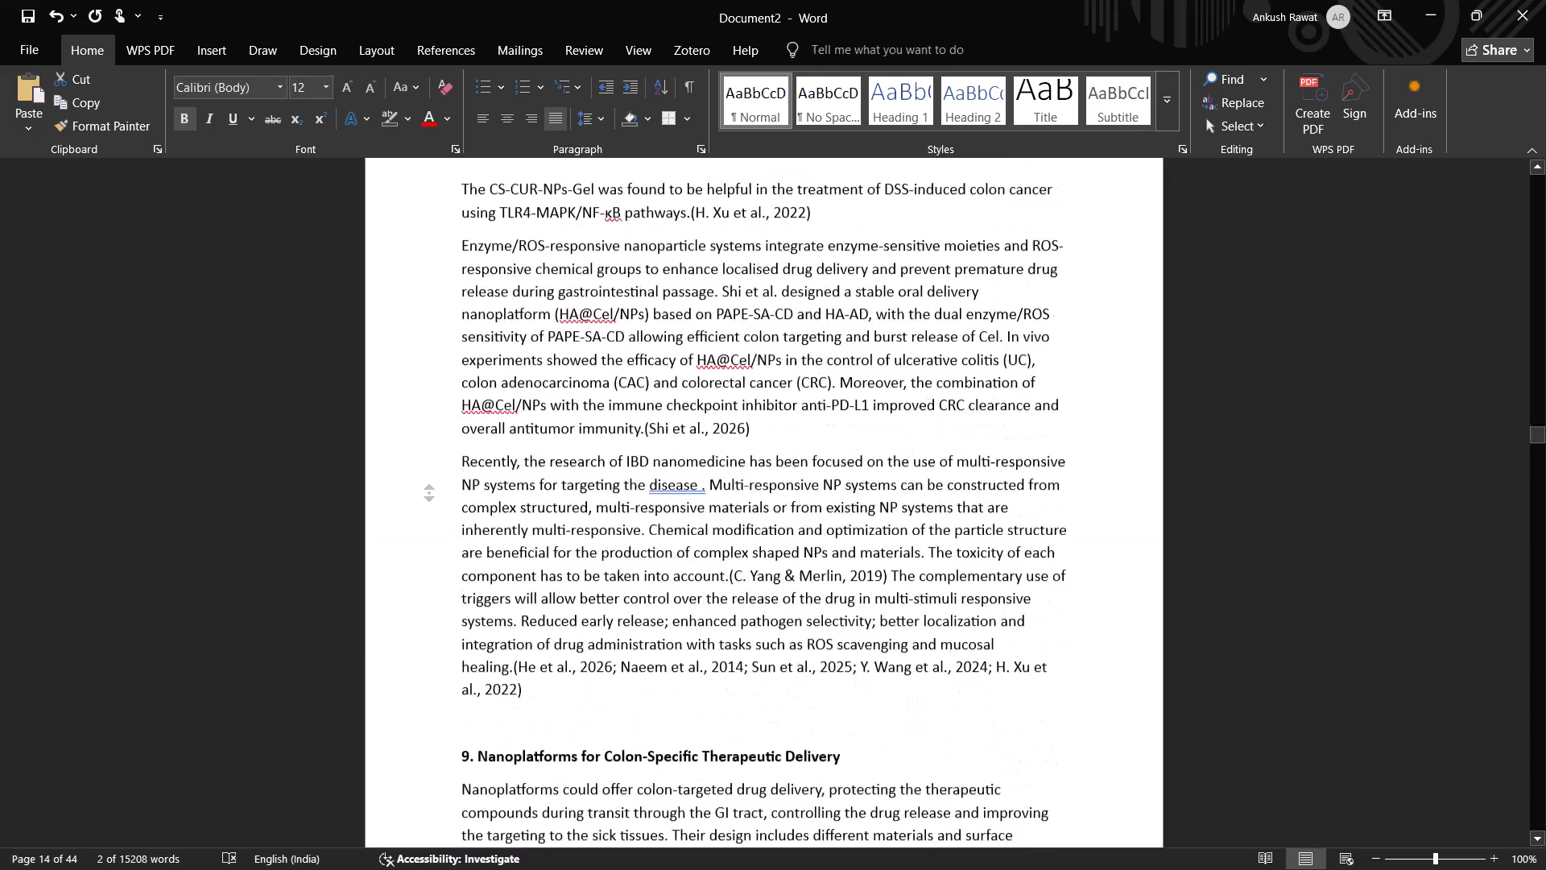
{"action": "middle_click_drag", "start_coordinate": [432, 617], "coordinate": [434, 632]}
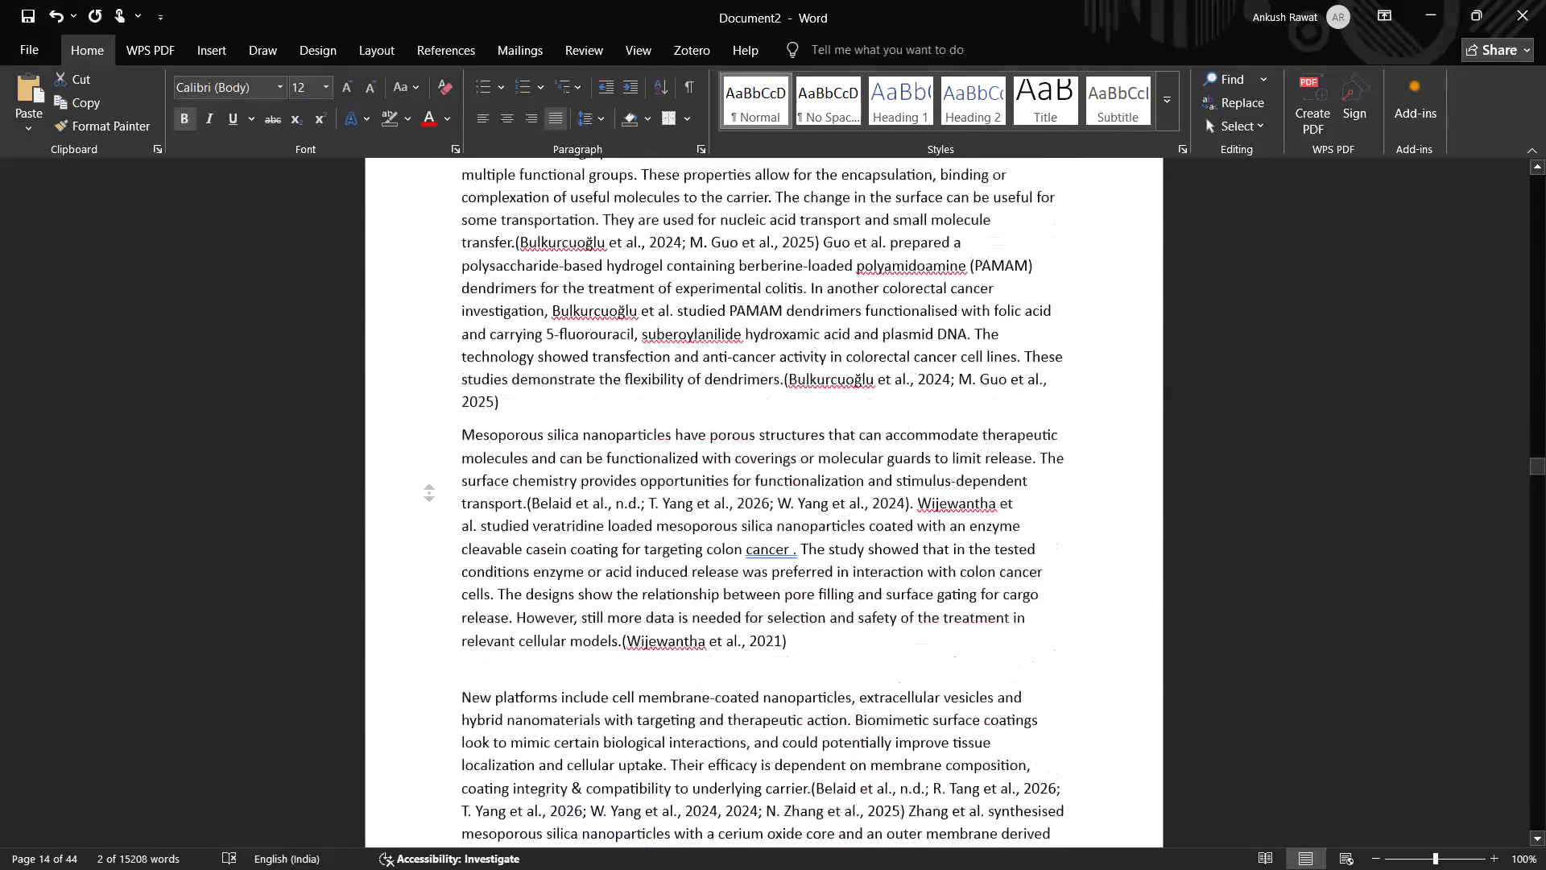
{"action": "middle_click_drag", "start_coordinate": [434, 632], "coordinate": [425, 342]}
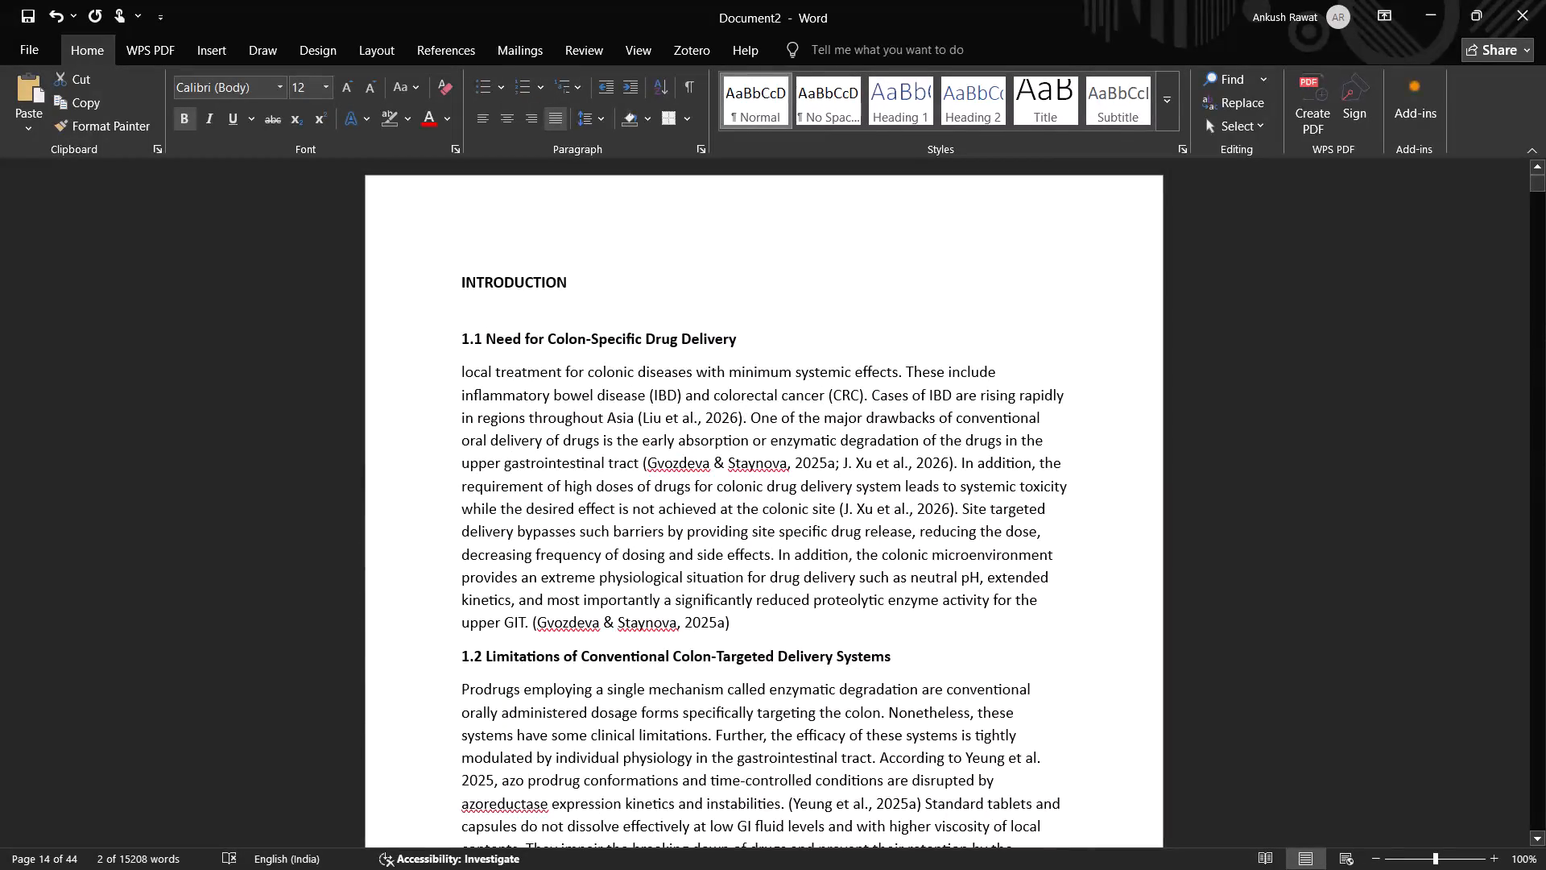
{"action": "middle_click_drag", "start_coordinate": [419, 354], "coordinate": [424, 527]}
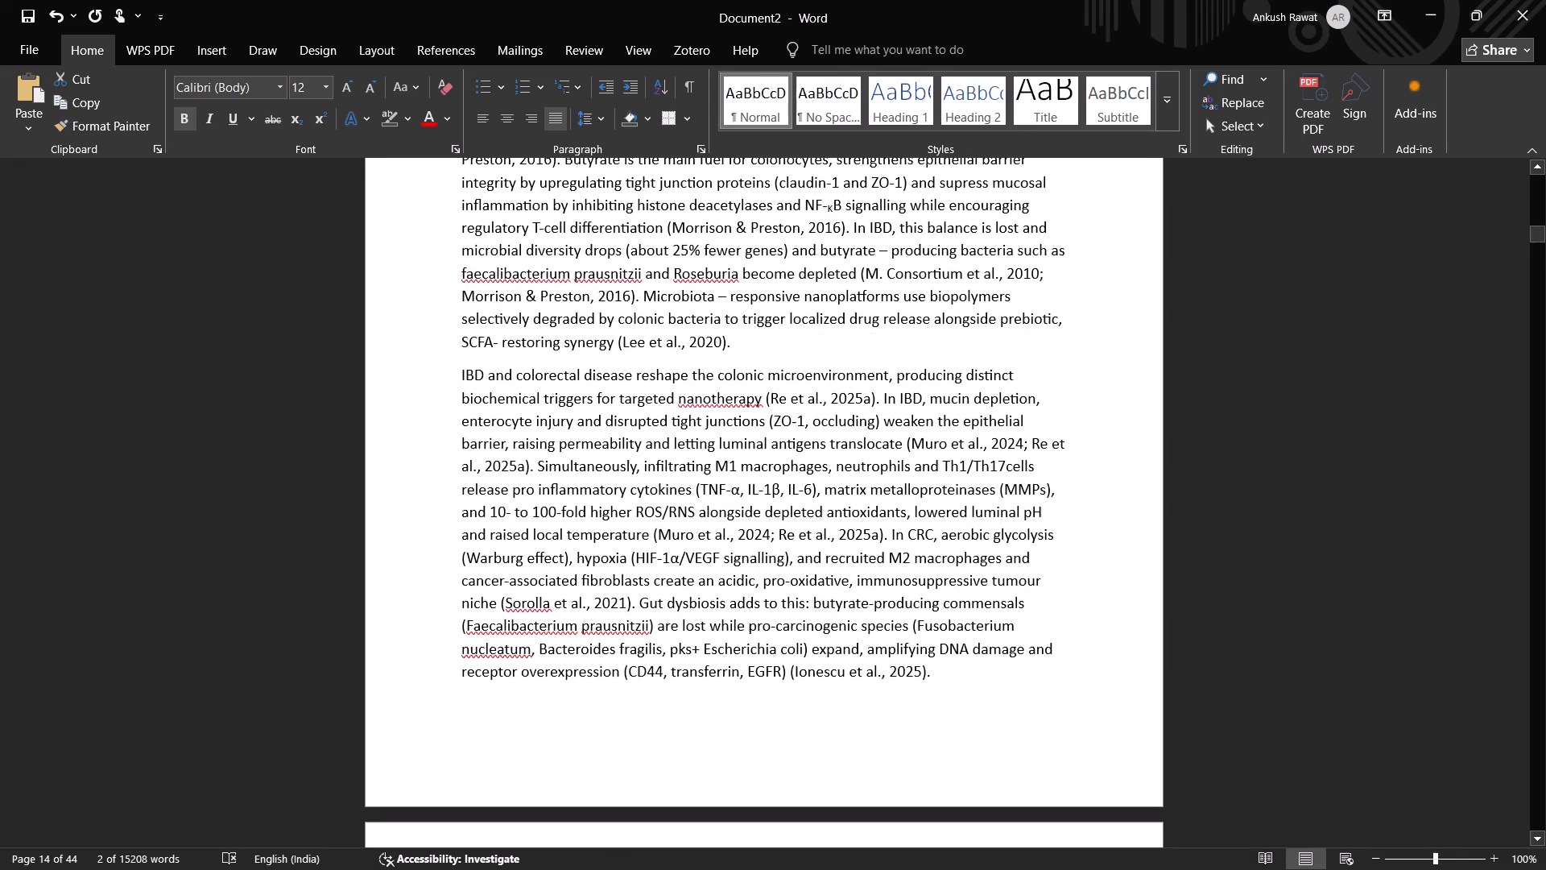
{"action": "middle_click_drag", "start_coordinate": [419, 375], "coordinate": [424, 516]}
{"action": "middle_click_drag", "start_coordinate": [427, 365], "coordinate": [430, 517]}
{"action": "middle_click_drag", "start_coordinate": [436, 370], "coordinate": [436, 380]}
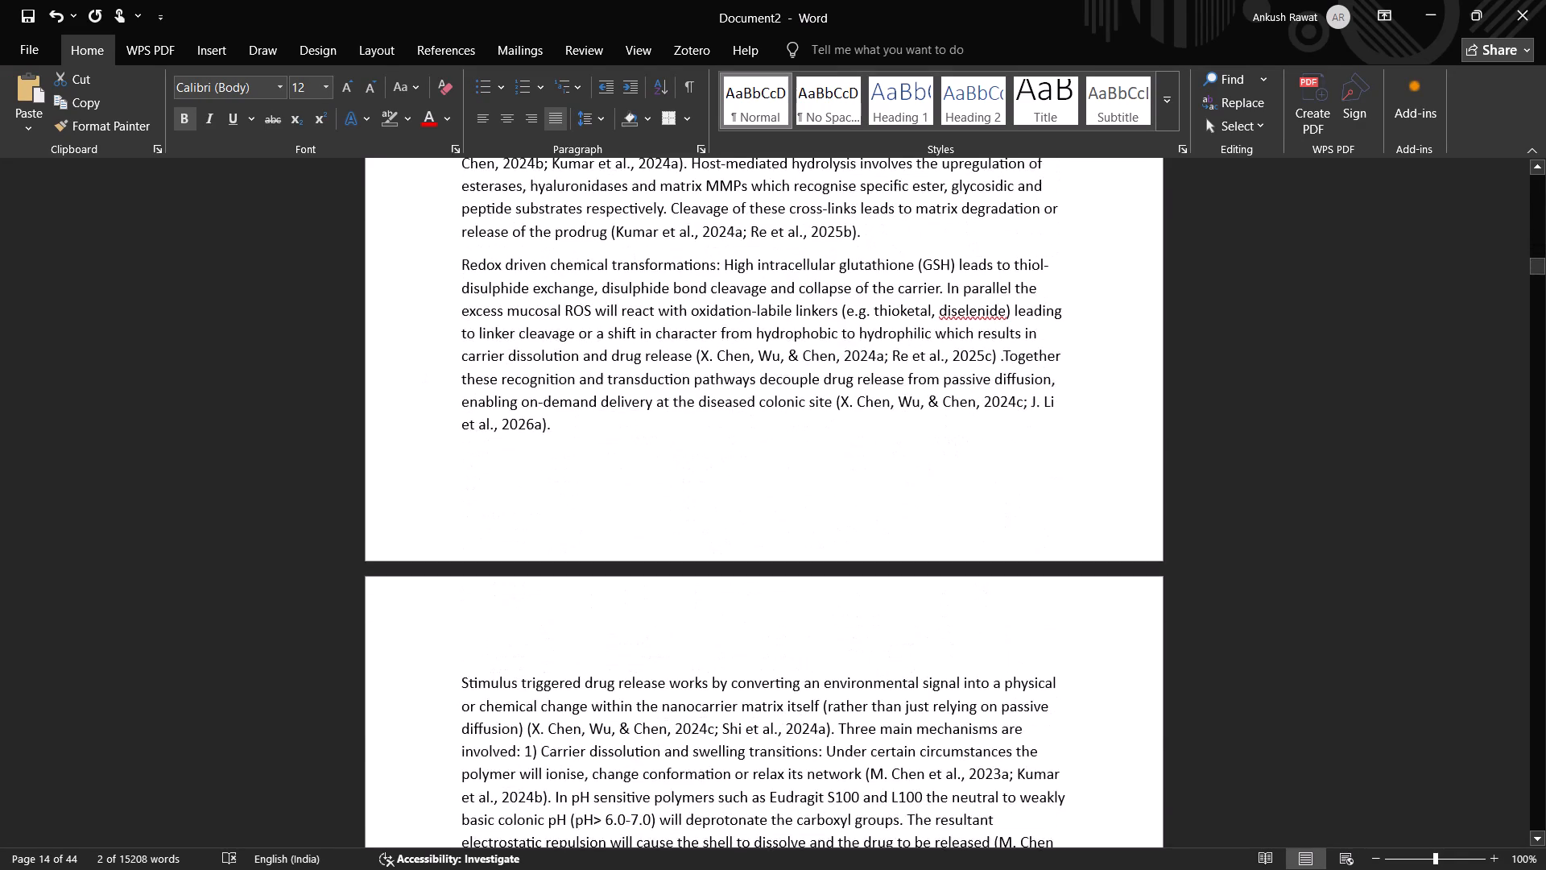
{"action": "middle_click_drag", "start_coordinate": [436, 380], "coordinate": [439, 541]}
{"action": "middle_click_drag", "start_coordinate": [440, 362], "coordinate": [437, 496]}
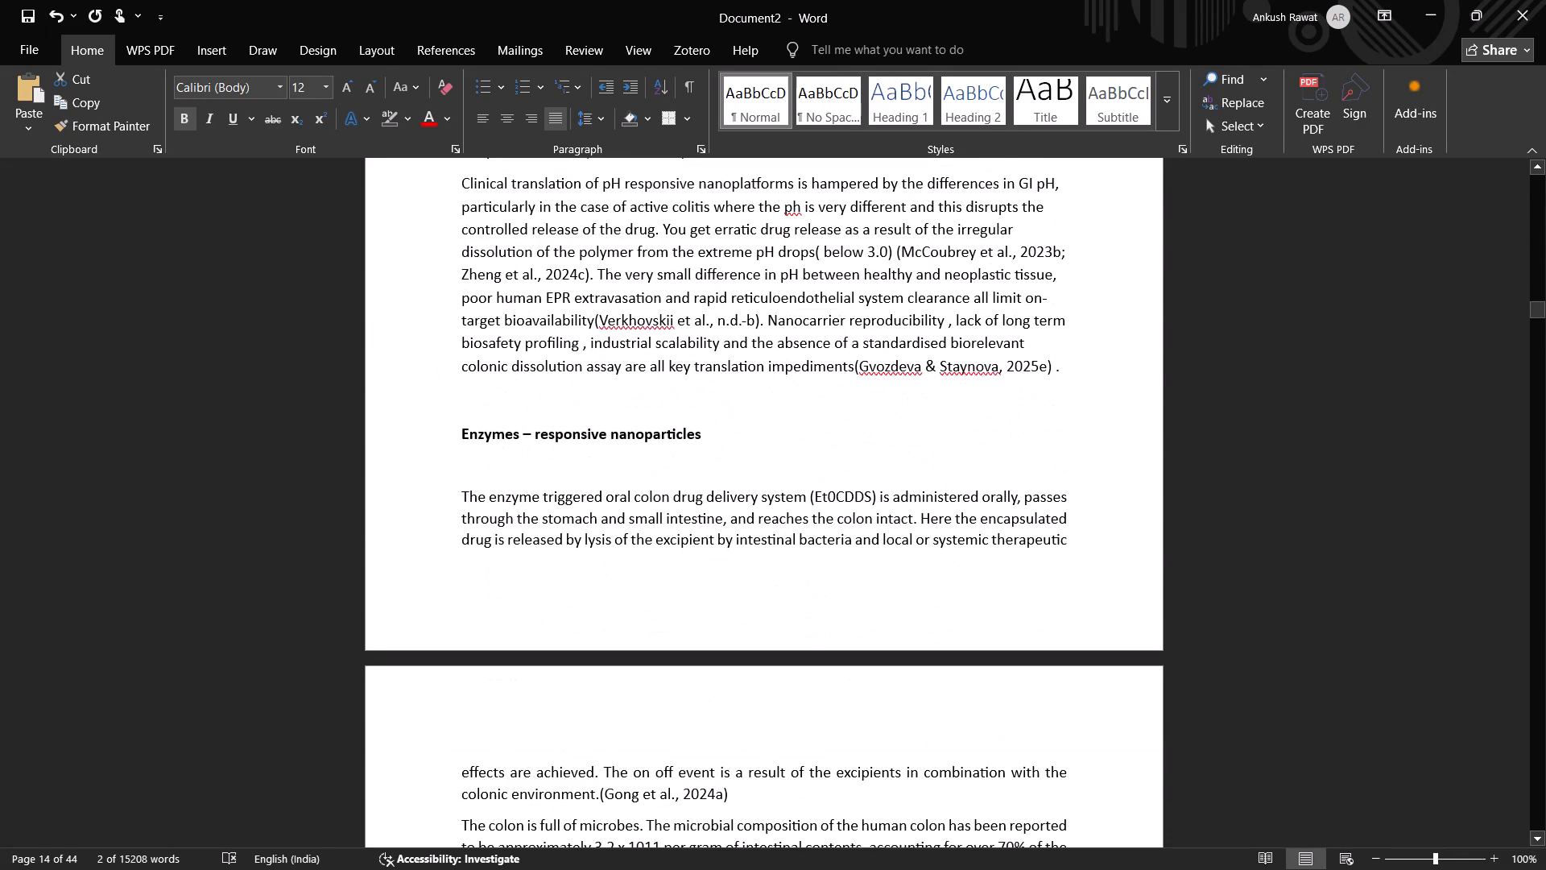
Number the Enzymes – responsive nanoparticles heading as section 5, in the format "5. " before its text.
{"action": "left_click", "coordinate": [458, 433]}
{"action": "middle_click_drag", "start_coordinate": [444, 504], "coordinate": [433, 371]}
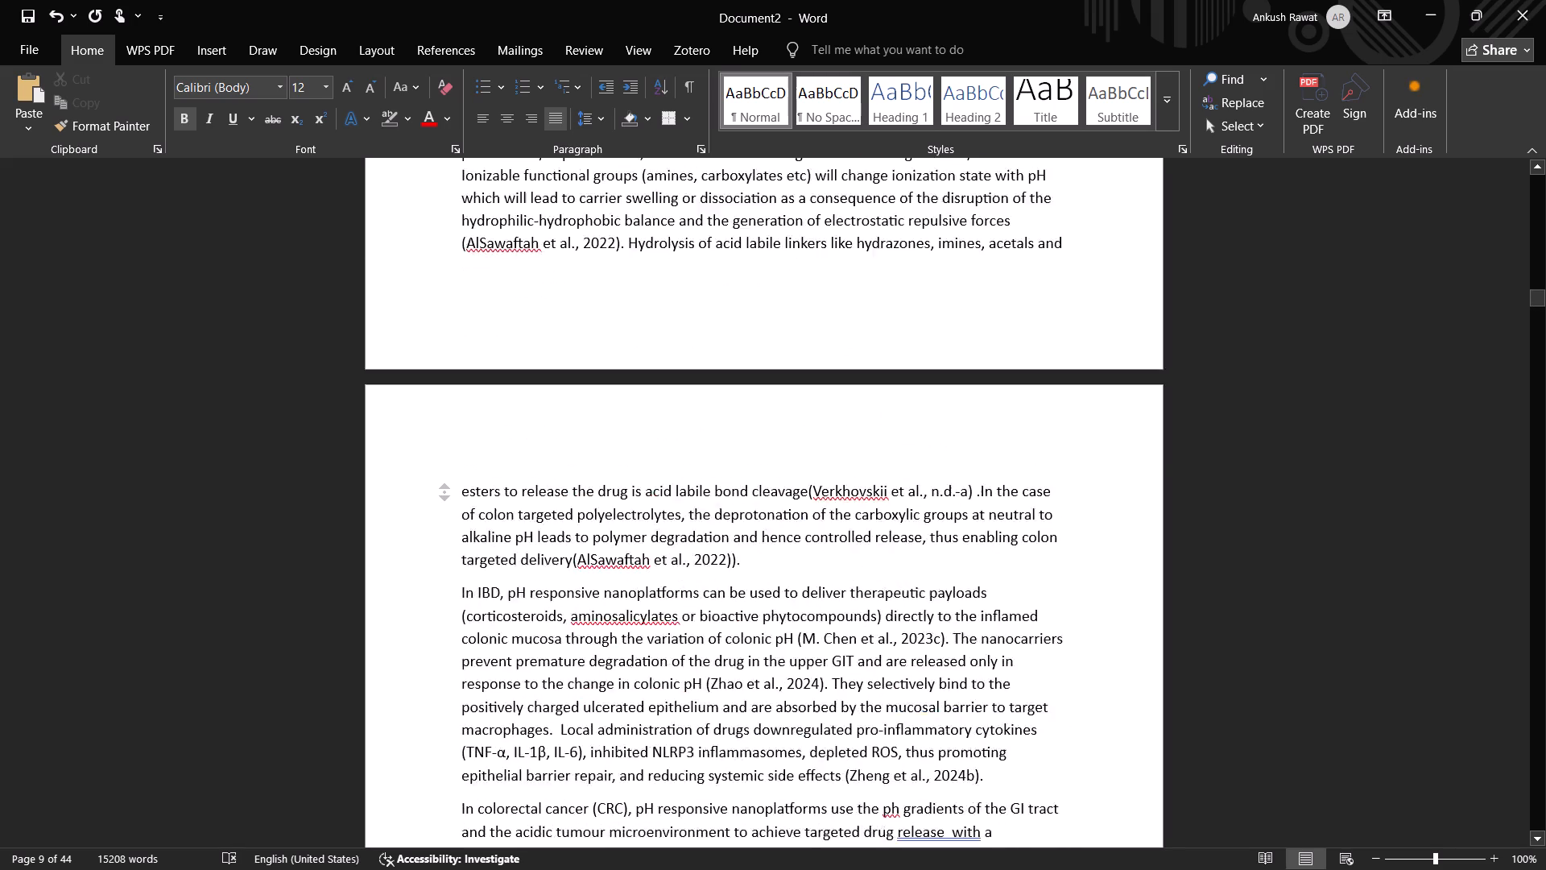
{"action": "middle_click_drag", "start_coordinate": [433, 371], "coordinate": [432, 376]}
{"action": "middle_click_drag", "start_coordinate": [424, 457], "coordinate": [416, 499]}
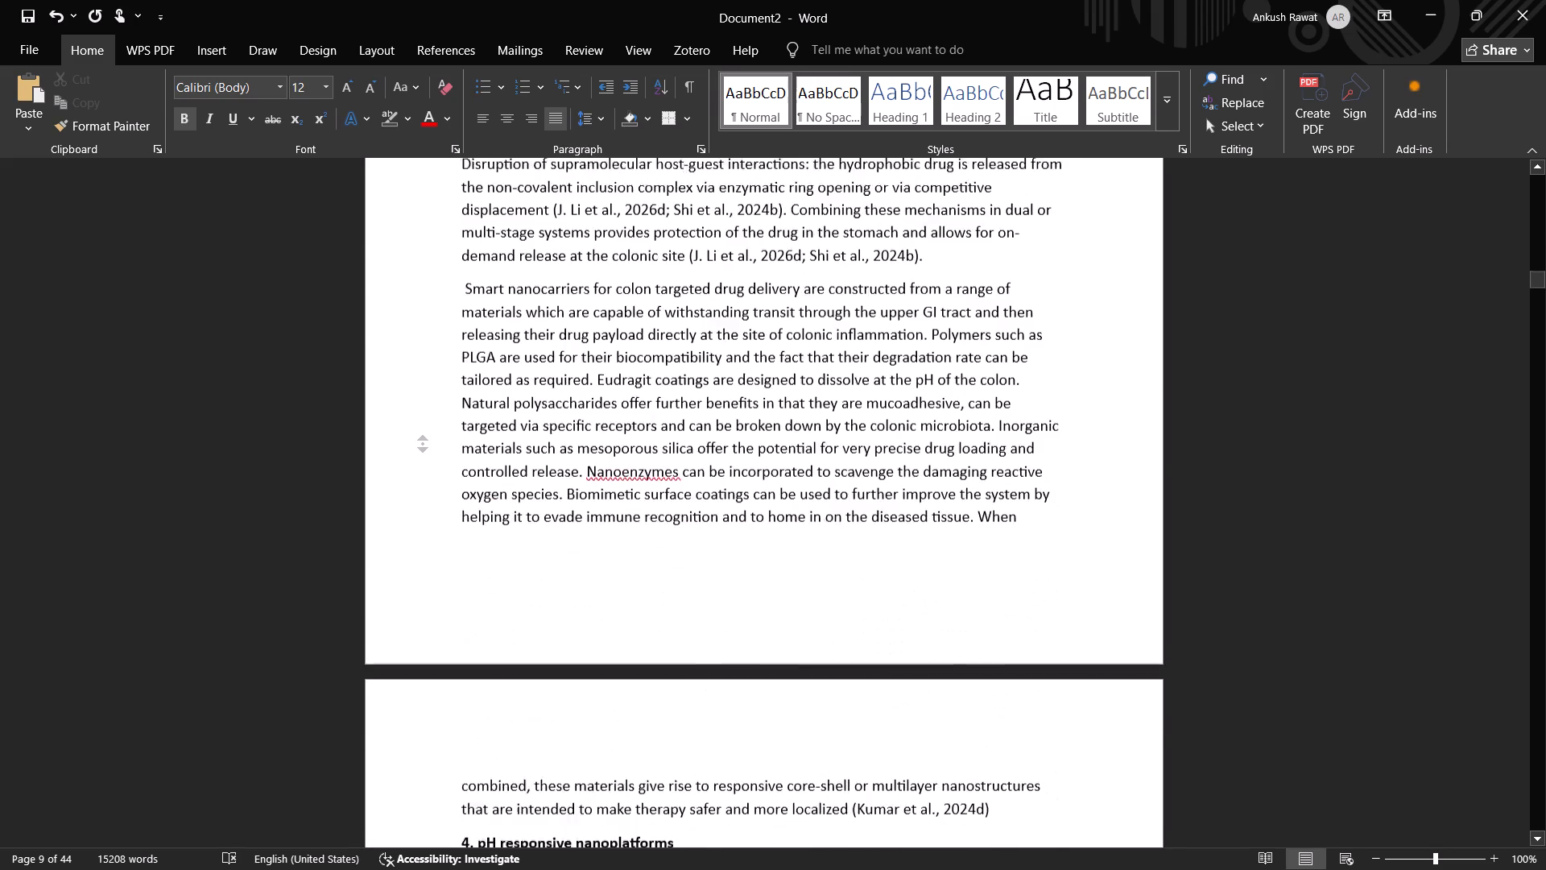
{"action": "middle_click_drag", "start_coordinate": [416, 499], "coordinate": [420, 589]}
{"action": "middle_click_drag", "start_coordinate": [403, 457], "coordinate": [409, 566]}
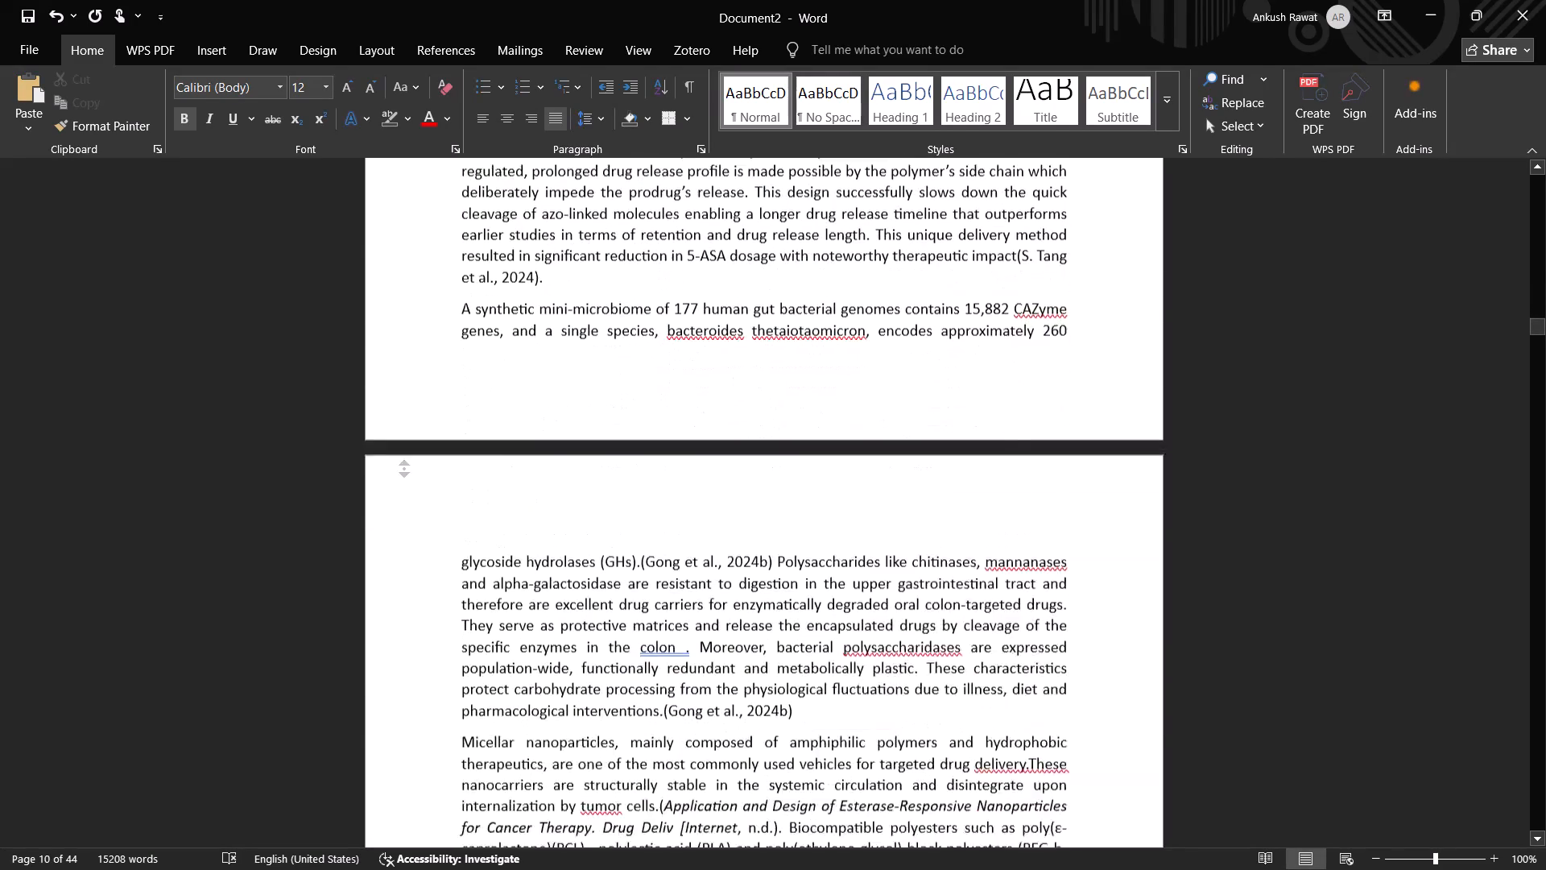
{"action": "middle_click_drag", "start_coordinate": [409, 566], "coordinate": [417, 352]}
{"action": "middle_click", "coordinate": [417, 352]}
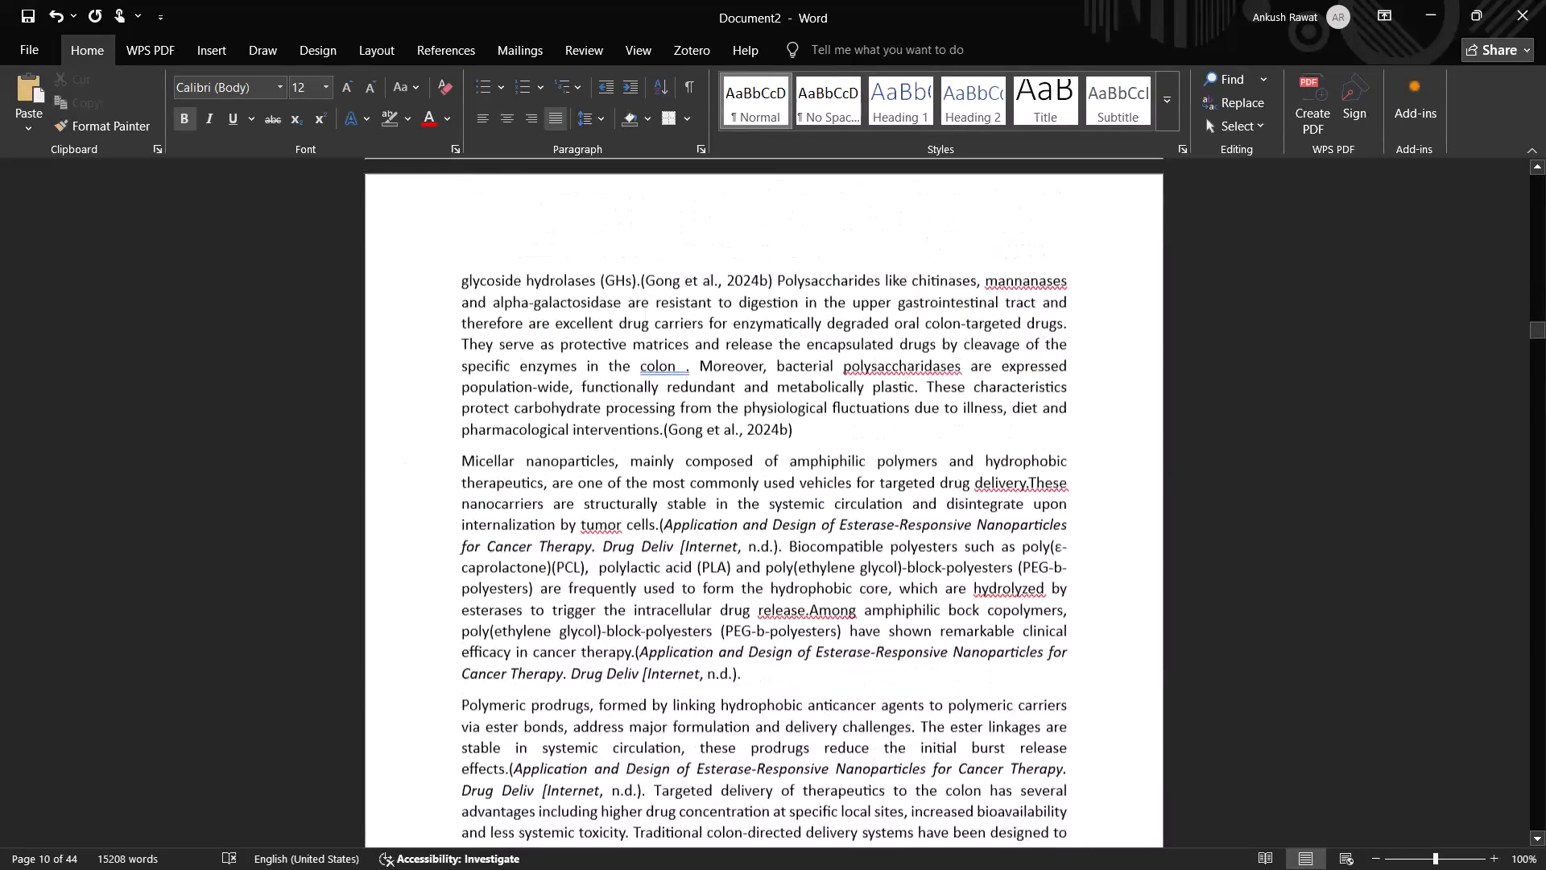
{"action": "middle_click_drag", "start_coordinate": [415, 353], "coordinate": [432, 145]}
{"action": "middle_click_drag", "start_coordinate": [391, 507], "coordinate": [395, 401]}
{"action": "middle_click_drag", "start_coordinate": [395, 401], "coordinate": [395, 271]}
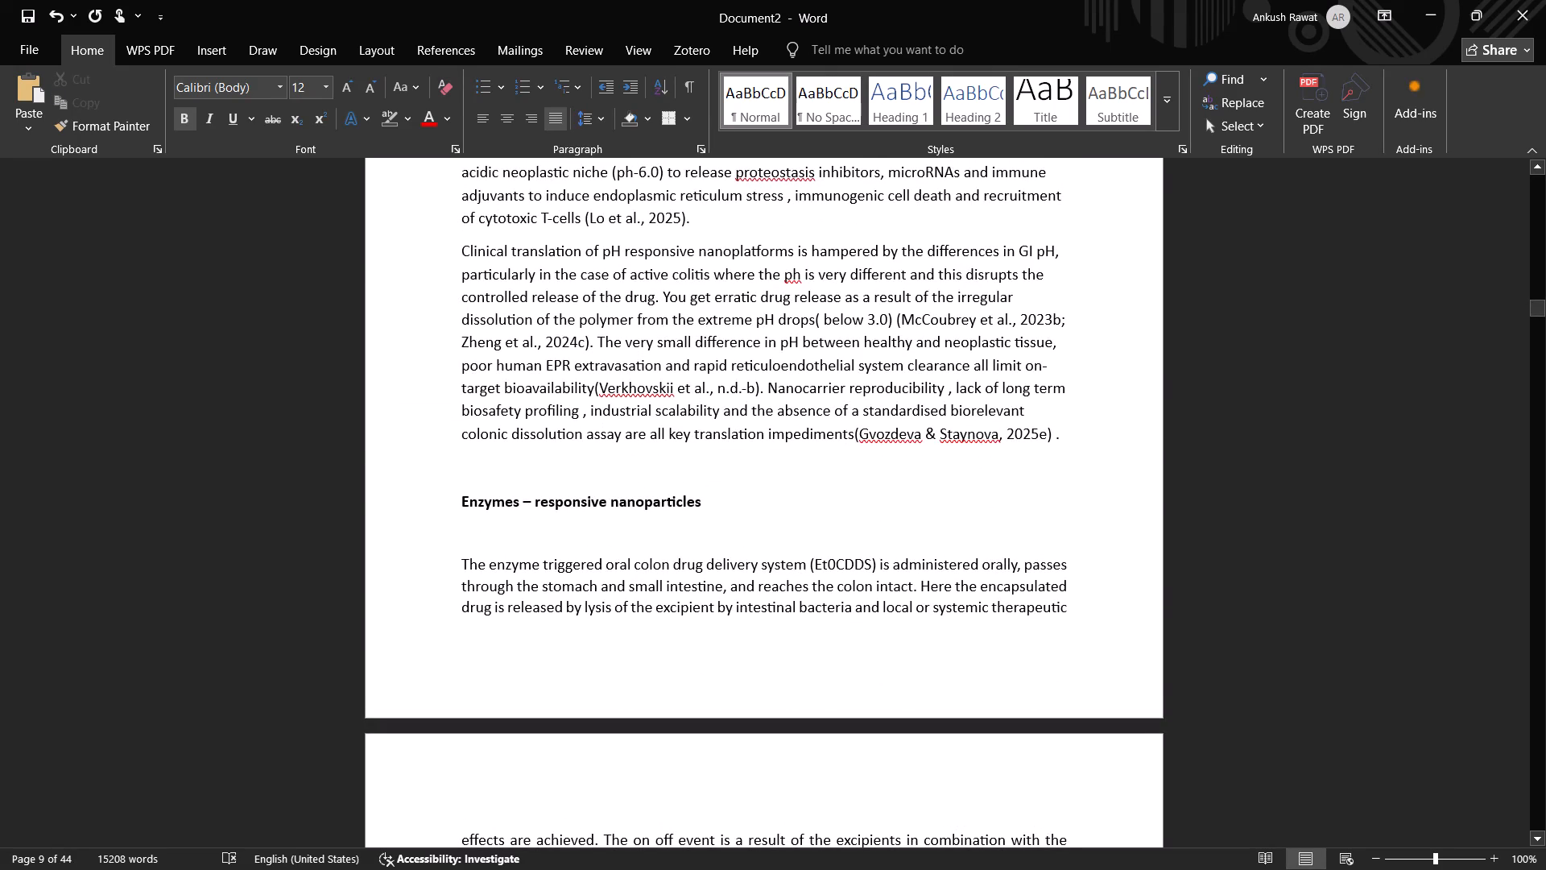
{"action": "key", "text": "5"}
{"action": "type", "text": "."}
{"action": "key", "text": "space"}
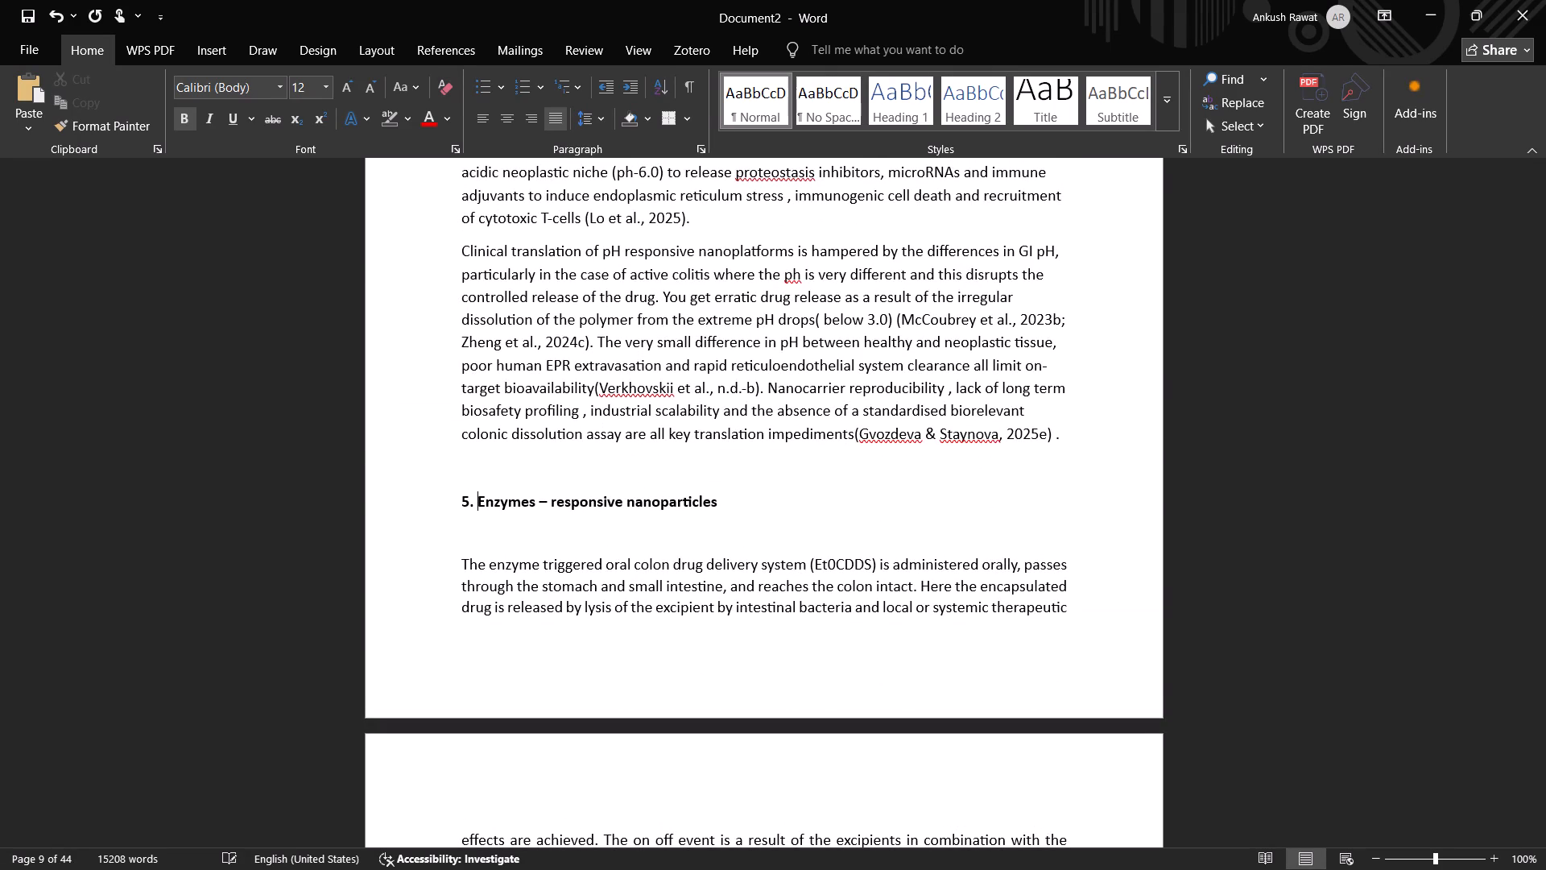
Number the Ros- responsive nanoparticles heading as section 6, in the format "6. " before its text.
{"action": "scroll", "coordinate": [392, 431], "scroll_direction": "down", "scroll_amount": 3}
{"action": "scroll", "coordinate": [406, 479], "scroll_direction": "up", "scroll_amount": 1}
{"action": "scroll", "coordinate": [407, 480], "scroll_direction": "down", "scroll_amount": 5}
{"action": "scroll", "coordinate": [427, 669], "scroll_direction": "down", "scroll_amount": 1}
{"action": "scroll", "coordinate": [427, 669], "scroll_direction": "up", "scroll_amount": 2}
{"action": "scroll", "coordinate": [427, 669], "scroll_direction": "down", "scroll_amount": 2}
{"action": "middle_click_drag", "start_coordinate": [427, 672], "coordinate": [430, 744]}
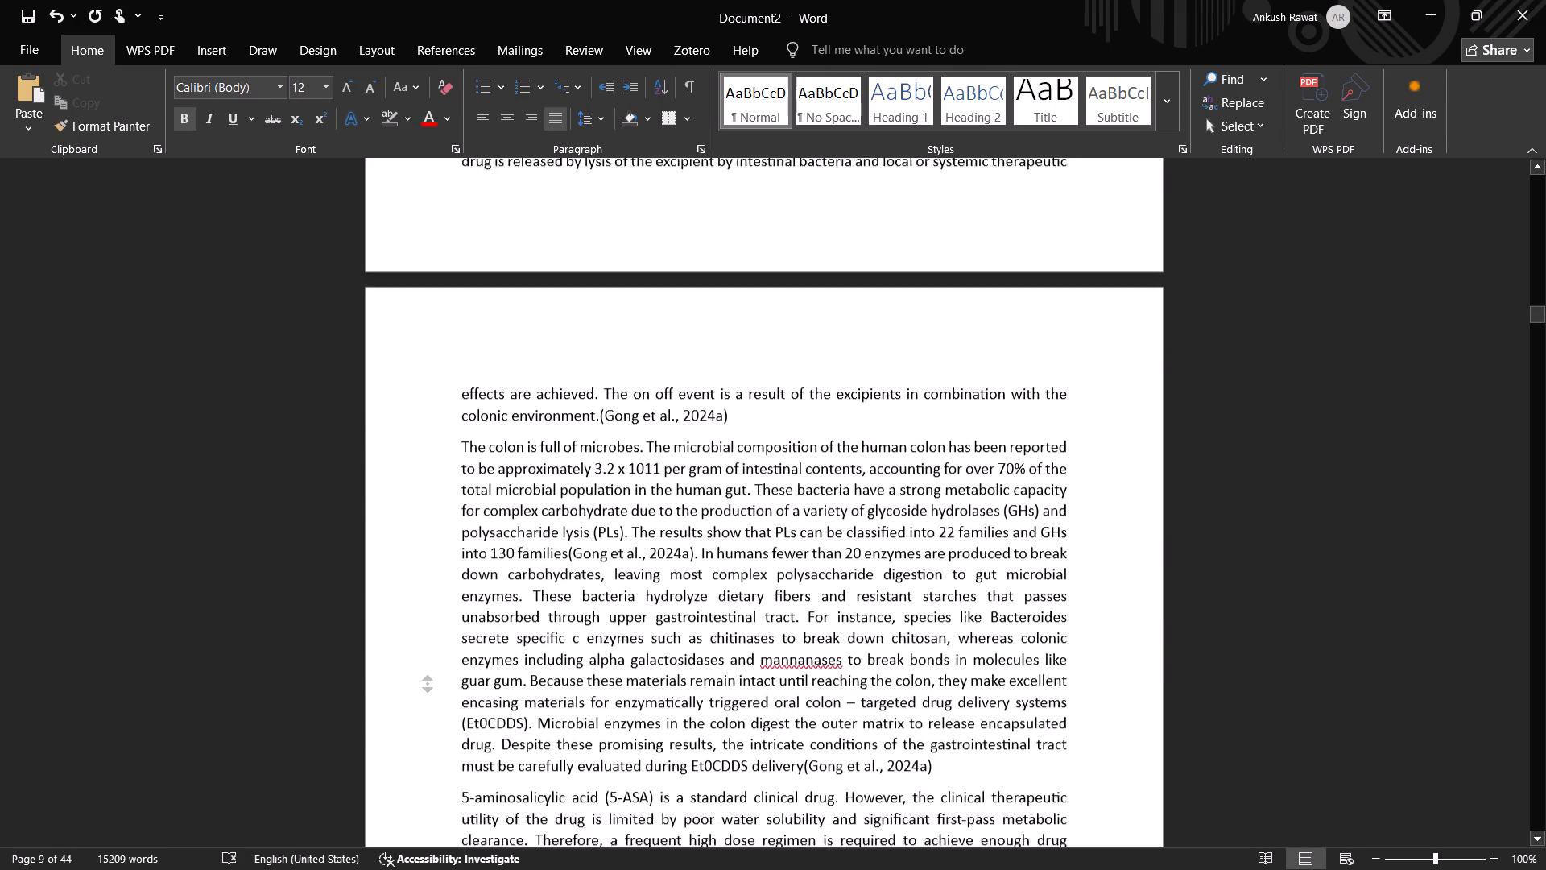
{"action": "middle_click_drag", "start_coordinate": [430, 744], "coordinate": [430, 799]}
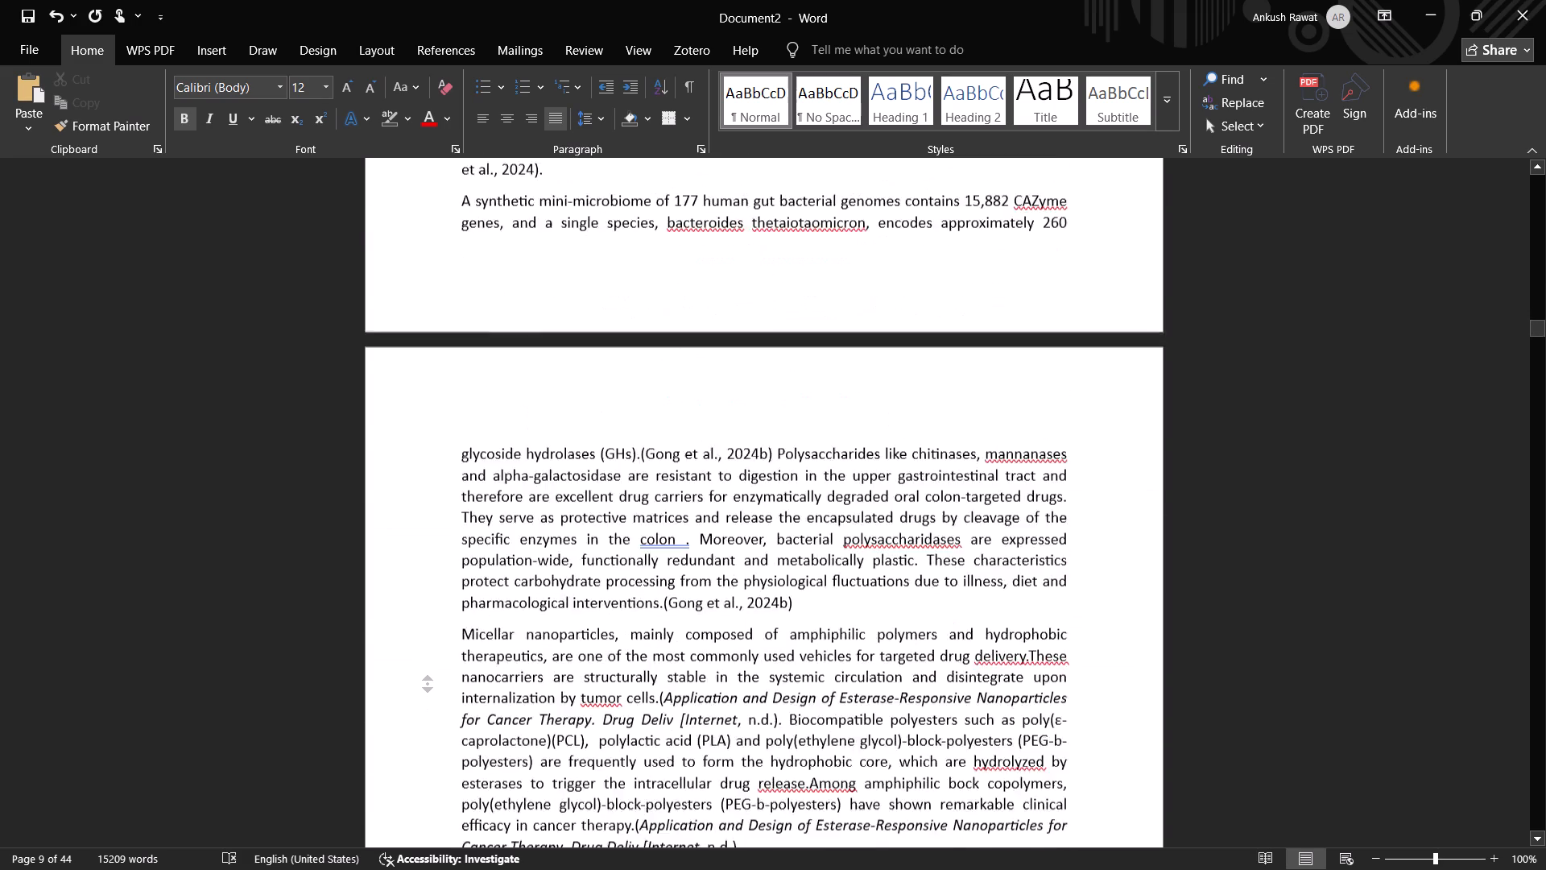
{"action": "middle_click_drag", "start_coordinate": [430, 799], "coordinate": [430, 800]}
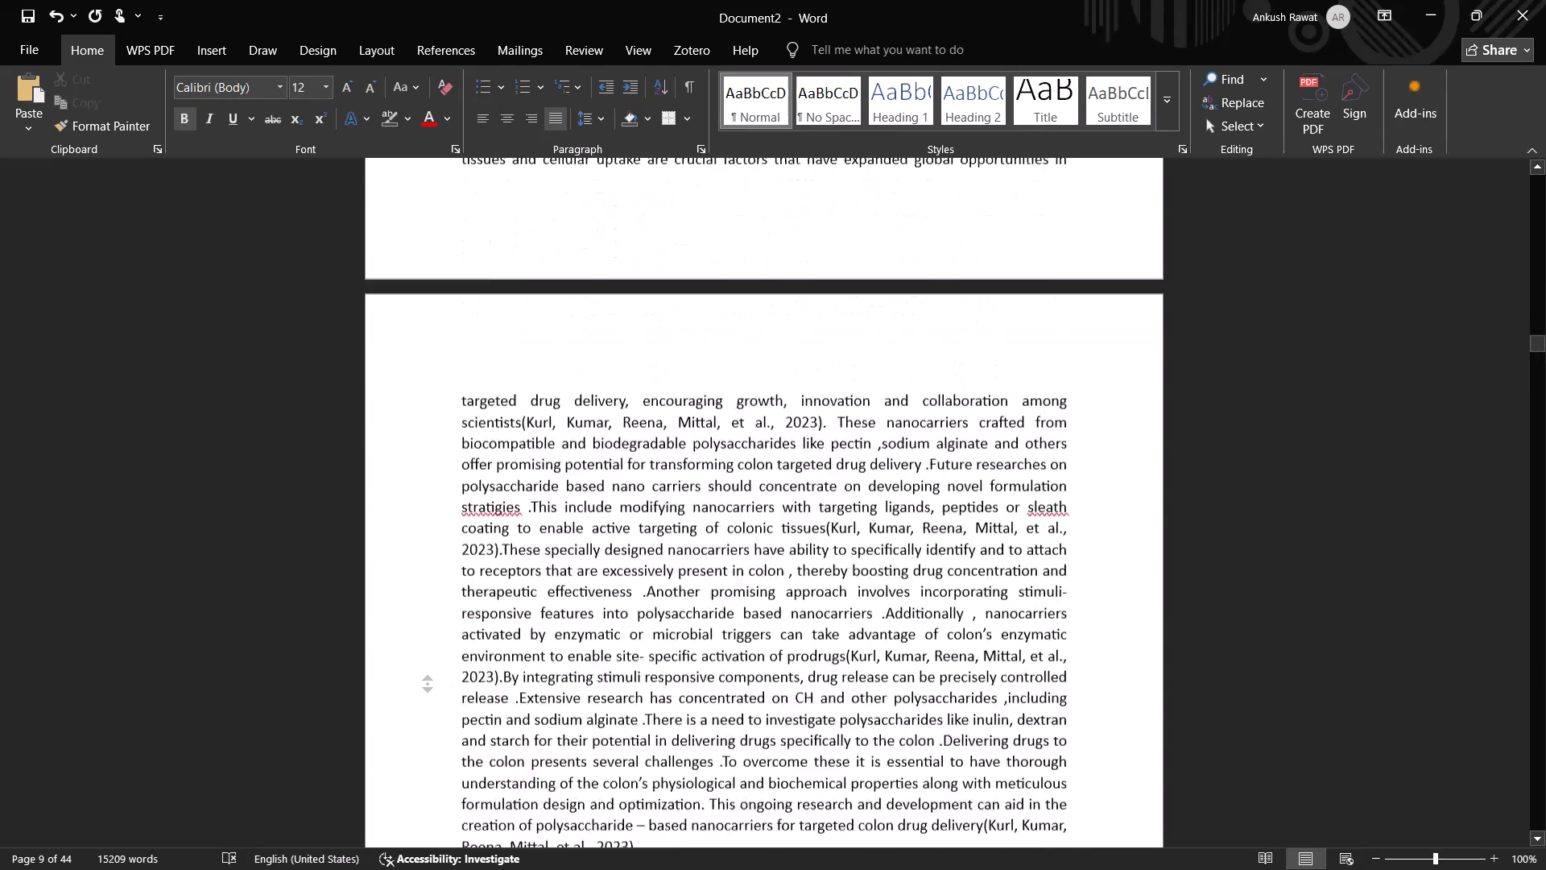
{"action": "middle_click_drag", "start_coordinate": [430, 800], "coordinate": [430, 797]}
{"action": "left_click", "coordinate": [453, 376]}
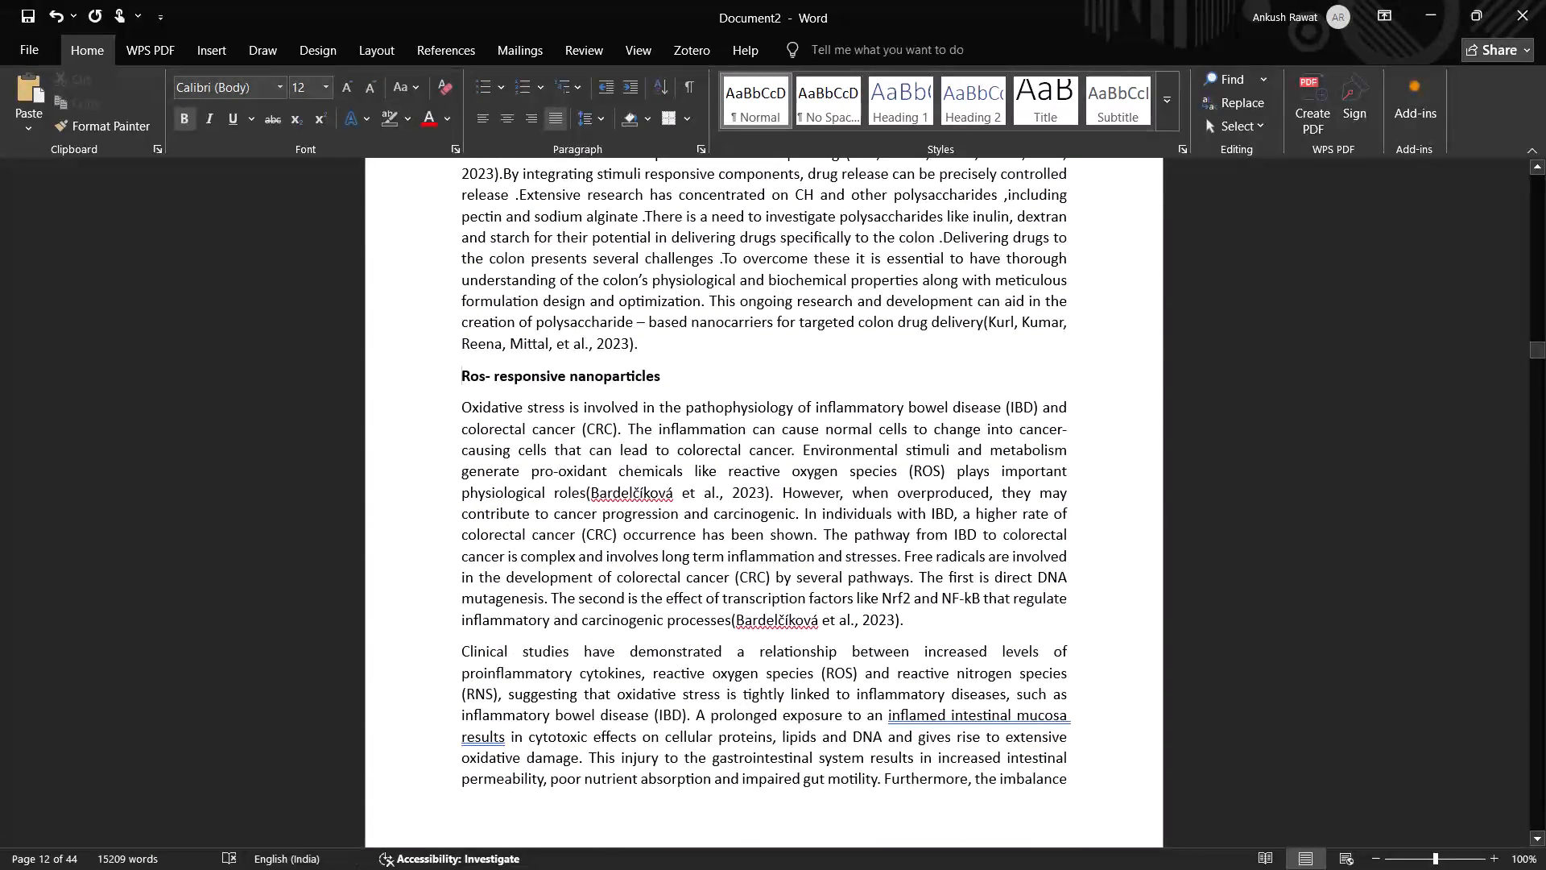
{"action": "key", "text": "6"}
{"action": "type", "text": "."}
{"action": "key", "text": "space"}
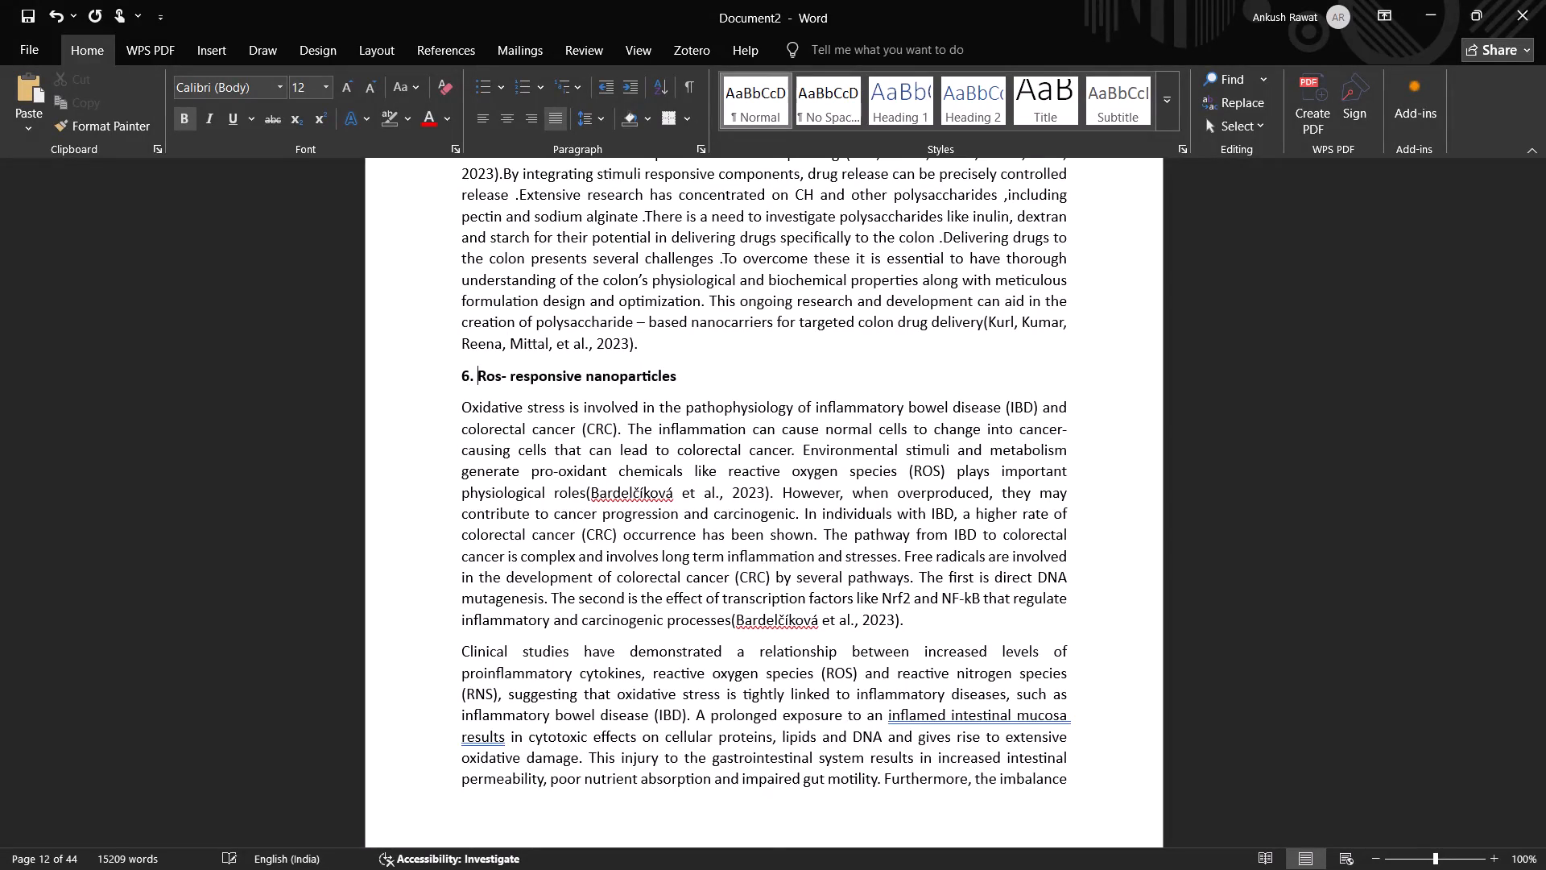
Correct the section 6 heading text to ROS-responsive nanoparticles, with ROS capitalised and no space after the hyphen.
{"action": "left_click", "coordinate": [503, 372]}
{"action": "left_click_drag", "start_coordinate": [501, 375], "coordinate": [484, 375]}
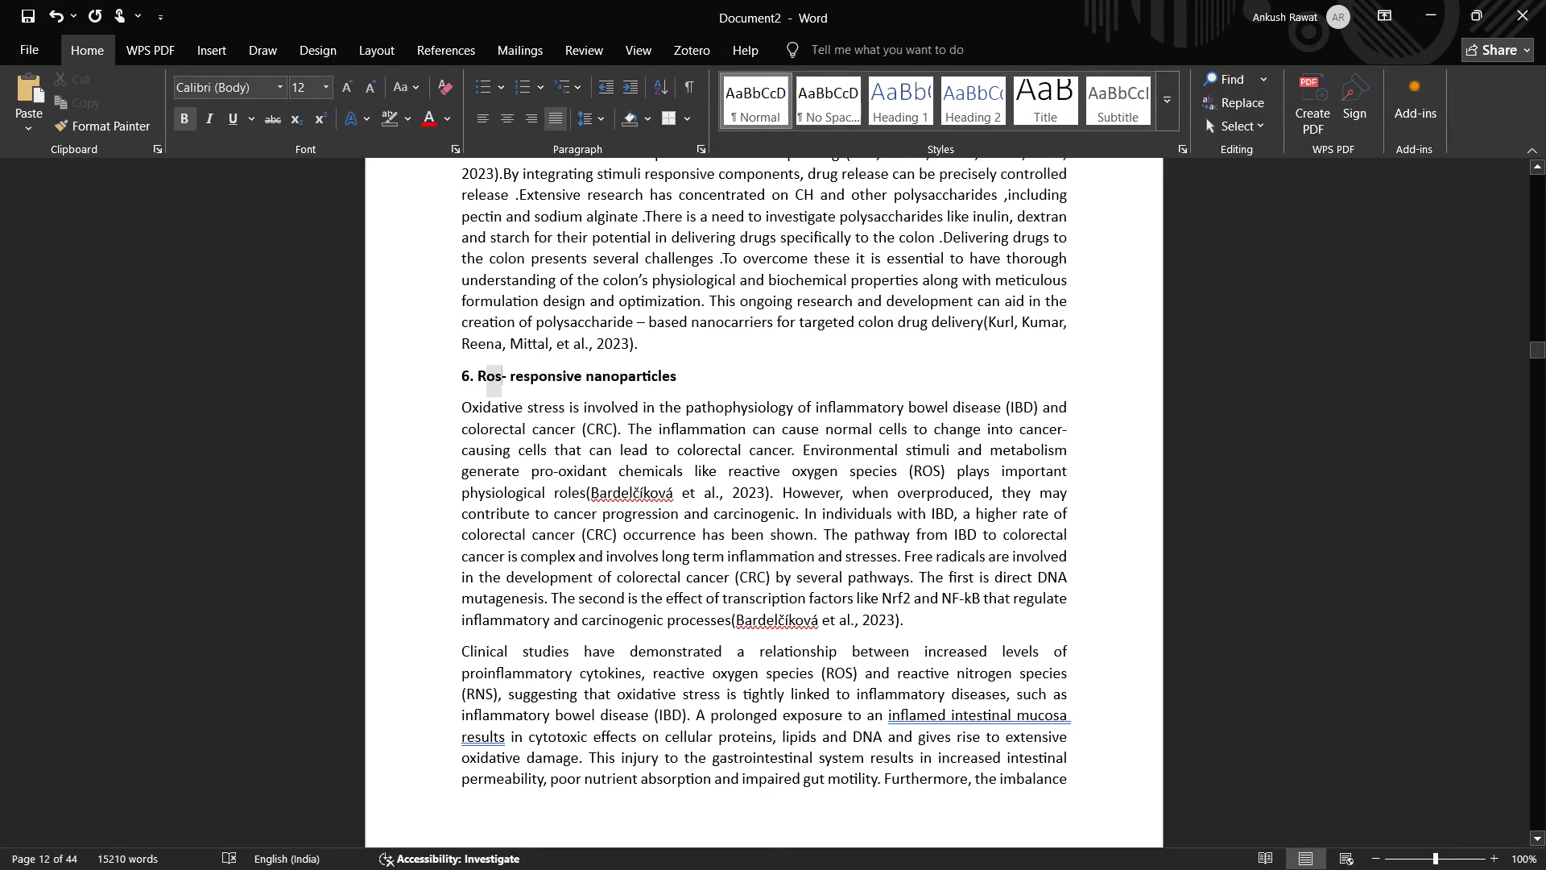
{"action": "left_click_drag", "start_coordinate": [484, 375], "coordinate": [482, 375]}
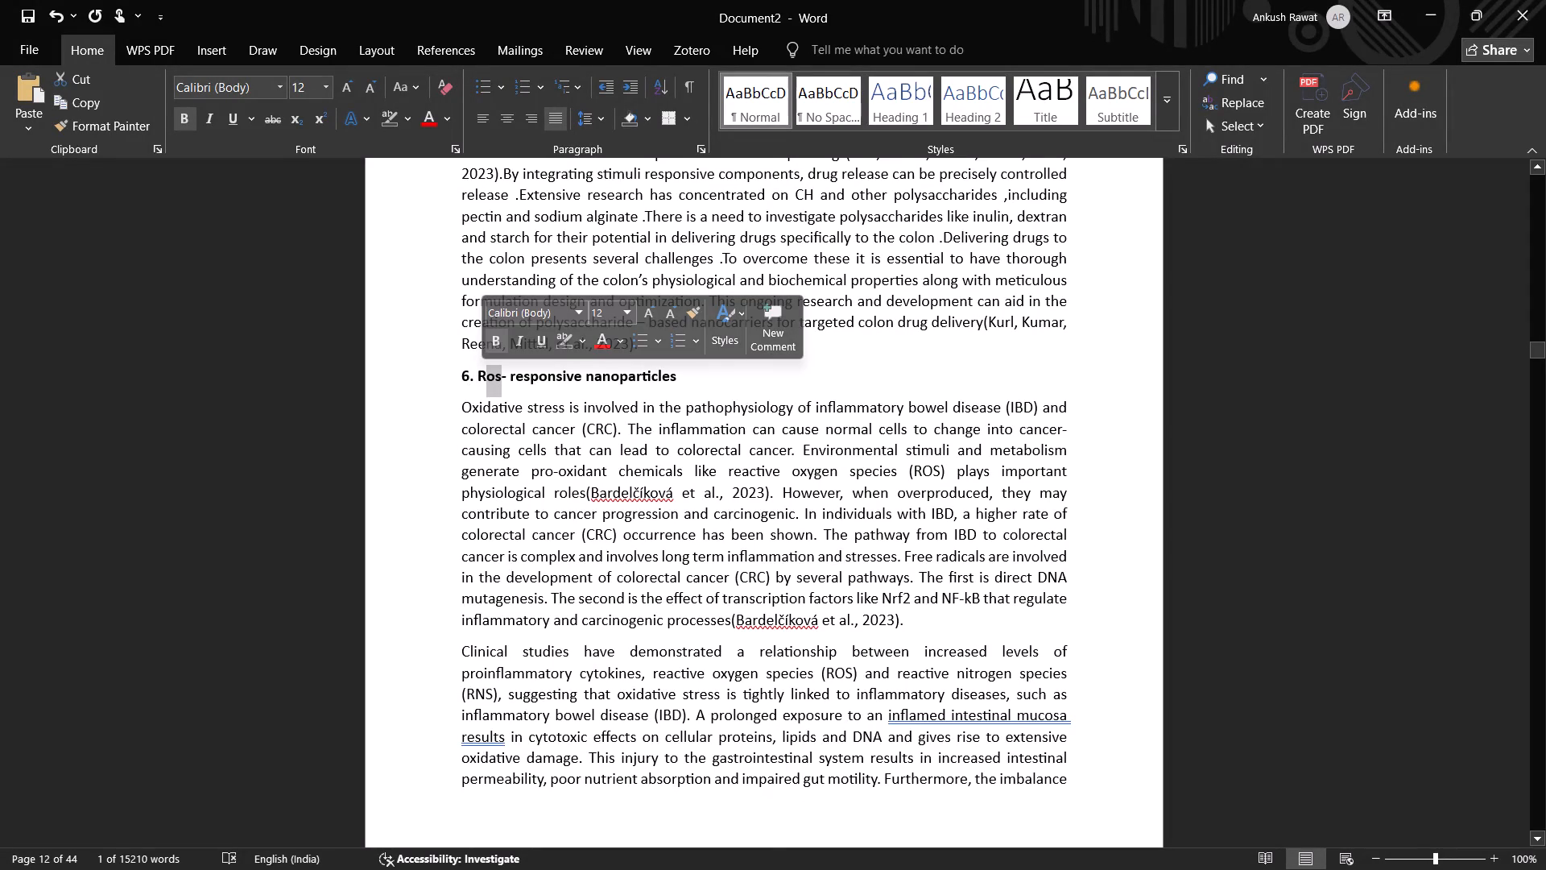
{"action": "key", "text": "BackSpace"}
{"action": "type", "text": "OS"}
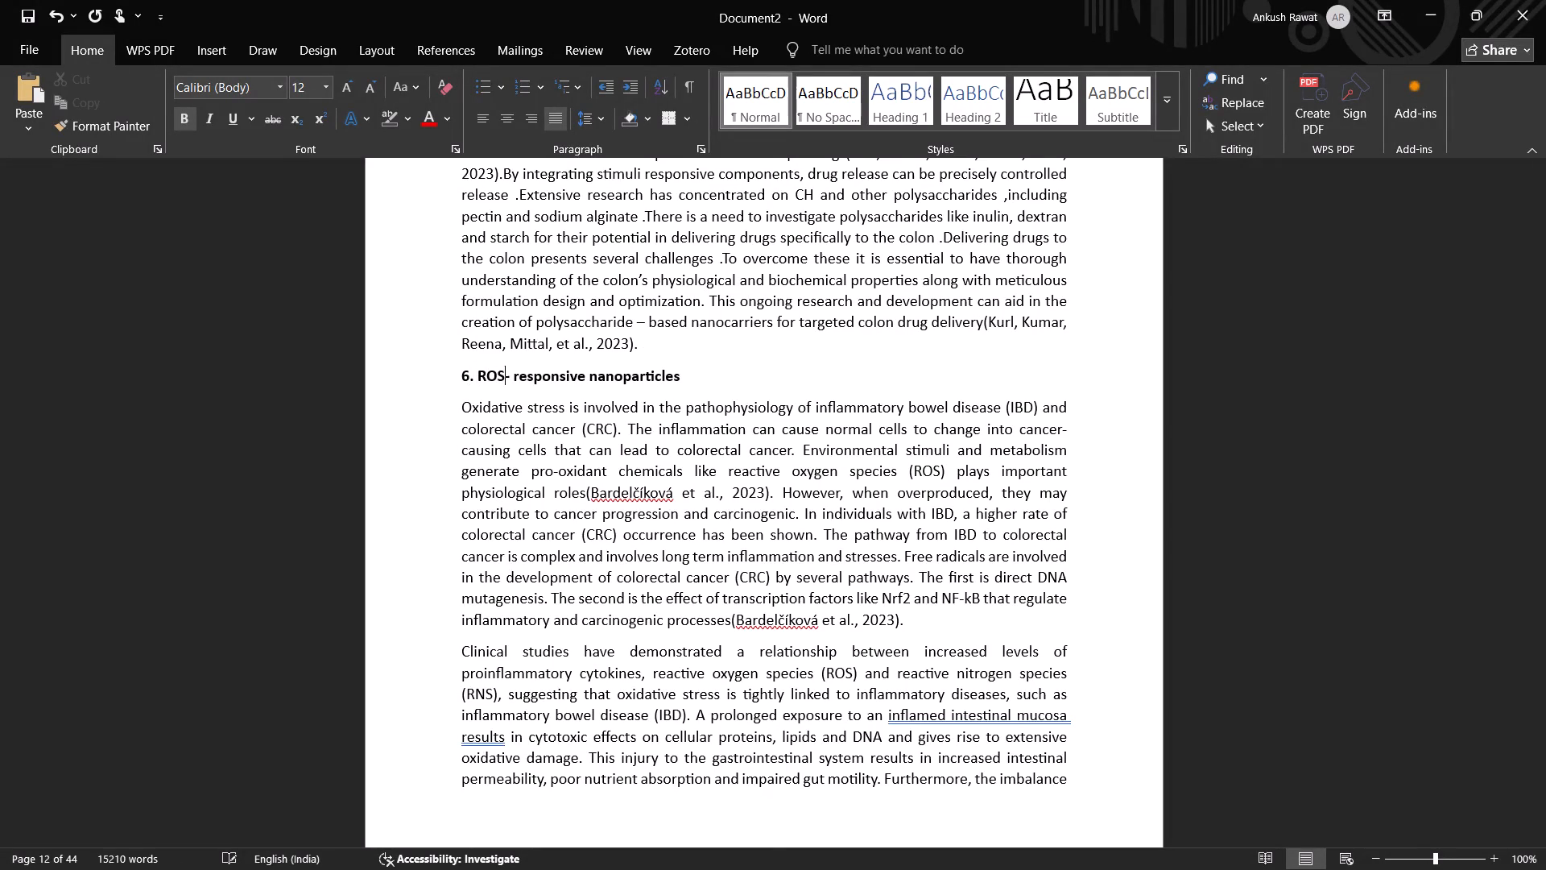
{"action": "scroll", "coordinate": [446, 503], "scroll_direction": "down", "scroll_amount": 2}
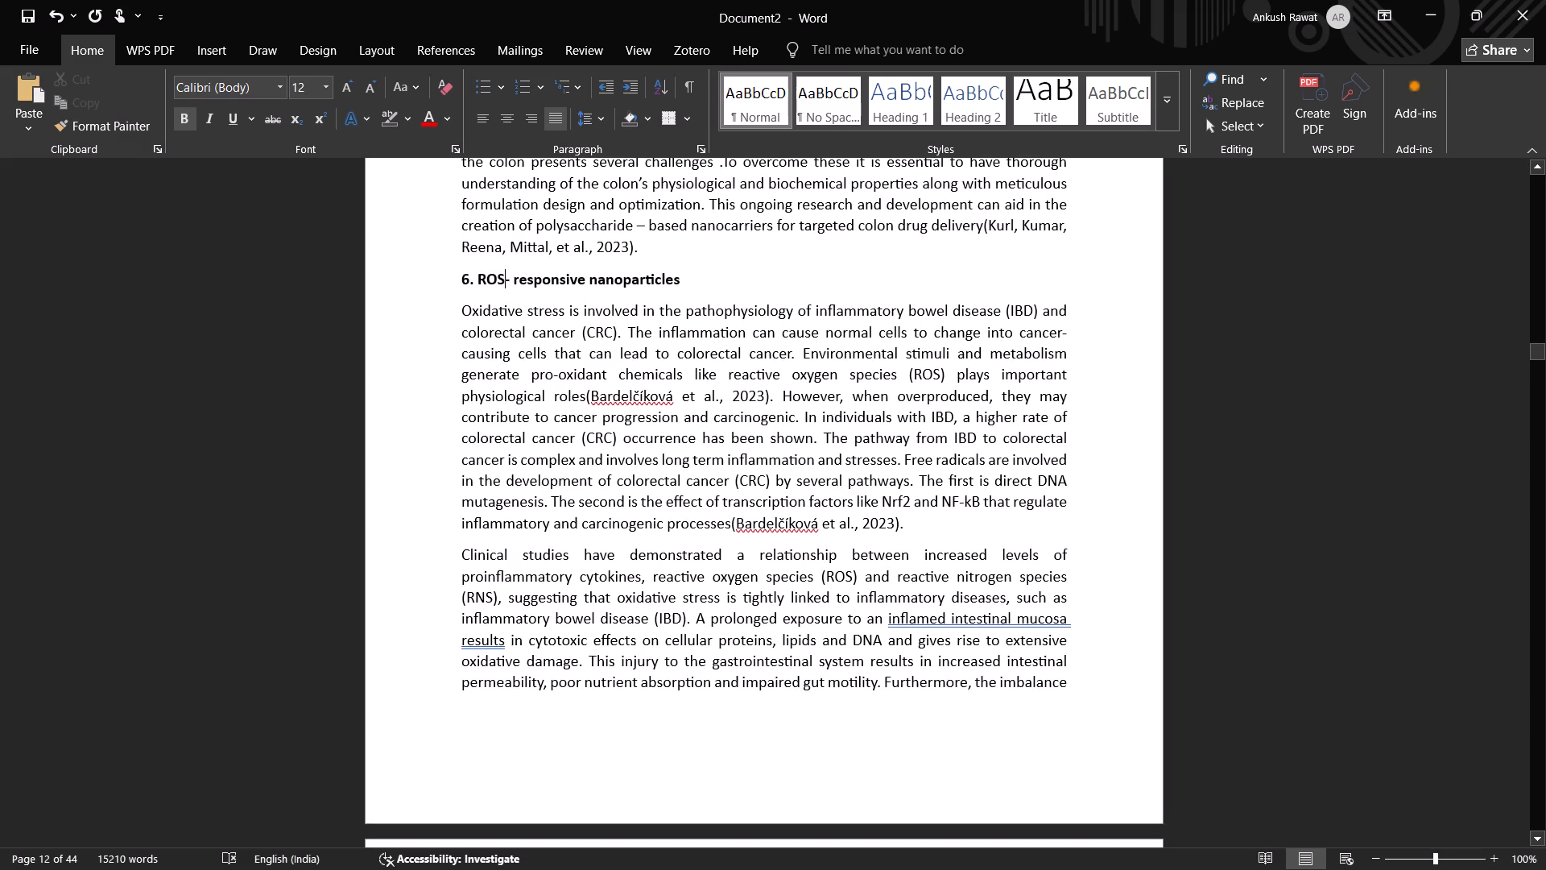
{"action": "left_click", "coordinate": [516, 279]}
{"action": "left_click", "coordinate": [511, 283]}
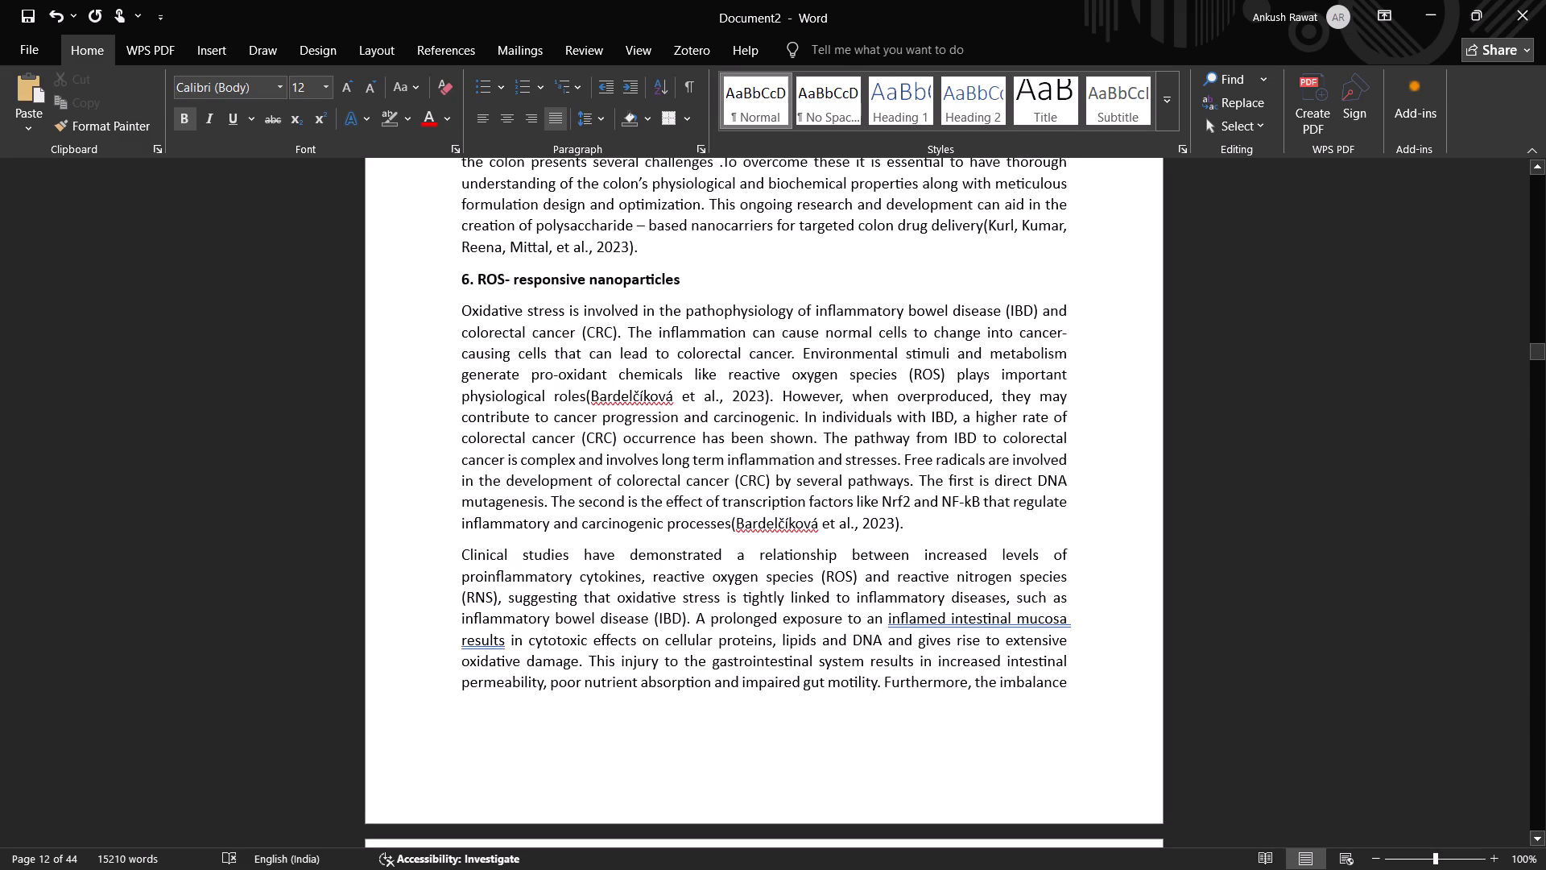
{"action": "left_click", "coordinate": [512, 280]}
{"action": "key", "text": "BackSpace"}
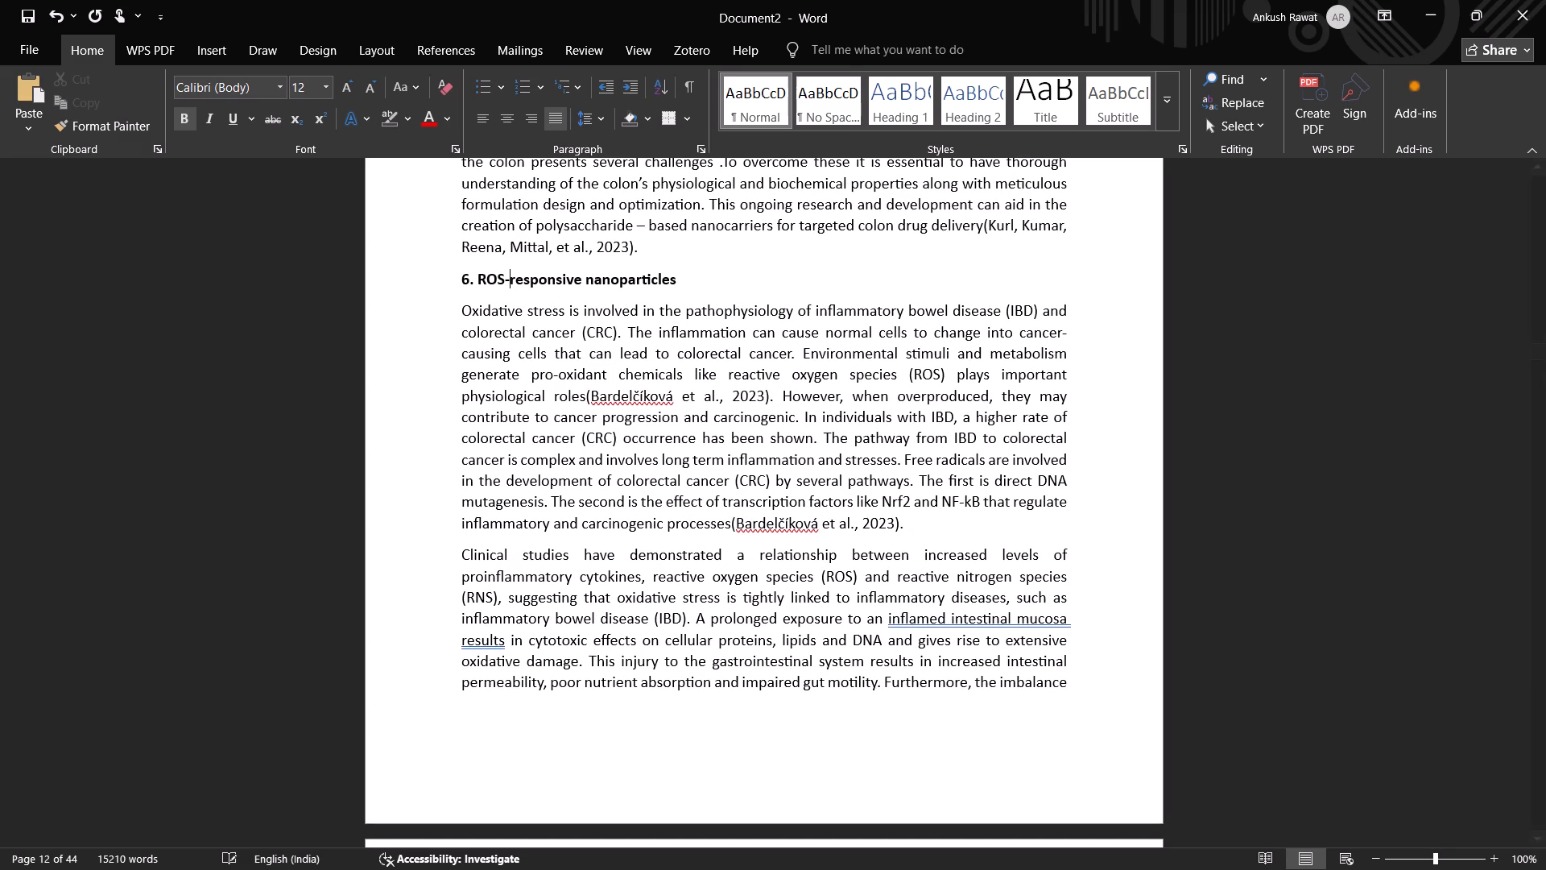
Number the Microbiota-responsive nanoplatforms heading as section 7, in the format "7. " before its text.
{"action": "middle_click_drag", "start_coordinate": [403, 389], "coordinate": [409, 503]}
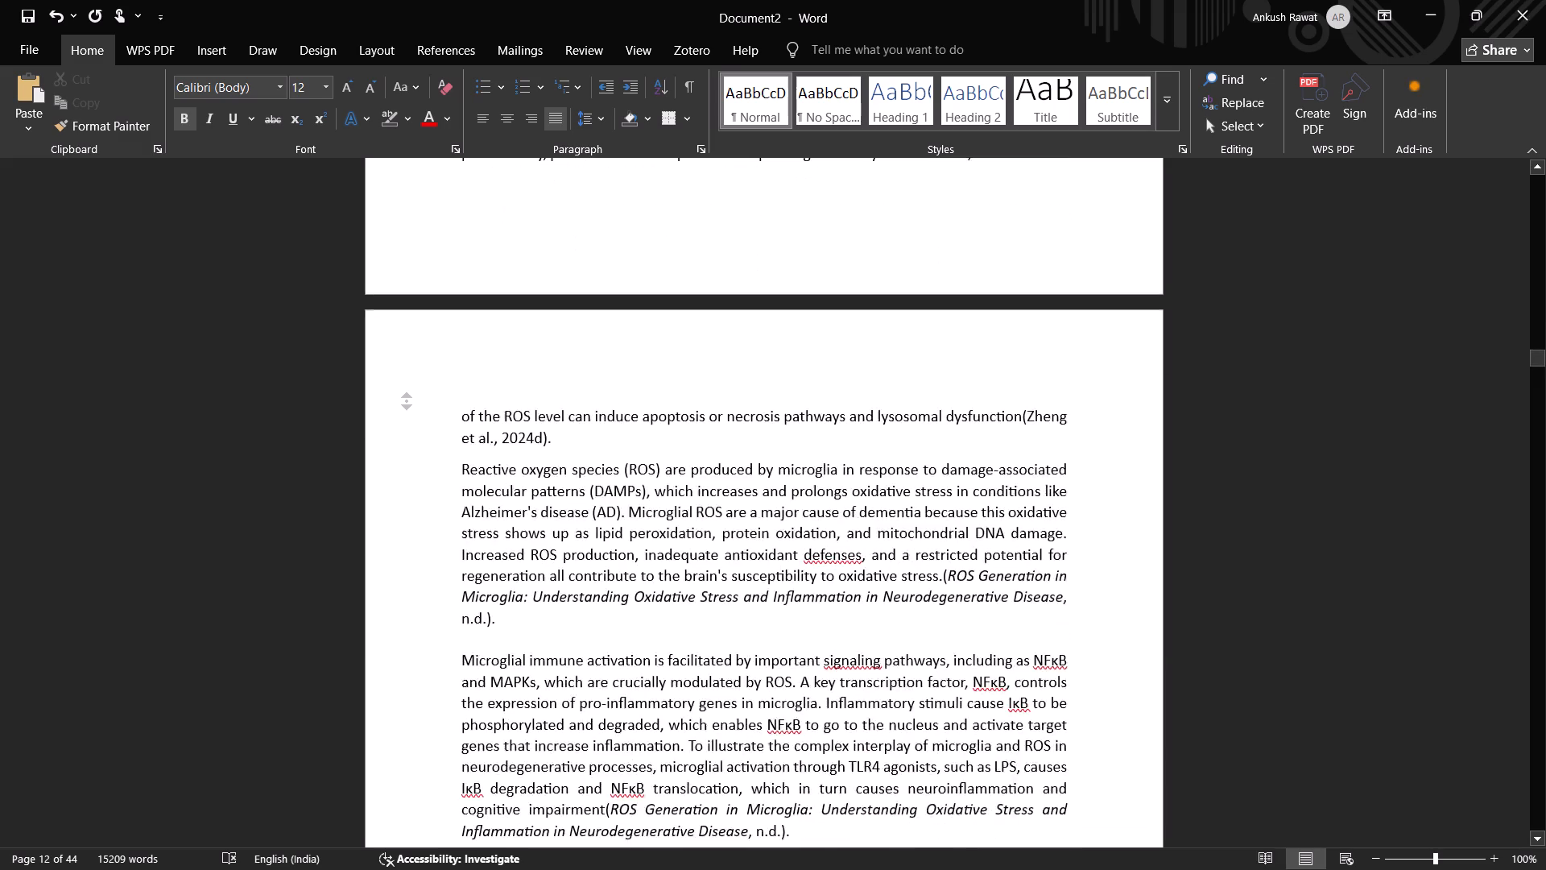
{"action": "middle_click_drag", "start_coordinate": [409, 503], "coordinate": [412, 523]}
{"action": "left_click", "coordinate": [459, 363]}
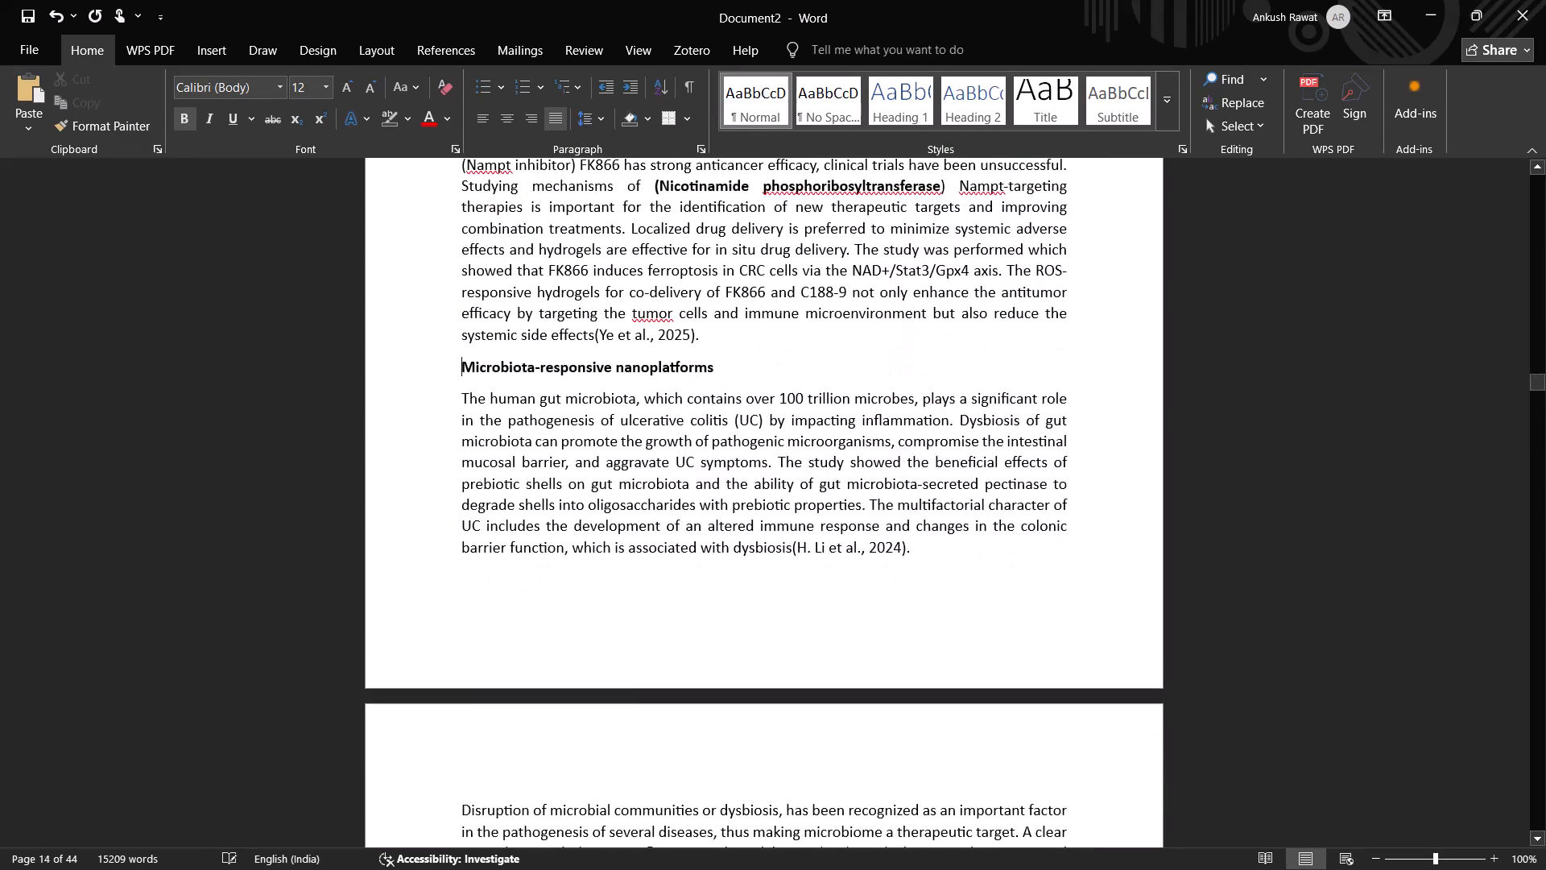
{"action": "type", "text": "7."}
{"action": "key", "text": "space"}
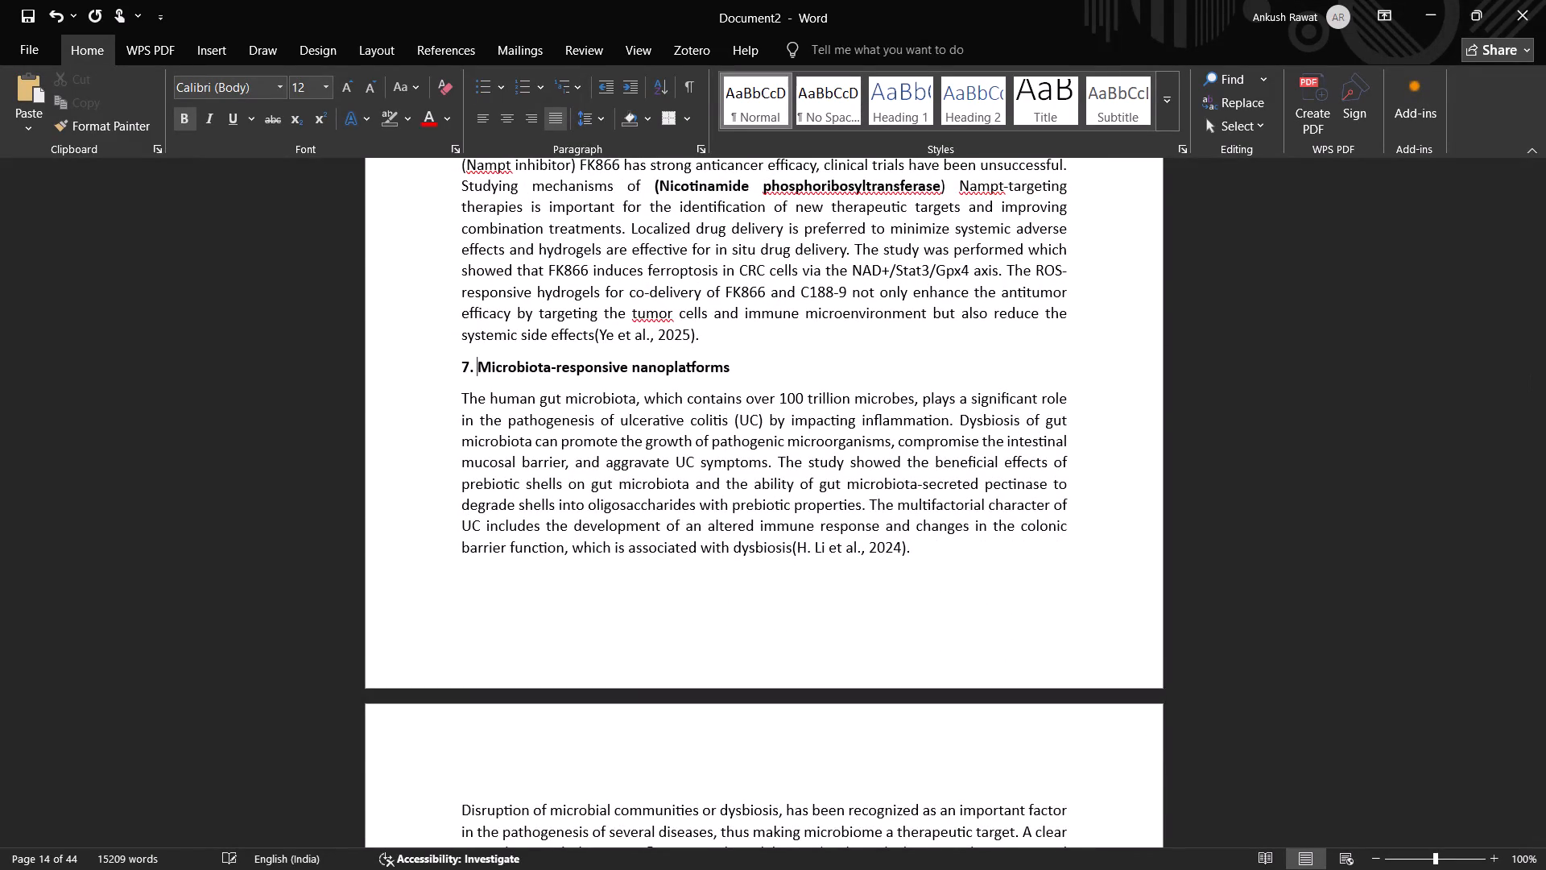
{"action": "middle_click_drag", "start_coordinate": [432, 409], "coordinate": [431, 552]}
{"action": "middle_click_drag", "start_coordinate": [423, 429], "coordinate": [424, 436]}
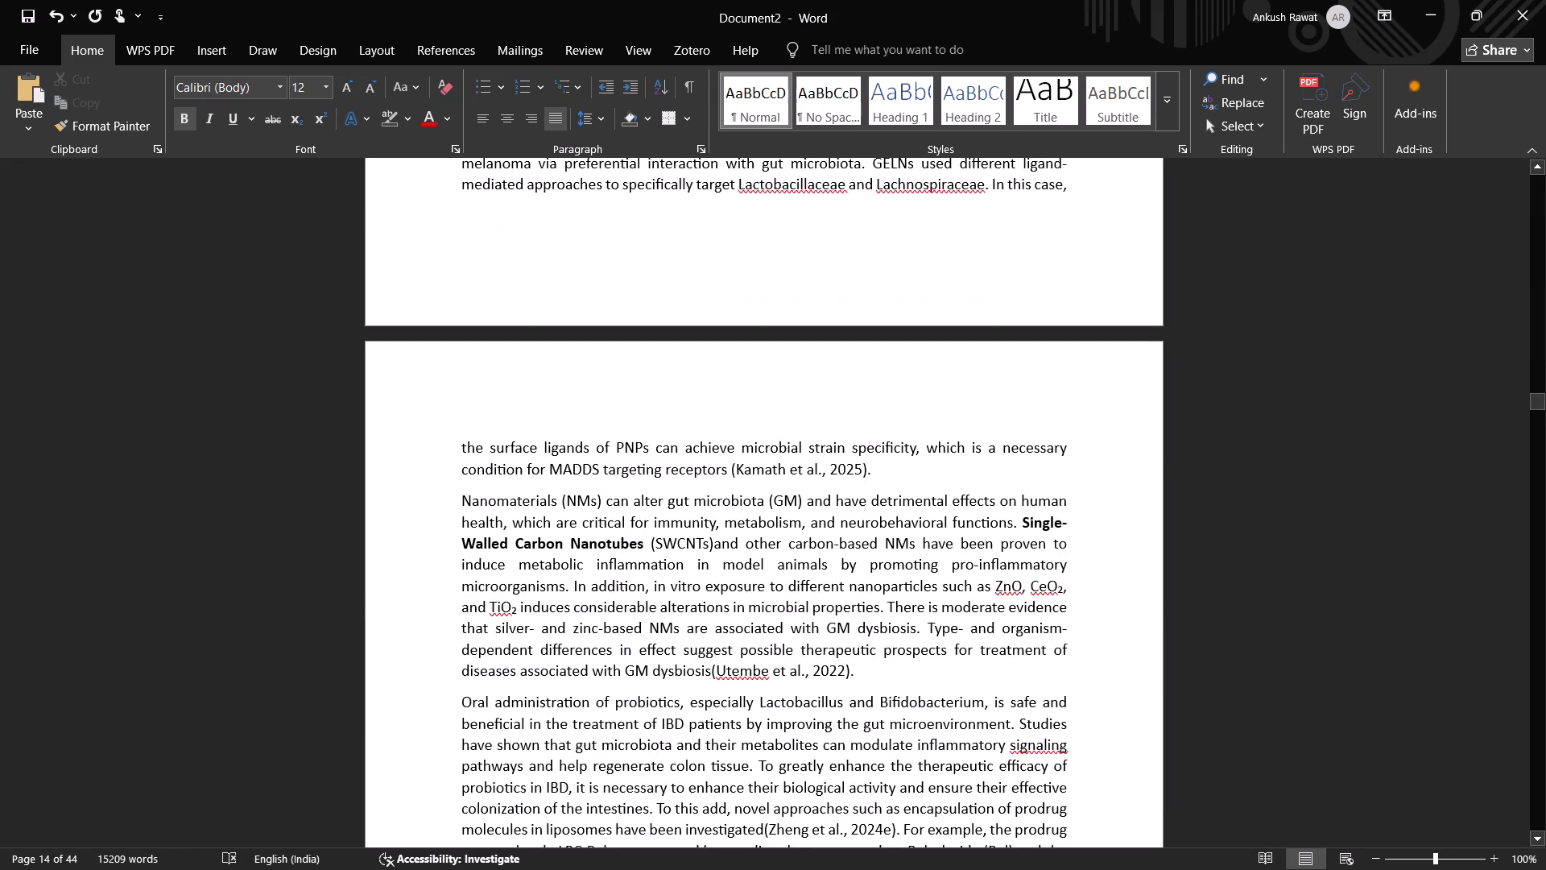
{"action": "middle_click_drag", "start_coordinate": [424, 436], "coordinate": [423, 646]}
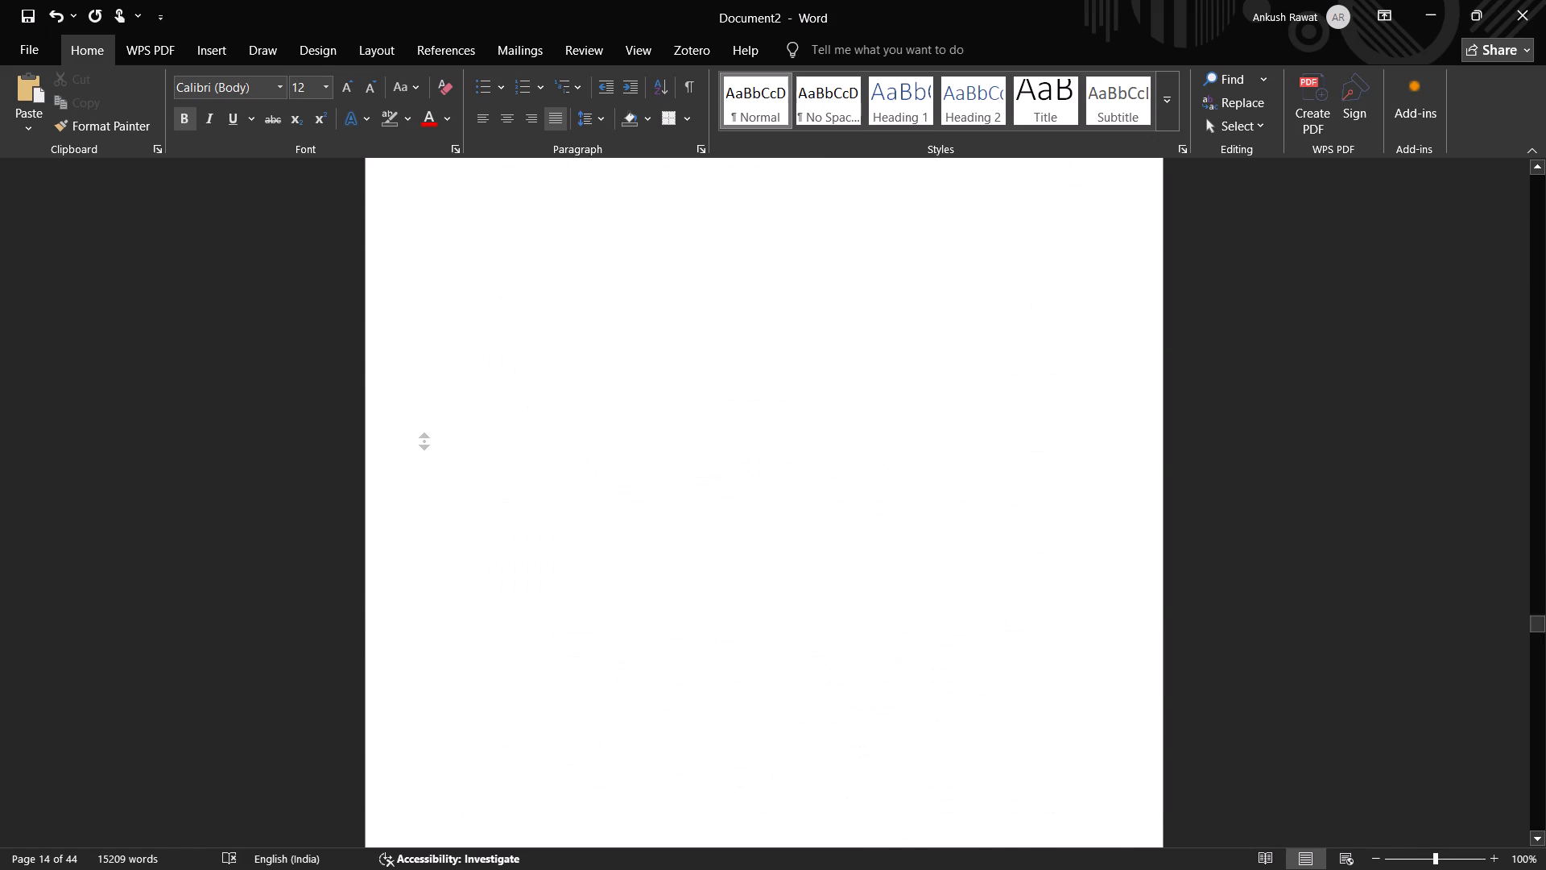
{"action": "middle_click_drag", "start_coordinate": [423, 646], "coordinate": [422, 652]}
Try to save the combined document in the Downloads folder as a Word document named Book chapter draft_1.docx.
{"action": "left_click", "coordinate": [23, 56]}
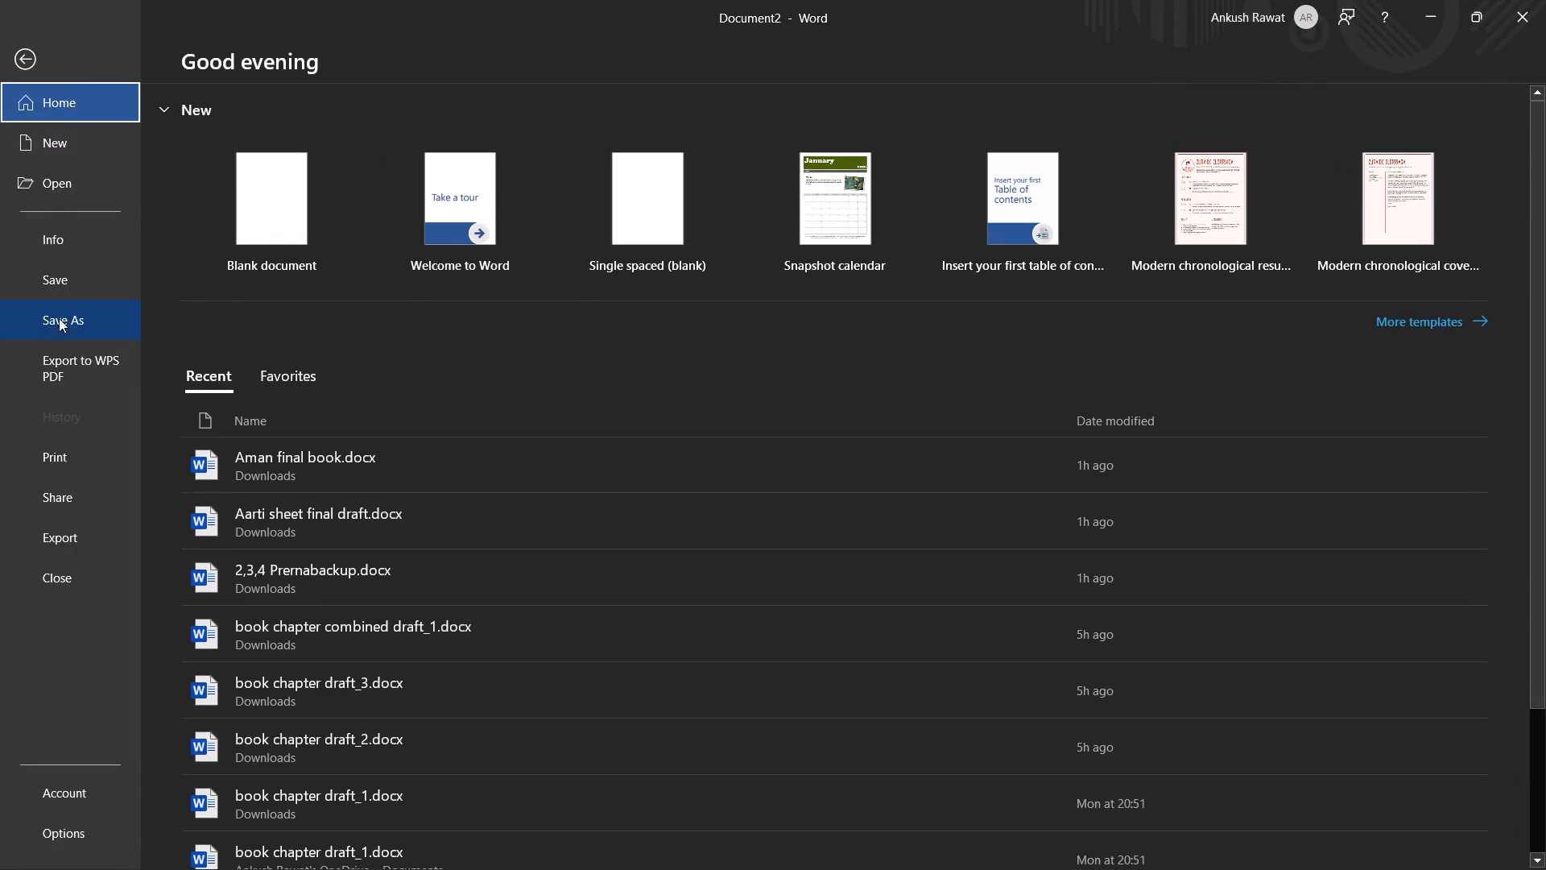
{"action": "left_click", "coordinate": [59, 319]}
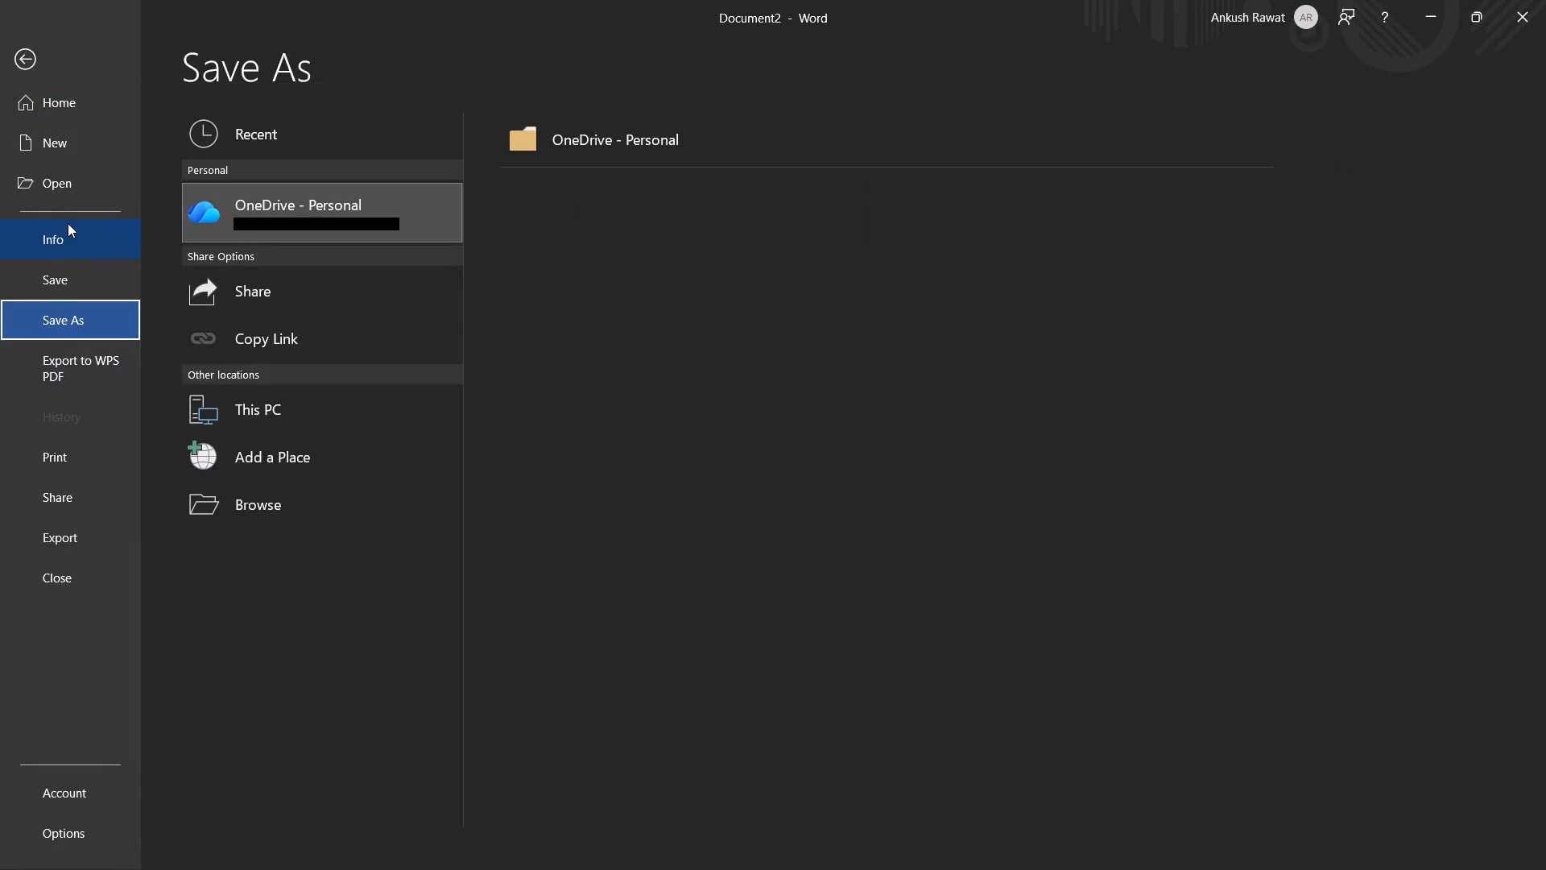
{"action": "left_click", "coordinate": [266, 412]}
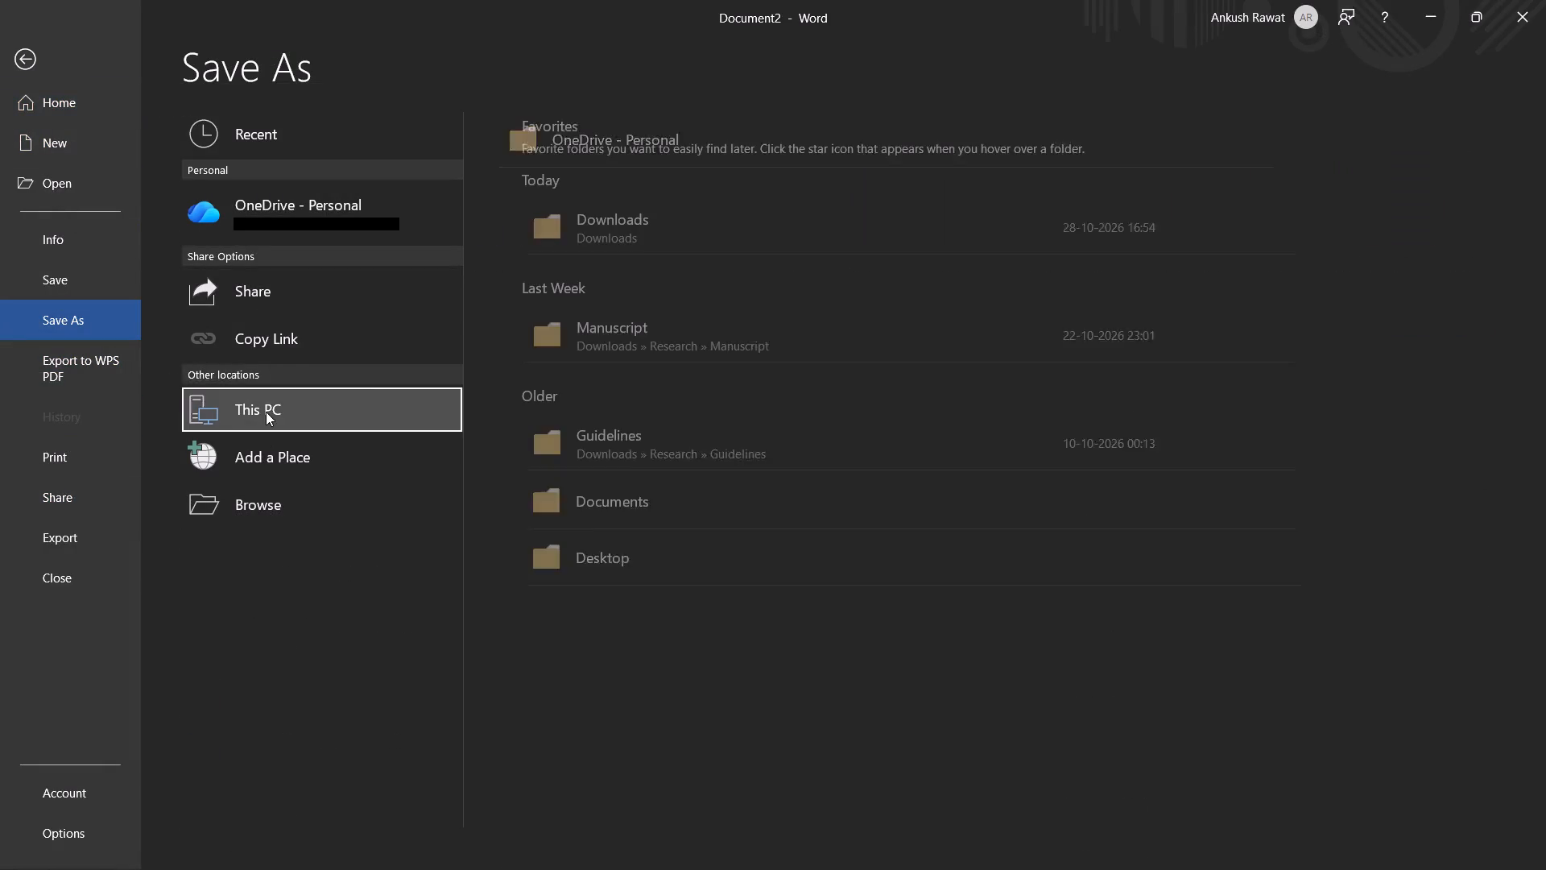
{"action": "left_click", "coordinate": [627, 234]}
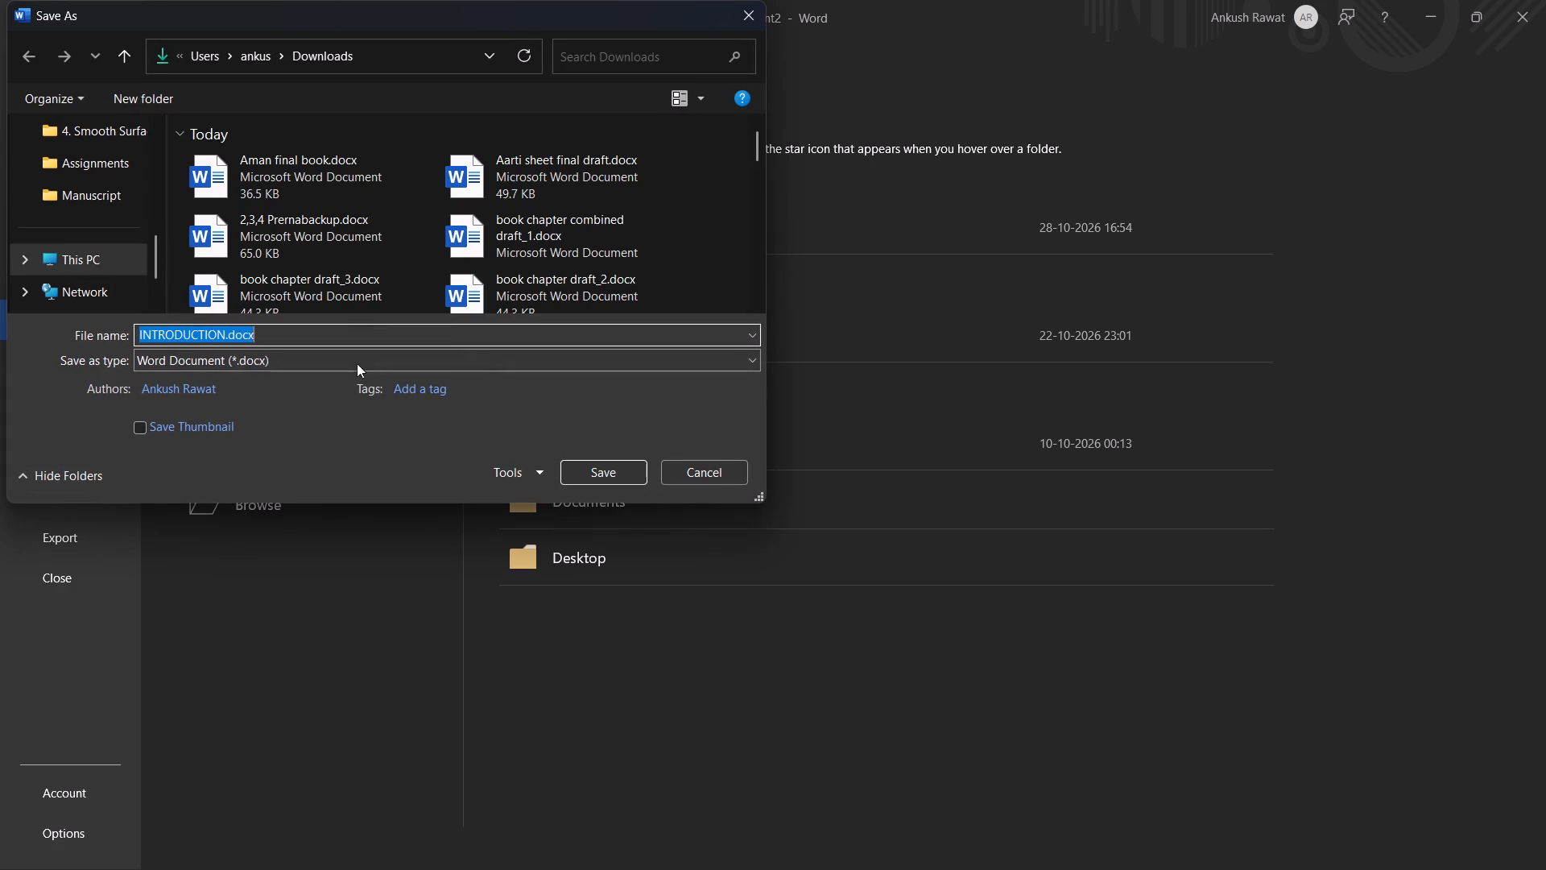
{"action": "left_click", "coordinate": [221, 333]}
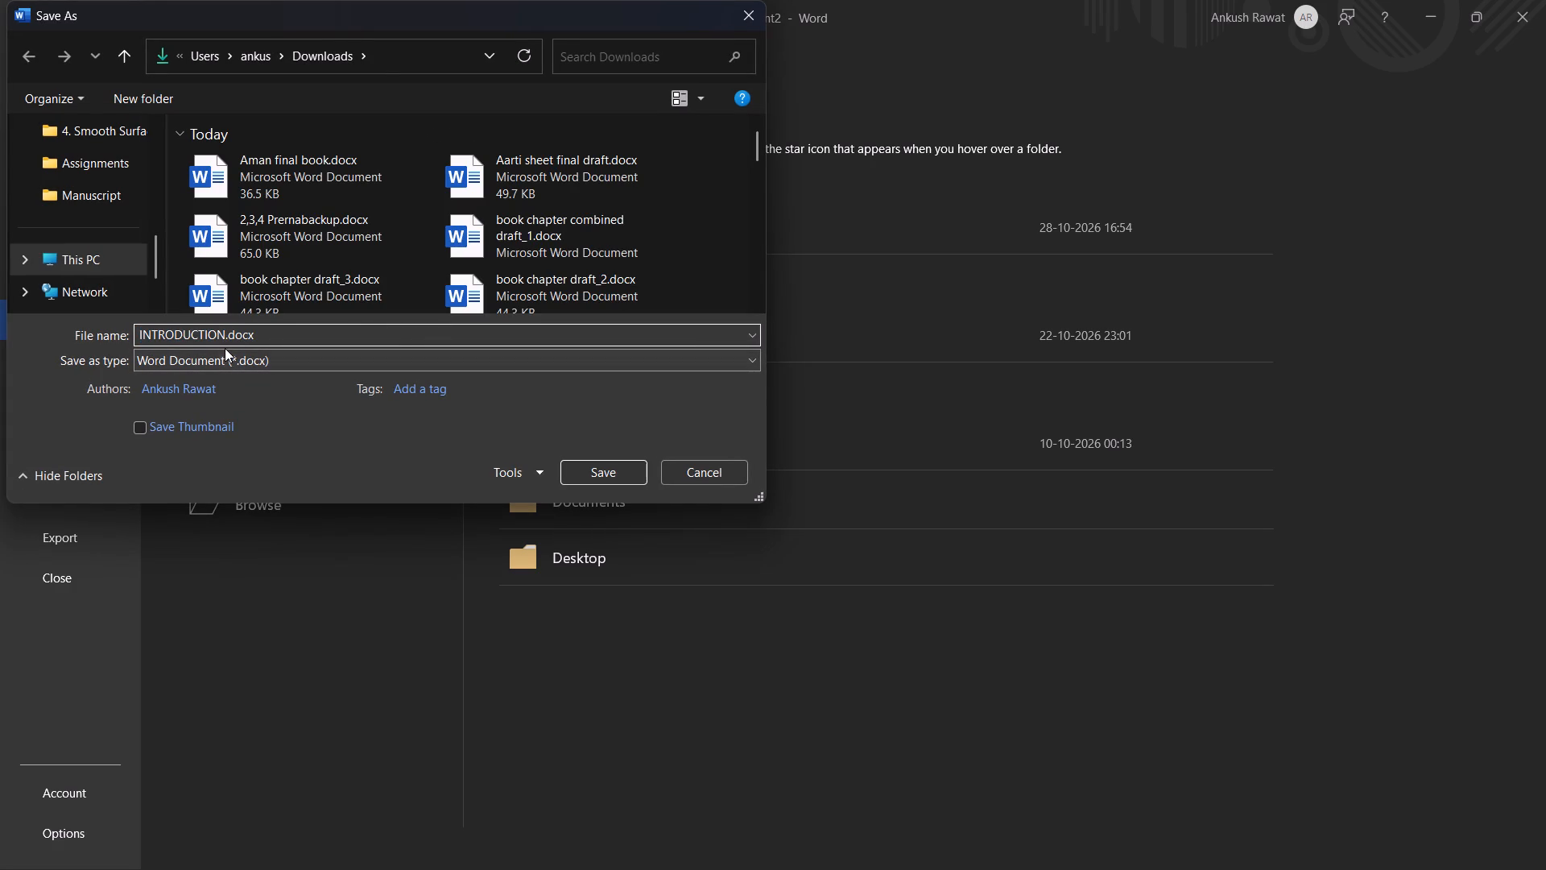
{"action": "key", "text": "BackSpace"}
{"action": "key", "text": "BackSpace"}
{"action": "key", "text": "BackSpace"}
{"action": "key", "text": "BackSpace"}
{"action": "key", "text": "BackSpace"}
{"action": "key", "text": "BackSpace"}
{"action": "key", "text": "BackSpace"}
{"action": "key", "text": "BackSpace"}
{"action": "key", "text": "BackSpace"}
{"action": "key", "text": "BackSpace"}
{"action": "key", "text": "BackSpace"}
{"action": "key", "text": "BackSpace"}
{"action": "key", "text": "BackSpace"}
{"action": "key", "text": "BackSpace"}
{"action": "key", "text": "BackSpace"}
{"action": "key", "text": "BackSpace"}
{"action": "key", "text": "BackSpace"}
{"action": "key", "text": "BackSpace"}
{"action": "key", "text": "BackSpace"}
{"action": "key", "text": "BackSpace"}
{"action": "key", "text": "b"}
{"action": "key", "text": "o"}
{"action": "key", "text": "BackSpace"}
{"action": "key", "text": "BackSpace"}
{"action": "key", "text": "BackSpace"}
{"action": "key", "text": "BackSpace"}
{"action": "type", "text": "Book"}
{"action": "key", "text": "space"}
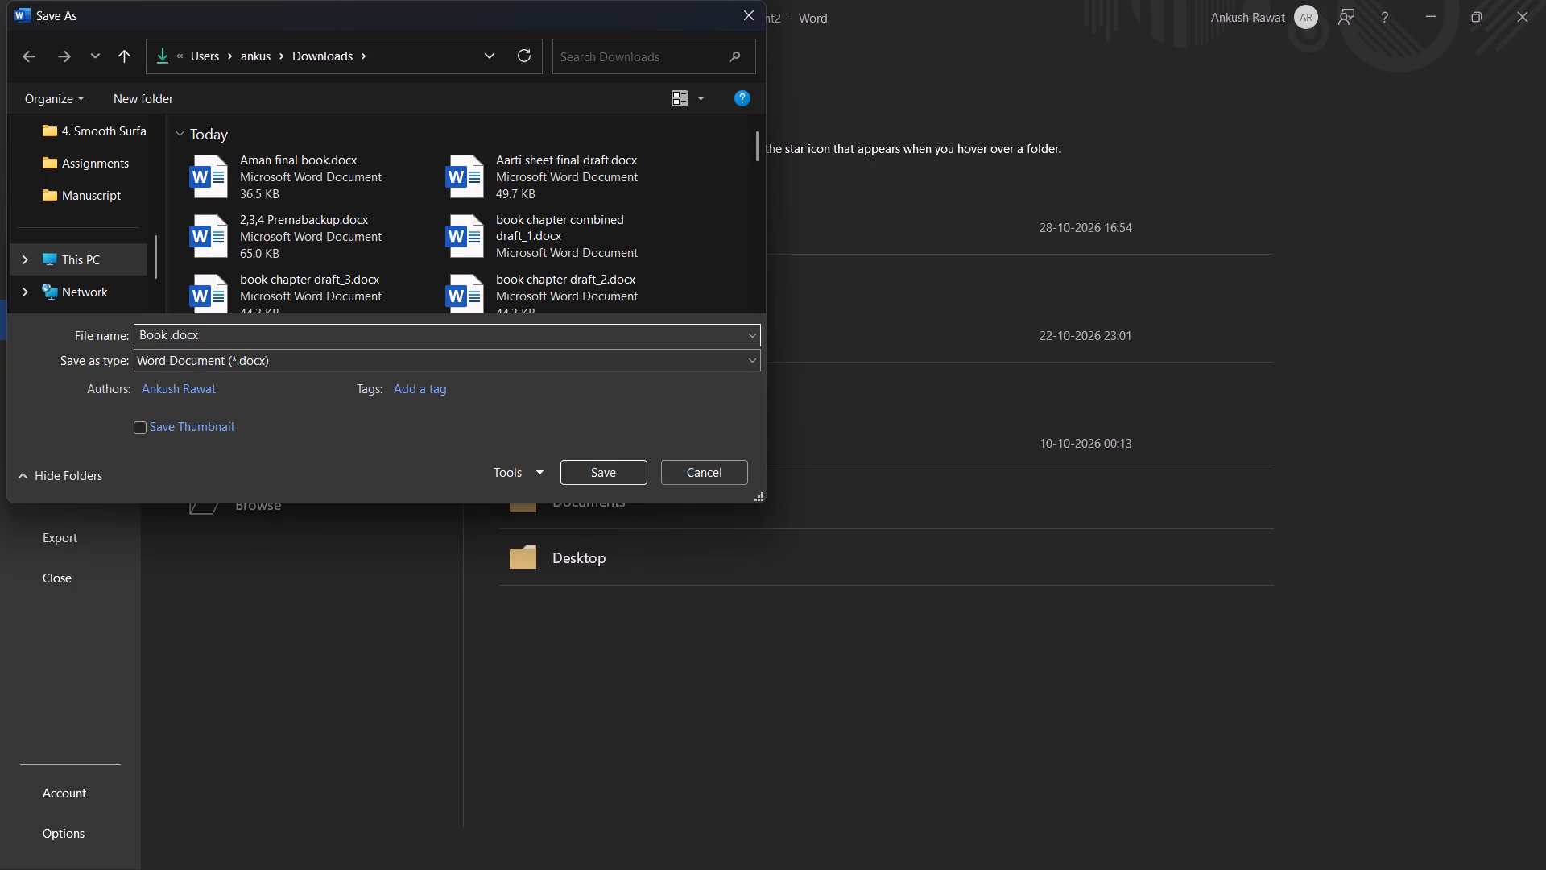
{"action": "type", "text": "chapter"}
{"action": "key", "text": "space"}
{"action": "type", "text": "final draft"}
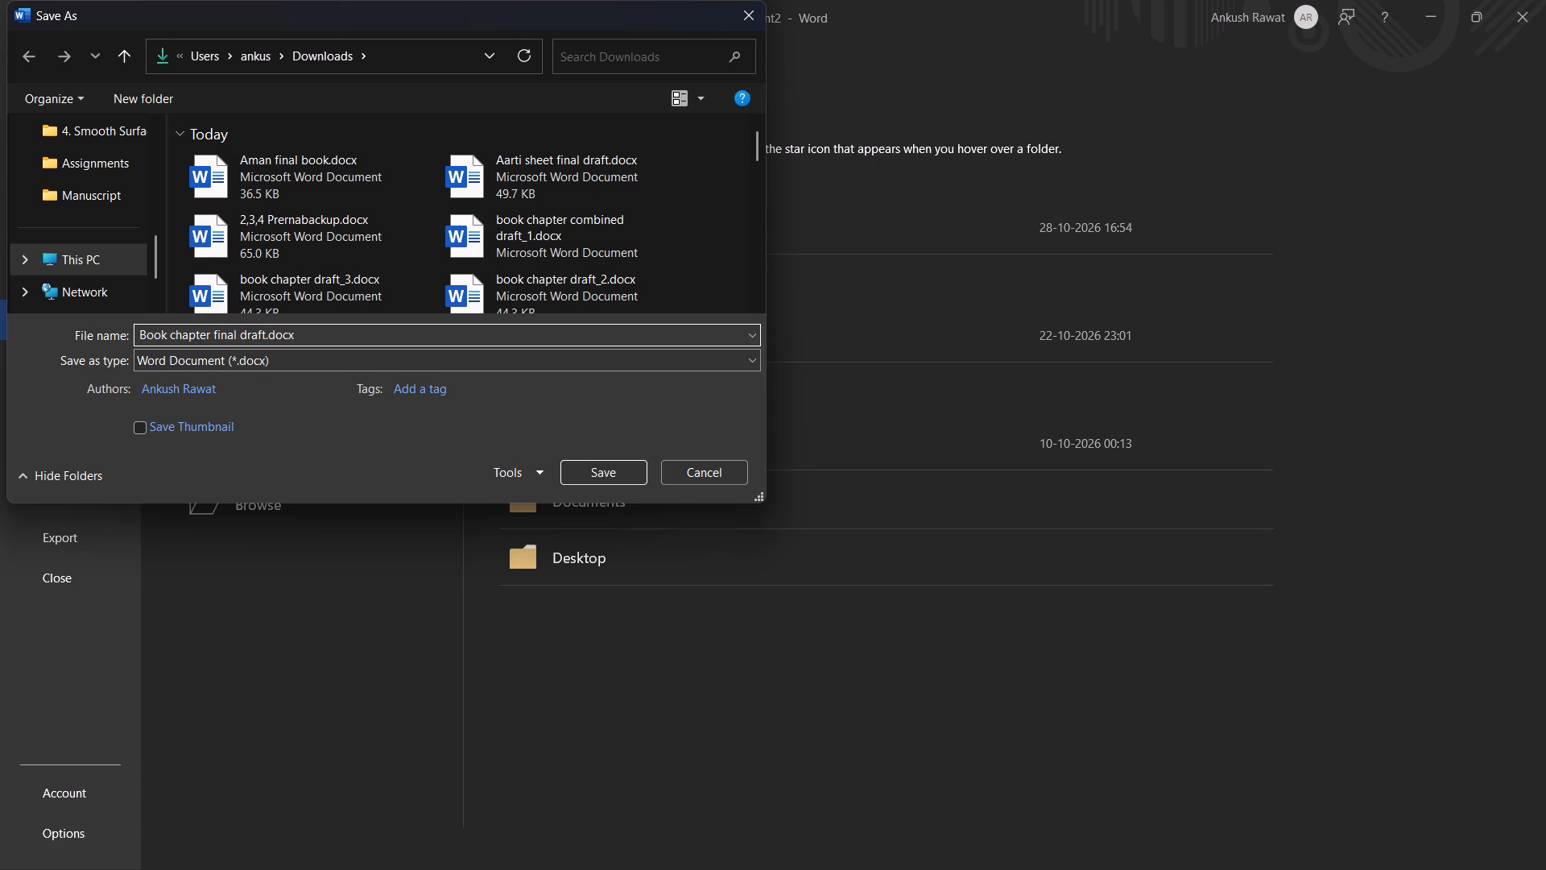
{"action": "key", "text": "Left"}
{"action": "key", "text": "Left"}
{"action": "key", "text": "Left"}
{"action": "key", "text": "Left"}
{"action": "key", "text": "Left"}
{"action": "key", "text": "Left"}
{"action": "key", "text": "BackSpace"}
{"action": "key", "text": "BackSpace"}
{"action": "key", "text": "BackSpace"}
{"action": "key", "text": "BackSpace"}
{"action": "key", "text": "BackSpace"}
{"action": "key", "text": "BackSpace"}
{"action": "key", "text": "Right"}
{"action": "key", "text": "Right"}
{"action": "key", "text": "Right"}
{"action": "key", "text": "Right"}
{"action": "key", "text": "Right"}
{"action": "key", "text": "Right"}
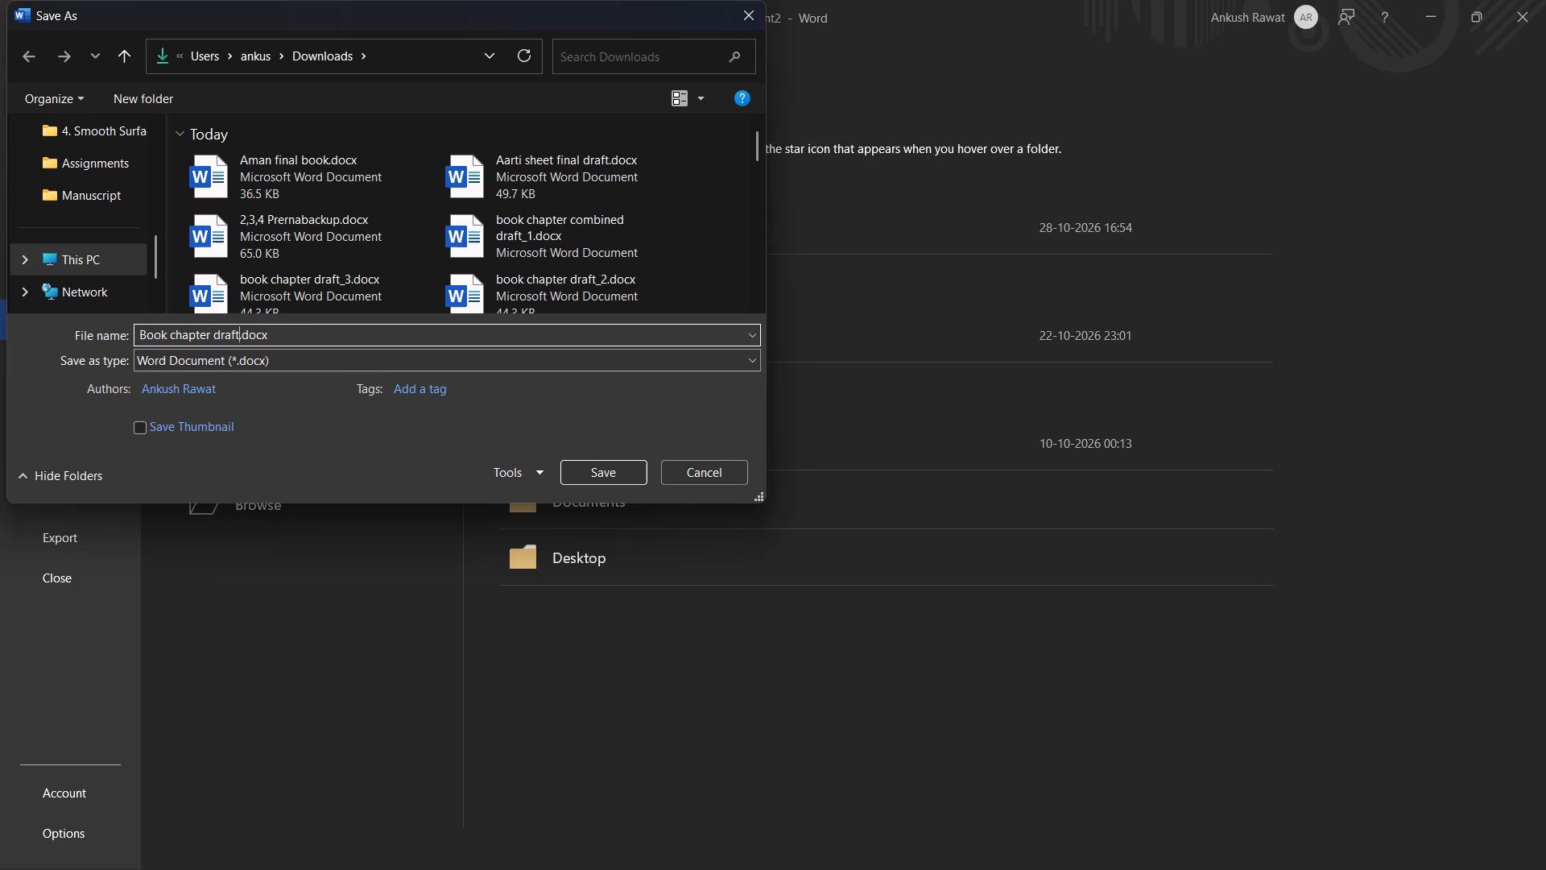
{"action": "type", "text": "-1"}
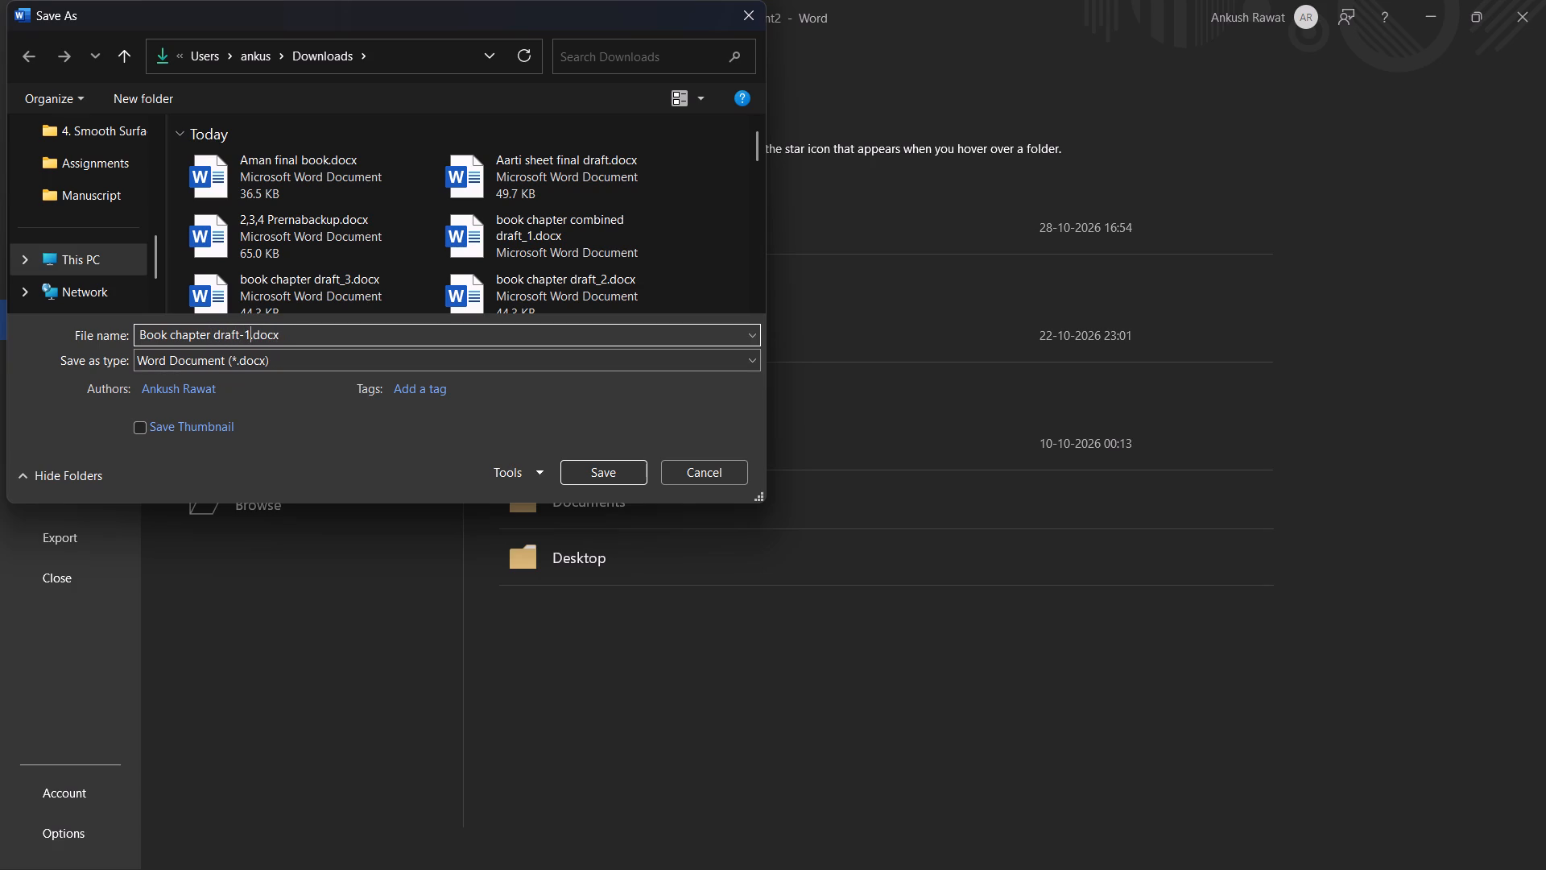
{"action": "key", "text": "BackSpace"}
{"action": "key", "text": "BackSpace"}
{"action": "type", "text": "_1"}
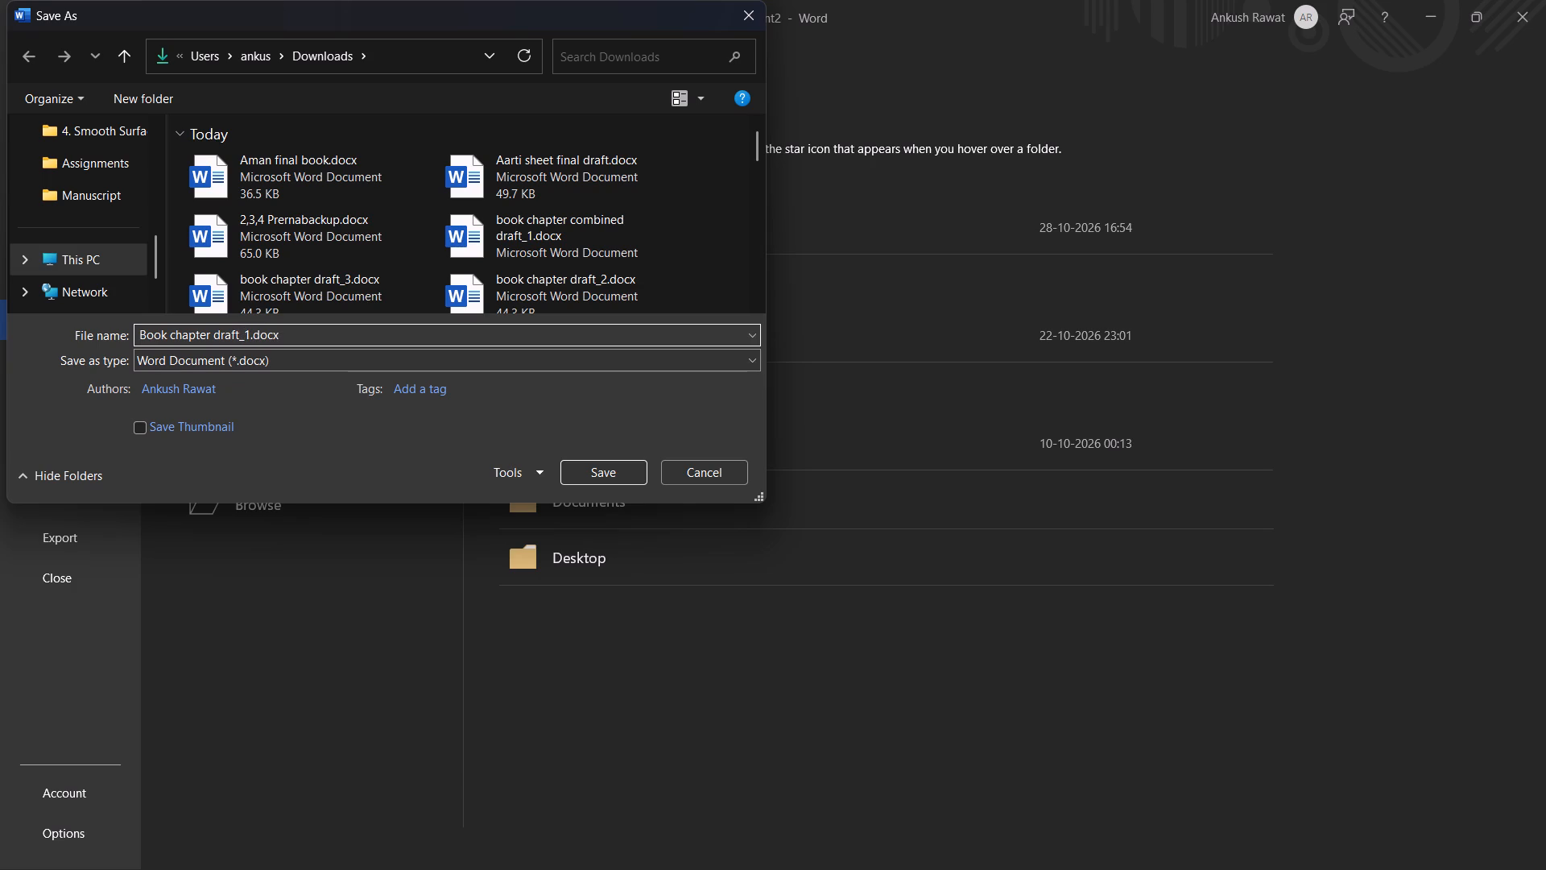
{"action": "left_click", "coordinate": [595, 471]}
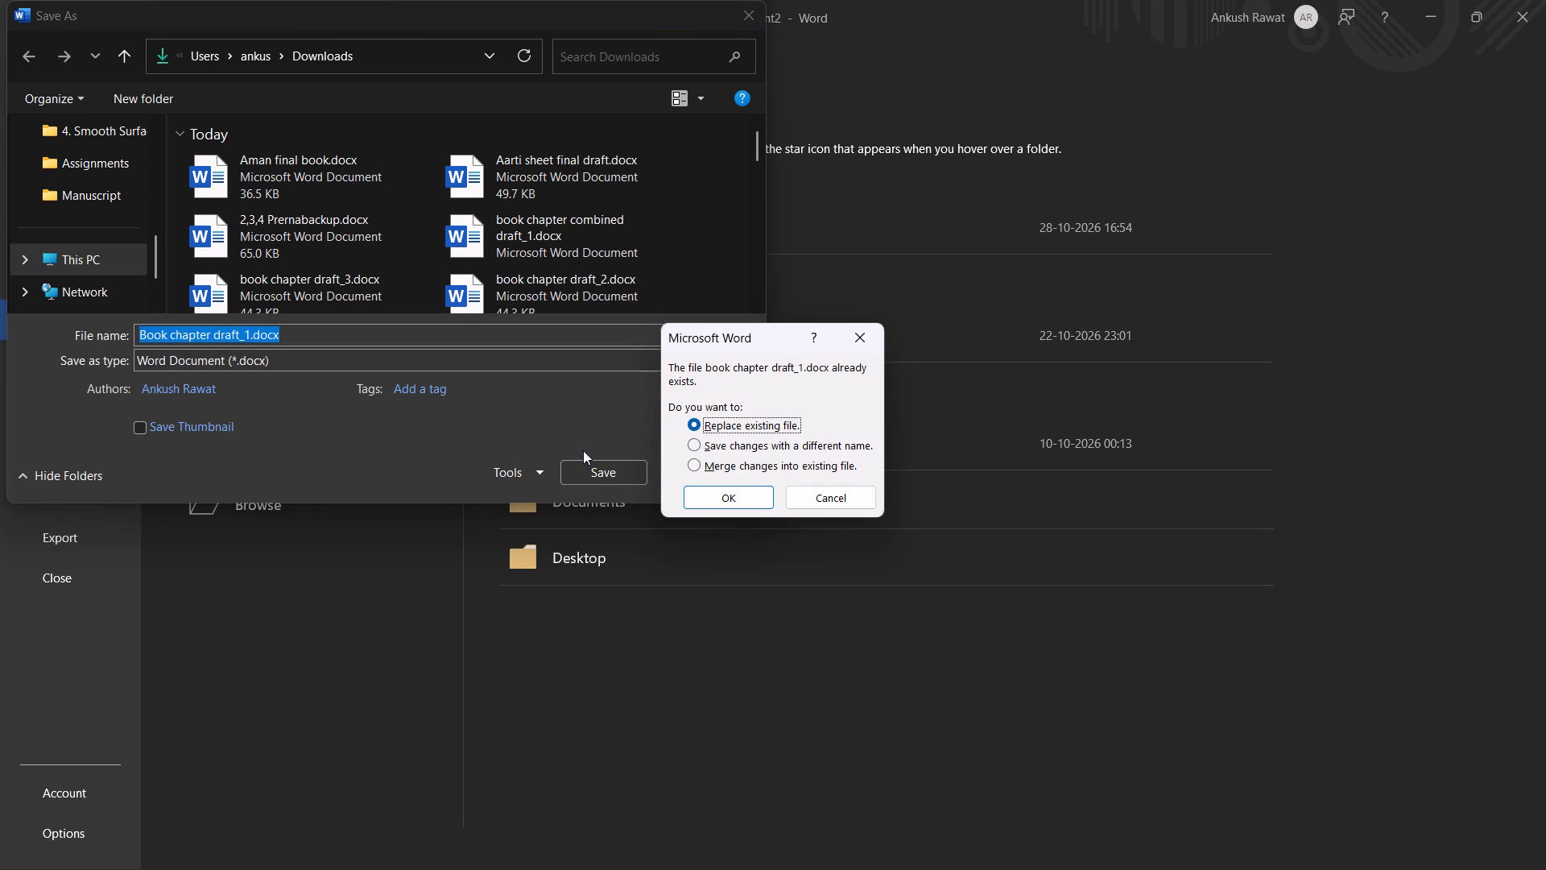
Keep the existing file, change the new file's name to Book chapter draft_01.docx and save it in Downloads.
{"action": "left_click", "coordinate": [859, 345]}
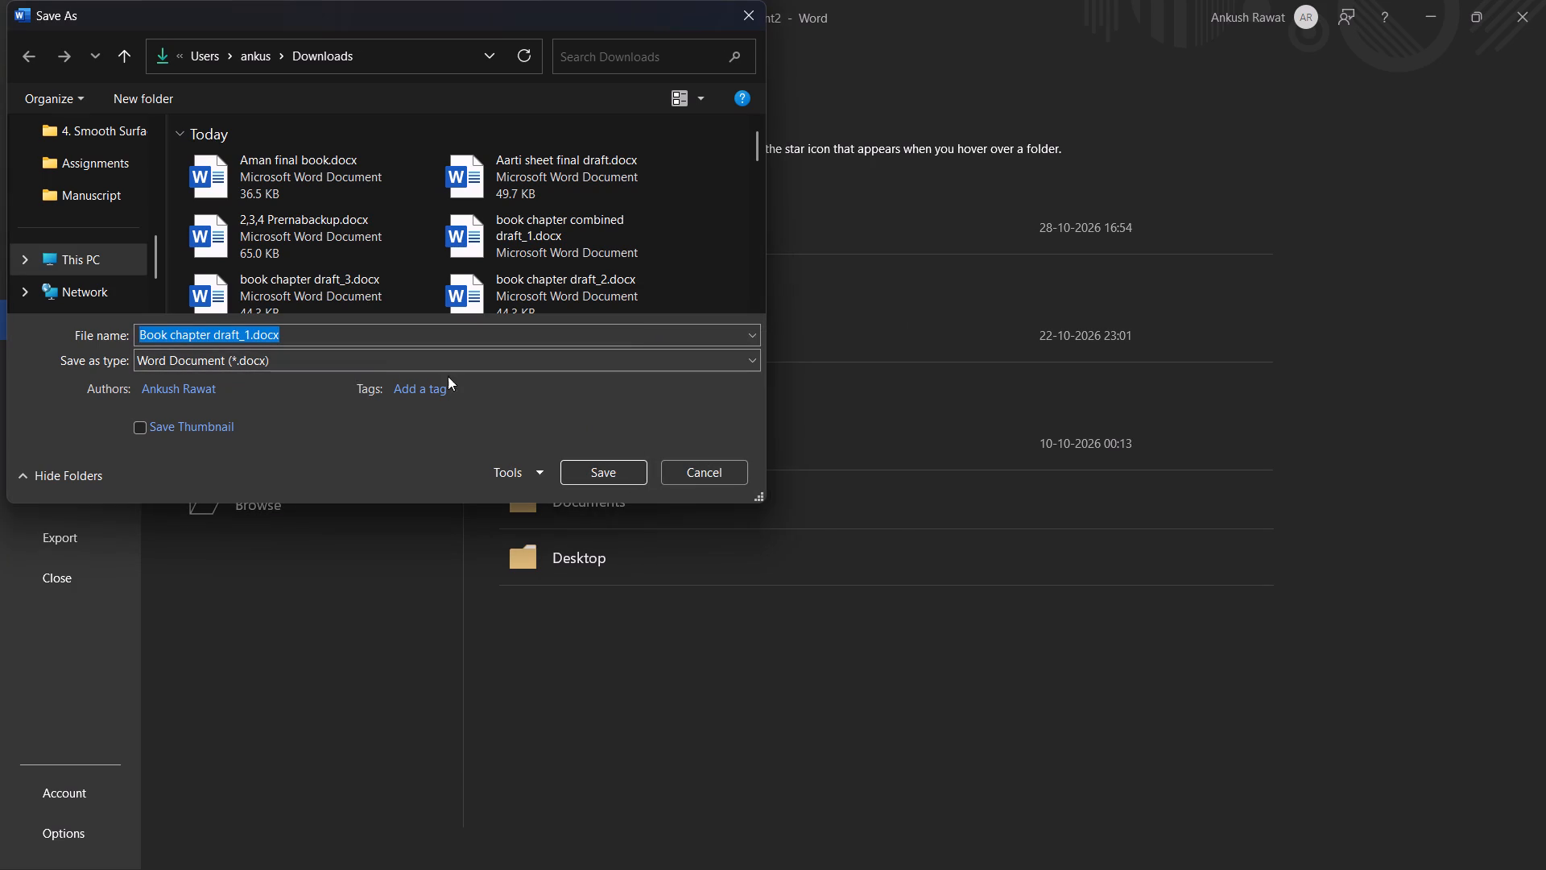
{"action": "left_click", "coordinate": [242, 333]}
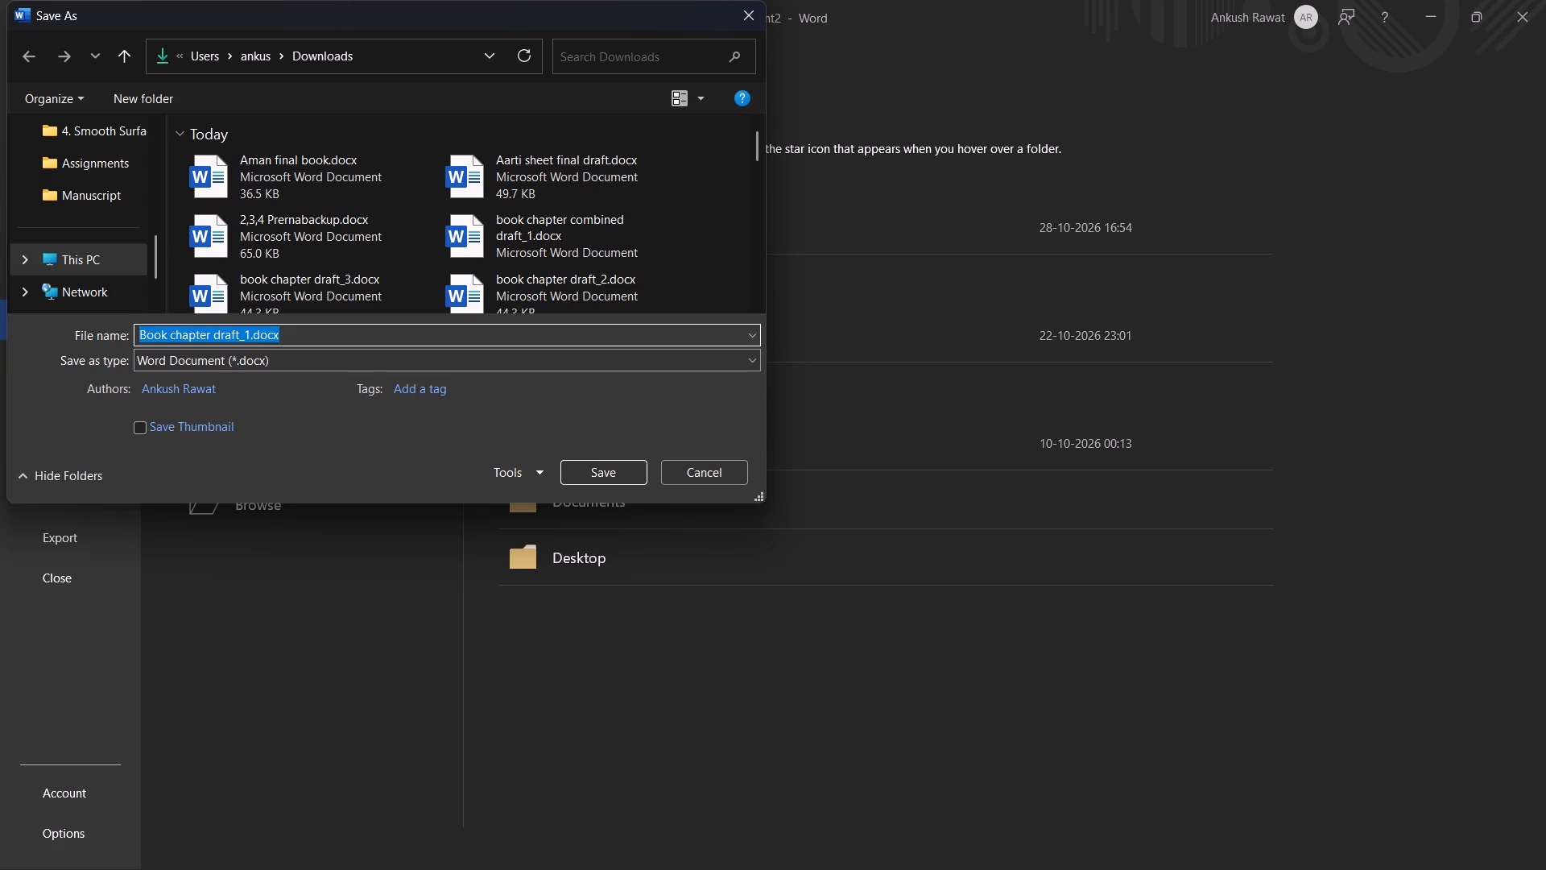
{"action": "left_click", "coordinate": [209, 337]}
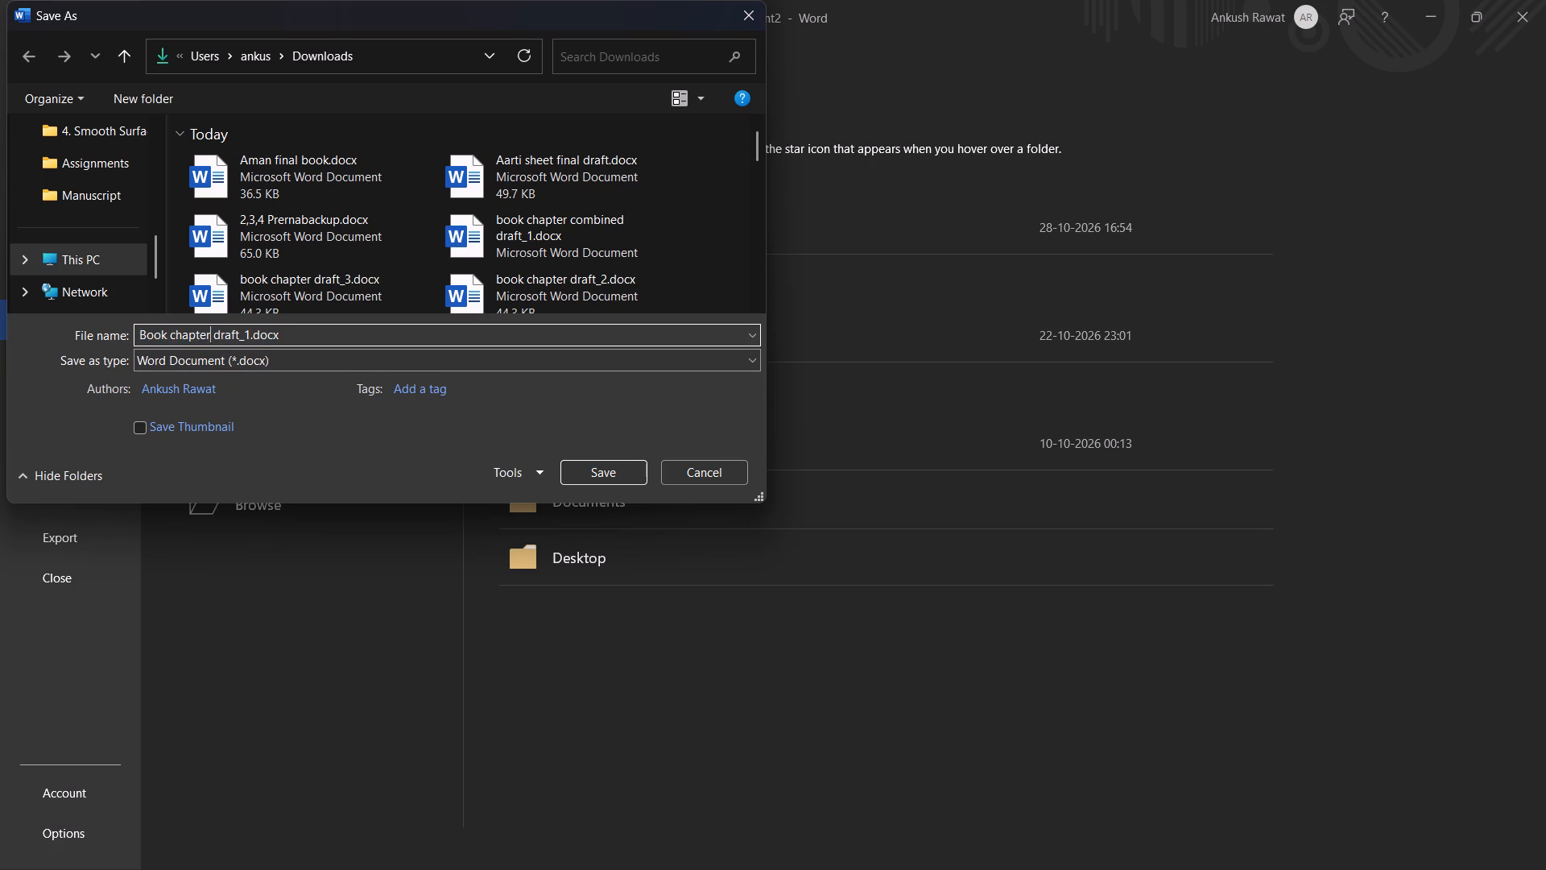
{"action": "left_click", "coordinate": [228, 336]}
{"action": "left_click", "coordinate": [236, 337]}
{"action": "left_click", "coordinate": [242, 336]}
{"action": "key", "text": "0"}
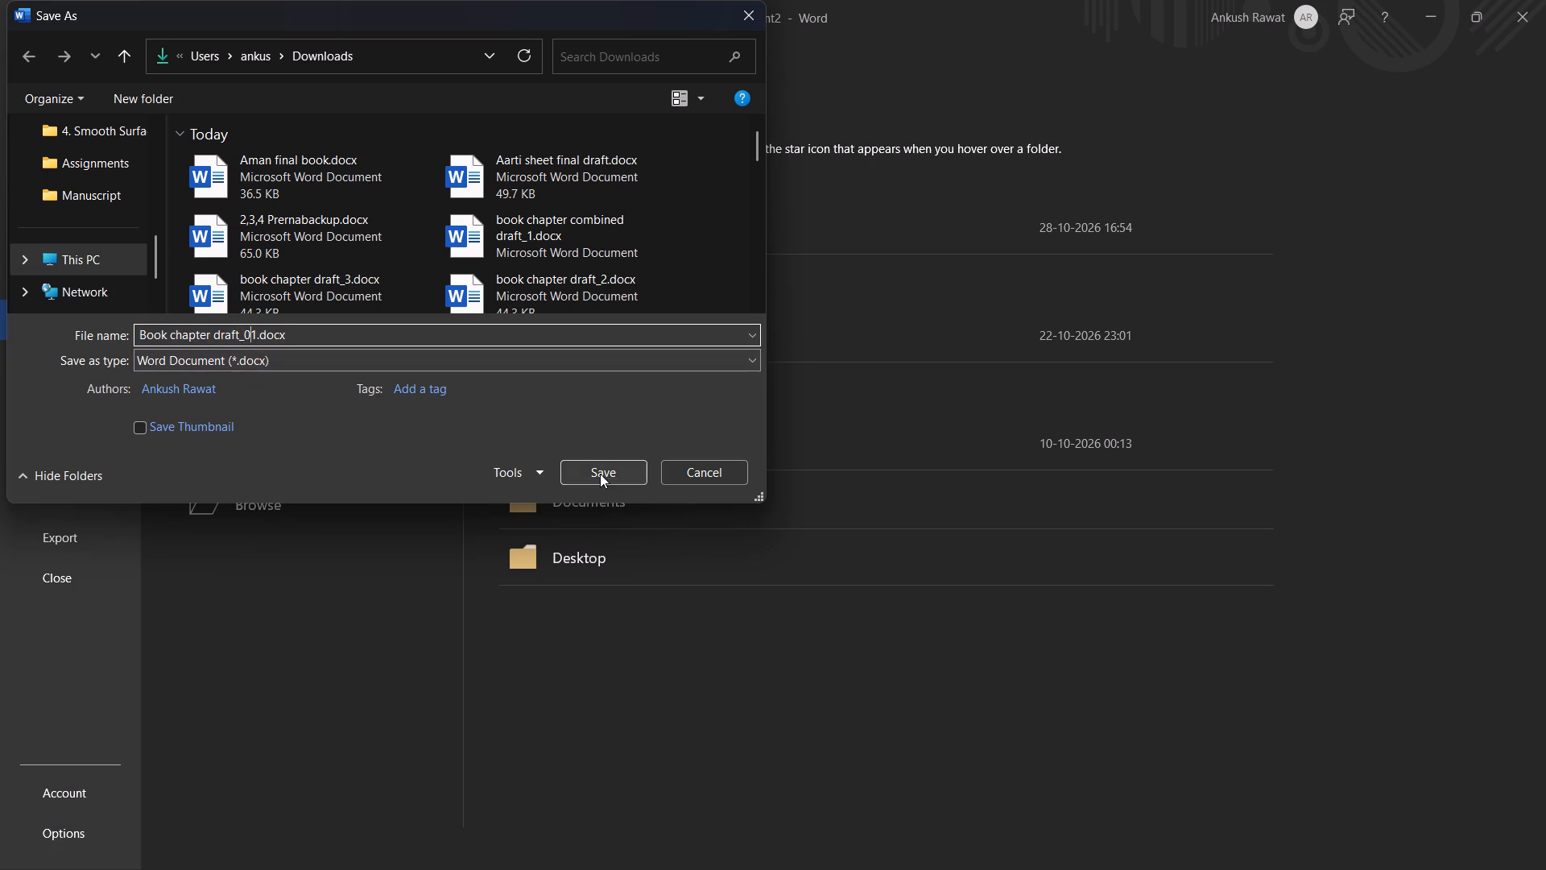
{"action": "left_click", "coordinate": [600, 472]}
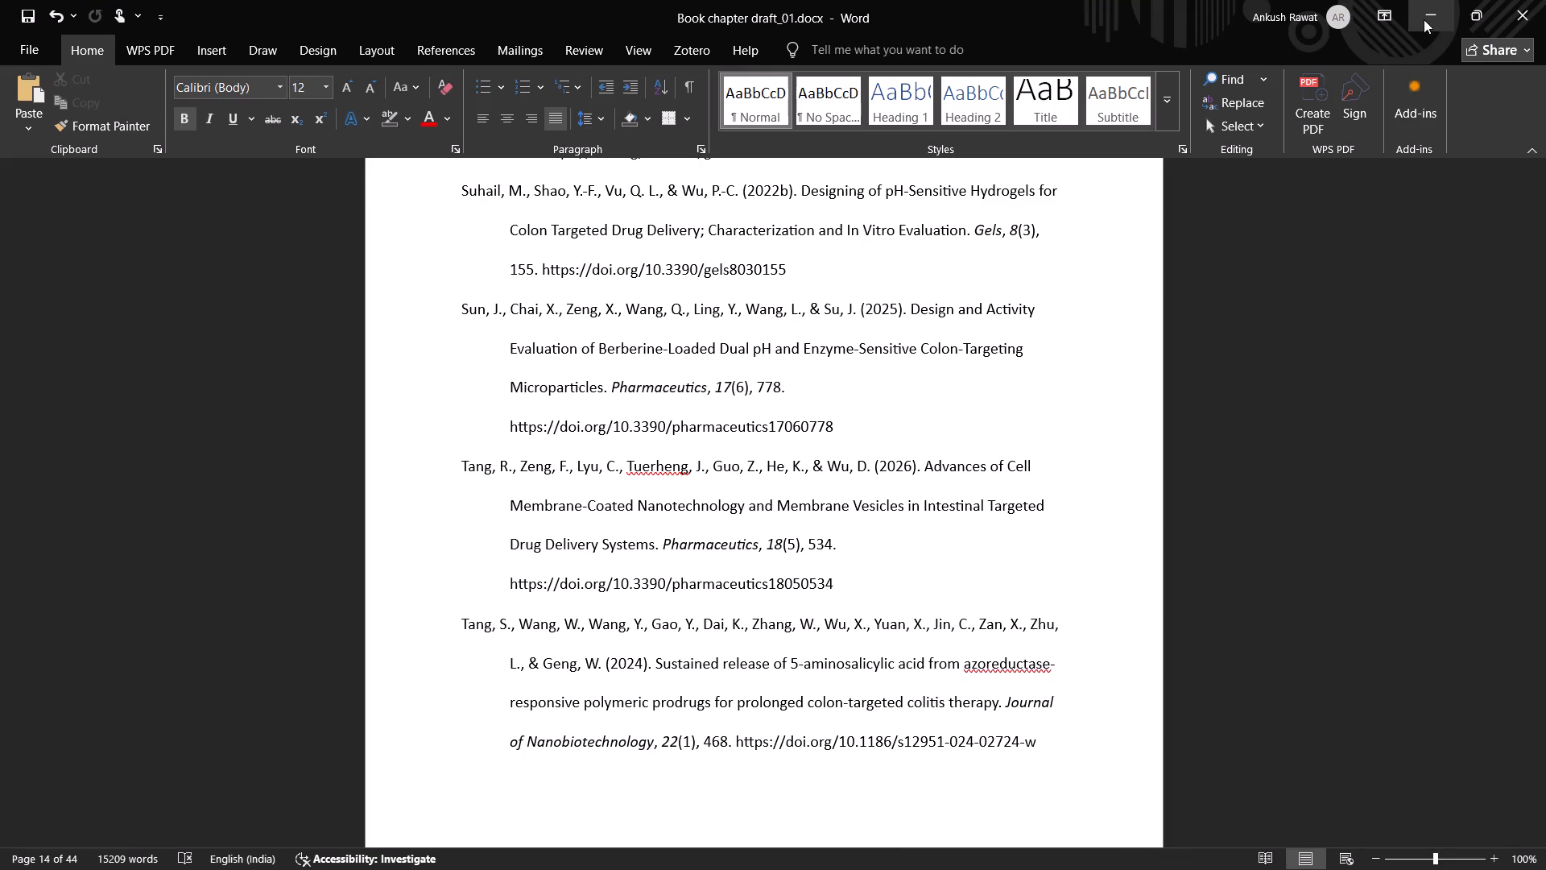
In Aarti sheet final draft.docx, apply the Zotero citation style NLM/Vancouver: Citing Medicine 2nd edition (citation-sequence).
{"action": "left_click", "coordinate": [1424, 19]}
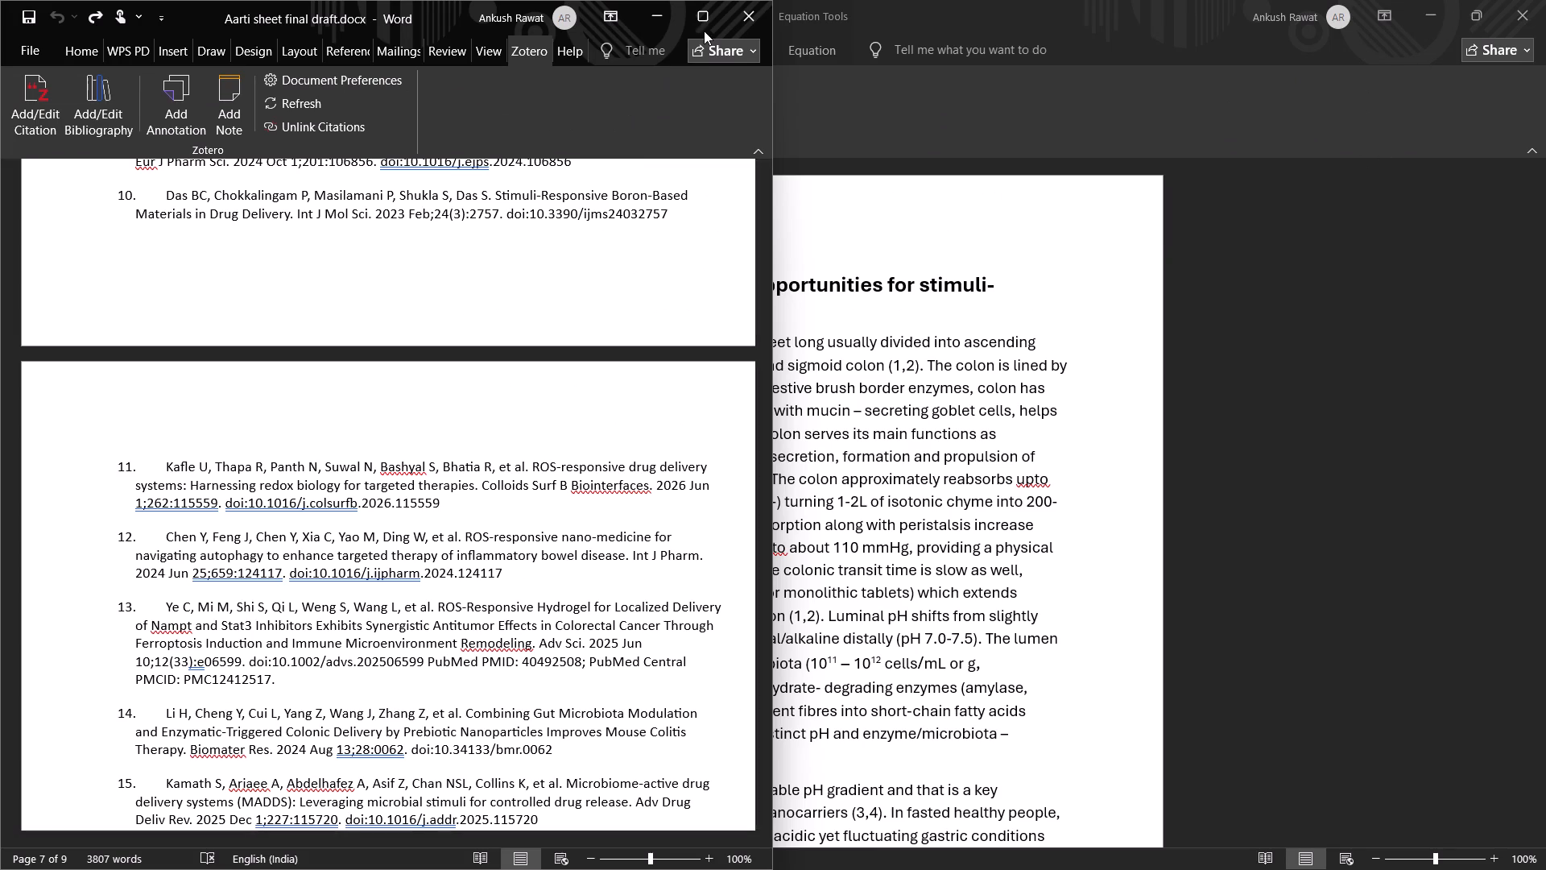
{"action": "left_click", "coordinate": [705, 19]}
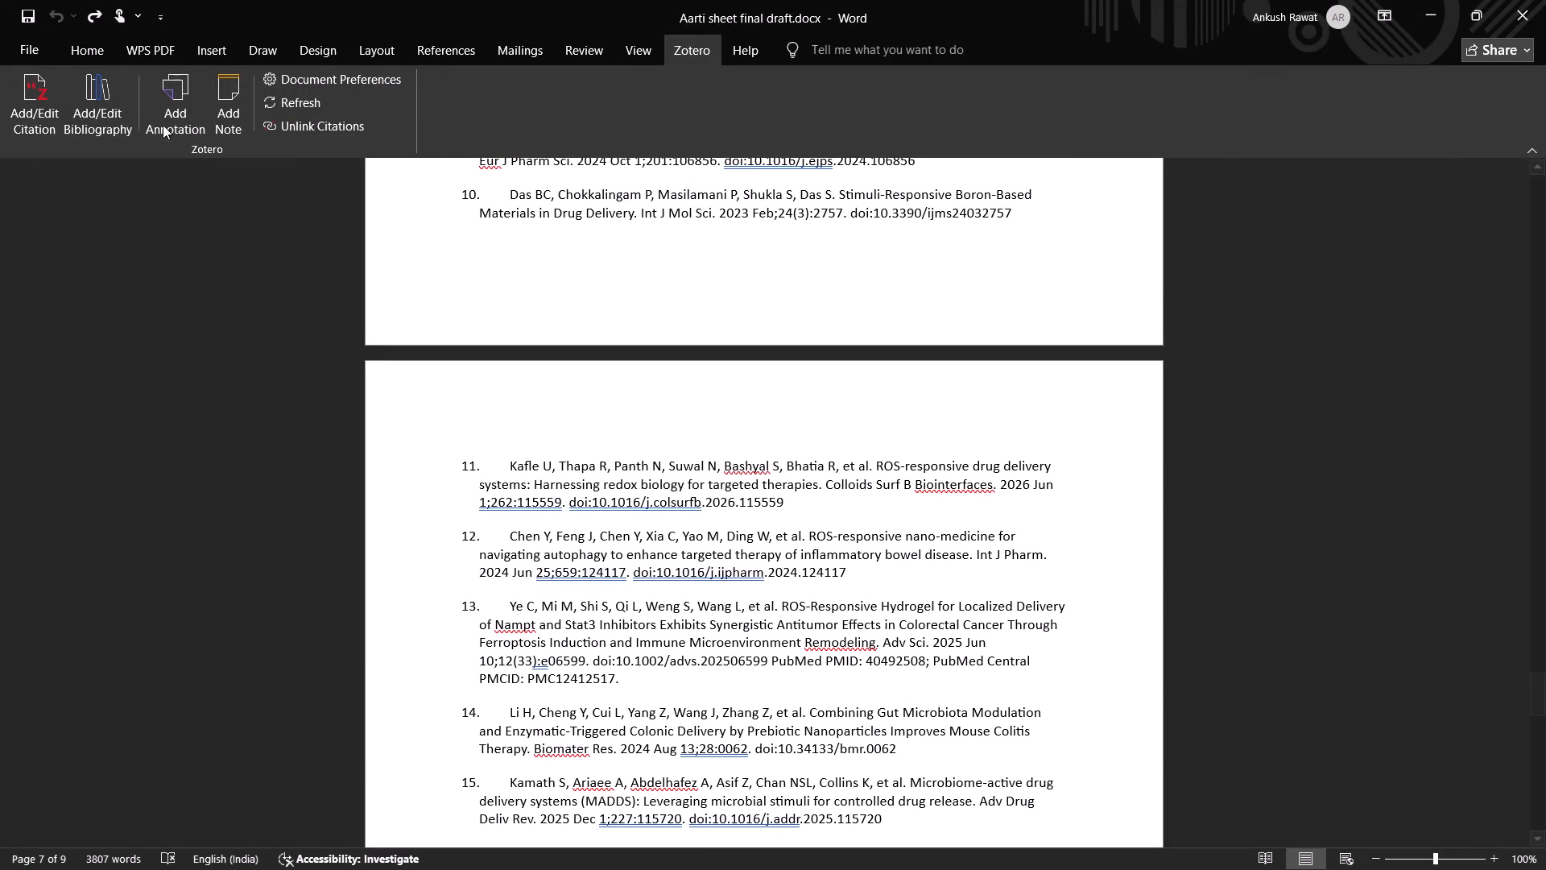
{"action": "left_click", "coordinate": [291, 79]}
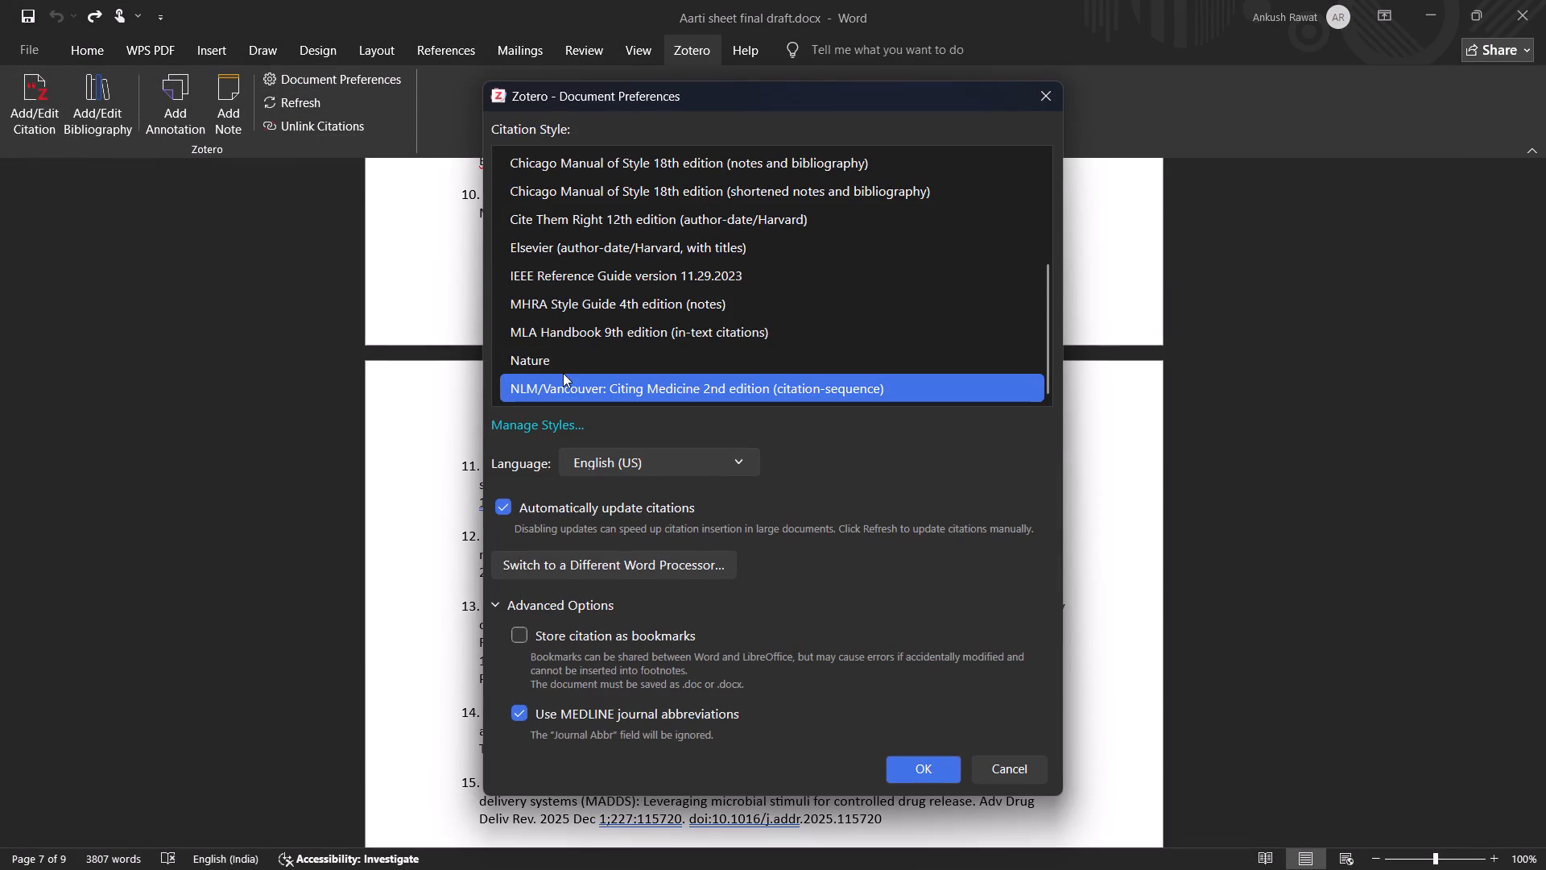
{"action": "left_click", "coordinate": [629, 386]}
{"action": "left_click", "coordinate": [916, 772]}
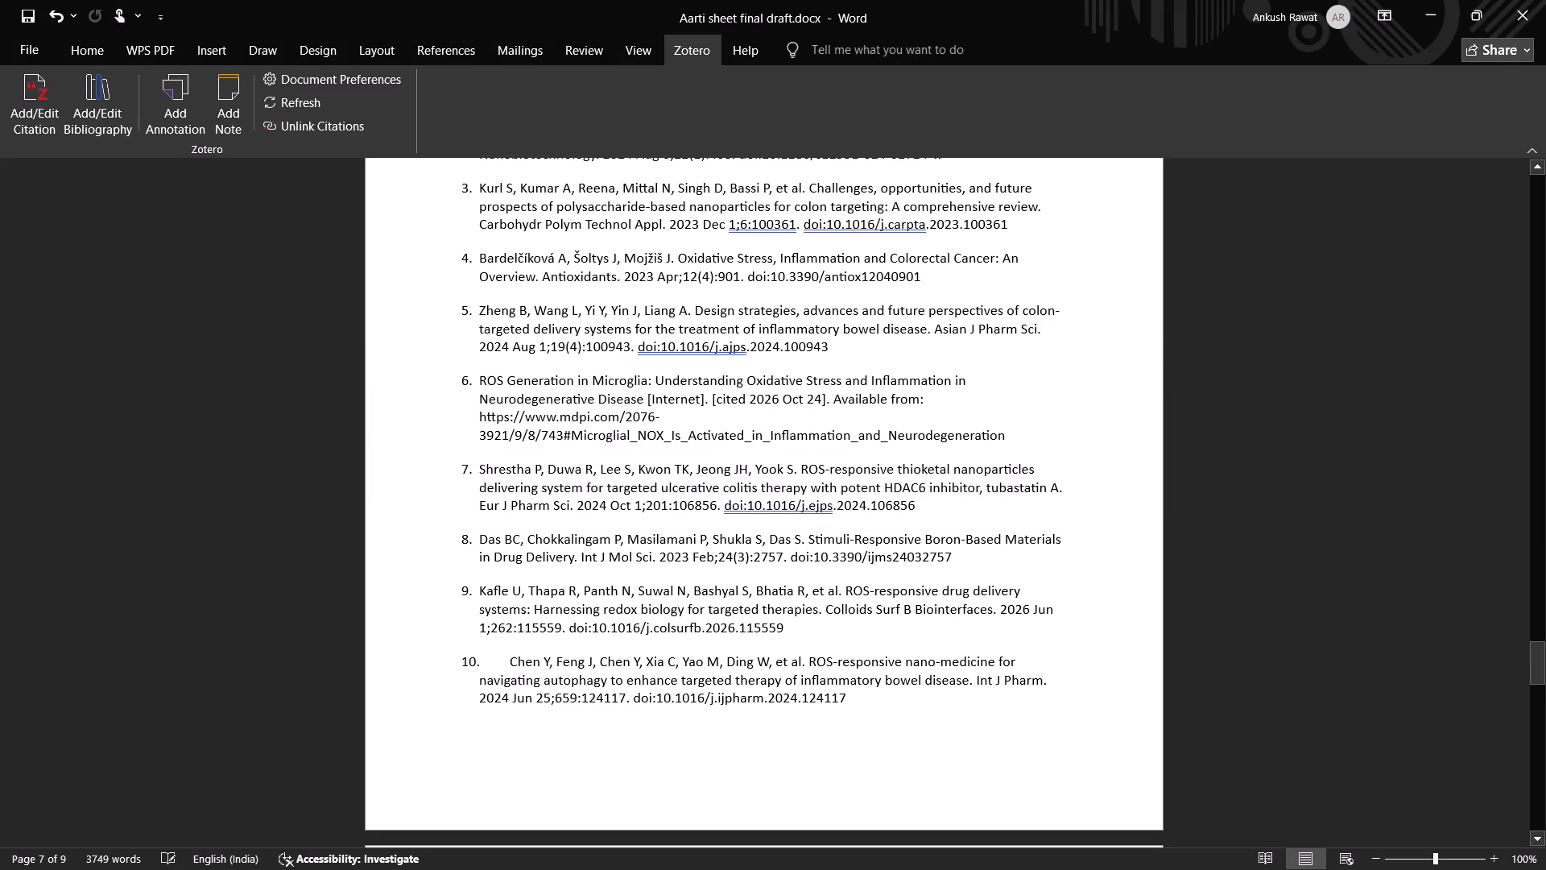
Save Aarti sheet final draft.docx as a macro-free document.
{"action": "middle_click_drag", "start_coordinate": [863, 725], "coordinate": [833, 375]}
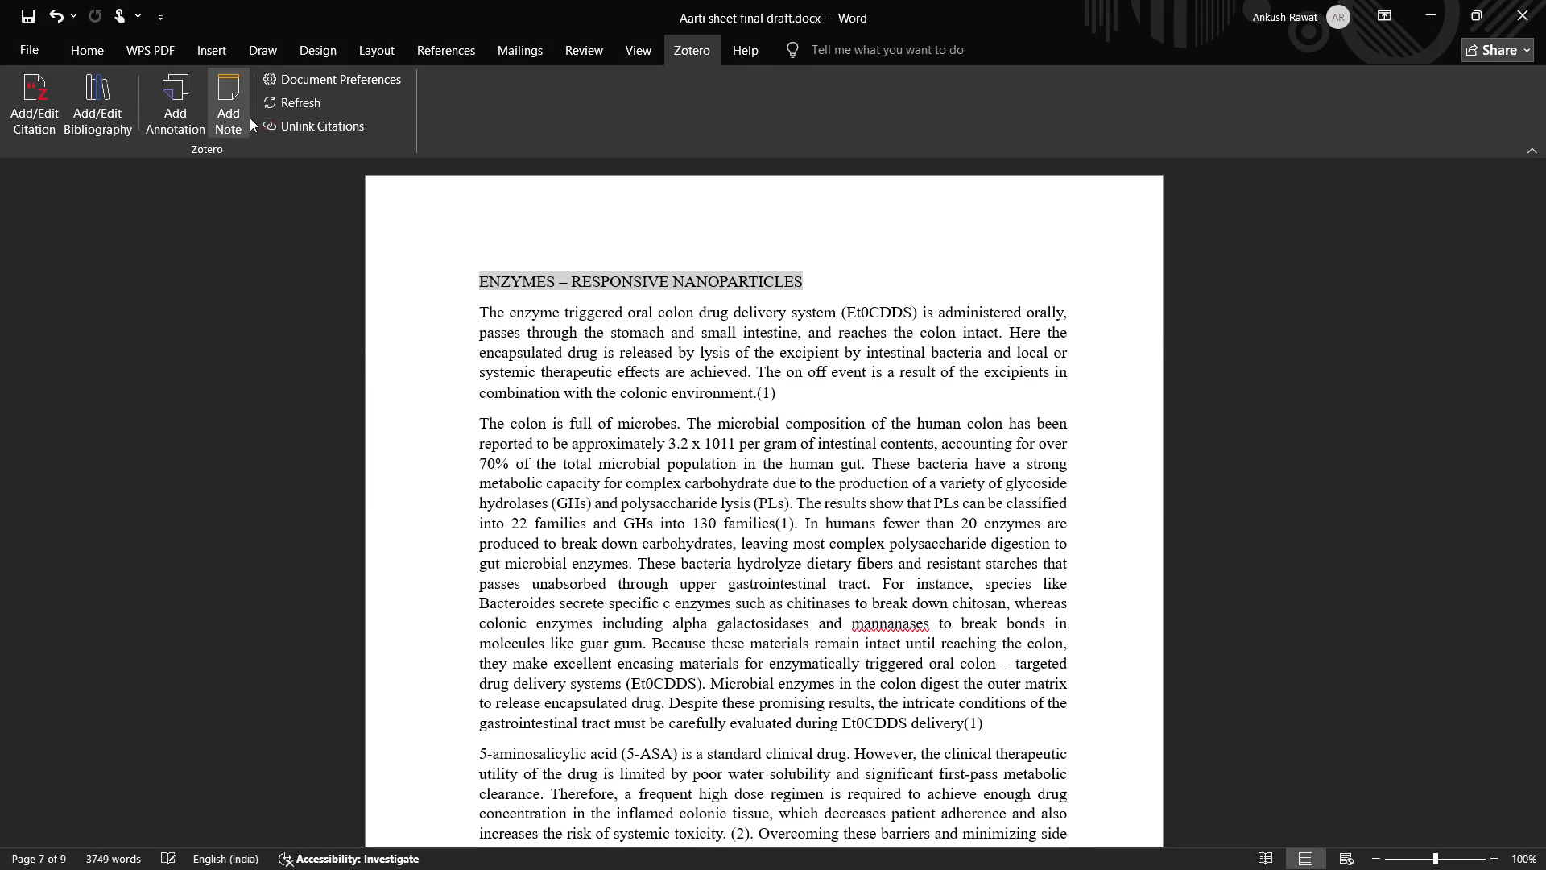
{"action": "key", "text": "ctrl+s"}
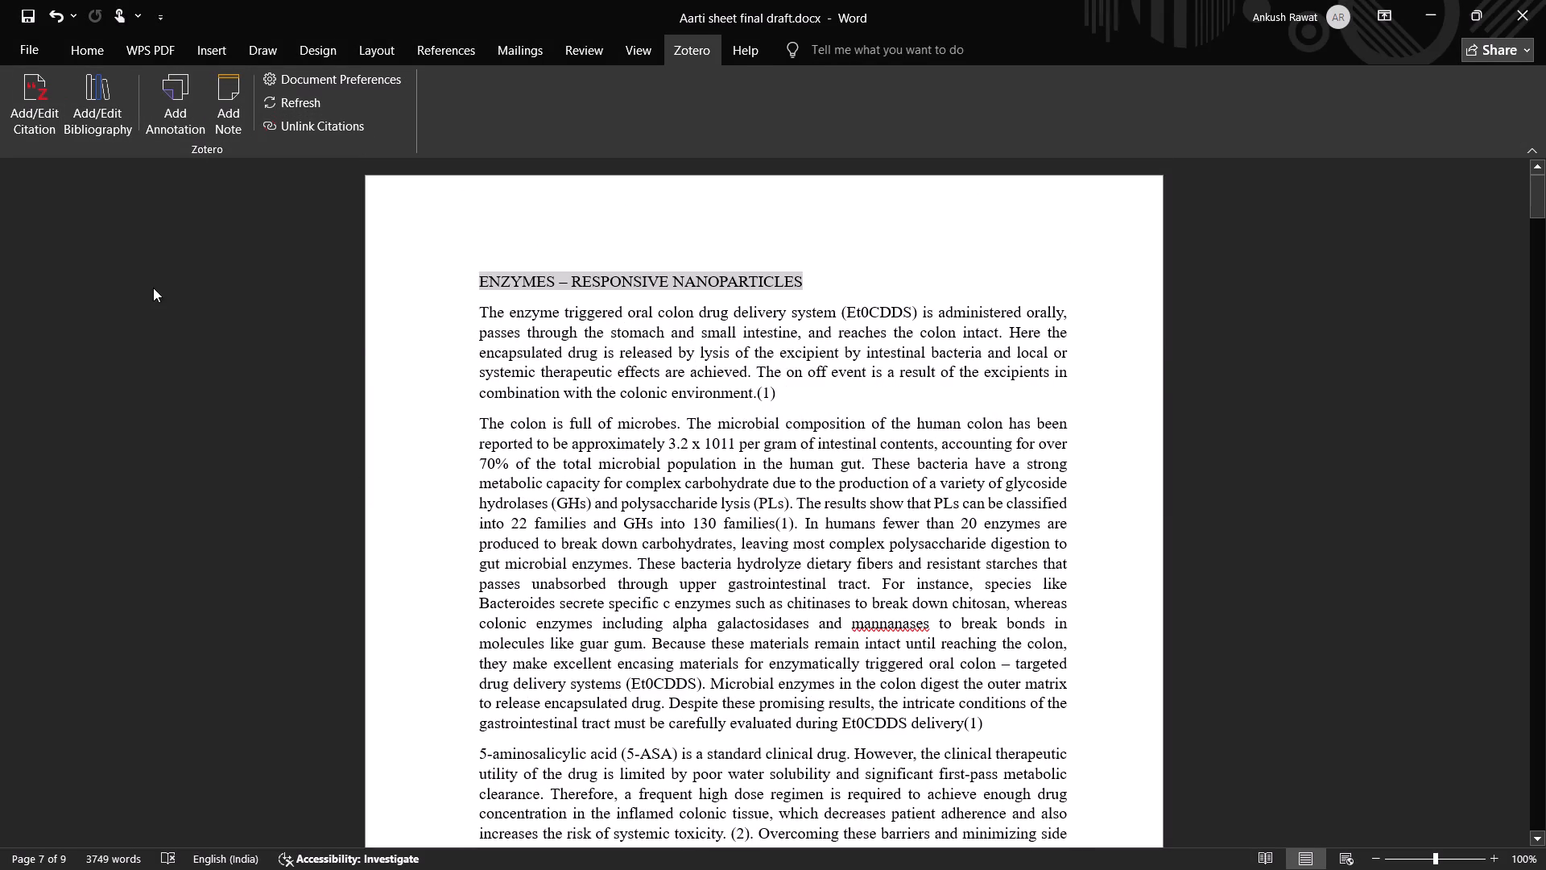
{"action": "key", "text": "ctrl+s"}
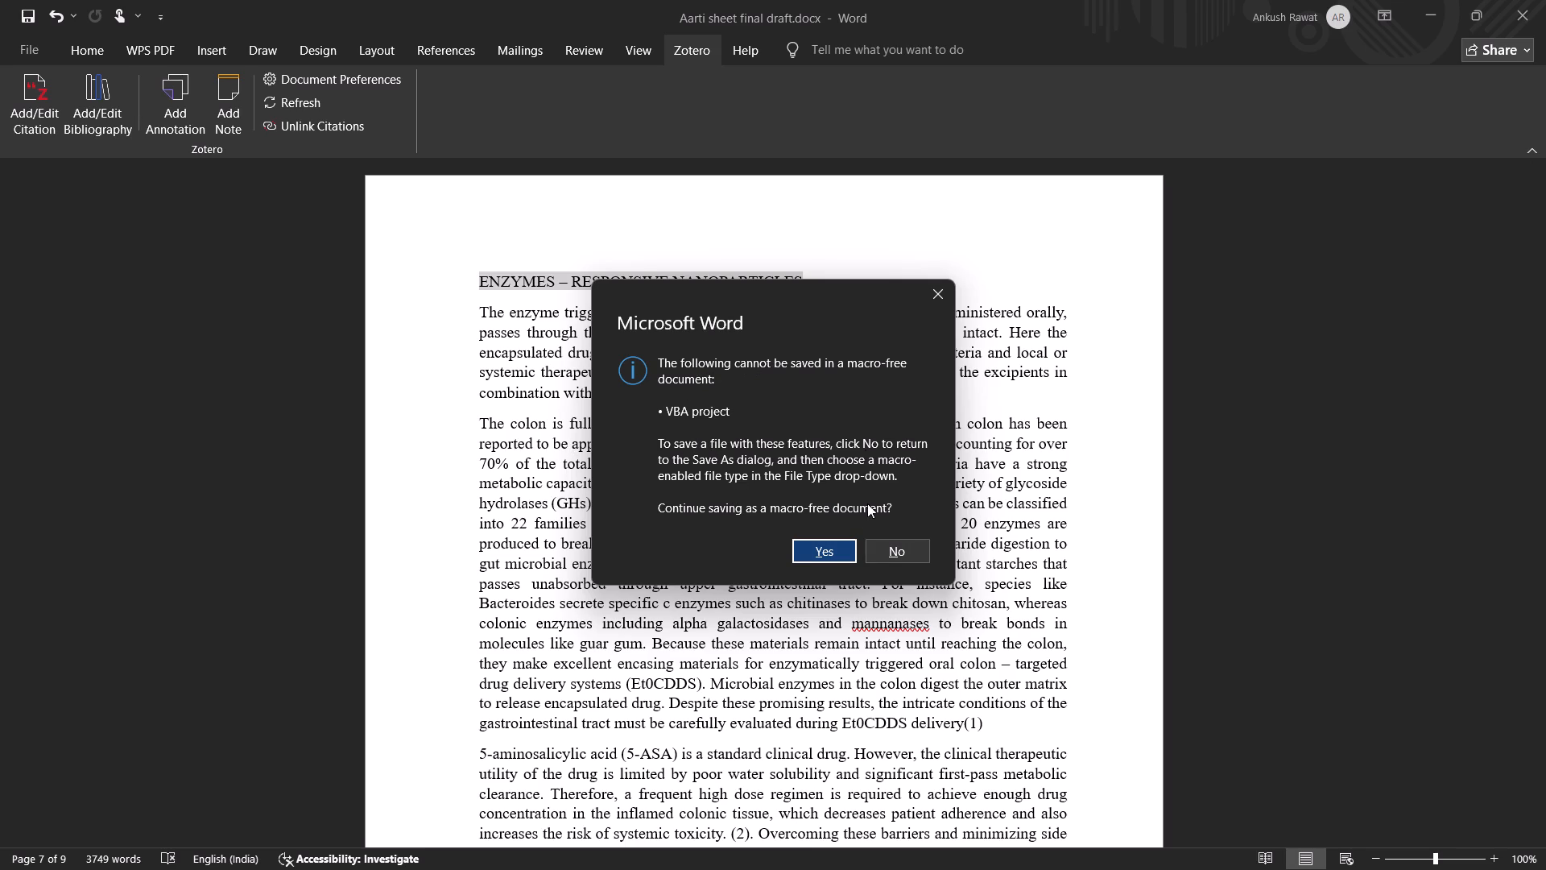
{"action": "left_click", "coordinate": [825, 548]}
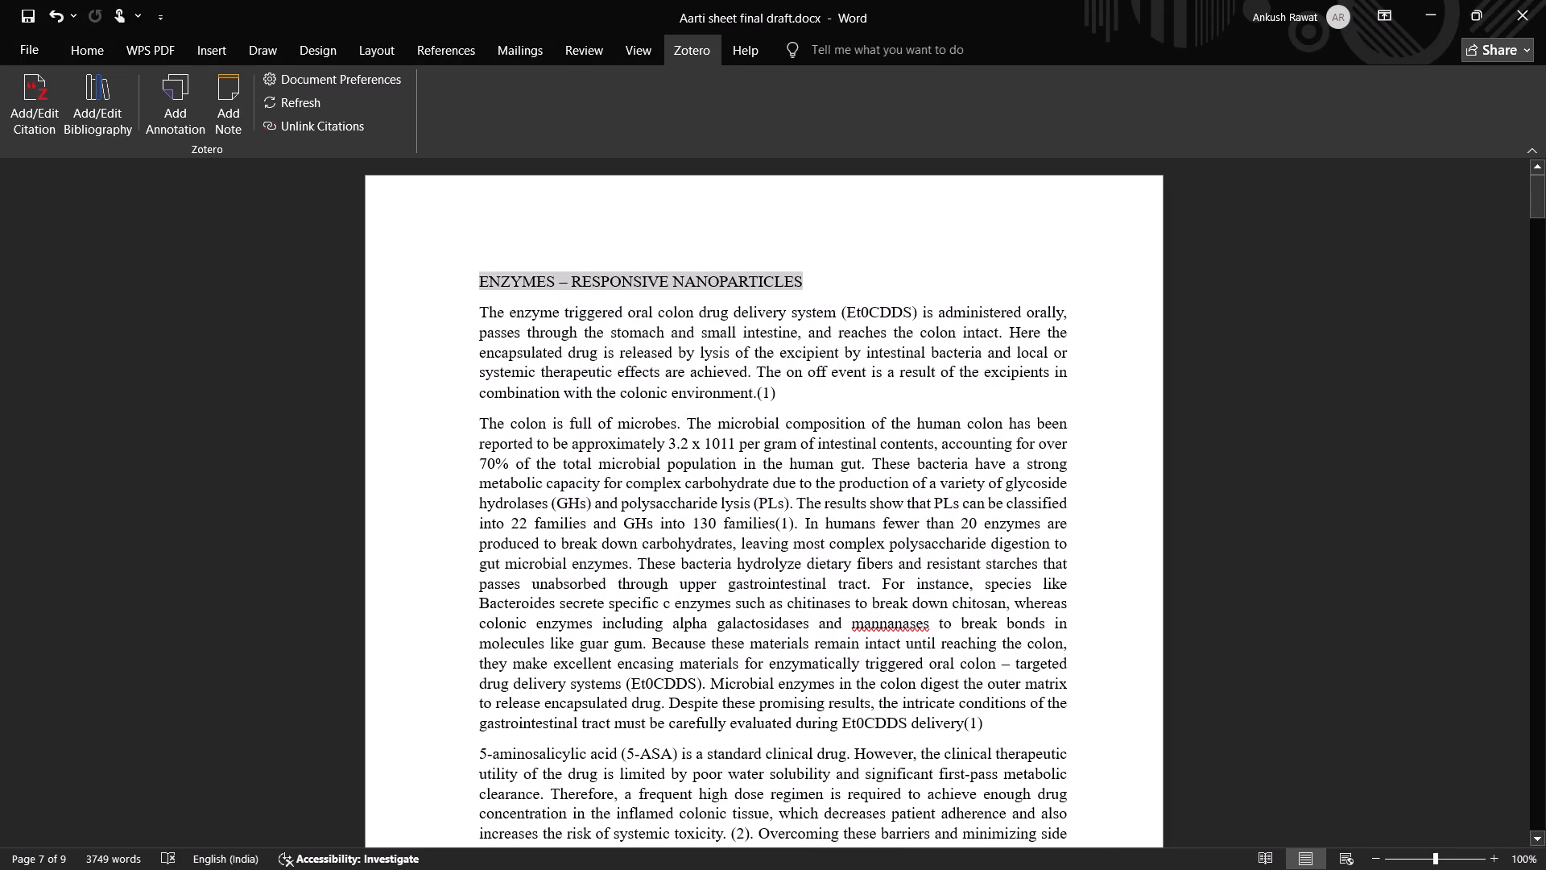
{"action": "key", "text": "ctrl+s"}
{"action": "key", "text": "ctrl+s"}
{"action": "key", "text": "ctrl+s"}
{"action": "key", "text": "ctrl+s"}
{"action": "key", "text": "ctrl+s"}
{"action": "key", "text": "ctrl+s"}
{"action": "key", "text": "ctrl+s"}
Minimise all the open Word documents and the Notepad outline window to reach the desktop.
{"action": "left_click", "coordinate": [1437, 20]}
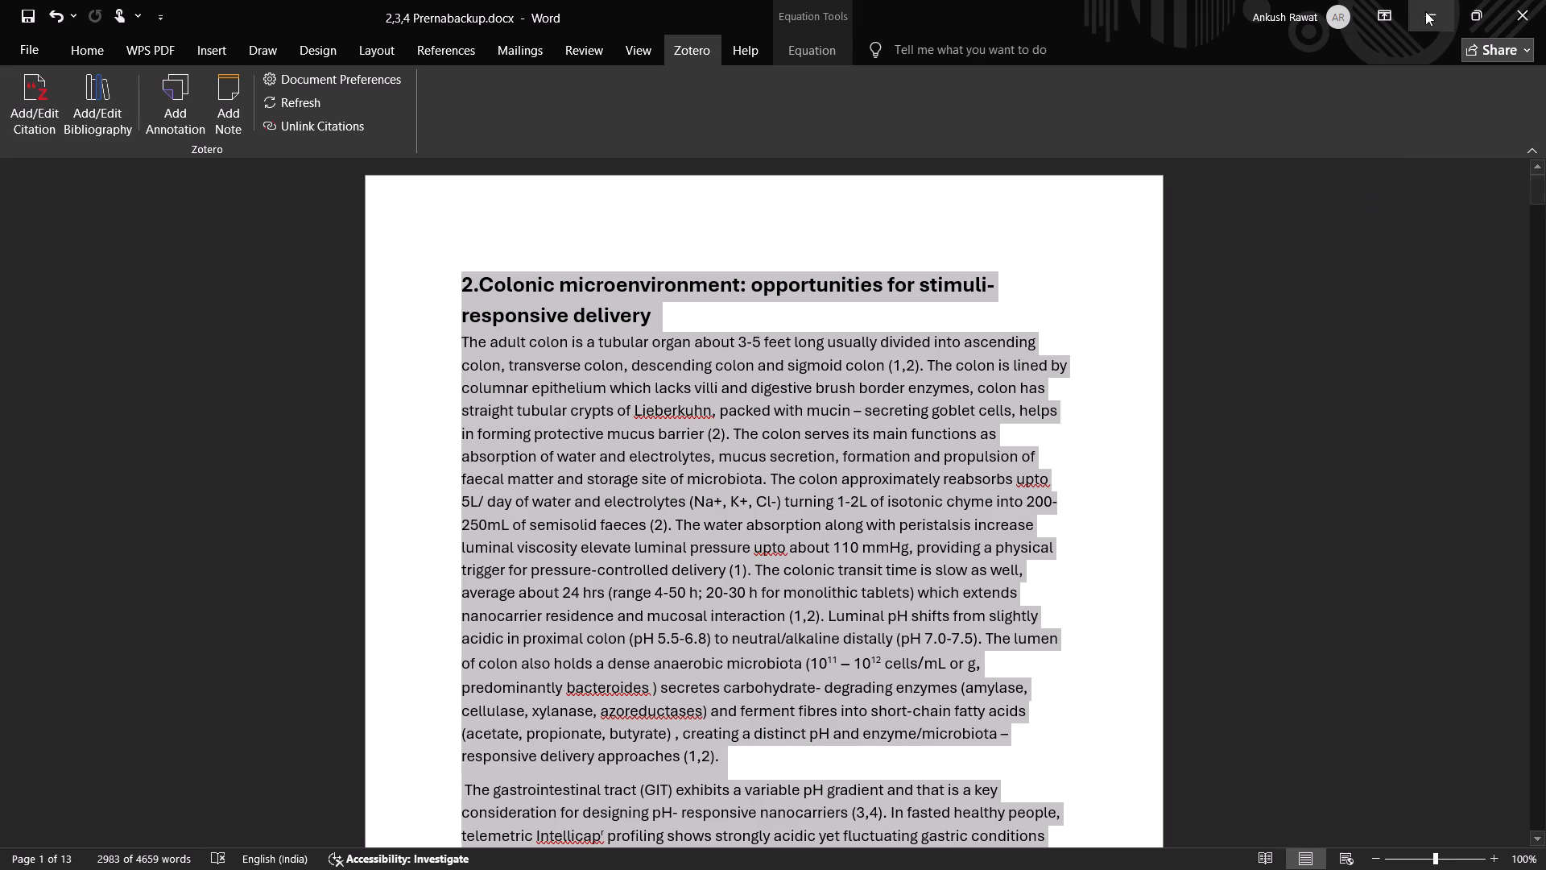
{"action": "left_click", "coordinate": [1434, 20]}
{"action": "triple_click", "coordinate": [1428, 19]}
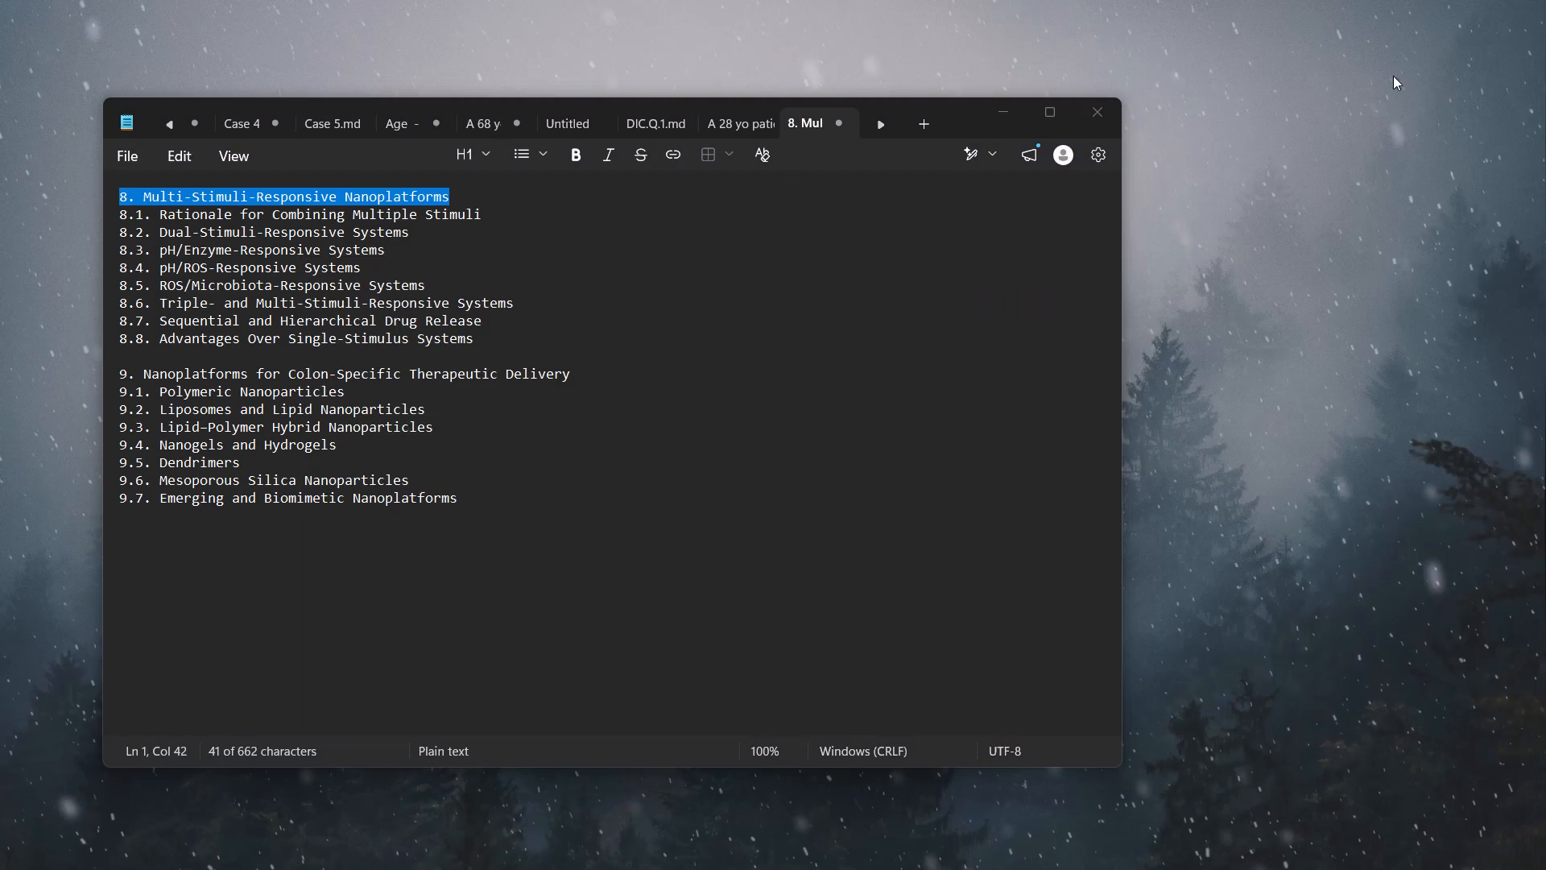
{"action": "left_click", "coordinate": [1007, 106]}
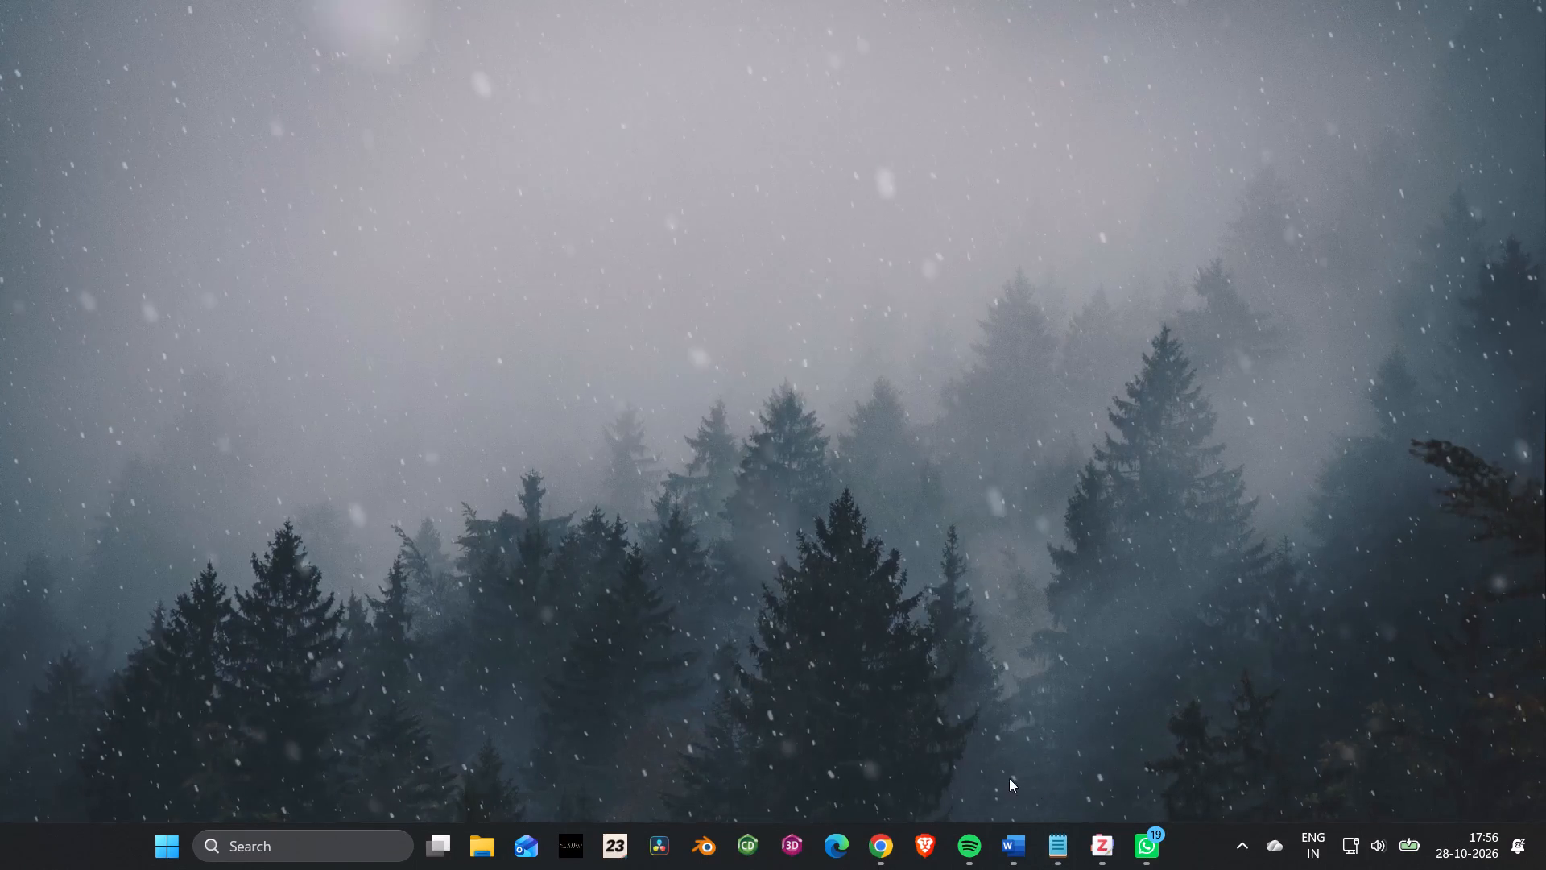
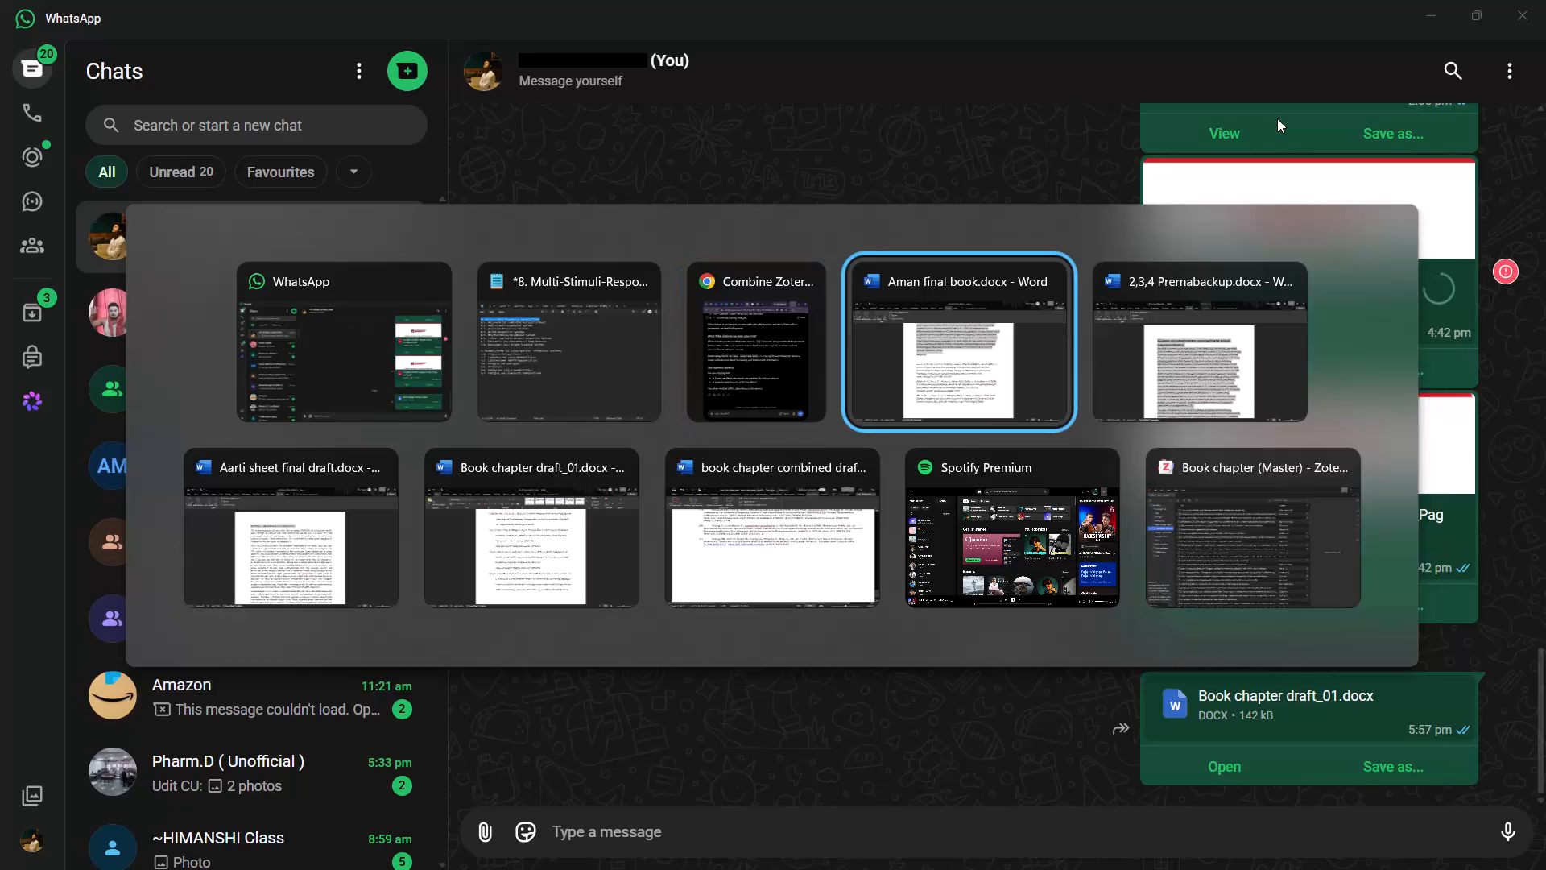
Switch to Book chapter draft_01.docx and save it again in the Downloads folder as a Word document under the same name.
{"action": "key", "text": "alt+Tab"}
{"action": "key", "text": "alt+Tab"}
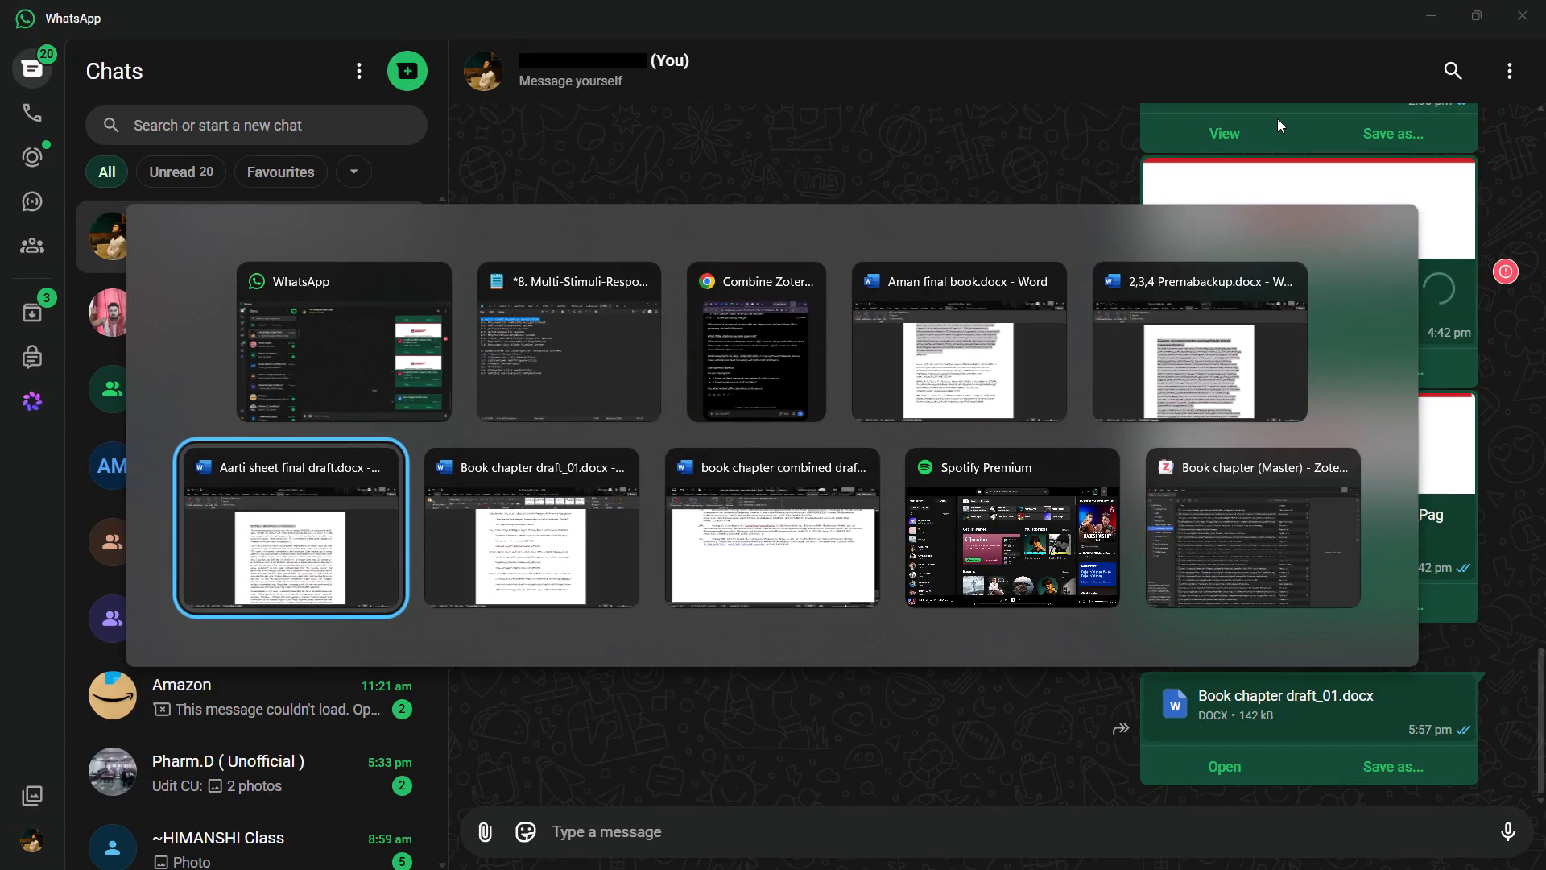
{"action": "key", "text": "alt+Tab"}
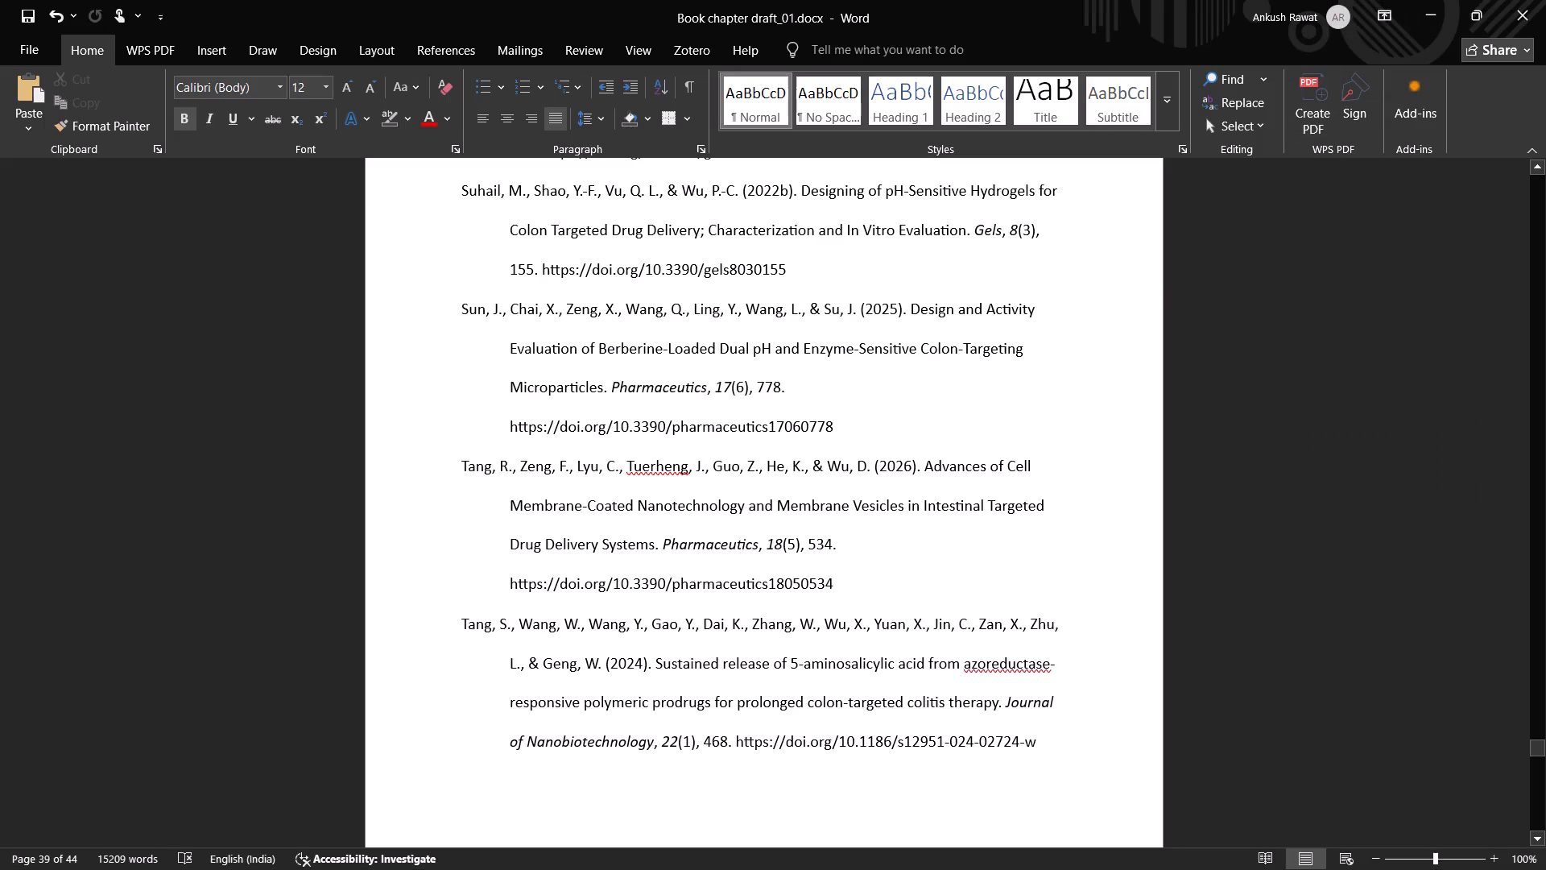
{"action": "left_click", "coordinate": [28, 50]}
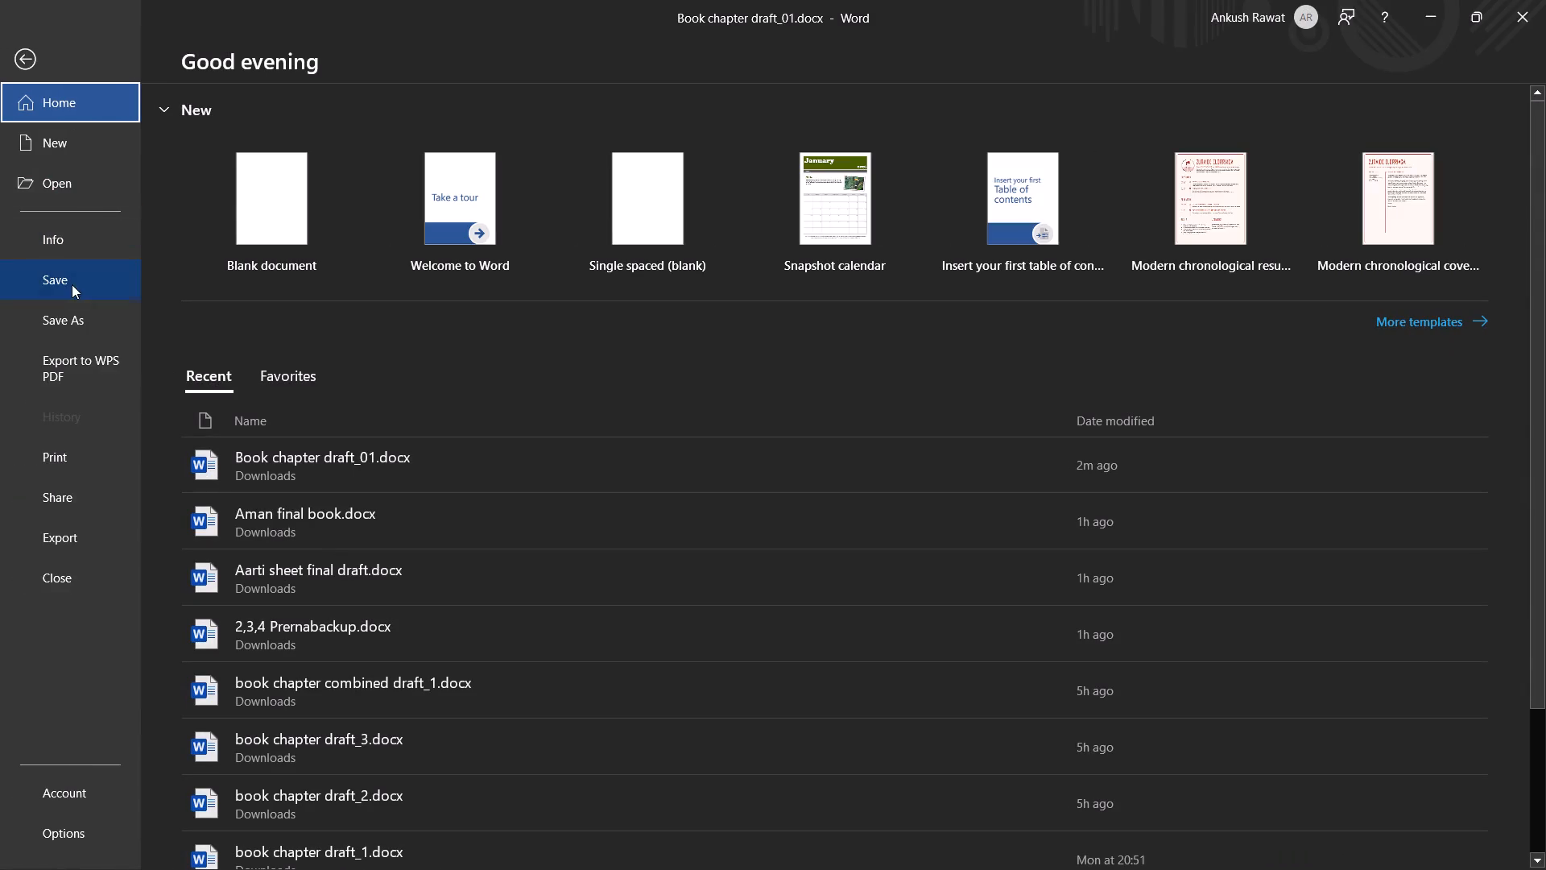
{"action": "left_click", "coordinate": [80, 321]}
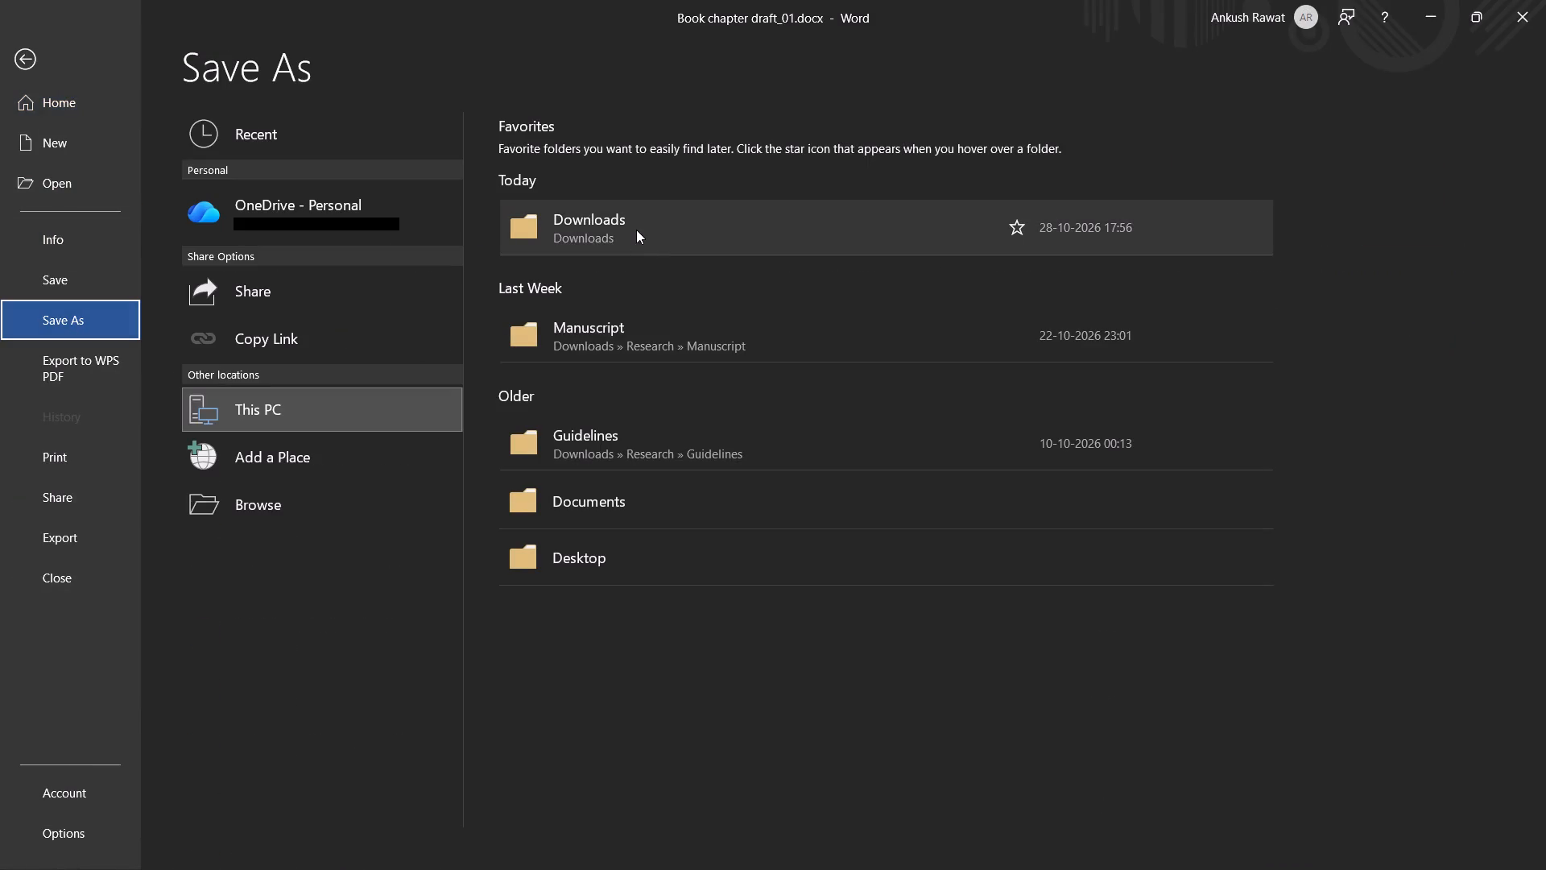
{"action": "left_click", "coordinate": [637, 230]}
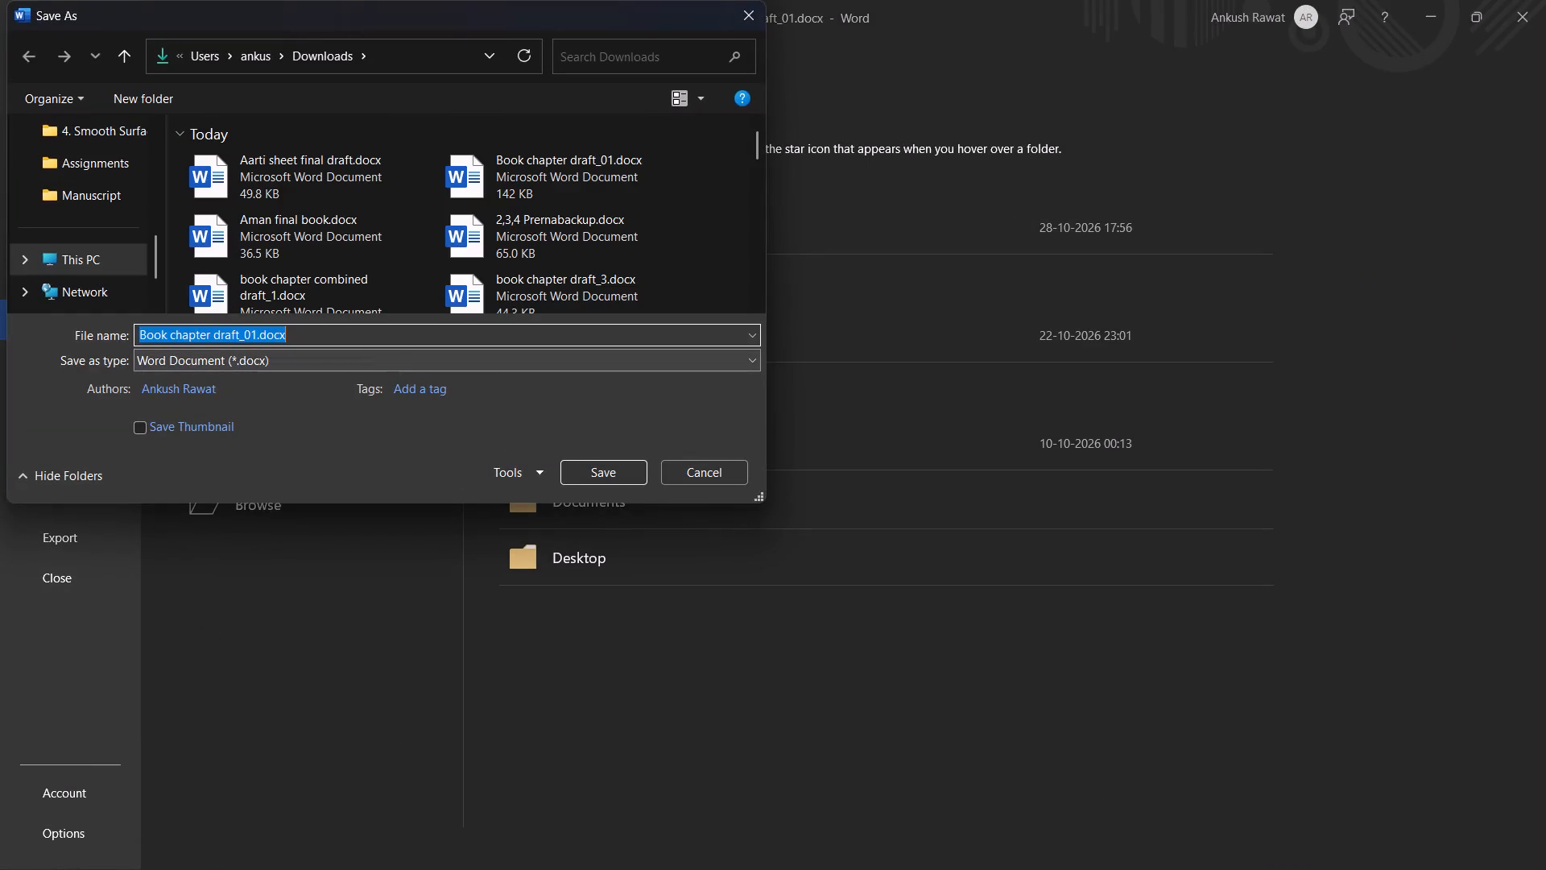
{"action": "left_click", "coordinate": [607, 474]}
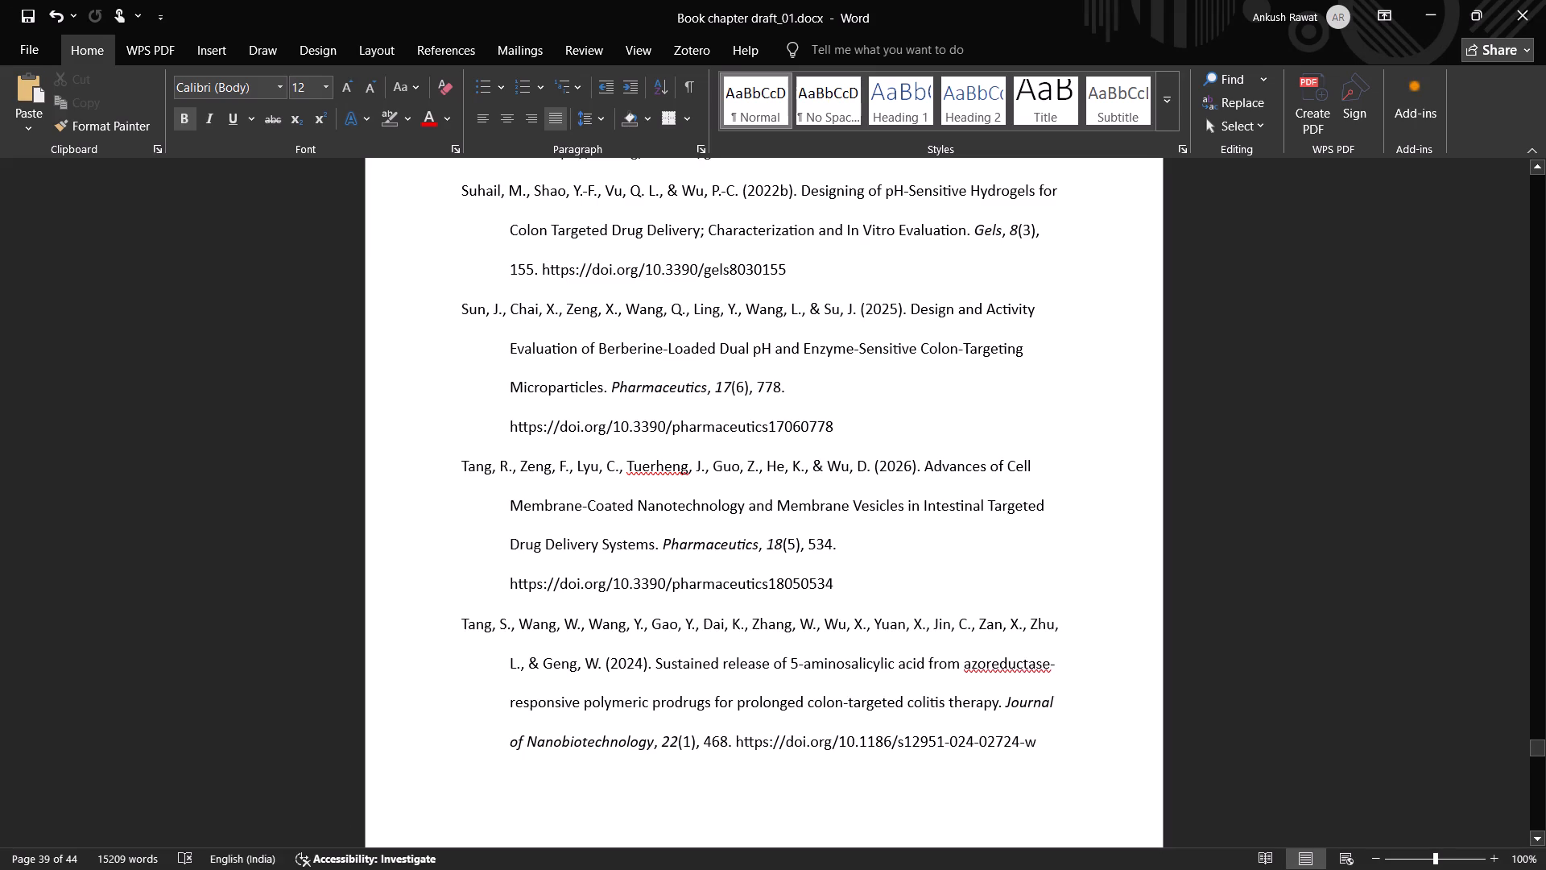
Open the Zotero document preferences for Book chapter draft_01.docx.
{"action": "middle_click_drag", "start_coordinate": [471, 496], "coordinate": [471, 204]}
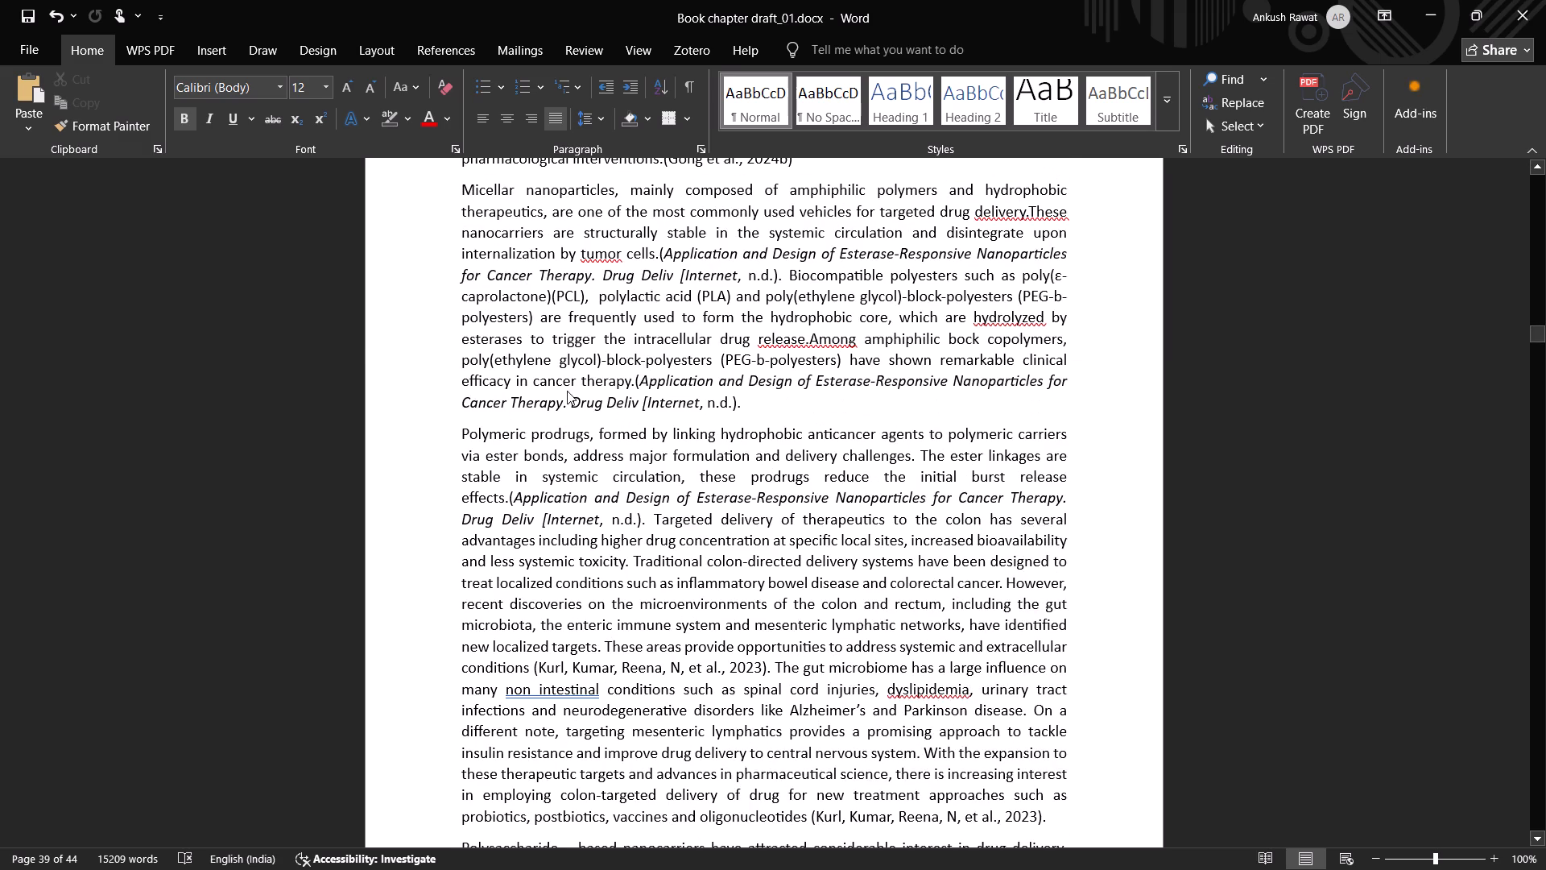
{"action": "left_click", "coordinate": [688, 52]}
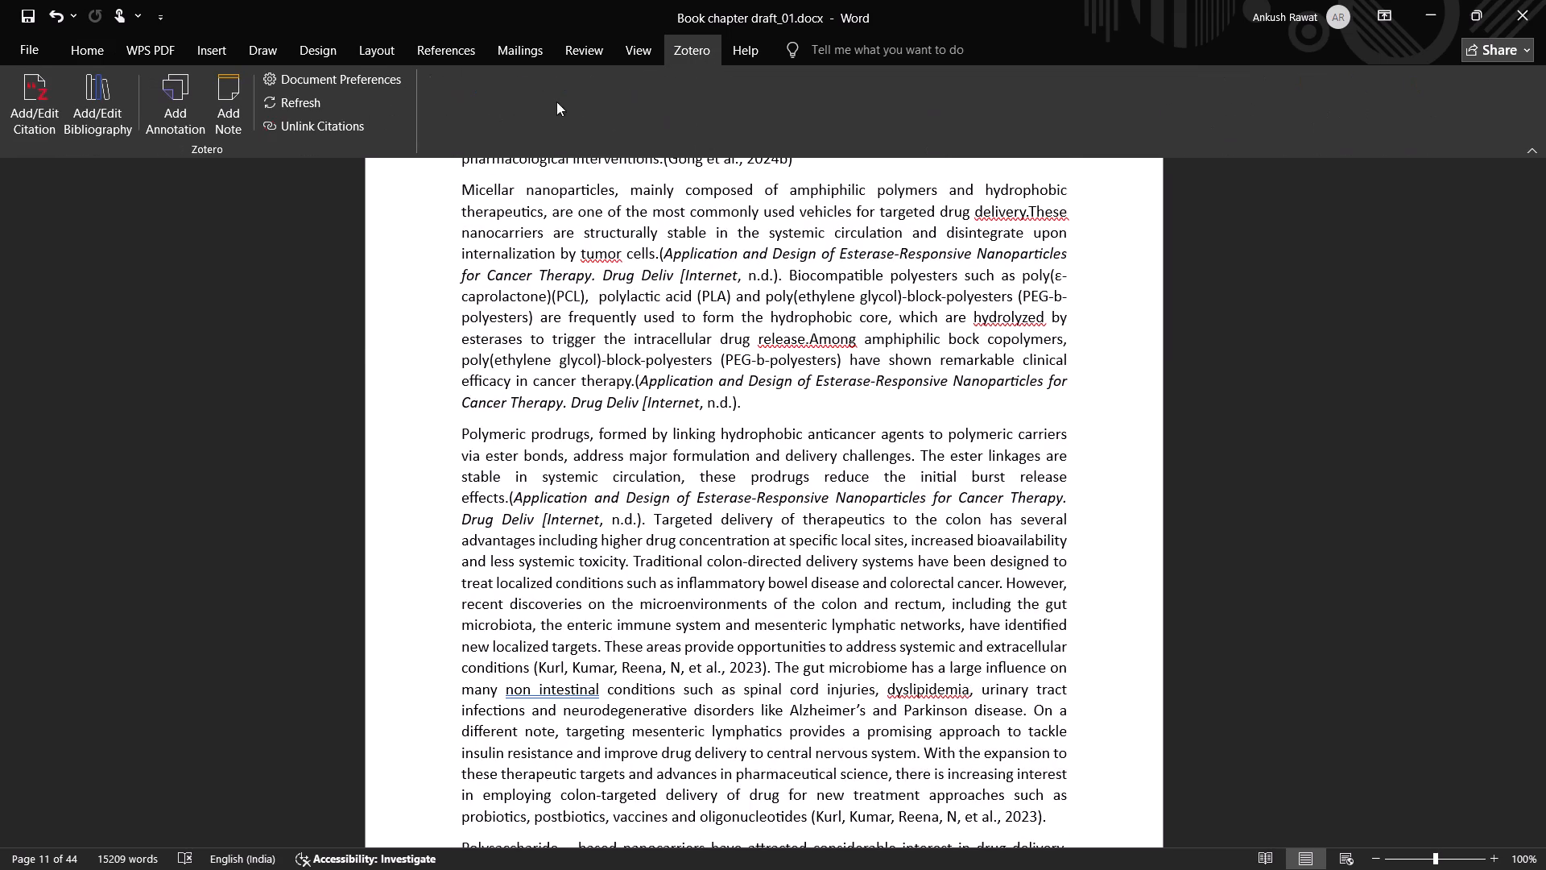
{"action": "left_click", "coordinate": [338, 73]}
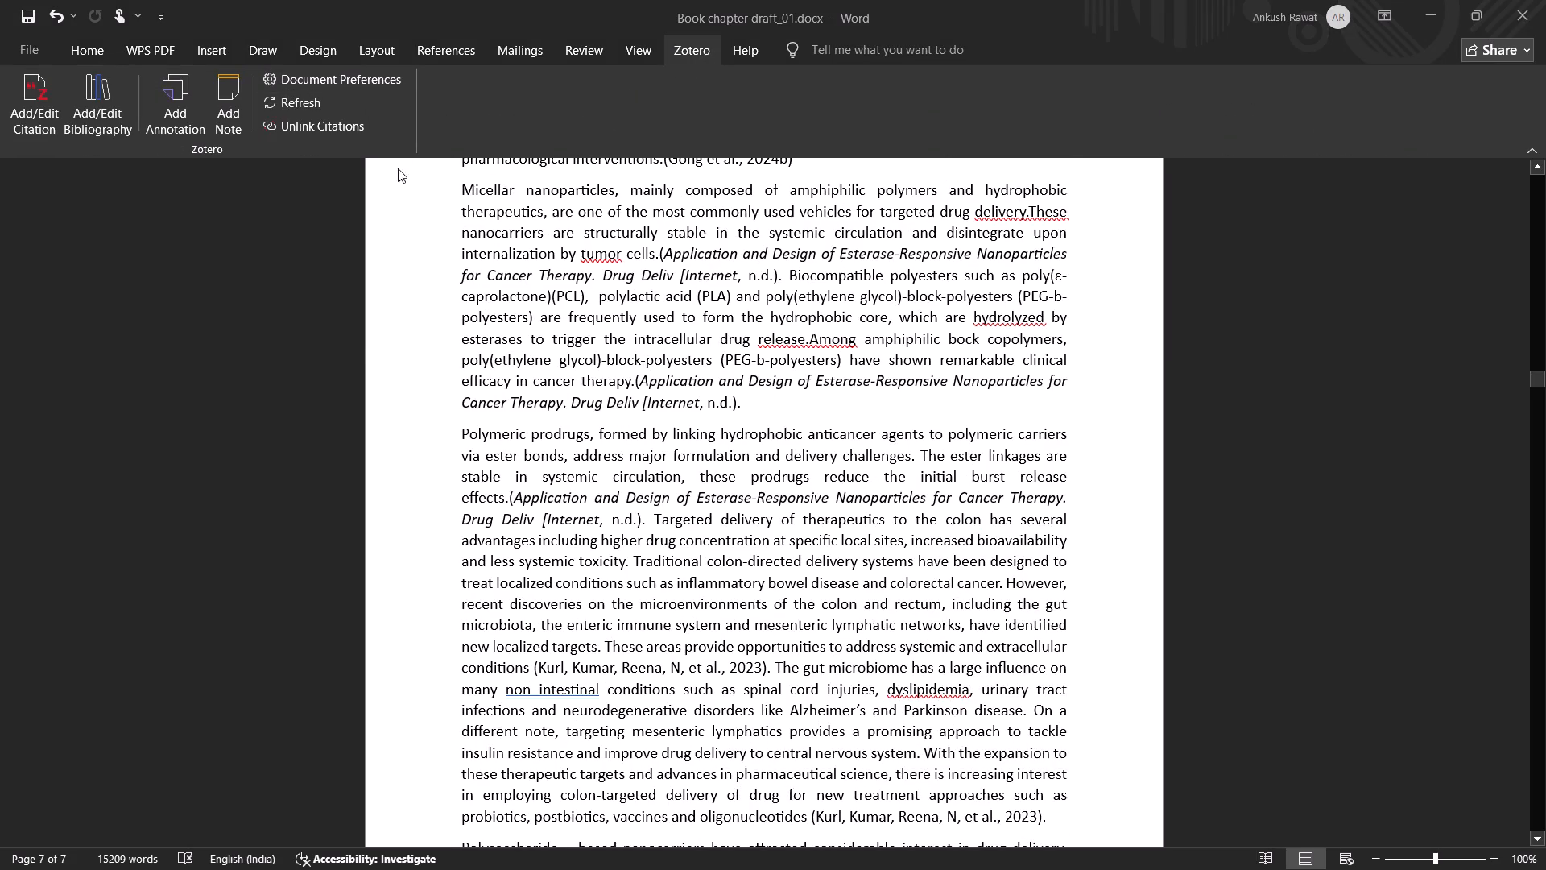
Change the document's Zotero citation style to NLM/Vancouver: Citing Medicine 2nd edition (citation-sequence).
{"action": "left_click", "coordinate": [311, 74]}
{"action": "scroll", "coordinate": [626, 381], "scroll_direction": "down", "scroll_amount": 3}
{"action": "scroll", "coordinate": [626, 381], "scroll_direction": "up", "scroll_amount": 1}
{"action": "scroll", "coordinate": [626, 381], "scroll_direction": "down", "scroll_amount": 1}
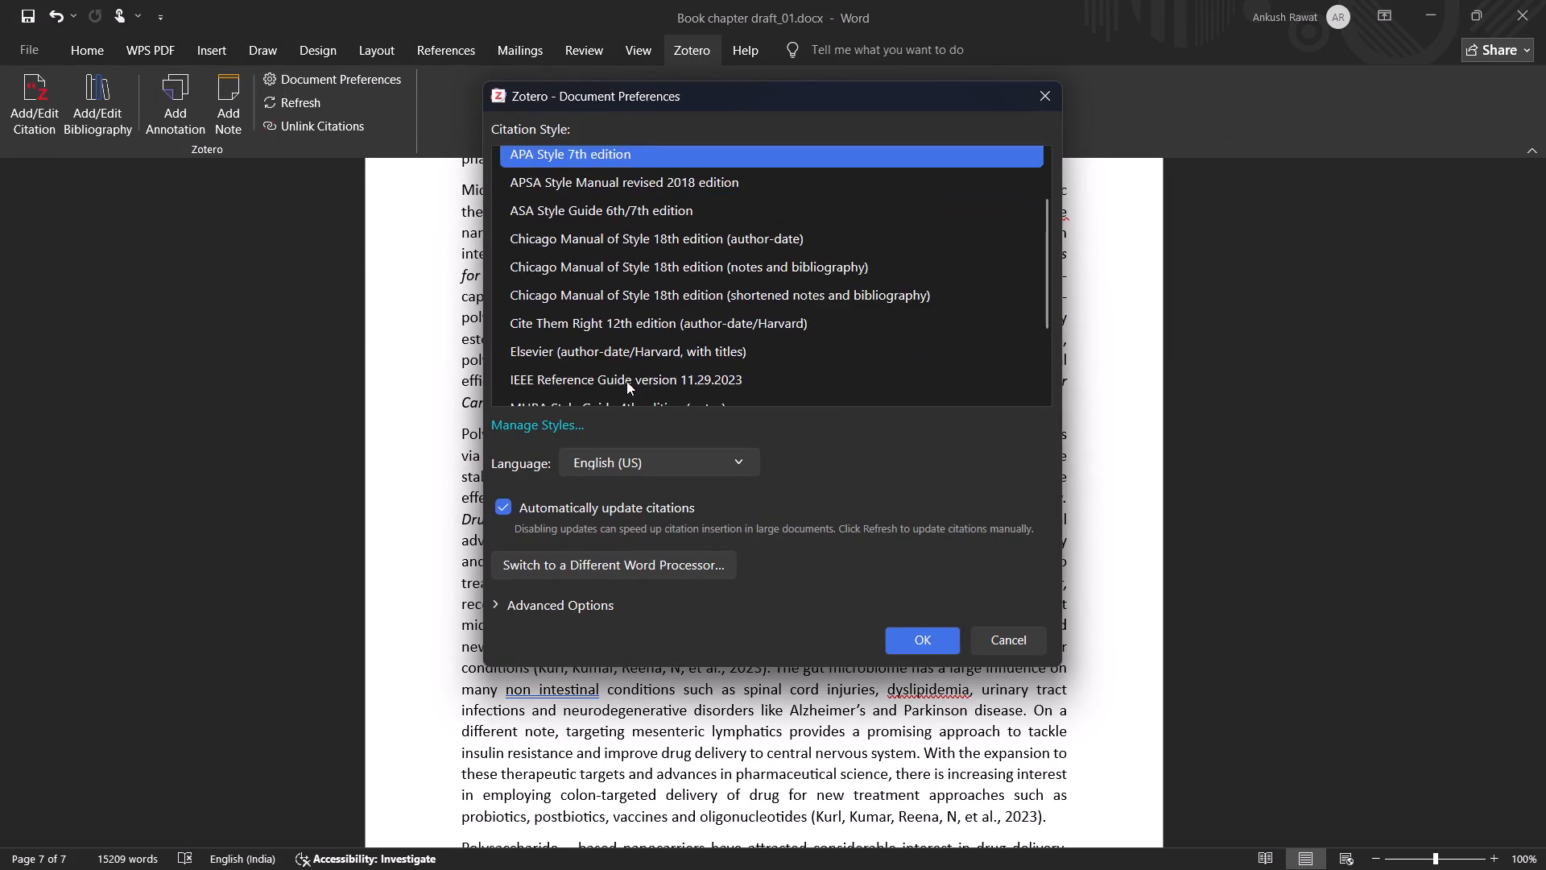
{"action": "scroll", "coordinate": [623, 385], "scroll_direction": "up", "scroll_amount": 1}
{"action": "scroll", "coordinate": [623, 385], "scroll_direction": "down", "scroll_amount": 4}
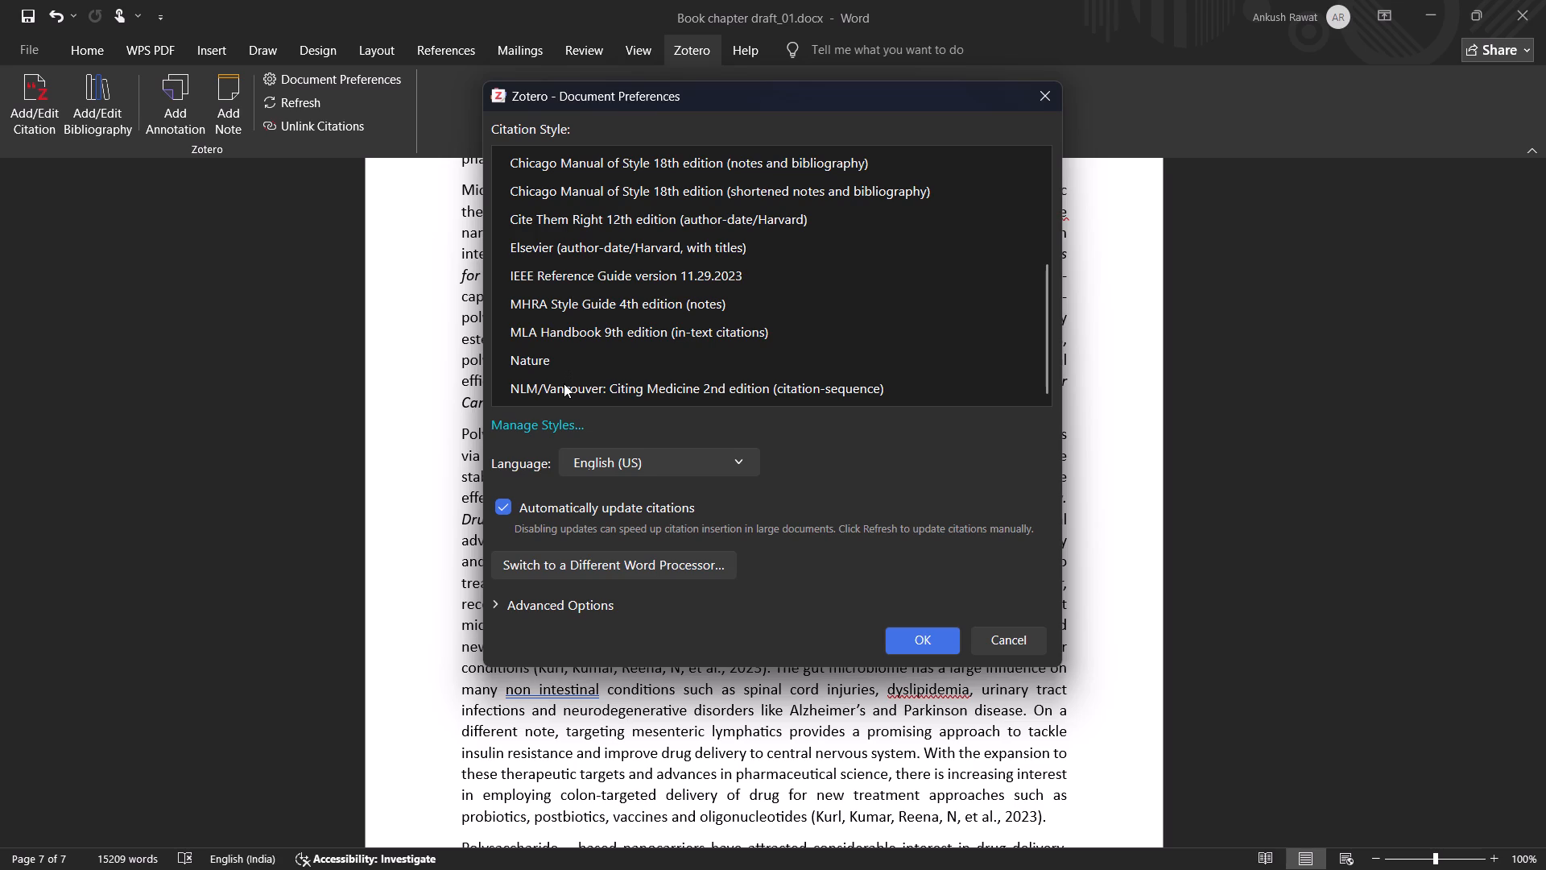
{"action": "left_click", "coordinate": [564, 387]}
{"action": "left_click", "coordinate": [922, 644]}
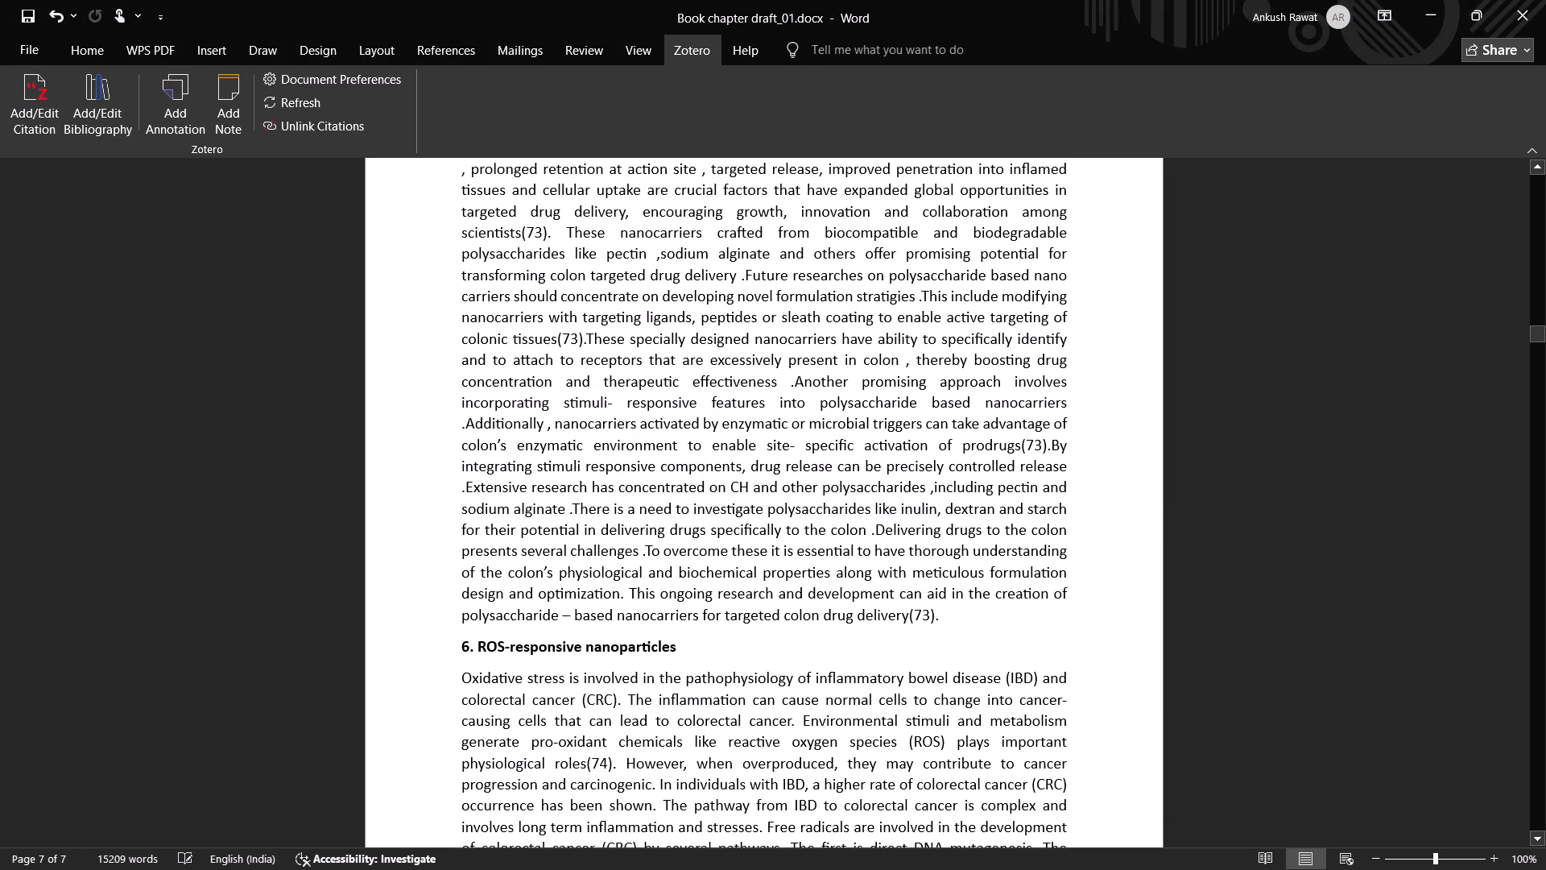
Refresh the Zotero citations in Book chapter draft_01.docx and save the document.
{"action": "left_click", "coordinate": [277, 103]}
{"action": "key", "text": "ctrl+s"}
{"action": "key", "text": "ctrl+s"}
{"action": "key", "text": "ctrl+s"}
{"action": "key", "text": "ctrl+s"}
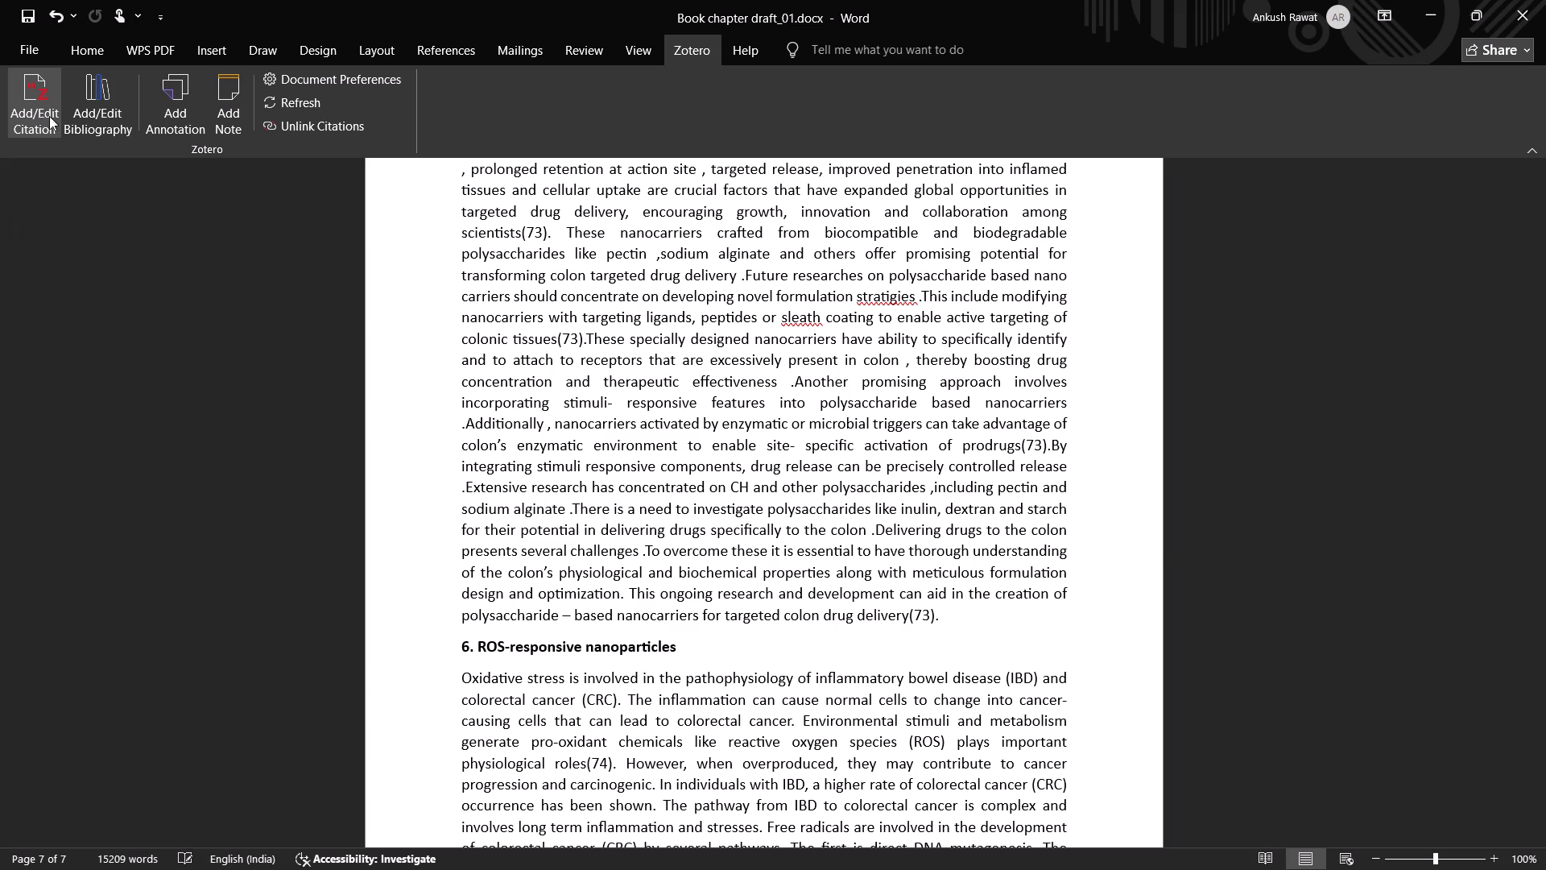
Switch from Book chapter draft_01.docx to another open window.
{"action": "key", "text": "alt+Tab"}
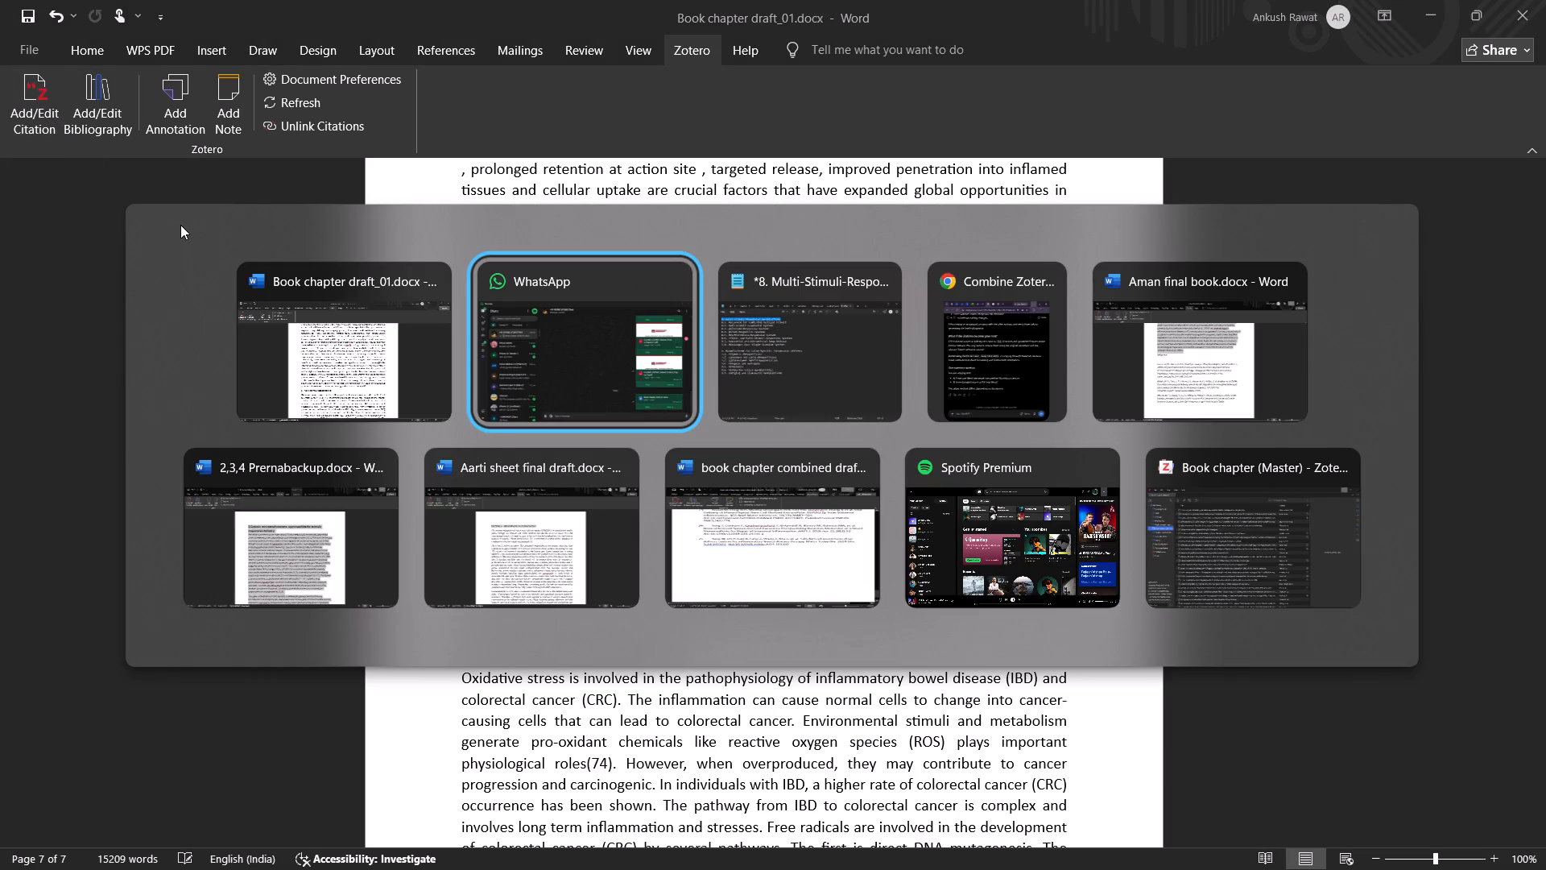
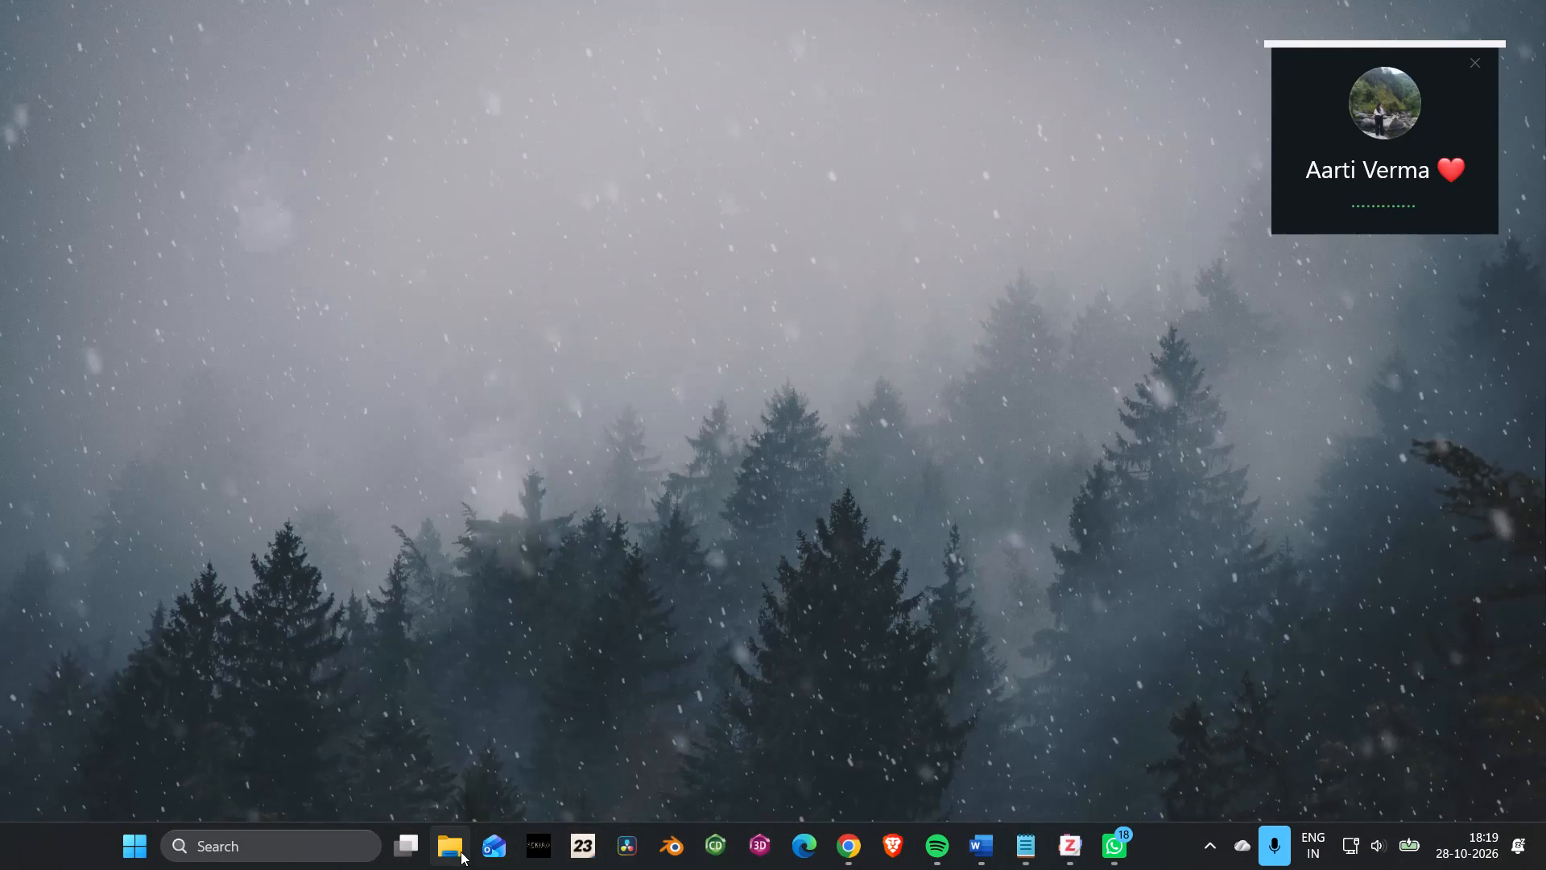
In File Explorer, open the Pharmacology Quiz group A (thrombolytics)macro.xlsm workbook from the personal OneDrive folder.
{"action": "left_click", "coordinate": [436, 846]}
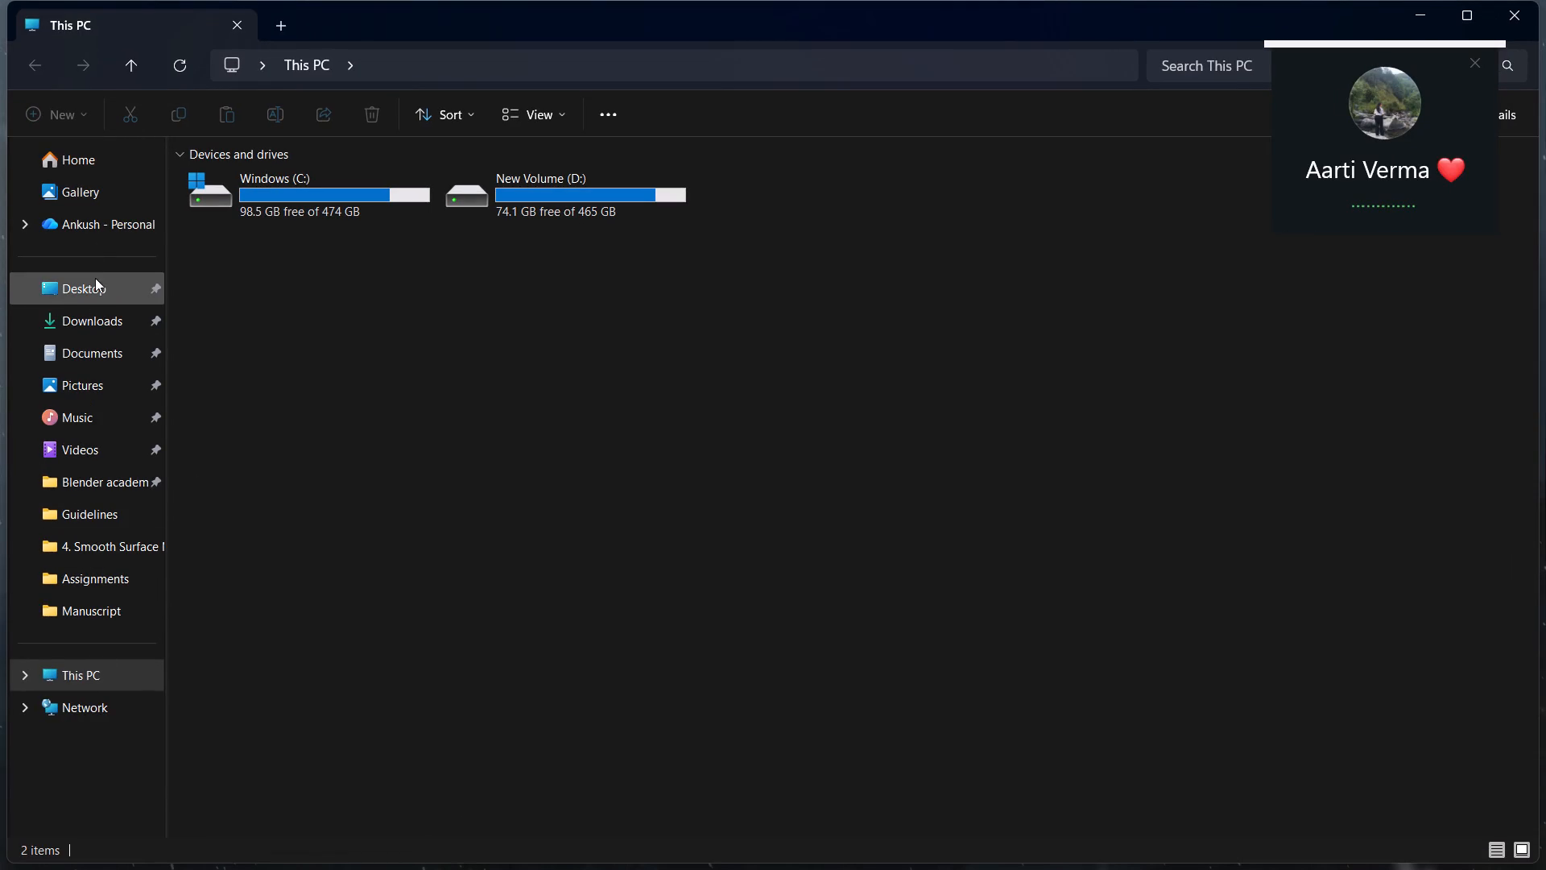
{"action": "left_click", "coordinate": [93, 227]}
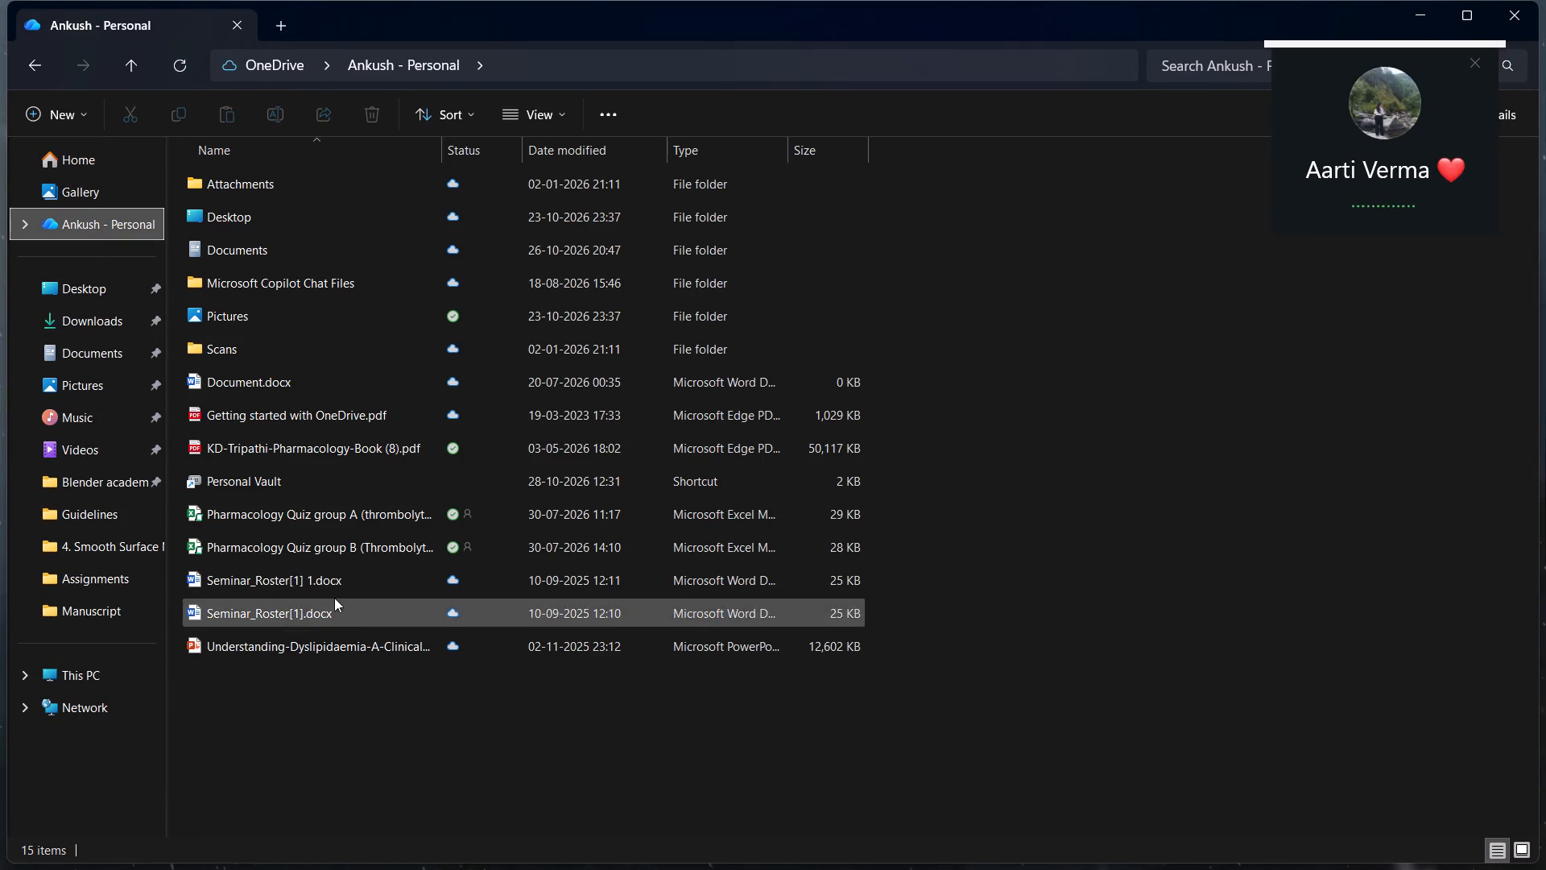
{"action": "left_click", "coordinate": [319, 578]}
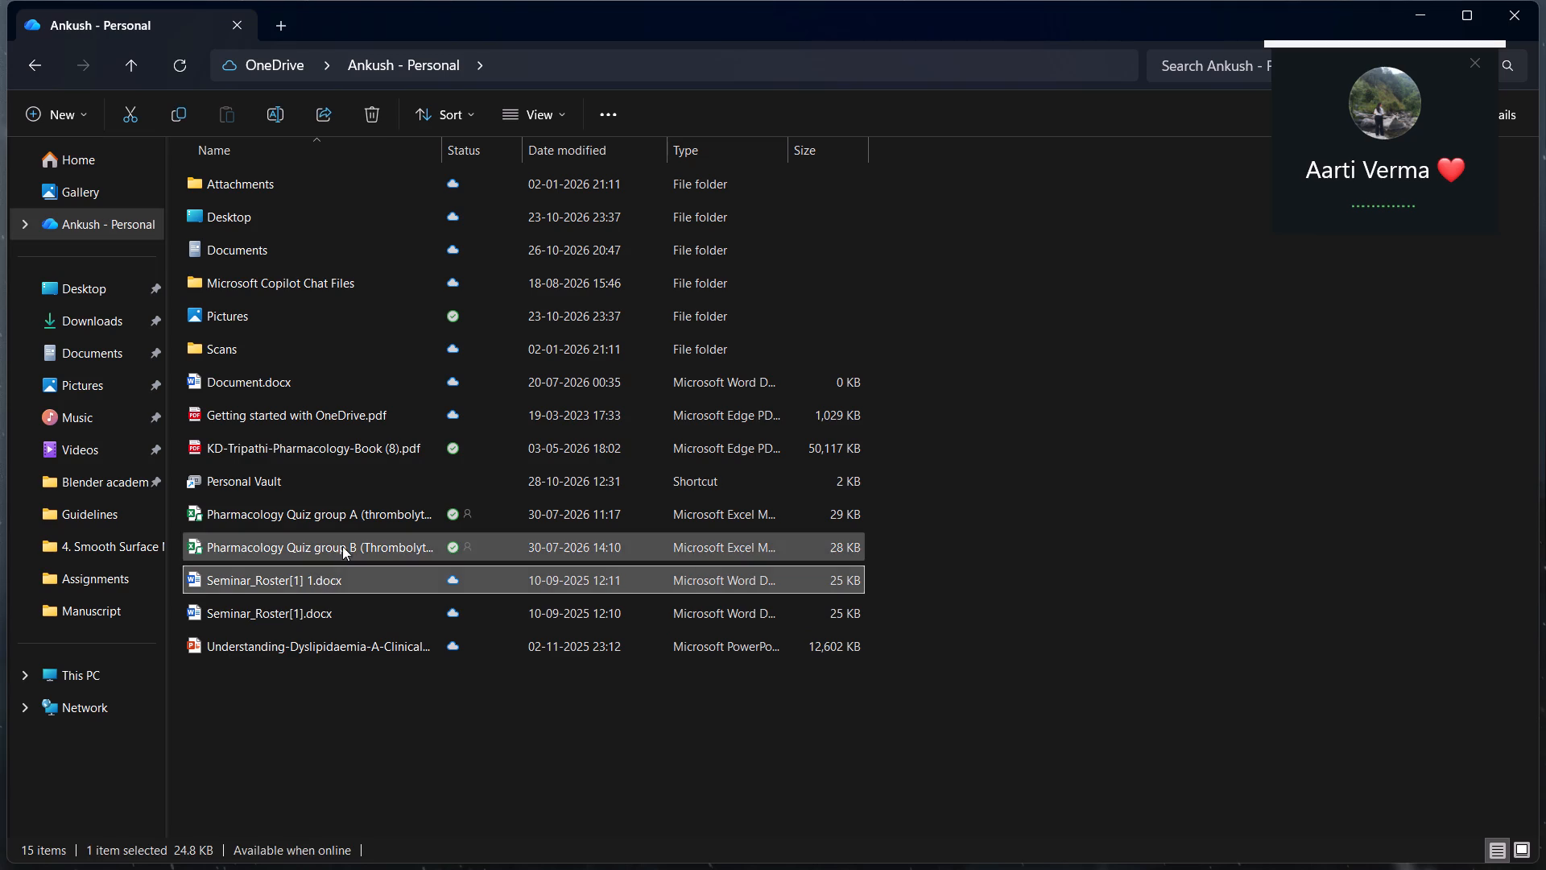
{"action": "left_click", "coordinate": [342, 546]}
{"action": "left_click", "coordinate": [346, 507]}
{"action": "left_click", "coordinate": [345, 545]}
{"action": "left_click", "coordinate": [354, 516]}
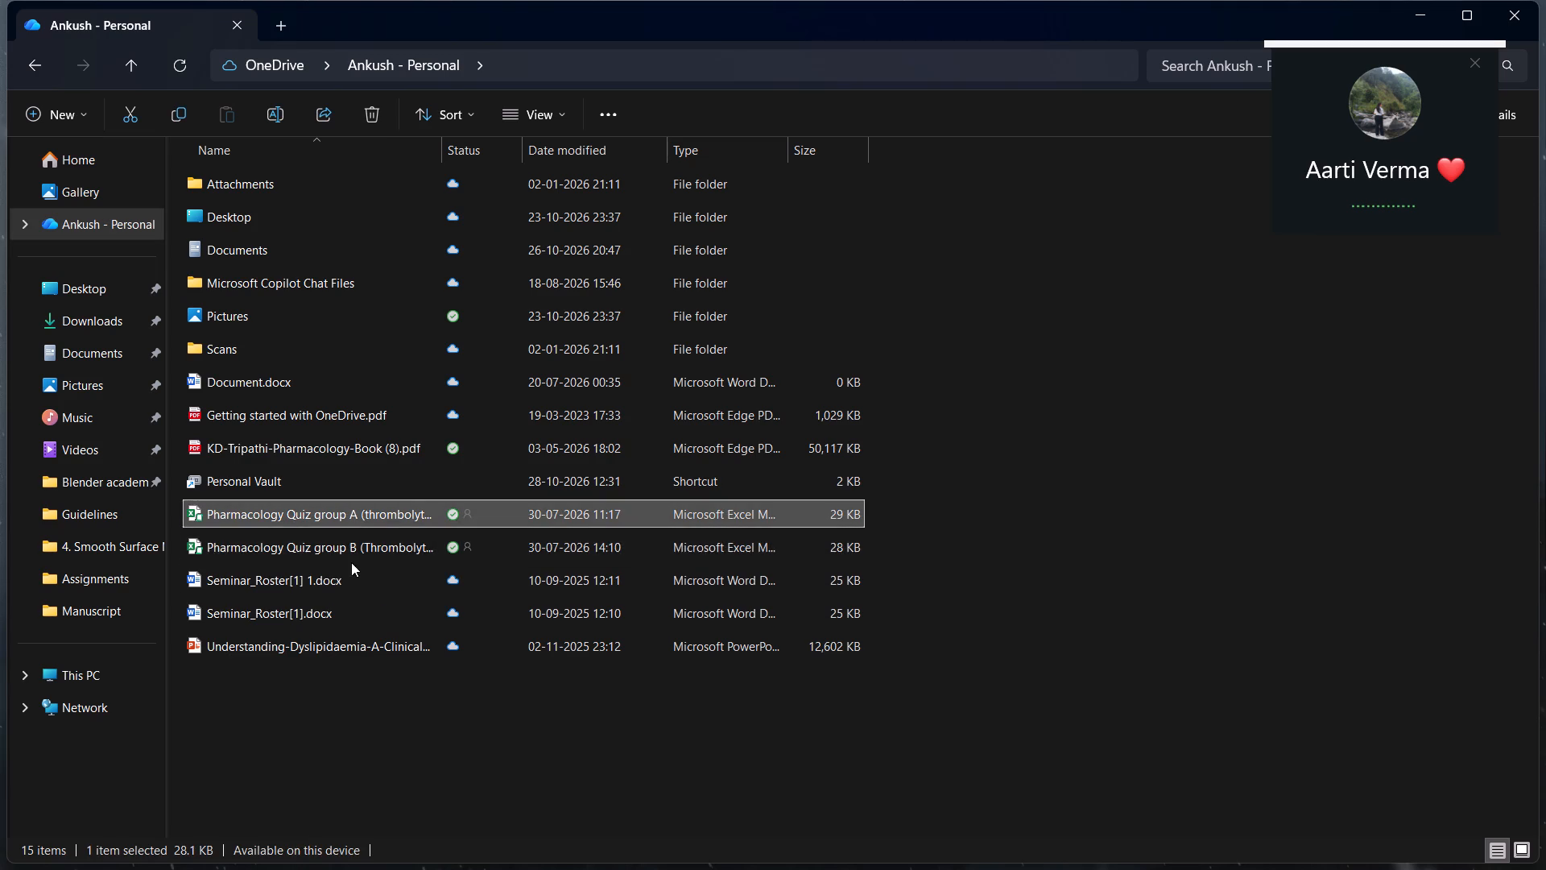
{"action": "left_click", "coordinate": [352, 538]}
{"action": "left_click", "coordinate": [328, 576]}
{"action": "left_click", "coordinate": [320, 602]}
{"action": "left_click", "coordinate": [365, 554]}
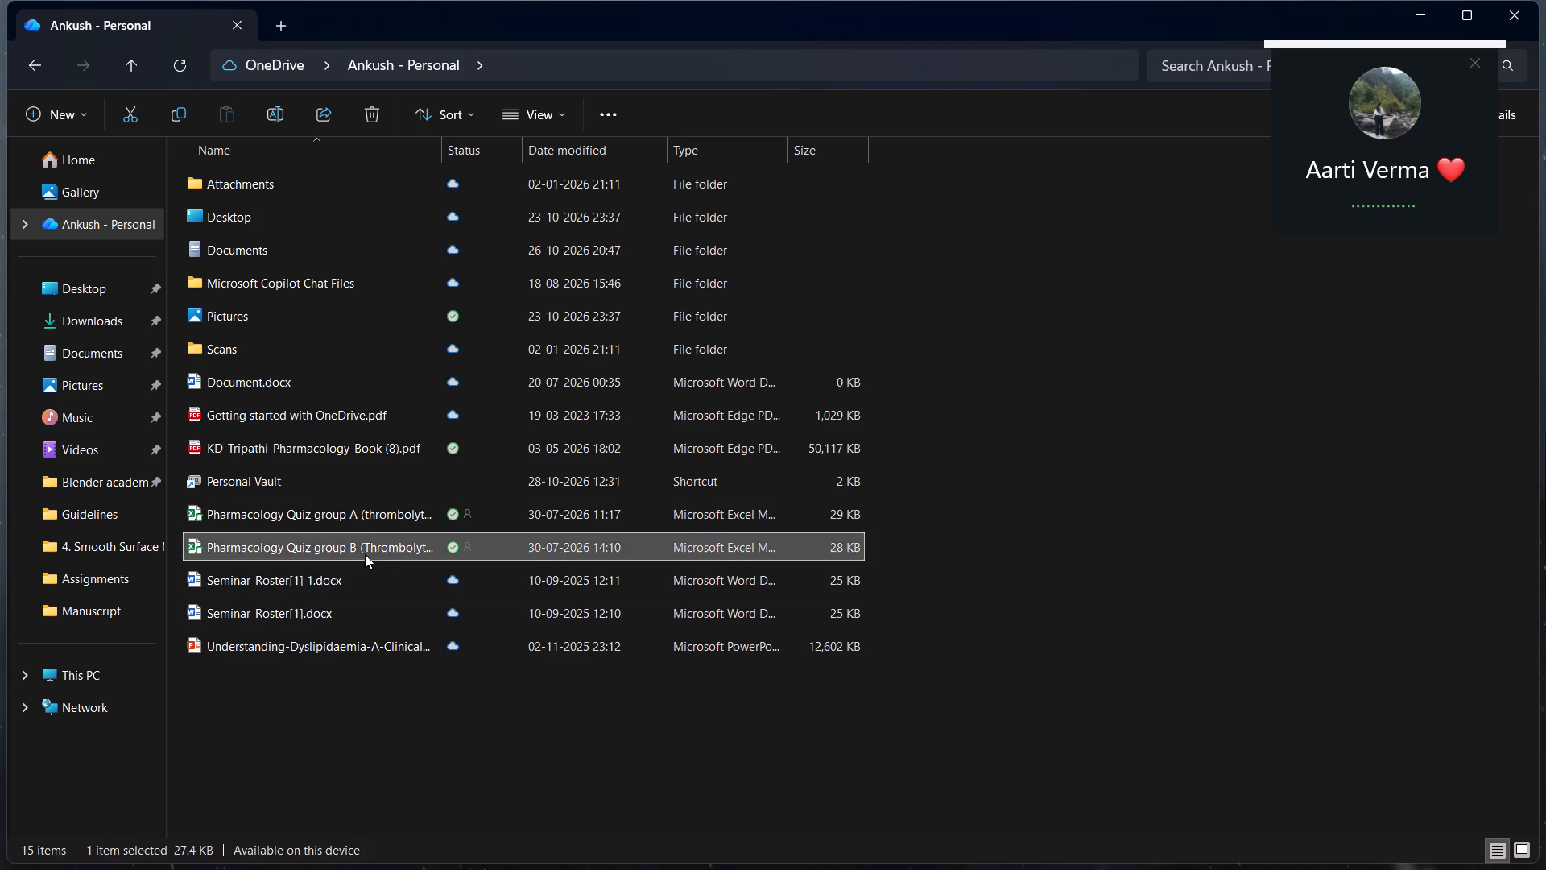
{"action": "left_click", "coordinate": [369, 515]}
{"action": "double_click", "coordinate": [376, 510]}
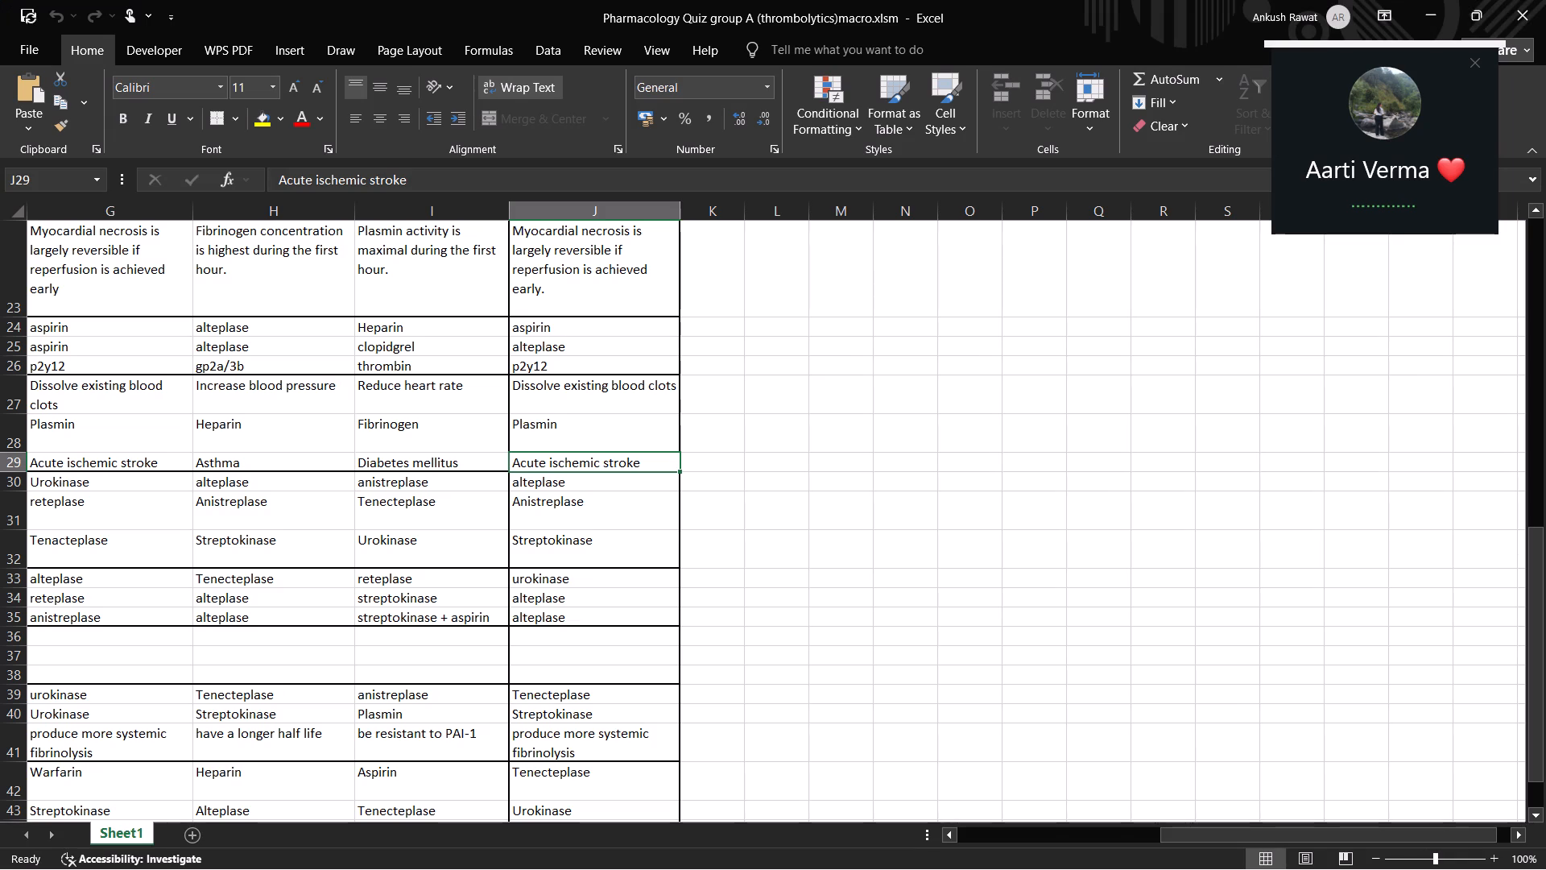
Select all the quiz questions, options and answers in the thrombolytics workbook, from E3 to J44, and open their cell commands.
{"action": "middle_click_drag", "start_coordinate": [886, 614], "coordinate": [449, 604]}
{"action": "scroll", "coordinate": [379, 451], "scroll_direction": "up", "scroll_amount": 1}
{"action": "scroll", "coordinate": [379, 451], "scroll_direction": "down", "scroll_amount": 1}
{"action": "scroll", "coordinate": [379, 451], "scroll_direction": "up", "scroll_amount": 1}
{"action": "scroll", "coordinate": [379, 451], "scroll_direction": "down", "scroll_amount": 2}
{"action": "scroll", "coordinate": [379, 451], "scroll_direction": "up", "scroll_amount": 4}
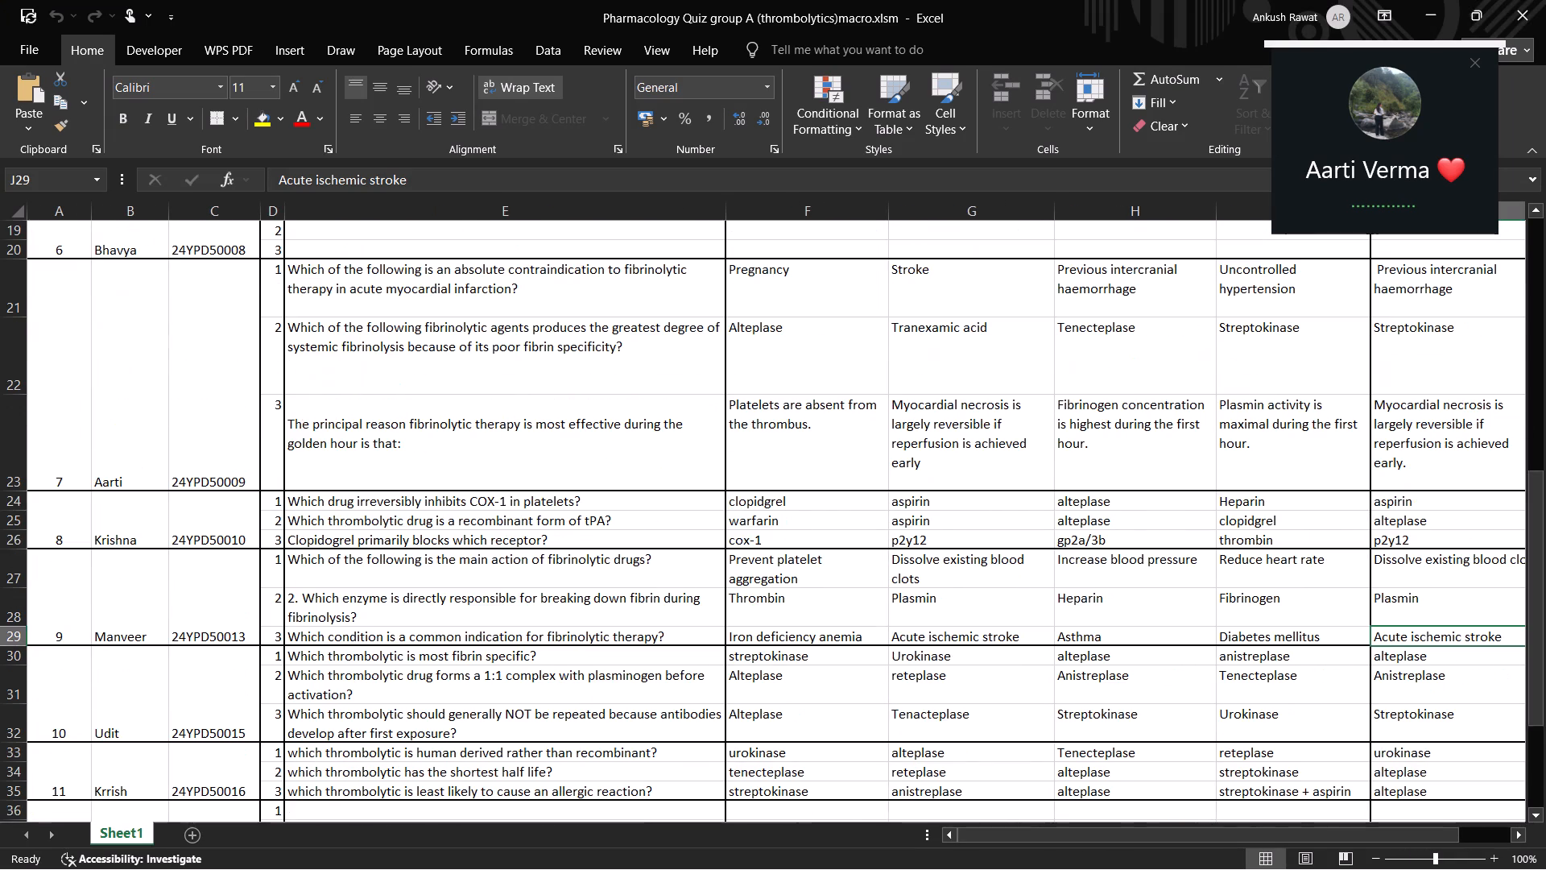
{"action": "scroll", "coordinate": [378, 352], "scroll_direction": "down", "scroll_amount": 1}
{"action": "scroll", "coordinate": [378, 352], "scroll_direction": "up", "scroll_amount": 1}
{"action": "scroll", "coordinate": [378, 352], "scroll_direction": "down", "scroll_amount": 1}
{"action": "scroll", "coordinate": [378, 352], "scroll_direction": "up", "scroll_amount": 2}
{"action": "scroll", "coordinate": [378, 352], "scroll_direction": "down", "scroll_amount": 1}
{"action": "scroll", "coordinate": [403, 358], "scroll_direction": "up", "scroll_amount": 3}
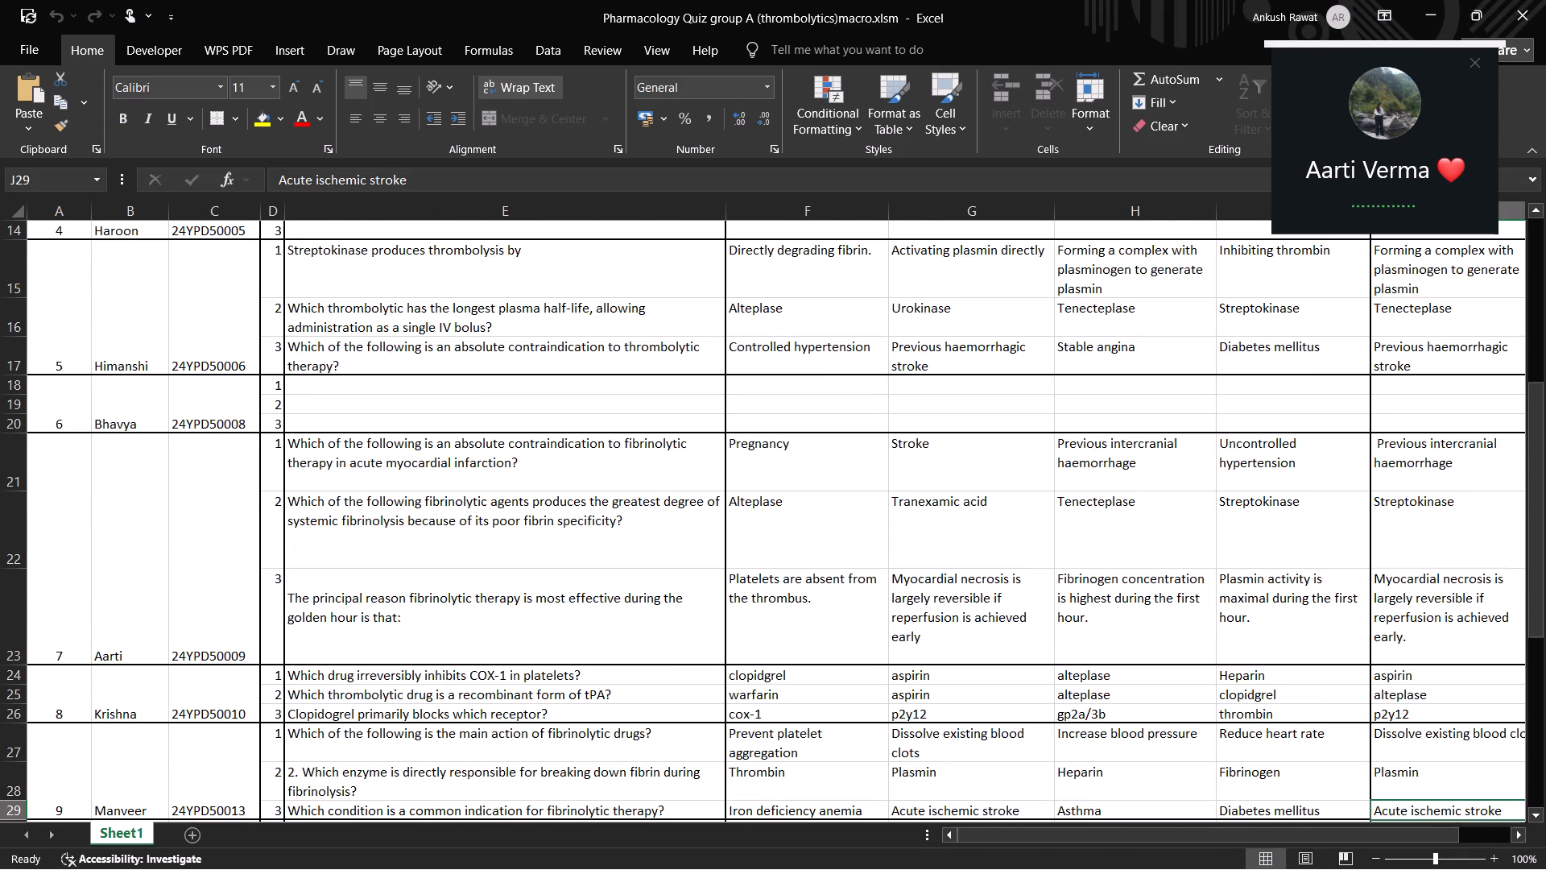
{"action": "middle_click_drag", "start_coordinate": [411, 391], "coordinate": [386, 224]}
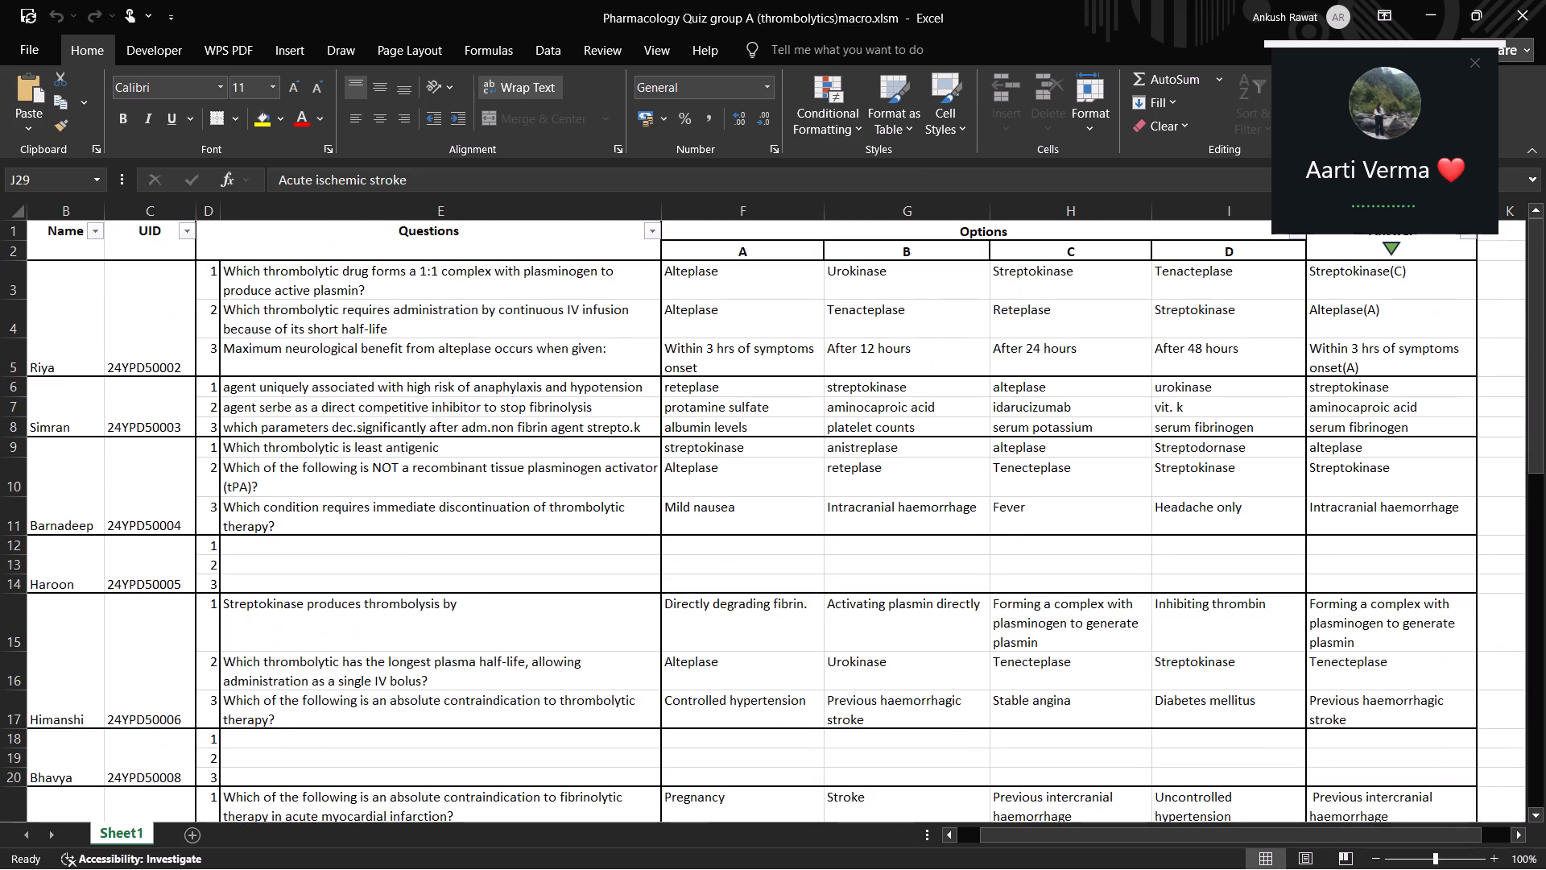
{"action": "left_click_drag", "start_coordinate": [246, 272], "coordinate": [1404, 869]}
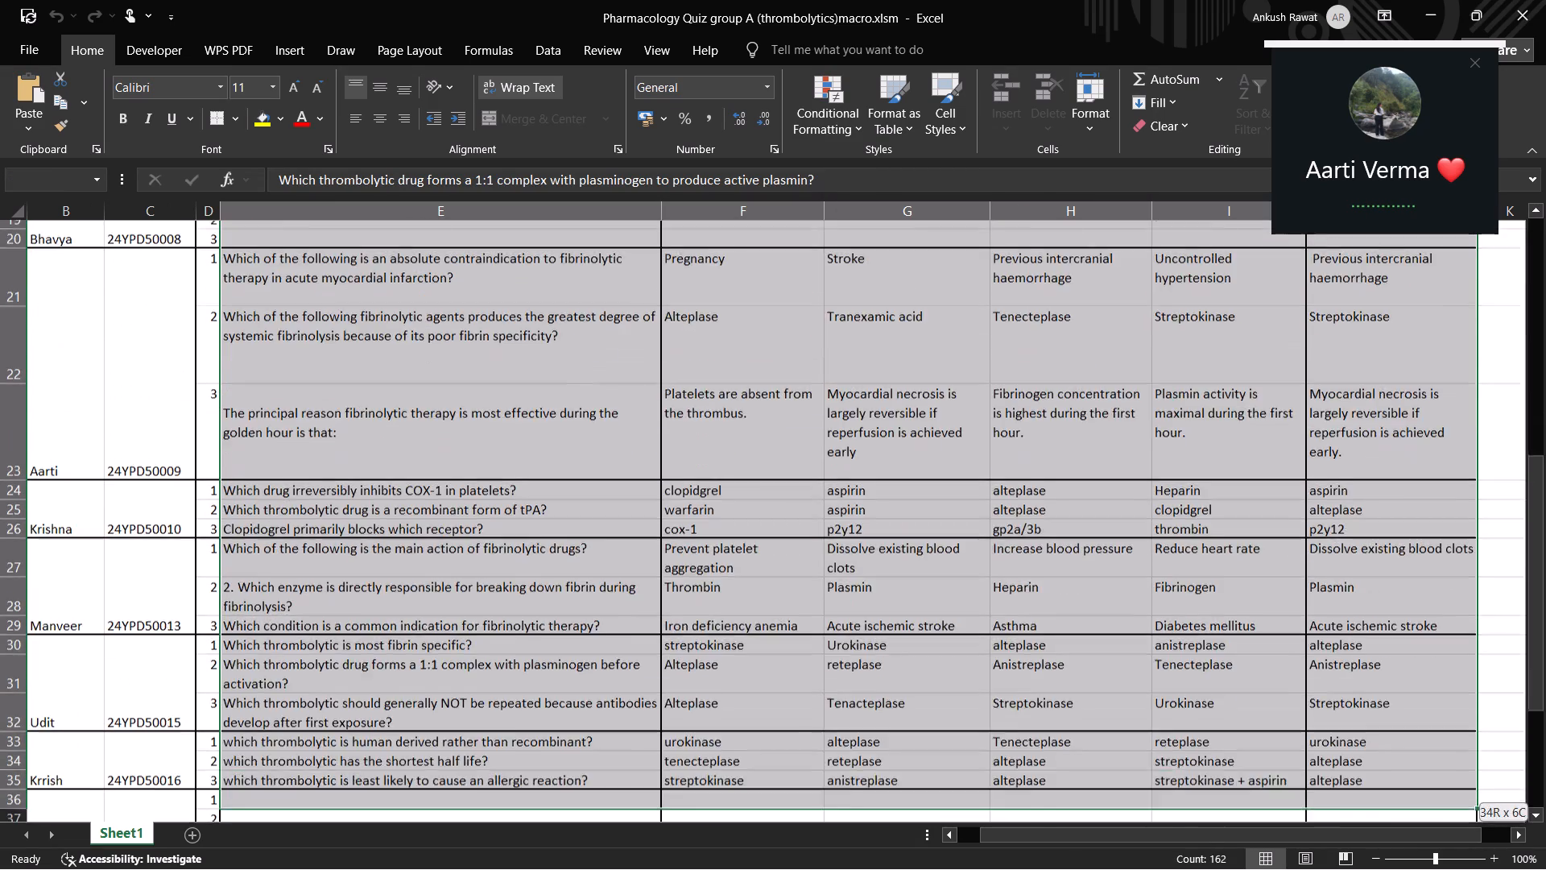
{"action": "left_click_drag", "start_coordinate": [1404, 869], "coordinate": [1399, 765]}
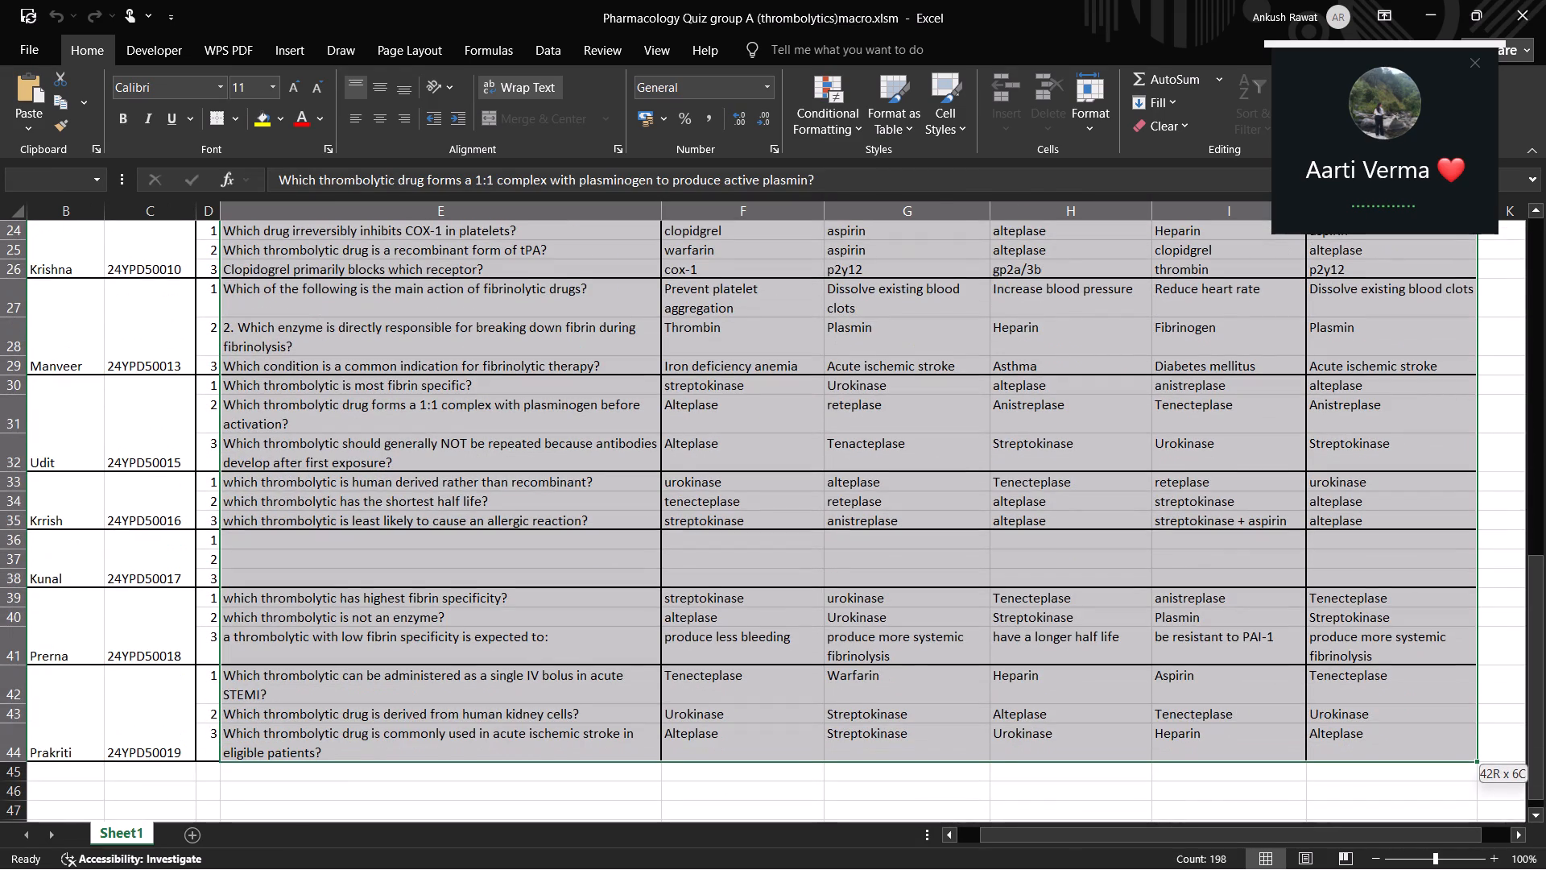
{"action": "left_click_drag", "start_coordinate": [1399, 765], "coordinate": [1400, 750]}
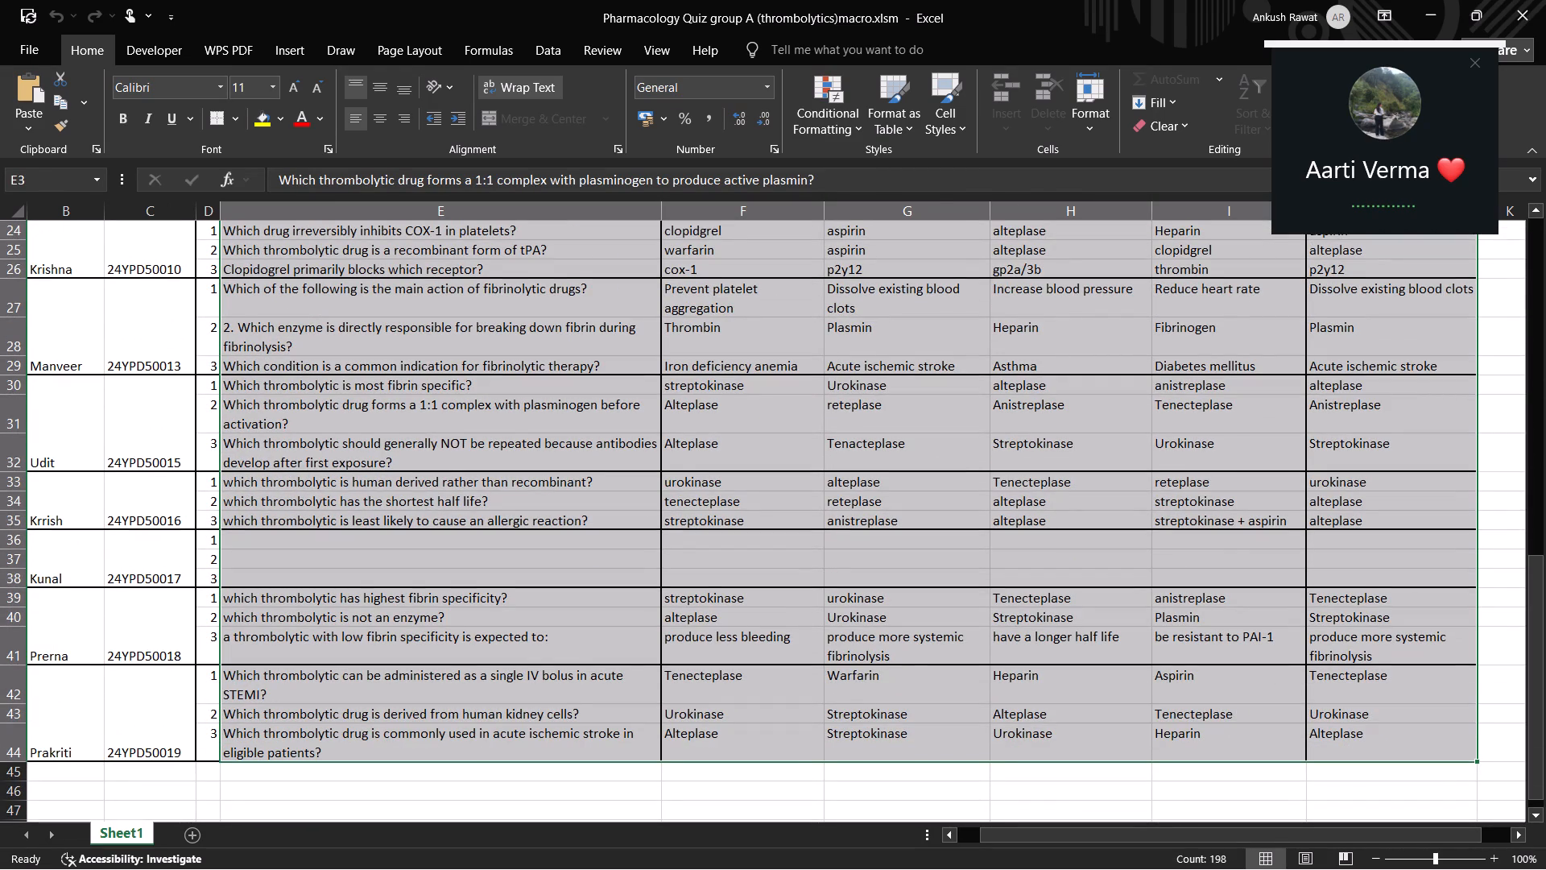
{"action": "right_click", "coordinate": [988, 568]}
{"action": "left_click", "coordinate": [1044, 275]}
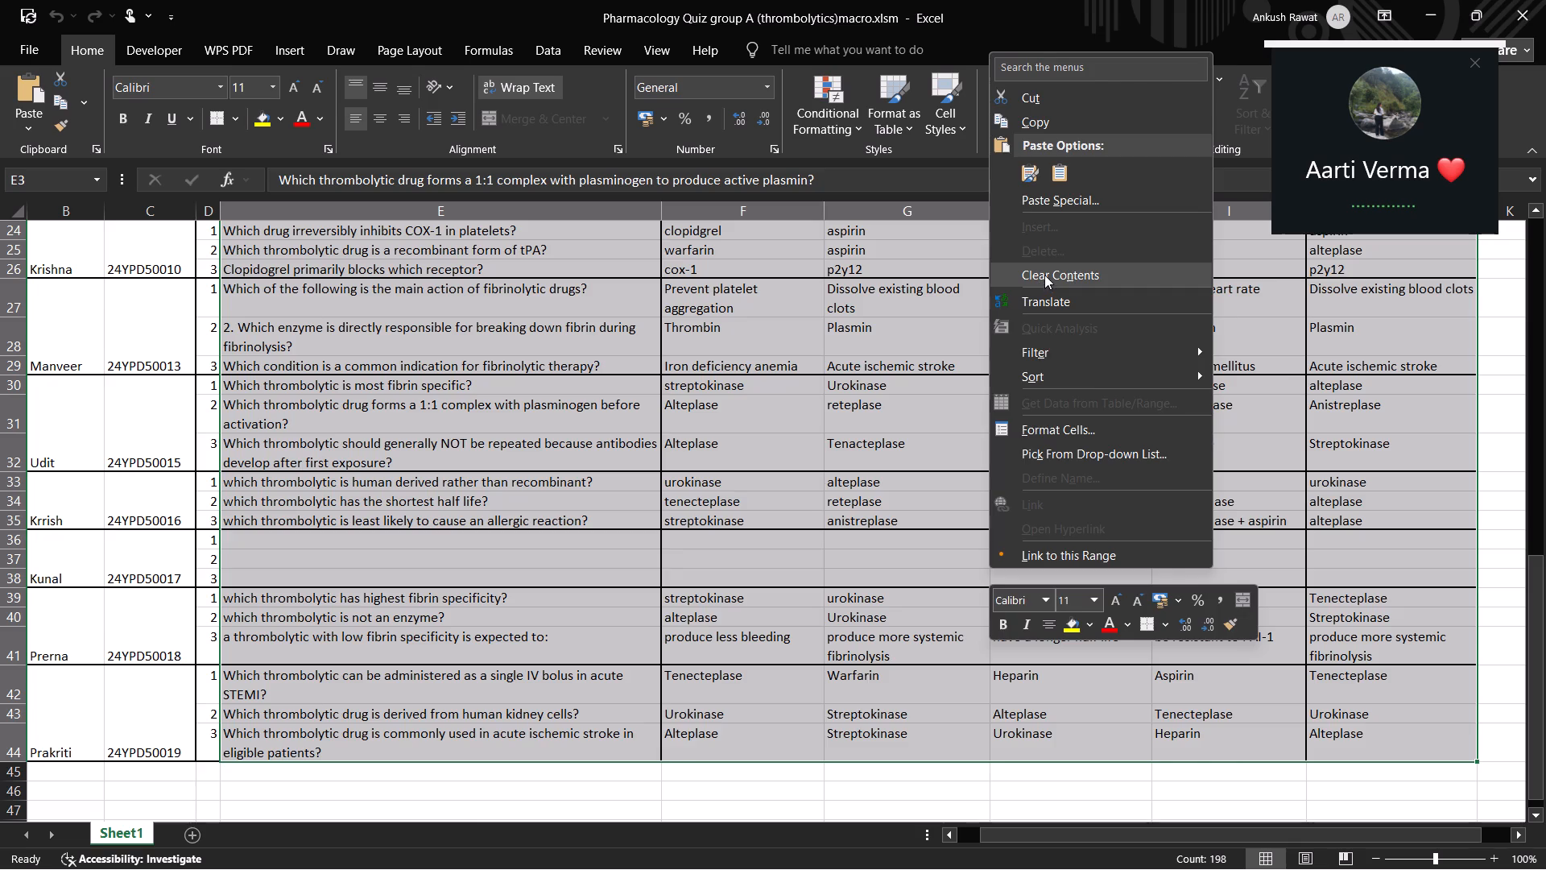
Clear the contents of the selected question, option and answer cells, E3 to J44, in the thrombolytics workbook.
{"action": "middle_click_drag", "start_coordinate": [1048, 588], "coordinate": [672, 487]}
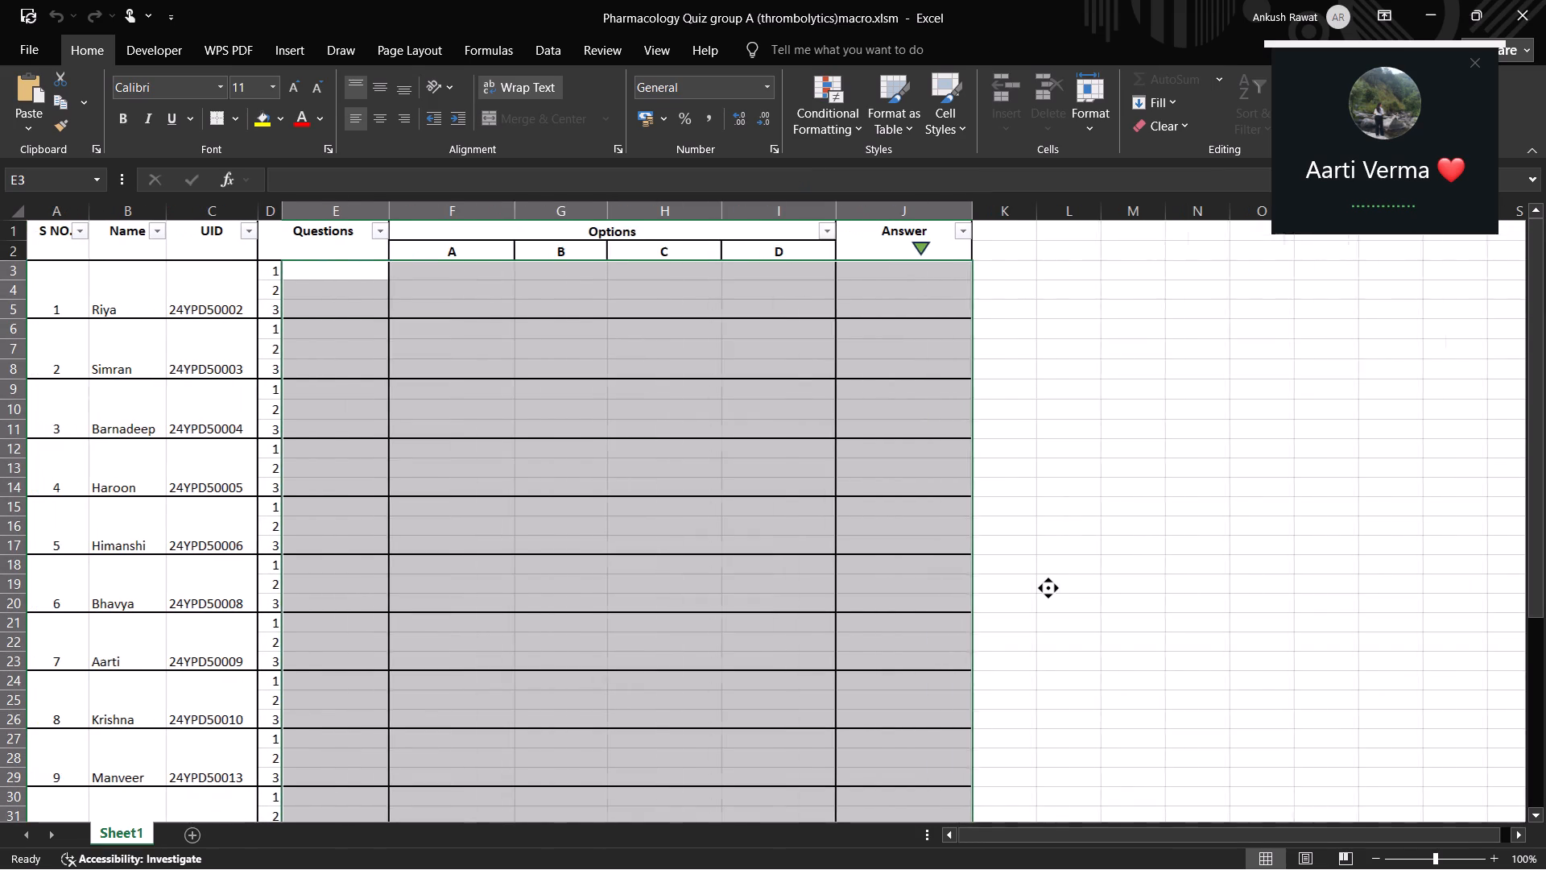
{"action": "middle_click_drag", "start_coordinate": [672, 487], "coordinate": [606, 489]}
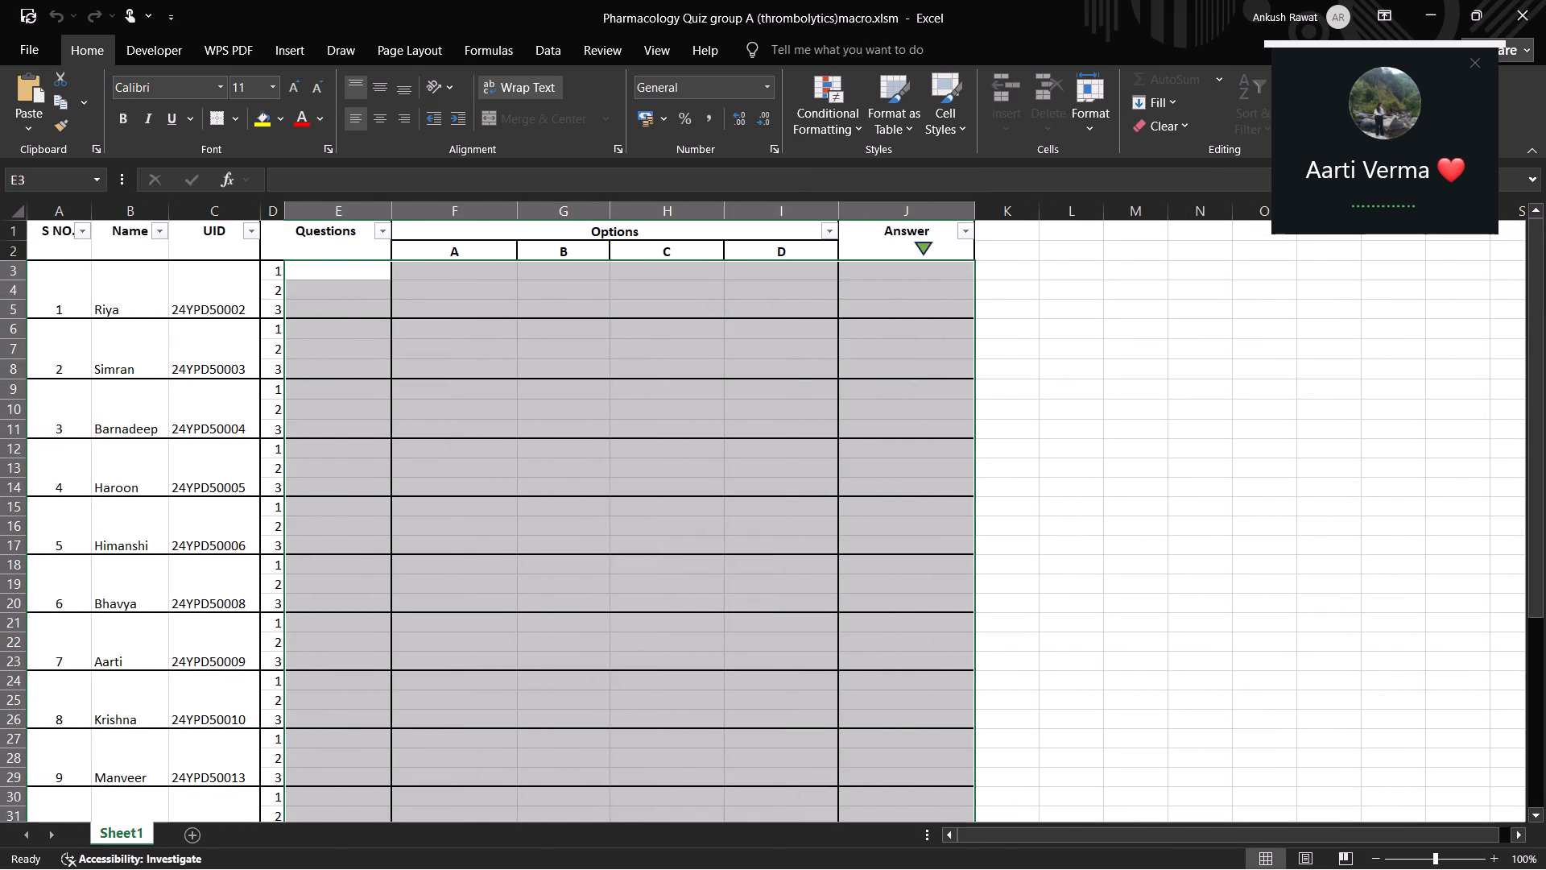
{"action": "middle_click_drag", "start_coordinate": [1046, 557], "coordinate": [720, 494]}
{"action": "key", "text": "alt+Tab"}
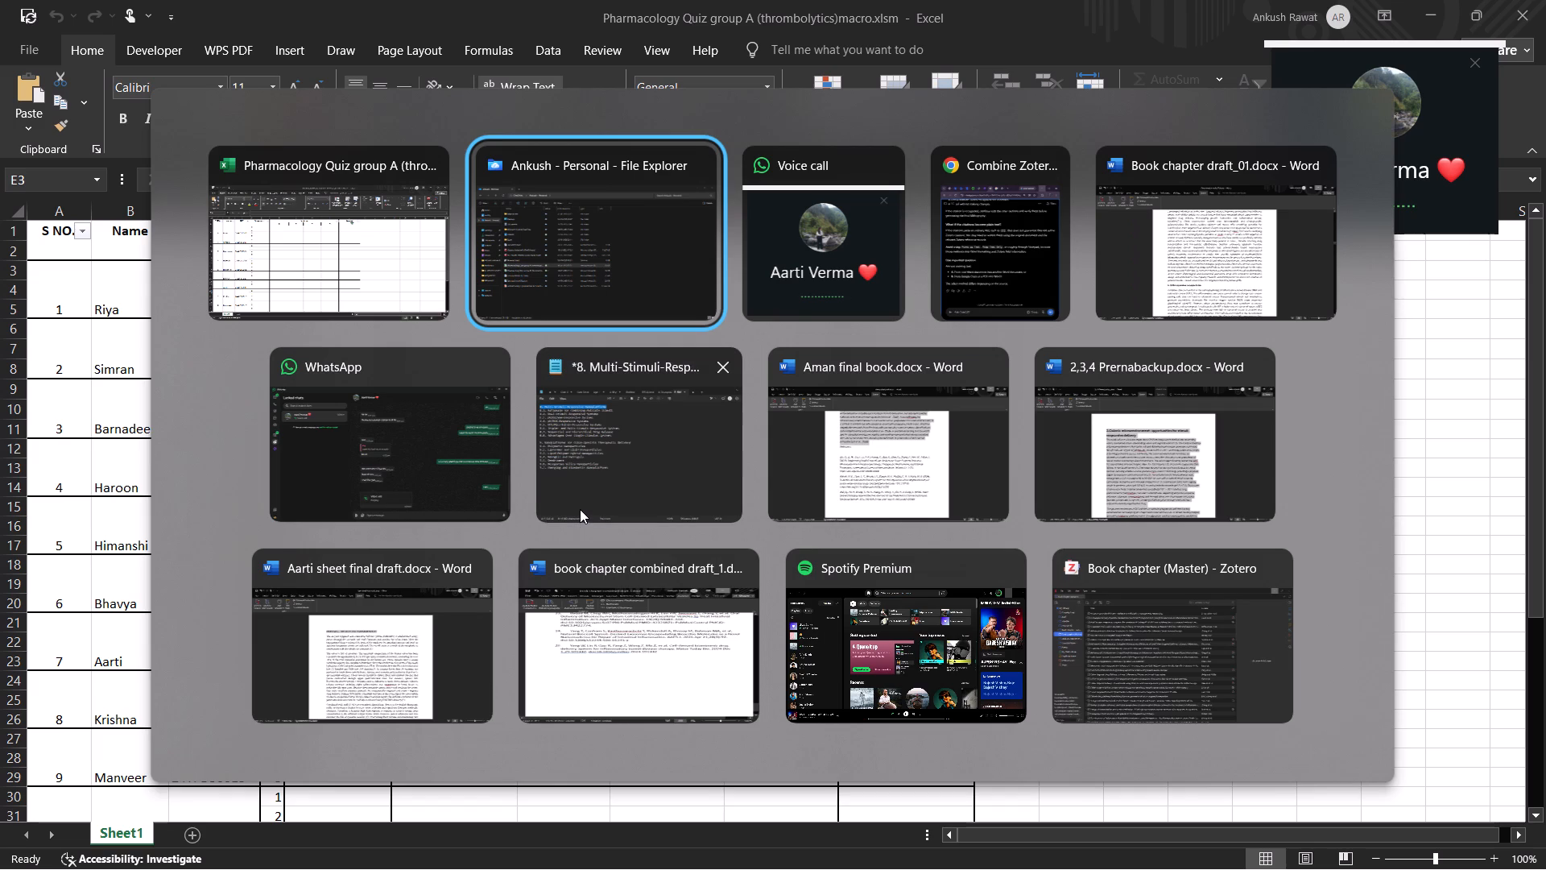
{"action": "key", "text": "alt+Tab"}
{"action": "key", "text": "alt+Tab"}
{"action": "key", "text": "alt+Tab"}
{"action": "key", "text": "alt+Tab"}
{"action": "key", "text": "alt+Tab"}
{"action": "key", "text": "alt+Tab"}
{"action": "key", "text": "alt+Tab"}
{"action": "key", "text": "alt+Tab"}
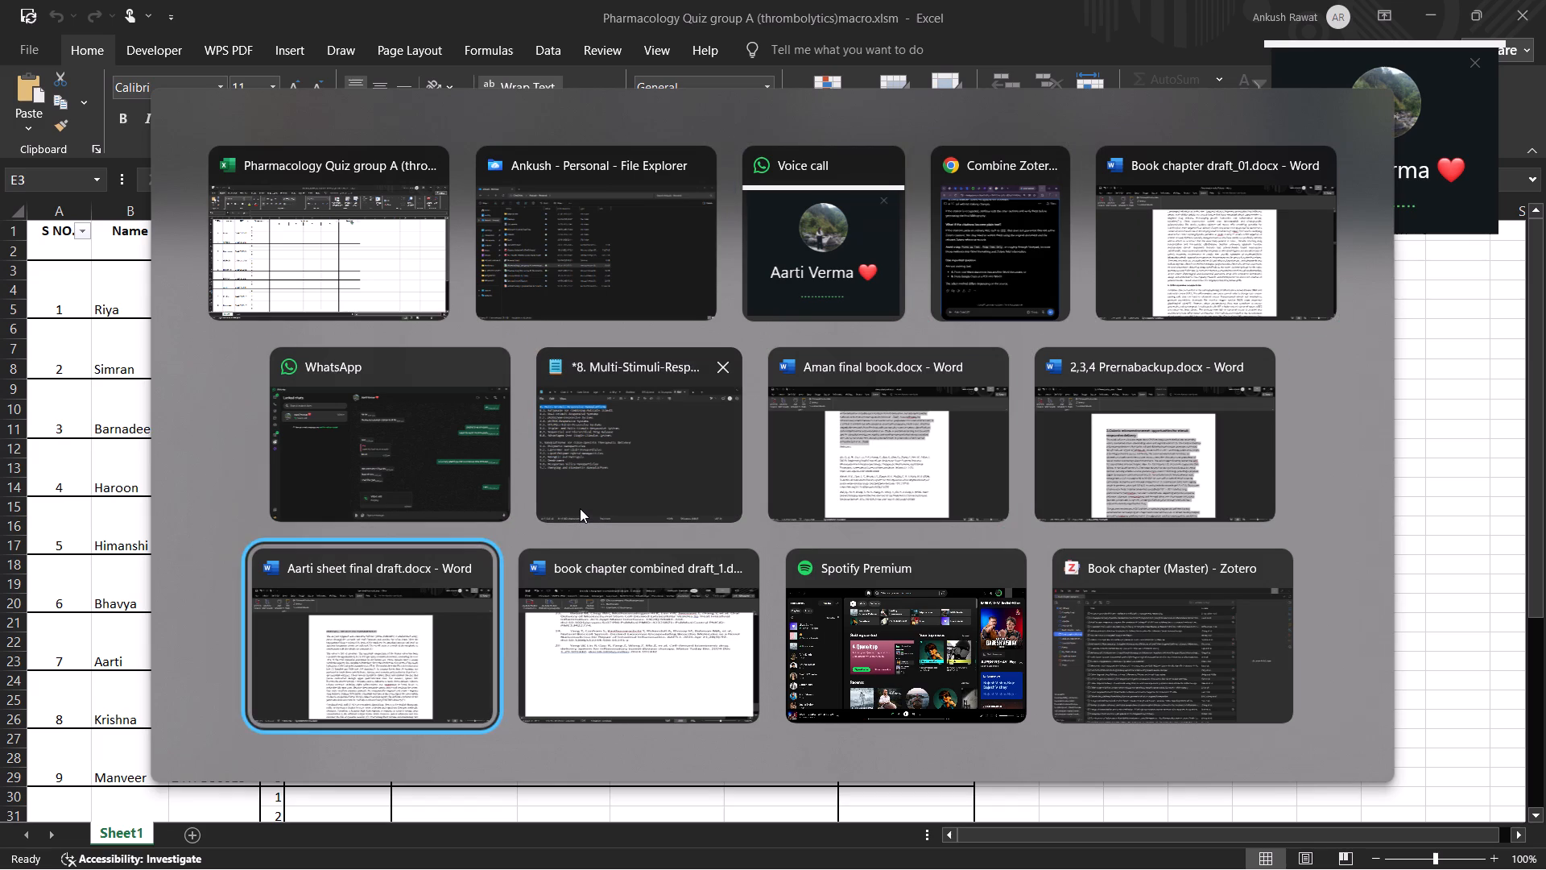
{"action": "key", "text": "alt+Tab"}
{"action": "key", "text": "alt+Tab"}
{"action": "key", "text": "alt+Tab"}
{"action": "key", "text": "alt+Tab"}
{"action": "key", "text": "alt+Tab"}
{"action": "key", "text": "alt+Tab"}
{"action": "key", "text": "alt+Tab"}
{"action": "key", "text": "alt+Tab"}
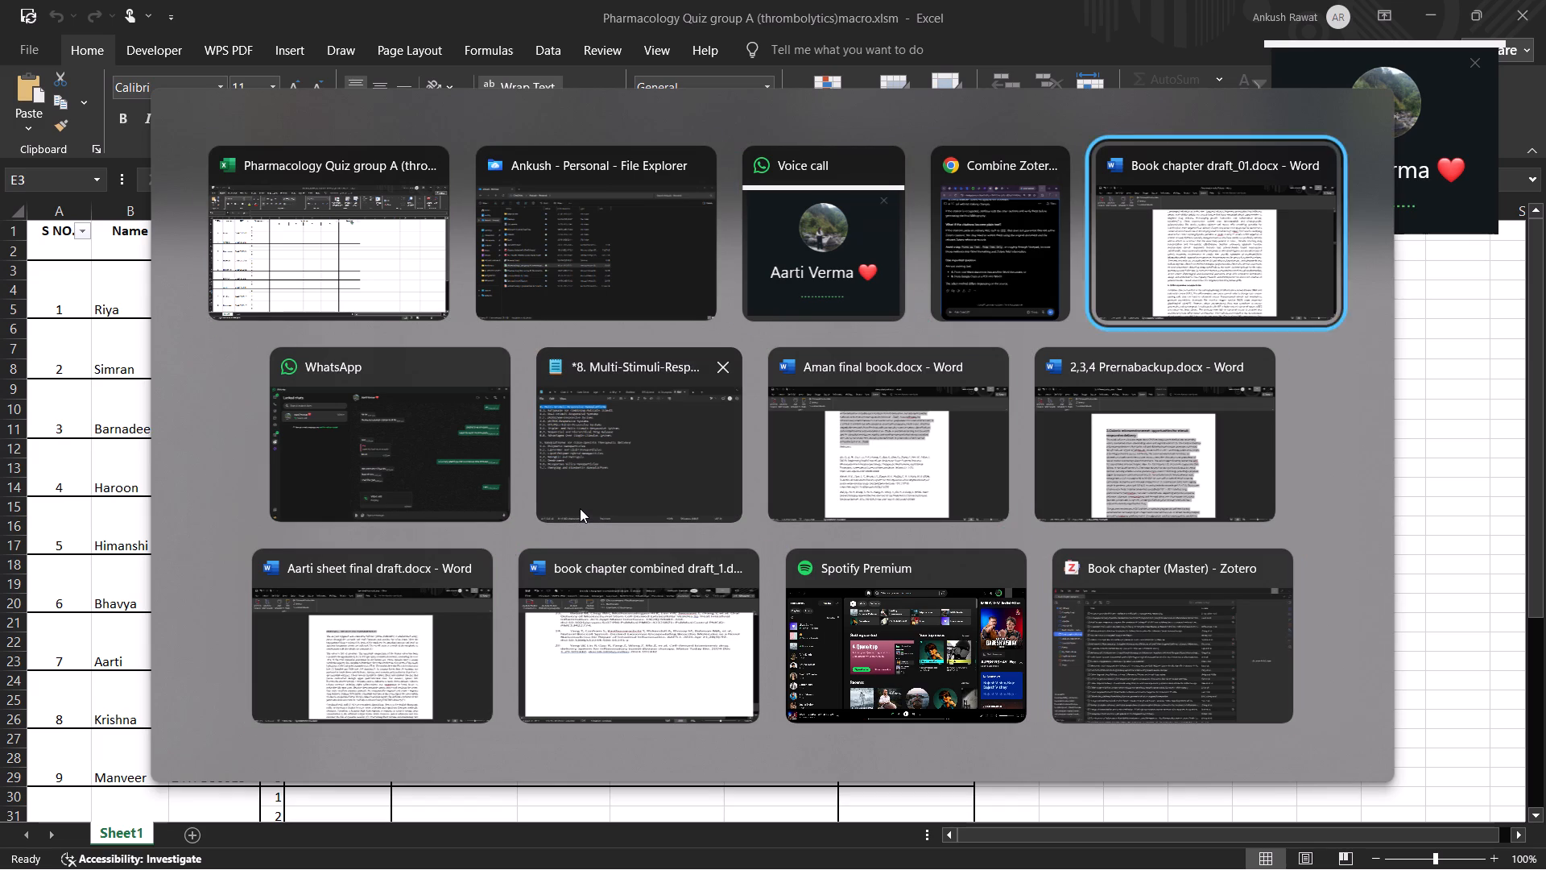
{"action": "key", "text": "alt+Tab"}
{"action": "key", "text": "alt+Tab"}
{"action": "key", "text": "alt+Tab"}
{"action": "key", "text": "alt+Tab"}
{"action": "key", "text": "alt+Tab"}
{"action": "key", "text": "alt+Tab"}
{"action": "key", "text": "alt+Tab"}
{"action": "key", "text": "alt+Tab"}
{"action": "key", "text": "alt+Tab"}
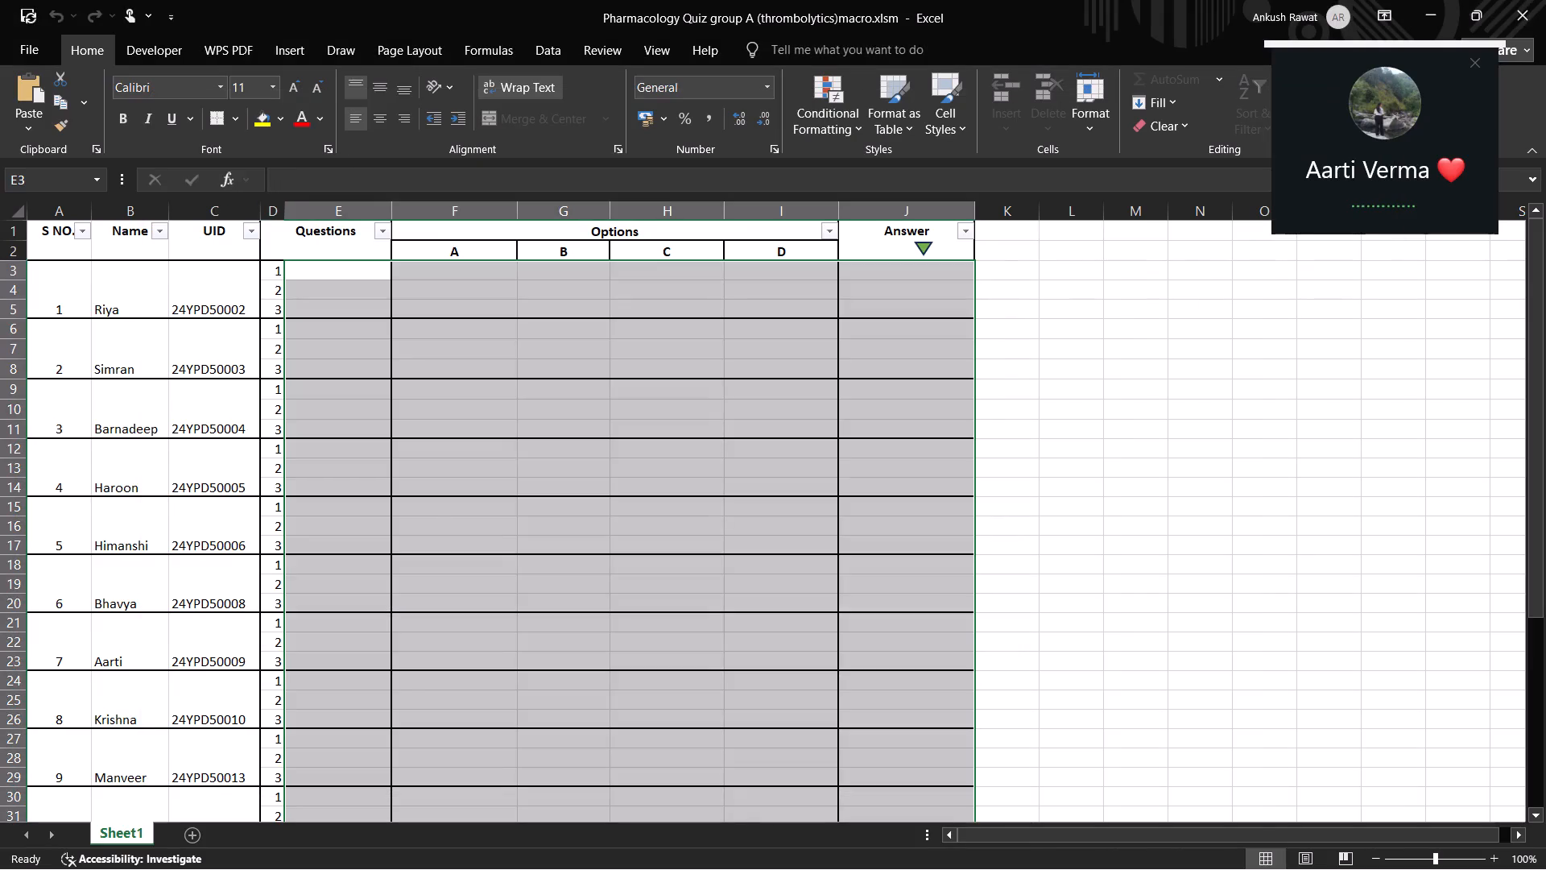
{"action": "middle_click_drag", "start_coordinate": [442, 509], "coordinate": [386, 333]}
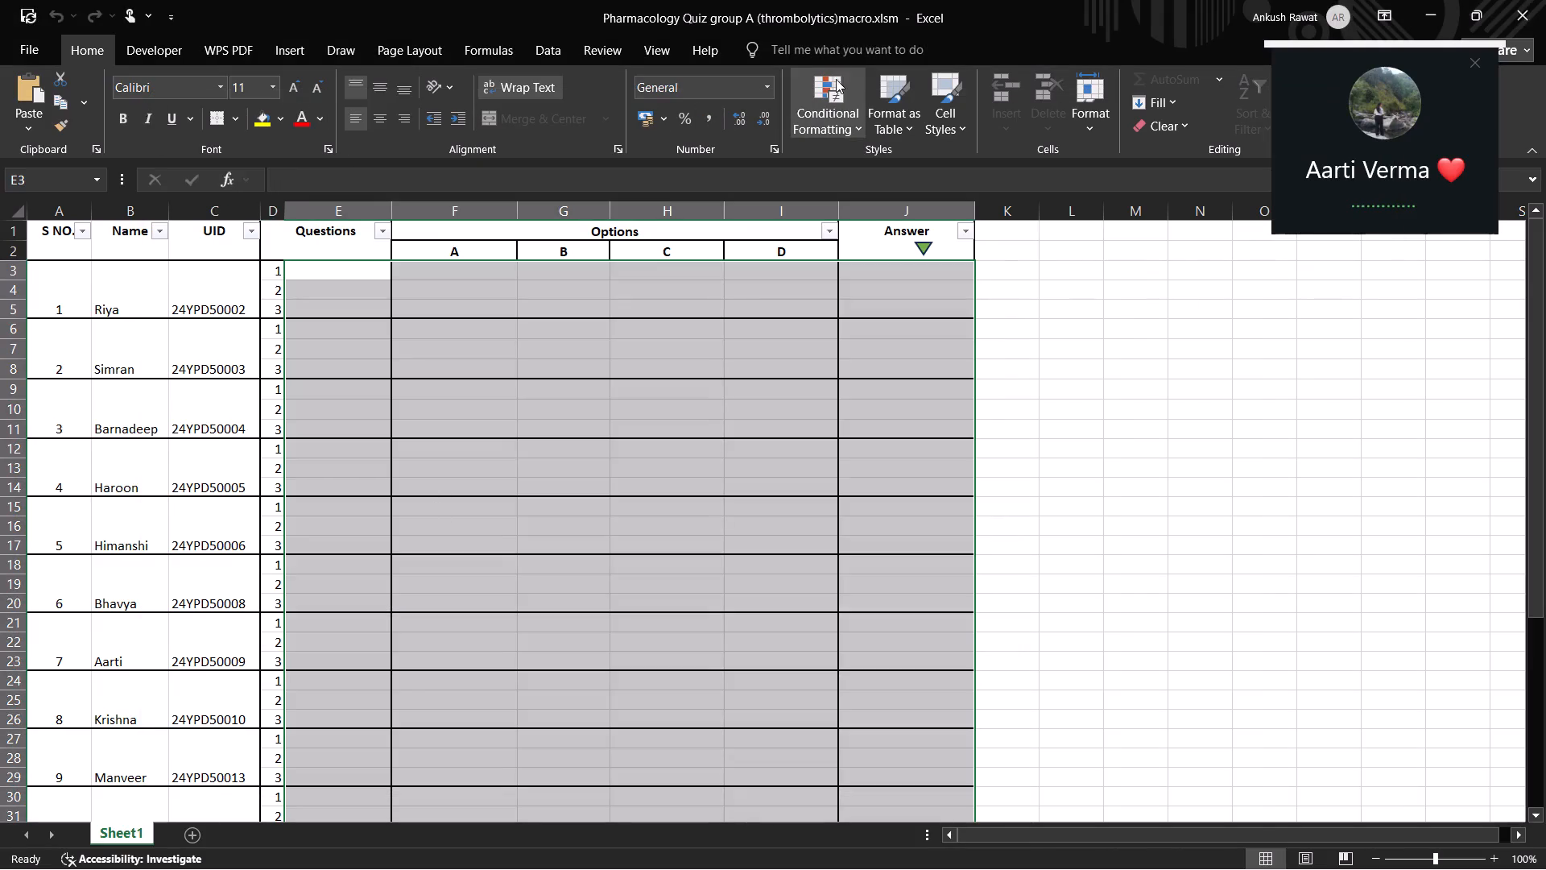
Start saving the cleared quiz workbook as a new file in the OneDrive - Personal folder.
{"action": "left_click", "coordinate": [35, 42]}
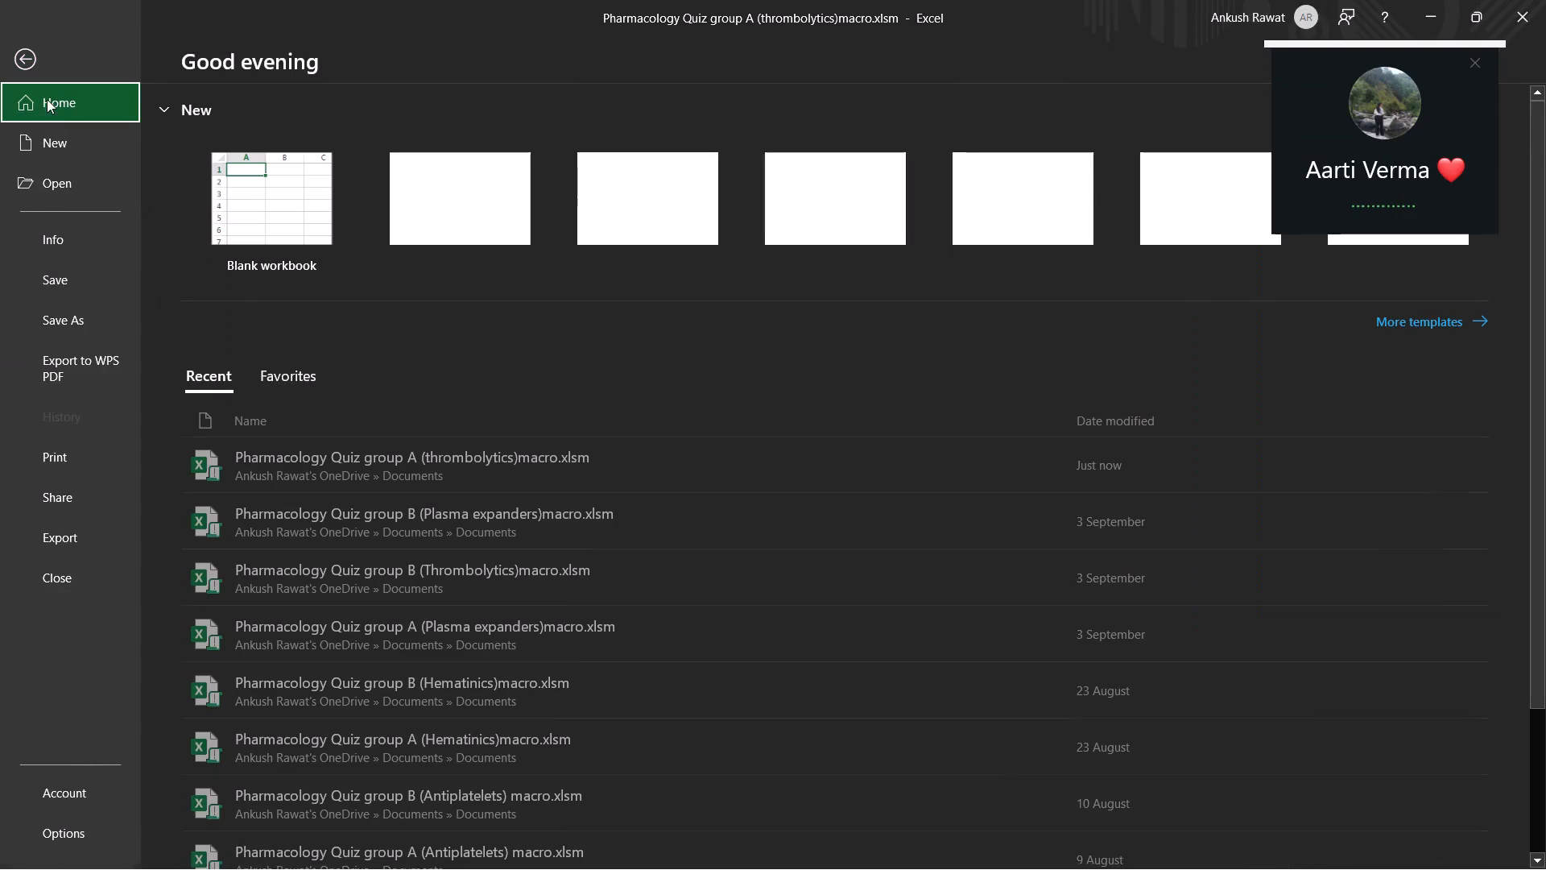
{"action": "left_click", "coordinate": [68, 320]}
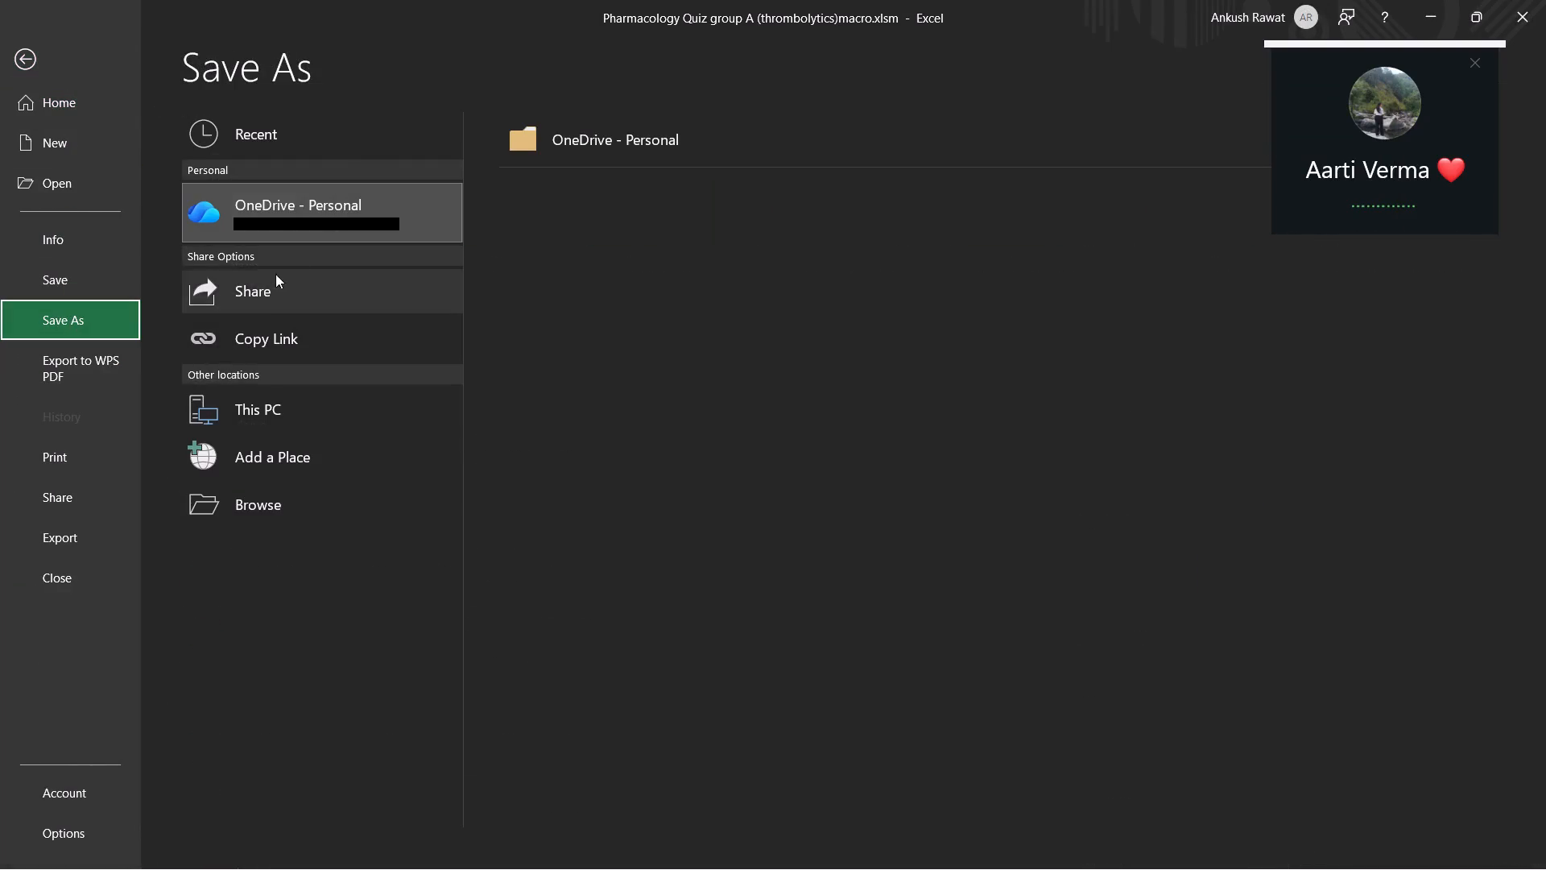
{"action": "left_click", "coordinate": [587, 148]}
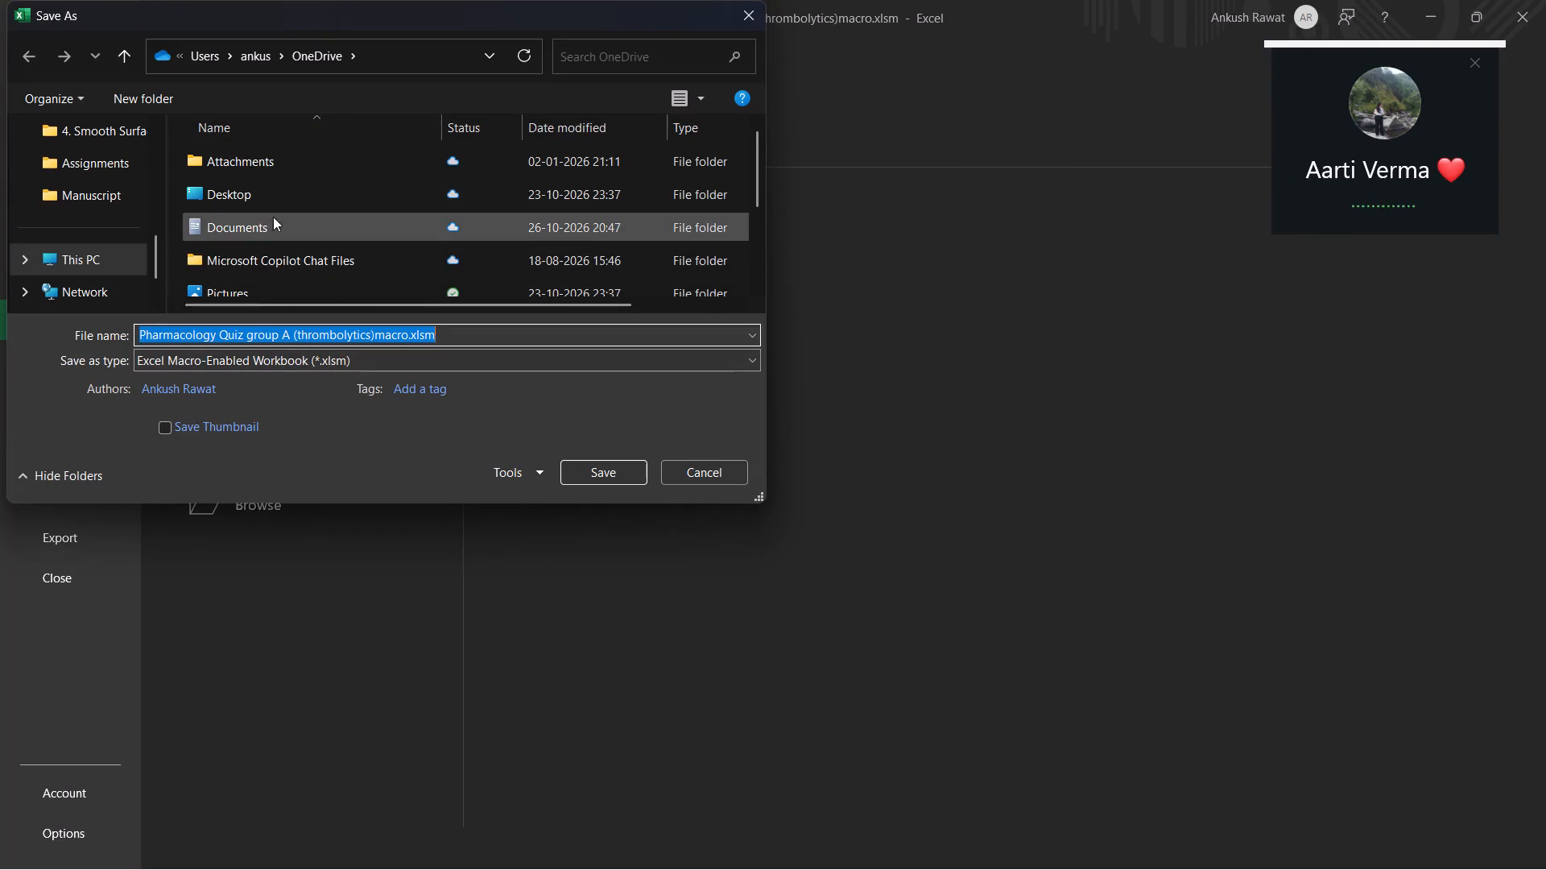
Choose the OneDrive Documents folder as the save location for the workbook copy and look through its existing quiz files.
{"action": "scroll", "coordinate": [313, 241], "scroll_direction": "down", "scroll_amount": 3}
{"action": "scroll", "coordinate": [313, 241], "scroll_direction": "up", "scroll_amount": 5}
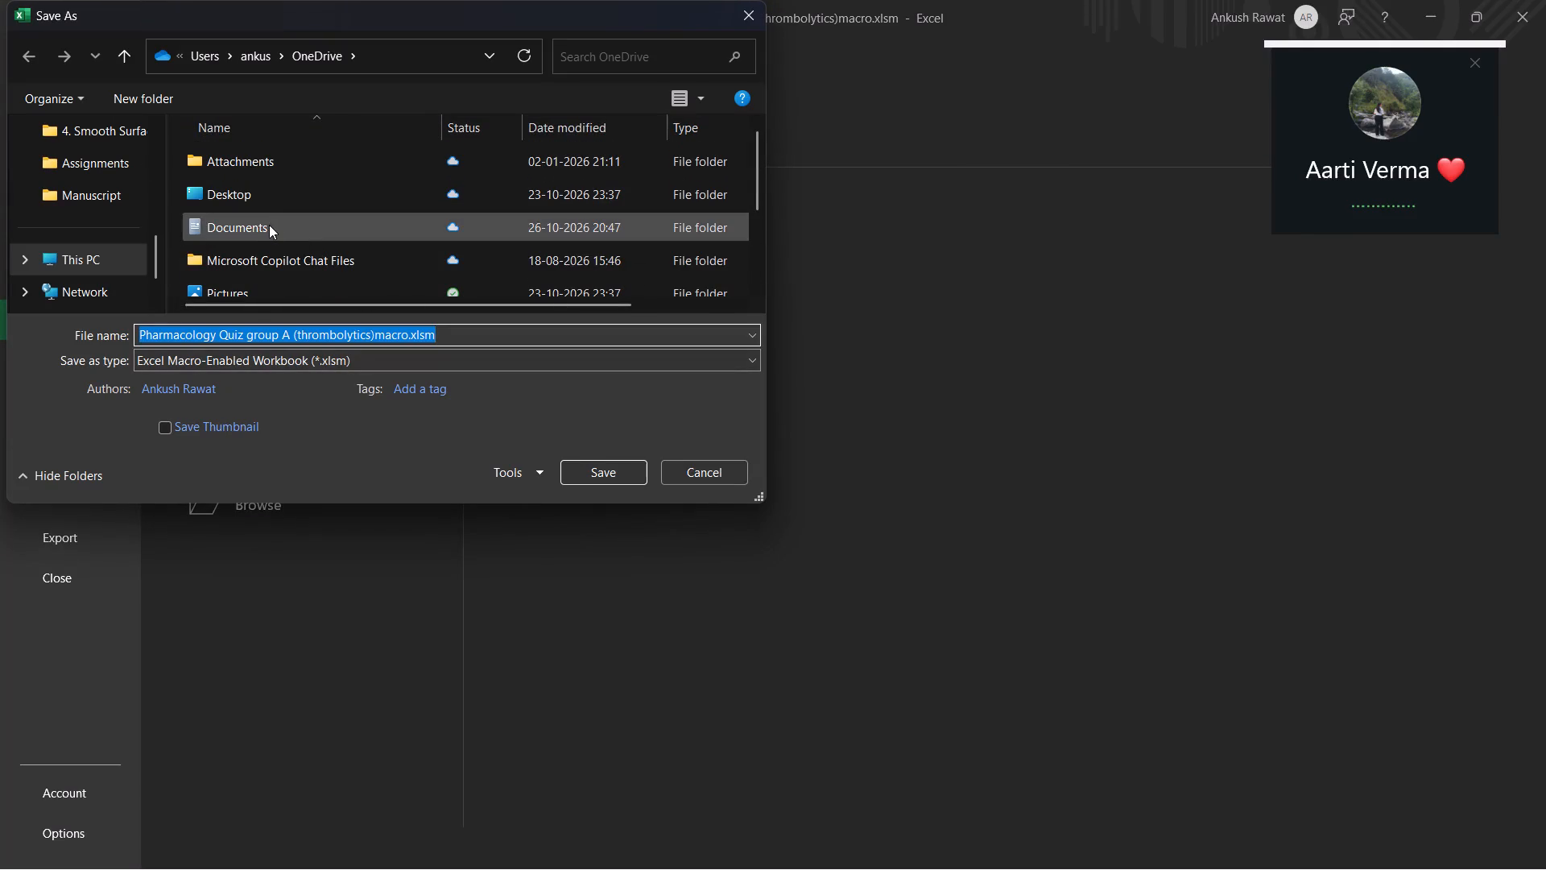
{"action": "left_click", "coordinate": [271, 226]}
{"action": "double_click", "coordinate": [305, 224]}
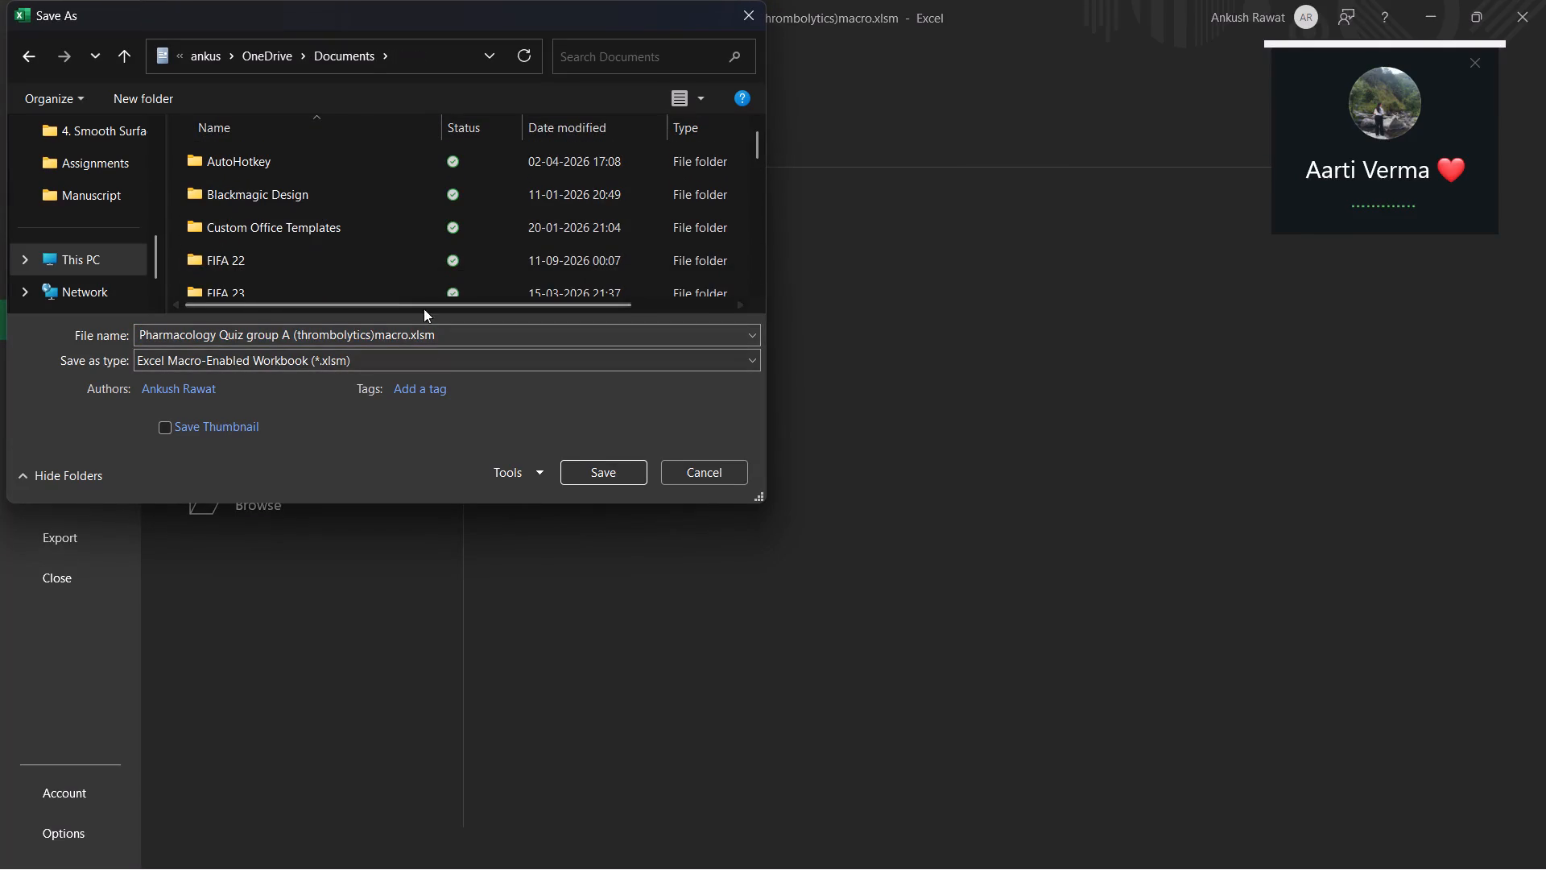
{"action": "scroll", "coordinate": [312, 197], "scroll_direction": "down", "scroll_amount": 2}
{"action": "scroll", "coordinate": [310, 215], "scroll_direction": "up", "scroll_amount": 1}
{"action": "scroll", "coordinate": [309, 223], "scroll_direction": "down", "scroll_amount": 2}
{"action": "scroll", "coordinate": [311, 251], "scroll_direction": "up", "scroll_amount": 1}
{"action": "scroll", "coordinate": [312, 256], "scroll_direction": "down", "scroll_amount": 1}
{"action": "scroll", "coordinate": [345, 230], "scroll_direction": "up", "scroll_amount": 1}
{"action": "scroll", "coordinate": [345, 230], "scroll_direction": "down", "scroll_amount": 2}
{"action": "scroll", "coordinate": [345, 234], "scroll_direction": "up", "scroll_amount": 1}
{"action": "scroll", "coordinate": [345, 254], "scroll_direction": "down", "scroll_amount": 4}
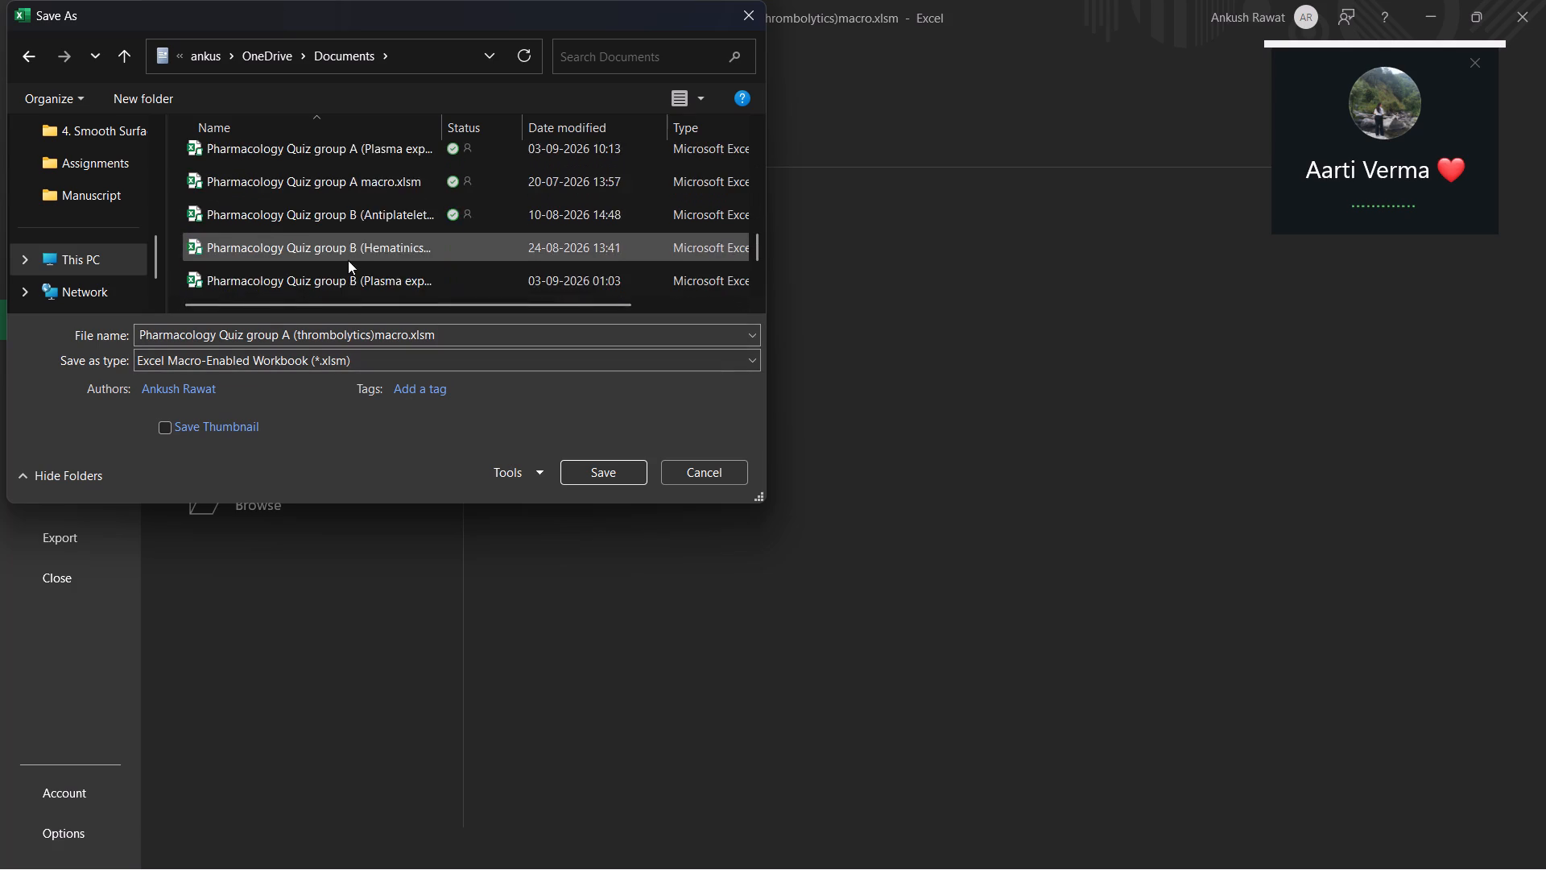
{"action": "scroll", "coordinate": [348, 260], "scroll_direction": "down", "scroll_amount": 2}
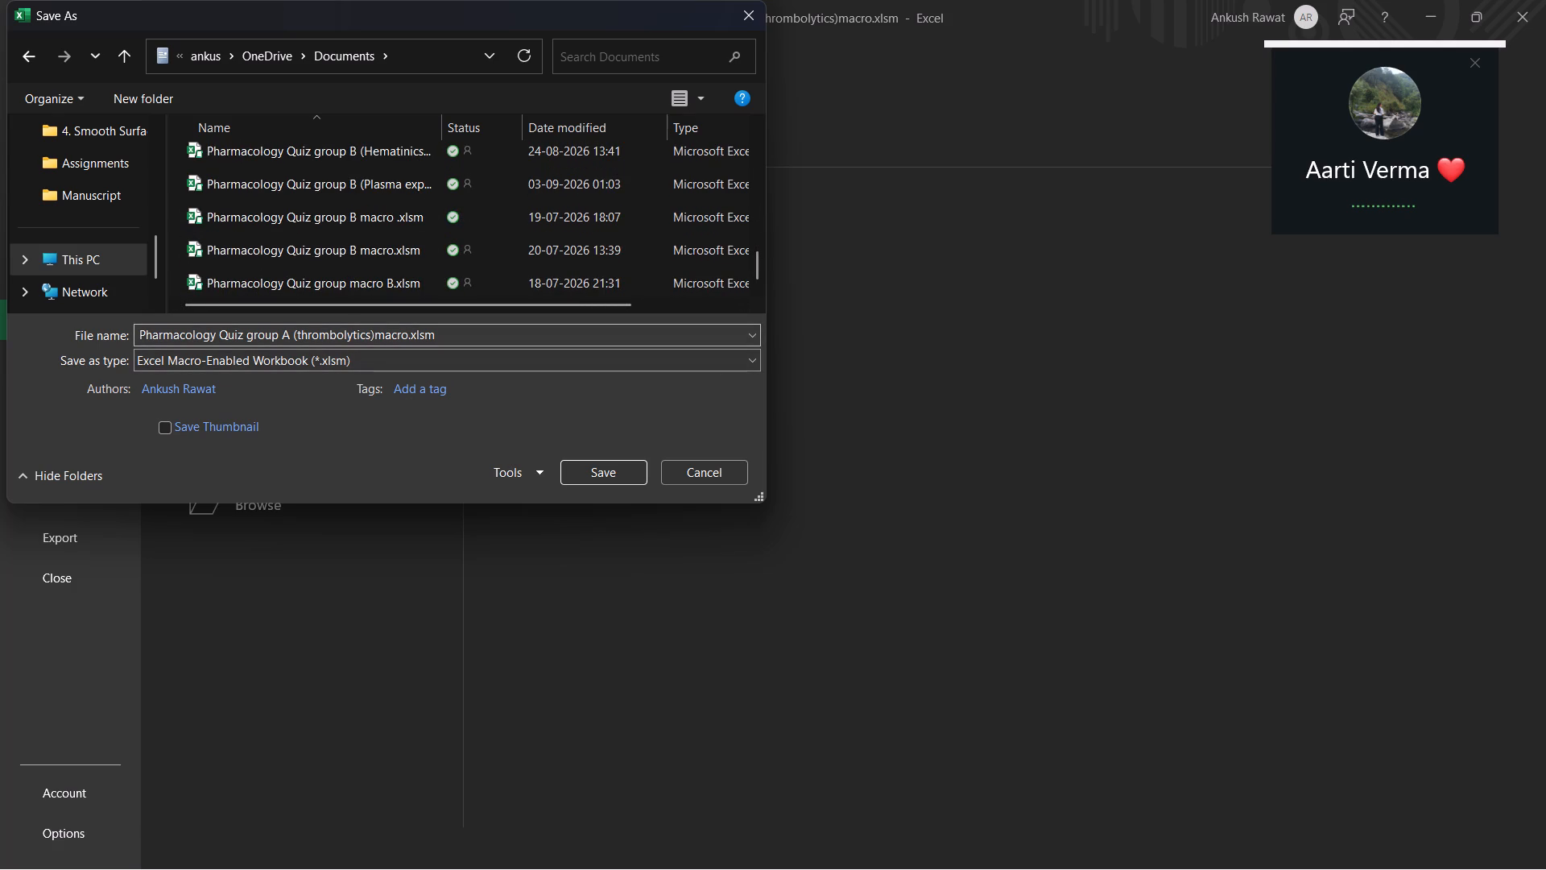
Replace "Pharmacology" with "Medicinal Chemistry" at the start of the copy's file name.
{"action": "left_click_drag", "start_coordinate": [215, 335], "coordinate": [134, 337]}
{"action": "left_click", "coordinate": [222, 334]}
{"action": "left_click_drag", "start_coordinate": [219, 334], "coordinate": [209, 340]}
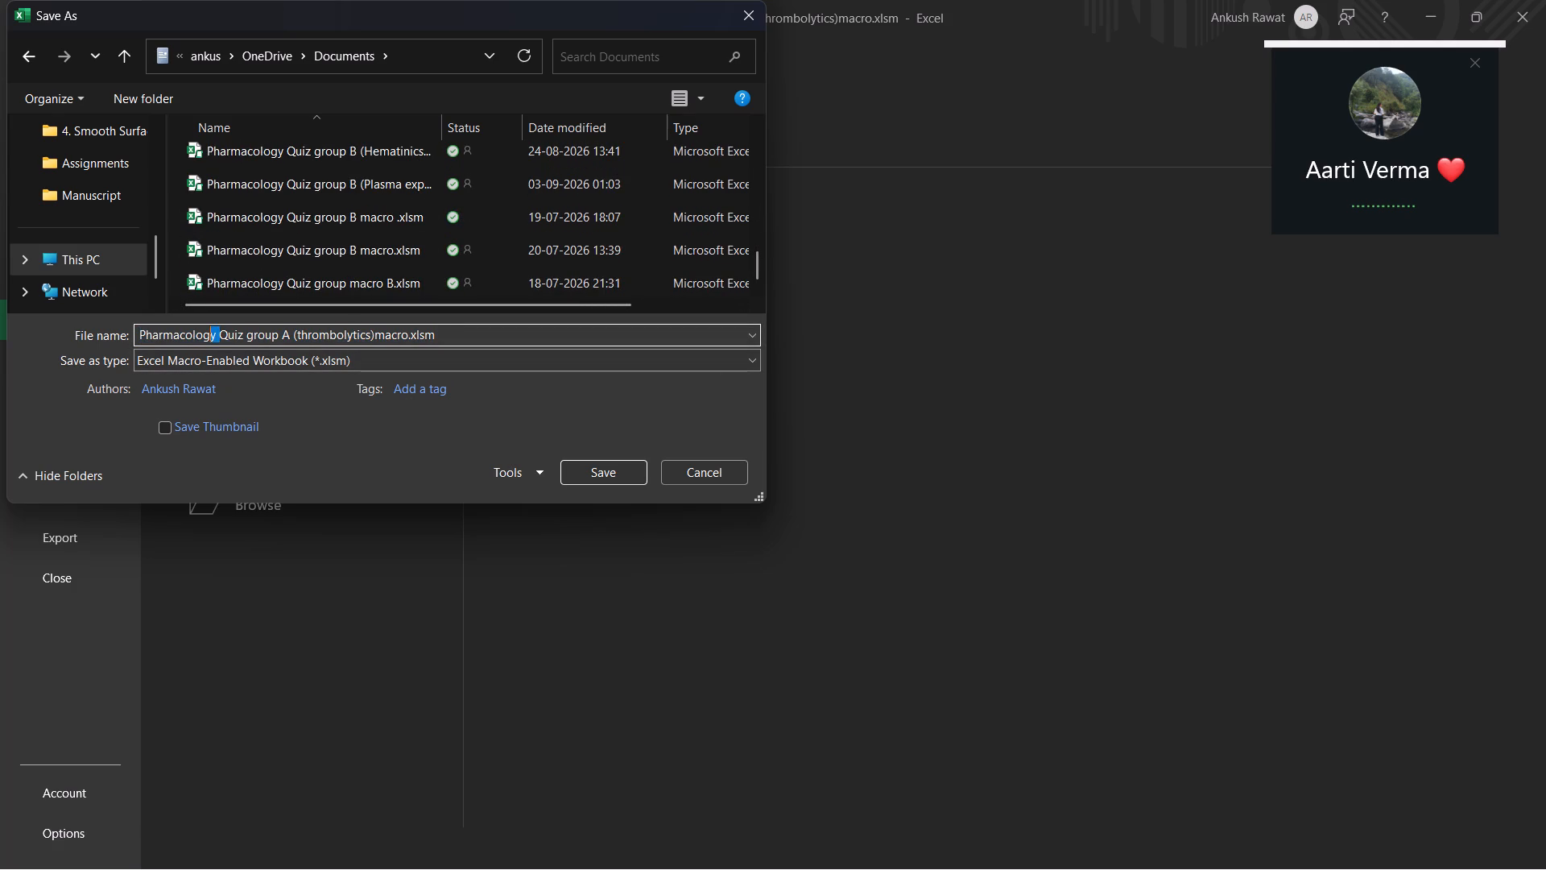
{"action": "left_click_drag", "start_coordinate": [209, 340], "coordinate": [110, 337]}
{"action": "type", "text": "medicinal;"}
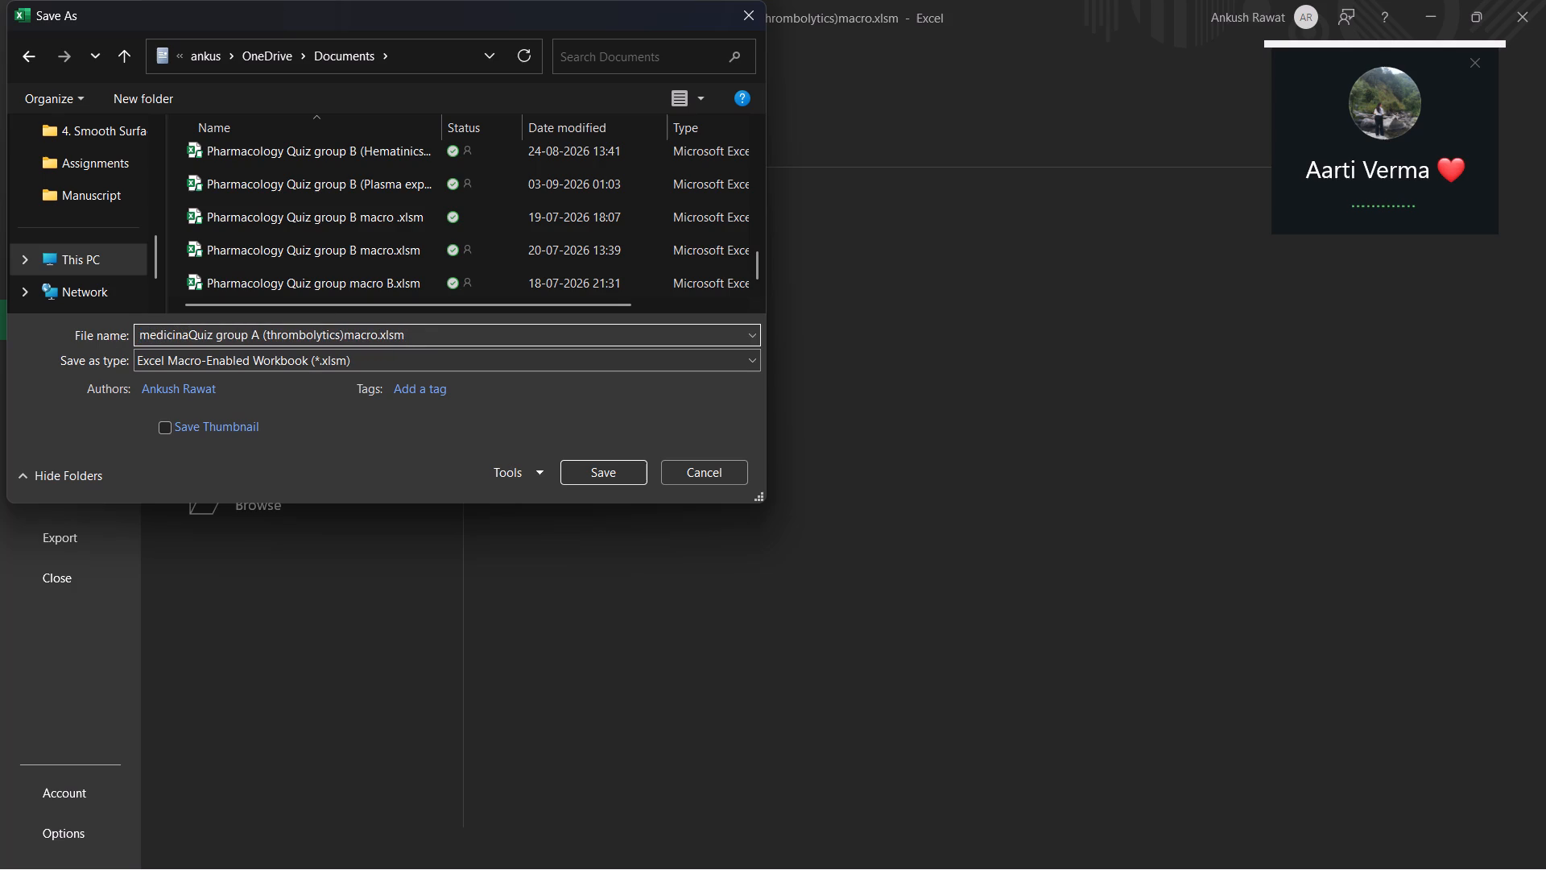
{"action": "key", "text": "BackSpace"}
{"action": "key", "text": "BackSpace"}
{"action": "key", "text": "BackSpace"}
{"action": "key", "text": "BackSpace"}
{"action": "key", "text": "BackSpace"}
{"action": "key", "text": "BackSpace"}
{"action": "key", "text": "BackSpace"}
{"action": "key", "text": "BackSpace"}
{"action": "key", "text": "BackSpace"}
{"action": "key", "text": "BackSpace"}
{"action": "key", "text": "BackSpace"}
{"action": "key", "text": "BackSpace"}
{"action": "key", "text": "BackSpace"}
{"action": "key", "text": "BackSpace"}
{"action": "key", "text": "BackSpace"}
{"action": "key", "text": "BackSpace"}
{"action": "type", "text": "Medici"}
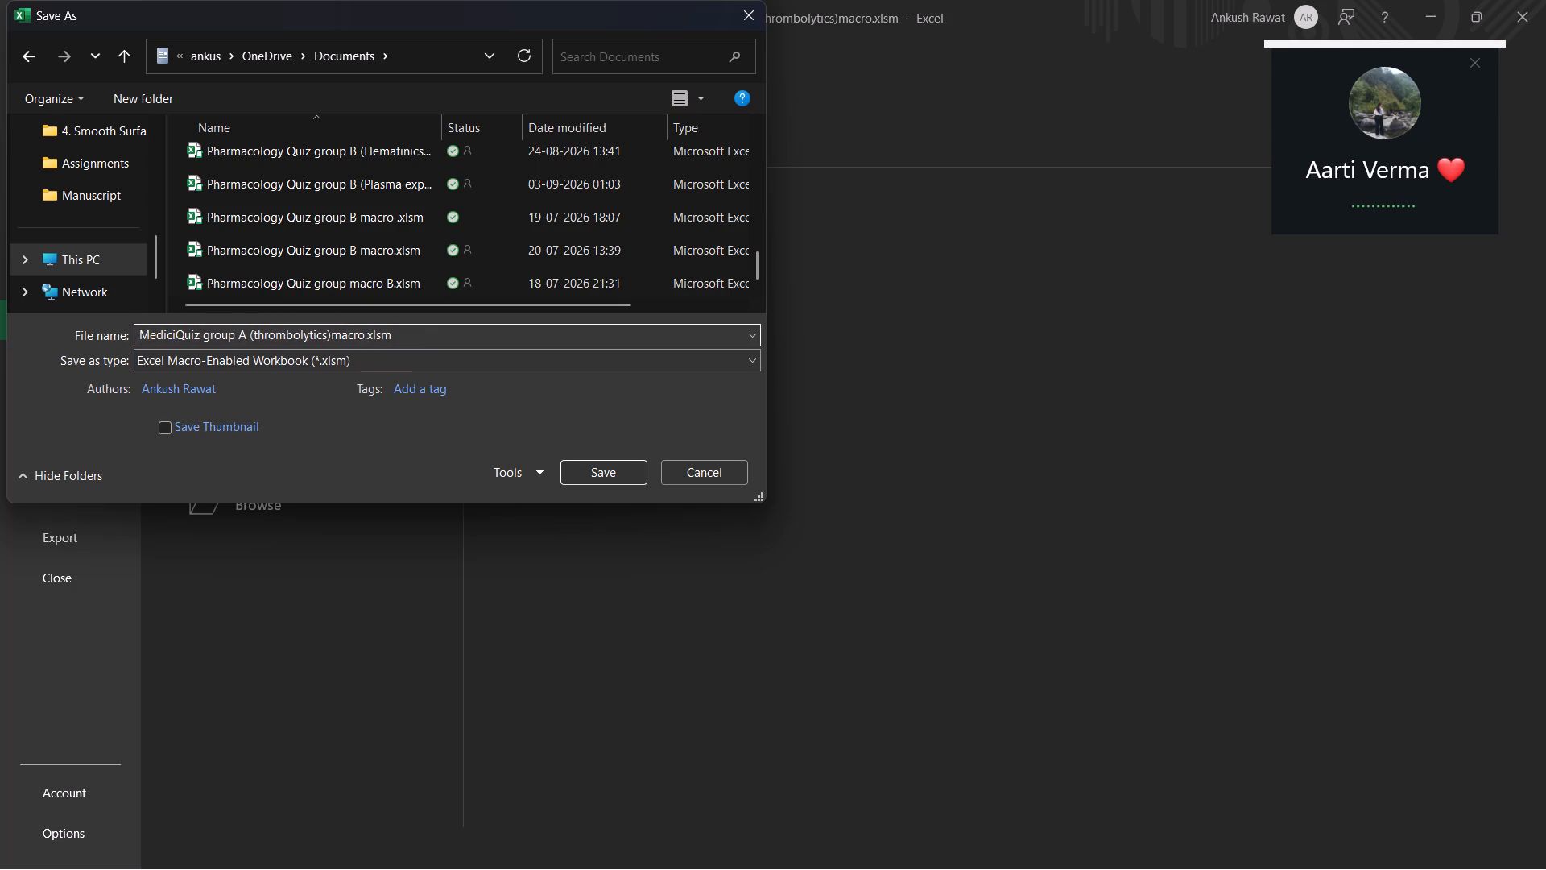
{"action": "type", "text": "nal"}
{"action": "key", "text": "space"}
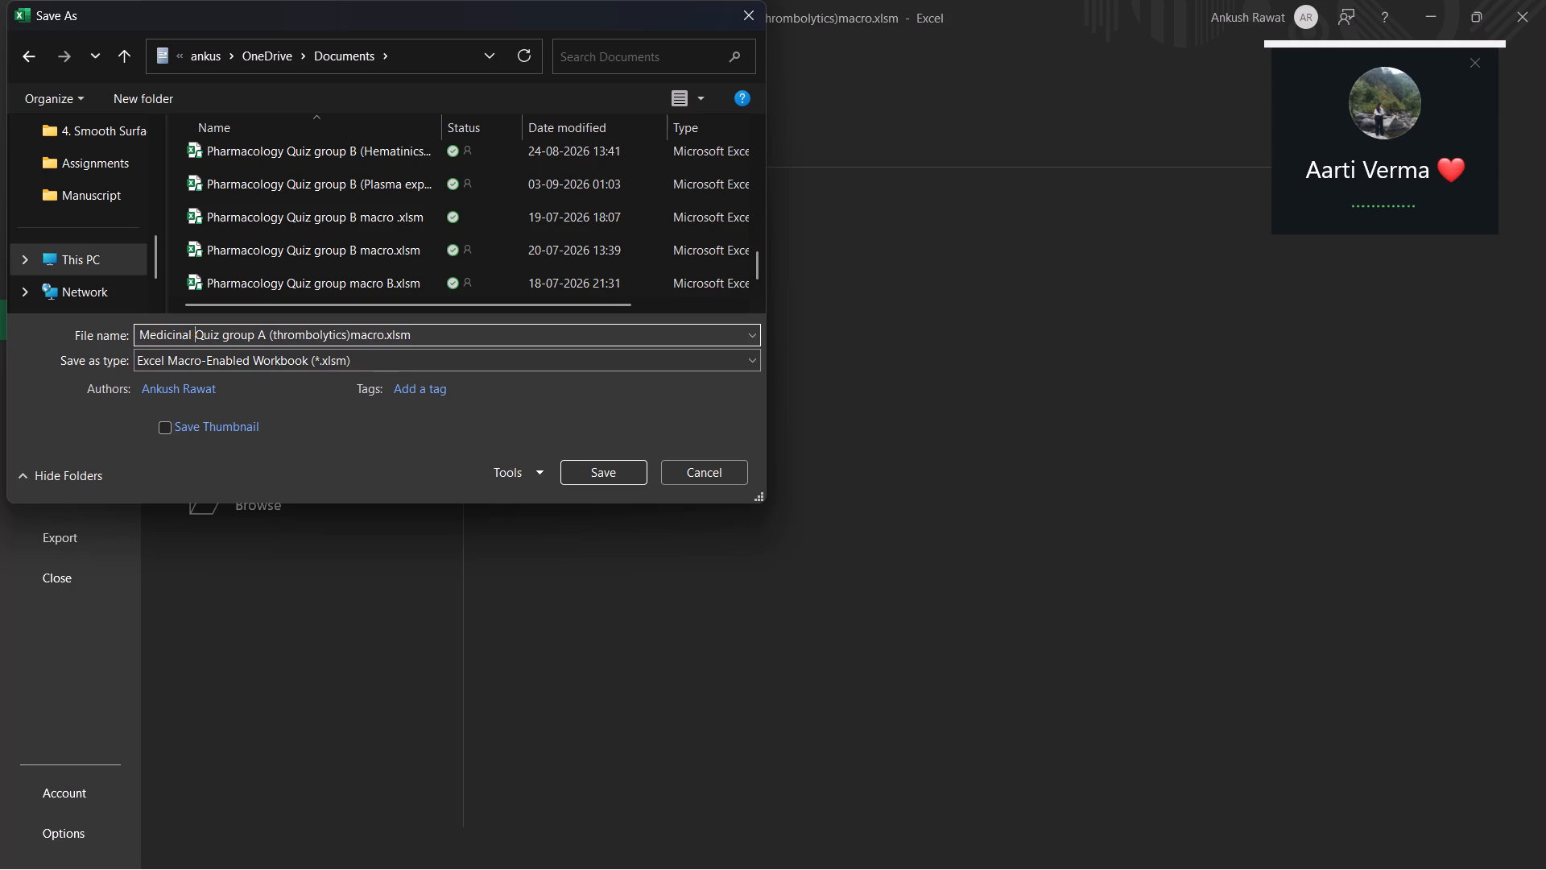
{"action": "key", "text": "shift+c"}
{"action": "type", "text": "hemistry"}
{"action": "key", "text": "space"}
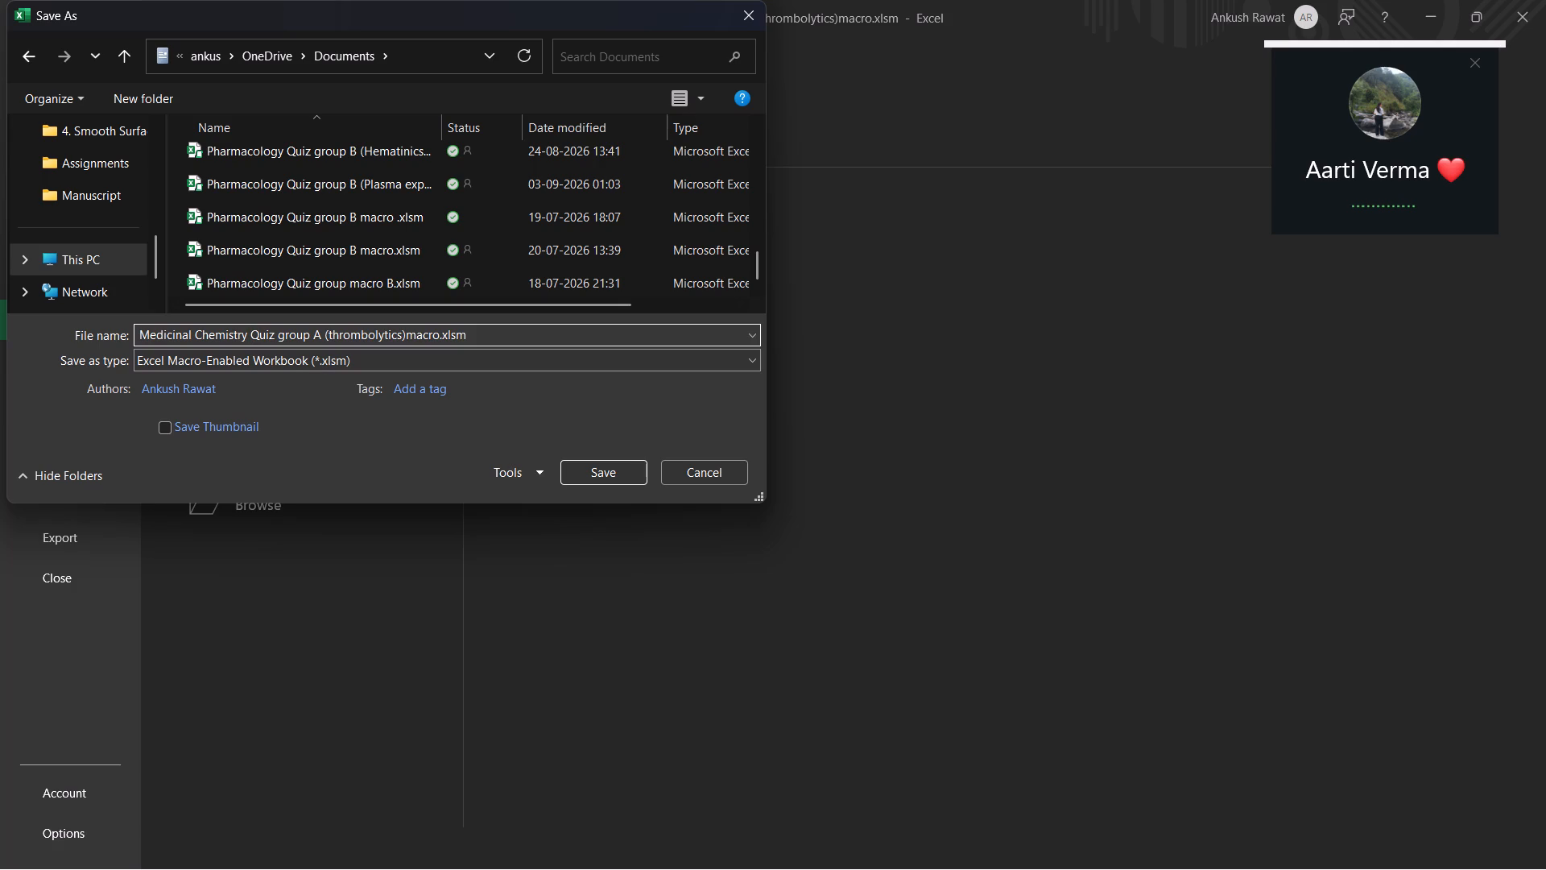
Delete the topic "thrombolytics" from between the parentheses in the file name.
{"action": "left_click_drag", "start_coordinate": [327, 338], "coordinate": [382, 346]}
{"action": "left_click_drag", "start_coordinate": [382, 346], "coordinate": [400, 340]}
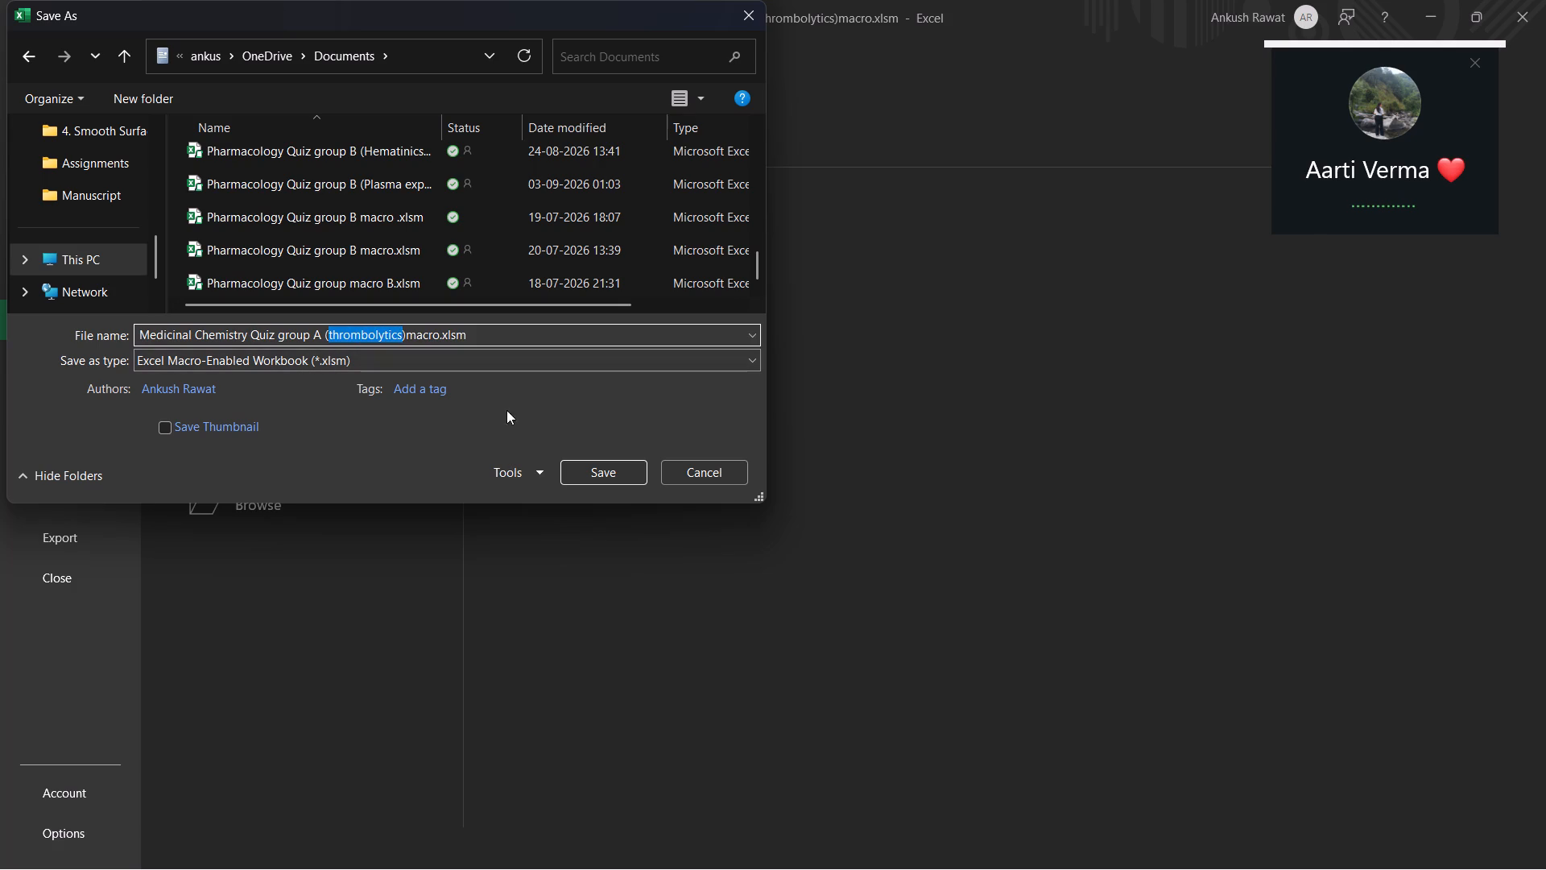
{"action": "key", "text": "BackSpace"}
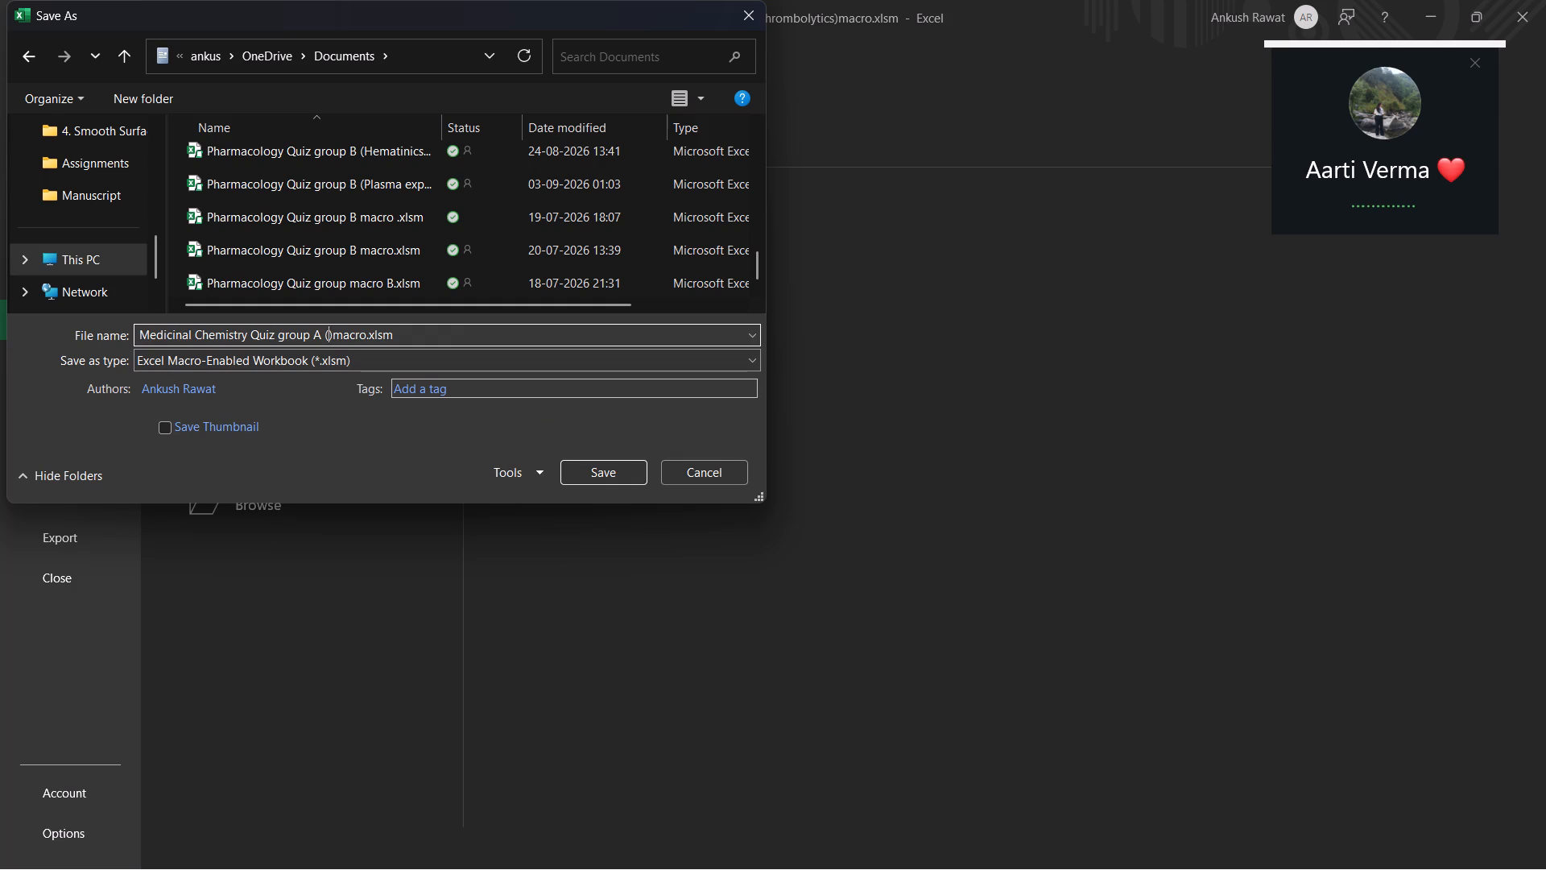
Add the topic "sulphonamides" between the parentheses in the file name and save the macro-enabled workbook copy.
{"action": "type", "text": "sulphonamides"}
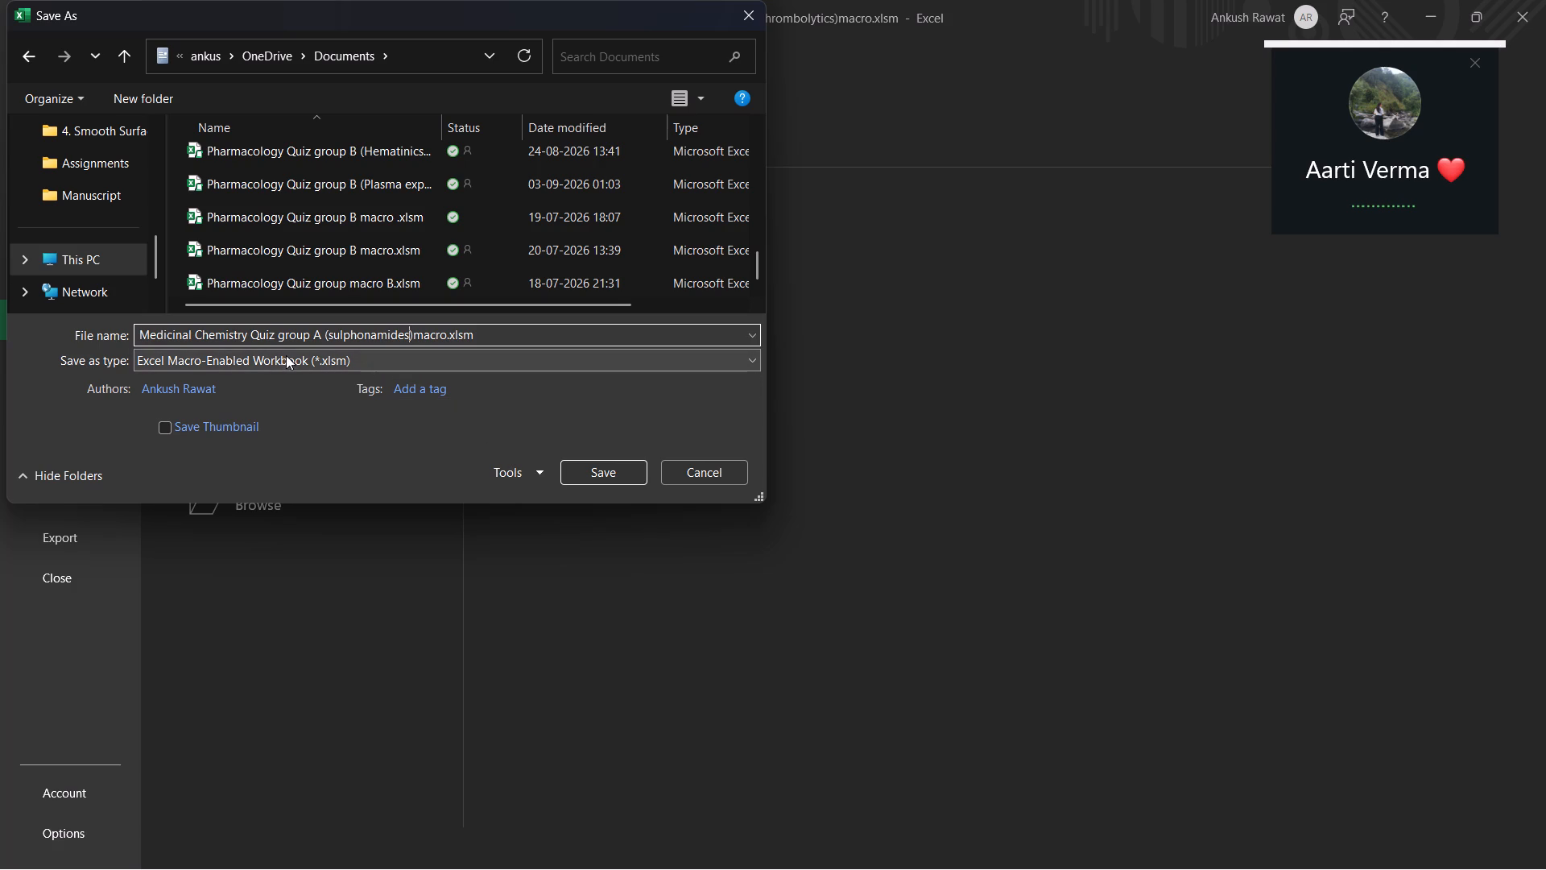
{"action": "left_click", "coordinate": [591, 469]}
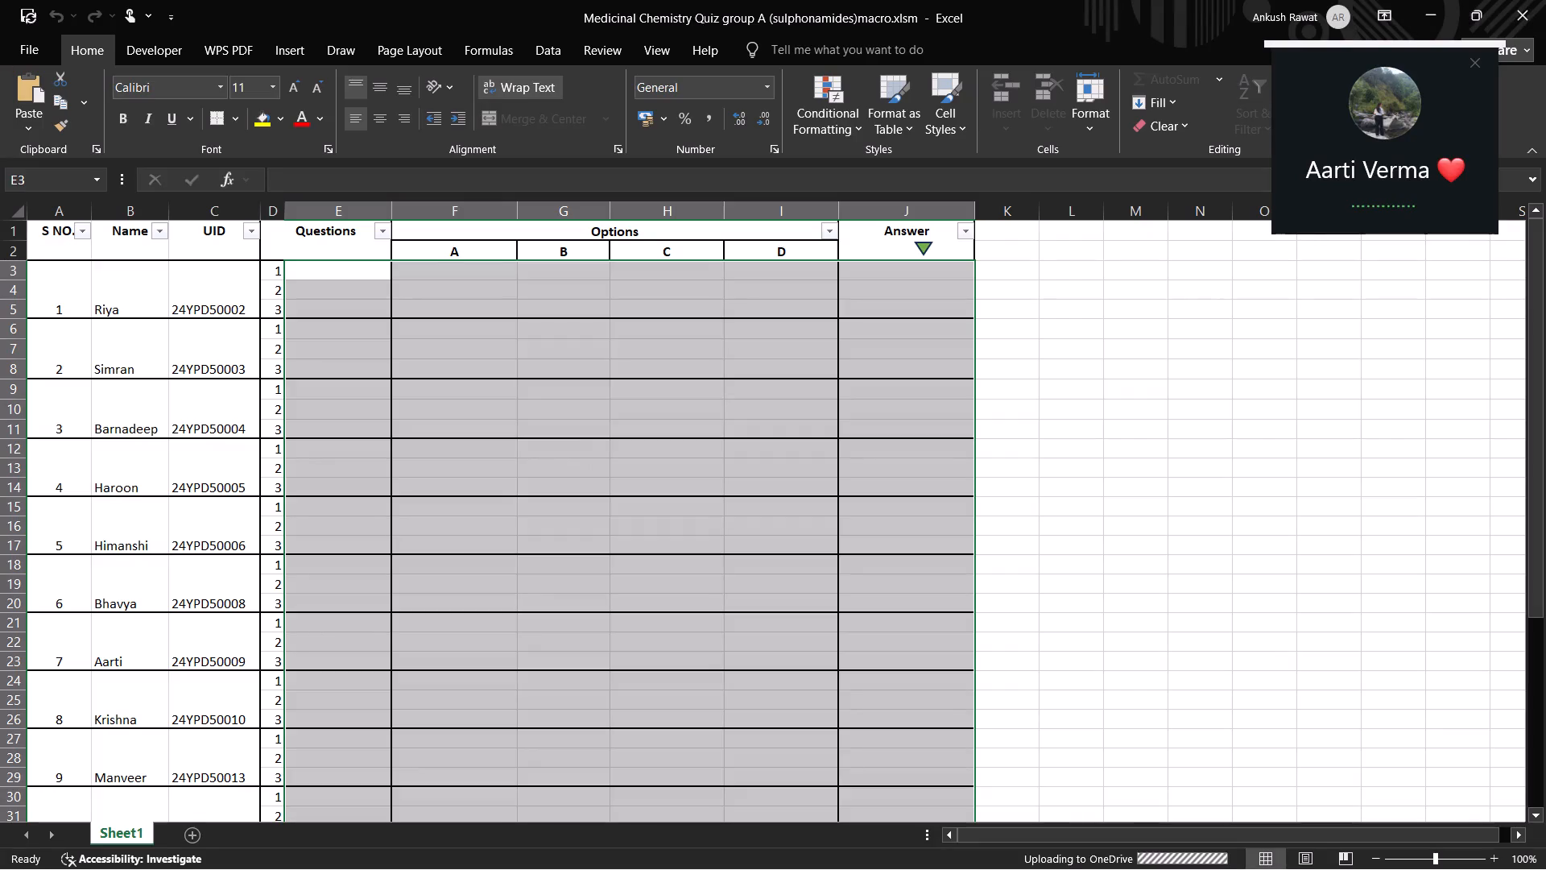
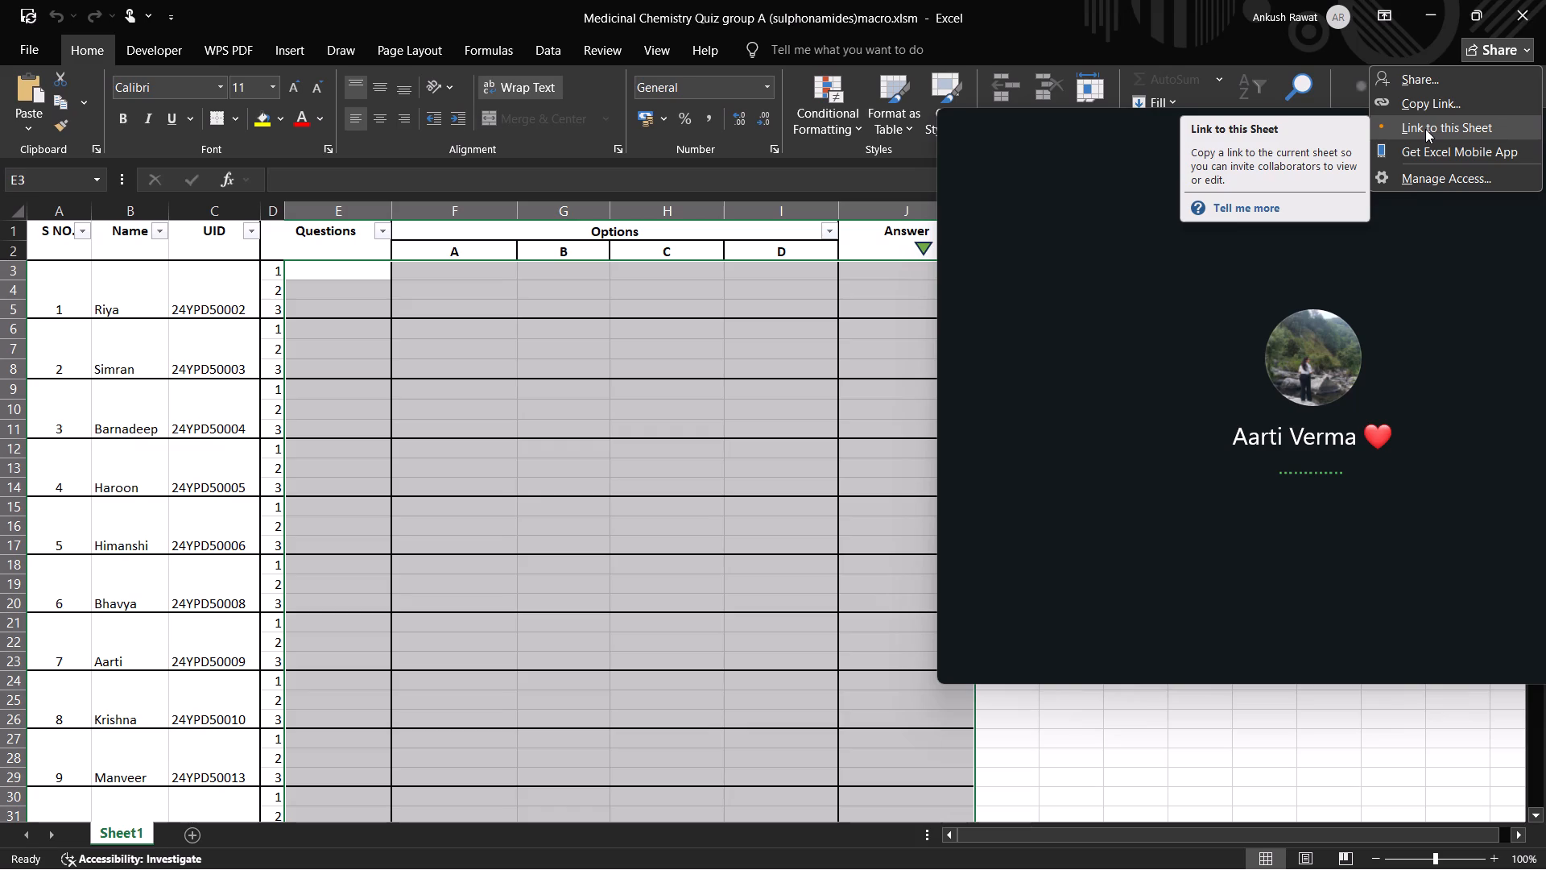
Copy a sharing link to the Medicinal Chemistry Quiz group A (sulphonamides) workbook.
{"action": "left_click", "coordinate": [1461, 99]}
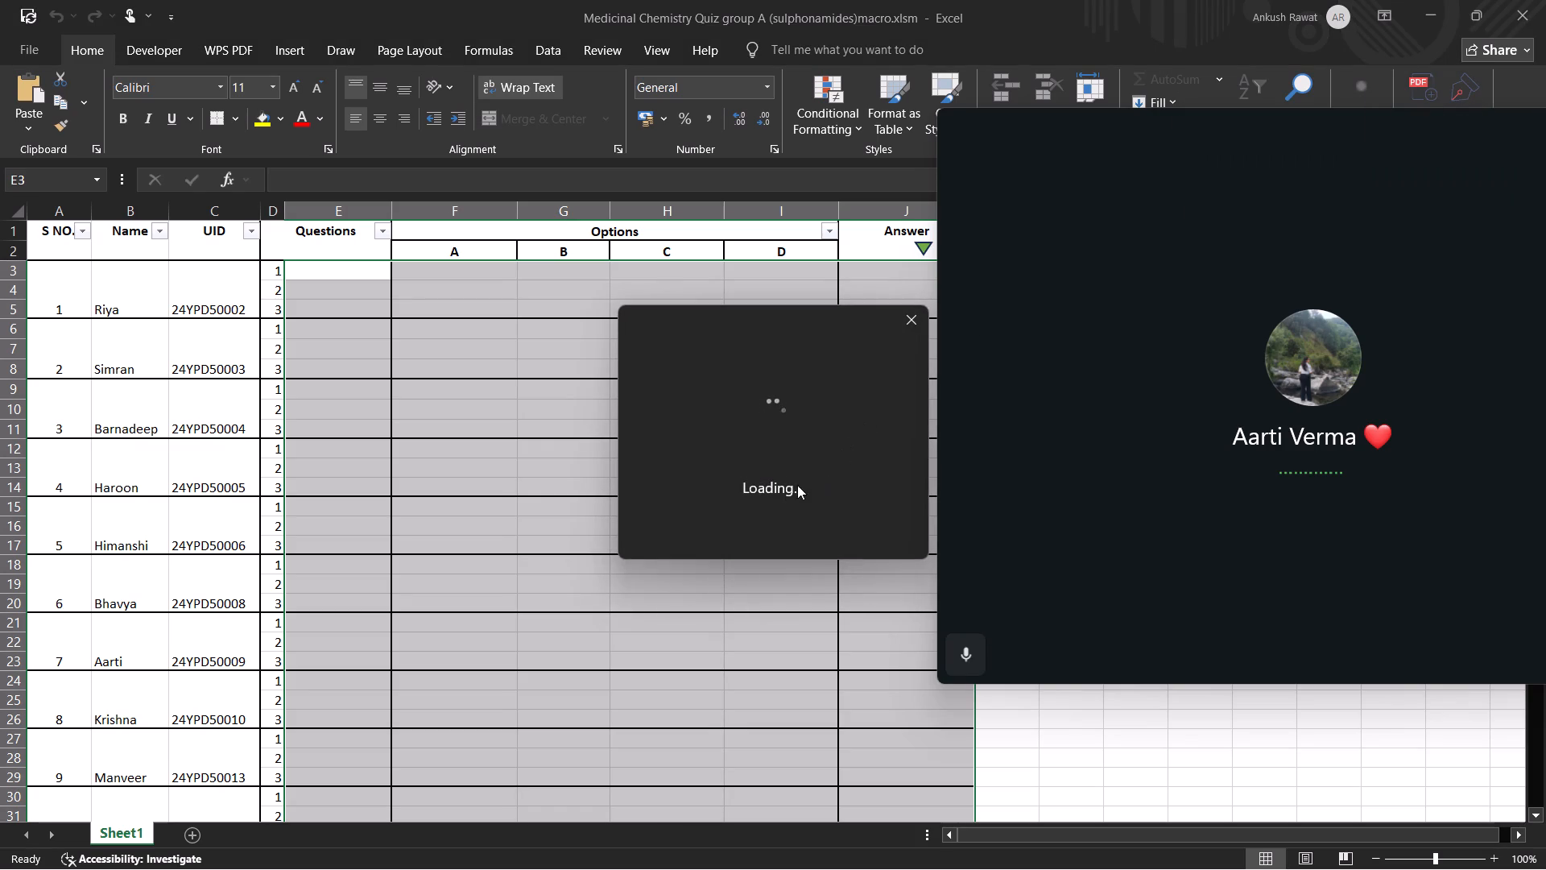
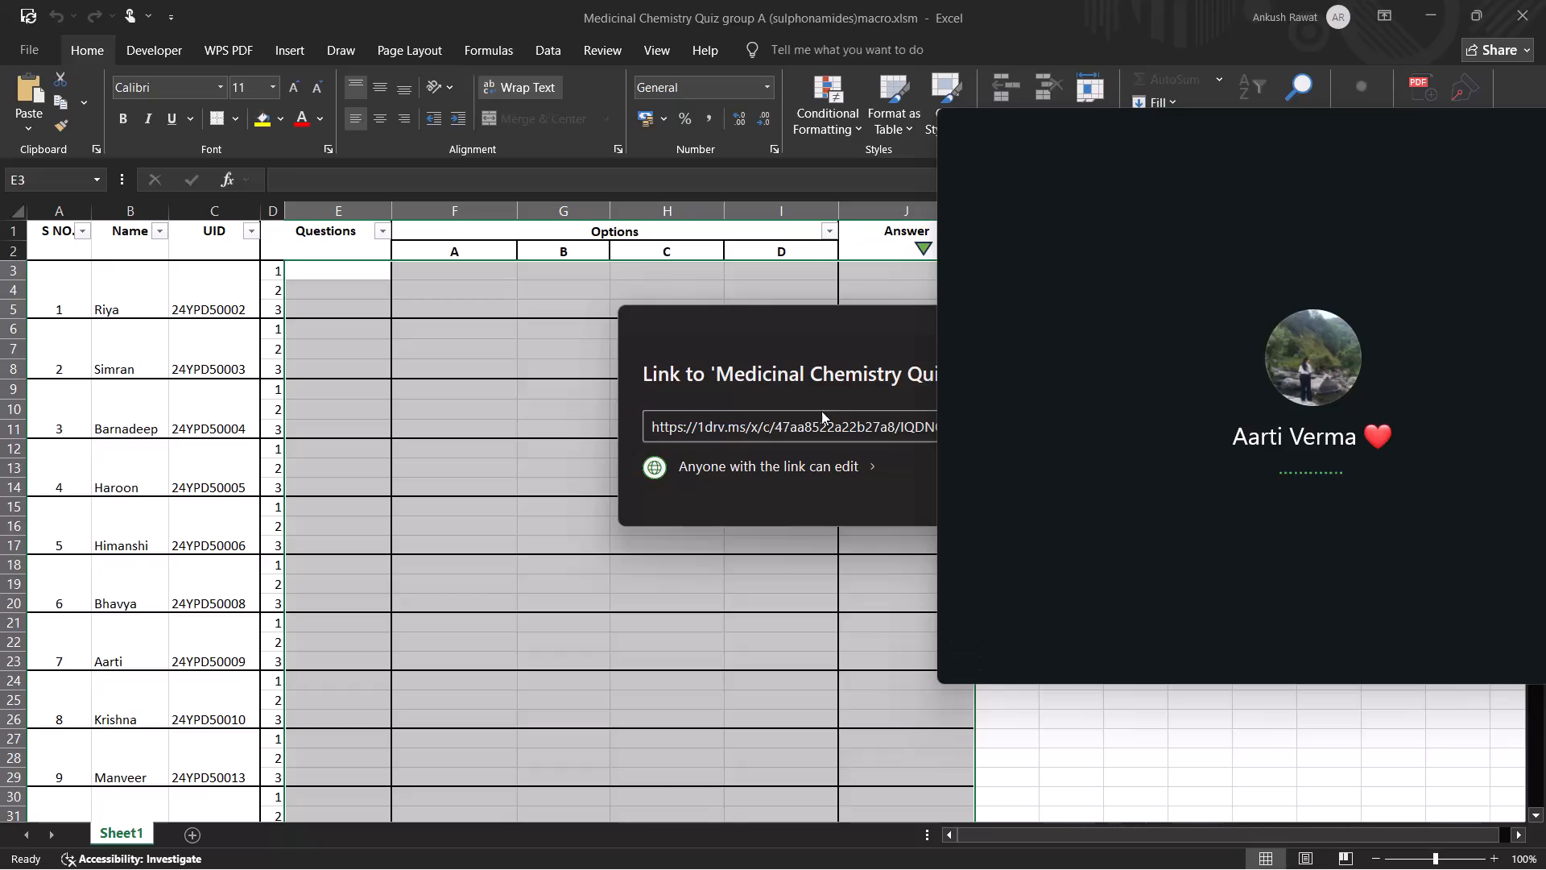
Copy the Medicinal Chemistry quiz workbook's anyone-can-edit sharing link and bring up the overview of open windows.
{"action": "left_click", "coordinate": [825, 425]}
{"action": "right_click", "coordinate": [825, 426]}
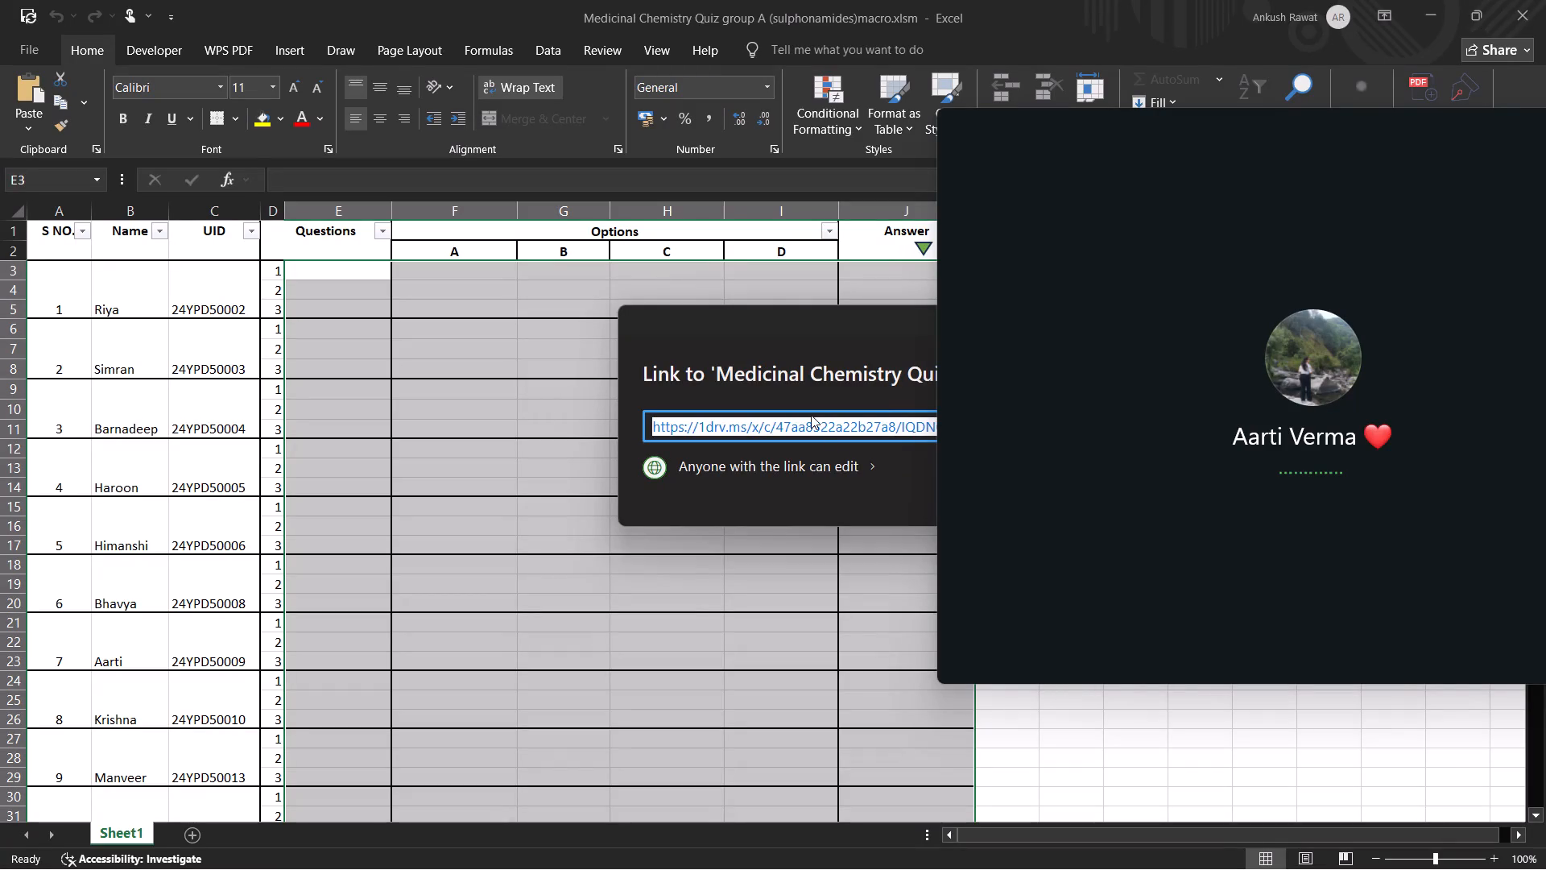
{"action": "key", "text": "ctrl+c"}
{"action": "key", "text": "ctrl+c"}
{"action": "key", "text": "ctrl+c"}
{"action": "key", "text": "ctrl+c"}
{"action": "key", "text": "ctrl+c"}
{"action": "key", "text": "alt+Tab"}
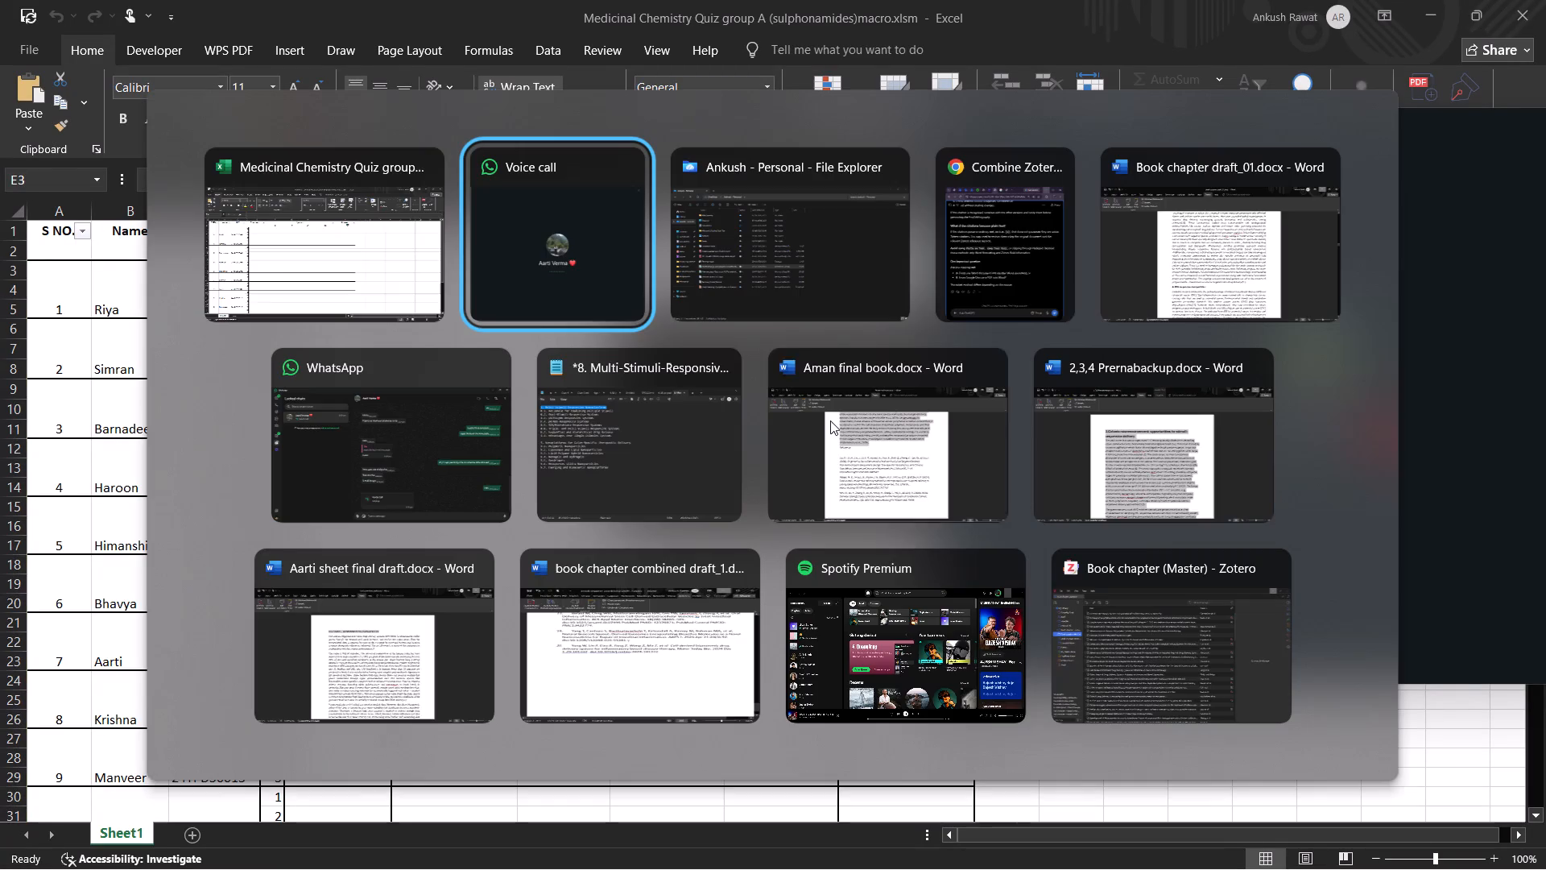
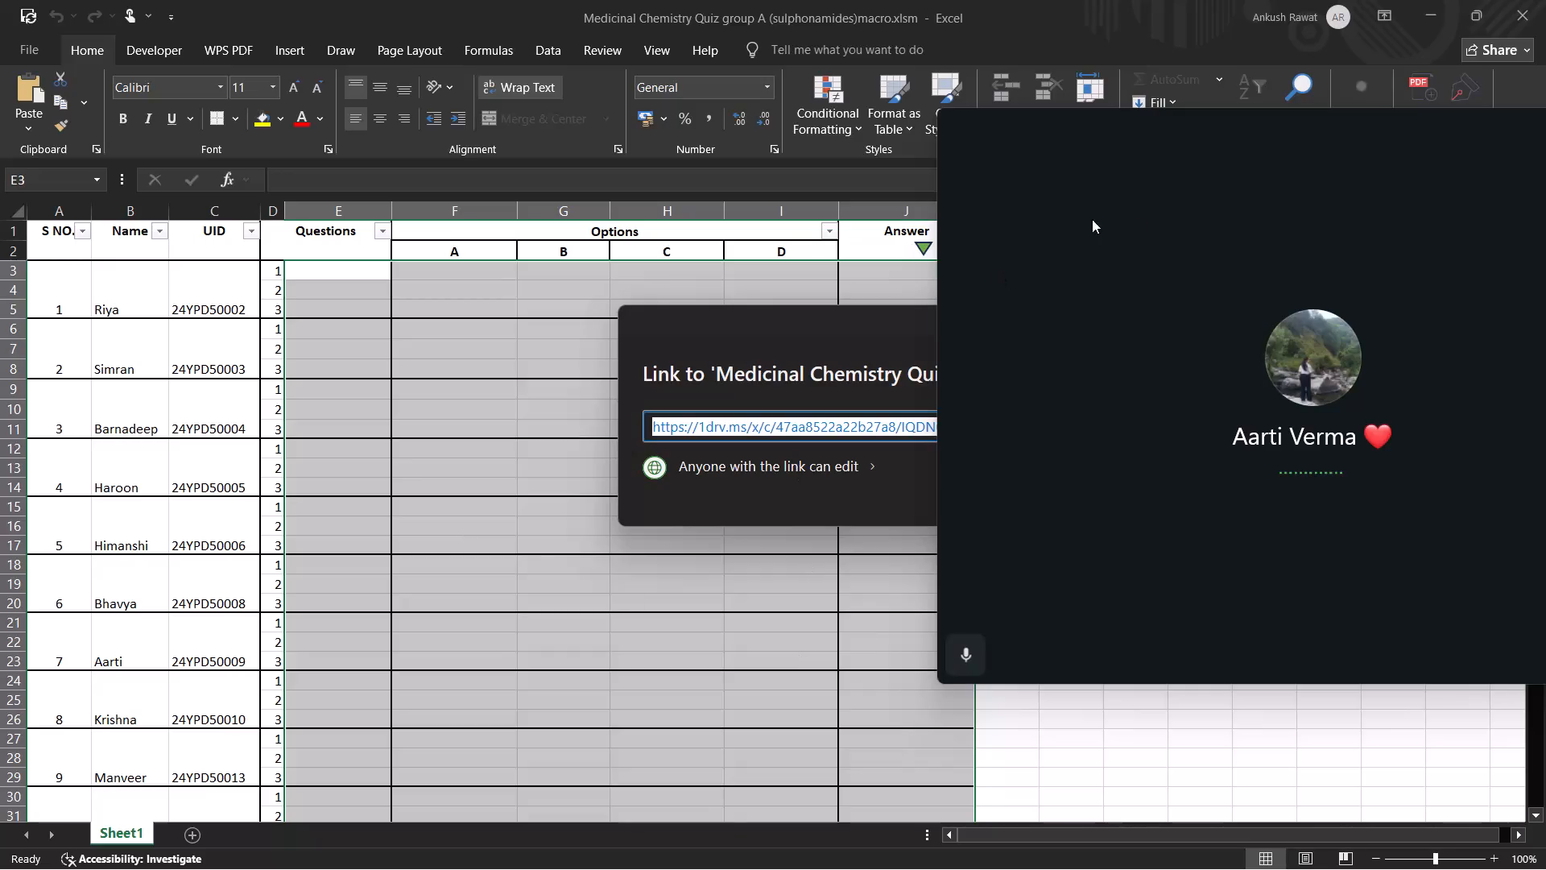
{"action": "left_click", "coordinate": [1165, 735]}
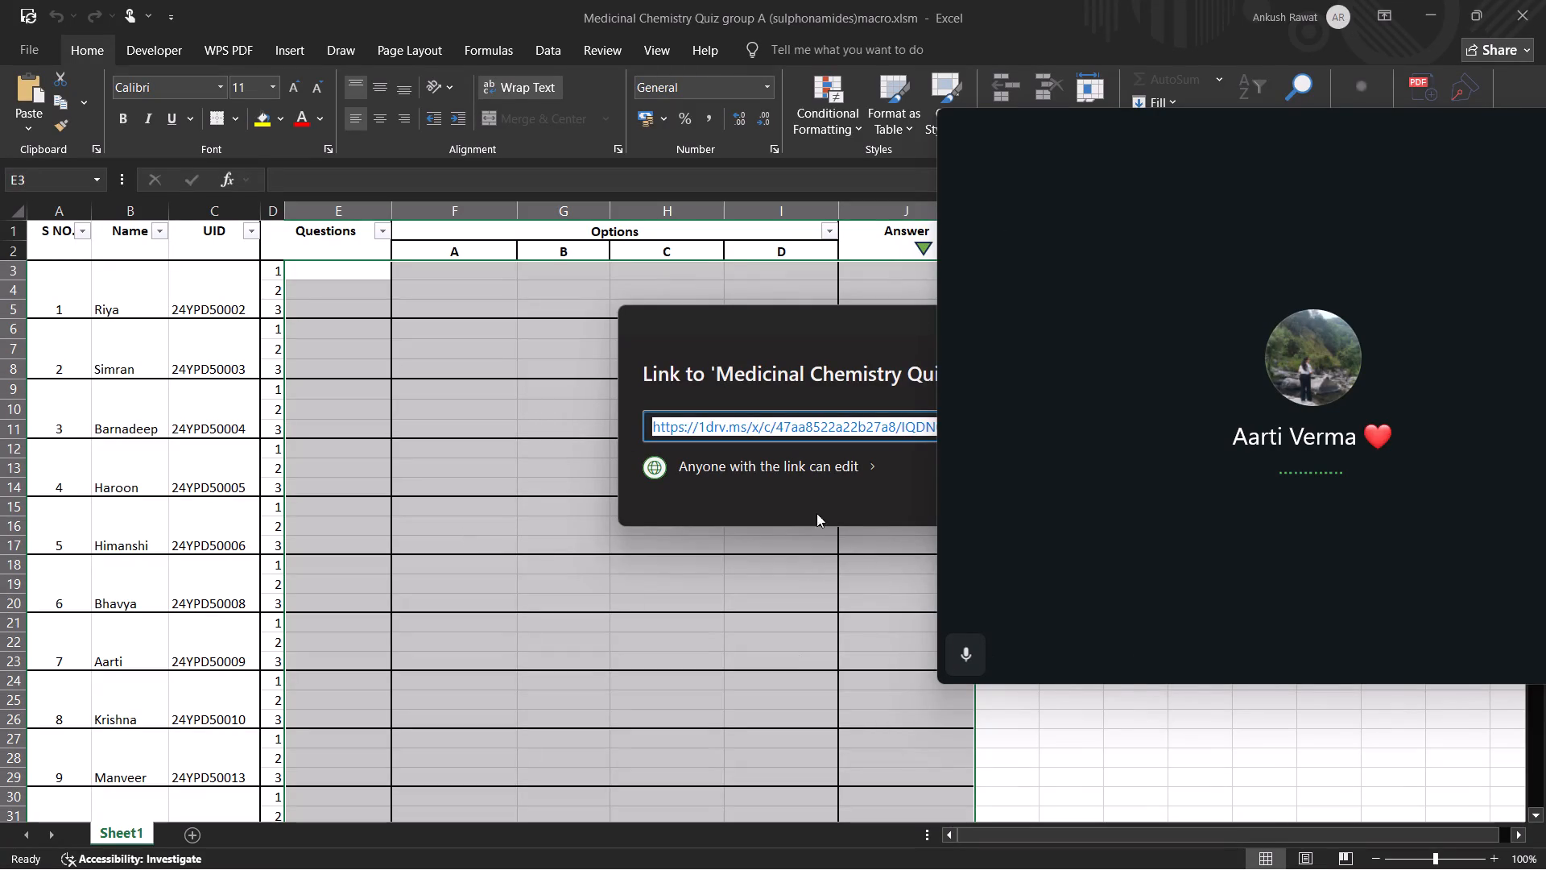
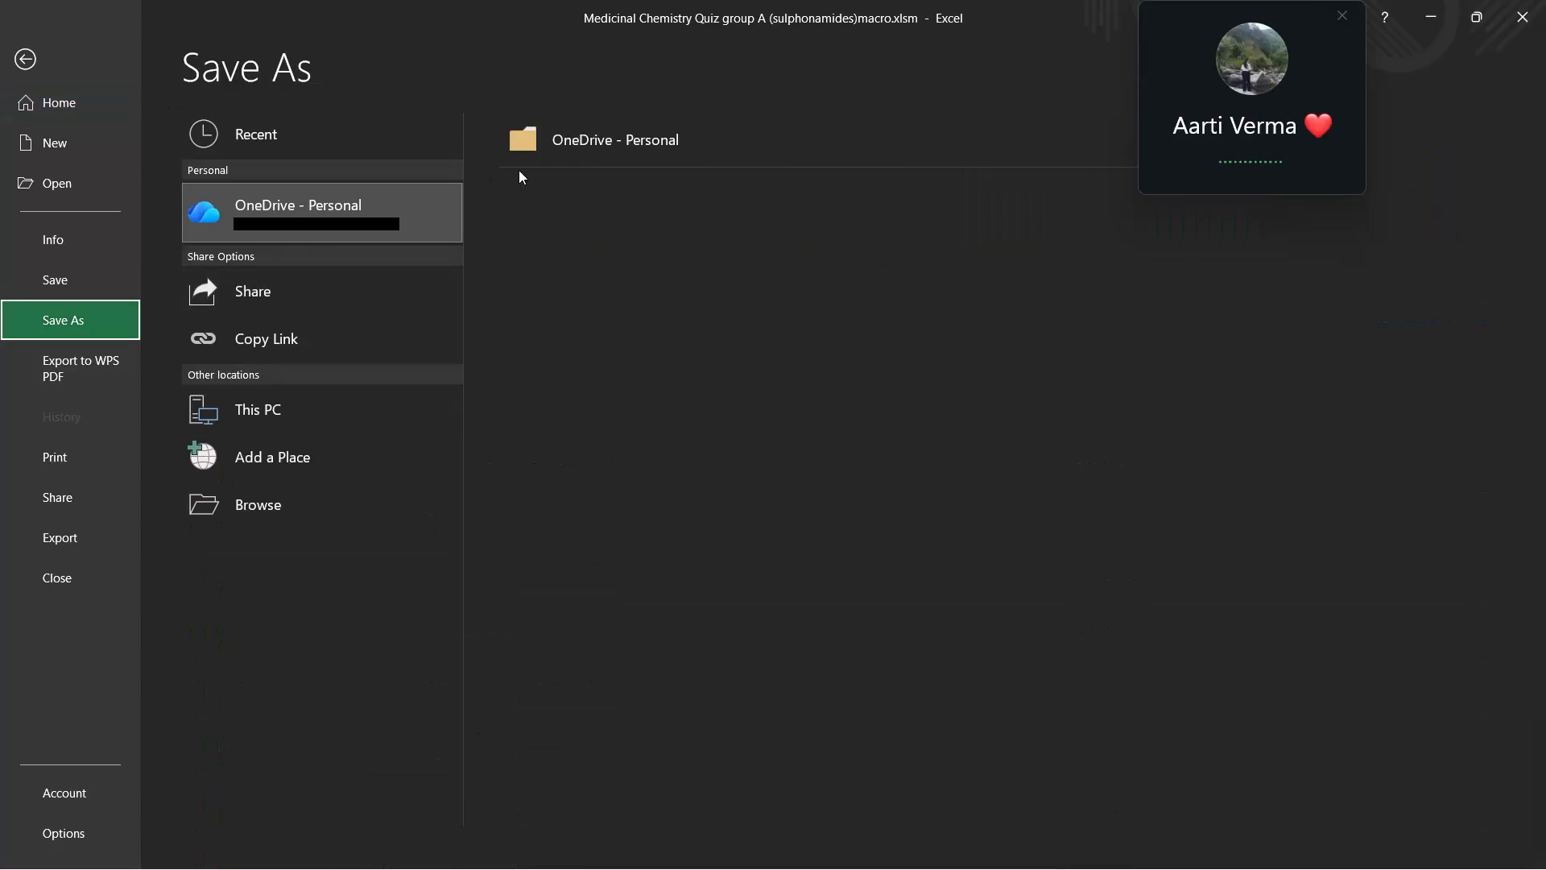
Set the workbook copy's location to the OneDrive Documents folder and replace "Medicinal Chemistry" in its file name with "pharmacology".
{"action": "left_click", "coordinate": [584, 143]}
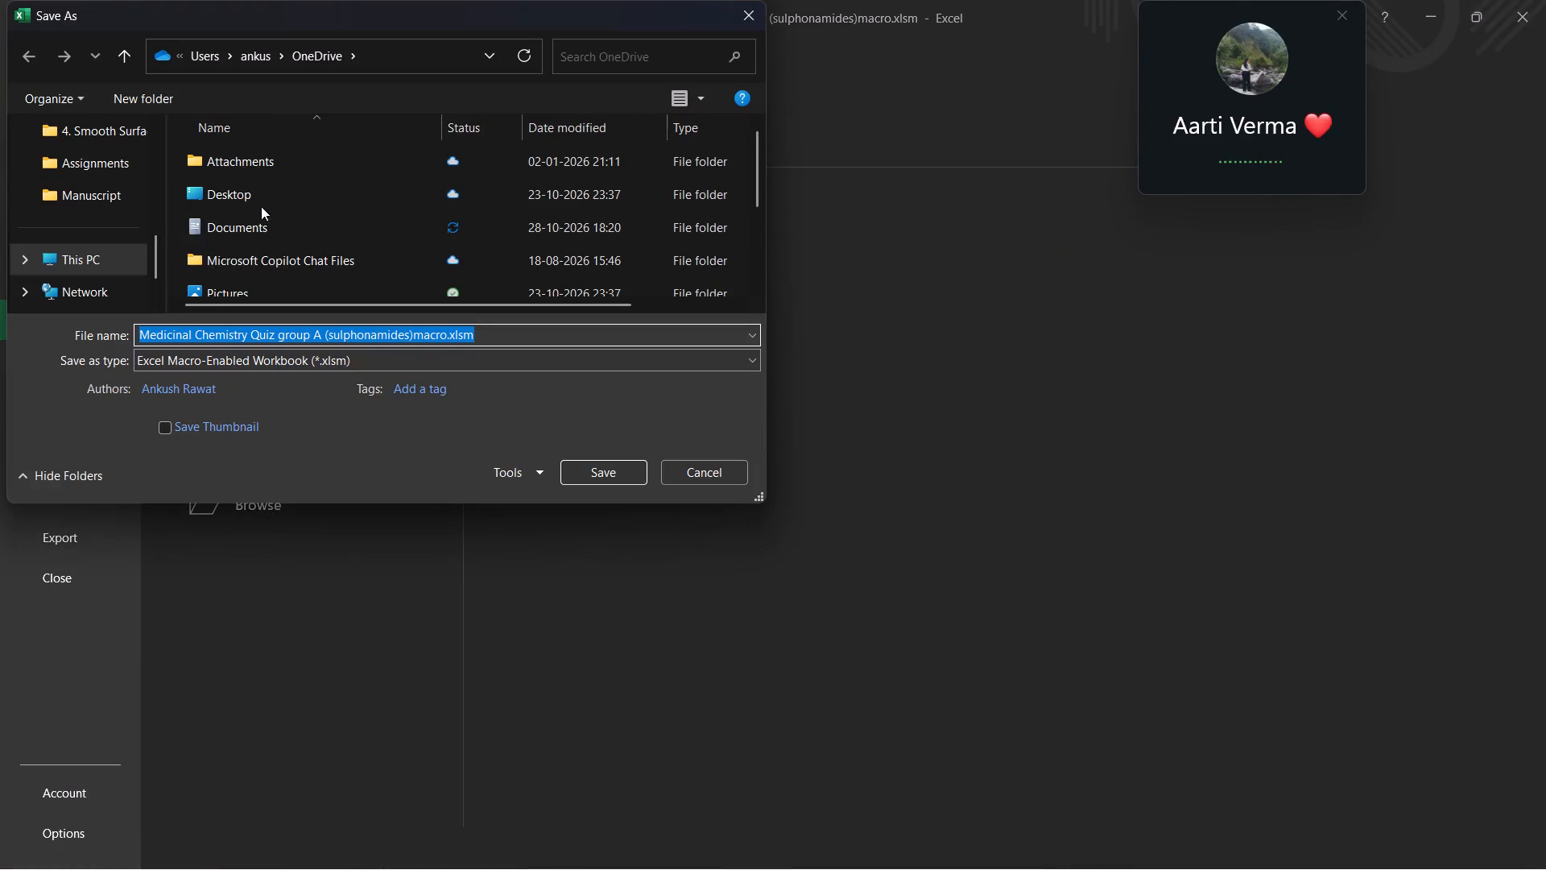
{"action": "double_click", "coordinate": [274, 233]}
{"action": "left_click", "coordinate": [353, 333]}
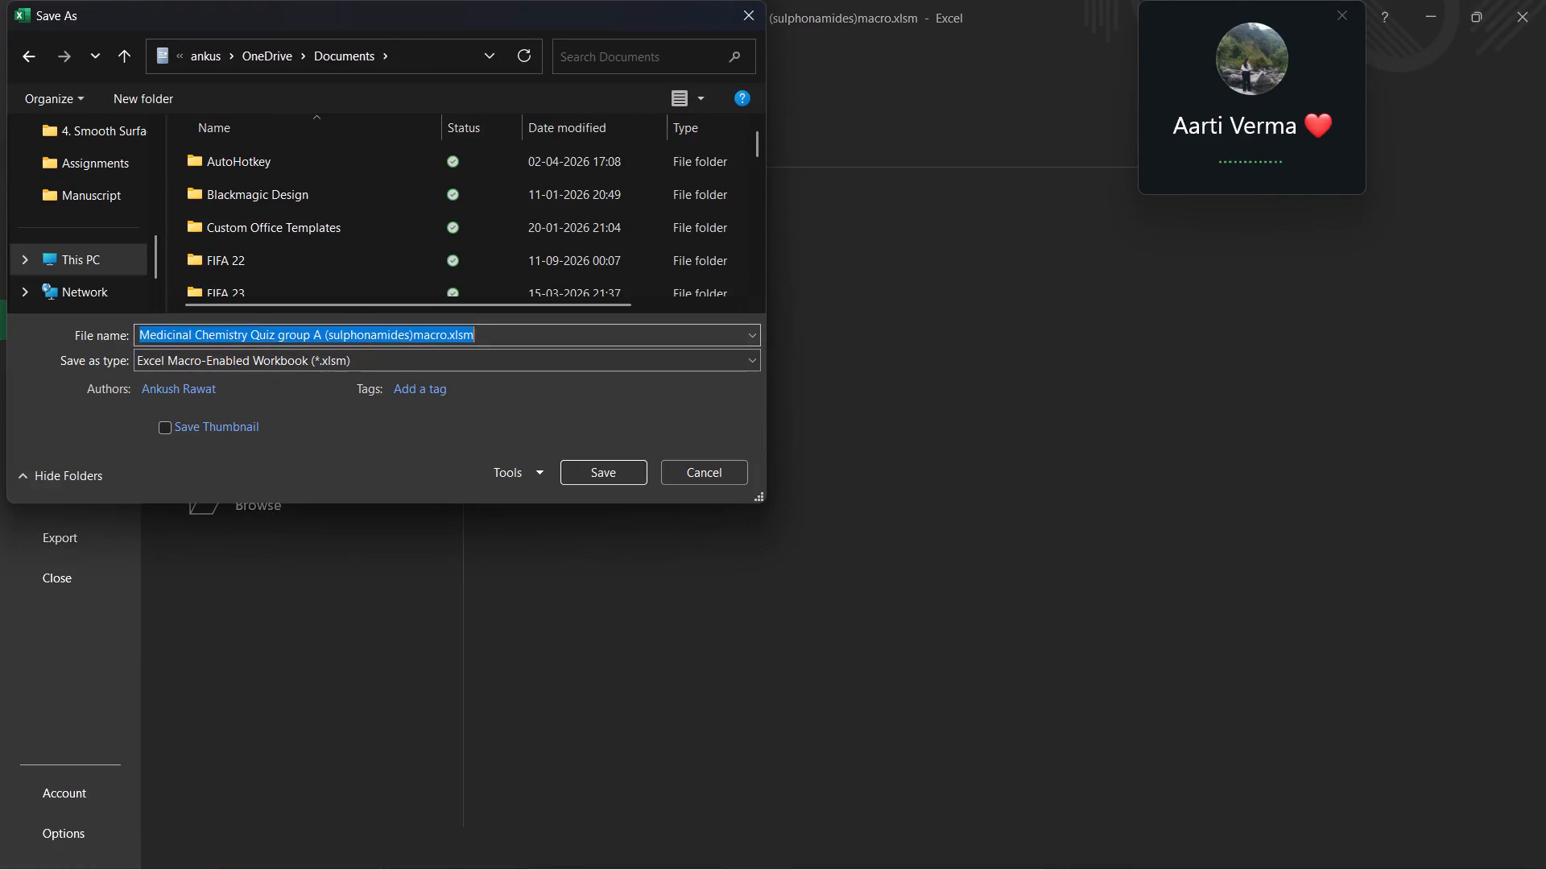
{"action": "left_click", "coordinate": [304, 333]}
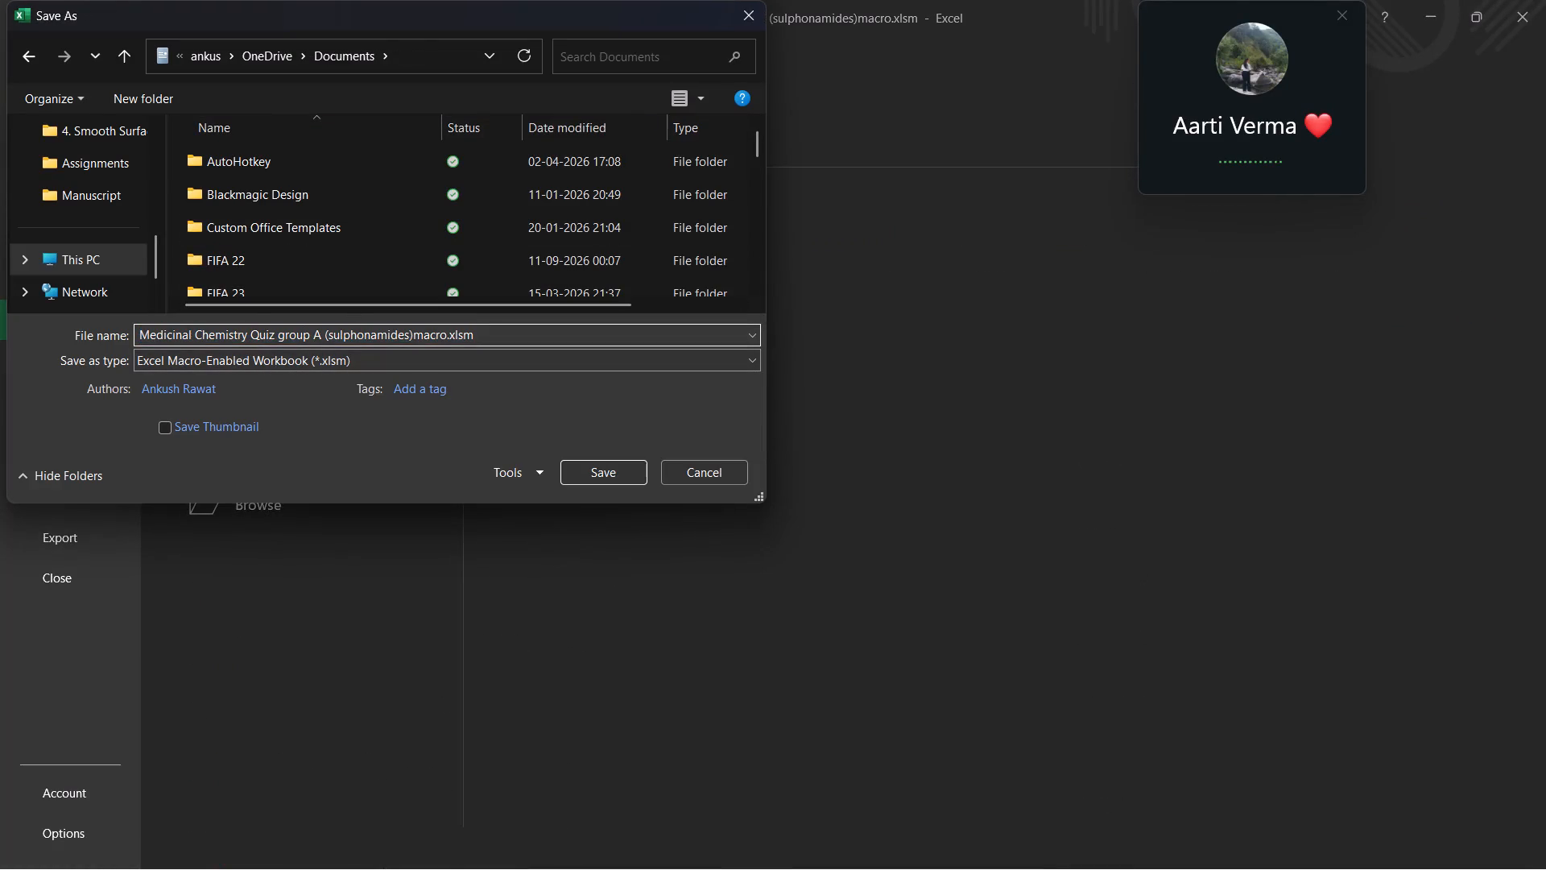
{"action": "left_click", "coordinate": [245, 336]}
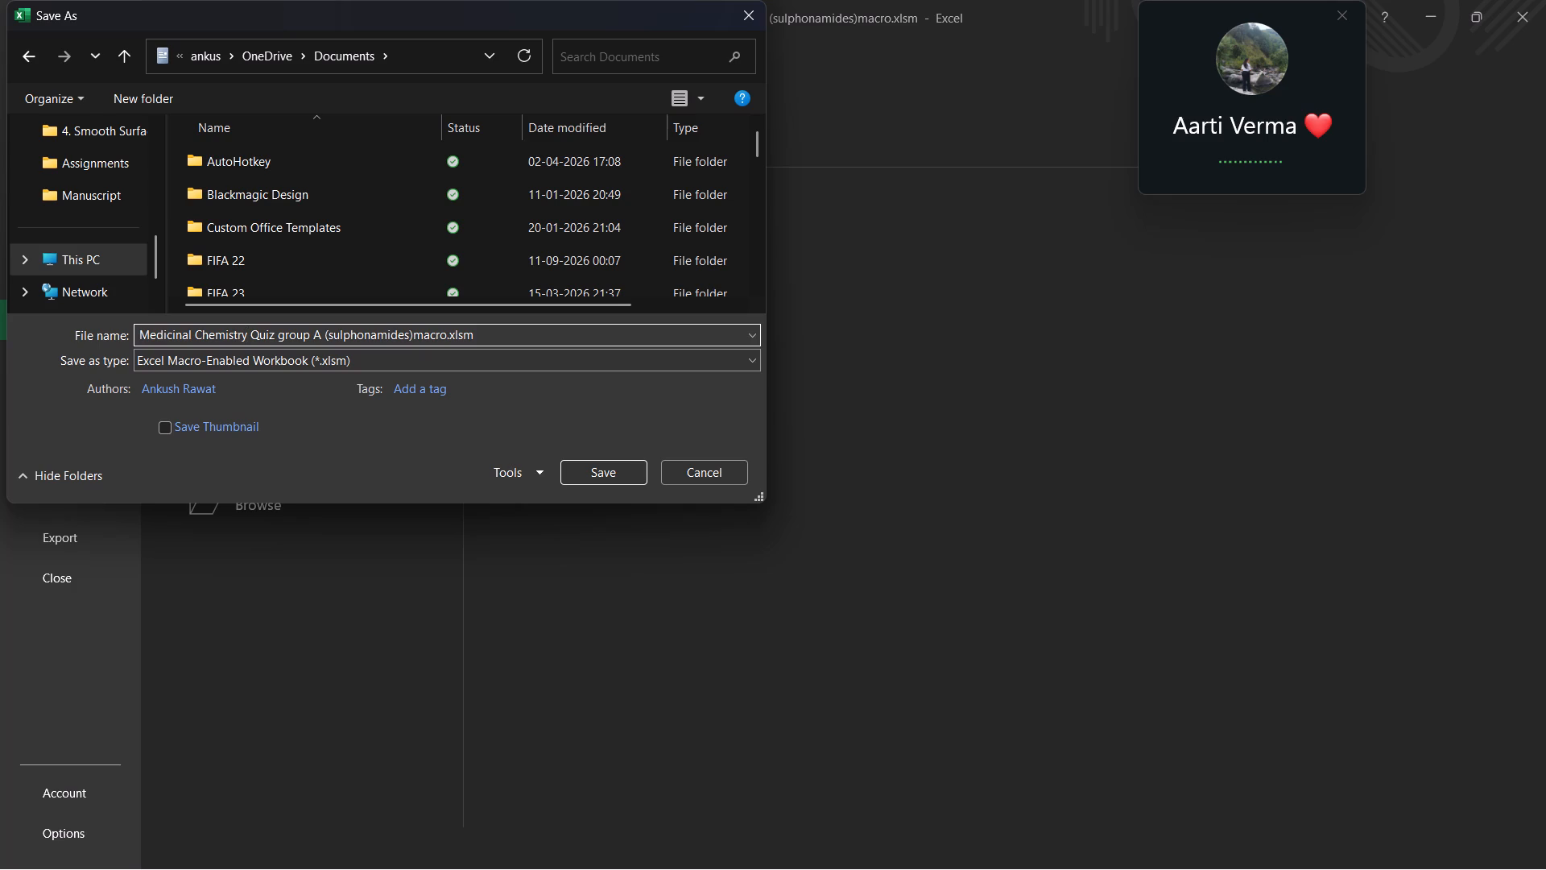
{"action": "left_click", "coordinate": [313, 337]}
{"action": "left_click", "coordinate": [249, 335]}
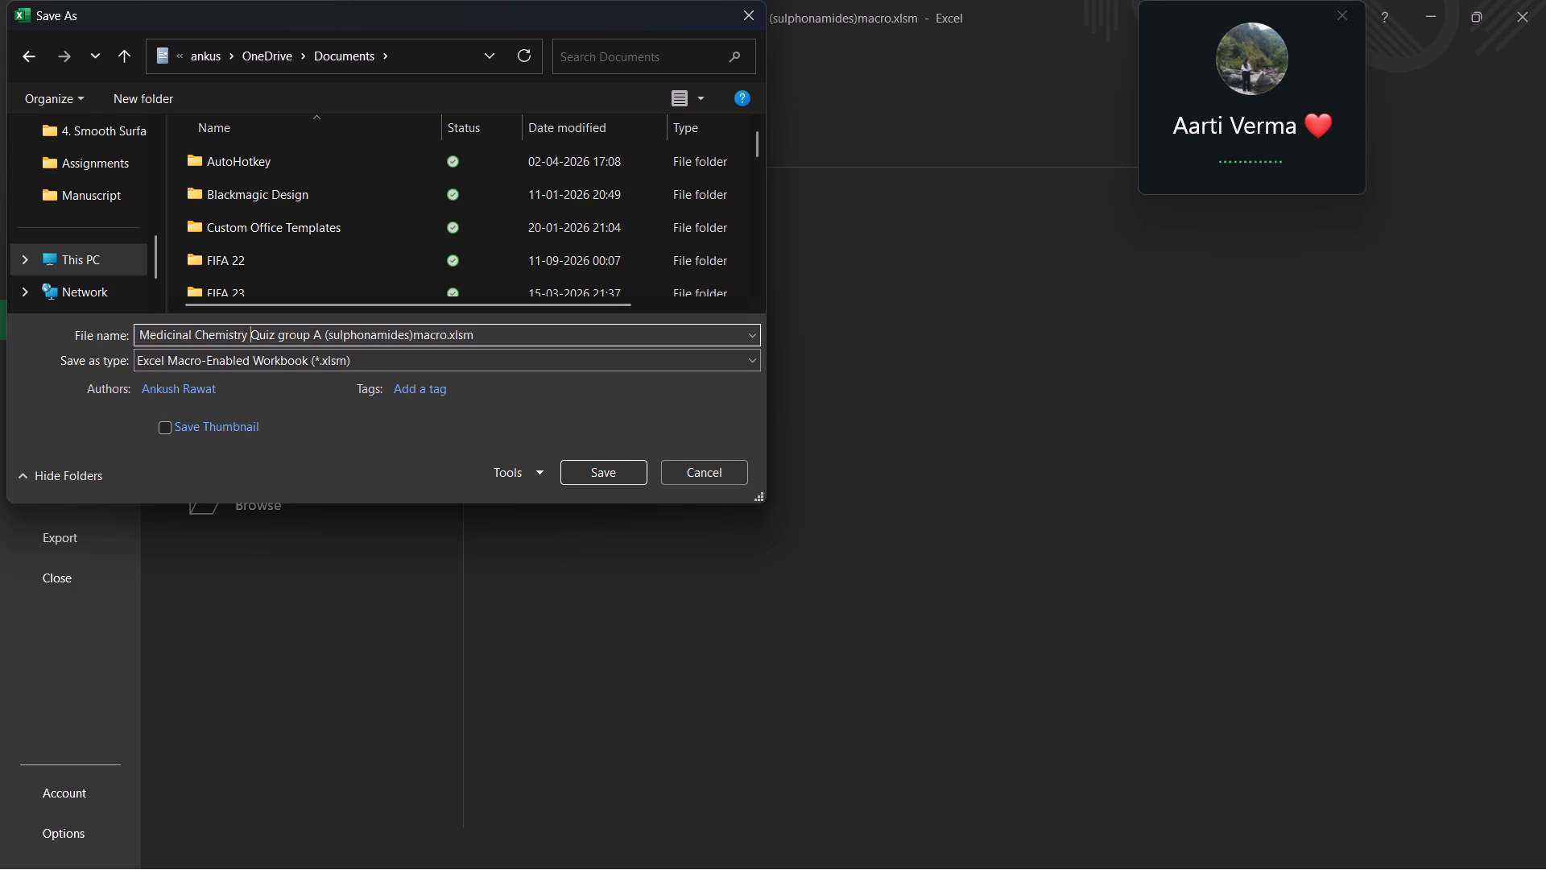
{"action": "left_click", "coordinate": [246, 336]}
{"action": "left_click_drag", "start_coordinate": [246, 337], "coordinate": [127, 334]}
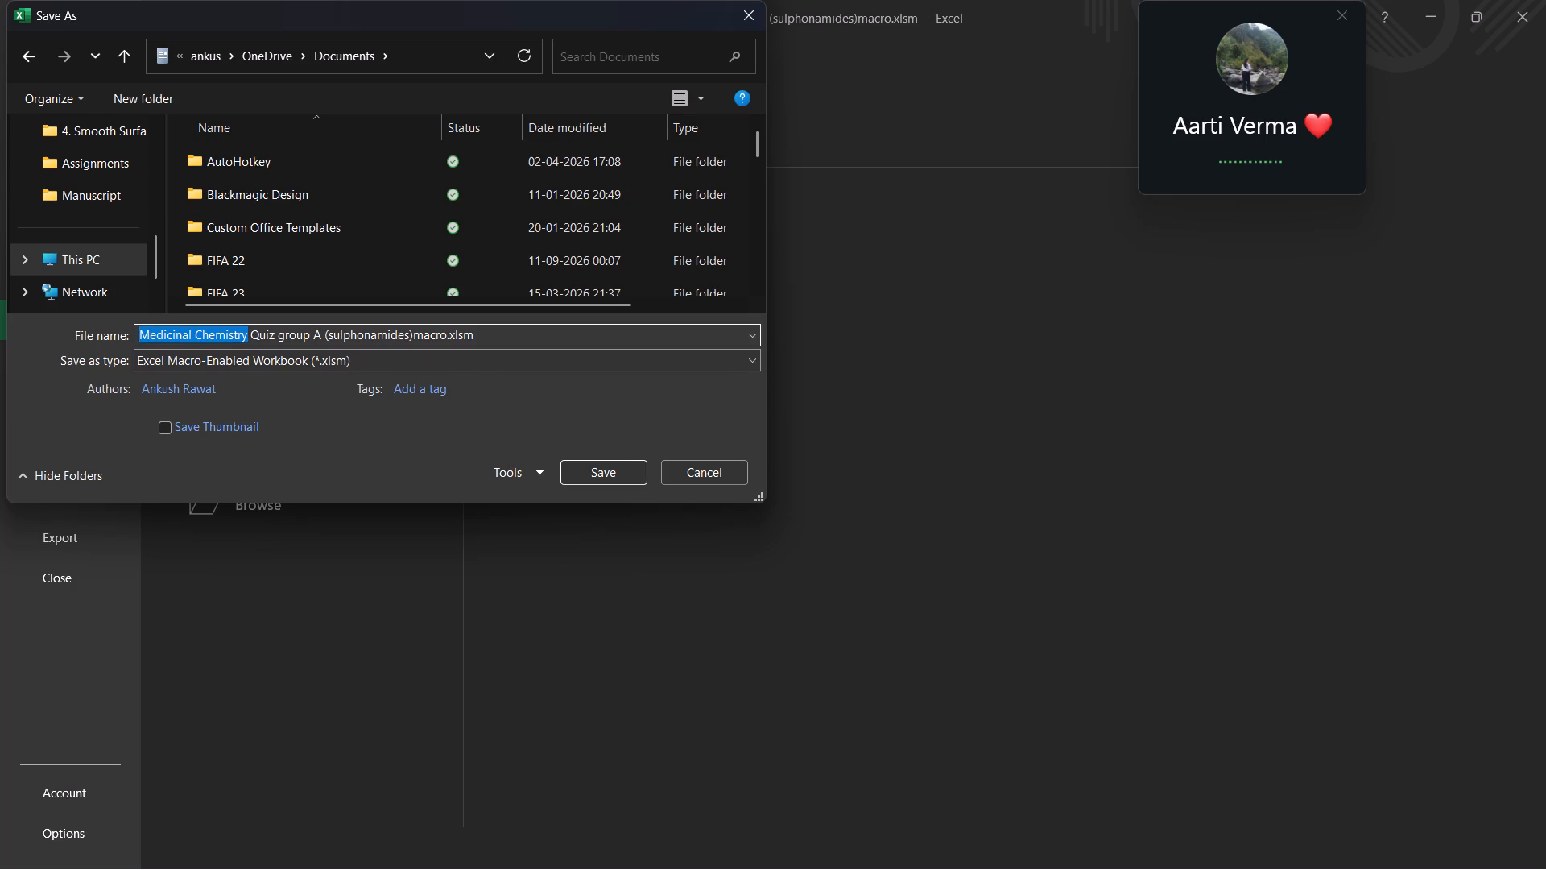
{"action": "left_click_drag", "start_coordinate": [127, 334], "coordinate": [129, 334]}
{"action": "type", "text": "phr"}
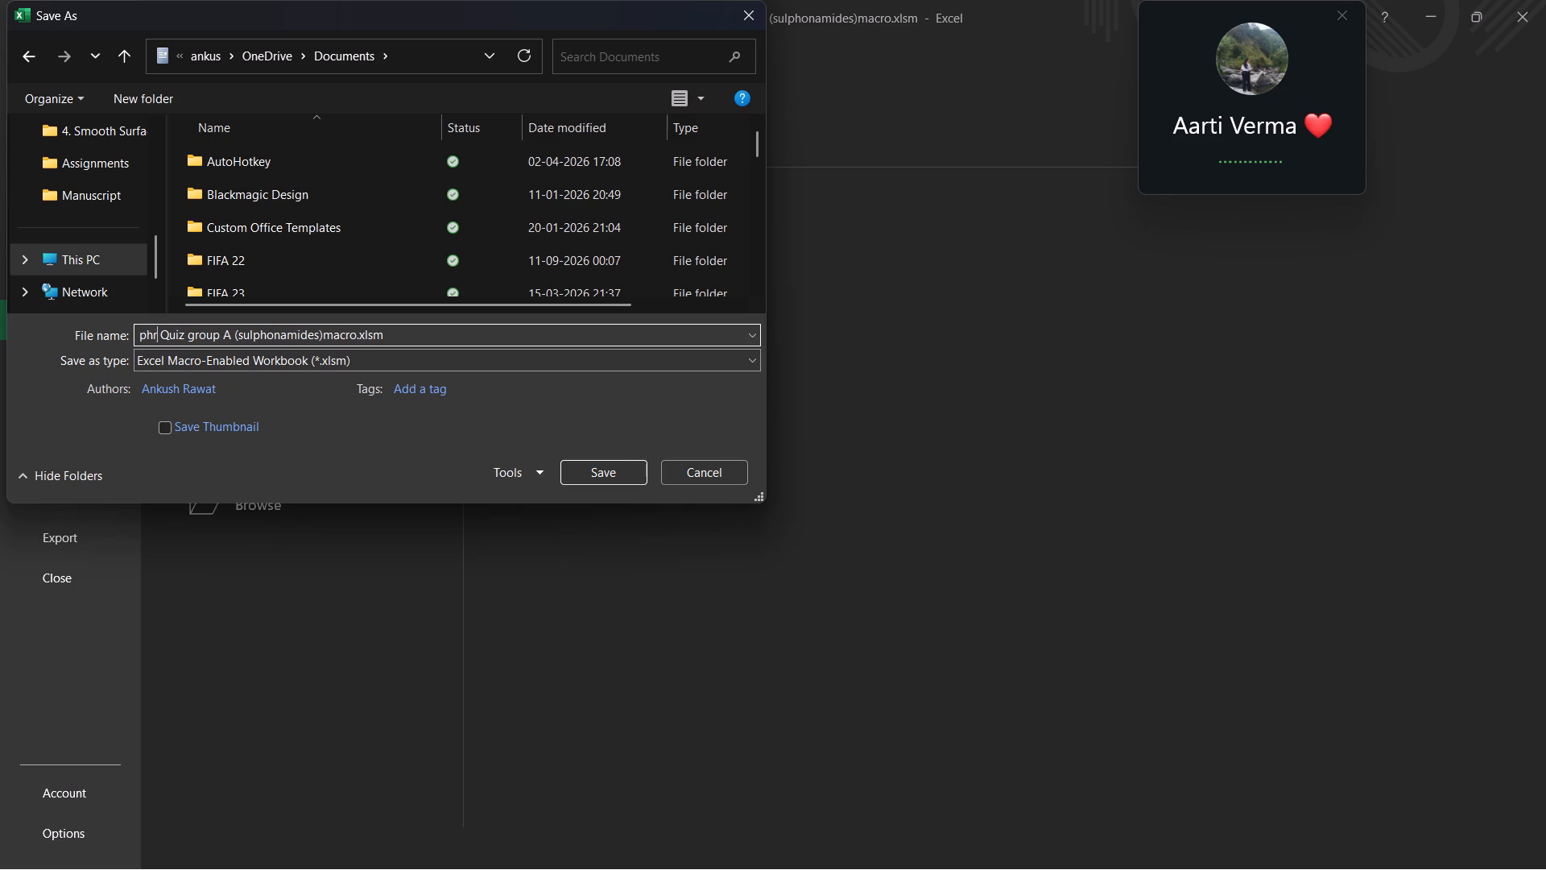
{"action": "key", "text": "BackSpace"}
{"action": "key", "text": "a"}
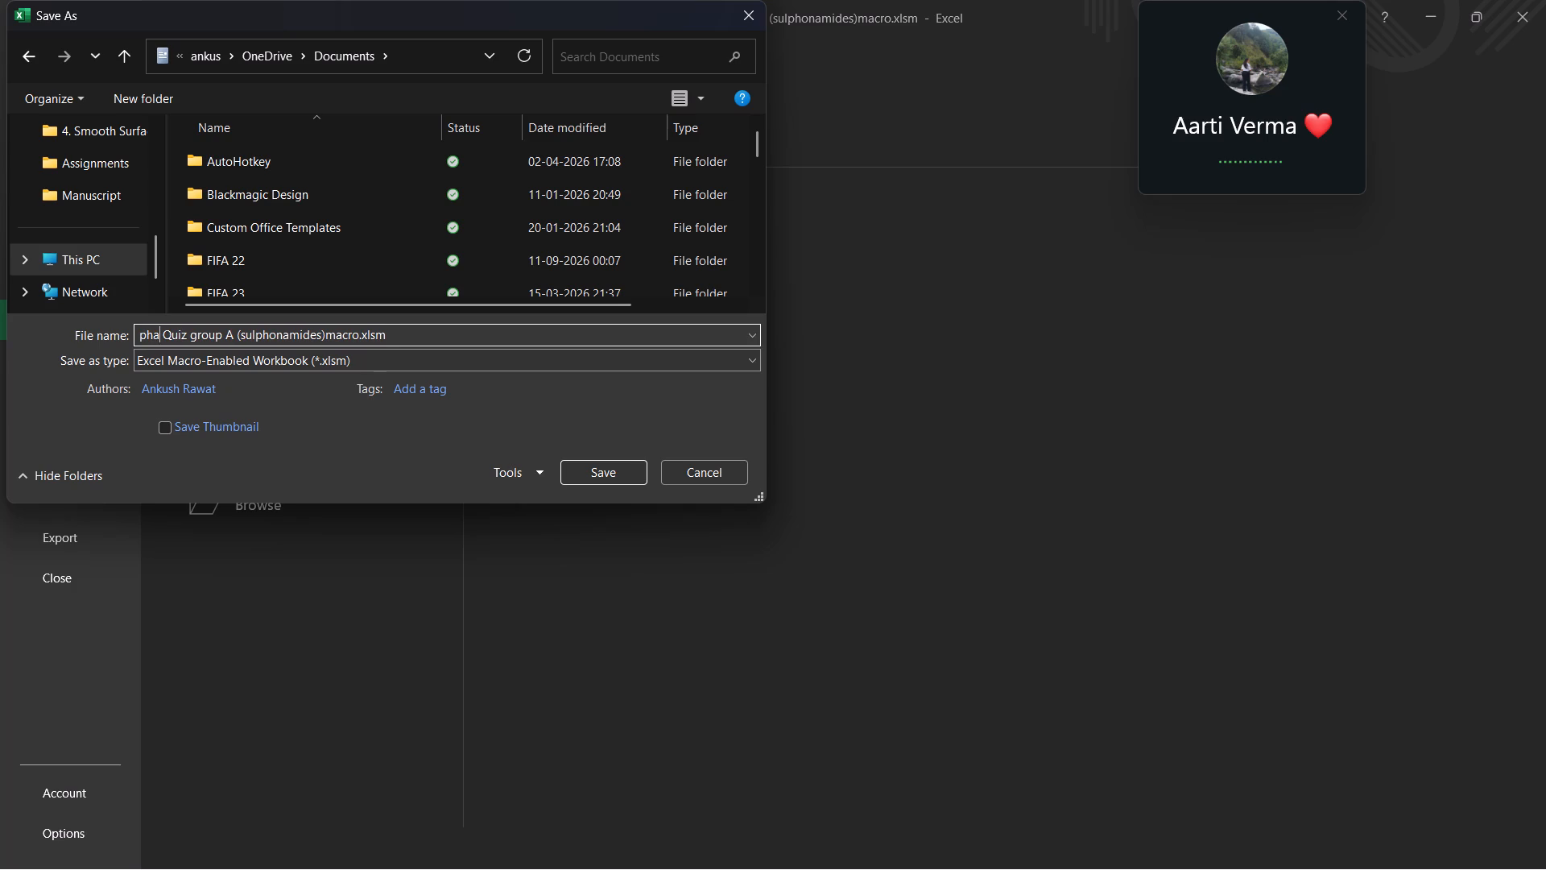
{"action": "type", "text": "rmacolo"}
{"action": "type", "text": "gy"}
Replace "sulphonamides" in the file name with "Penicillin/cephalosporin" and try to save the macro-enabled workbook.
{"action": "key", "text": "Right"}
{"action": "key", "text": "Right"}
{"action": "key", "text": "Right"}
{"action": "key", "text": "Right"}
{"action": "key", "text": "Right"}
{"action": "key", "text": "Right"}
{"action": "key", "text": "Right"}
{"action": "key", "text": "Right"}
{"action": "key", "text": "Right"}
{"action": "key", "text": "Right"}
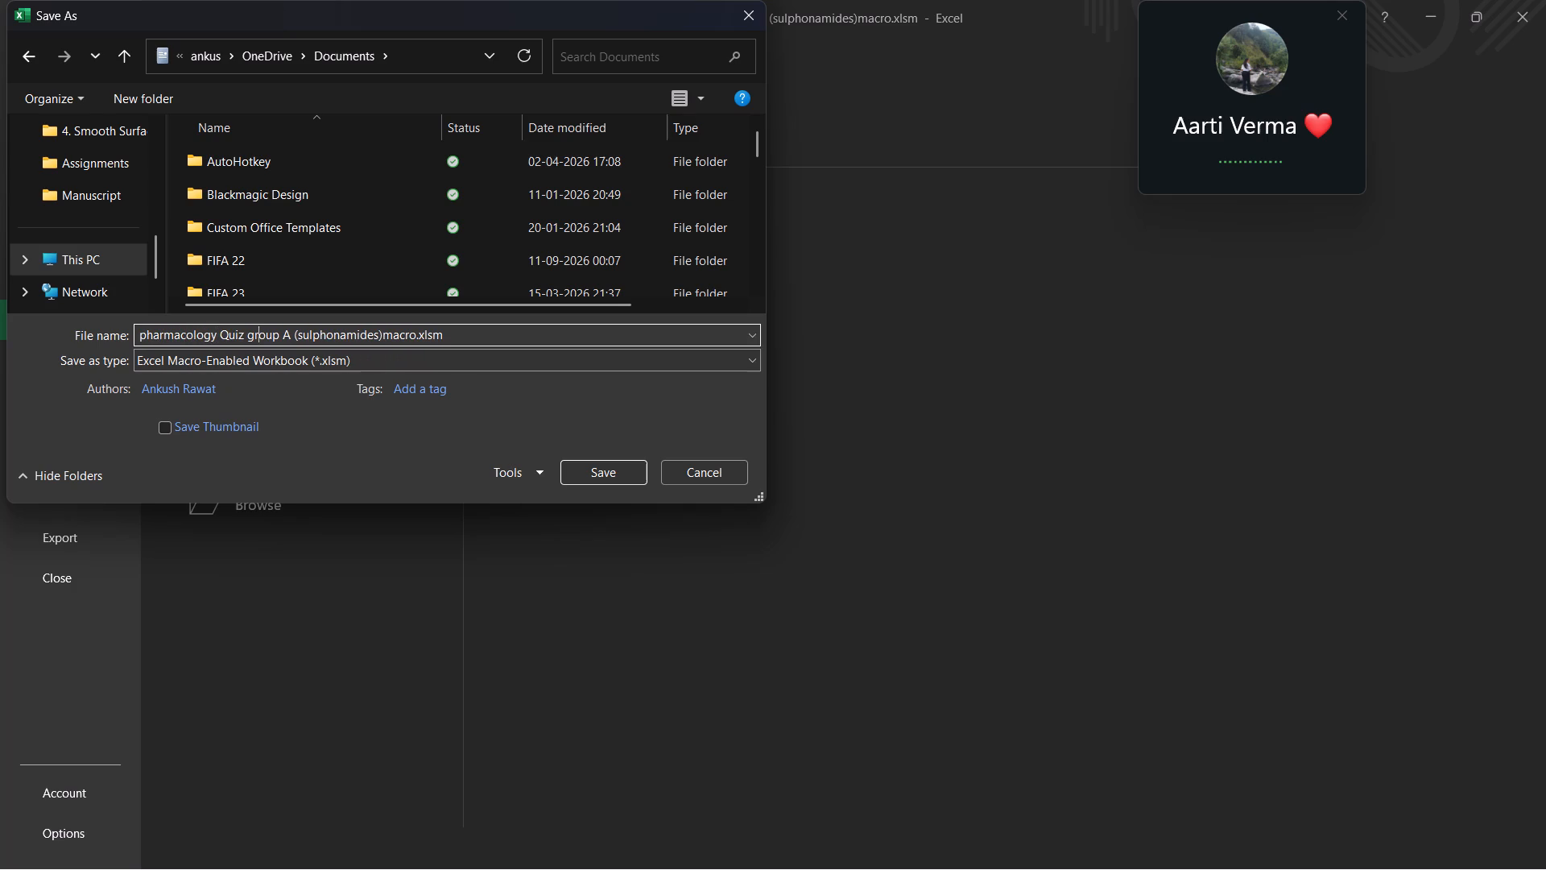
{"action": "key", "text": "Right"}
{"action": "key", "text": "Right"}
{"action": "key", "text": "Right"}
{"action": "key", "text": "Right"}
{"action": "key", "text": "Right"}
{"action": "key", "text": "Right"}
{"action": "key", "text": "Right"}
{"action": "key", "text": "Right"}
{"action": "key", "text": "Right"}
{"action": "key", "text": "Right"}
{"action": "key", "text": "Right"}
{"action": "key", "text": "Right"}
{"action": "key", "text": "Right"}
{"action": "key", "text": "Right"}
{"action": "key", "text": "Right"}
{"action": "key", "text": "Right"}
{"action": "key", "text": "Right"}
{"action": "key", "text": "Right"}
{"action": "key", "text": "ctrl+shift+Left"}
{"action": "key", "text": "ctrl+shift+Left"}
{"action": "key", "text": "ctrl+shift+Left"}
{"action": "key", "text": "ctrl+shift+Right"}
{"action": "key", "text": "ctrl+shift+Right"}
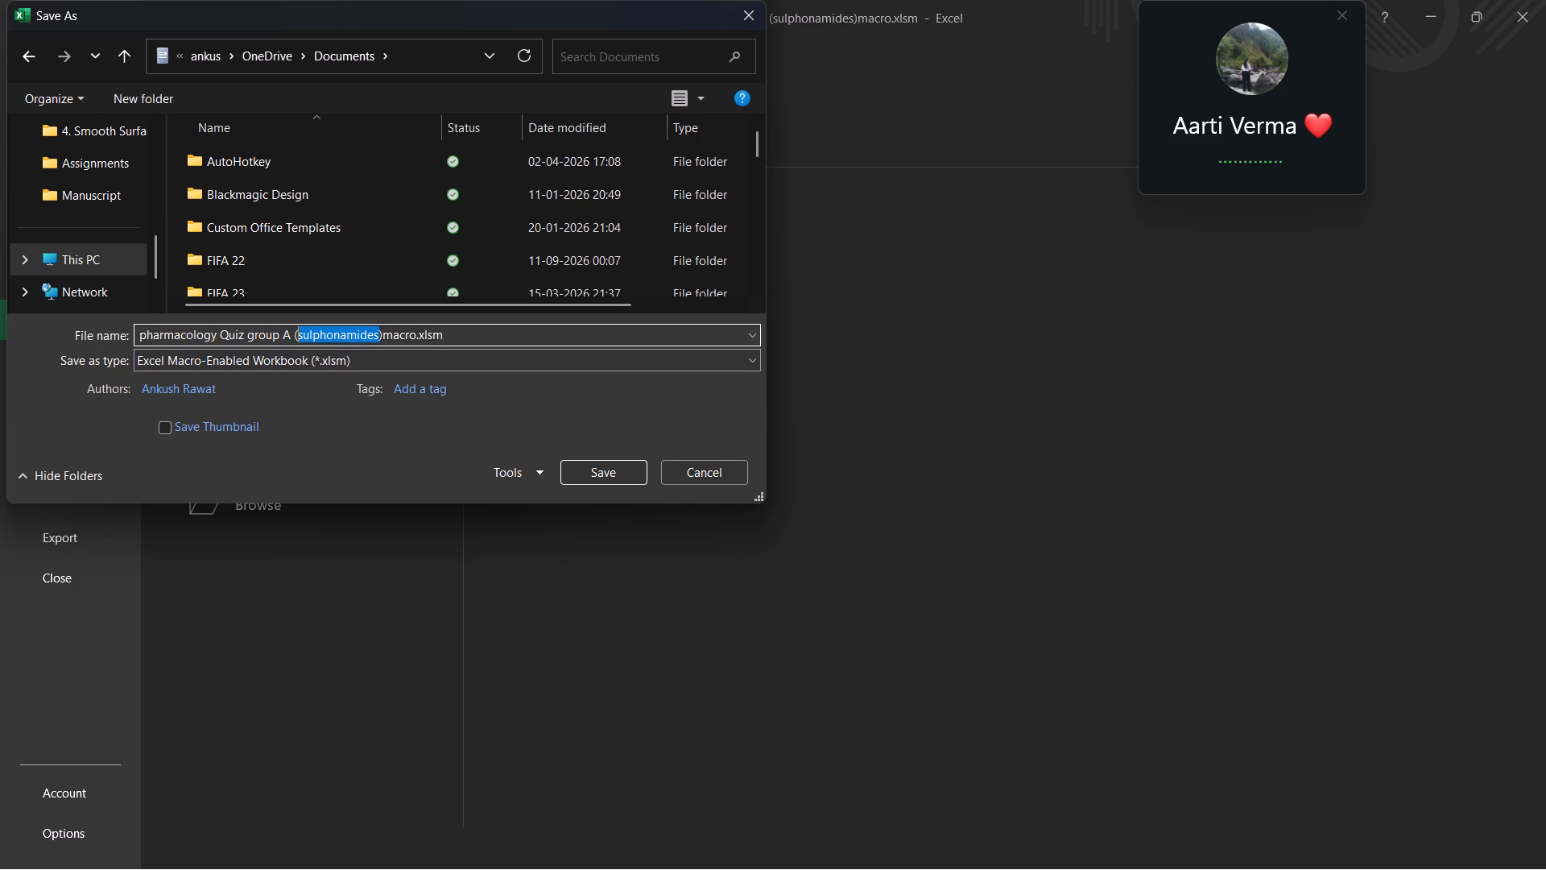
{"action": "key", "text": "BackSpace"}
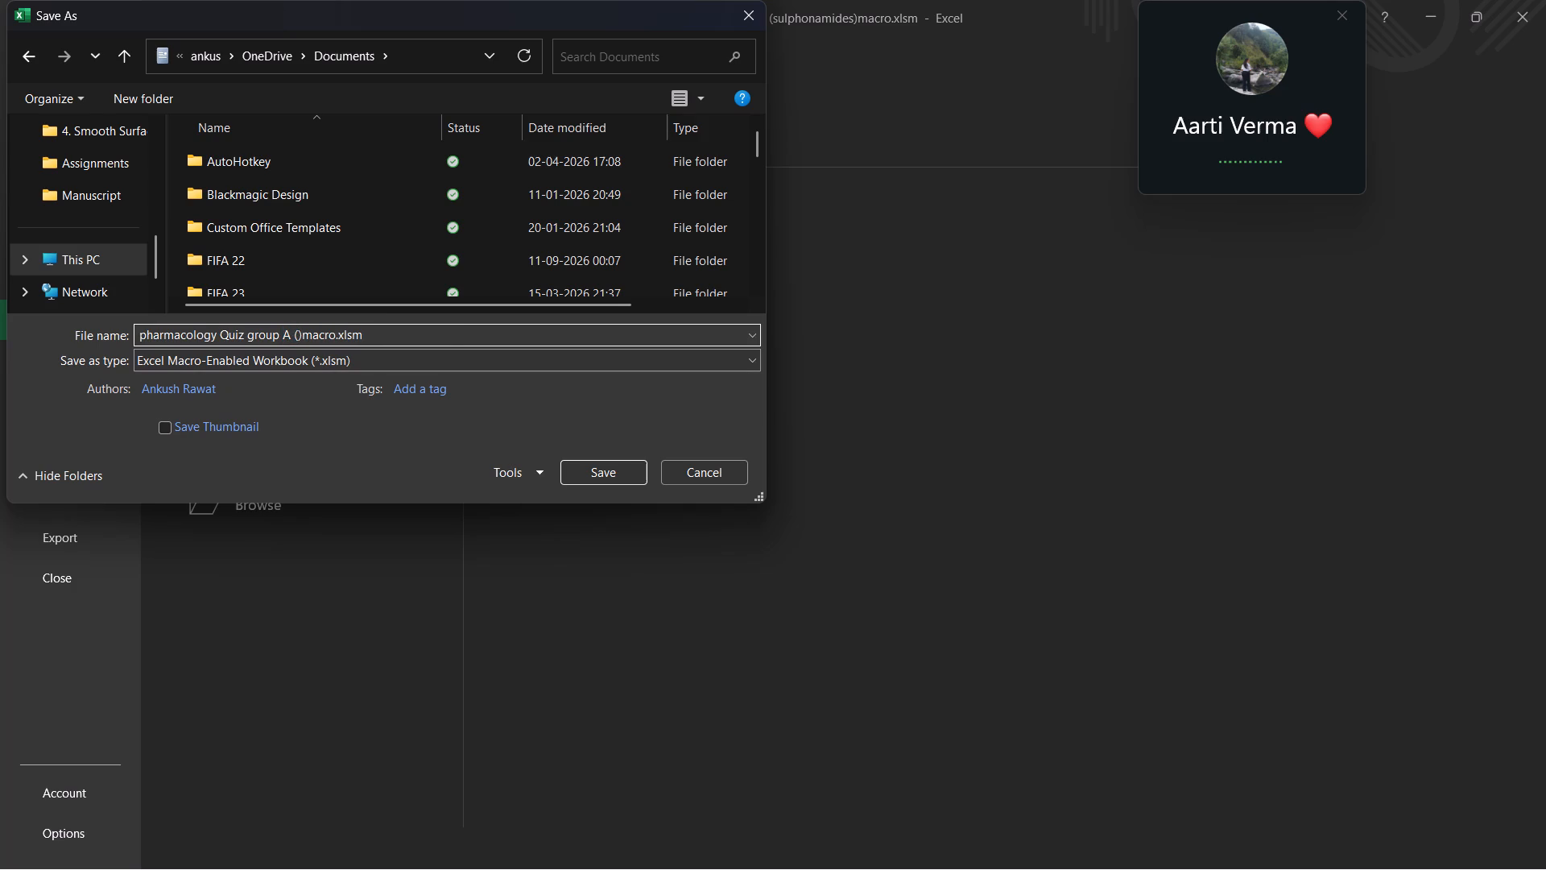
{"action": "type", "text": "Penicillin"}
{"action": "key", "text": "space"}
{"action": "type", "text": "and"}
{"action": "key", "text": "BackSpace"}
{"action": "key", "text": "BackSpace"}
{"action": "key", "text": "BackSpace"}
{"action": "key", "text": "BackSpace"}
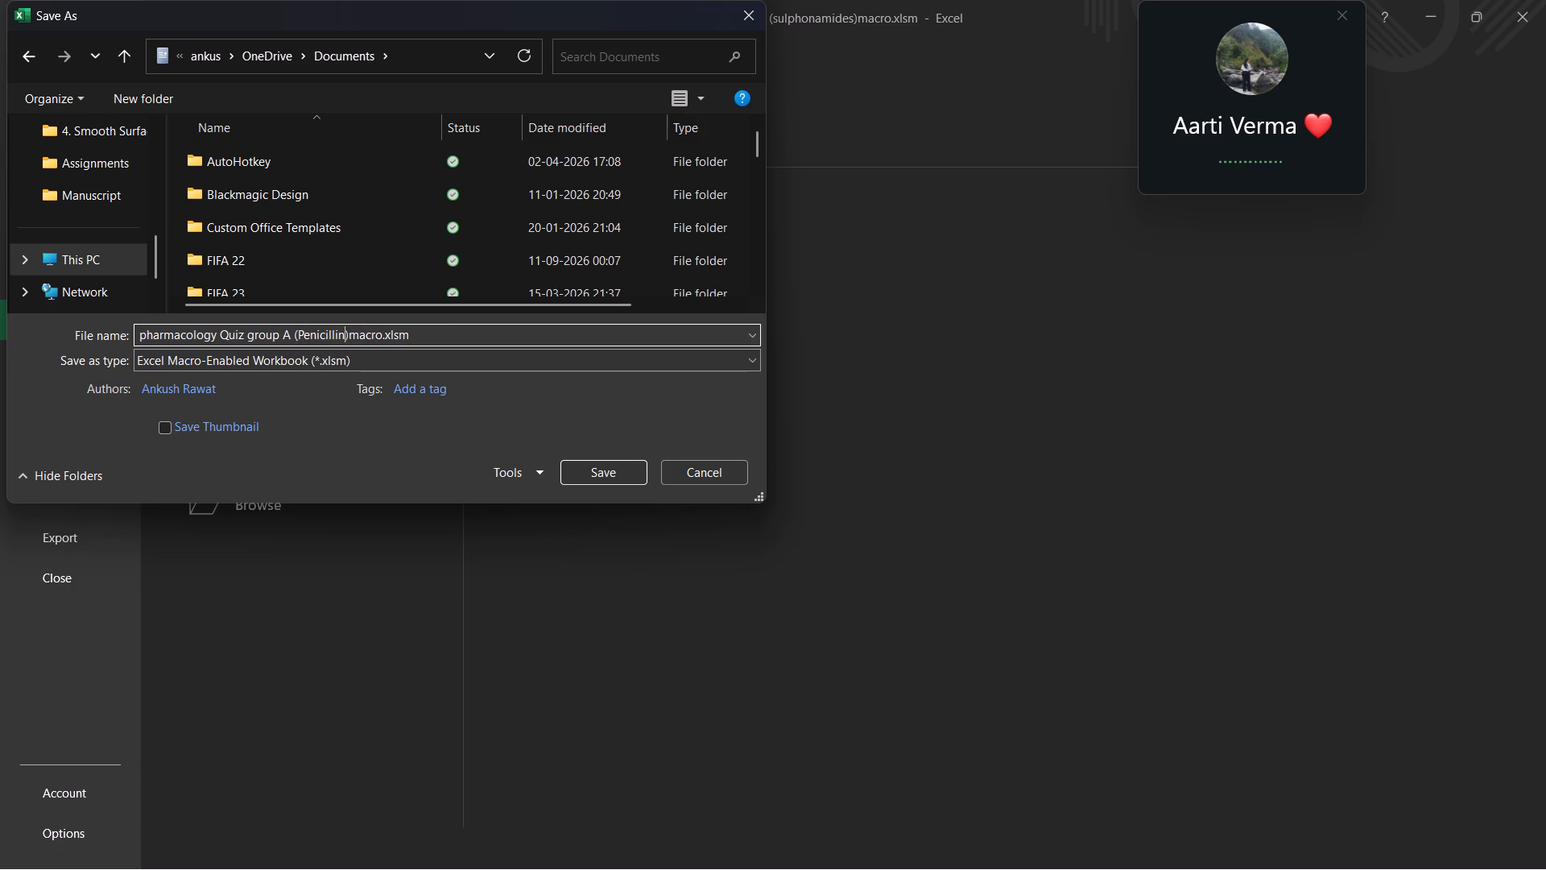
{"action": "key", "text": "slash"}
{"action": "type", "text": "cephalosporin"}
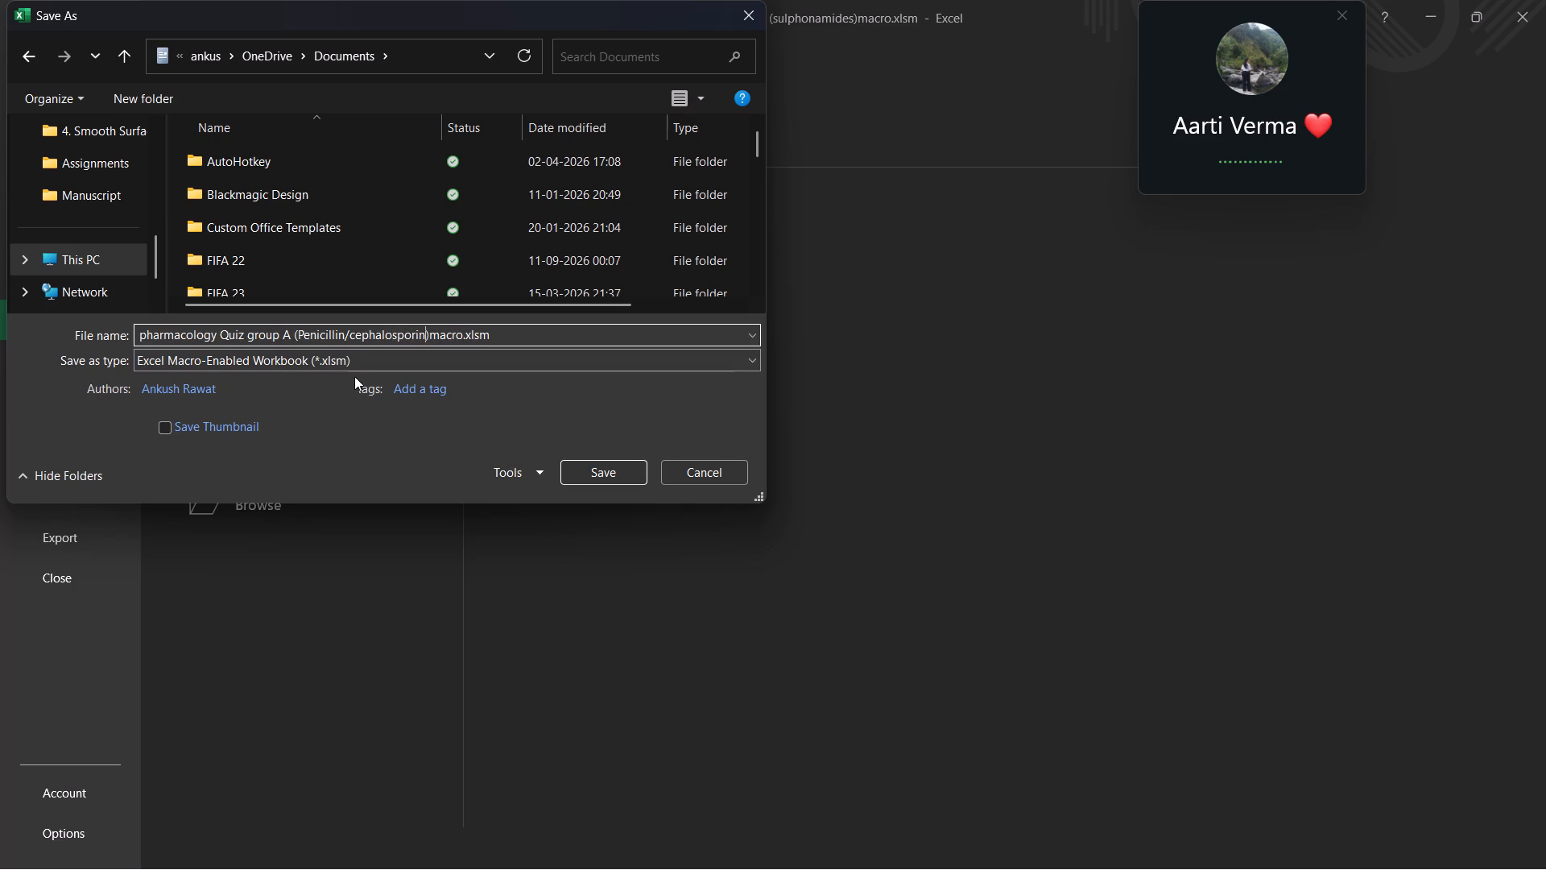
{"action": "left_click", "coordinate": [426, 336]}
{"action": "left_click", "coordinate": [611, 469]}
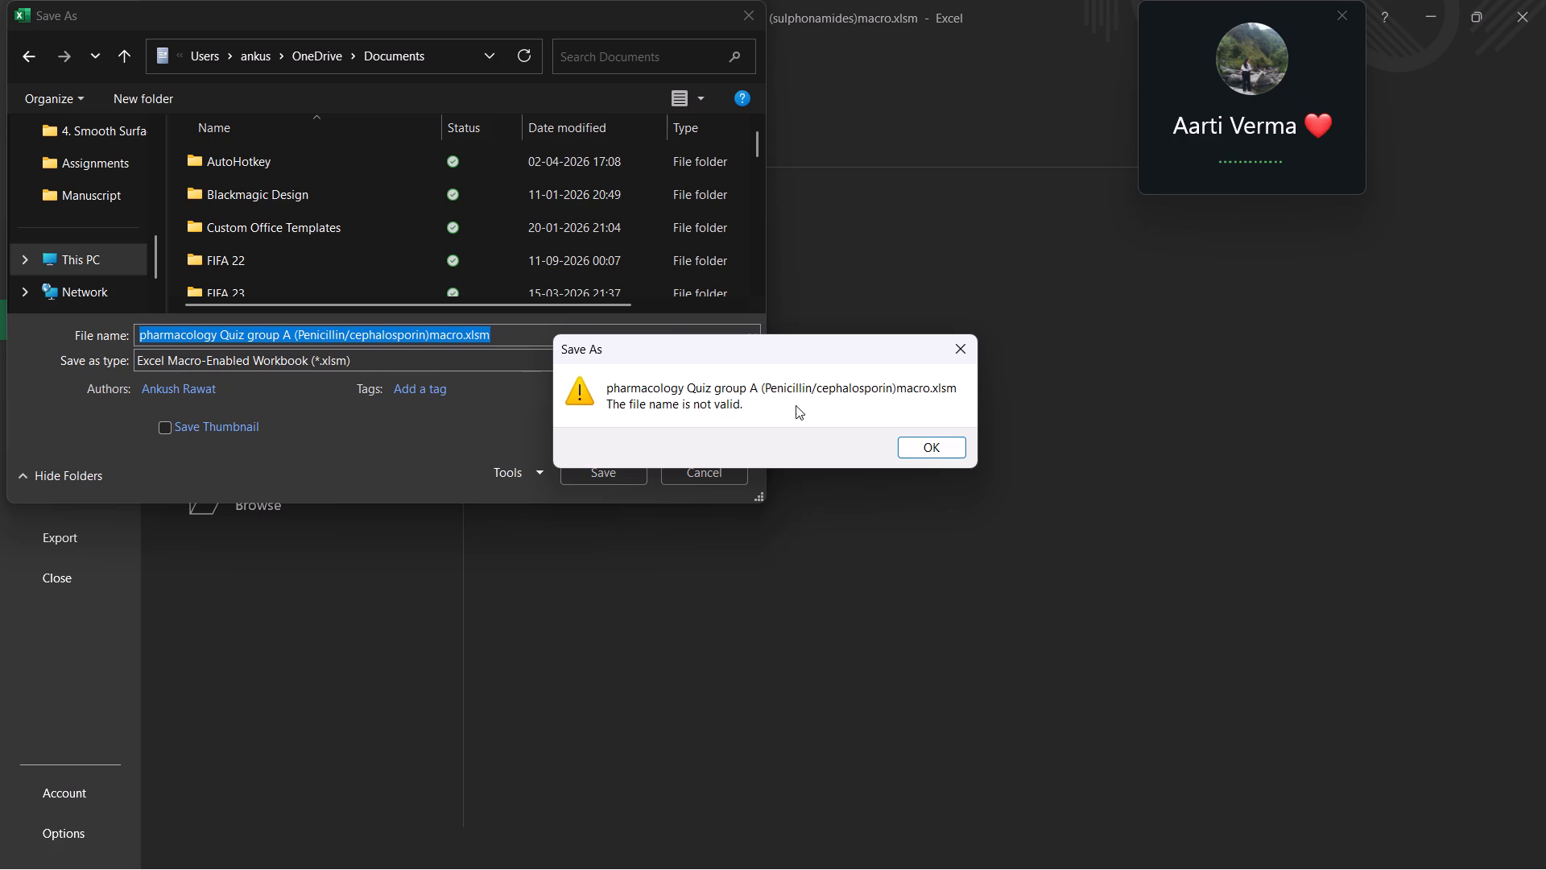
{"action": "left_click", "coordinate": [927, 445]}
Replace the slash in the file name with "&" and save the workbook as "pharmacology Quiz group A (Penicillin&cephalosporin)macro.xlsm".
{"action": "left_click", "coordinate": [367, 333]}
{"action": "left_click", "coordinate": [349, 335]}
{"action": "key", "text": "BackSpace"}
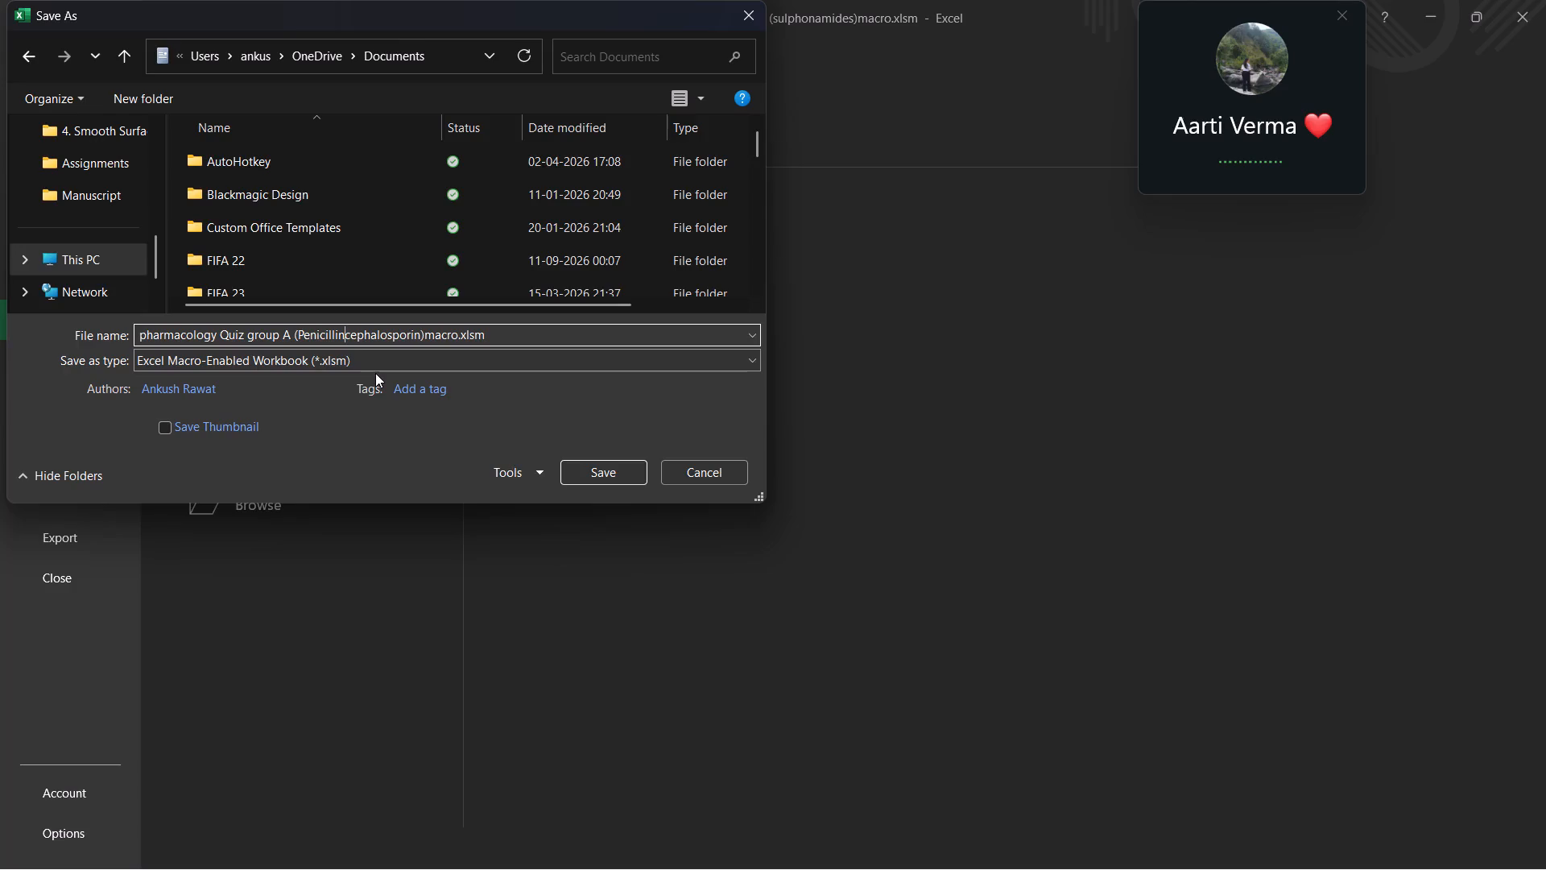
{"action": "key", "text": "shift+ampersand"}
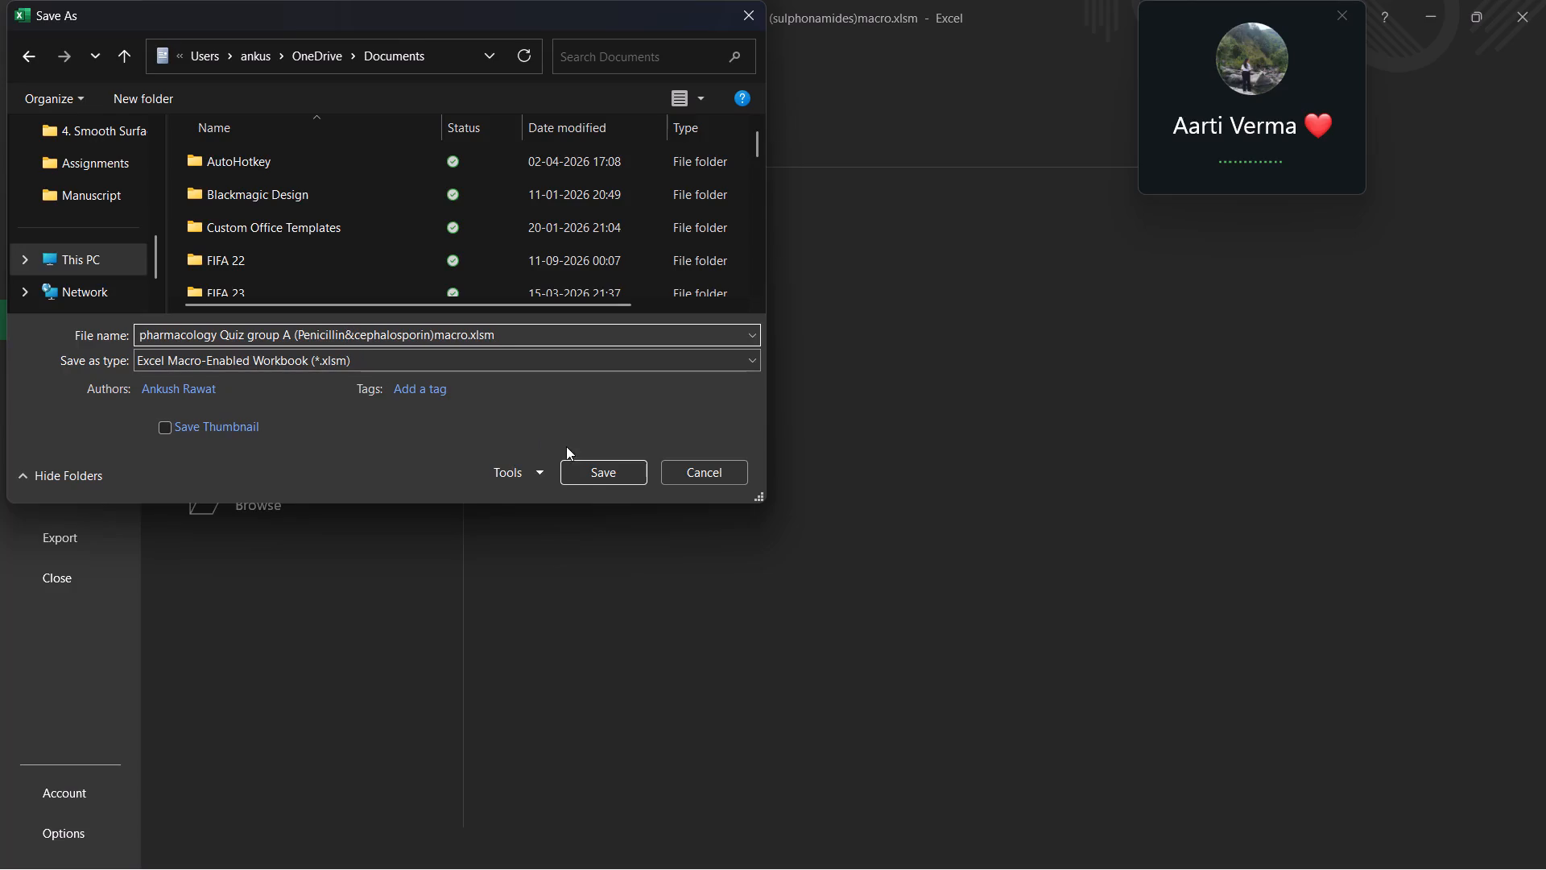
{"action": "left_click", "coordinate": [587, 477]}
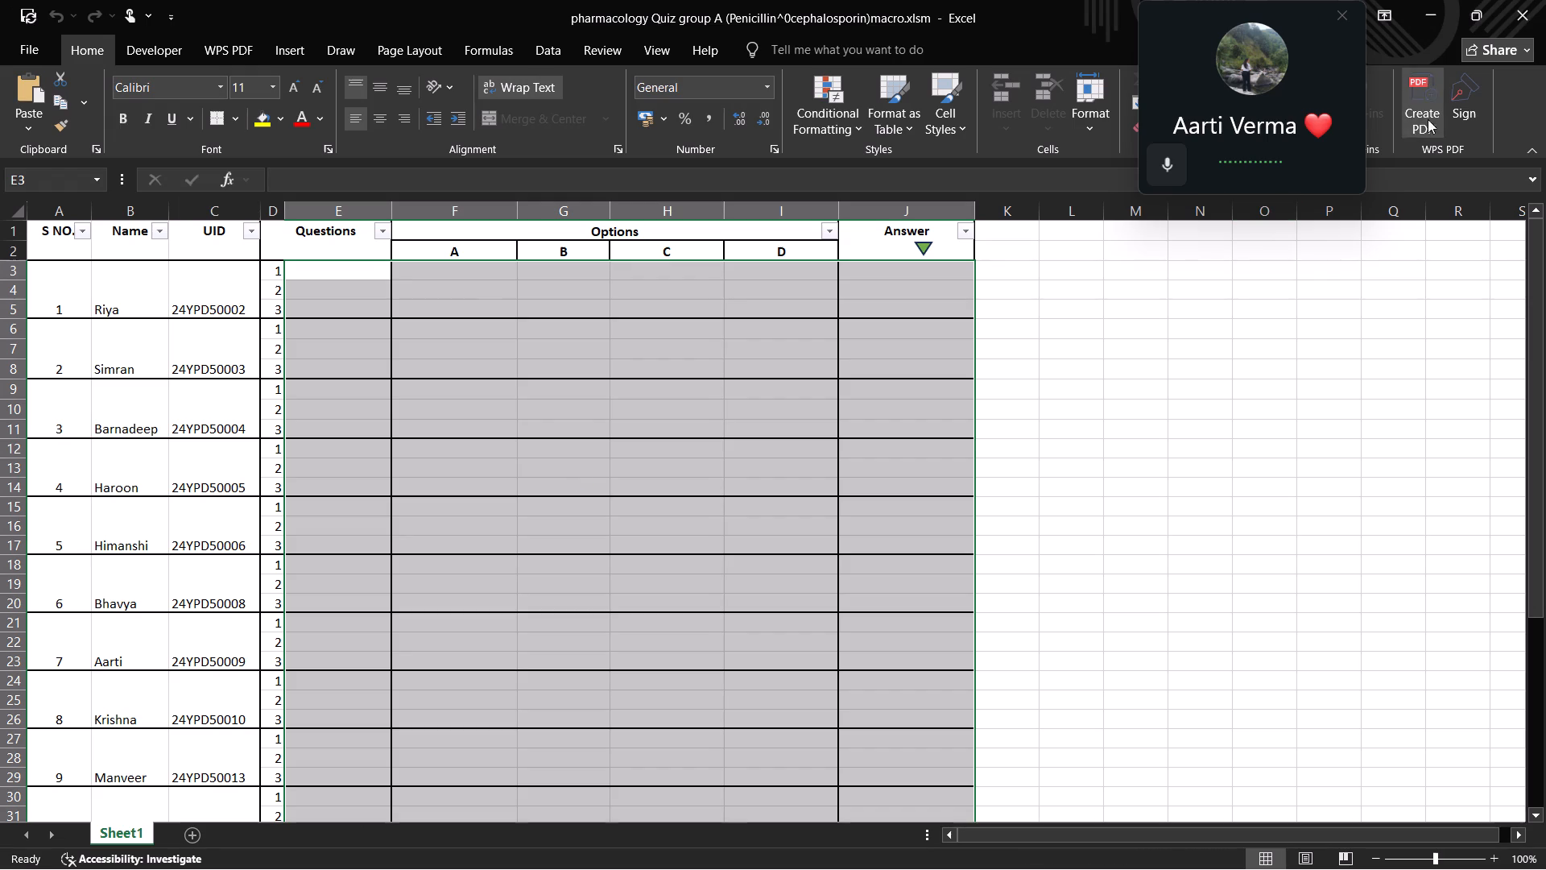
Create a sharing link to the pharmacology quiz workbook that lets anyone edit, and copy it.
{"action": "left_click", "coordinate": [1485, 52]}
{"action": "left_click", "coordinate": [1453, 101]}
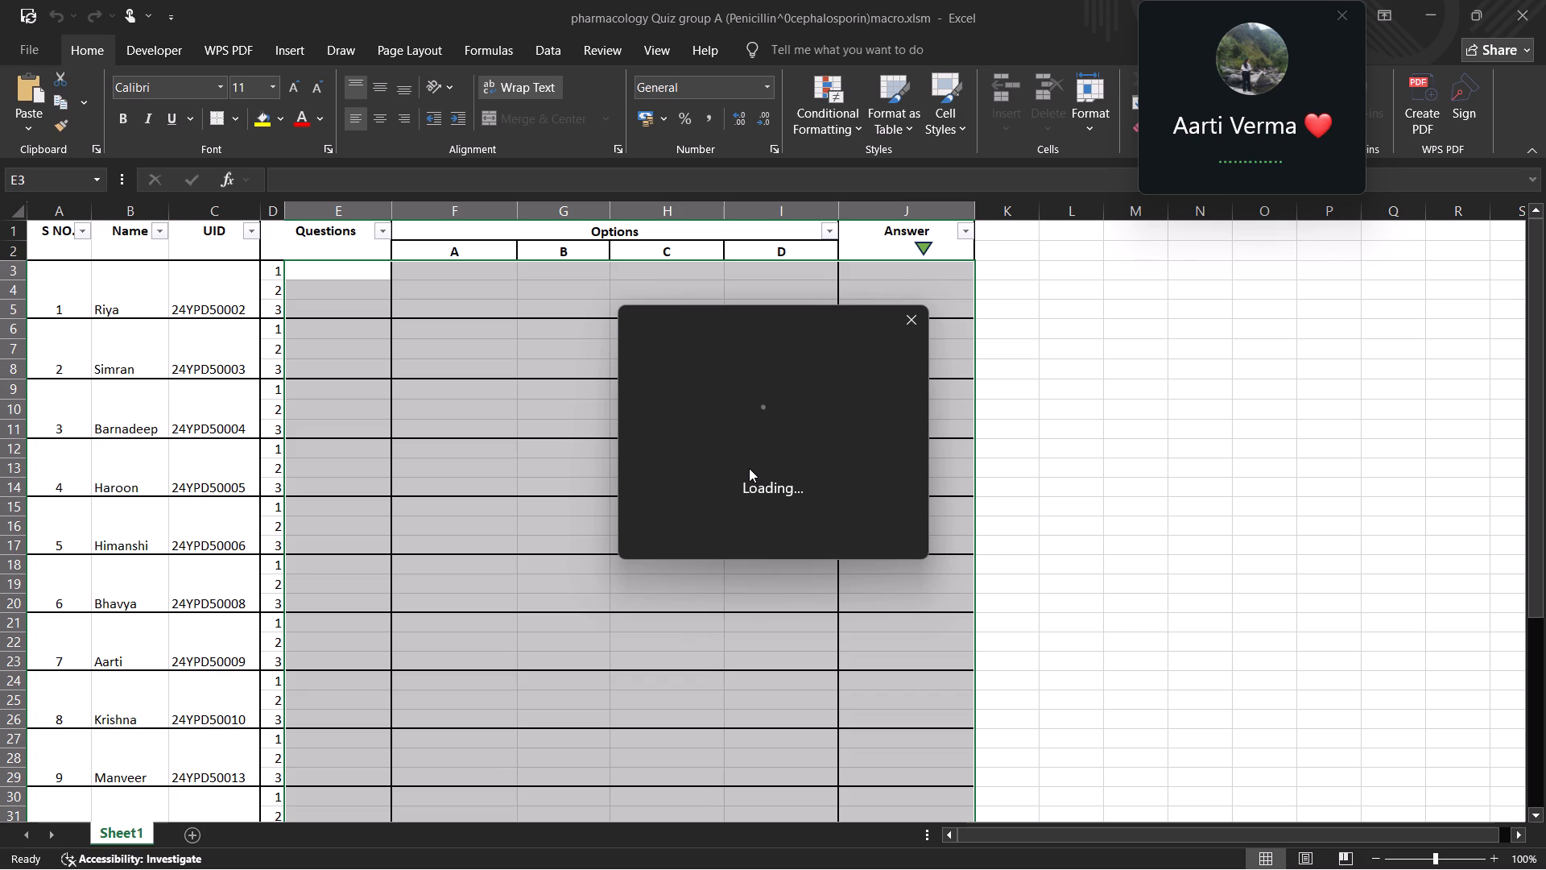
{"action": "left_click", "coordinate": [1041, 434]}
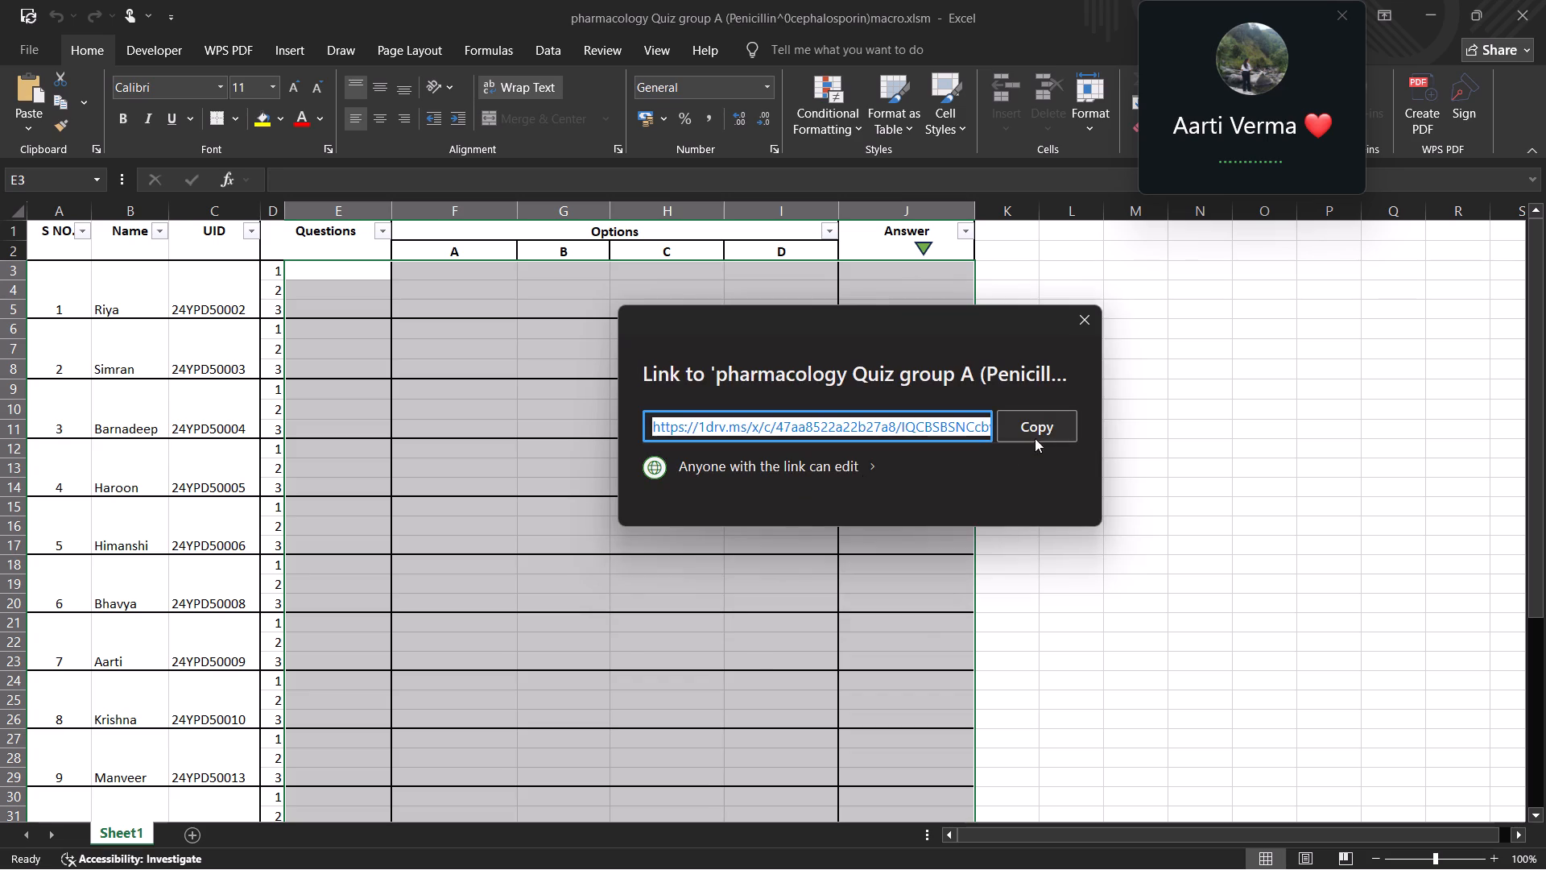
{"action": "left_click", "coordinate": [1023, 427]}
Switch to the WhatsApp chat window.
{"action": "key", "text": "alt+Tab"}
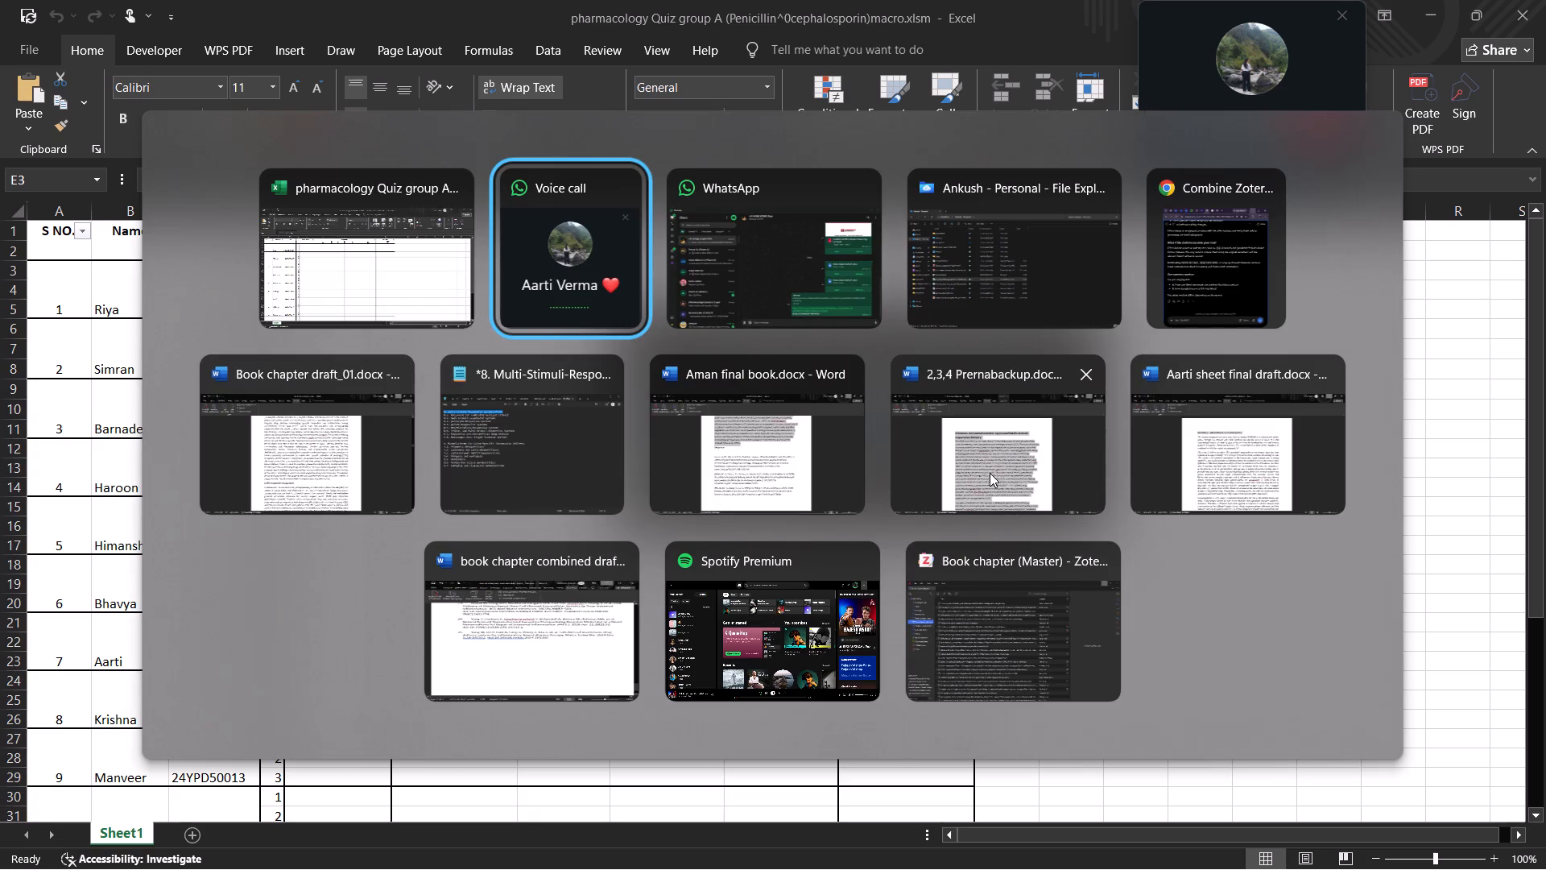
{"action": "key", "text": "alt+Tab"}
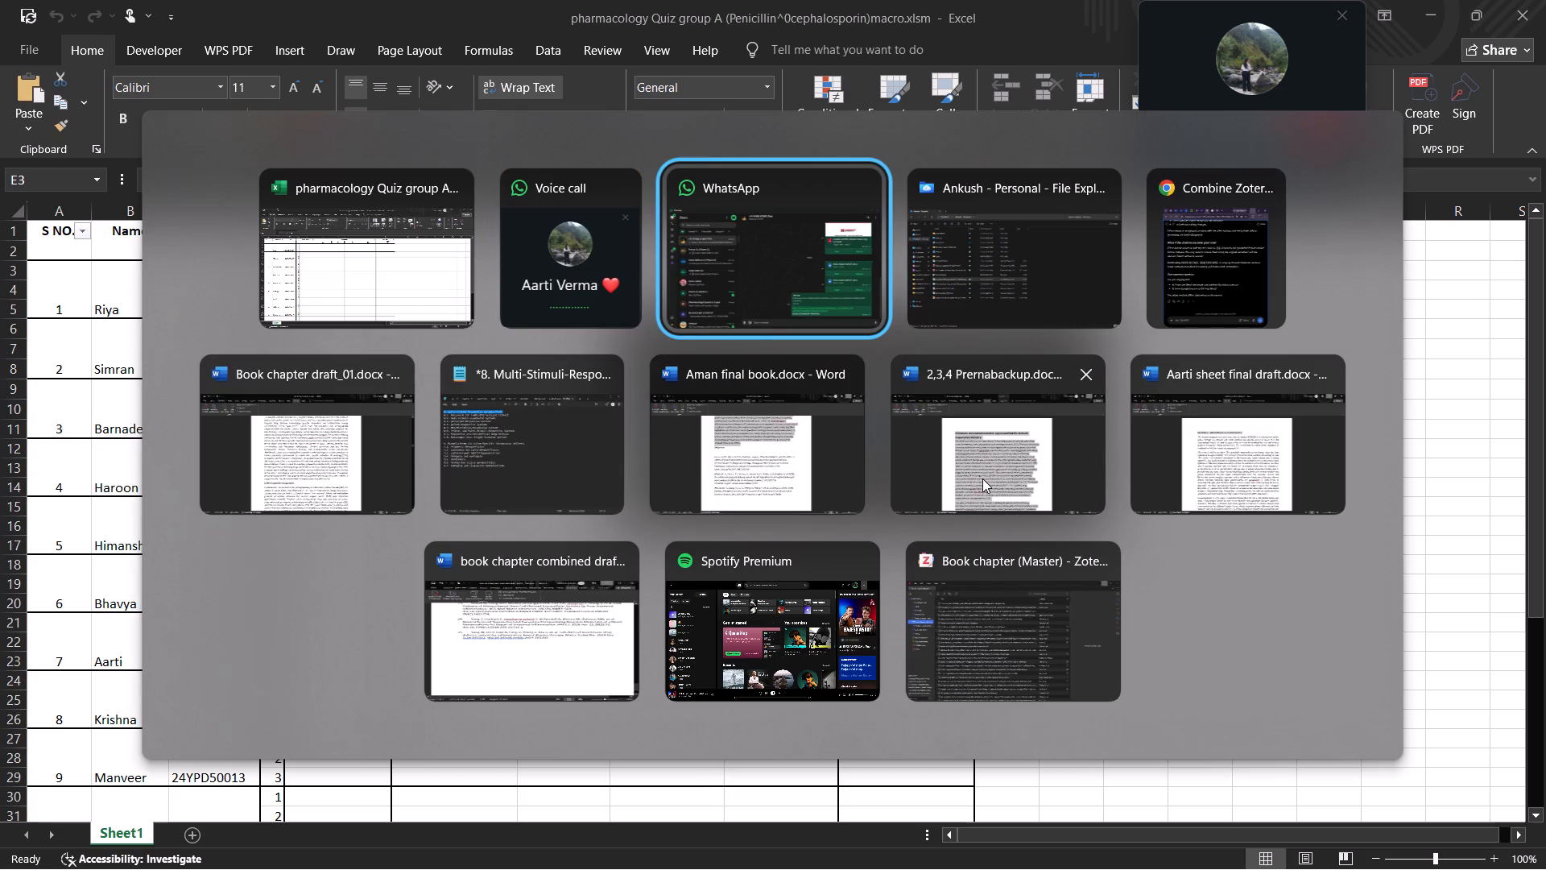
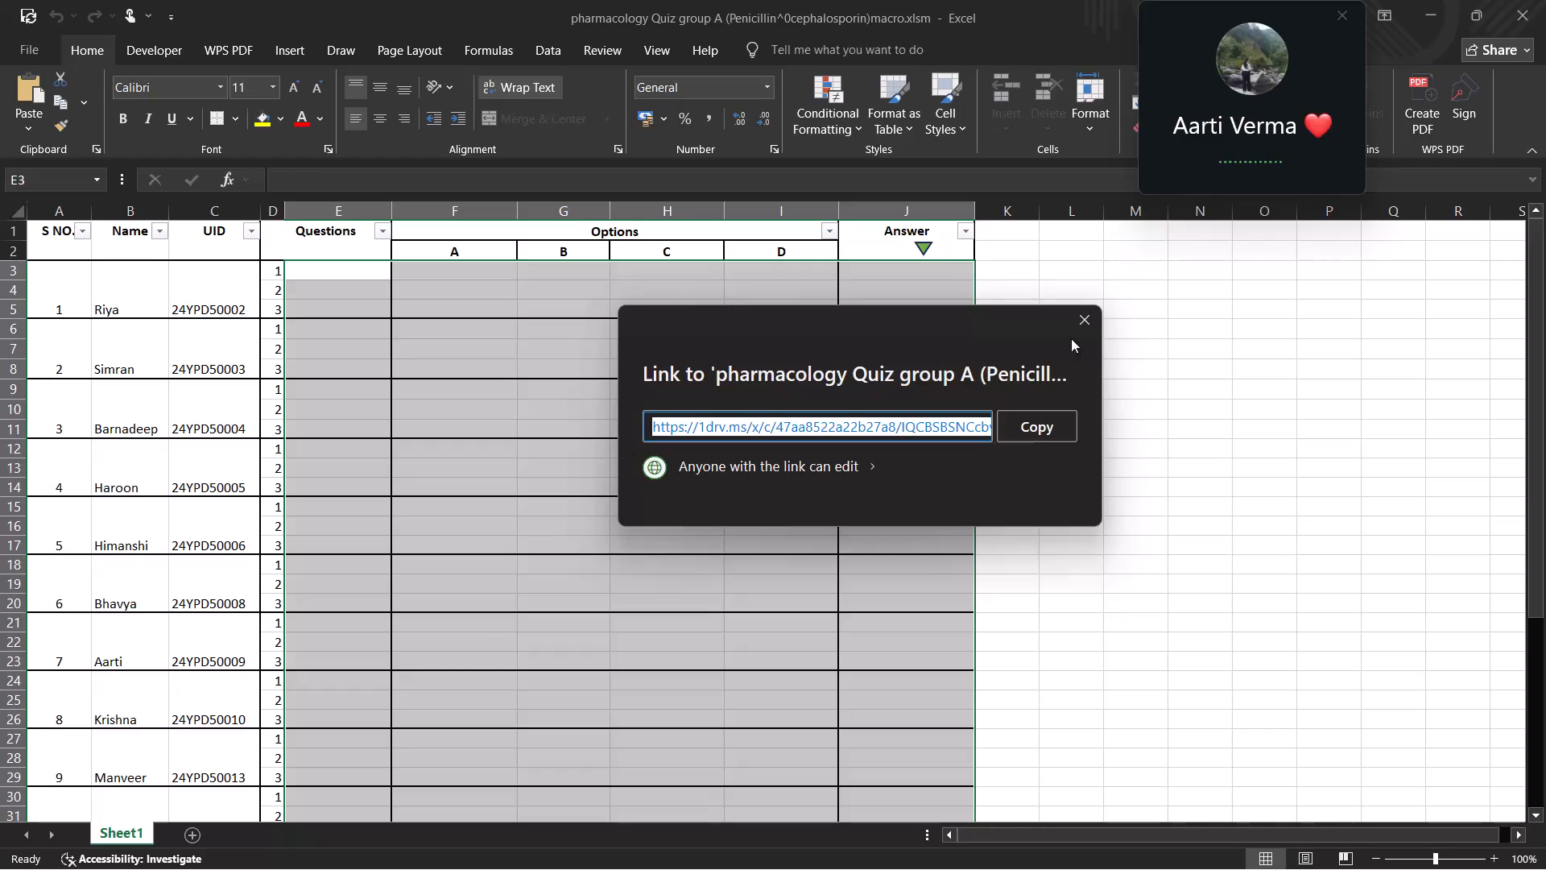
Dismiss the sharing link dialog in Excel and close the pharmacology Quiz group A macro workbook.
{"action": "left_click", "coordinate": [1084, 318]}
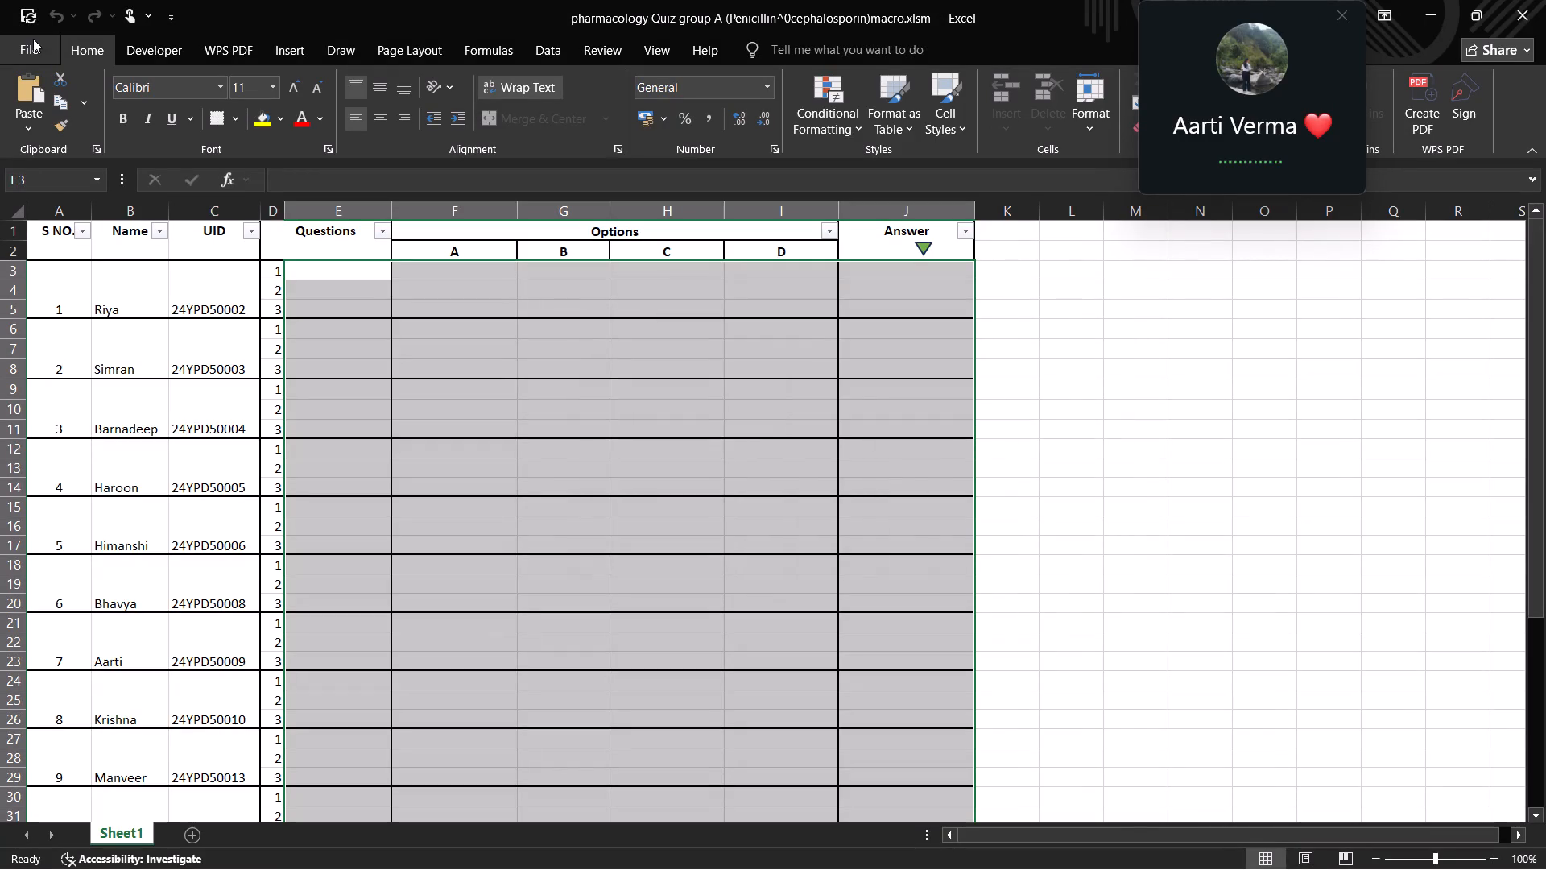
{"action": "left_click", "coordinate": [1511, 14]}
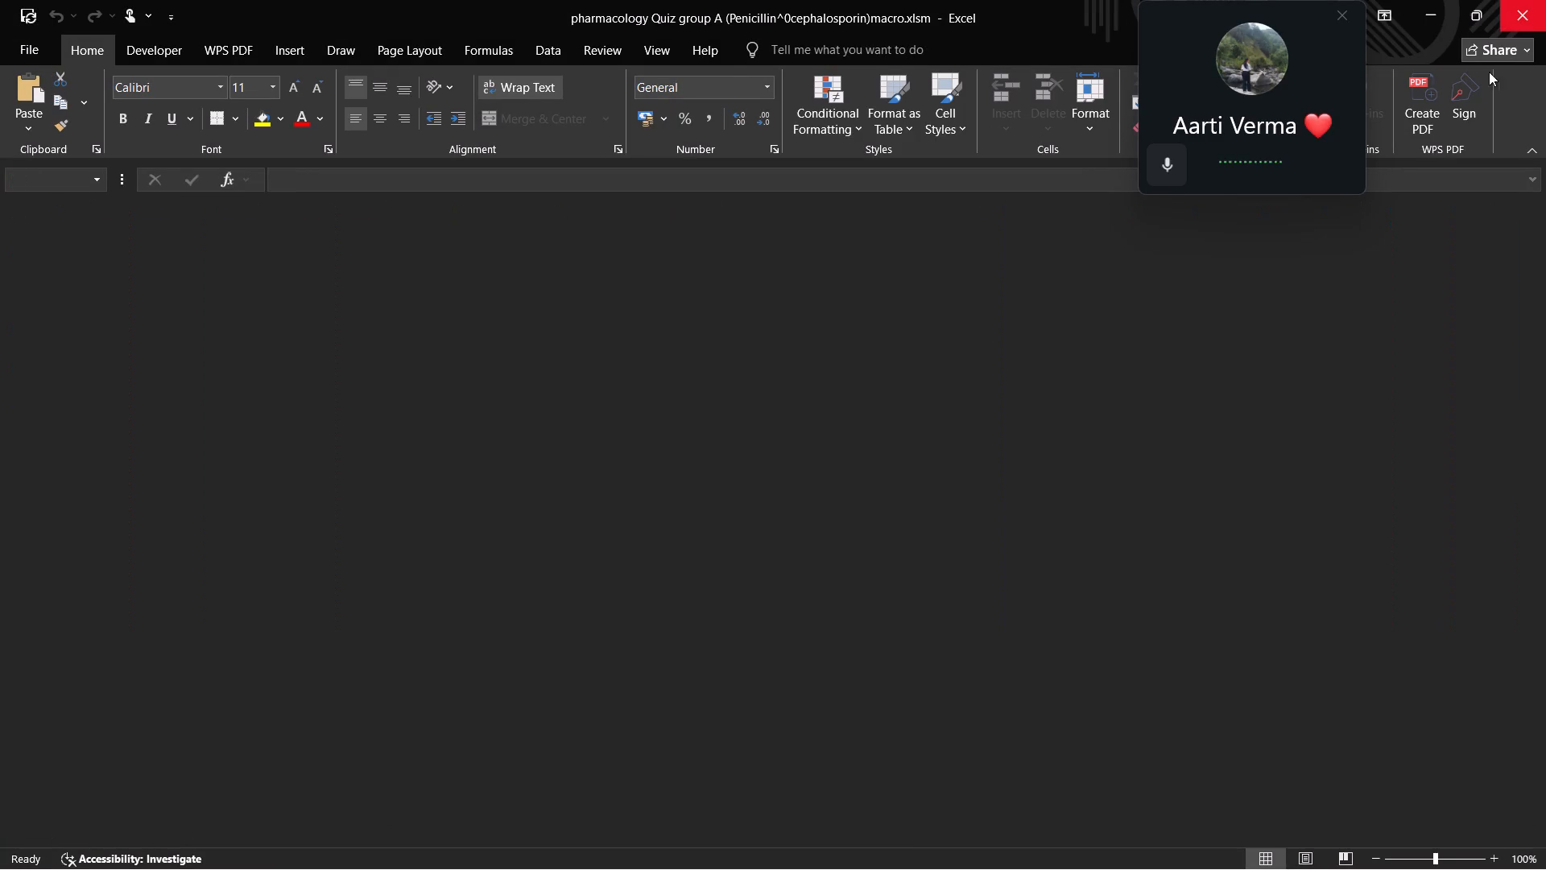
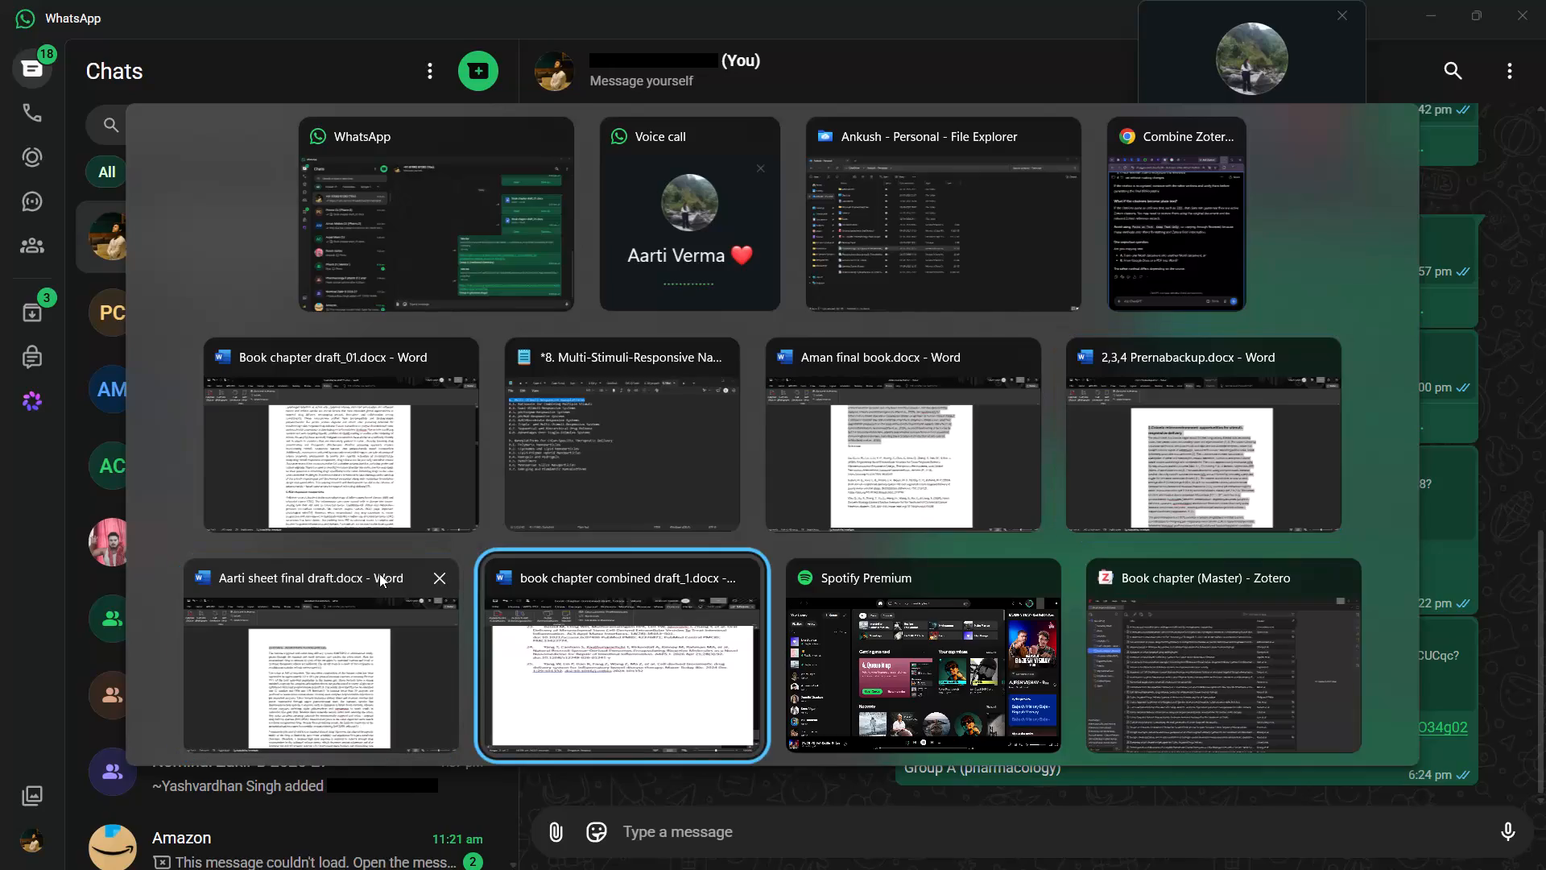
Switch to File Explorer and open the Pharmacology Quiz group B (Thrombolytics)macro.xlsm workbook.
{"action": "key", "text": "alt+Tab"}
{"action": "key", "text": "alt+Tab"}
{"action": "key", "text": "alt+Tab"}
{"action": "key", "text": "alt+Tab"}
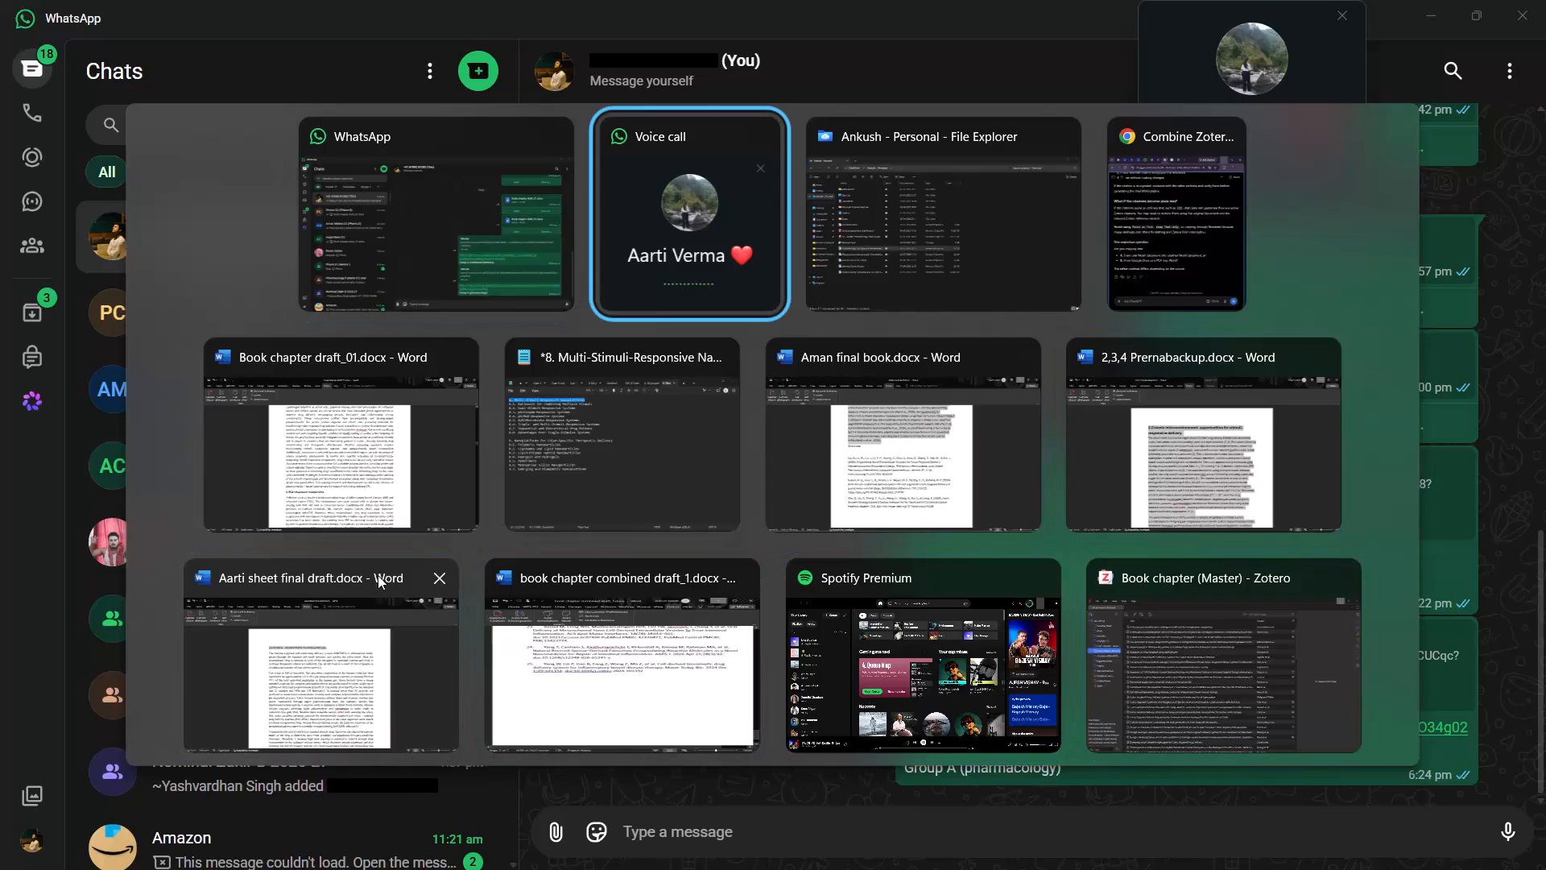
{"action": "key", "text": "alt+Tab"}
{"action": "double_click", "coordinate": [304, 549]}
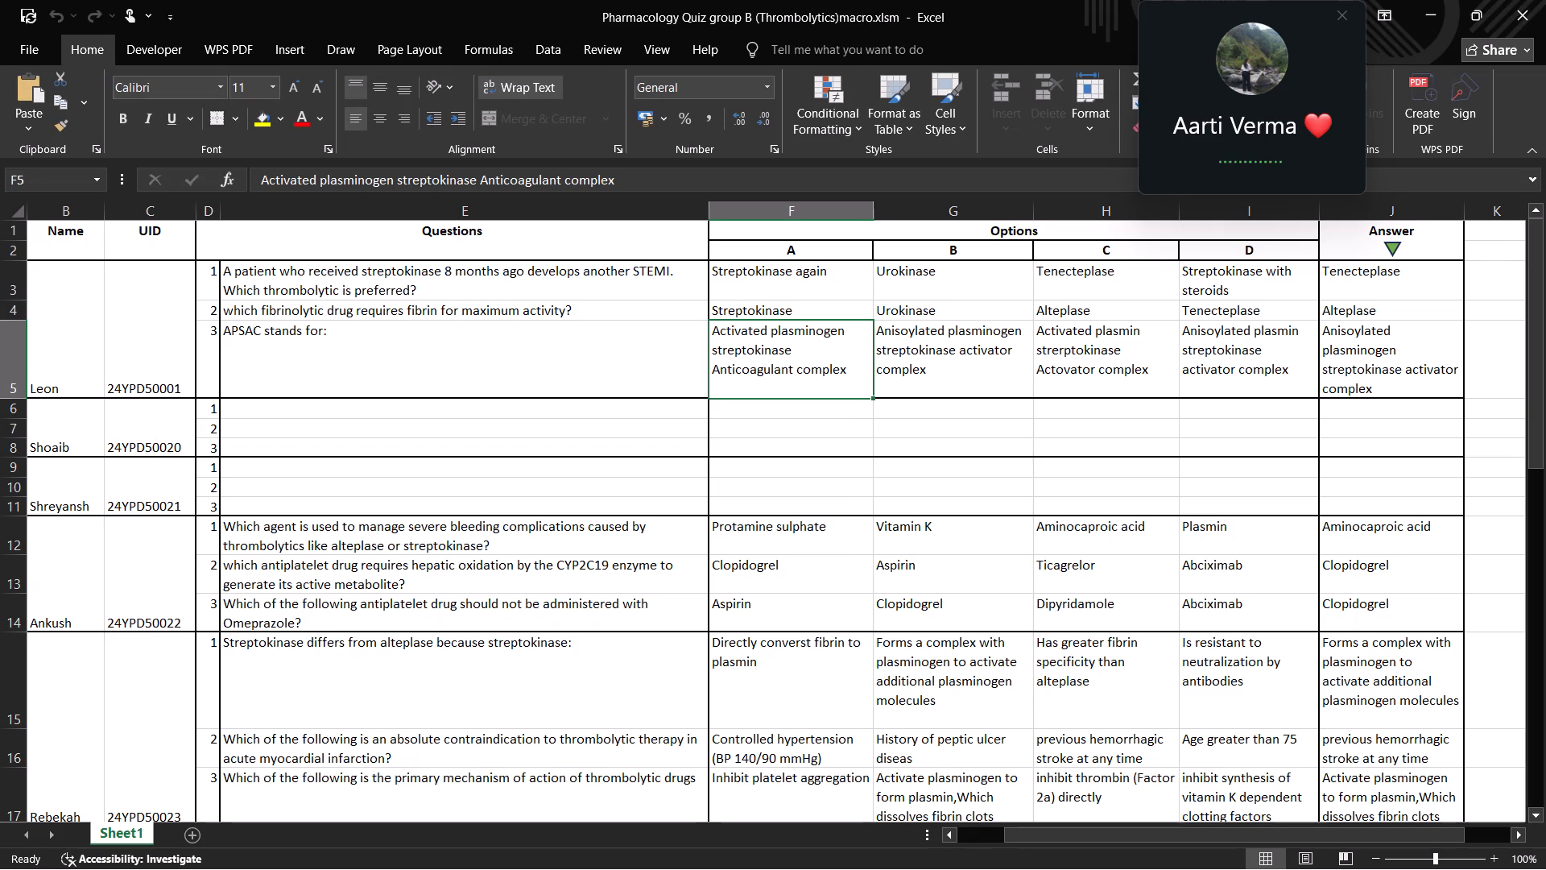
Clear the contents of all the question cells, E3 to E47, in the Questions column of Sheet1.
{"action": "left_click_drag", "start_coordinate": [246, 276], "coordinate": [1313, 864]}
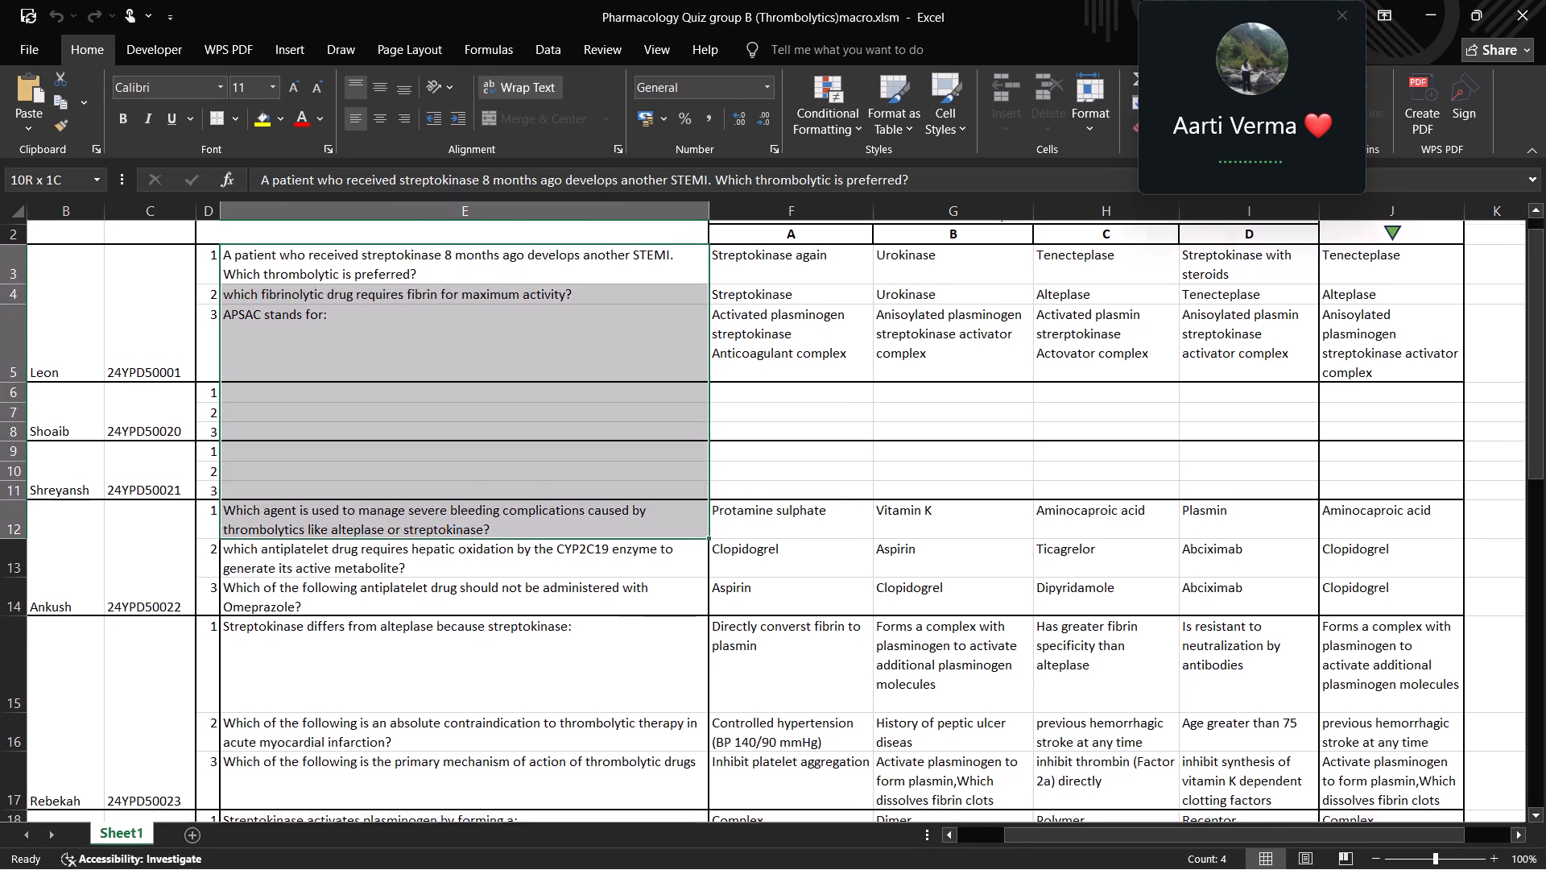
{"action": "left_click_drag", "start_coordinate": [1313, 864], "coordinate": [713, 777]}
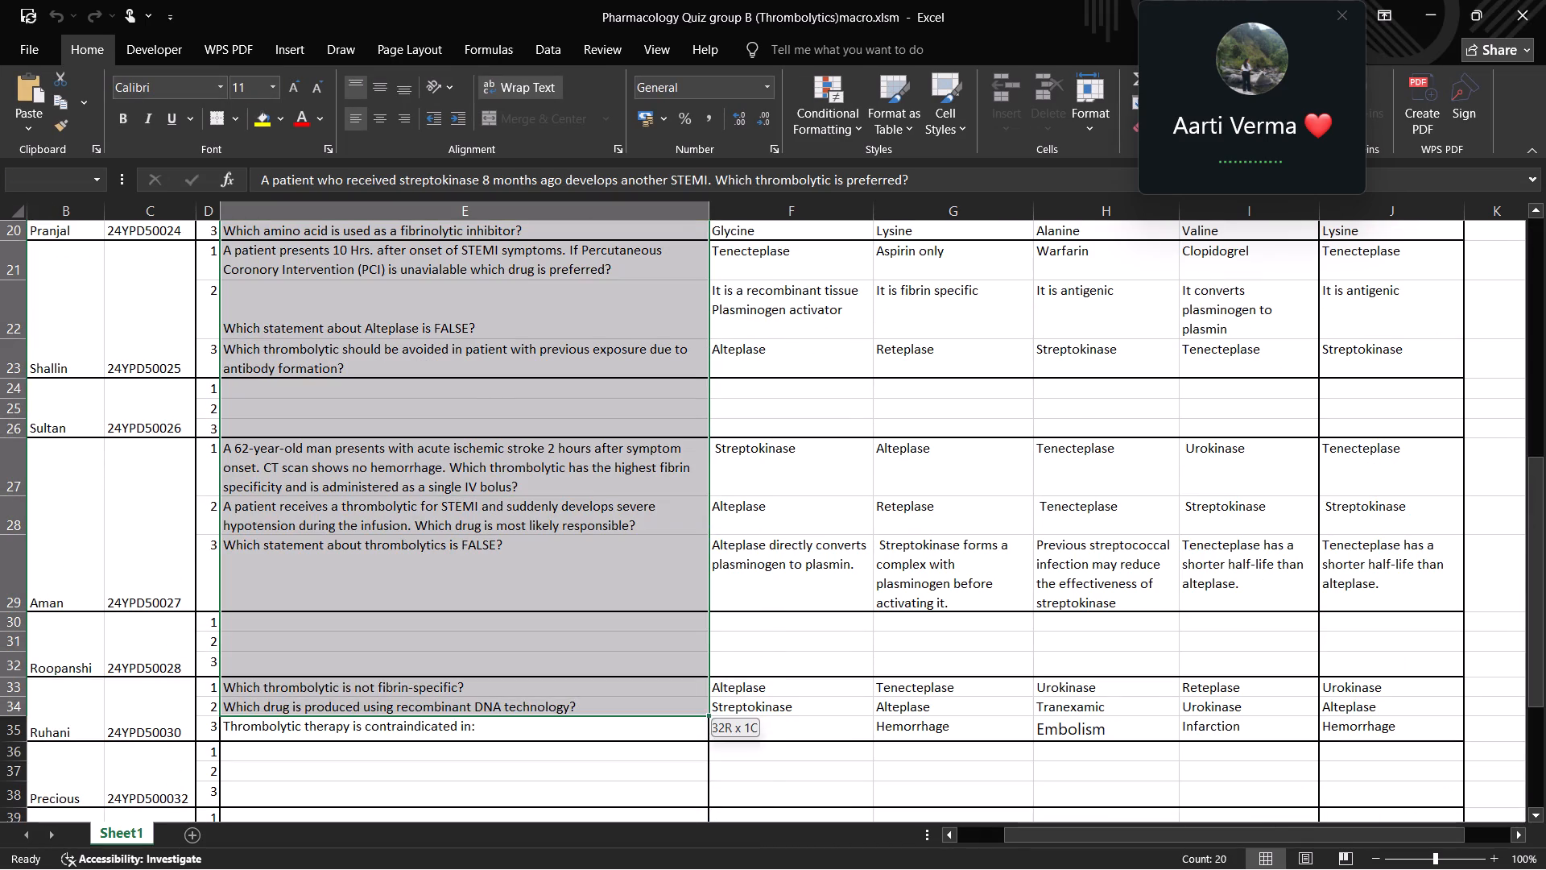
{"action": "left_click_drag", "start_coordinate": [713, 777], "coordinate": [626, 868]}
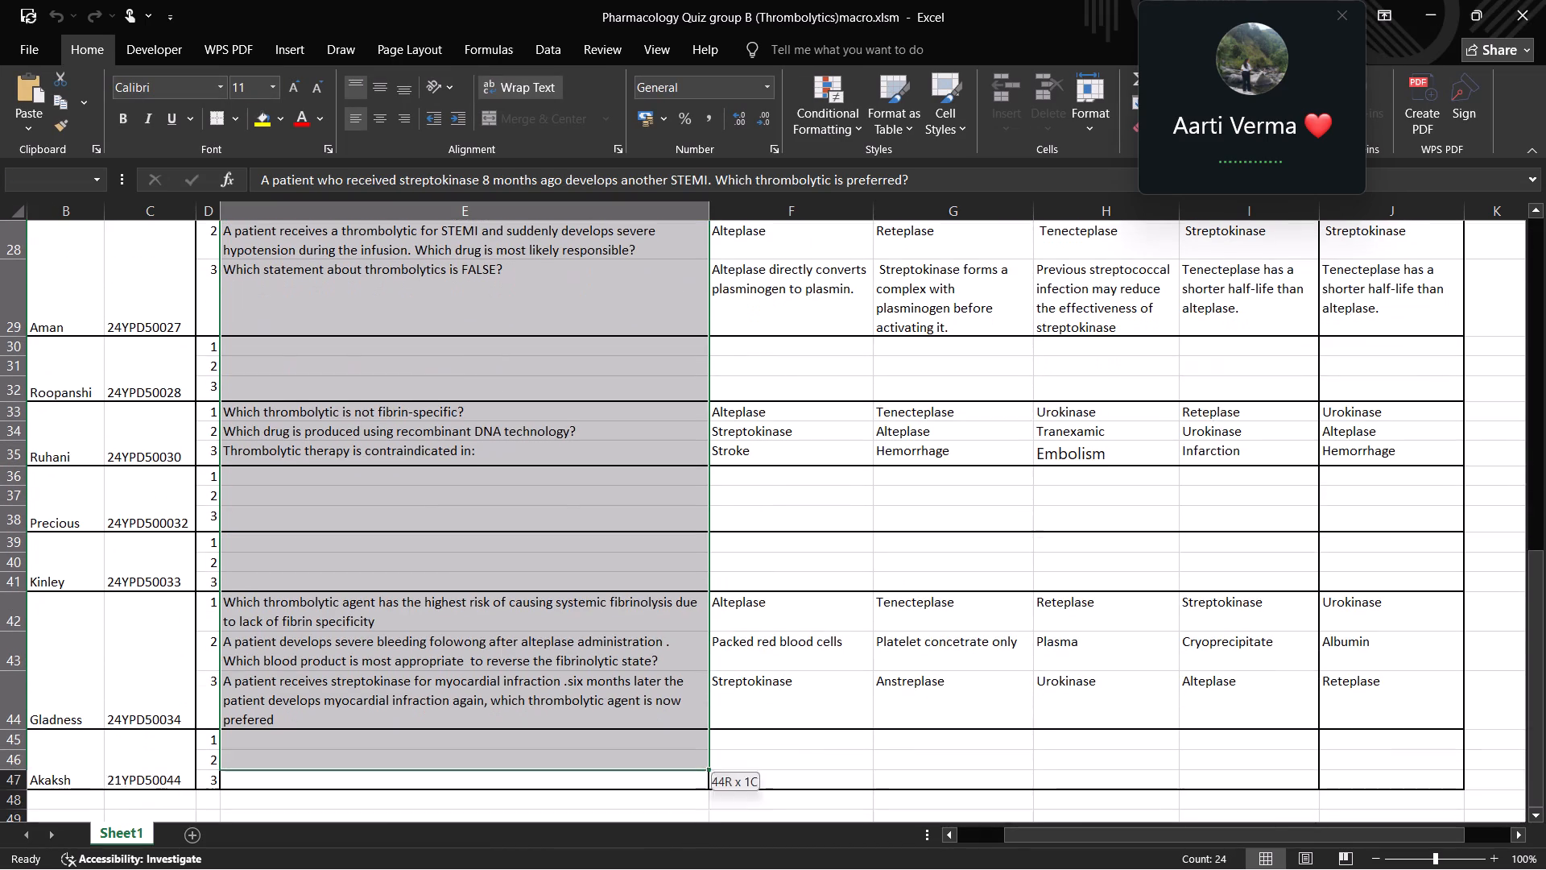
{"action": "left_click_drag", "start_coordinate": [626, 868], "coordinate": [624, 812]}
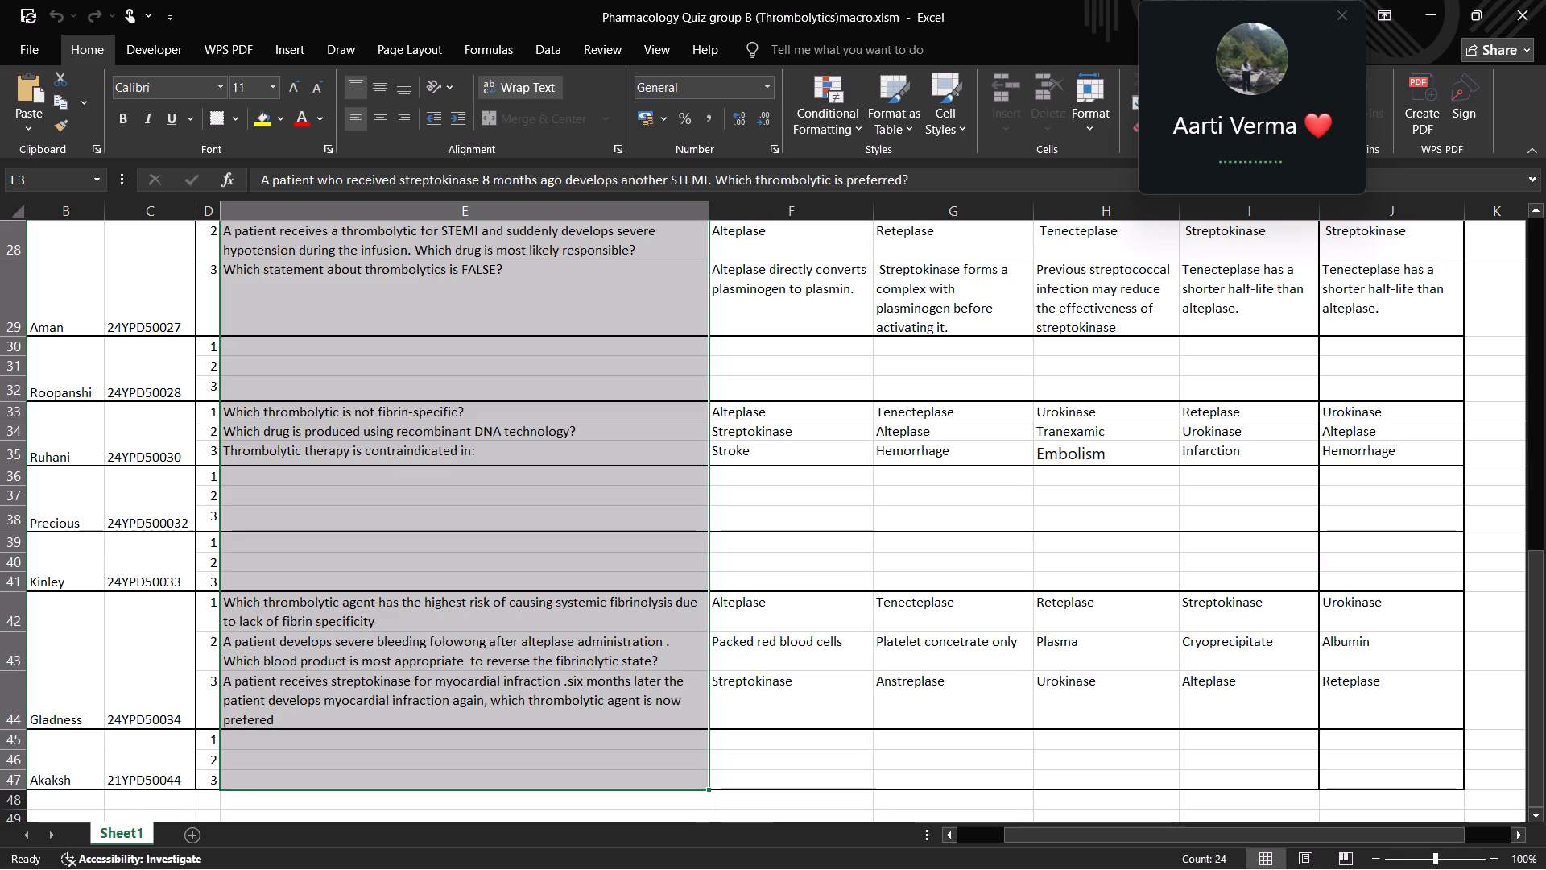
{"action": "right_click", "coordinate": [585, 666]}
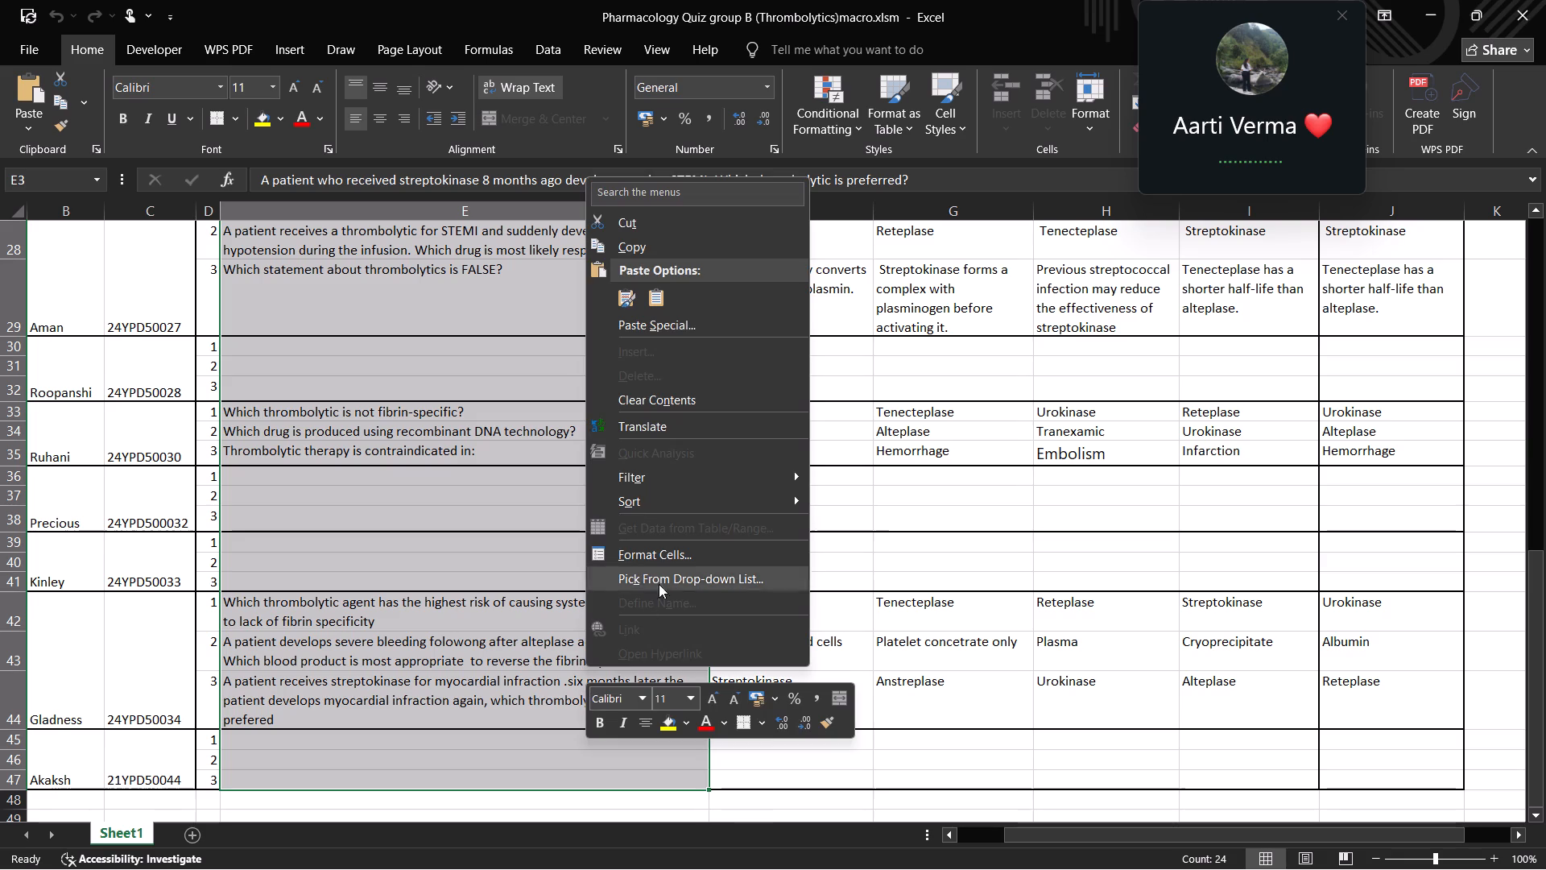
{"action": "left_click", "coordinate": [666, 397]}
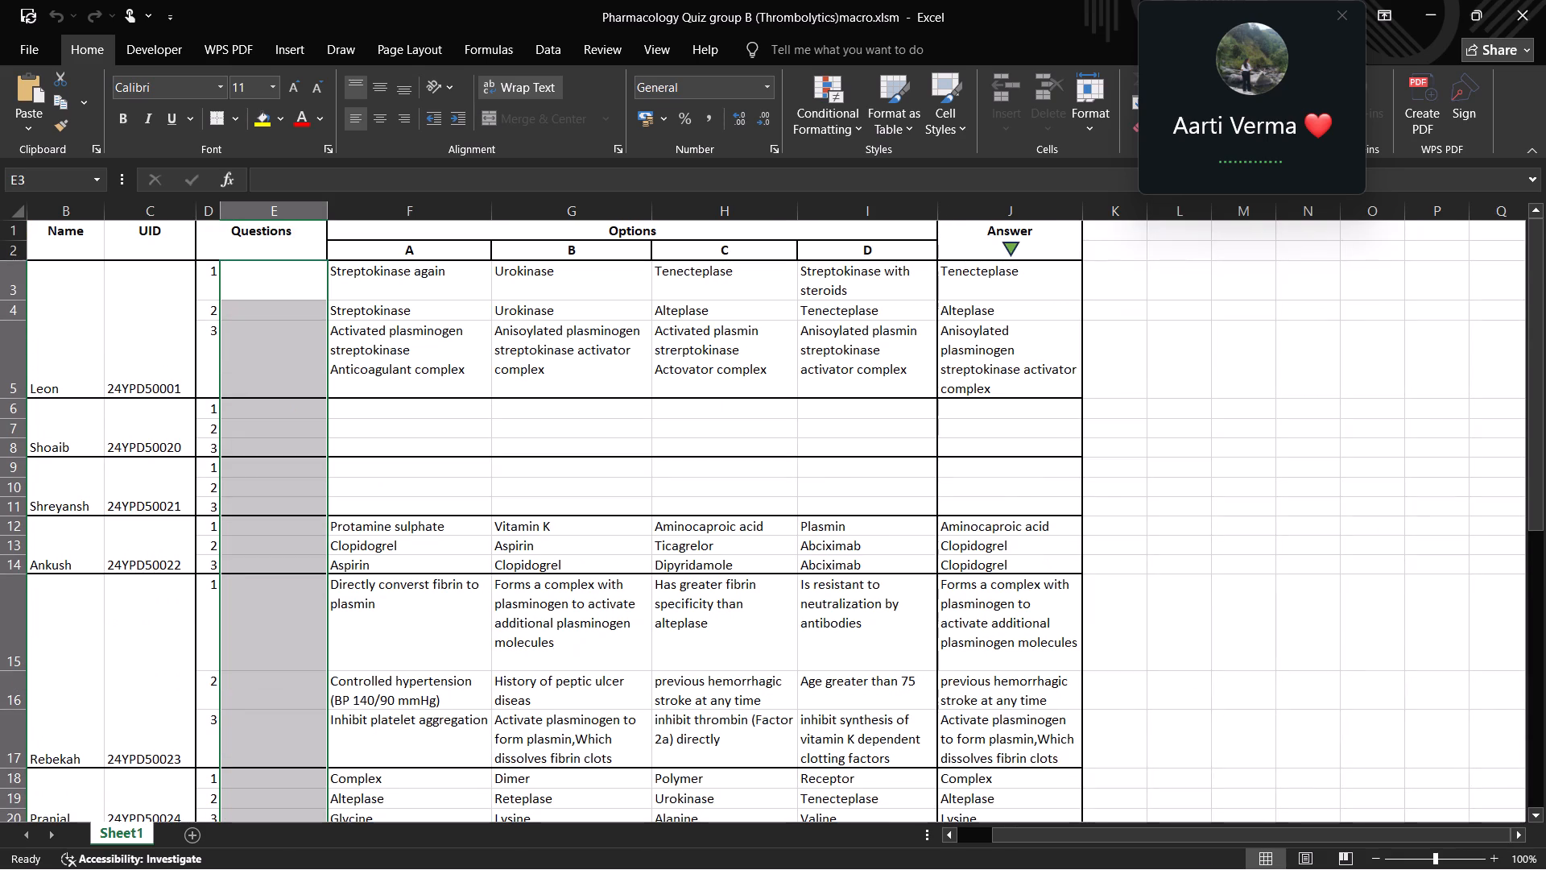
Inspect individual option and answer cells in rows 3 to 5, columns F to J.
{"action": "left_click", "coordinate": [386, 288]}
{"action": "left_click", "coordinate": [382, 268]}
{"action": "left_click", "coordinate": [420, 317]}
{"action": "left_click", "coordinate": [433, 334]}
{"action": "left_click", "coordinate": [535, 313]}
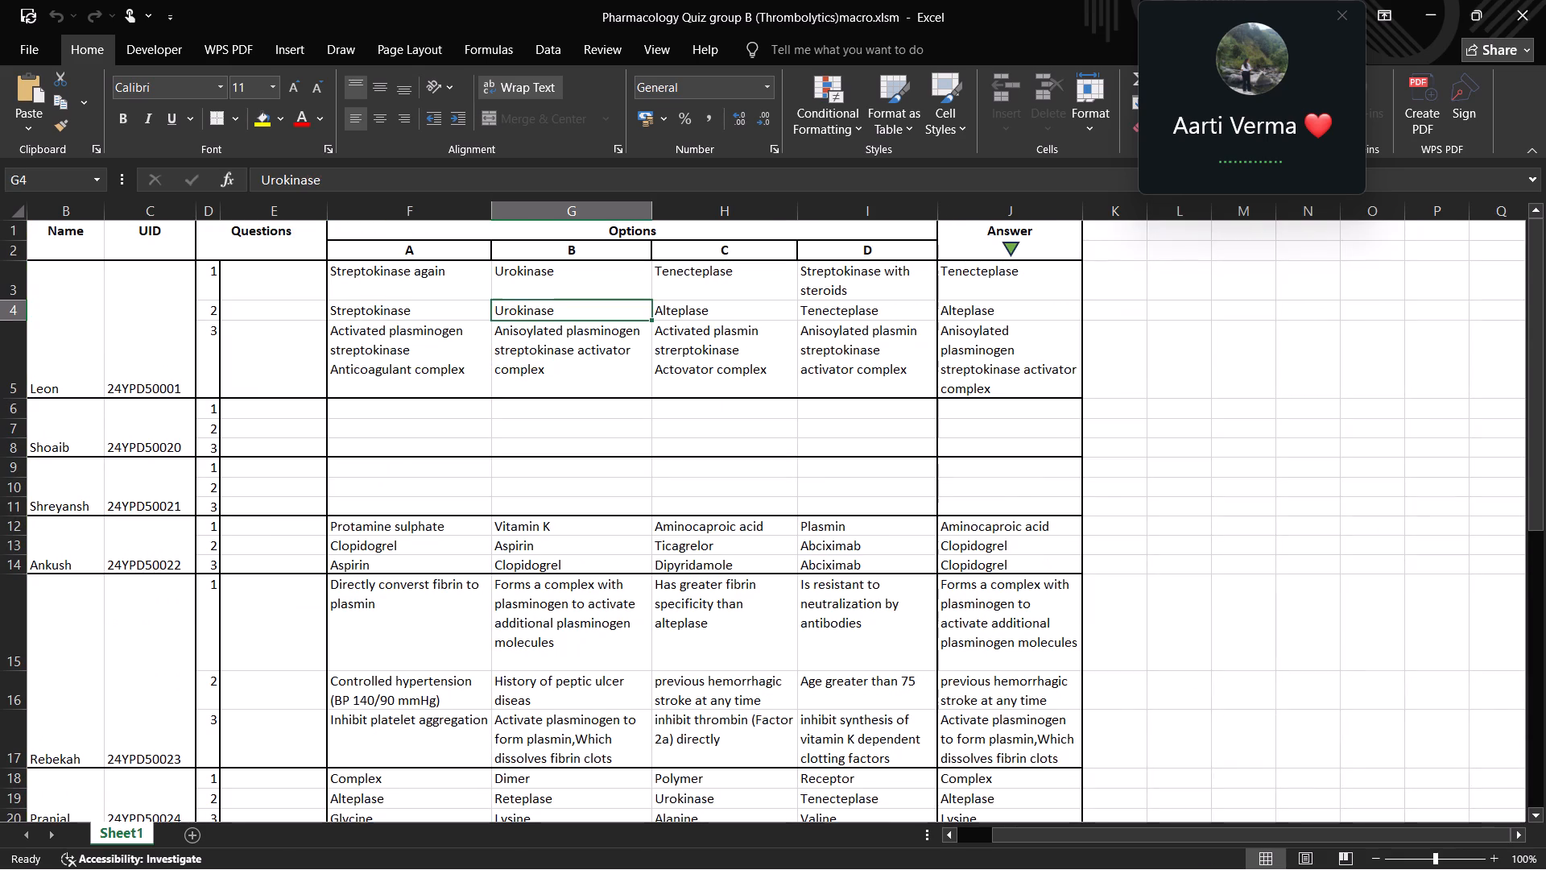
{"action": "left_click", "coordinate": [581, 346]}
{"action": "left_click", "coordinate": [699, 348]}
{"action": "left_click", "coordinate": [698, 319]}
{"action": "left_click", "coordinate": [724, 306]}
{"action": "left_click", "coordinate": [816, 315]}
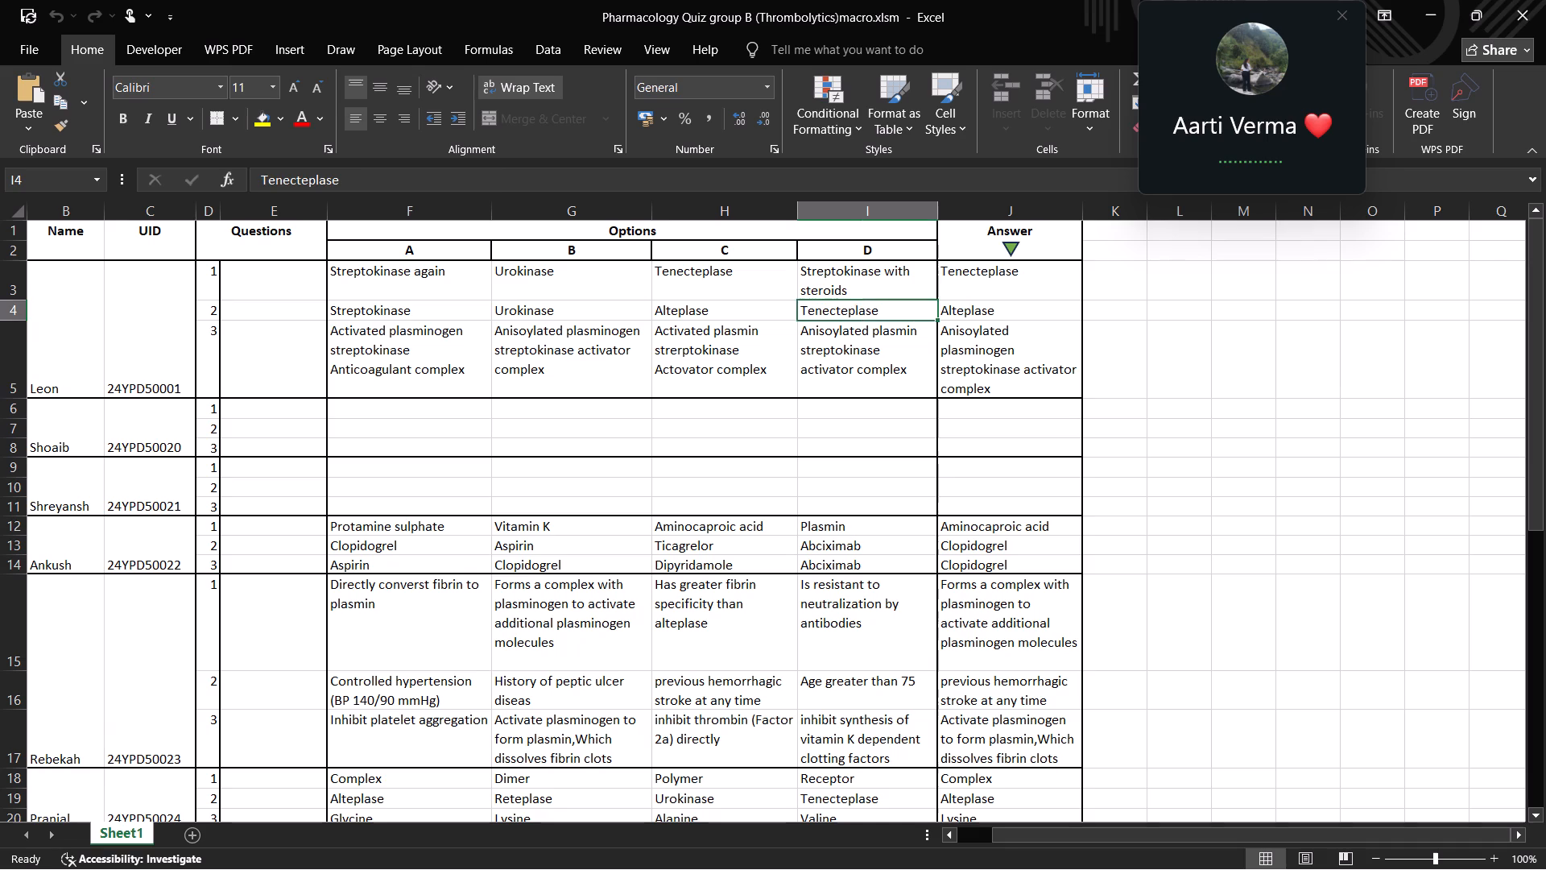
{"action": "left_click", "coordinate": [825, 362]}
{"action": "left_click", "coordinate": [820, 282]}
{"action": "left_click", "coordinate": [963, 288]}
{"action": "left_click", "coordinate": [709, 286]}
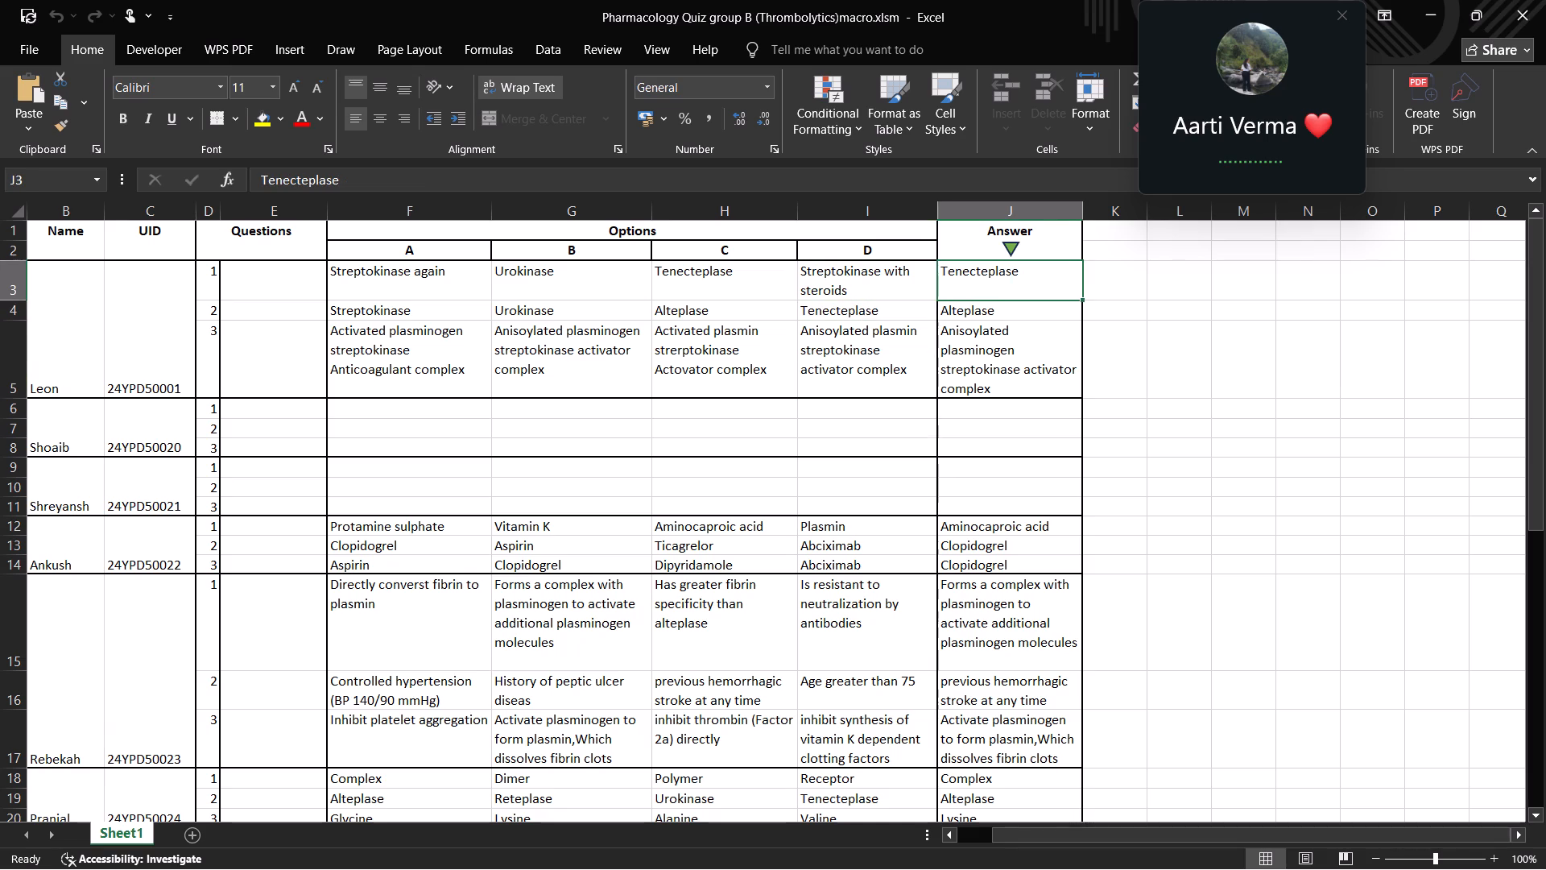
{"action": "left_click", "coordinate": [531, 281]}
{"action": "left_click", "coordinate": [415, 281]}
{"action": "left_click", "coordinate": [691, 281]}
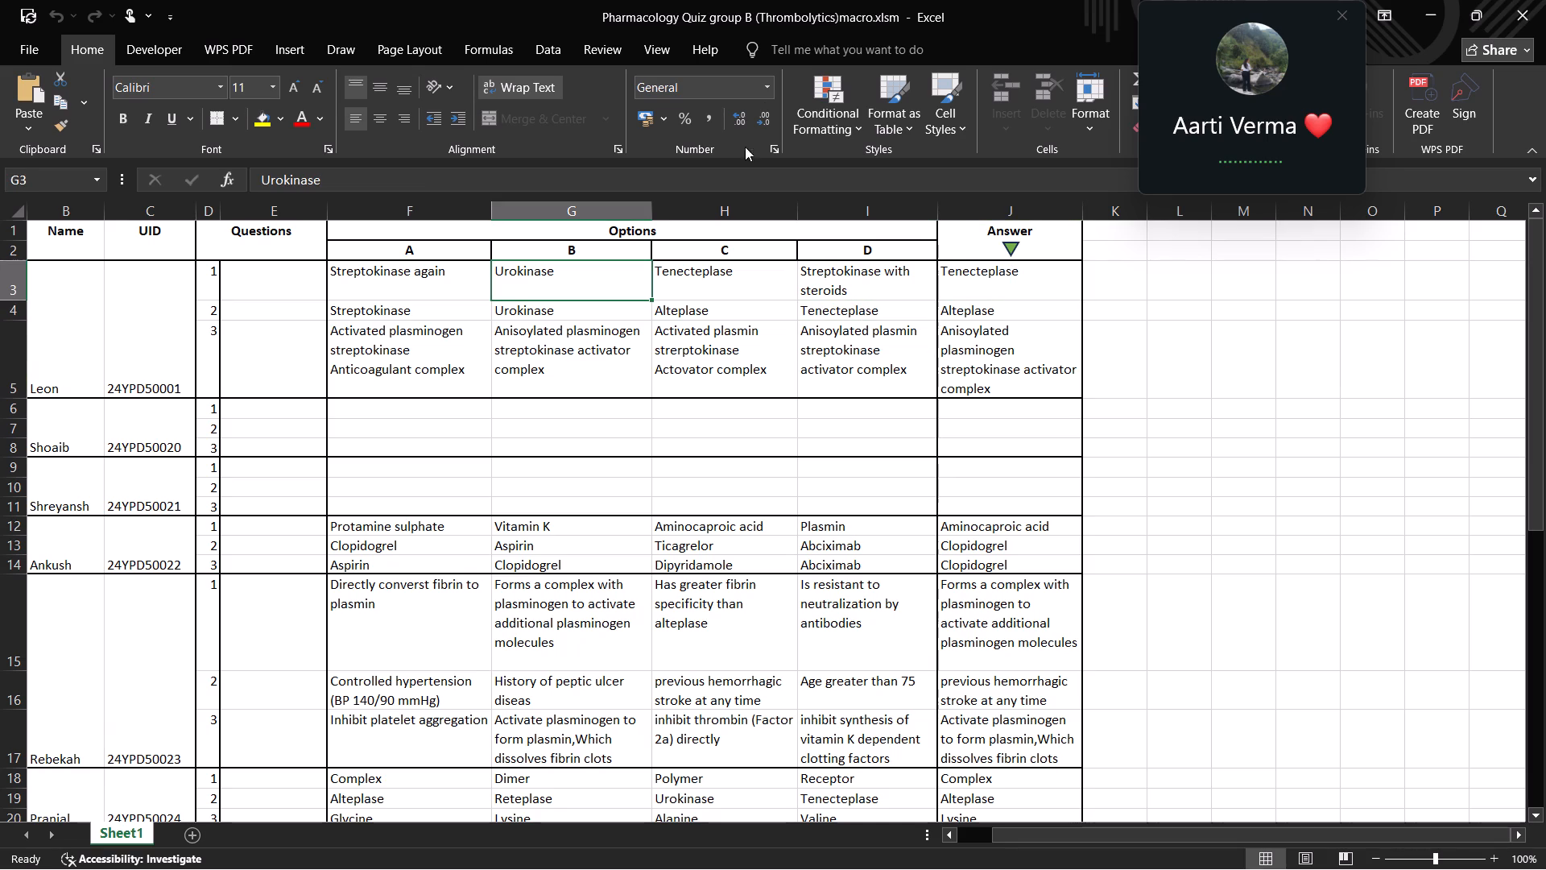
Bring up the review and sheet protection commands for the group B workbook.
{"action": "left_click", "coordinate": [583, 55]}
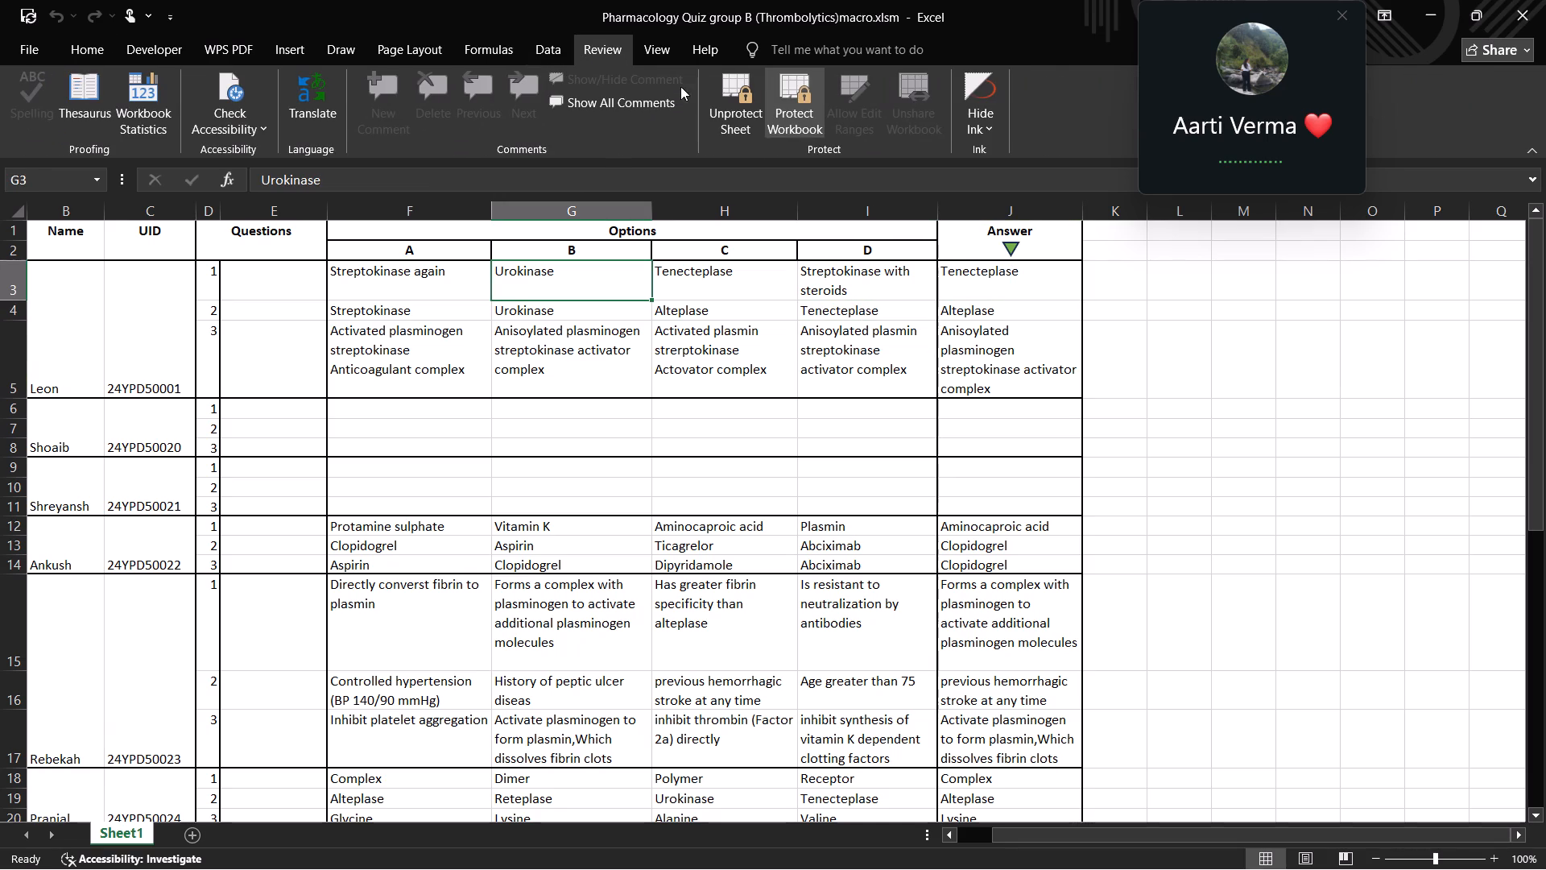
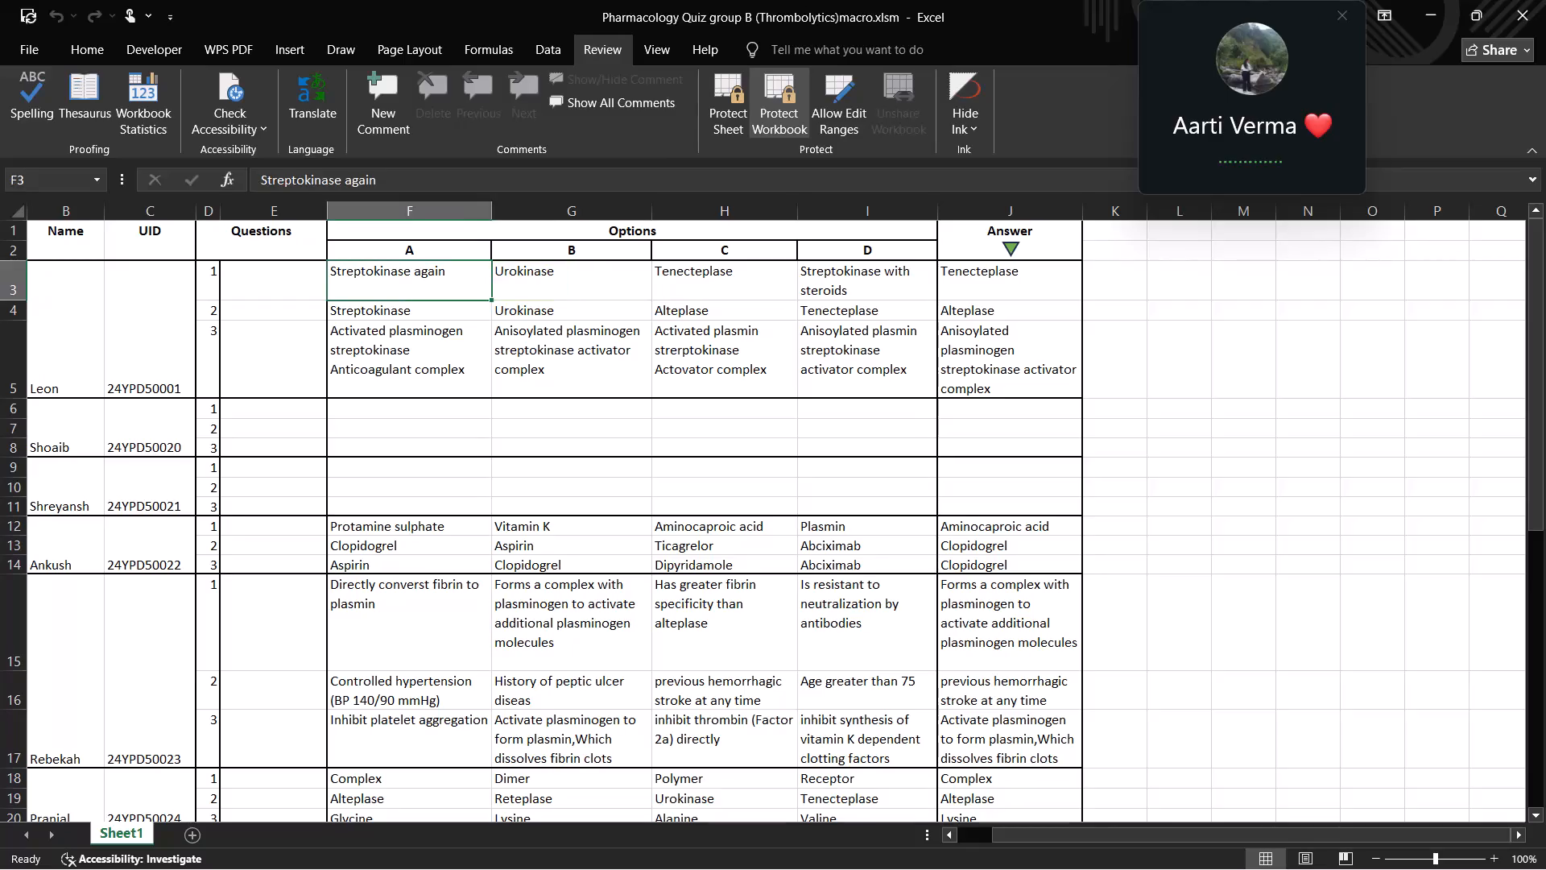
Check the Locked protection setting of option cell G3 and leave the cell unlocked.
{"action": "left_click", "coordinate": [519, 286]}
{"action": "right_click", "coordinate": [520, 288]}
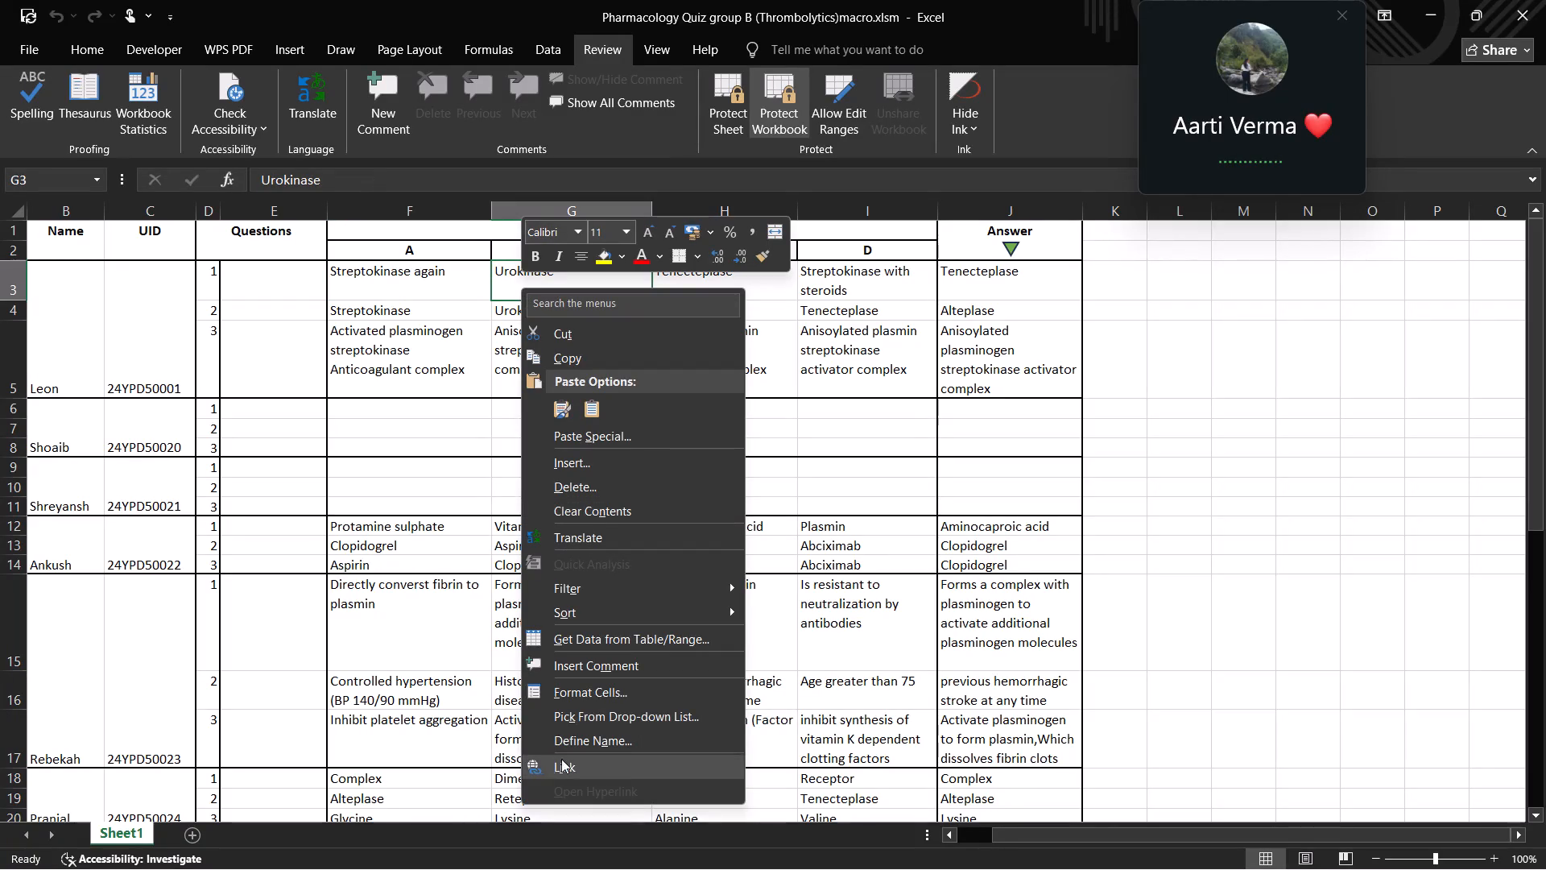
{"action": "left_click", "coordinate": [583, 690]}
{"action": "left_click", "coordinate": [687, 405]}
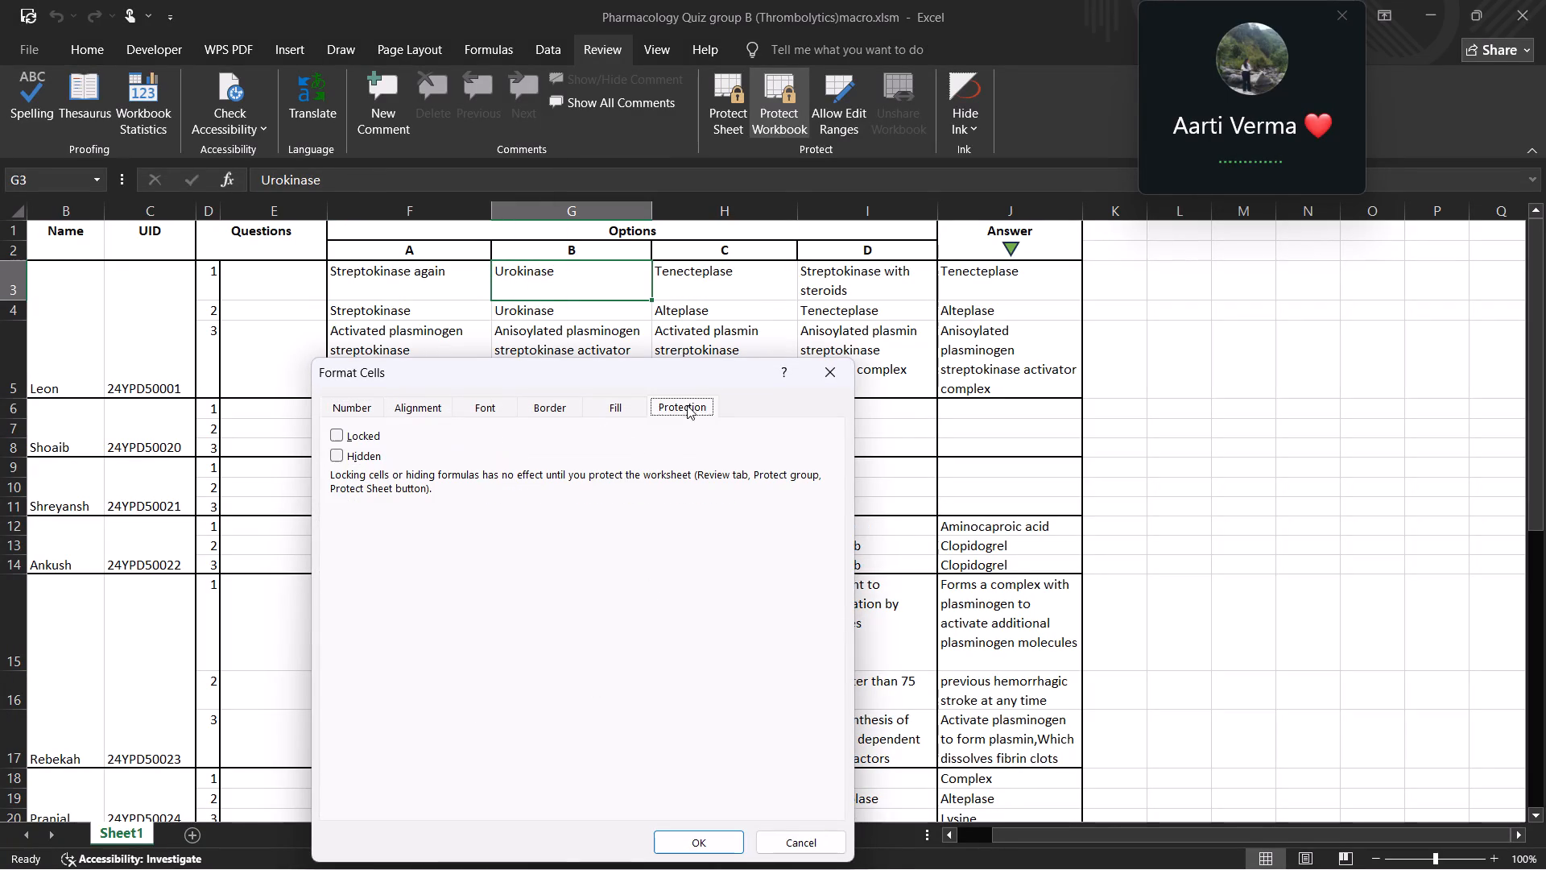
{"action": "left_click", "coordinate": [338, 433]}
{"action": "left_click", "coordinate": [338, 433]}
{"action": "double_click", "coordinate": [337, 437]}
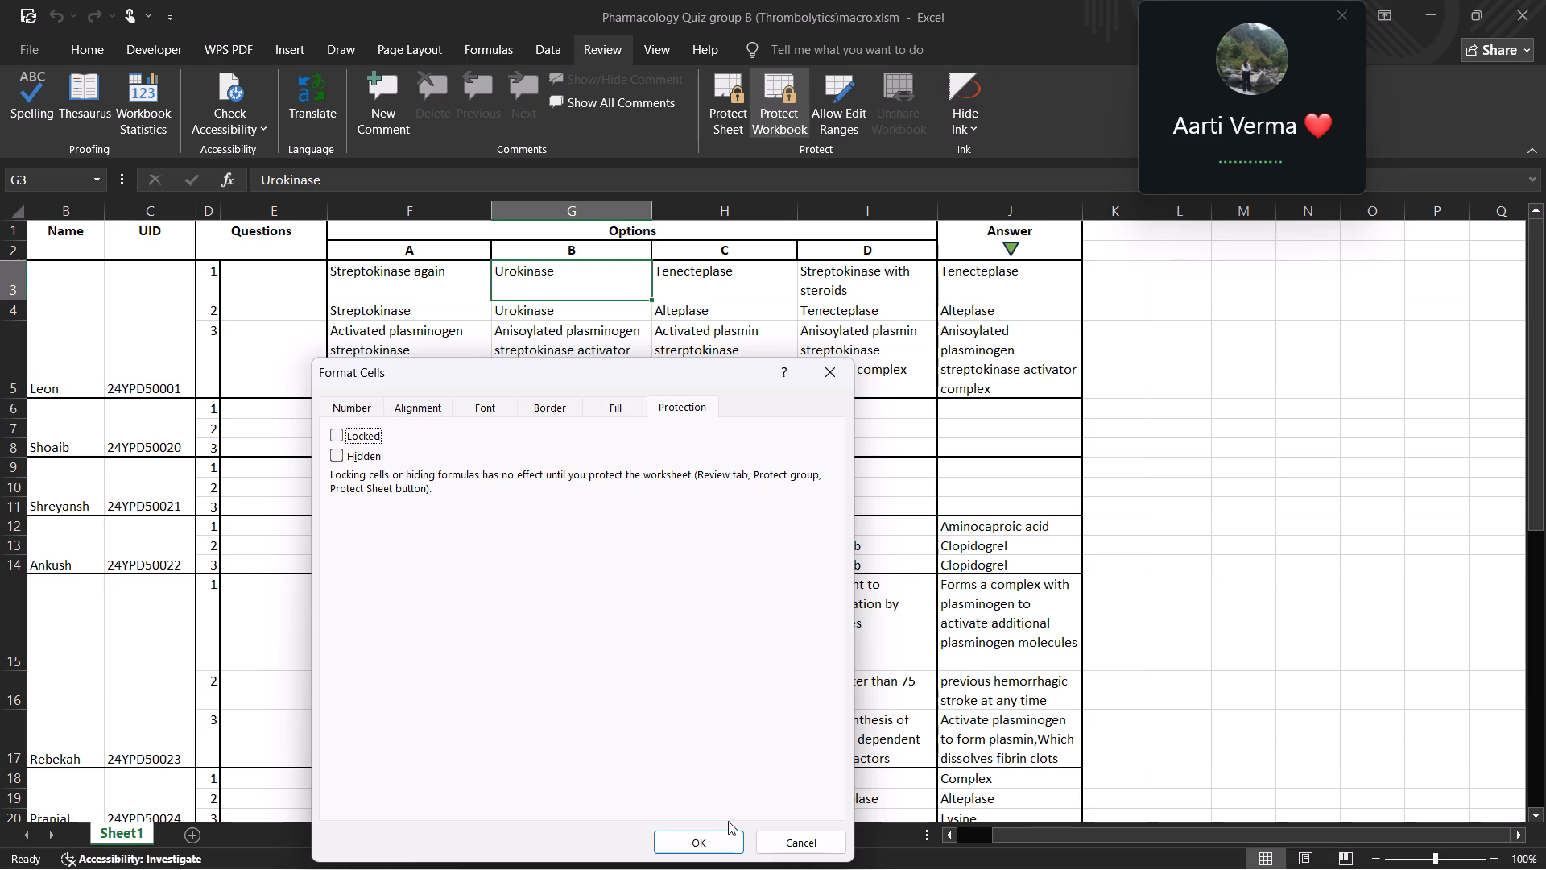
{"action": "left_click", "coordinate": [711, 835]}
Inspect individual option cells in rows 3 to 5, columns F to I, of the group B sheet.
{"action": "left_click", "coordinate": [456, 298]}
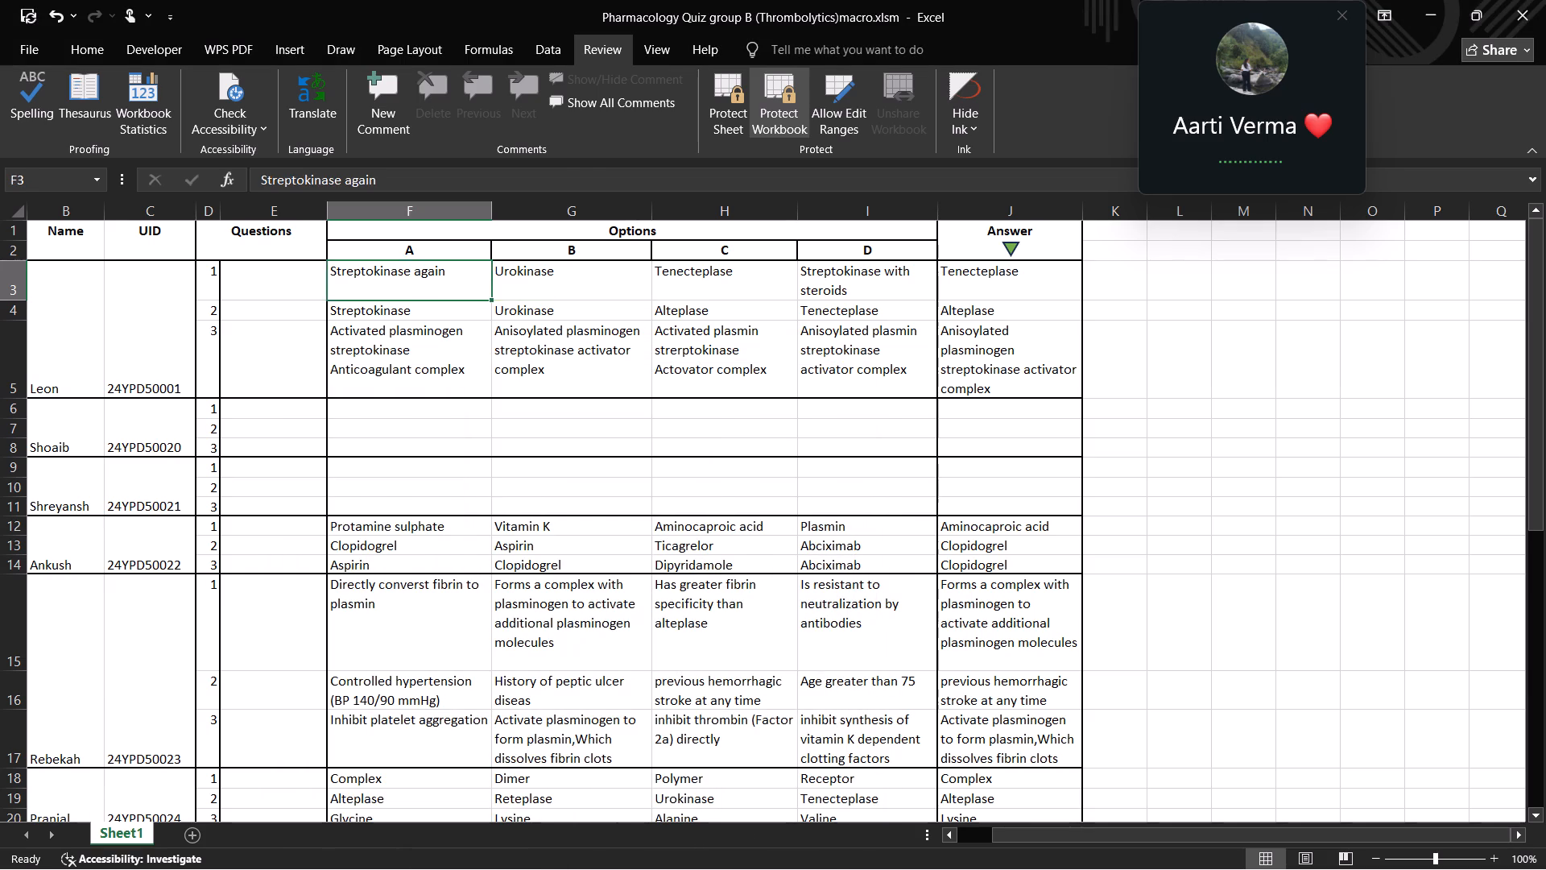
{"action": "left_click", "coordinate": [597, 334]}
{"action": "left_click", "coordinate": [564, 296]}
{"action": "left_click", "coordinate": [679, 284]}
{"action": "left_click", "coordinate": [672, 317]}
{"action": "left_click", "coordinate": [550, 321]}
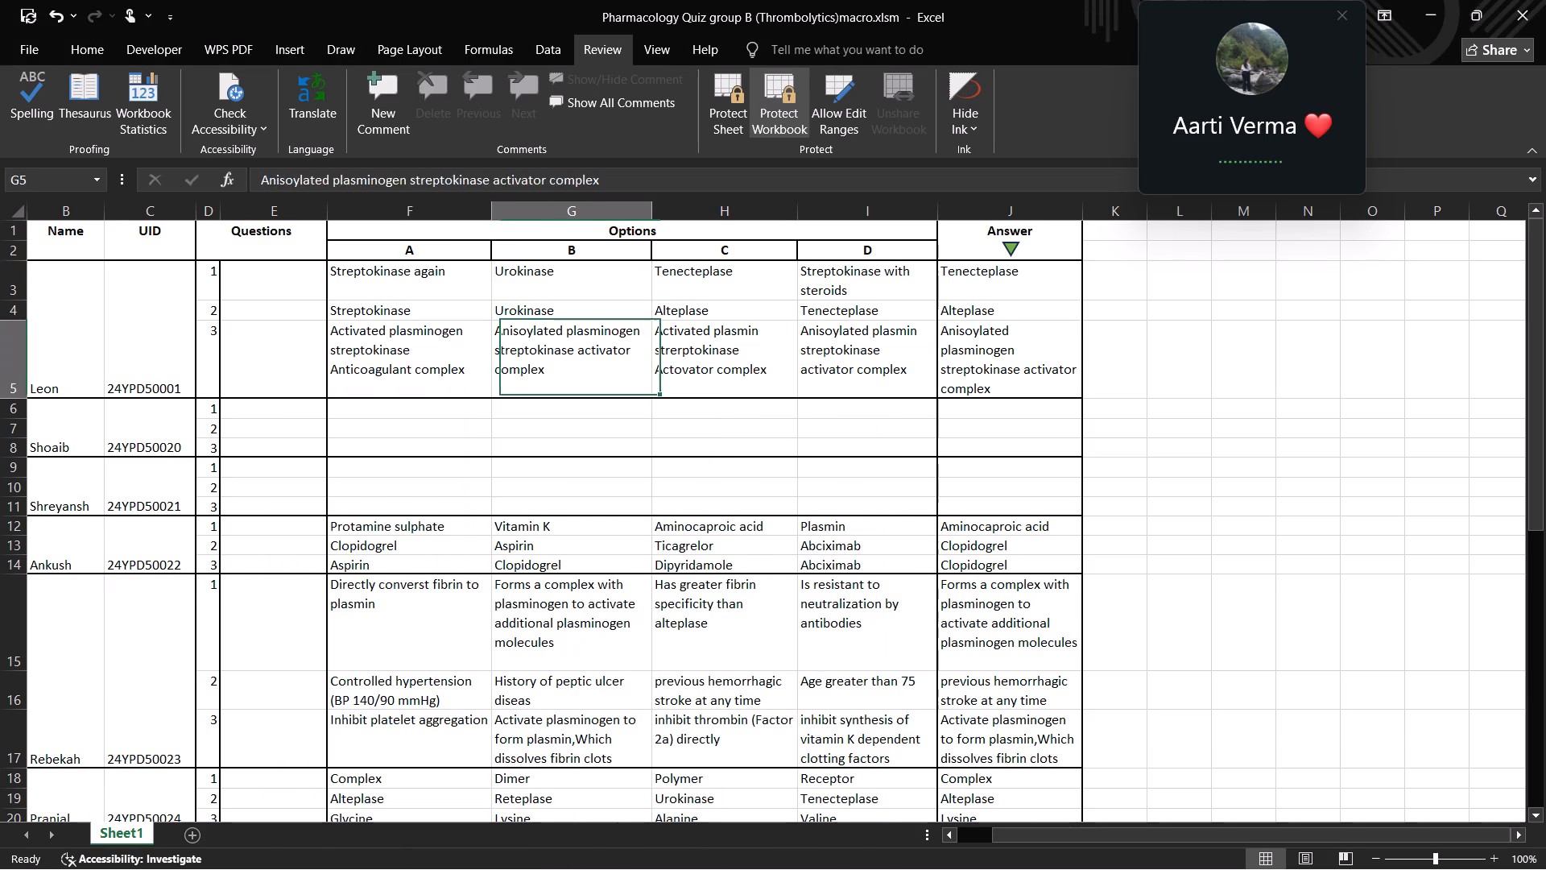
{"action": "left_click", "coordinate": [541, 290]}
{"action": "left_click", "coordinate": [701, 284]}
{"action": "left_click", "coordinate": [868, 291]}
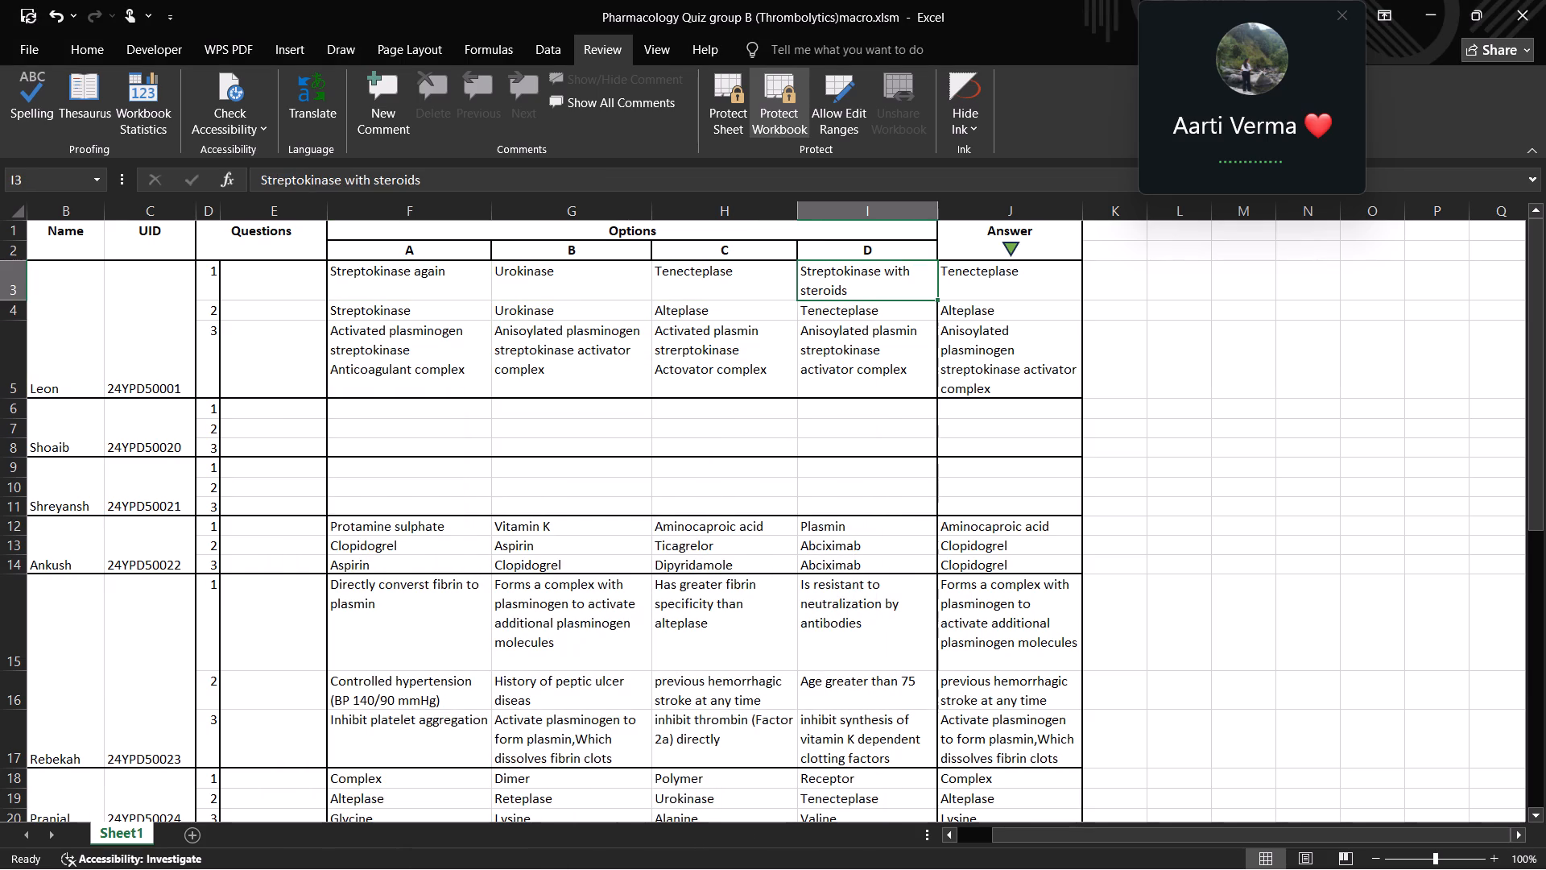
Clear the contents of the questions, options and answers range E3 to J47 on Sheet1.
{"action": "left_click_drag", "start_coordinate": [302, 280], "coordinate": [1050, 869]}
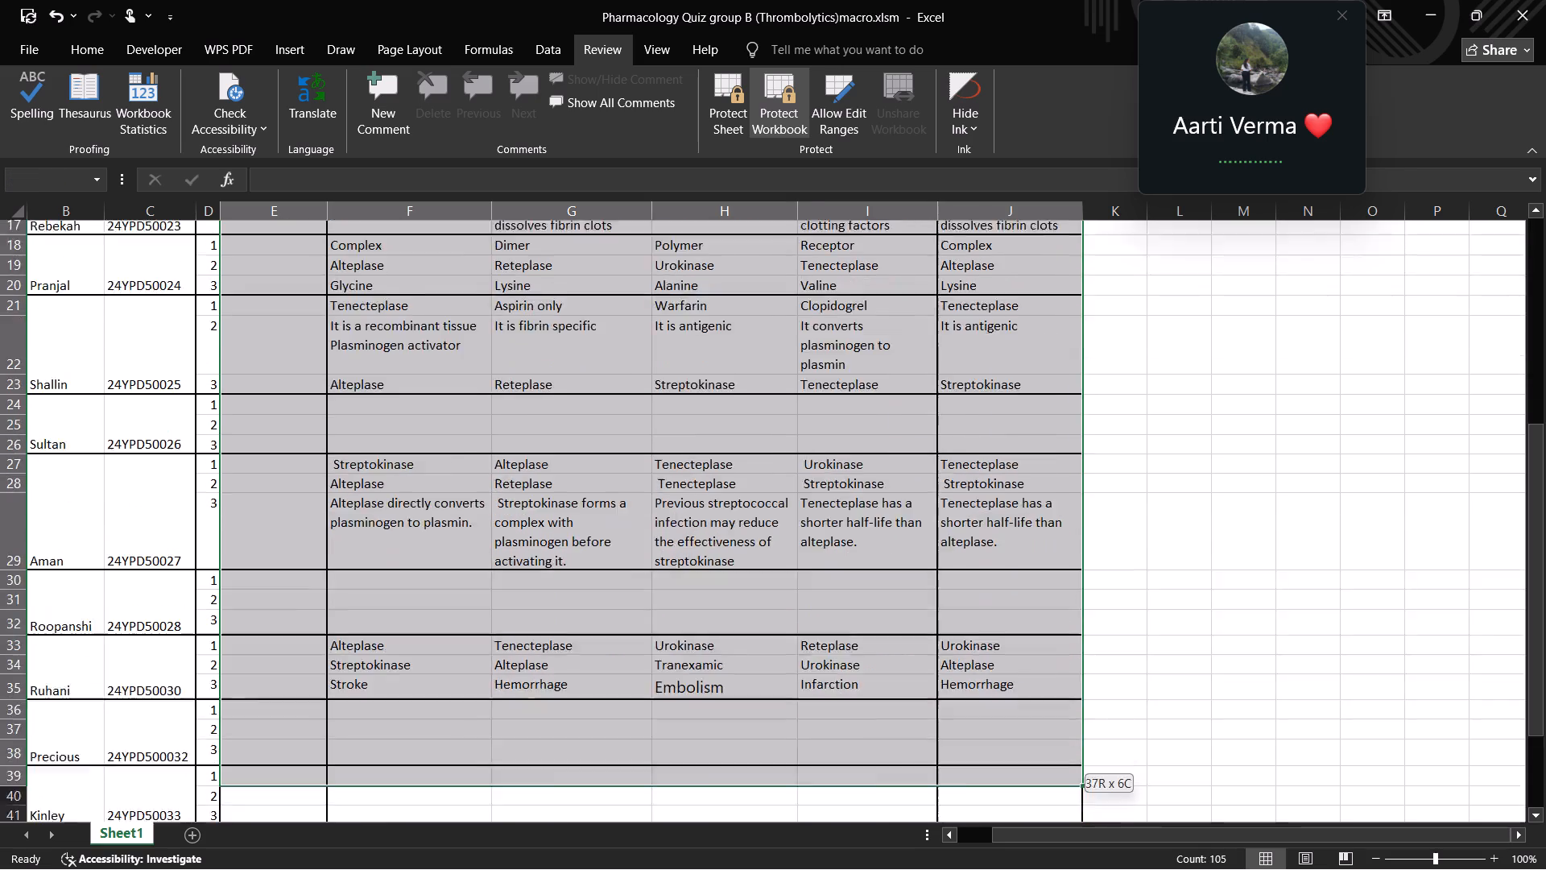
{"action": "left_click_drag", "start_coordinate": [1050, 869], "coordinate": [1009, 784]}
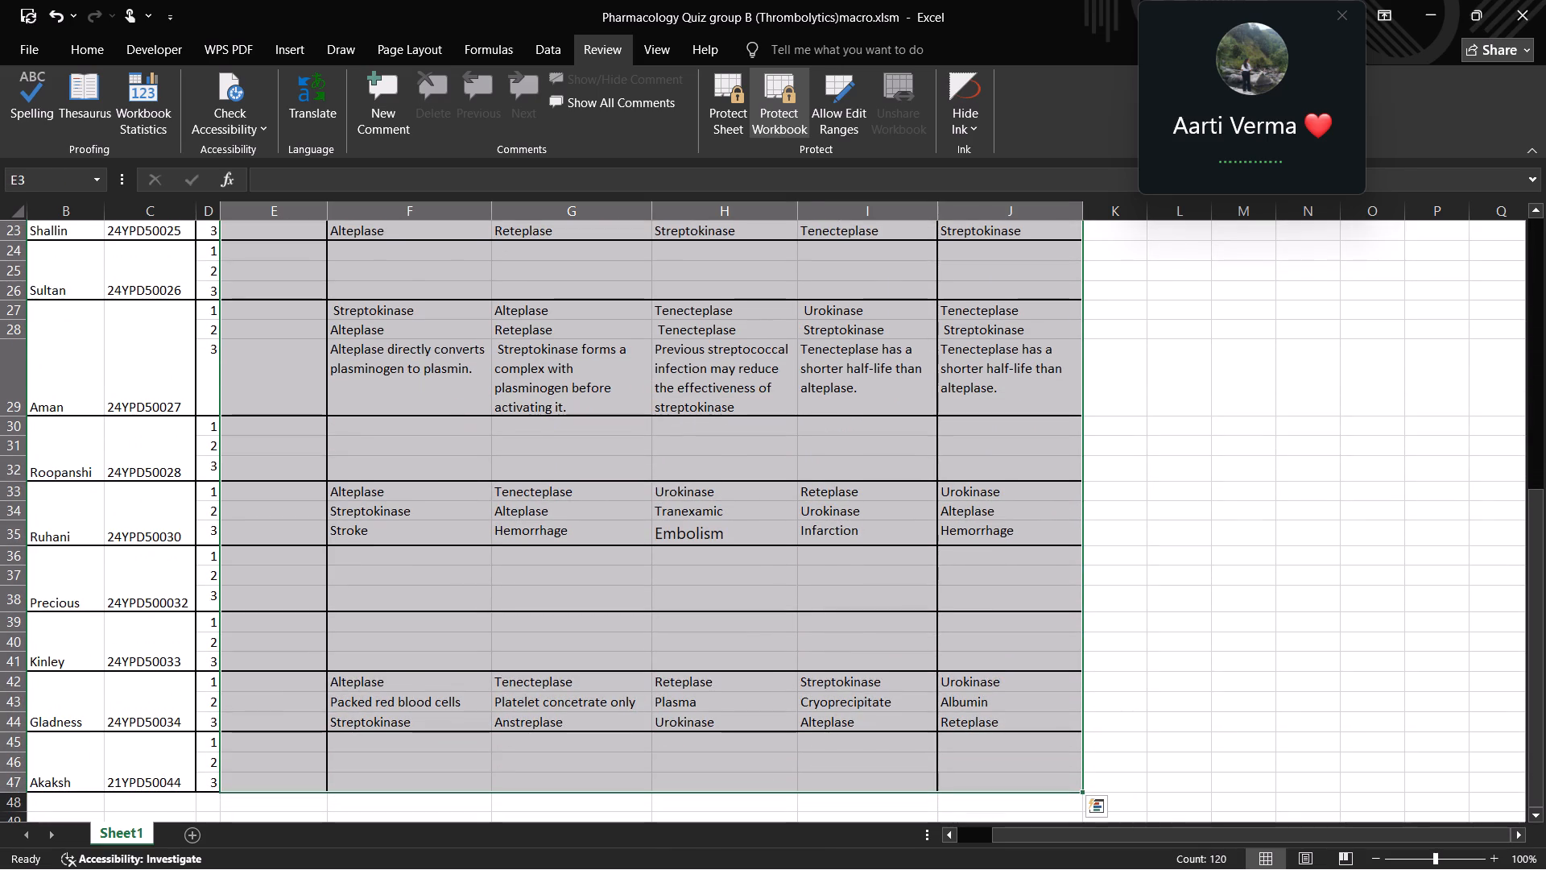
{"action": "right_click", "coordinate": [709, 522]}
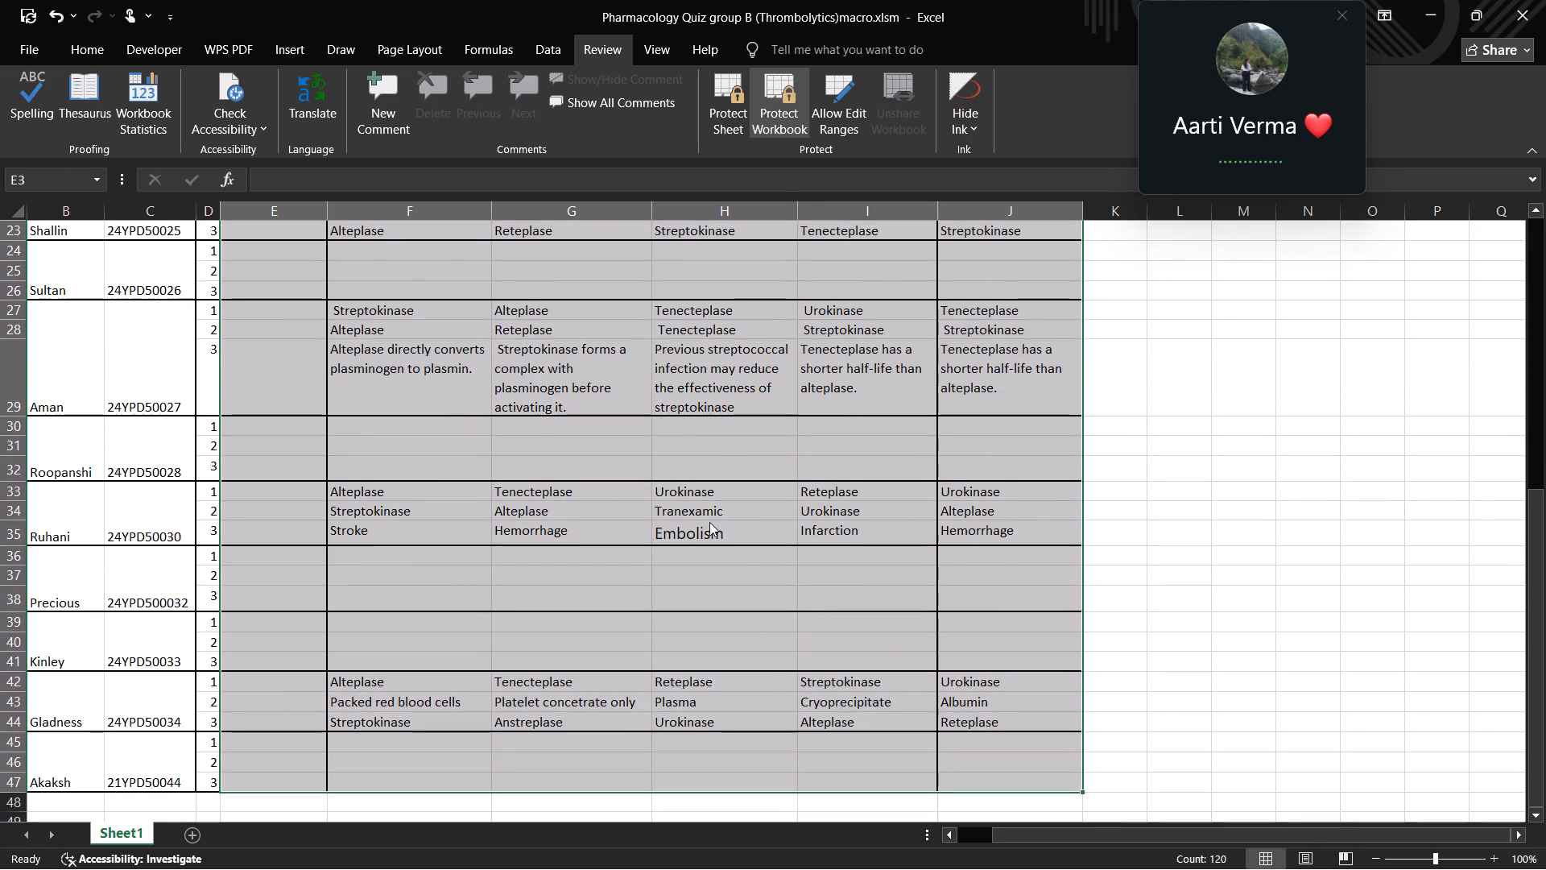
{"action": "left_click", "coordinate": [797, 230]}
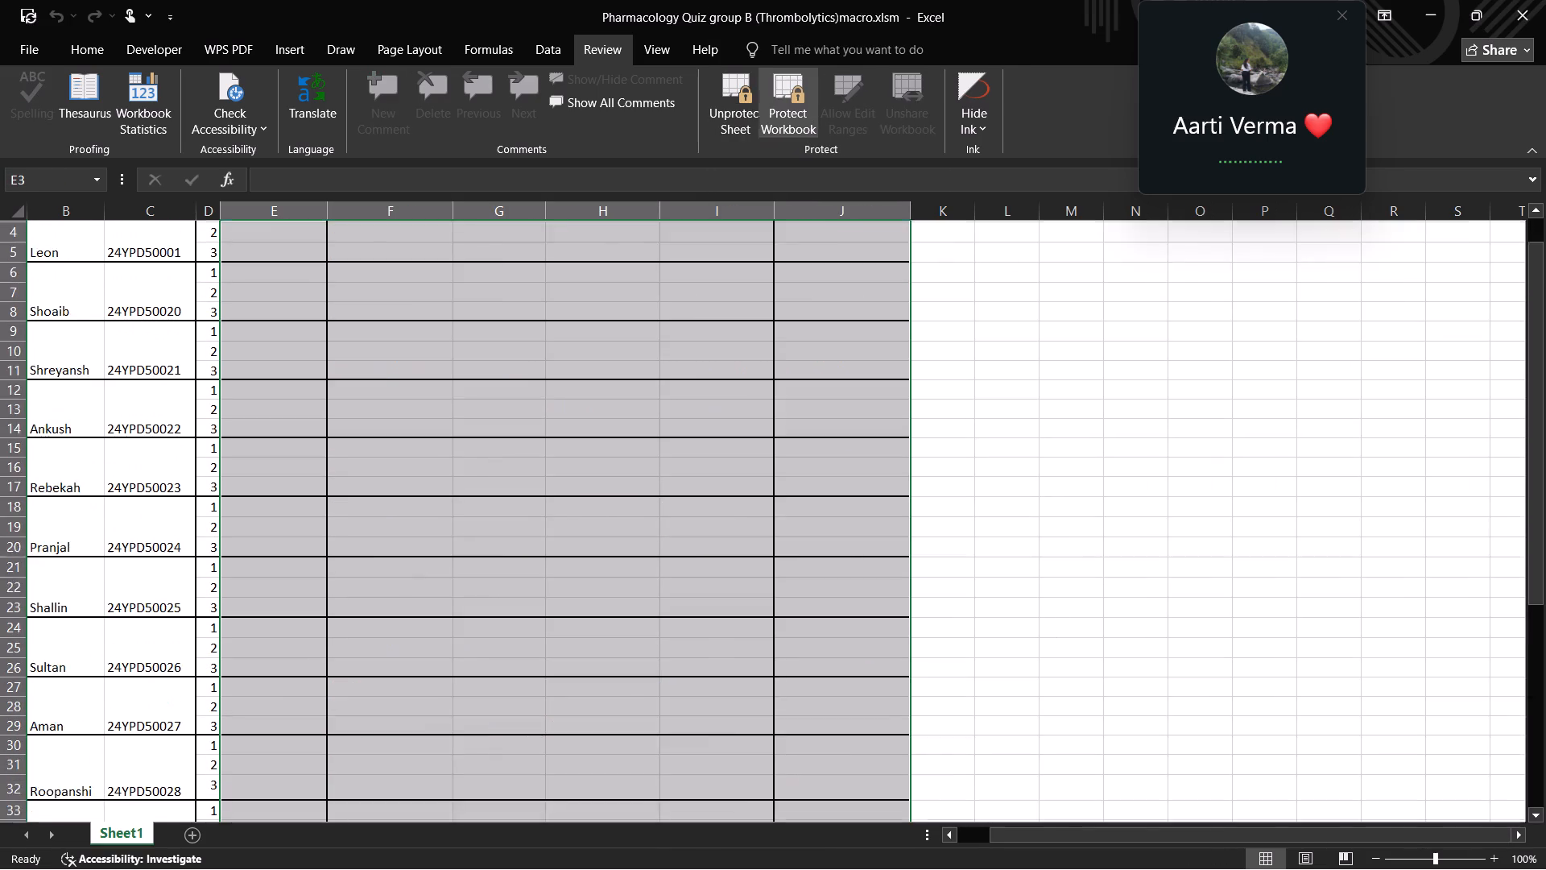
Check the Questions, Options and Answer columns across the student rows of Sheet1.
{"action": "scroll", "coordinate": [692, 594], "scroll_direction": "down", "scroll_amount": 2}
{"action": "scroll", "coordinate": [688, 590], "scroll_direction": "up", "scroll_amount": 1}
{"action": "scroll", "coordinate": [684, 580], "scroll_direction": "down", "scroll_amount": 1}
{"action": "scroll", "coordinate": [681, 577], "scroll_direction": "up", "scroll_amount": 1}
{"action": "scroll", "coordinate": [480, 453], "scroll_direction": "down", "scroll_amount": 2}
{"action": "scroll", "coordinate": [399, 396], "scroll_direction": "up", "scroll_amount": 2}
{"action": "scroll", "coordinate": [403, 396], "scroll_direction": "down", "scroll_amount": 1}
{"action": "scroll", "coordinate": [403, 396], "scroll_direction": "up", "scroll_amount": 1}
{"action": "scroll", "coordinate": [404, 396], "scroll_direction": "down", "scroll_amount": 1}
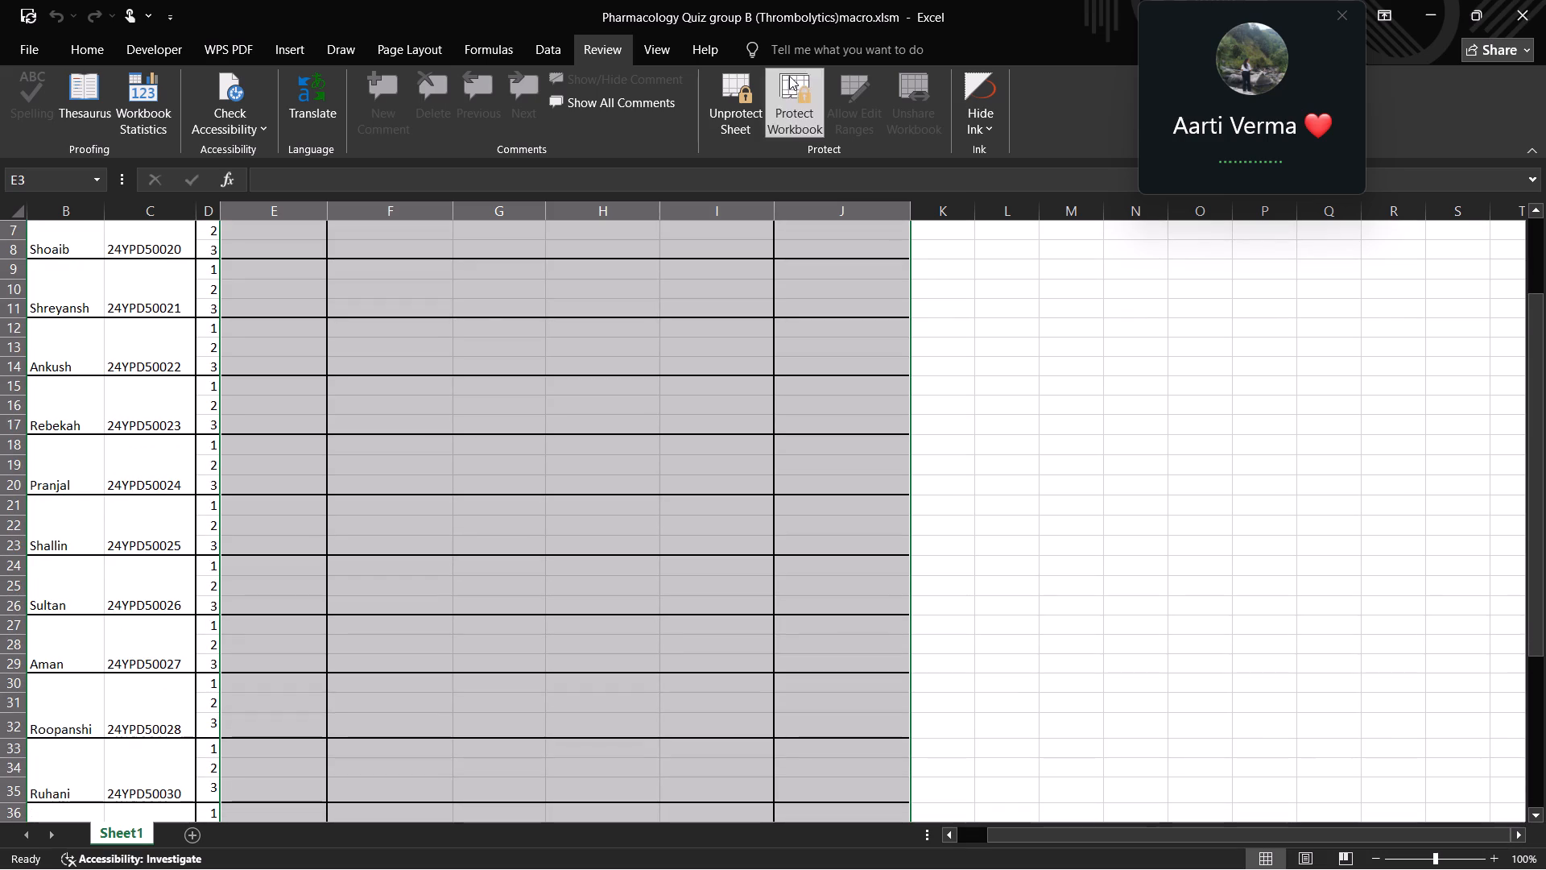
Start unprotecting the group B workbook, bringing up its password request.
{"action": "left_click", "coordinate": [790, 81]}
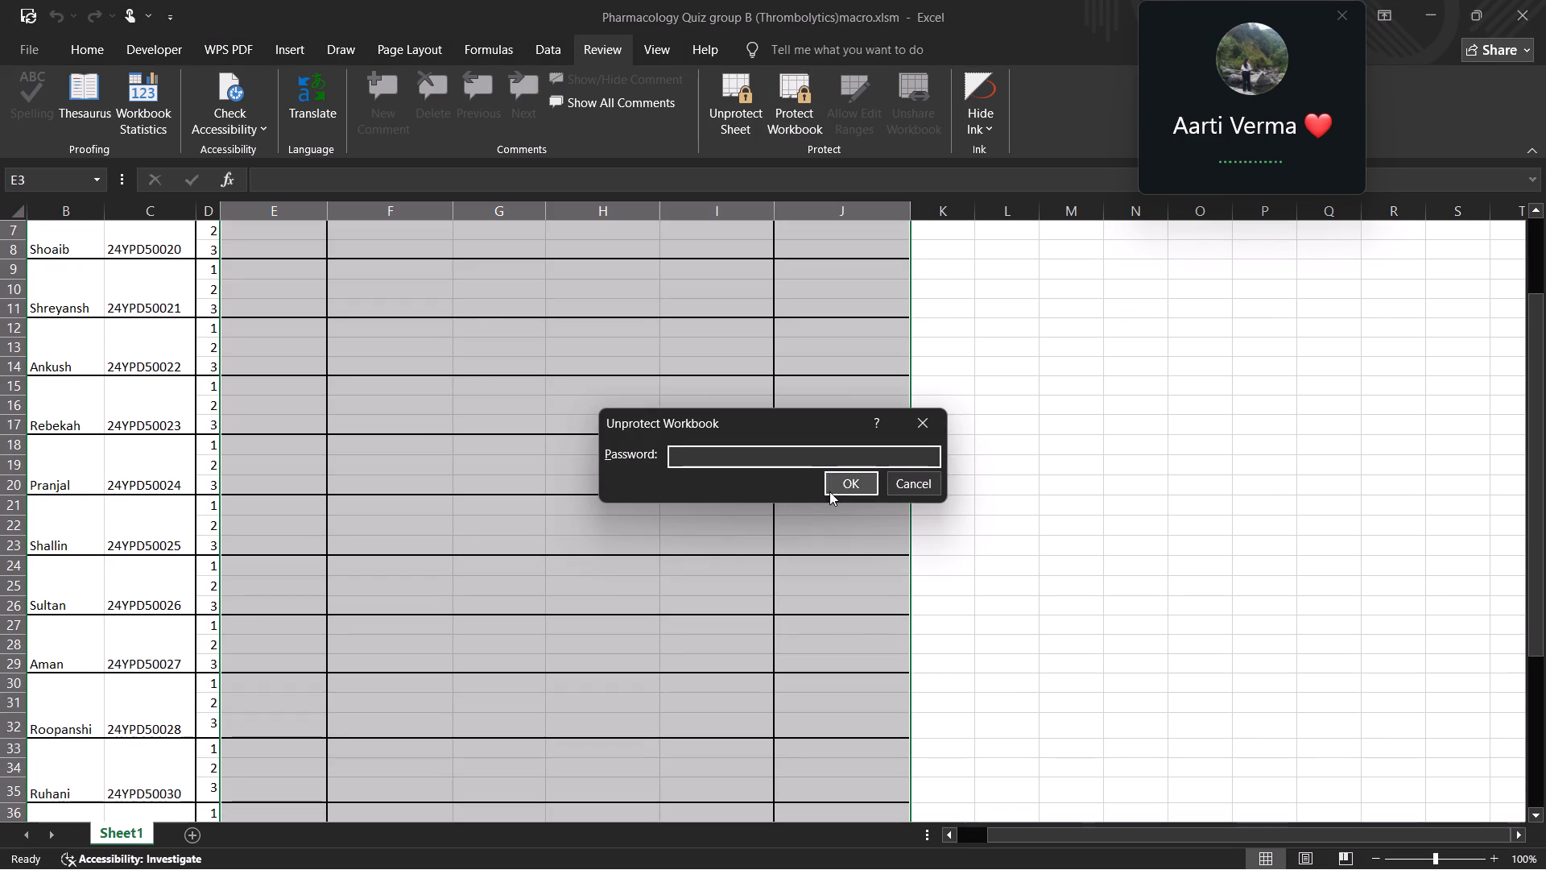
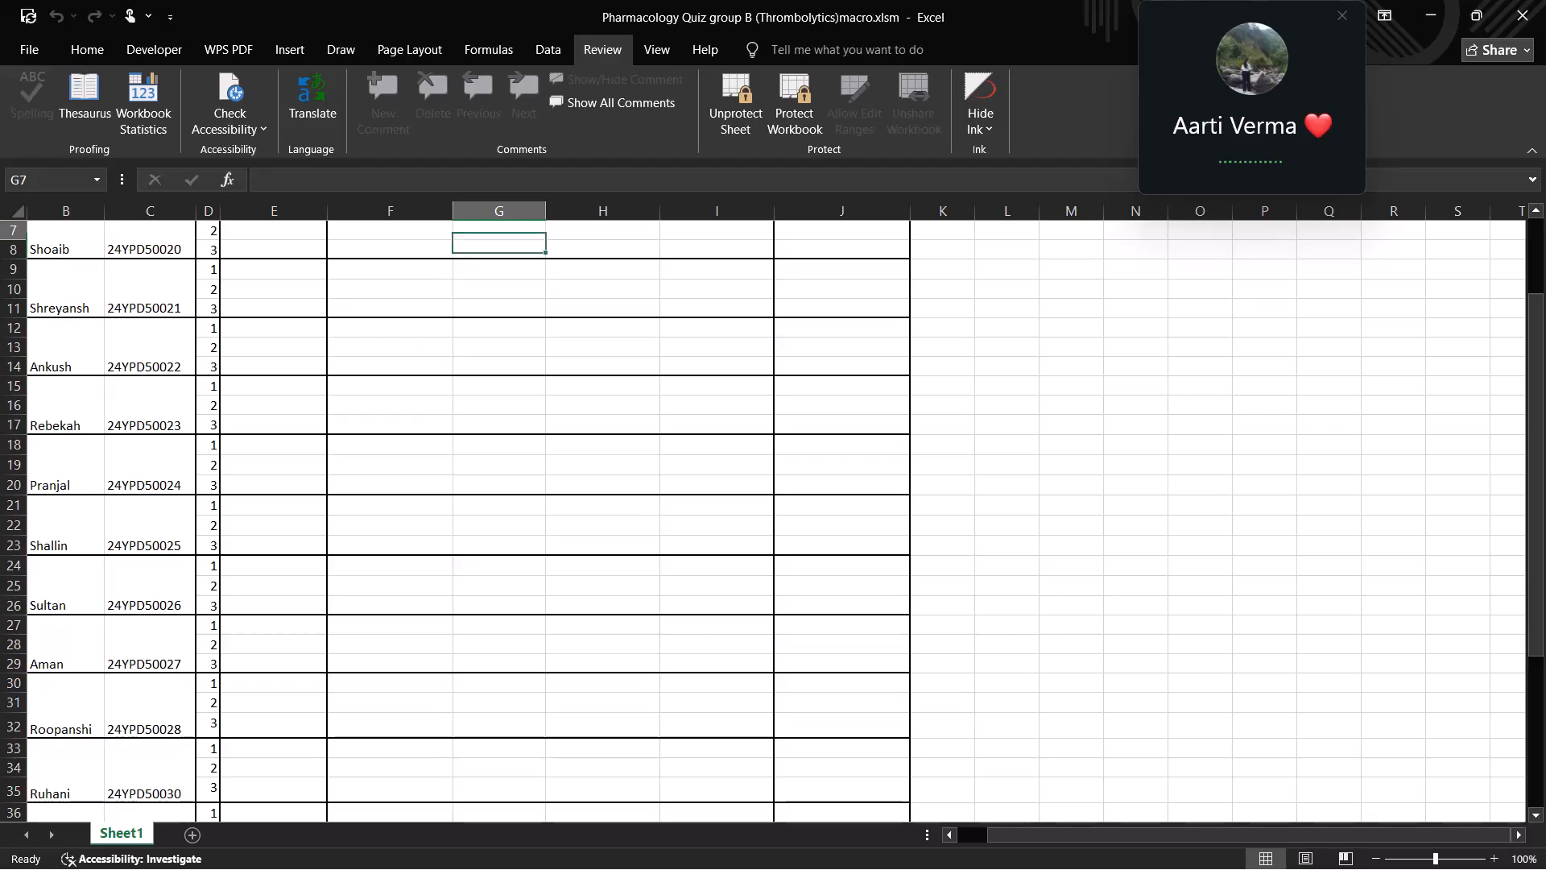
Check the Questions, Options and Answer cells from row 7 down to row 47 of Sheet1.
{"action": "left_click", "coordinate": [588, 244], "text": "shift"}
{"action": "left_click_drag", "start_coordinate": [259, 227], "coordinate": [850, 869], "text": "shift"}
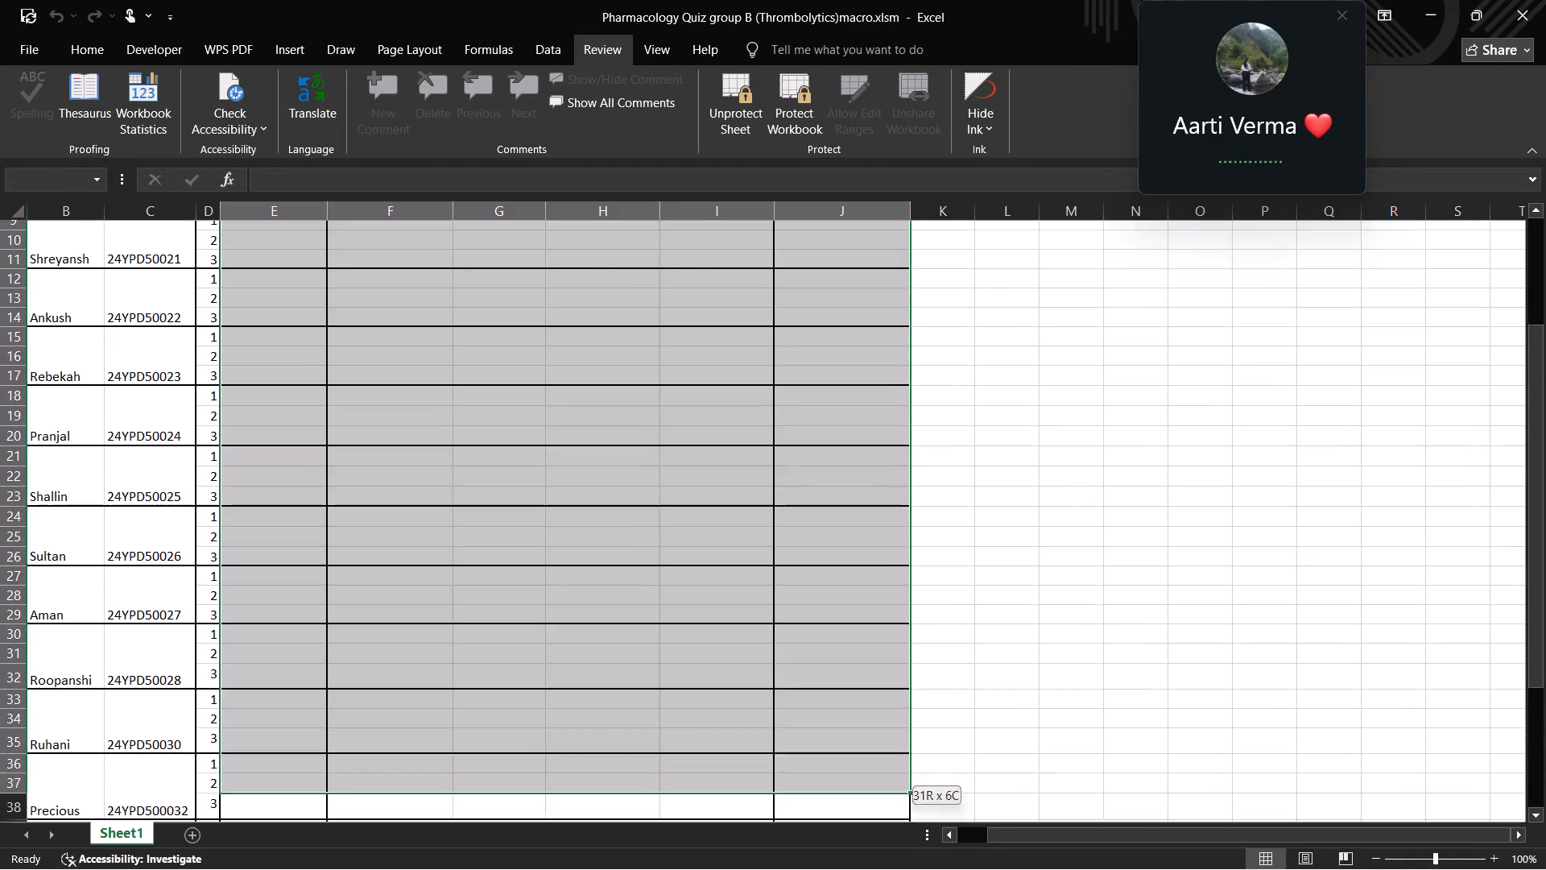
{"action": "left_click_drag", "start_coordinate": [850, 869], "coordinate": [852, 789], "text": "shift"}
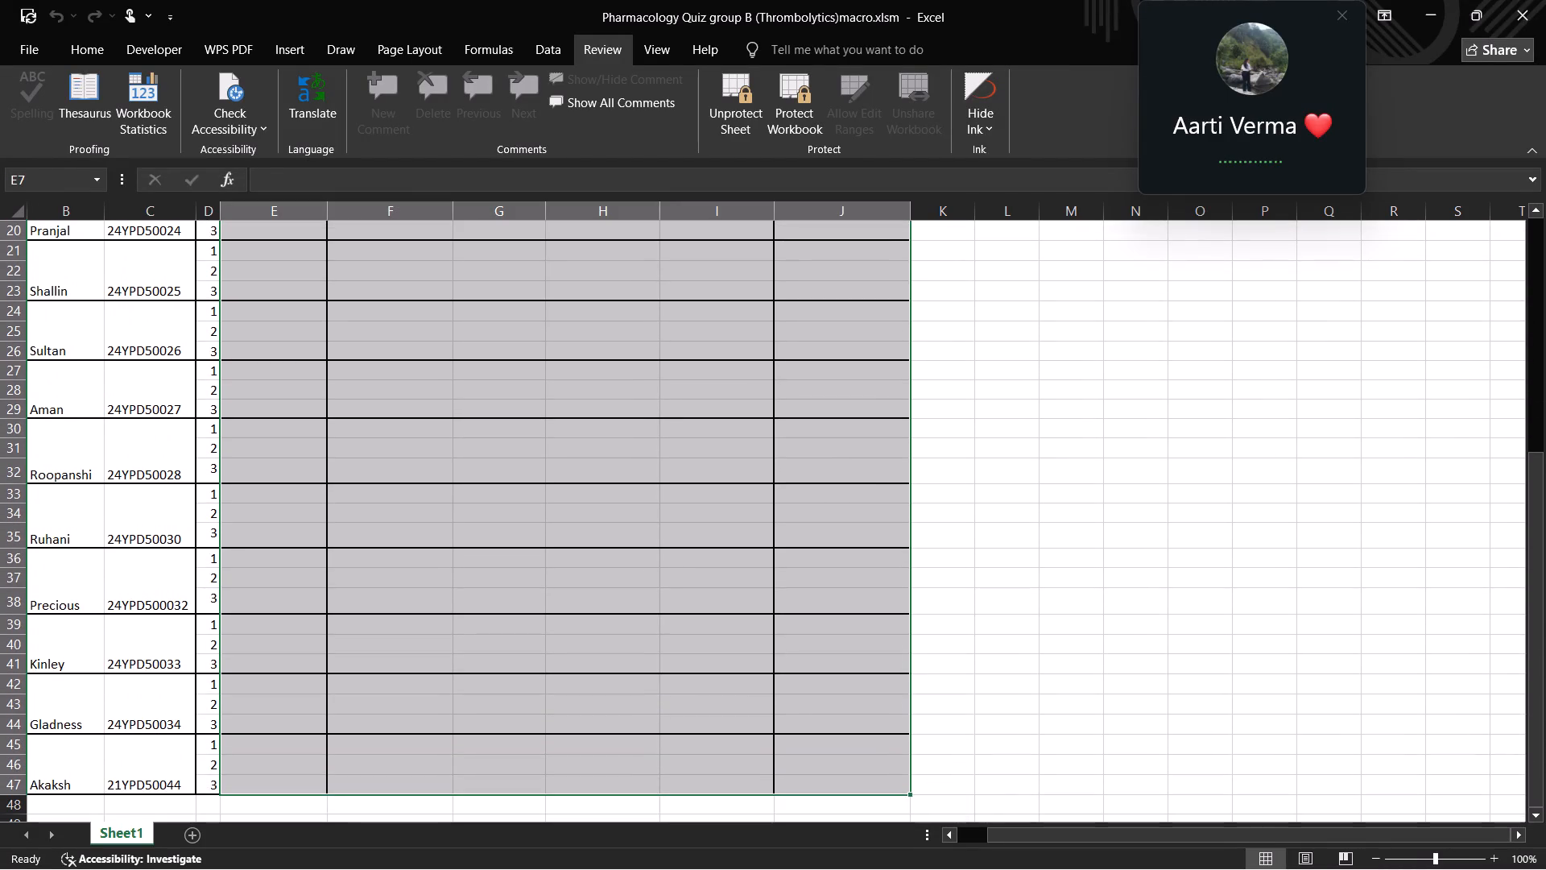
{"action": "left_click", "coordinate": [821, 579], "text": "shift"}
{"action": "scroll", "coordinate": [763, 582], "scroll_direction": "up", "scroll_amount": 5, "text": "shift"}
{"action": "scroll", "coordinate": [267, 296], "scroll_direction": "down", "scroll_amount": 3, "text": "shift"}
{"action": "scroll", "coordinate": [271, 303], "scroll_direction": "up", "scroll_amount": 3, "text": "shift"}
{"action": "scroll", "coordinate": [419, 454], "scroll_direction": "down", "scroll_amount": 1, "text": "shift"}
{"action": "scroll", "coordinate": [422, 457], "scroll_direction": "up", "scroll_amount": 3, "text": "shift"}
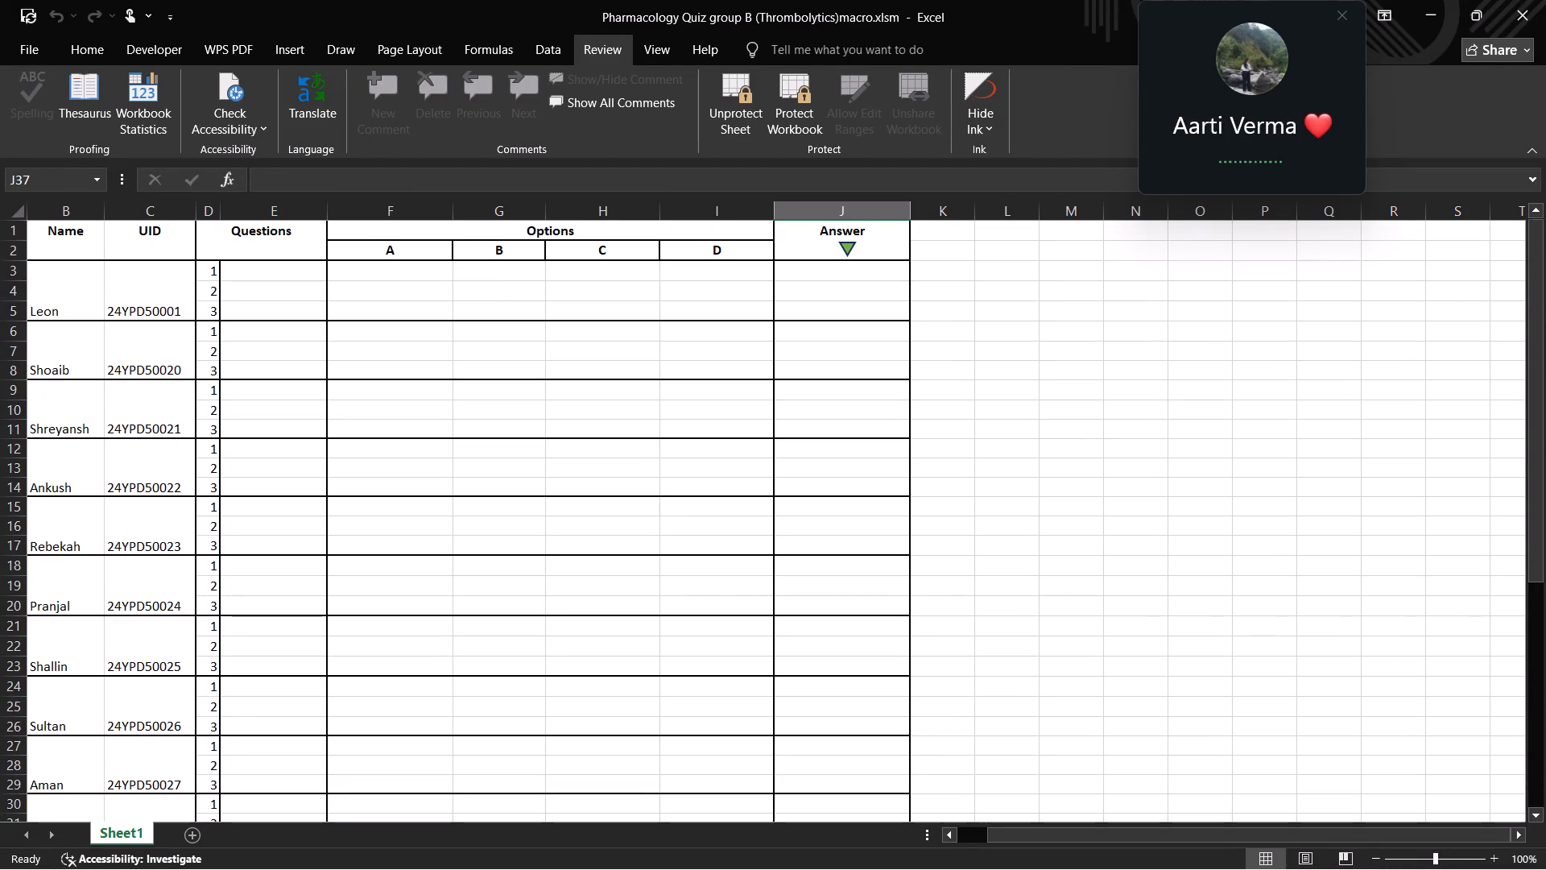
{"action": "scroll", "coordinate": [435, 445], "scroll_direction": "up", "scroll_amount": 2, "text": "shift"}
Inspect the question cells from E3 downward and the individual option cells in row 3, columns F to I.
{"action": "left_click_drag", "start_coordinate": [266, 265], "coordinate": [586, 213], "text": "shift"}
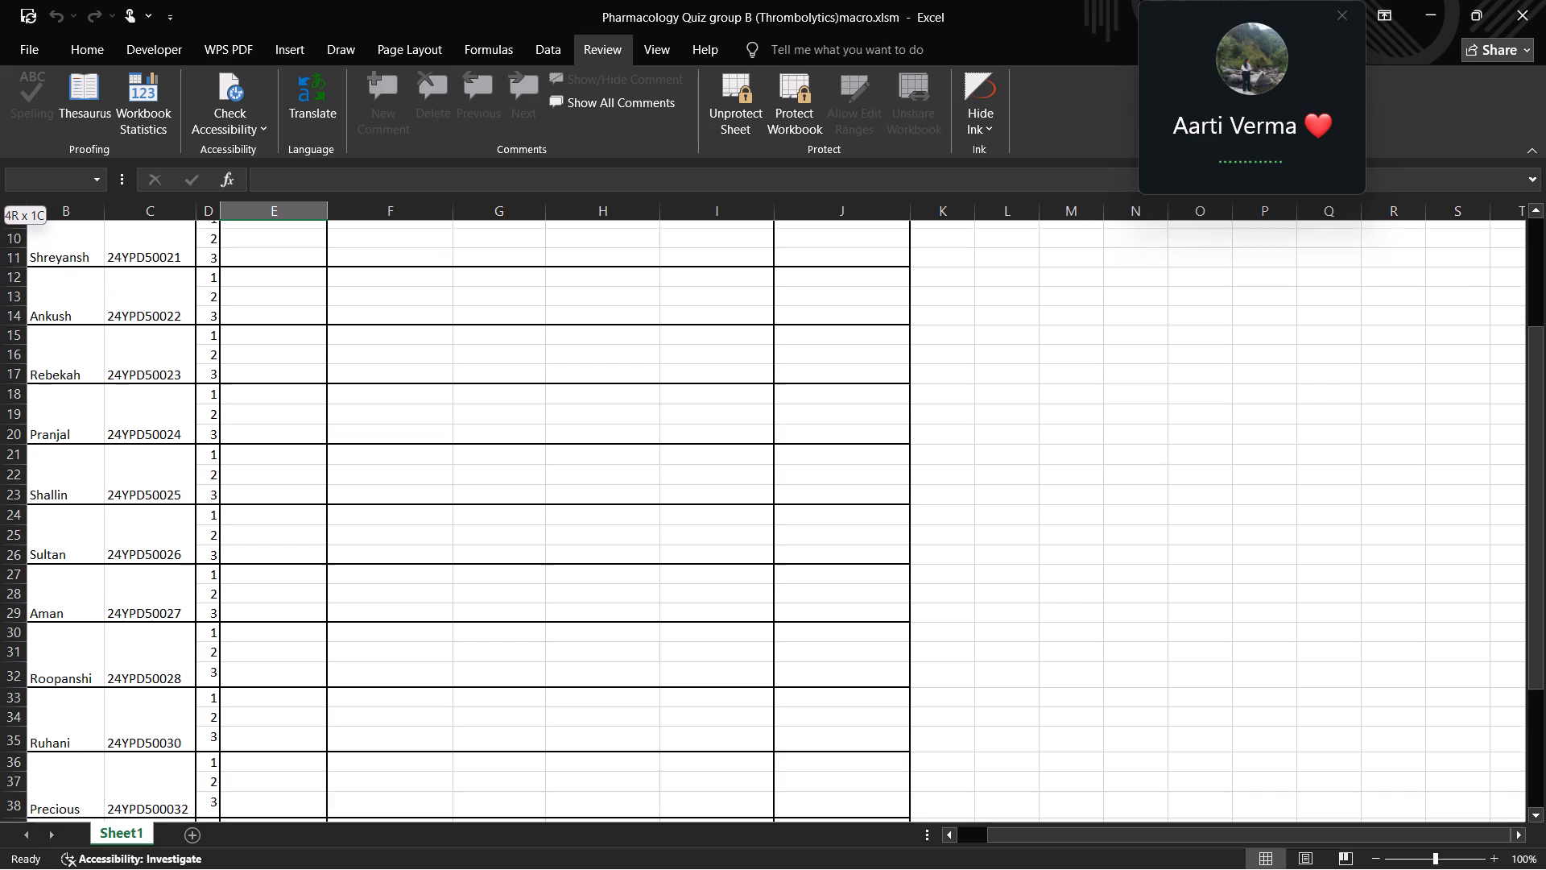
{"action": "left_click_drag", "start_coordinate": [586, 213], "coordinate": [341, 274], "text": "shift"}
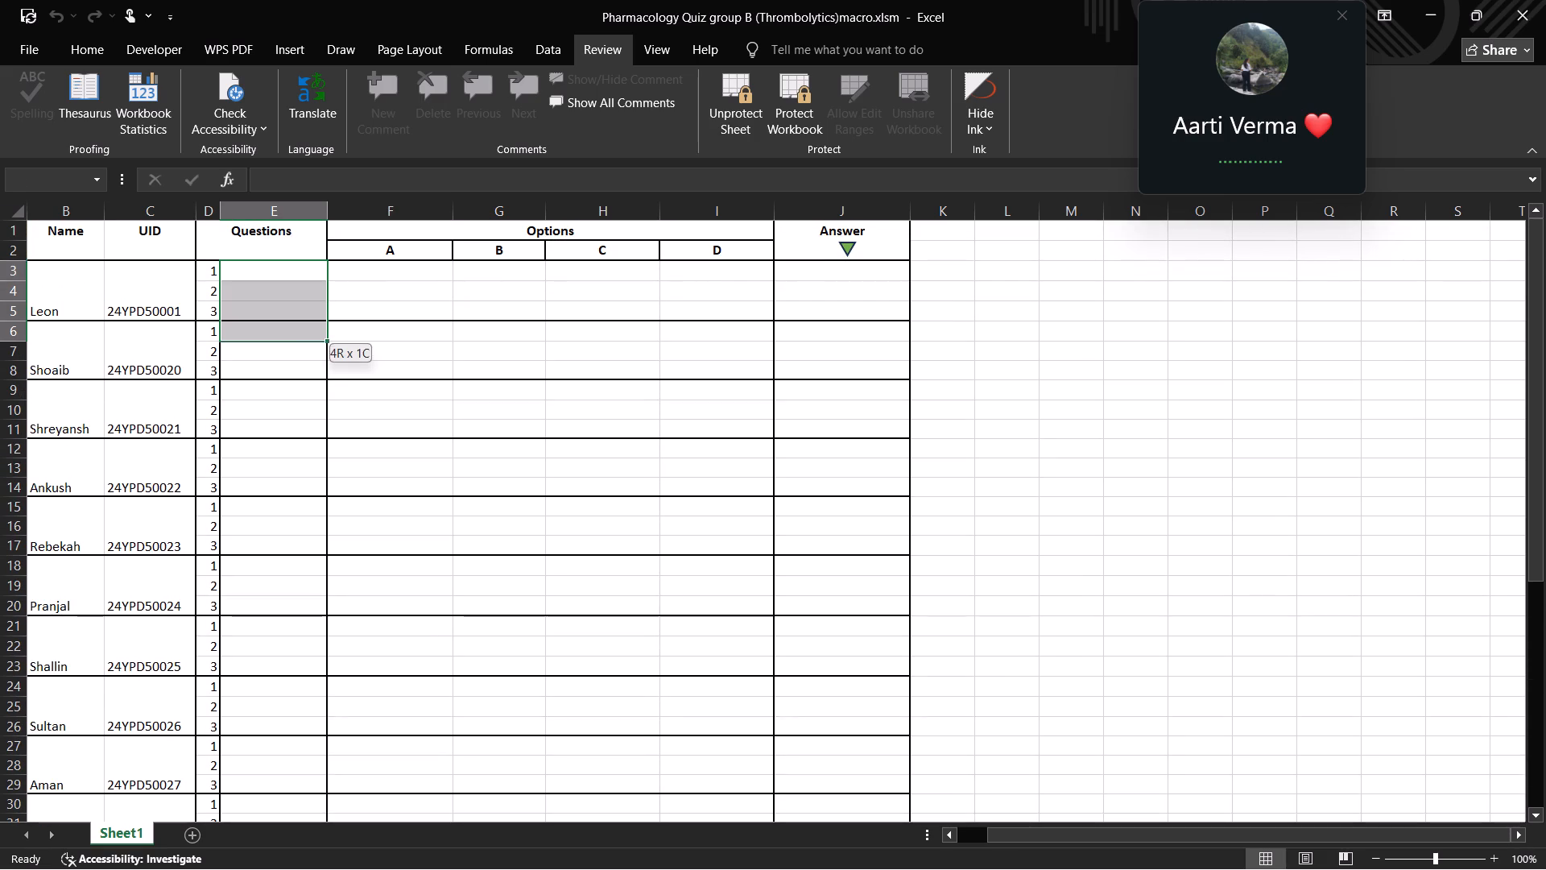
{"action": "left_click_drag", "start_coordinate": [341, 274], "coordinate": [300, 271], "text": "shift"}
{"action": "left_click", "coordinate": [370, 277], "text": "shift"}
{"action": "left_click", "coordinate": [376, 264], "text": "shift"}
{"action": "left_click", "coordinate": [486, 273], "text": "shift"}
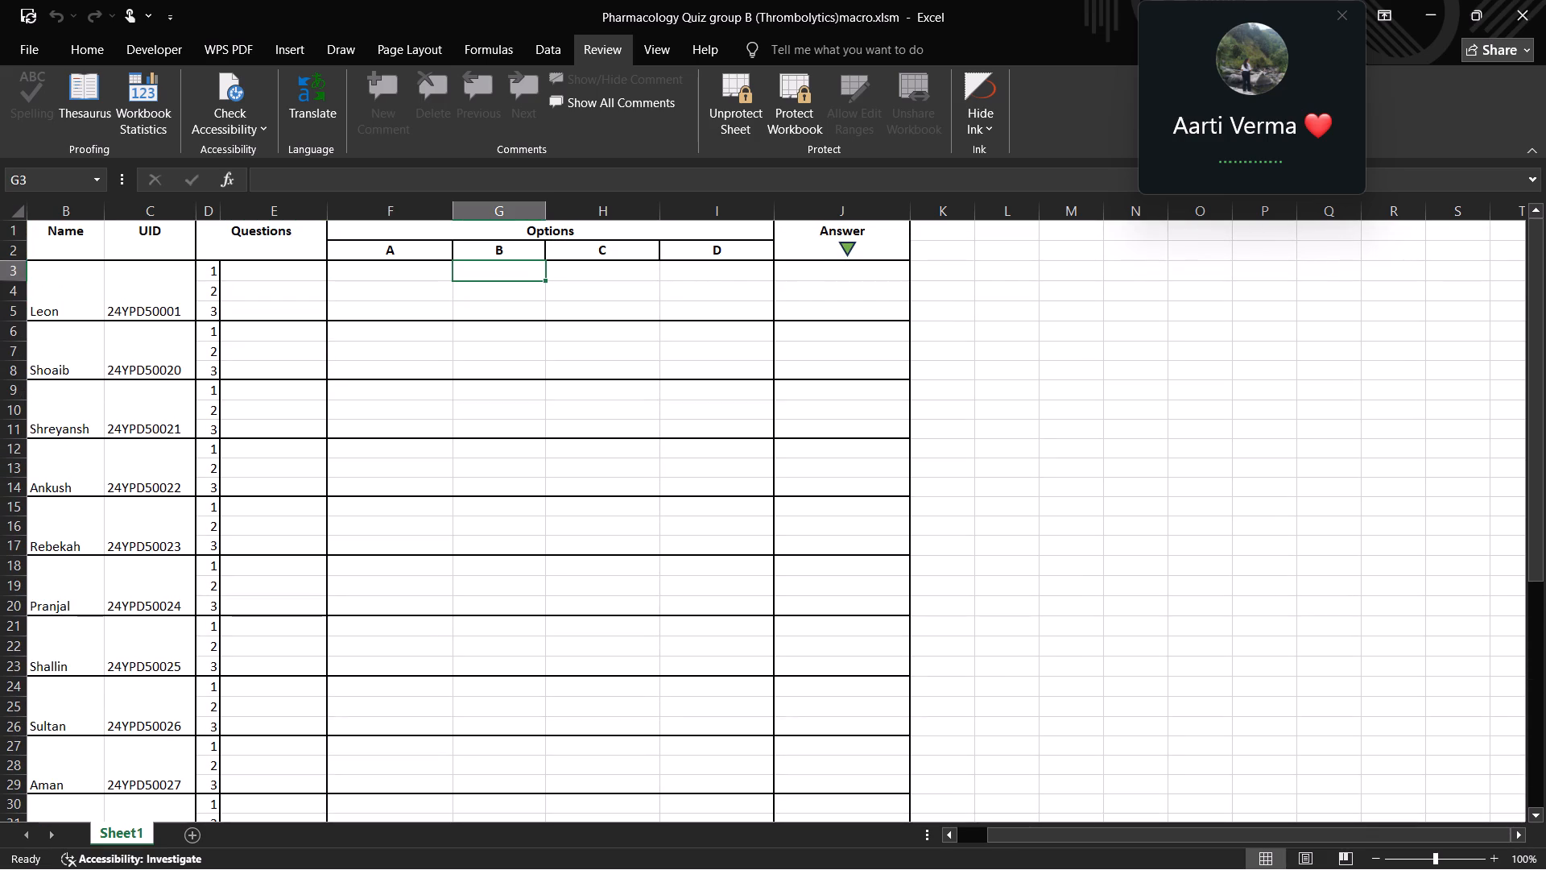
{"action": "left_click", "coordinate": [574, 274], "text": "shift"}
{"action": "left_click", "coordinate": [614, 271], "text": "shift"}
{"action": "left_click", "coordinate": [692, 272], "text": "shift"}
{"action": "left_click", "coordinate": [398, 268], "text": "shift"}
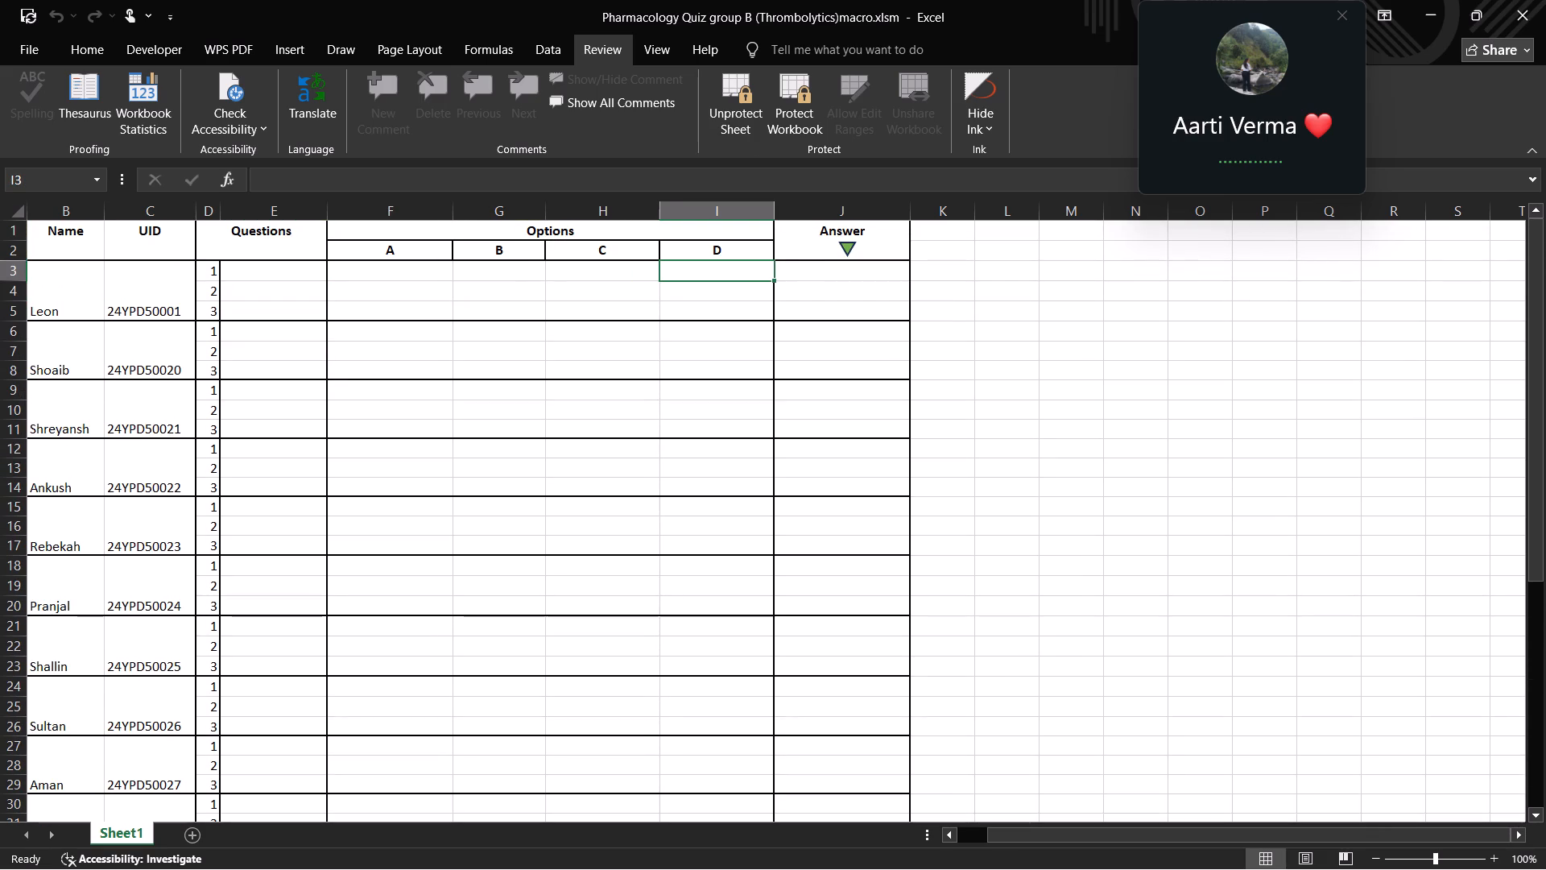
{"action": "left_click", "coordinate": [374, 274], "text": "shift"}
Start unprotecting Sheet1 of the group B workbook, bringing up its password request.
{"action": "left_click", "coordinate": [743, 97], "text": "shift"}
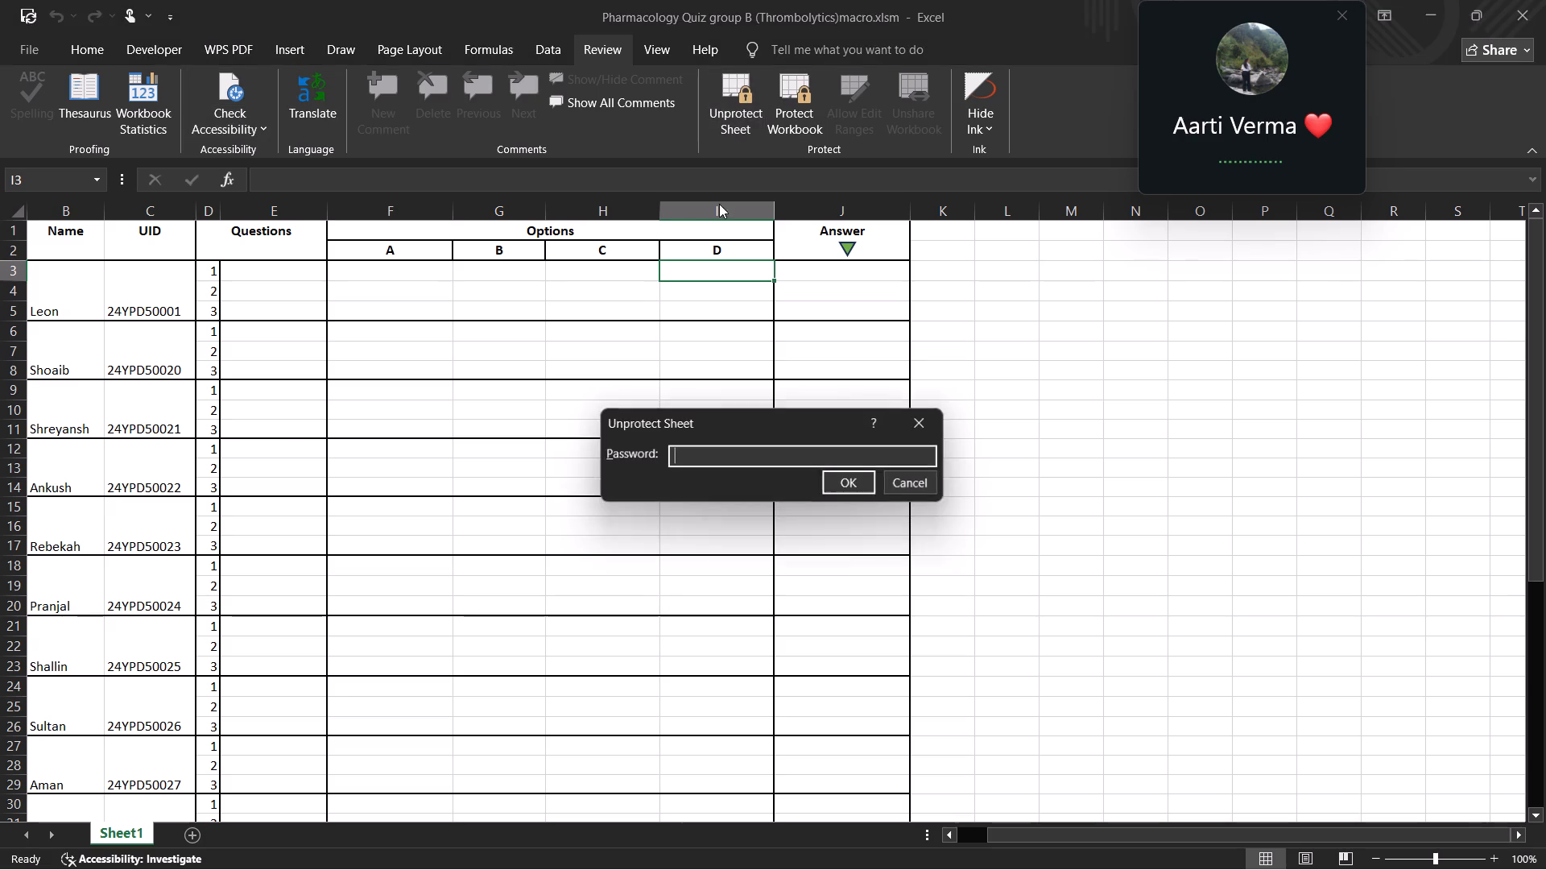
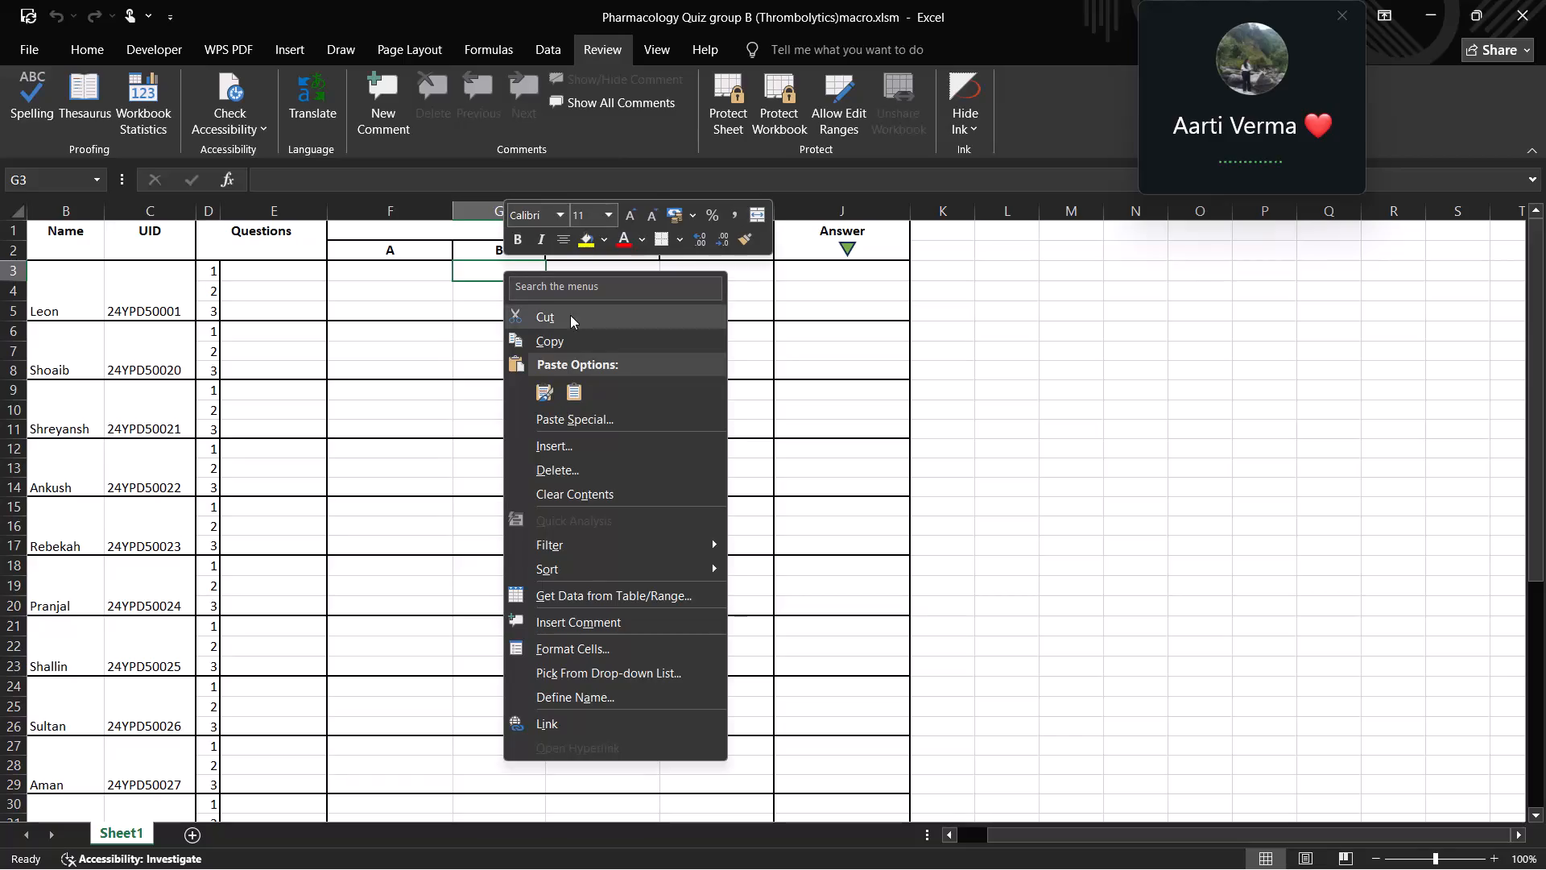
Bring up the cell formatting and protection options for cell G3 of Sheet1.
{"action": "left_click", "coordinate": [77, 48], "text": "shift"}
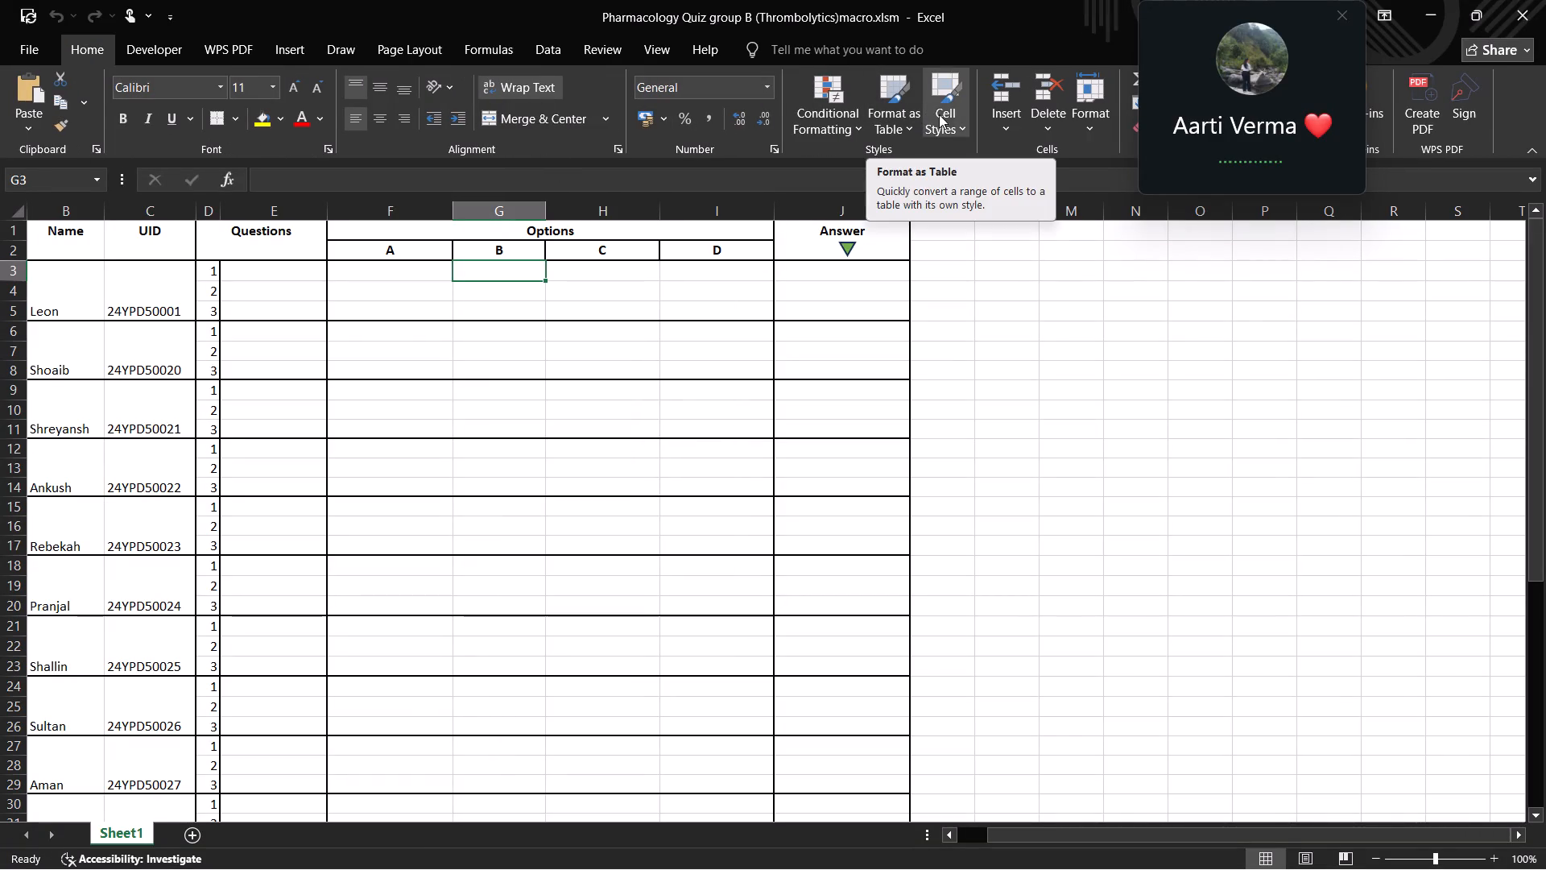
{"action": "left_click", "coordinate": [1078, 106], "text": "shift"}
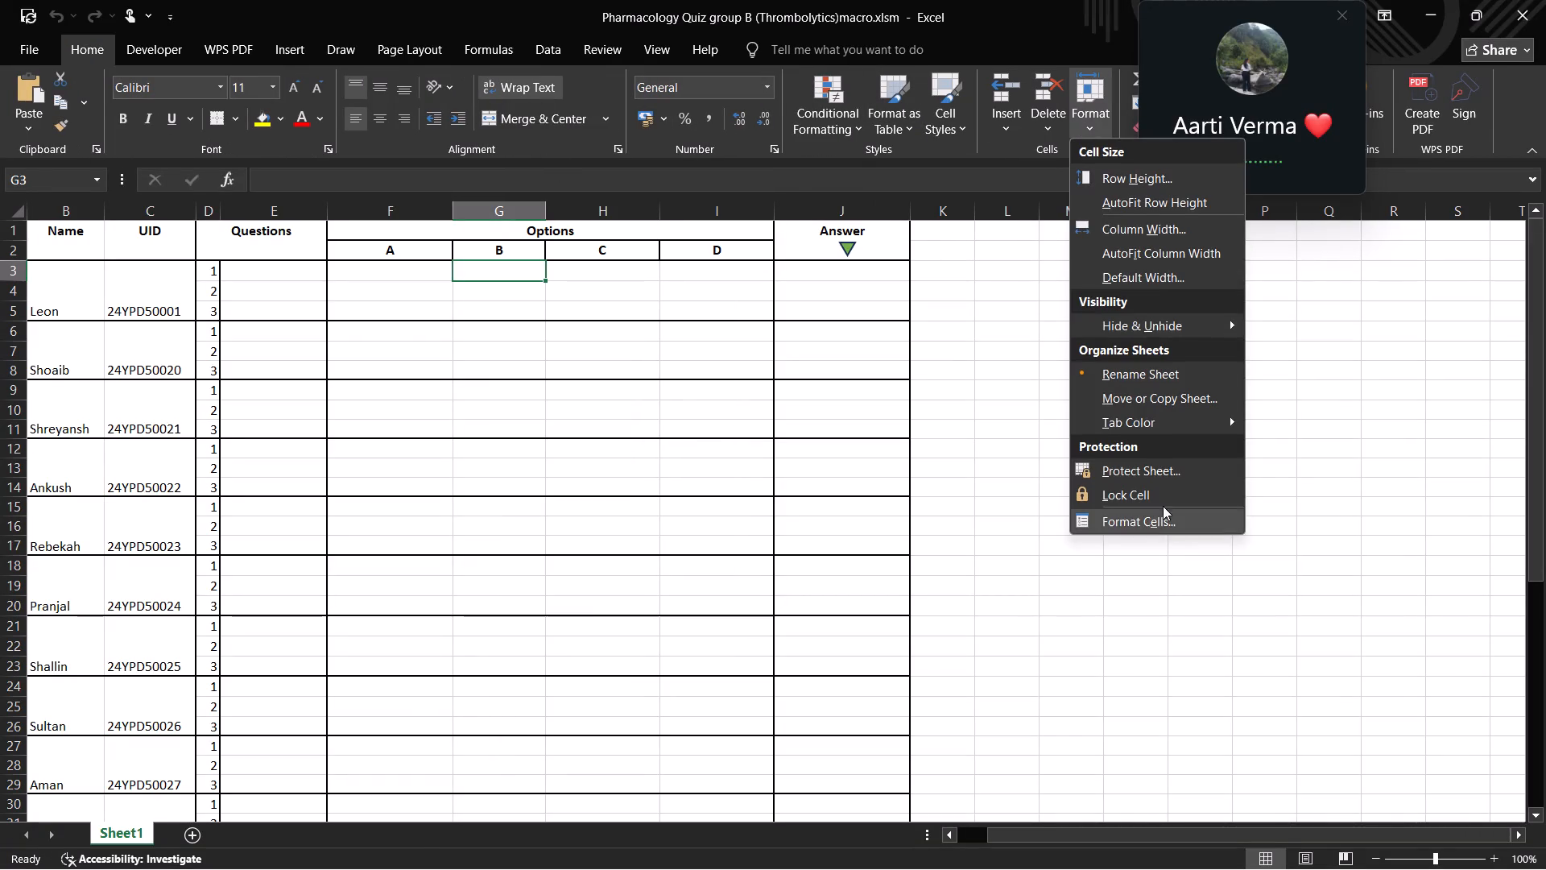
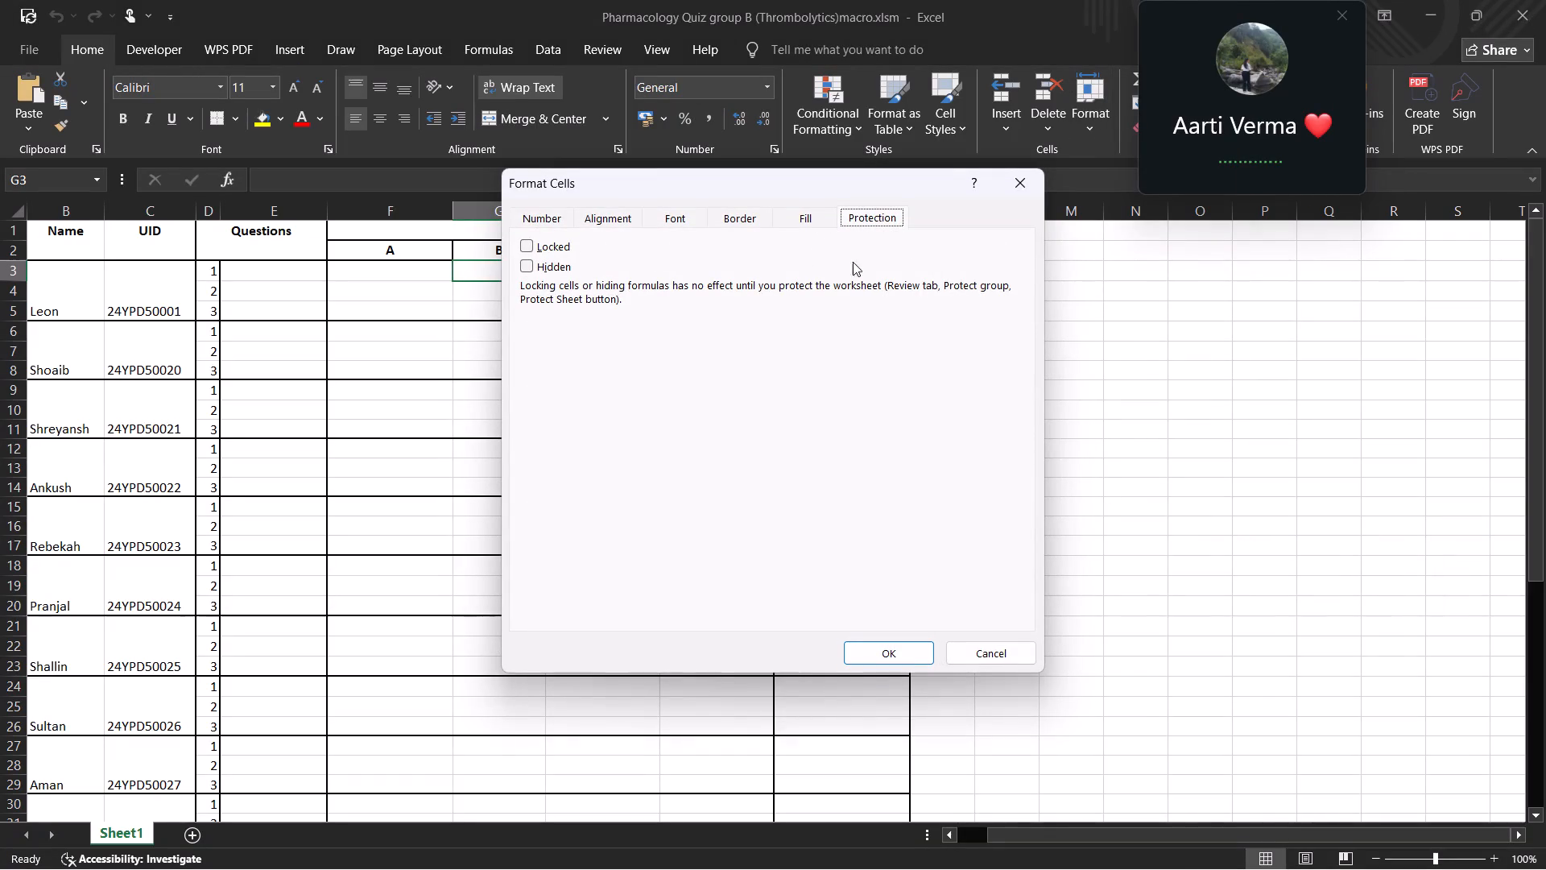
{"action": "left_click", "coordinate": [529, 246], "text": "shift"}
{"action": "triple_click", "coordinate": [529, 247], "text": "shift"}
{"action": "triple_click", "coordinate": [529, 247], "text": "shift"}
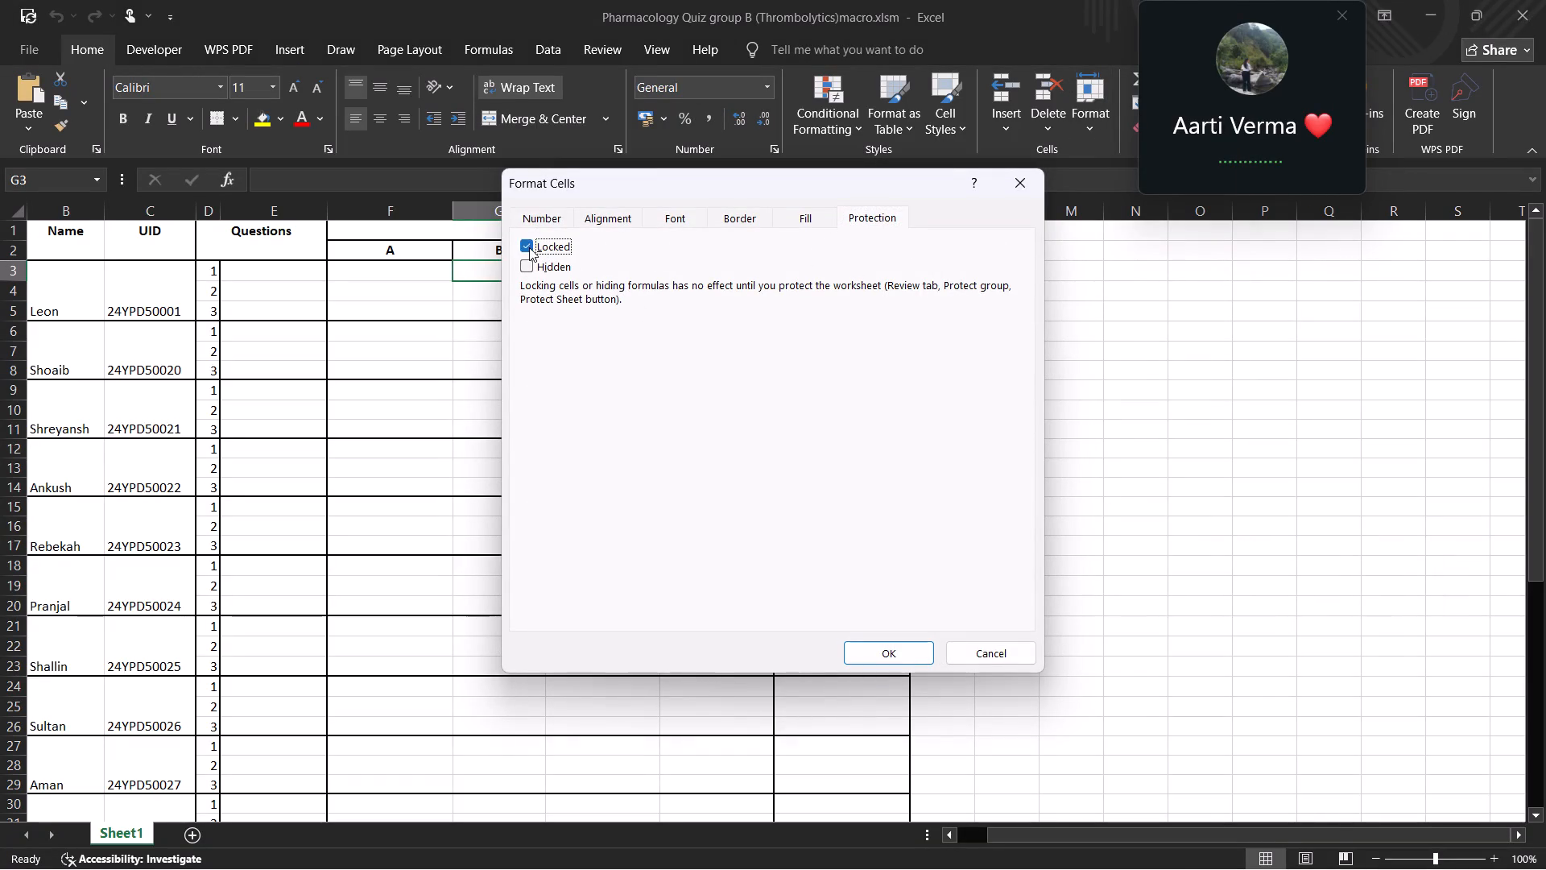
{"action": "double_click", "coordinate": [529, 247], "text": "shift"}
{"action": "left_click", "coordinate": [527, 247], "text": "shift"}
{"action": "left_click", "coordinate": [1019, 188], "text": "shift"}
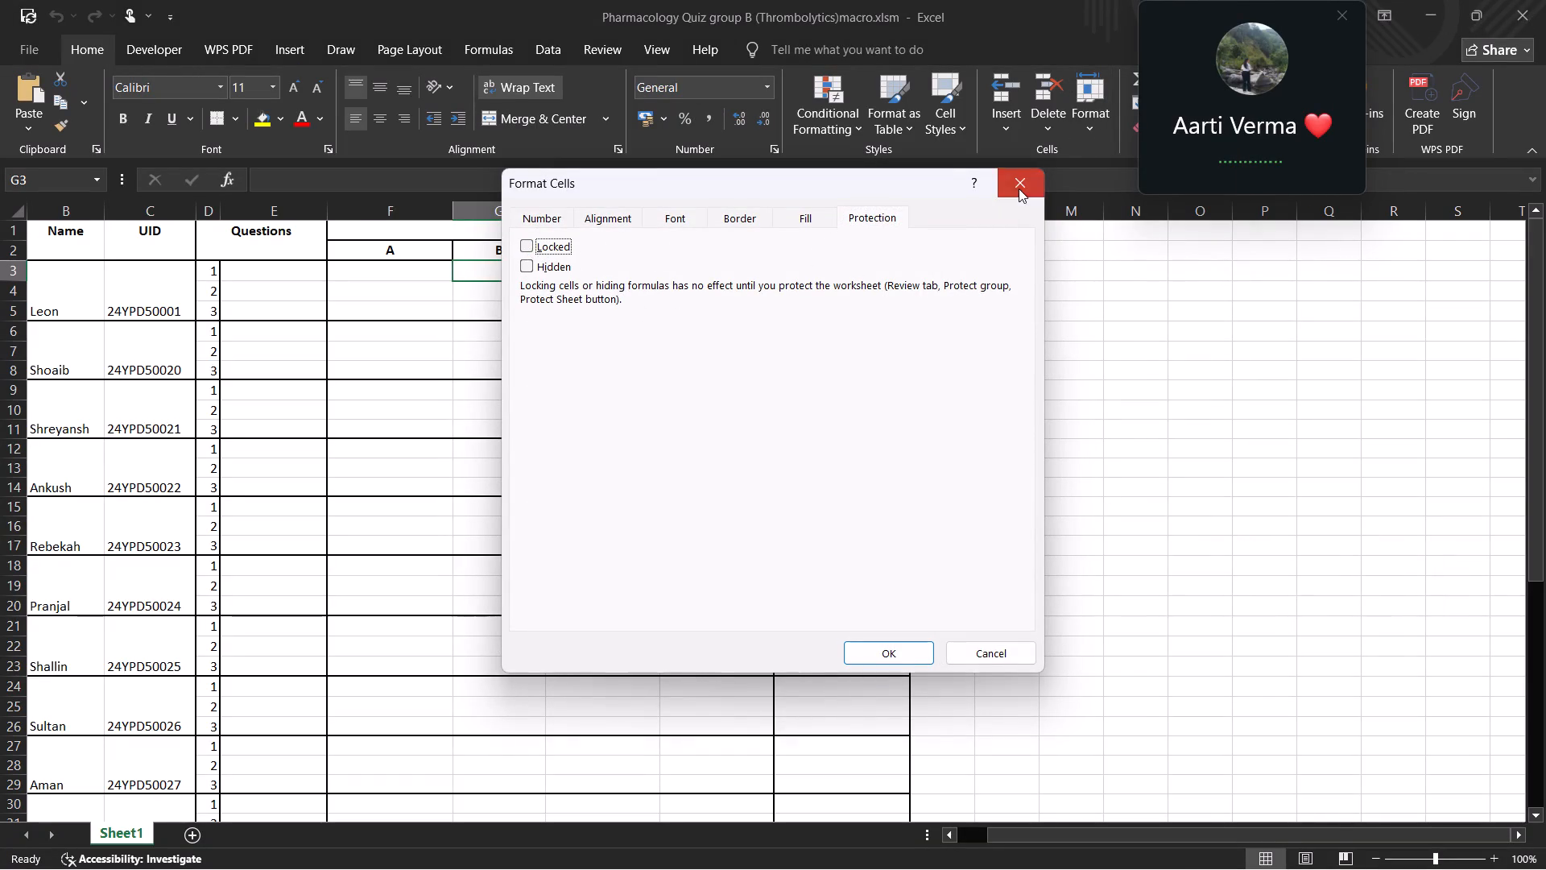
Unlock cell F3, the first answer cell in the option A column.
{"action": "right_click", "coordinate": [495, 268], "text": "shift"}
{"action": "left_click", "coordinate": [487, 271], "text": "shift"}
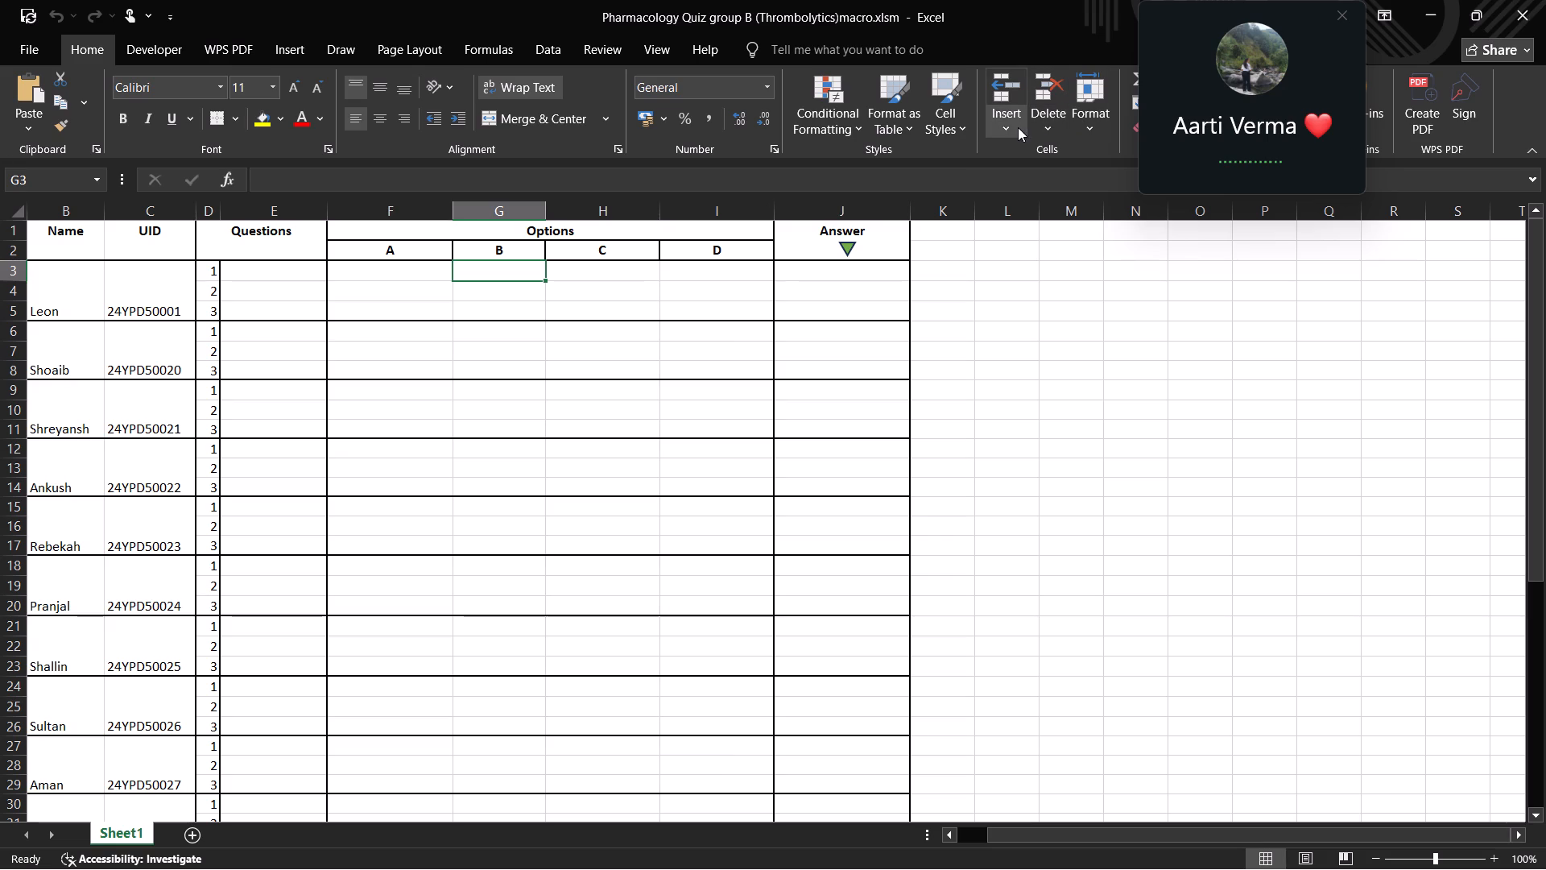
{"action": "left_click", "coordinate": [597, 274], "text": "shift"}
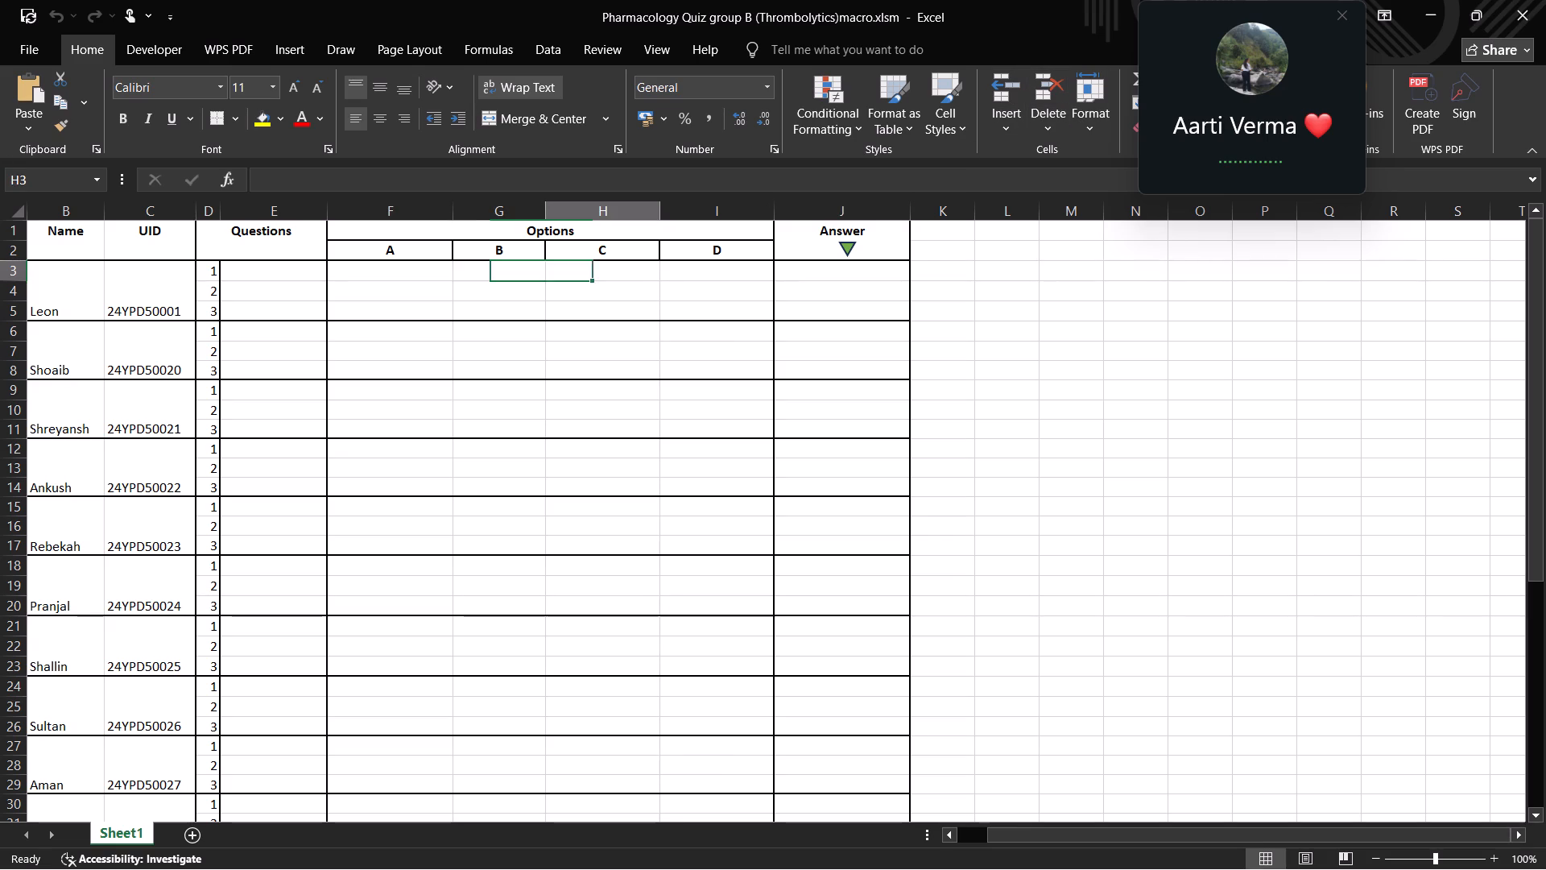
{"action": "left_click", "coordinate": [407, 275], "text": "shift"}
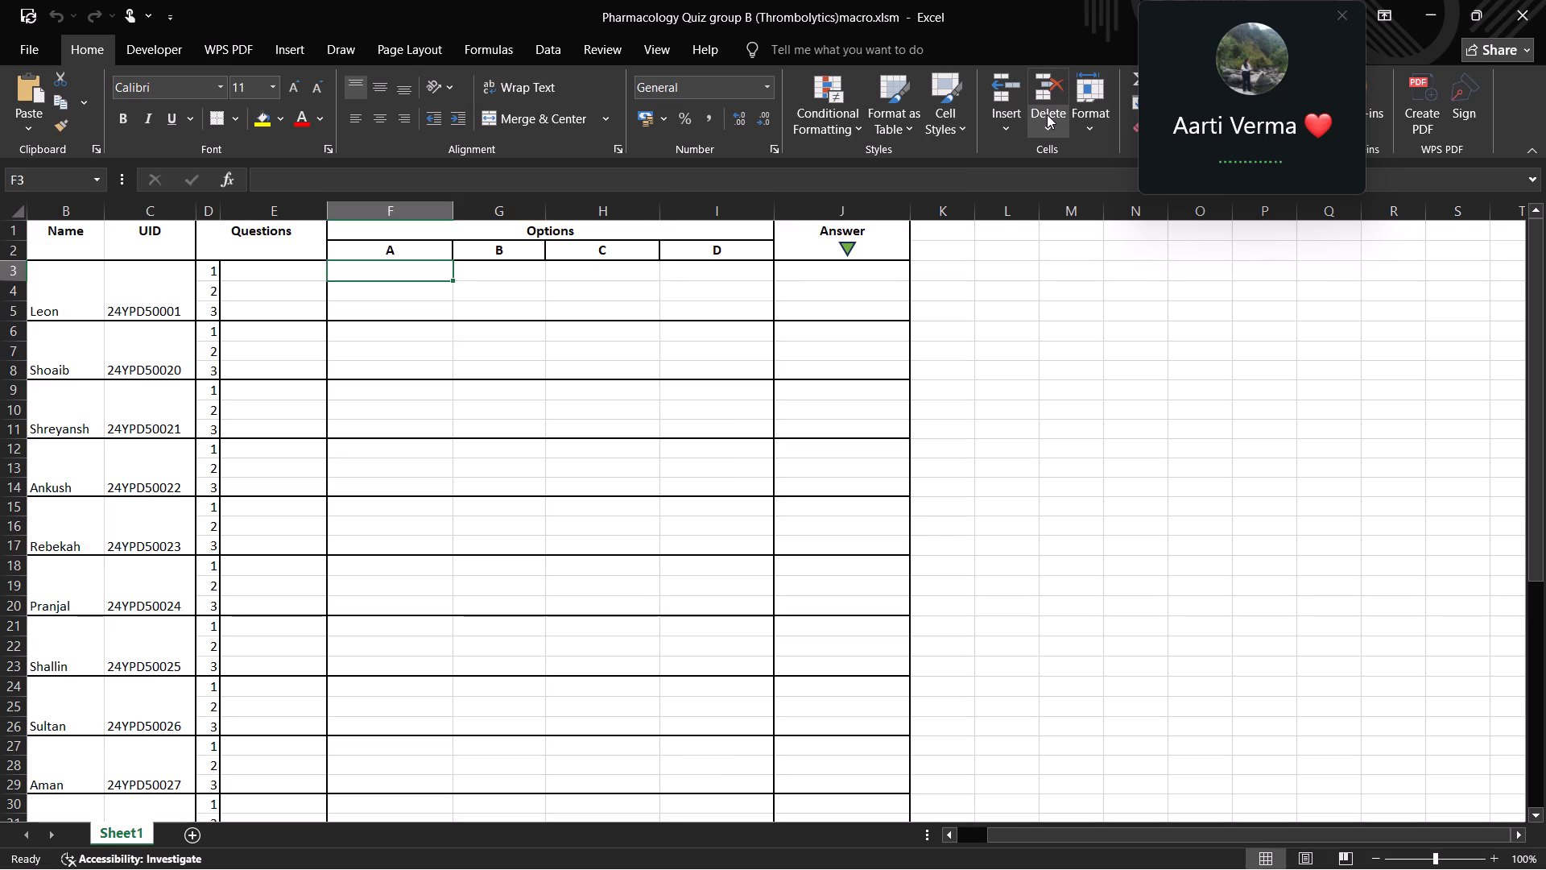
{"action": "left_click", "coordinate": [1086, 118], "text": "shift"}
{"action": "left_click", "coordinate": [1086, 491], "text": "shift"}
{"action": "left_click", "coordinate": [1089, 126], "text": "shift"}
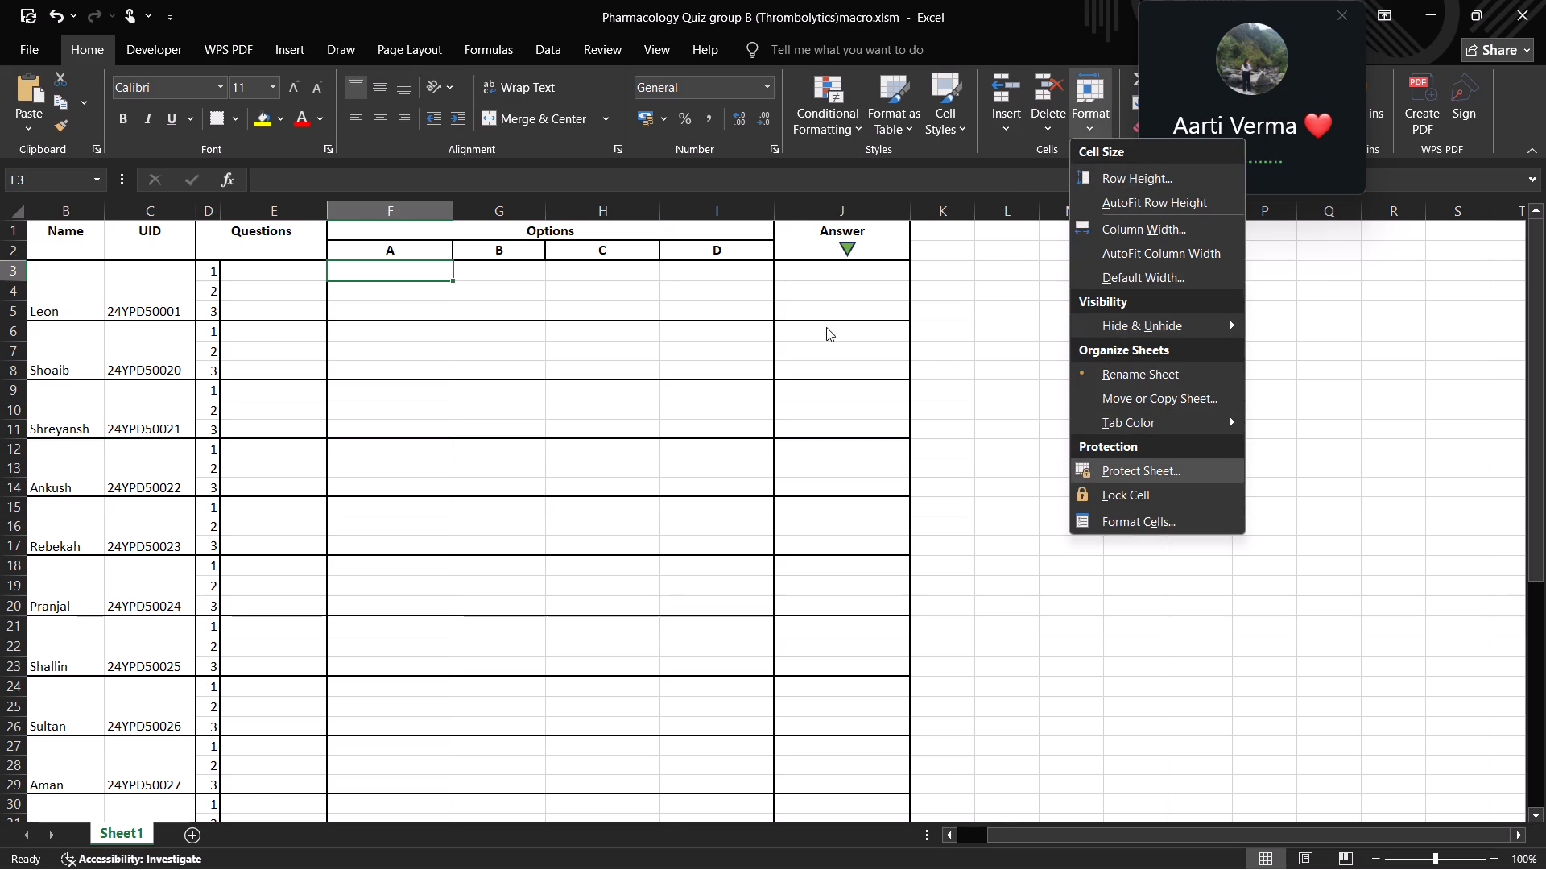
Check the lock setting of cell G3, and unlock cell H3 in the option C column.
{"action": "left_click", "coordinate": [506, 267], "text": "shift"}
{"action": "left_click", "coordinate": [511, 270], "text": "shift"}
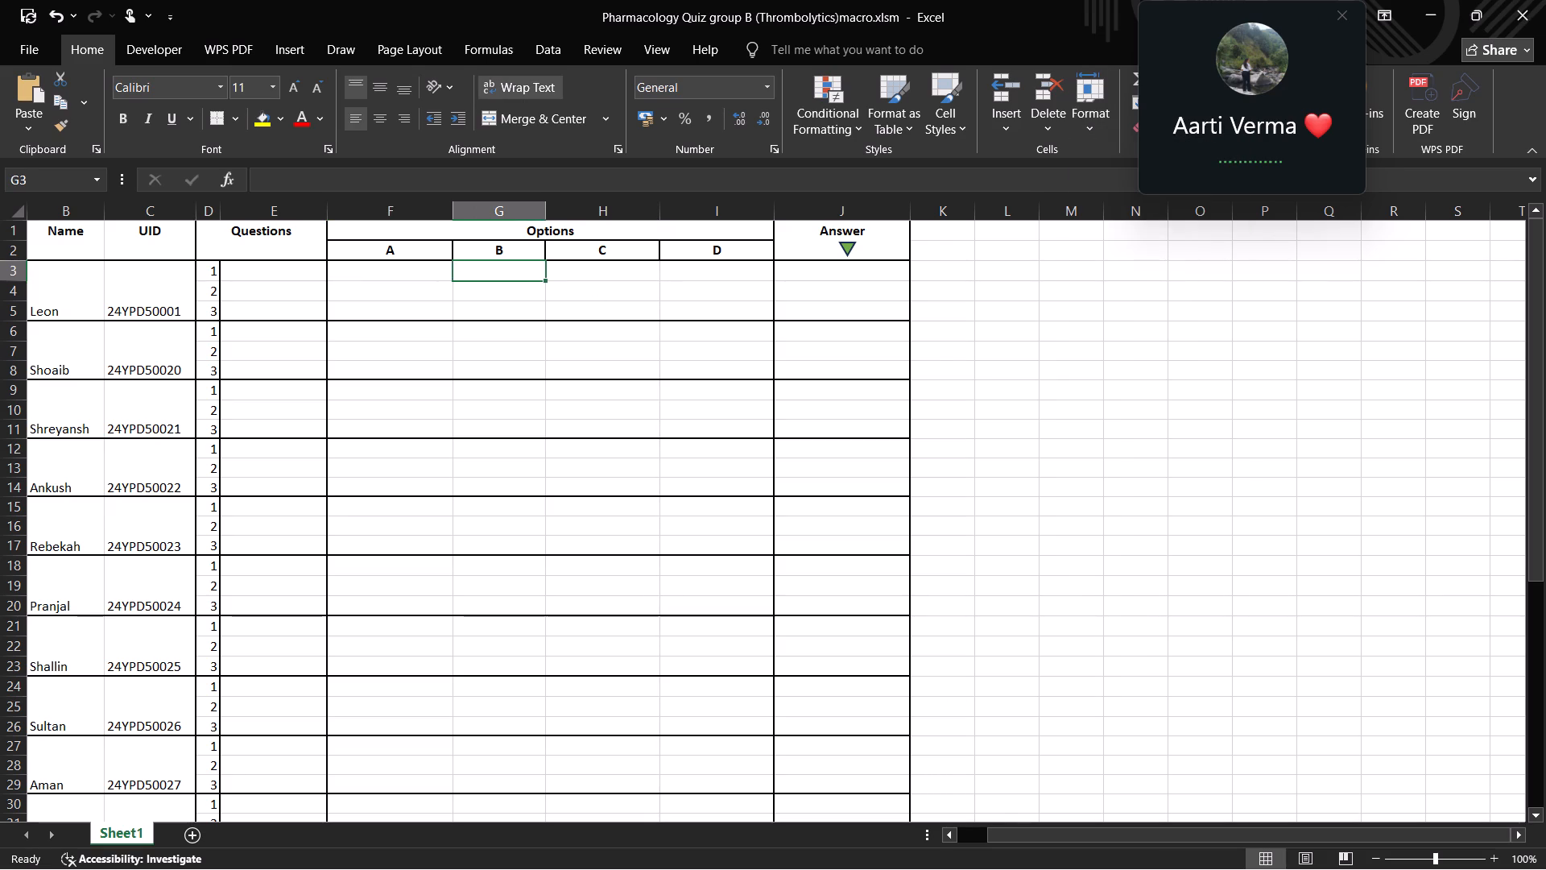
{"action": "left_click", "coordinate": [1088, 116], "text": "shift"}
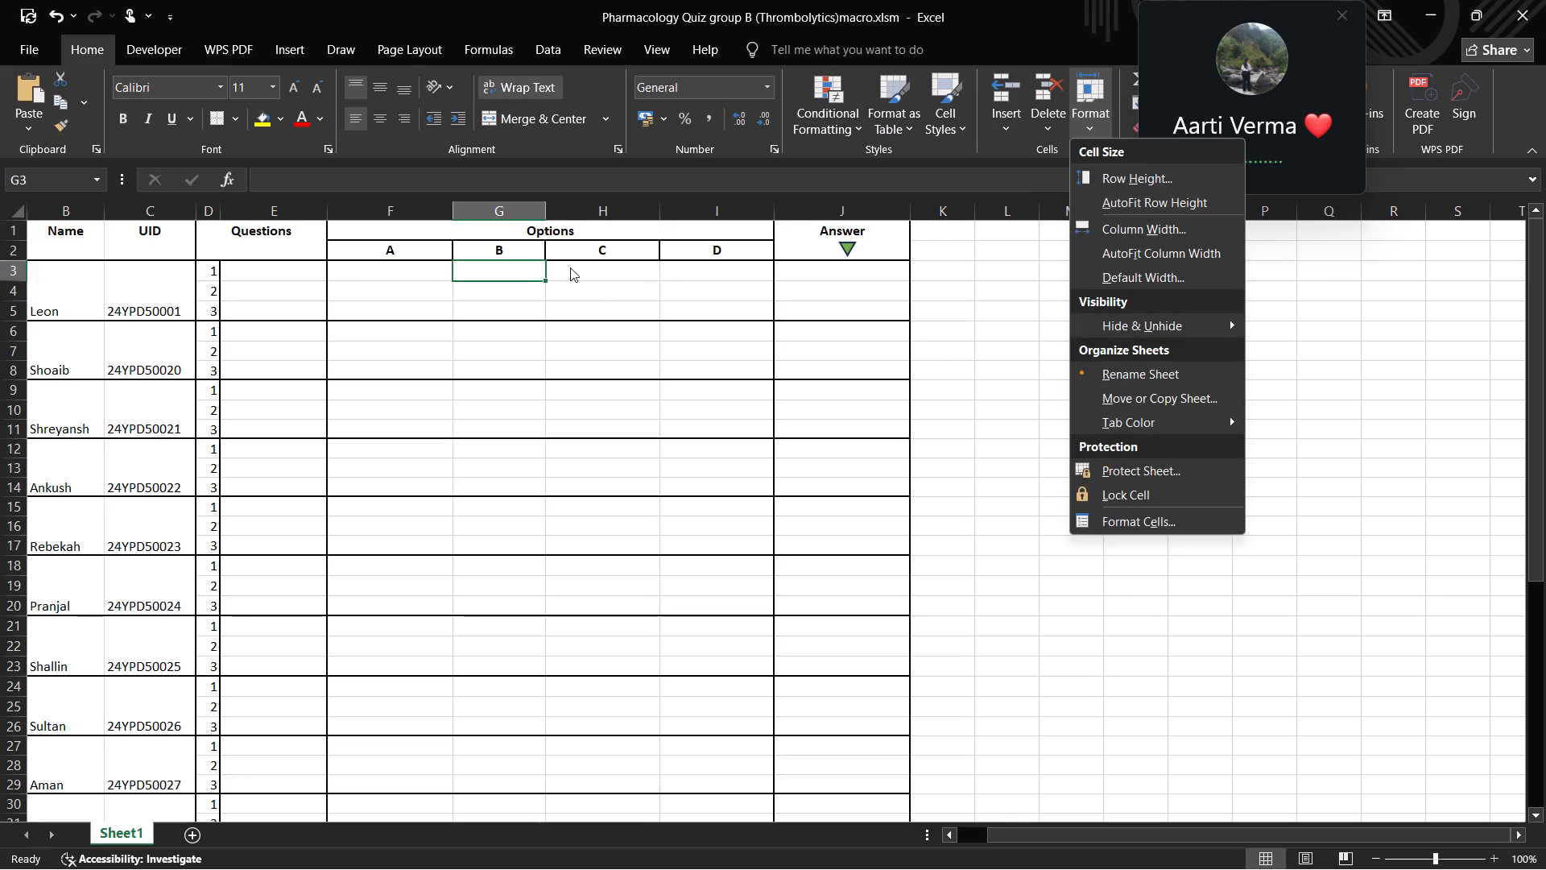
{"action": "left_click", "coordinate": [576, 264], "text": "shift"}
{"action": "left_click", "coordinate": [601, 267], "text": "shift"}
{"action": "left_click", "coordinate": [1096, 101], "text": "shift"}
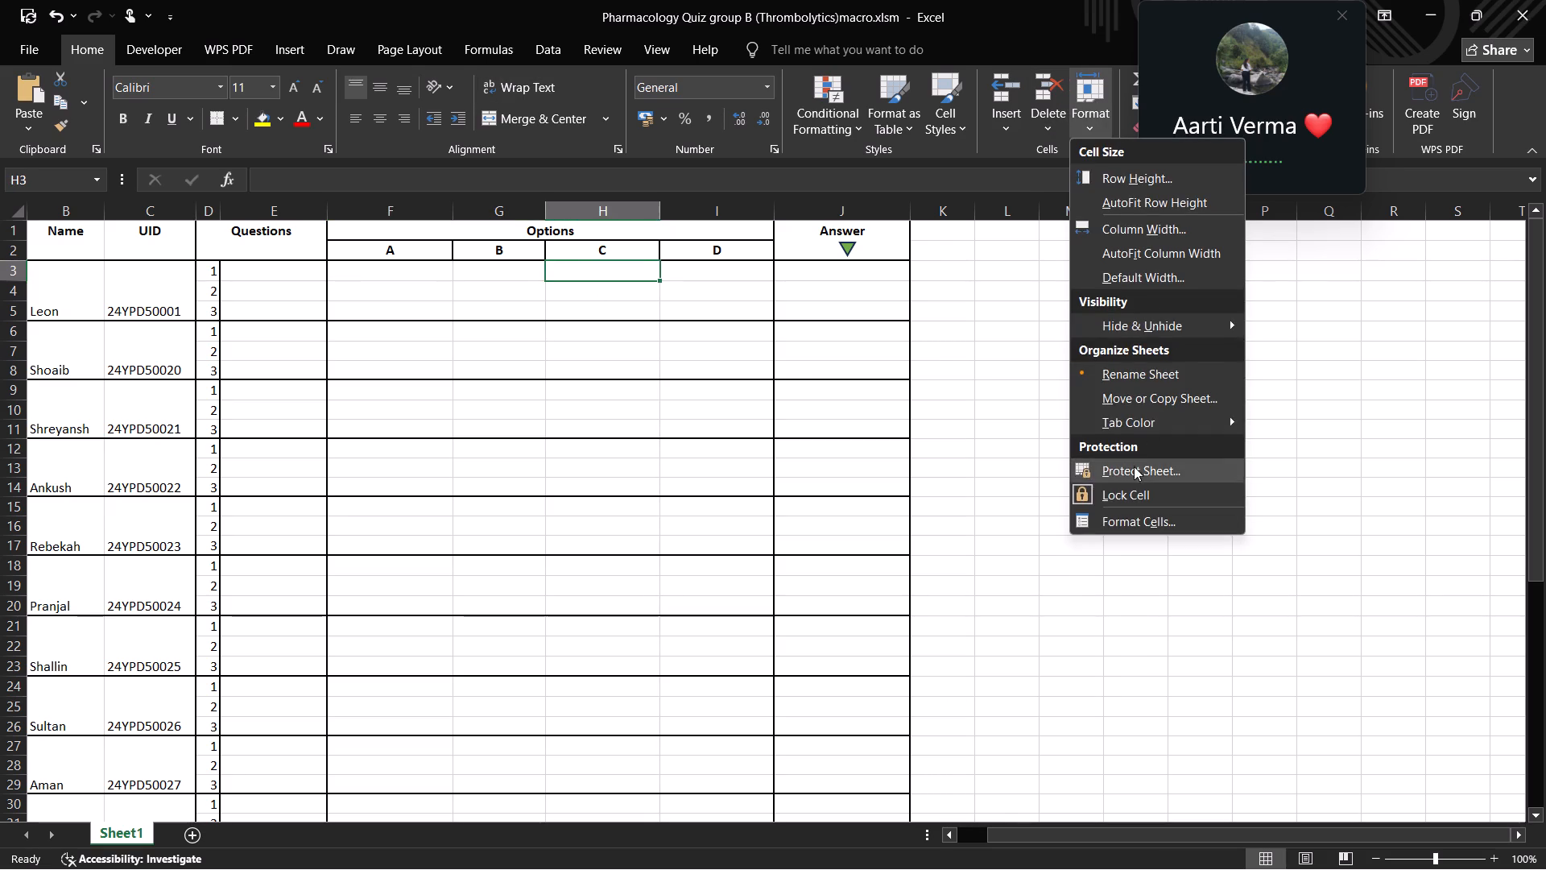
{"action": "left_click", "coordinate": [1079, 491], "text": "shift"}
{"action": "left_click", "coordinate": [1093, 110], "text": "shift"}
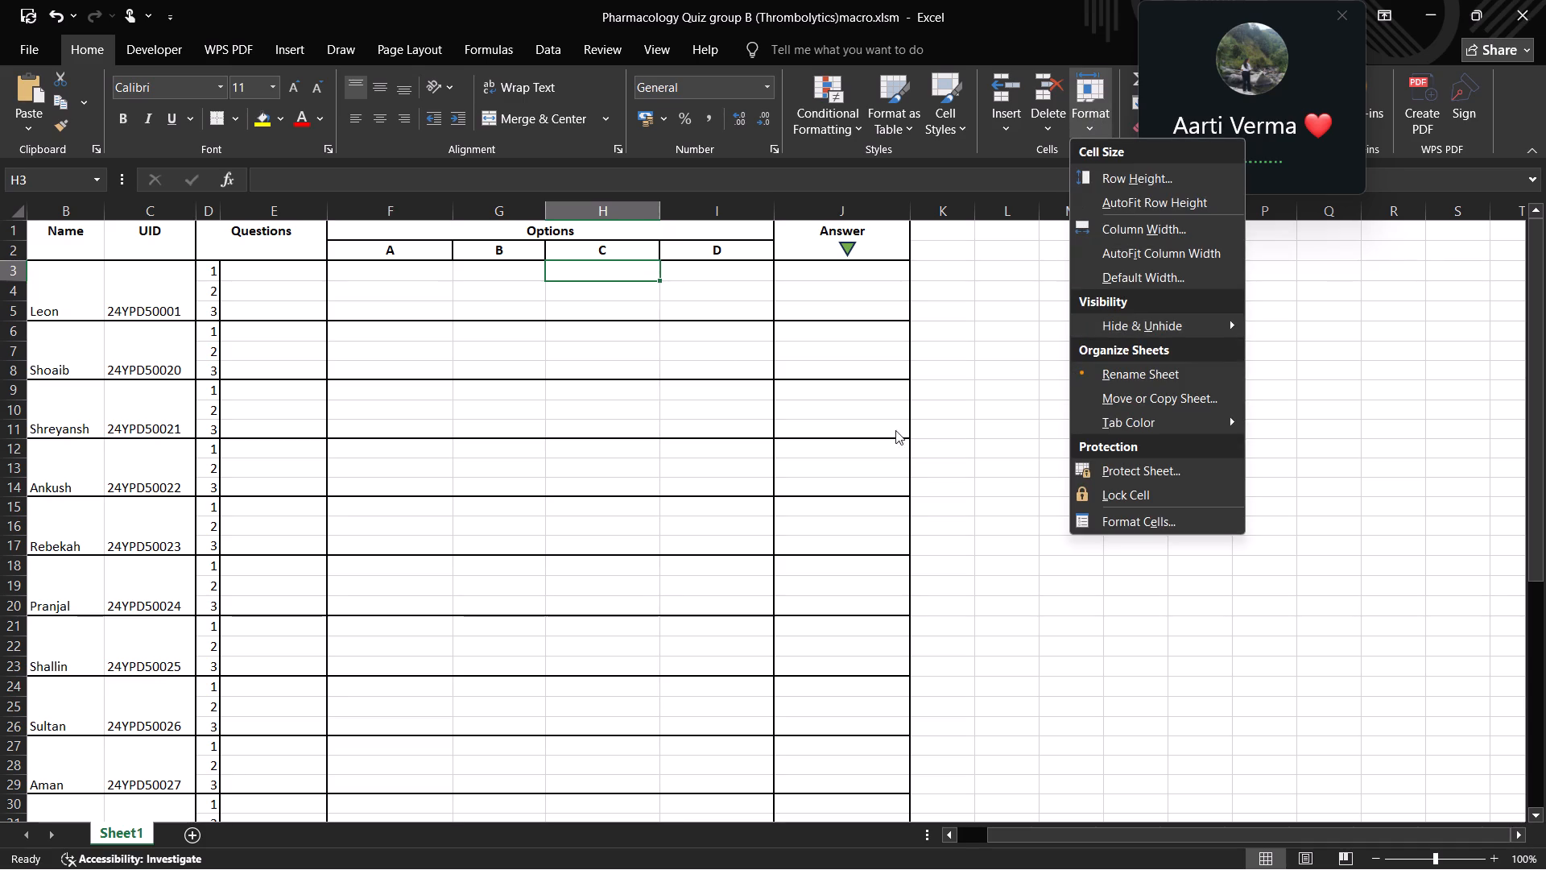
Check the lock setting of cell E3 in the Questions column.
{"action": "left_click", "coordinate": [693, 269], "text": "shift"}
{"action": "left_click", "coordinate": [697, 263], "text": "shift"}
{"action": "left_click", "coordinate": [690, 290], "text": "shift"}
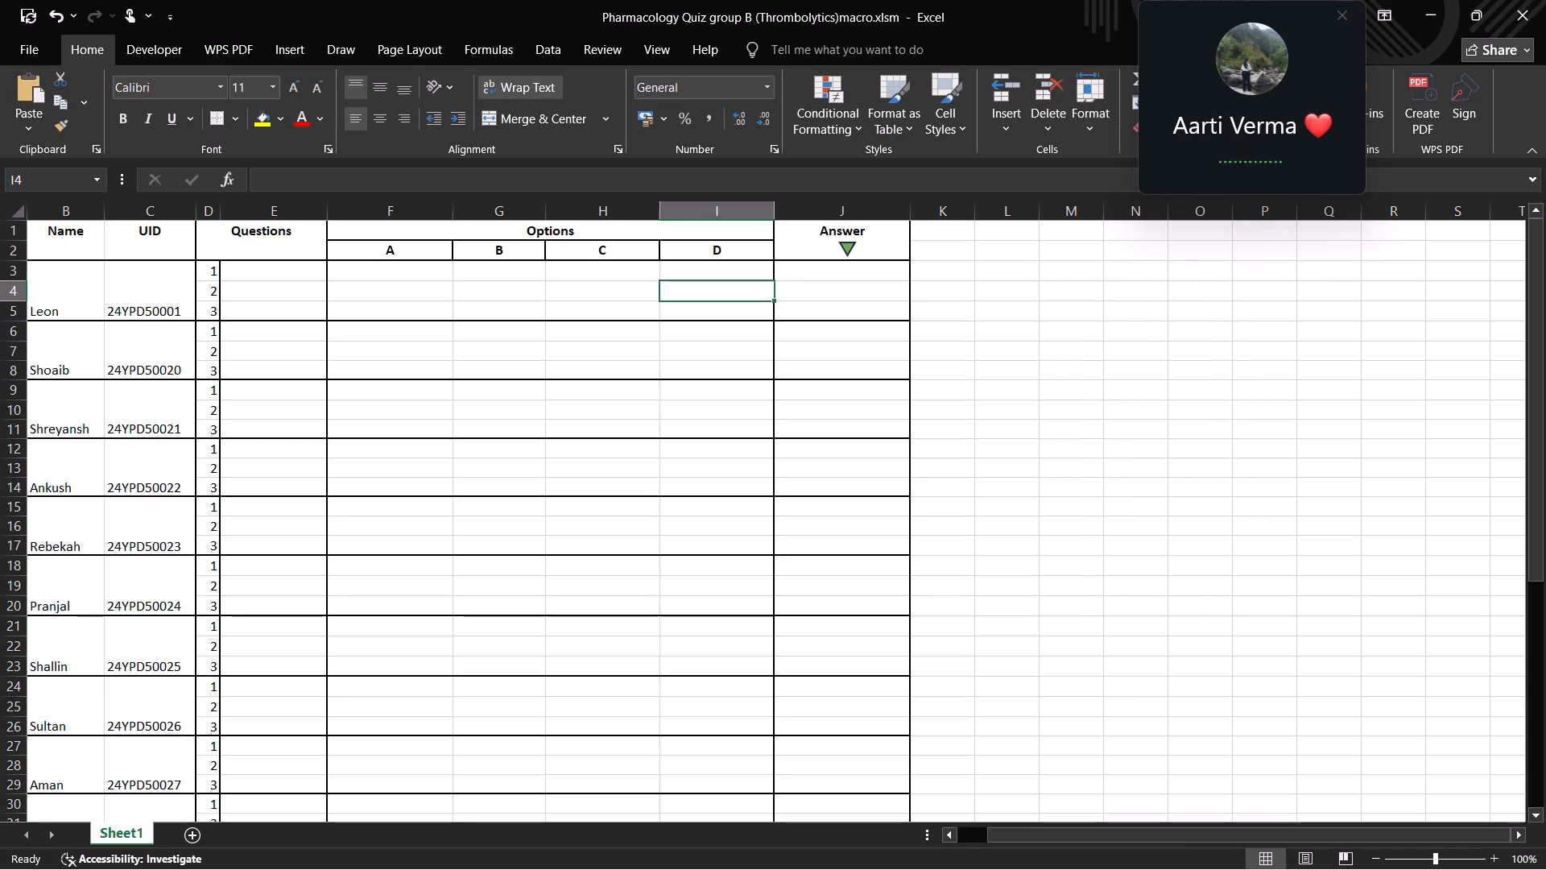
{"action": "left_click", "coordinate": [284, 265], "text": "shift"}
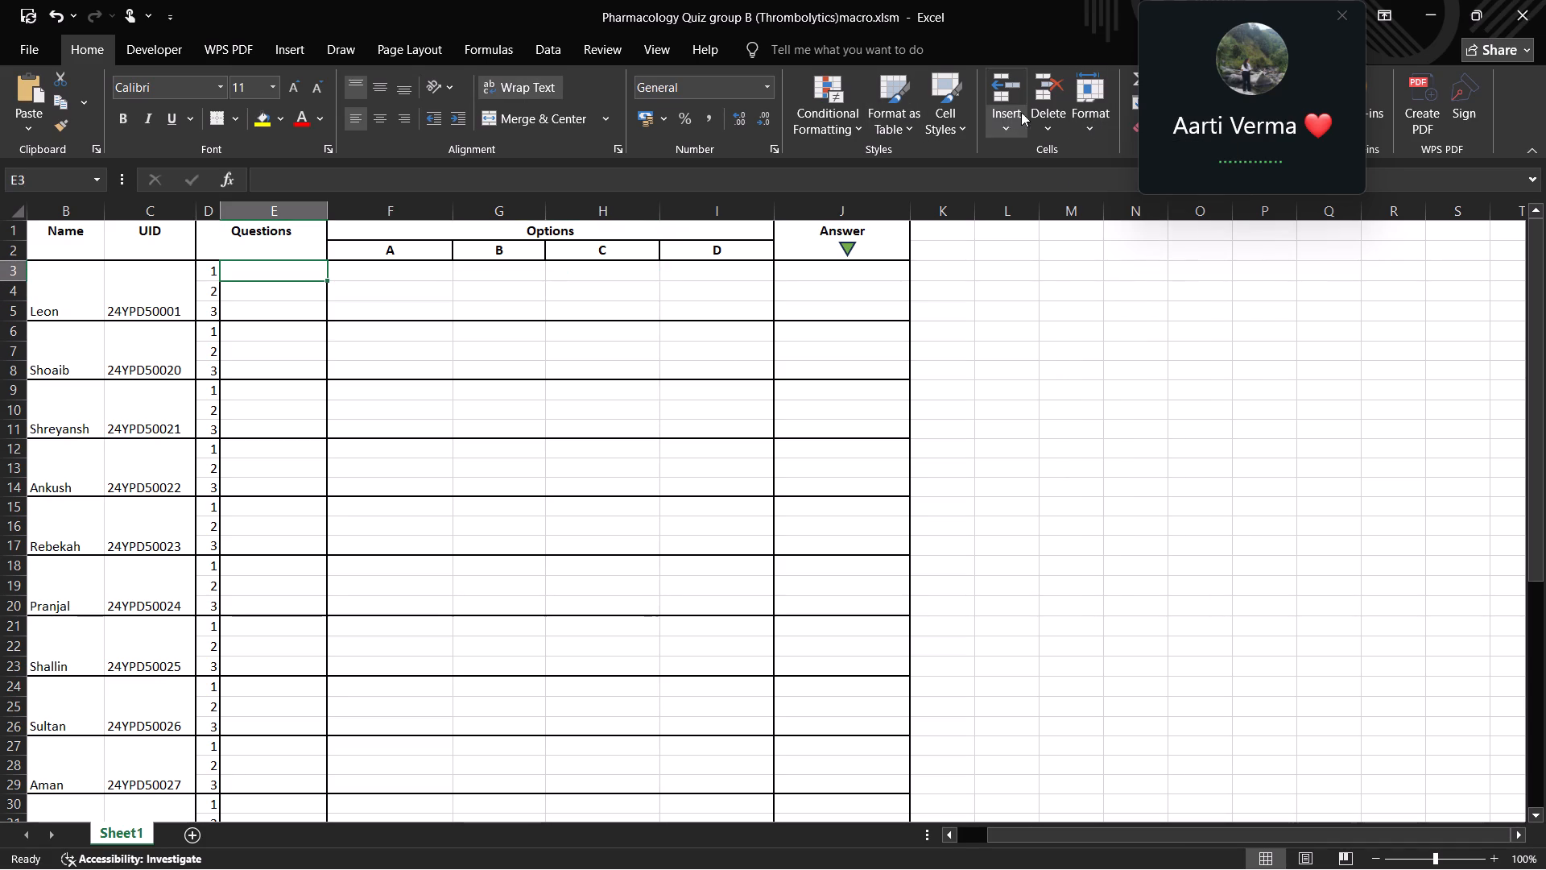
{"action": "left_click", "coordinate": [1086, 105], "text": "shift"}
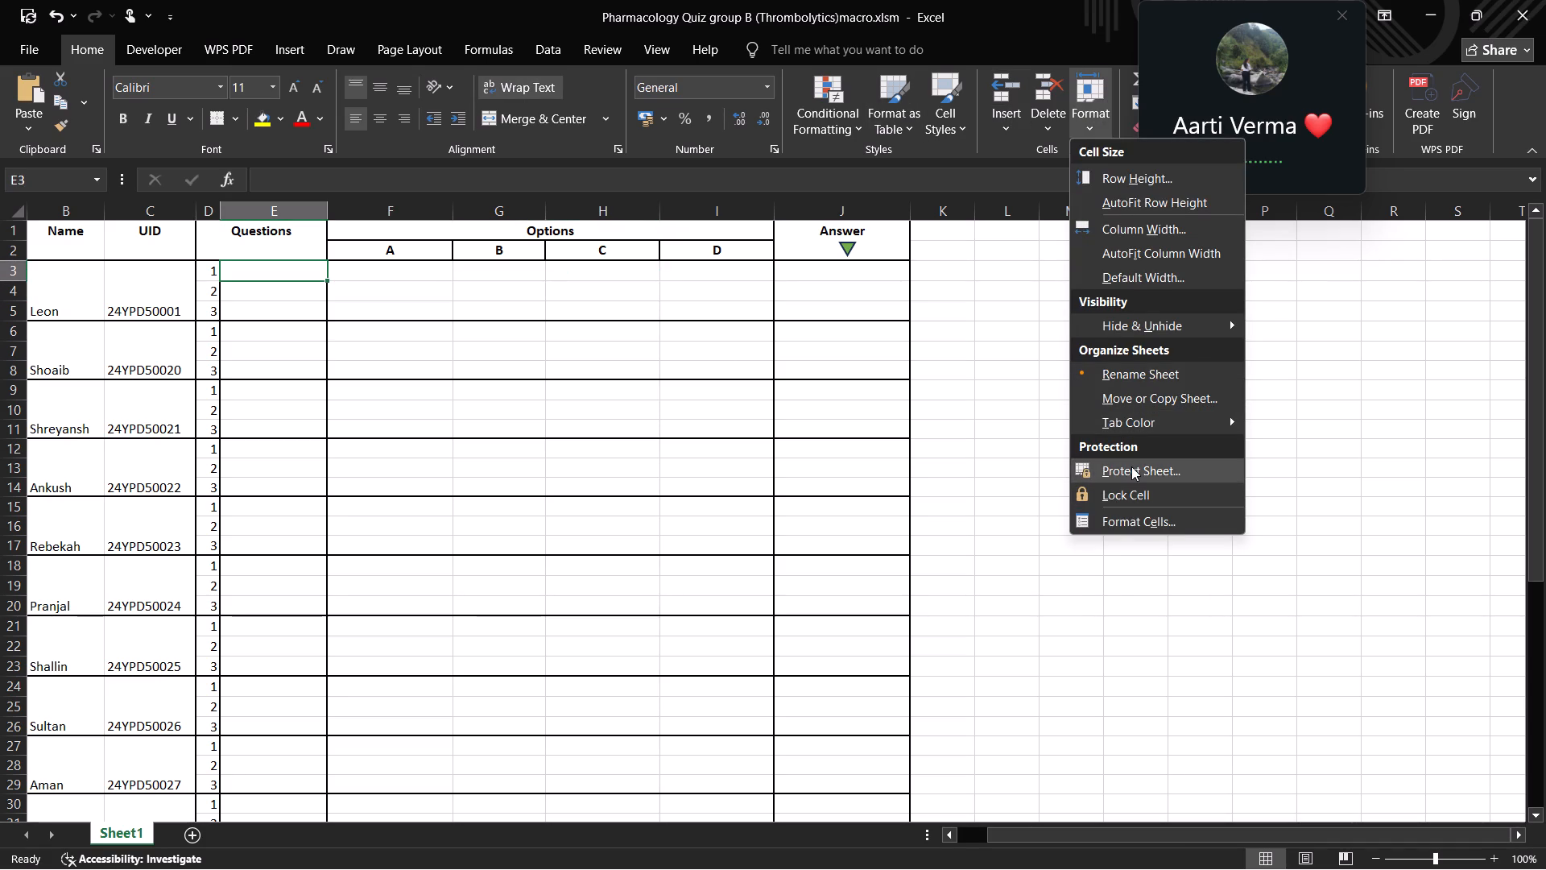
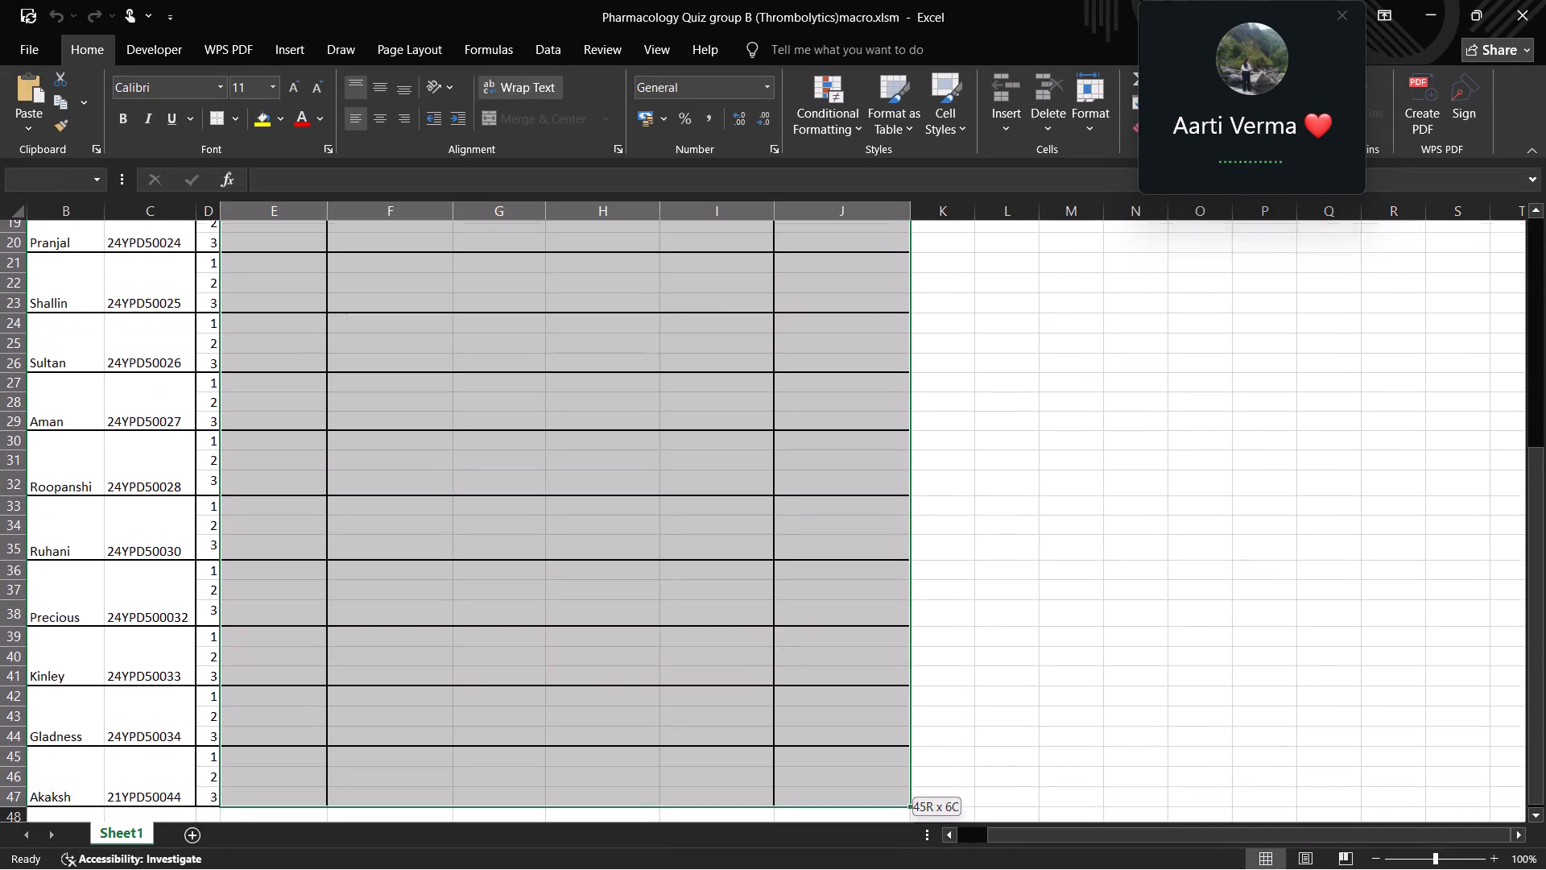
Check which cells can be selected in the Answer, UID and Questions columns across the student rows.
{"action": "left_click", "coordinate": [804, 698], "text": "shift"}
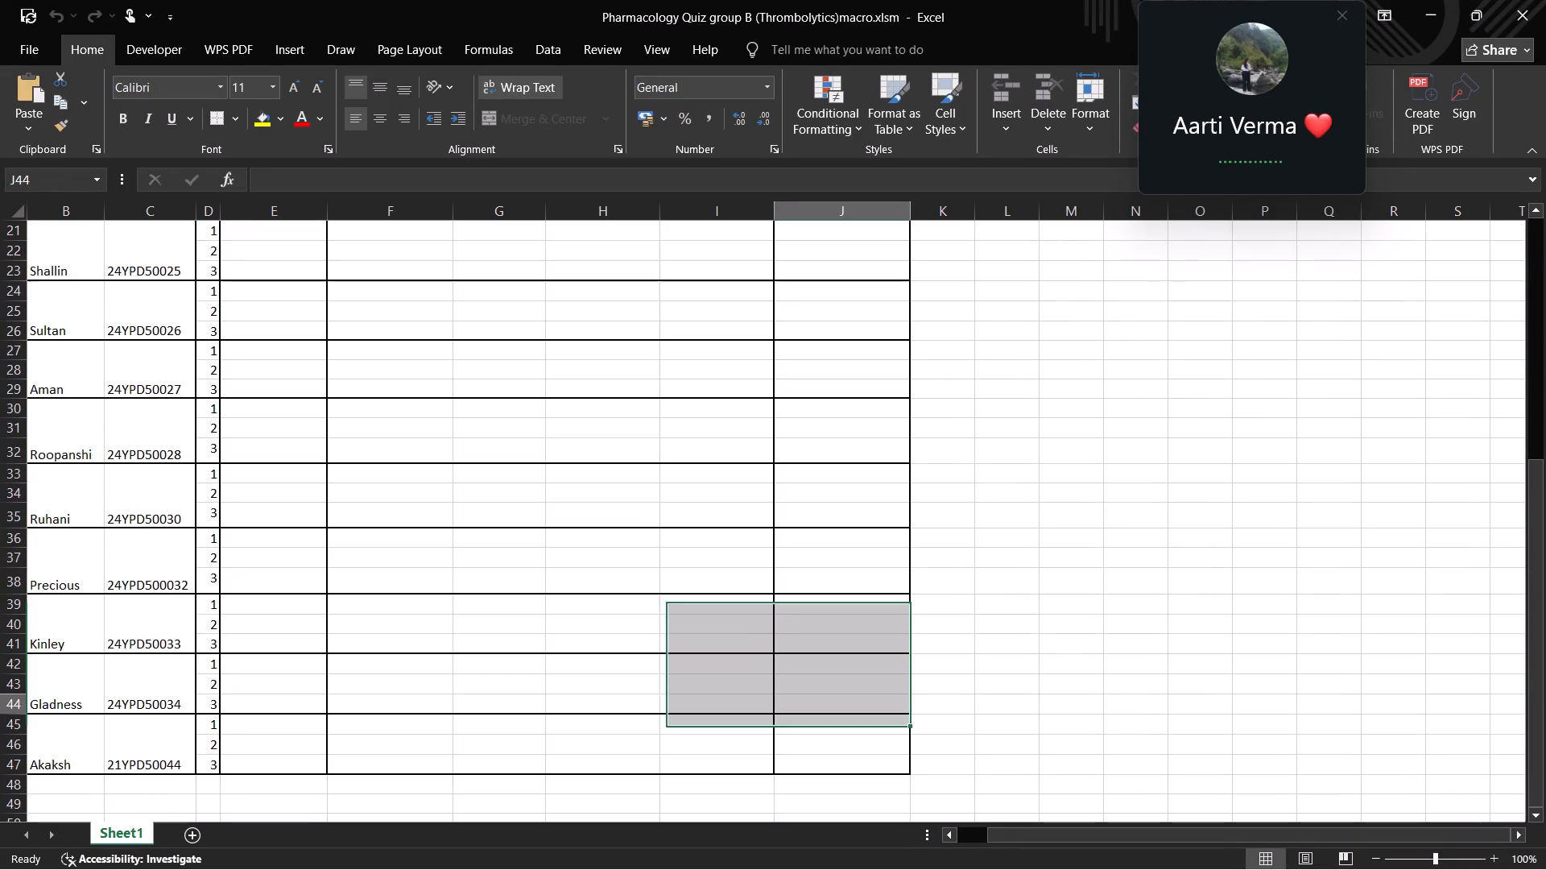
{"action": "left_click", "coordinate": [164, 495], "text": "shift"}
{"action": "left_click", "coordinate": [145, 526], "text": "shift"}
{"action": "left_click_drag", "start_coordinate": [172, 507], "coordinate": [183, 498], "text": "shift"}
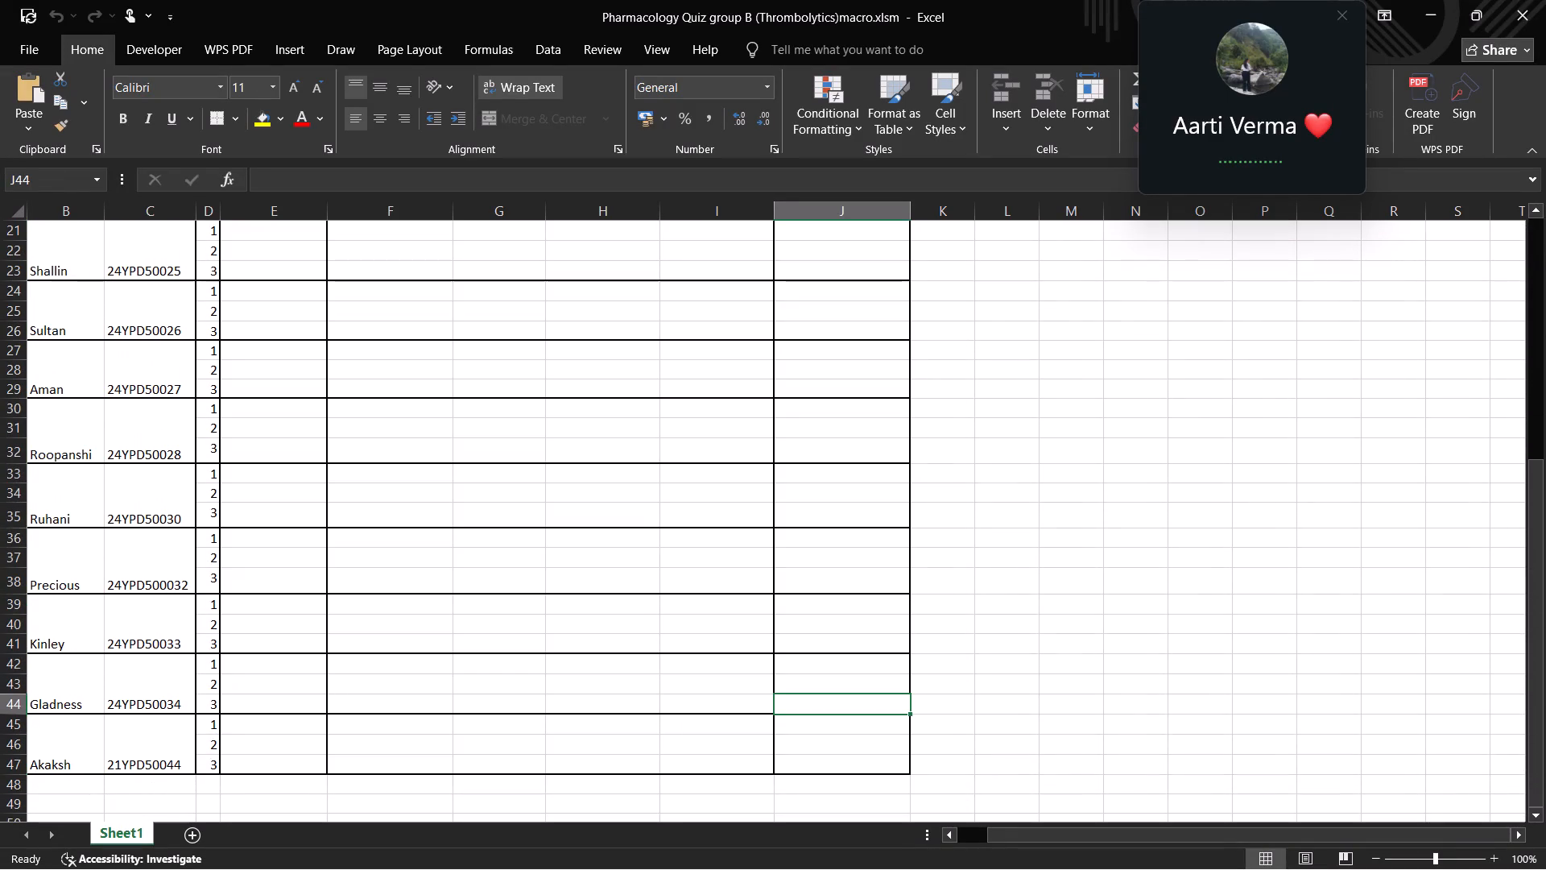
{"action": "left_click", "coordinate": [320, 433], "text": "shift"}
{"action": "scroll", "coordinate": [336, 593], "scroll_direction": "up", "scroll_amount": 1, "text": "shift"}
{"action": "scroll", "coordinate": [336, 593], "scroll_direction": "down", "scroll_amount": 1, "text": "shift"}
{"action": "scroll", "coordinate": [333, 590], "scroll_direction": "up", "scroll_amount": 4, "text": "shift"}
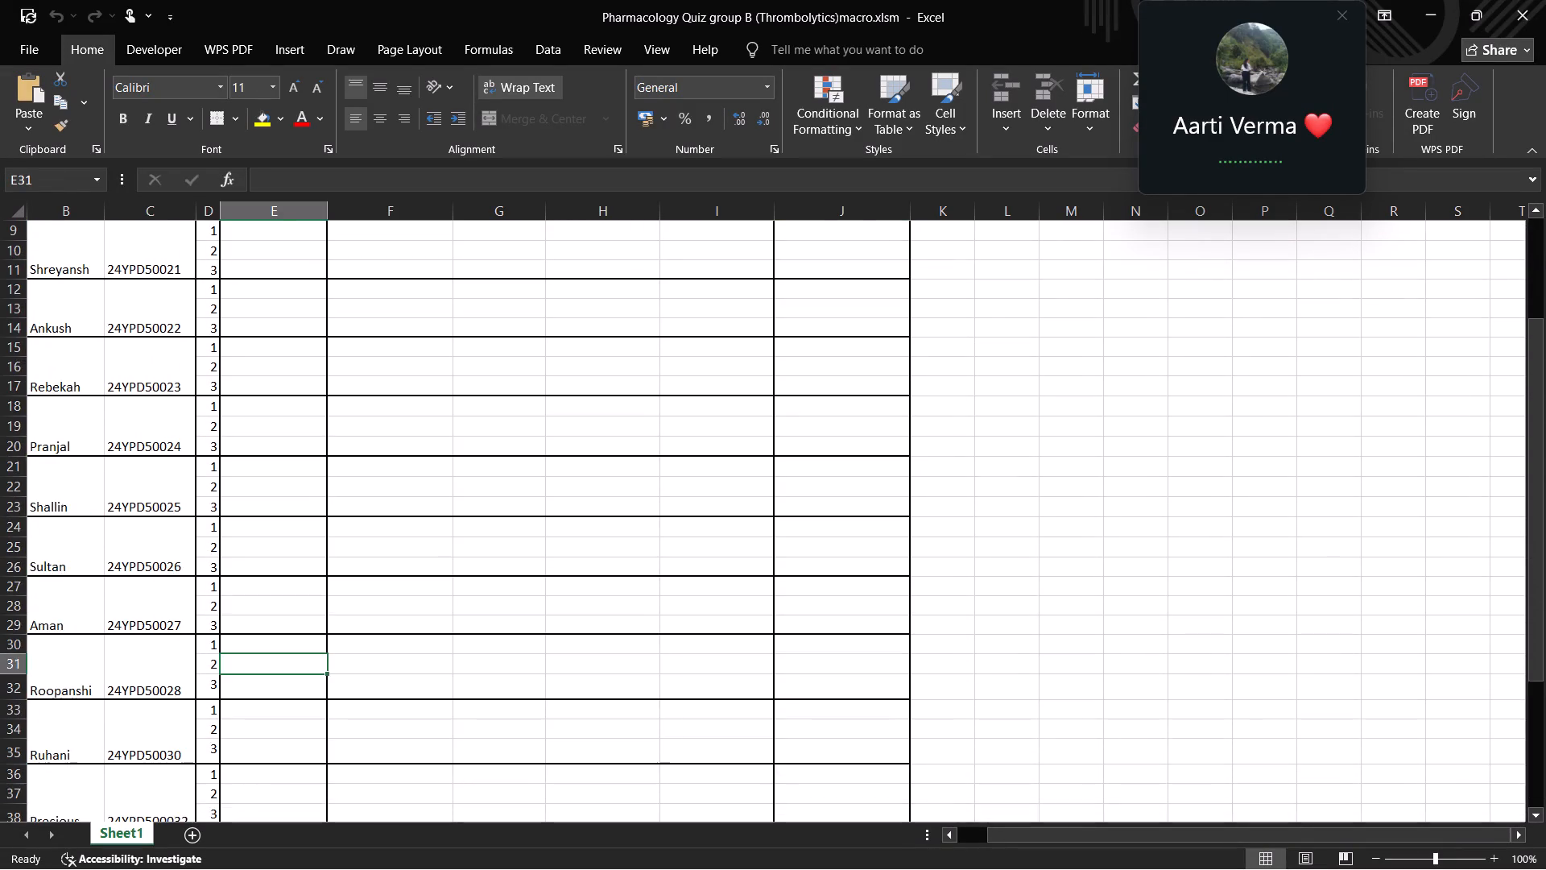
{"action": "scroll", "coordinate": [582, 586], "scroll_direction": "up", "scroll_amount": 2, "text": "shift"}
{"action": "scroll", "coordinate": [562, 586], "scroll_direction": "down", "scroll_amount": 1, "text": "shift"}
{"action": "scroll", "coordinate": [562, 586], "scroll_direction": "up", "scroll_amount": 2, "text": "shift"}
{"action": "scroll", "coordinate": [565, 498], "scroll_direction": "down", "scroll_amount": 1, "text": "shift"}
{"action": "scroll", "coordinate": [565, 498], "scroll_direction": "up", "scroll_amount": 2, "text": "shift"}
{"action": "scroll", "coordinate": [565, 498], "scroll_direction": "down", "scroll_amount": 1, "text": "shift"}
{"action": "scroll", "coordinate": [565, 498], "scroll_direction": "up", "scroll_amount": 2, "text": "shift"}
{"action": "scroll", "coordinate": [565, 498], "scroll_direction": "down", "scroll_amount": 1, "text": "shift"}
{"action": "scroll", "coordinate": [565, 498], "scroll_direction": "up", "scroll_amount": 5, "text": "shift"}
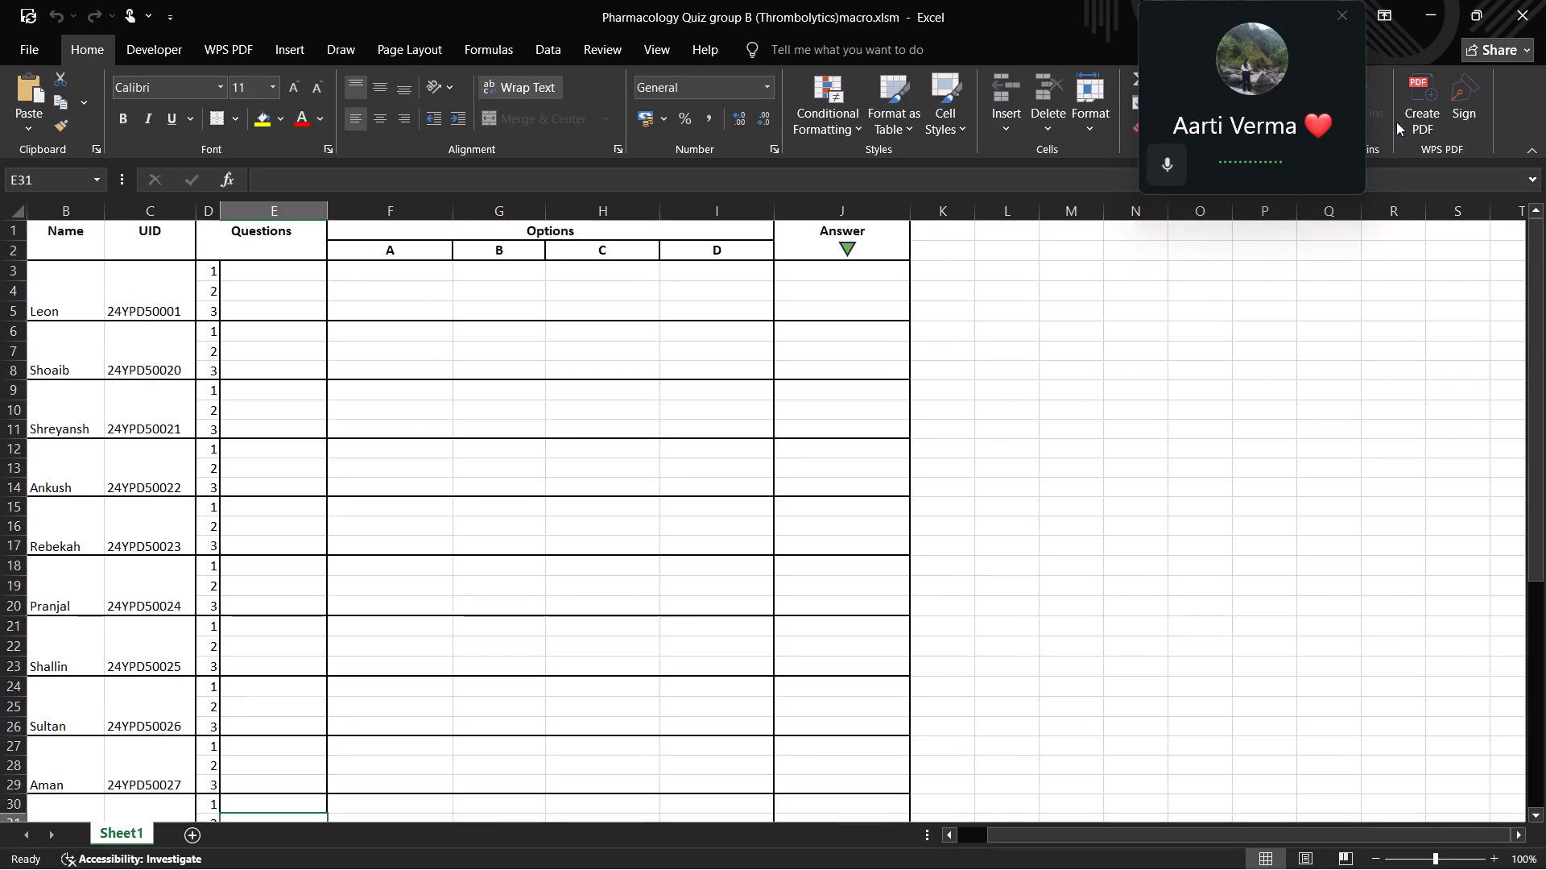
Start saving a copy of the group B workbook in the OneDrive Documents folder.
{"action": "left_click", "coordinate": [1488, 48], "text": "shift"}
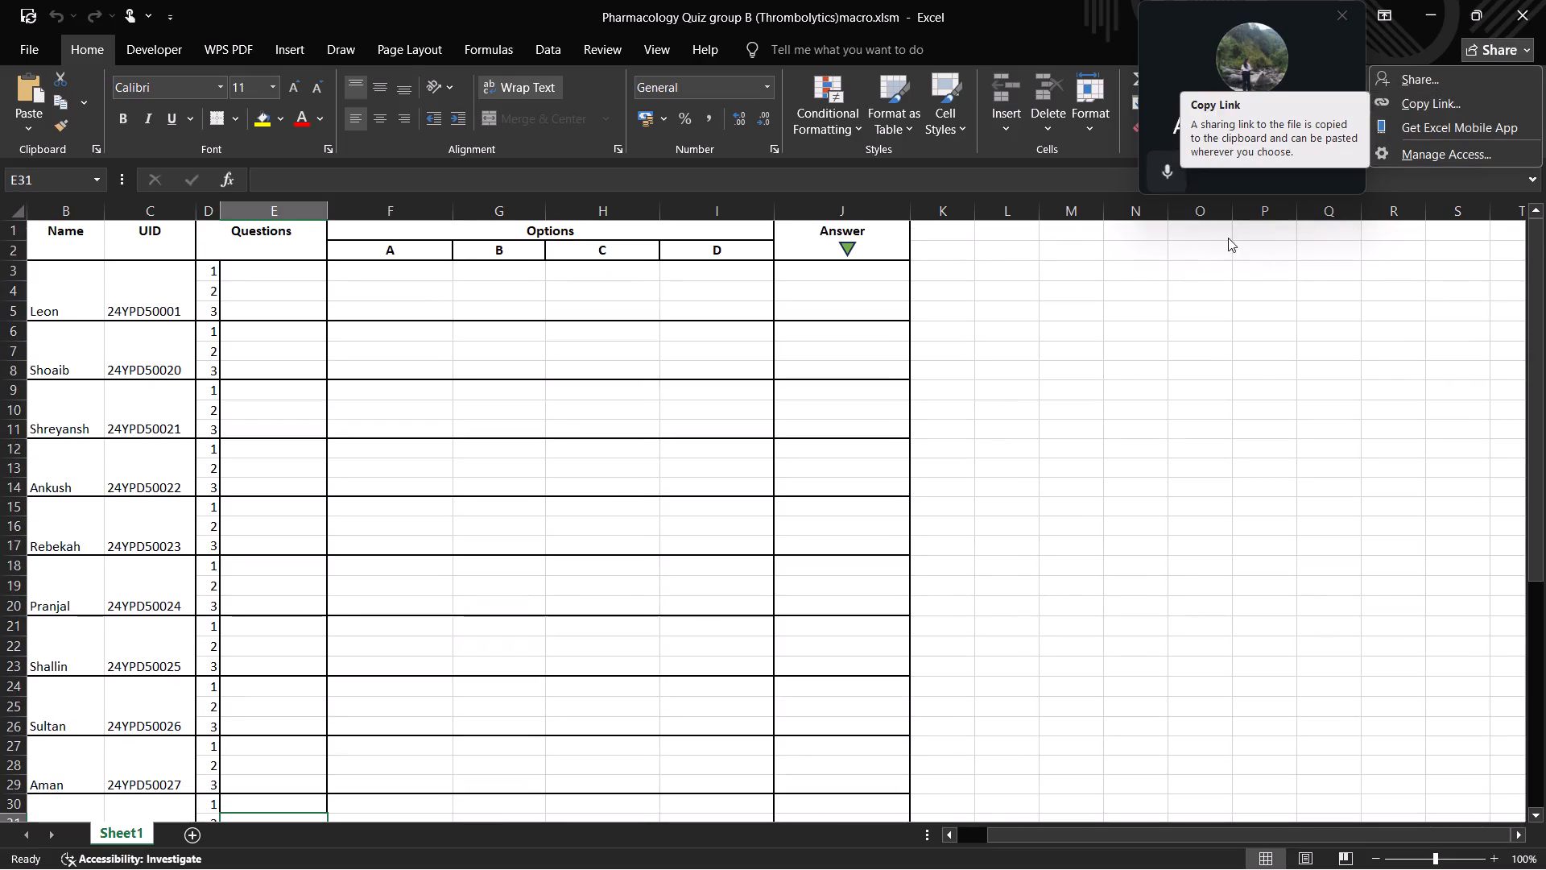
{"action": "left_click", "coordinate": [28, 32], "text": "shift"}
{"action": "left_click", "coordinate": [28, 50], "text": "shift"}
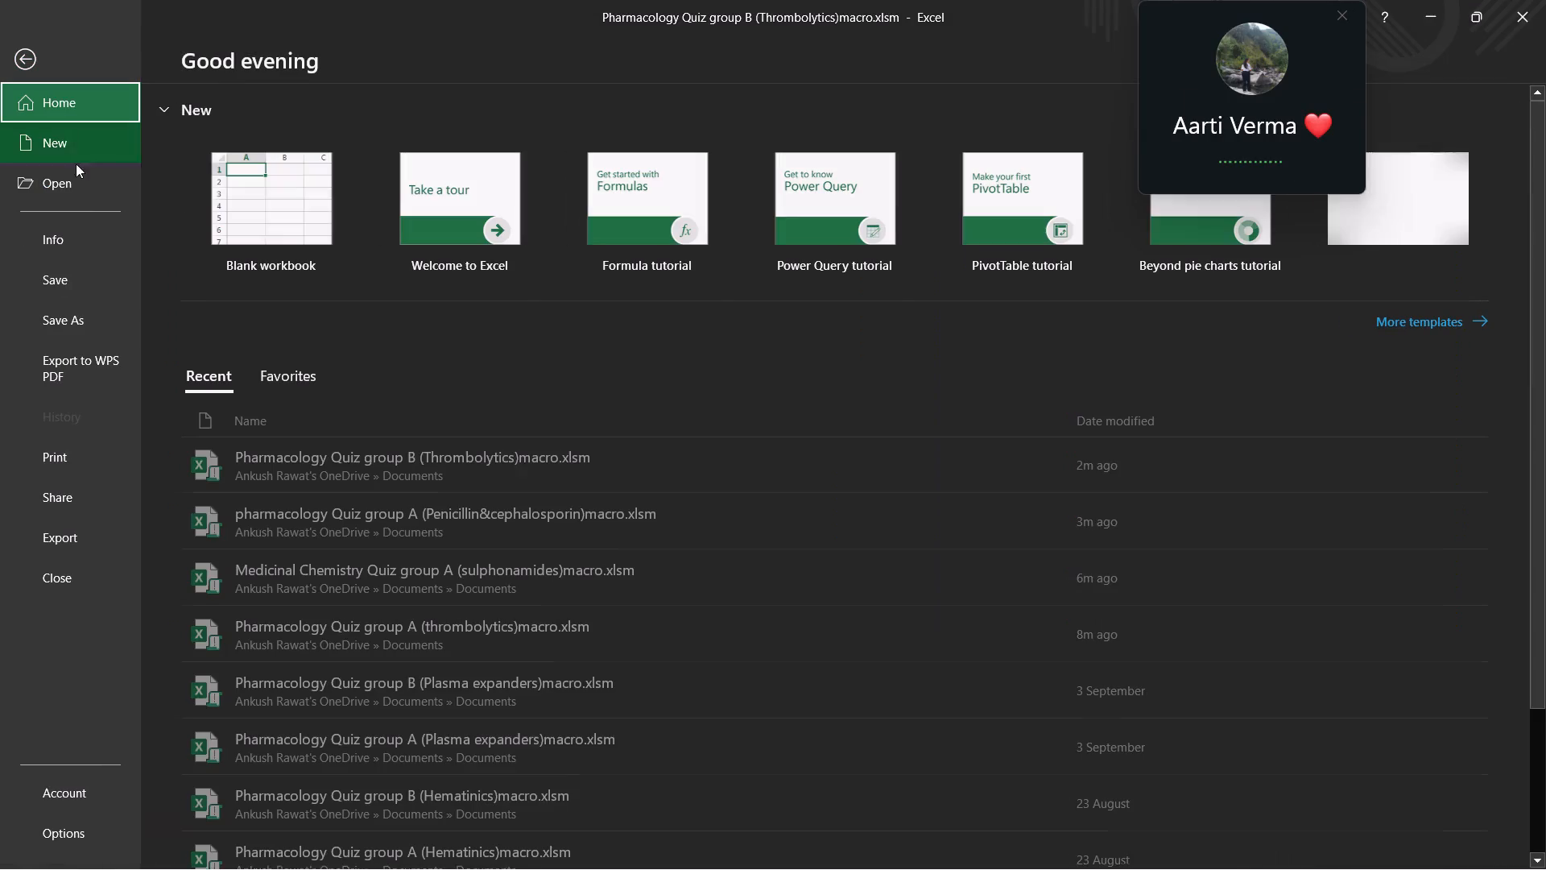
{"action": "left_click", "coordinate": [81, 320], "text": "shift"}
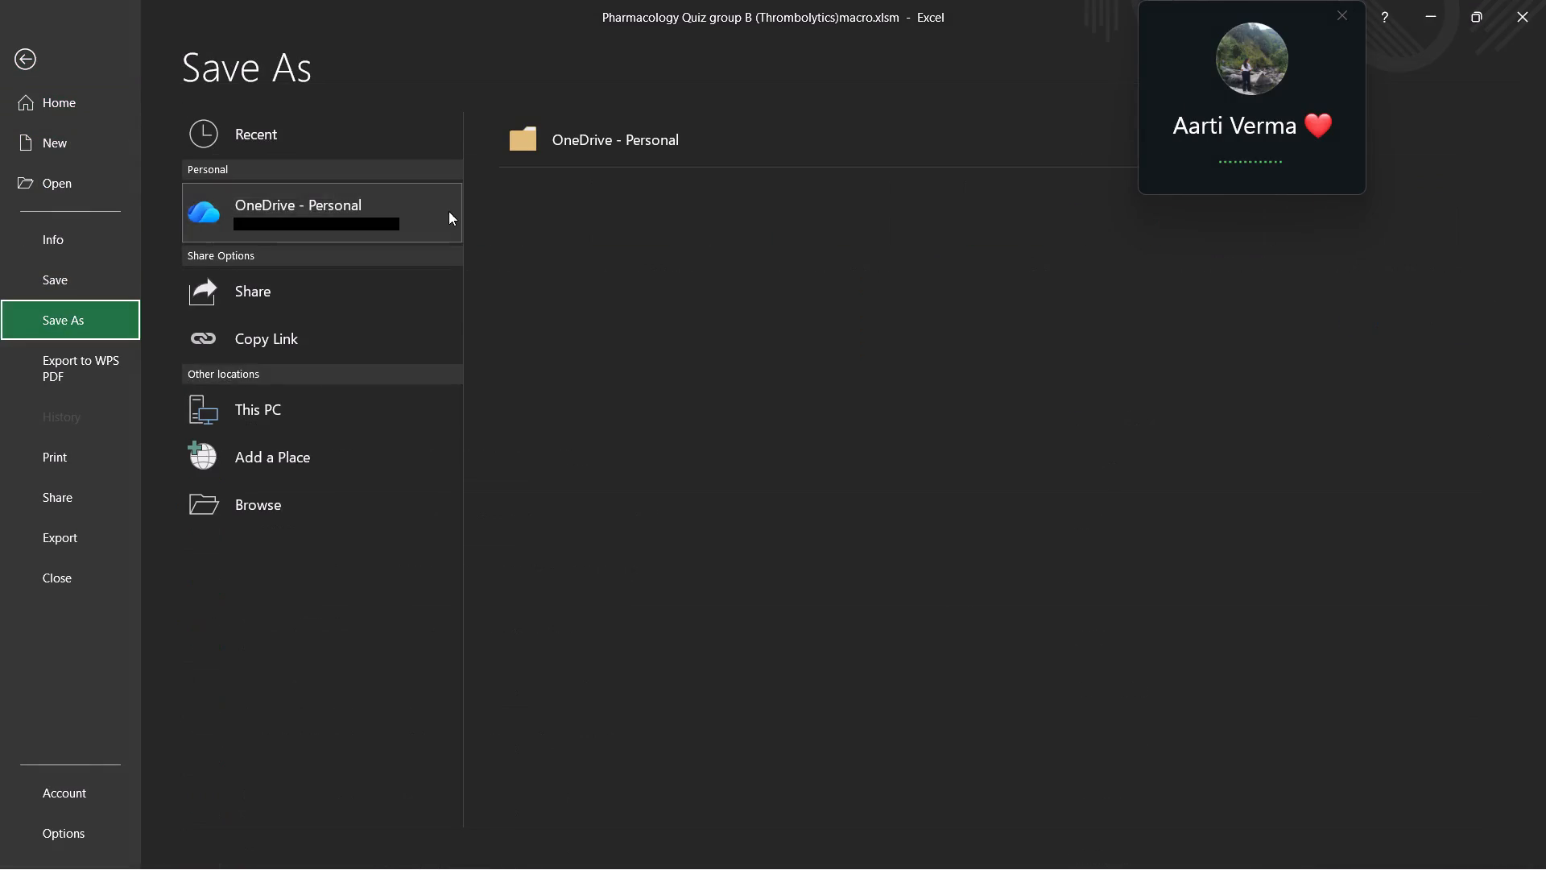
{"action": "left_click", "coordinate": [597, 131], "text": "shift"}
{"action": "left_click", "coordinate": [606, 144], "text": "shift"}
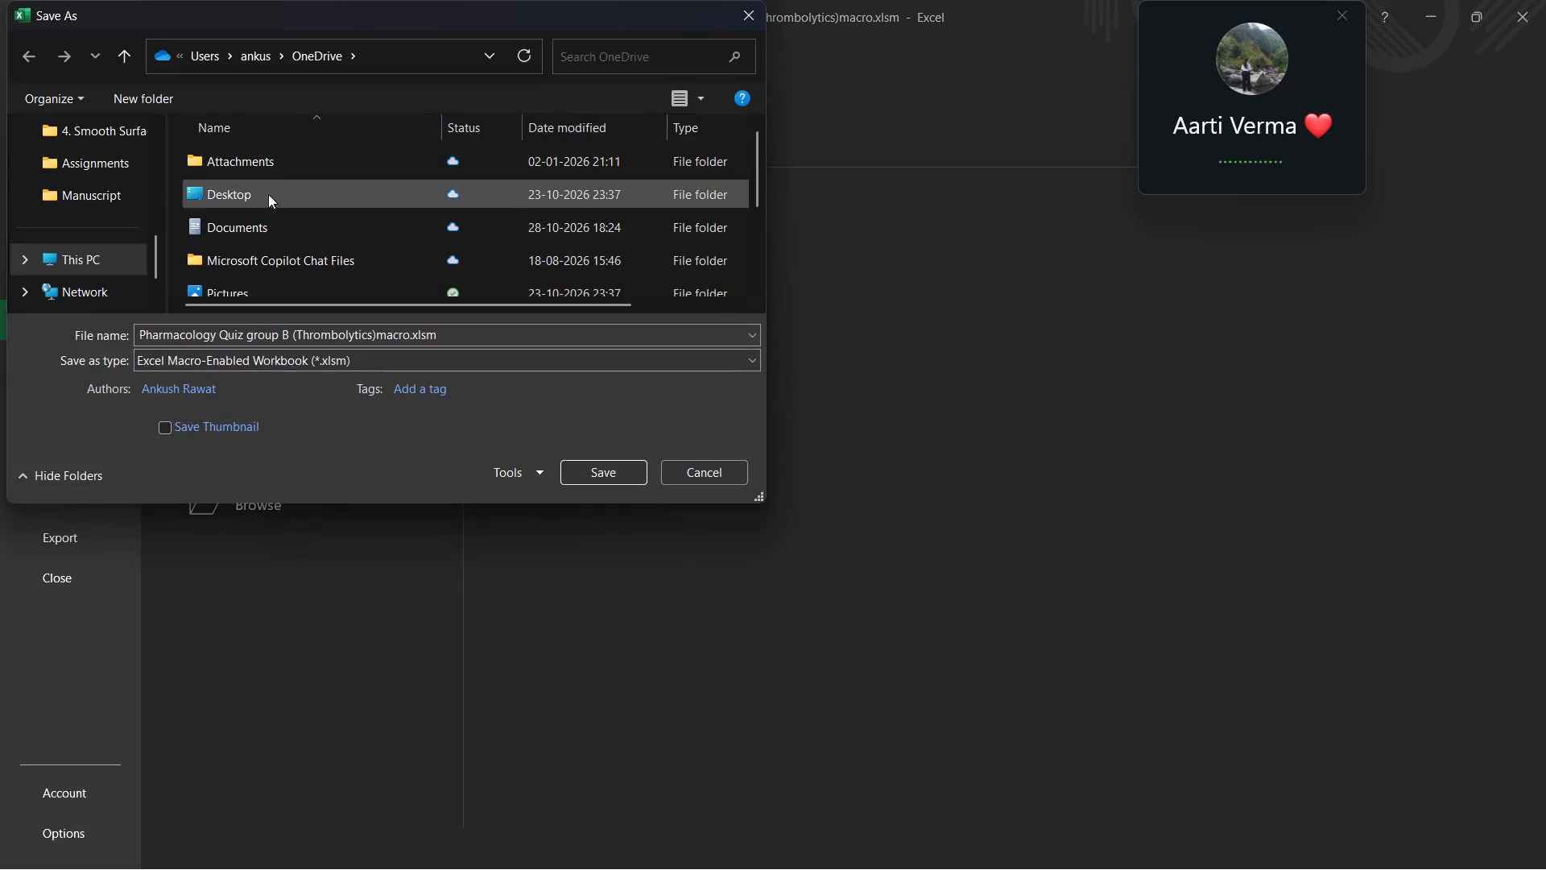
{"action": "left_click", "coordinate": [268, 194], "text": "shift"}
{"action": "double_click", "coordinate": [267, 220], "text": "shift"}
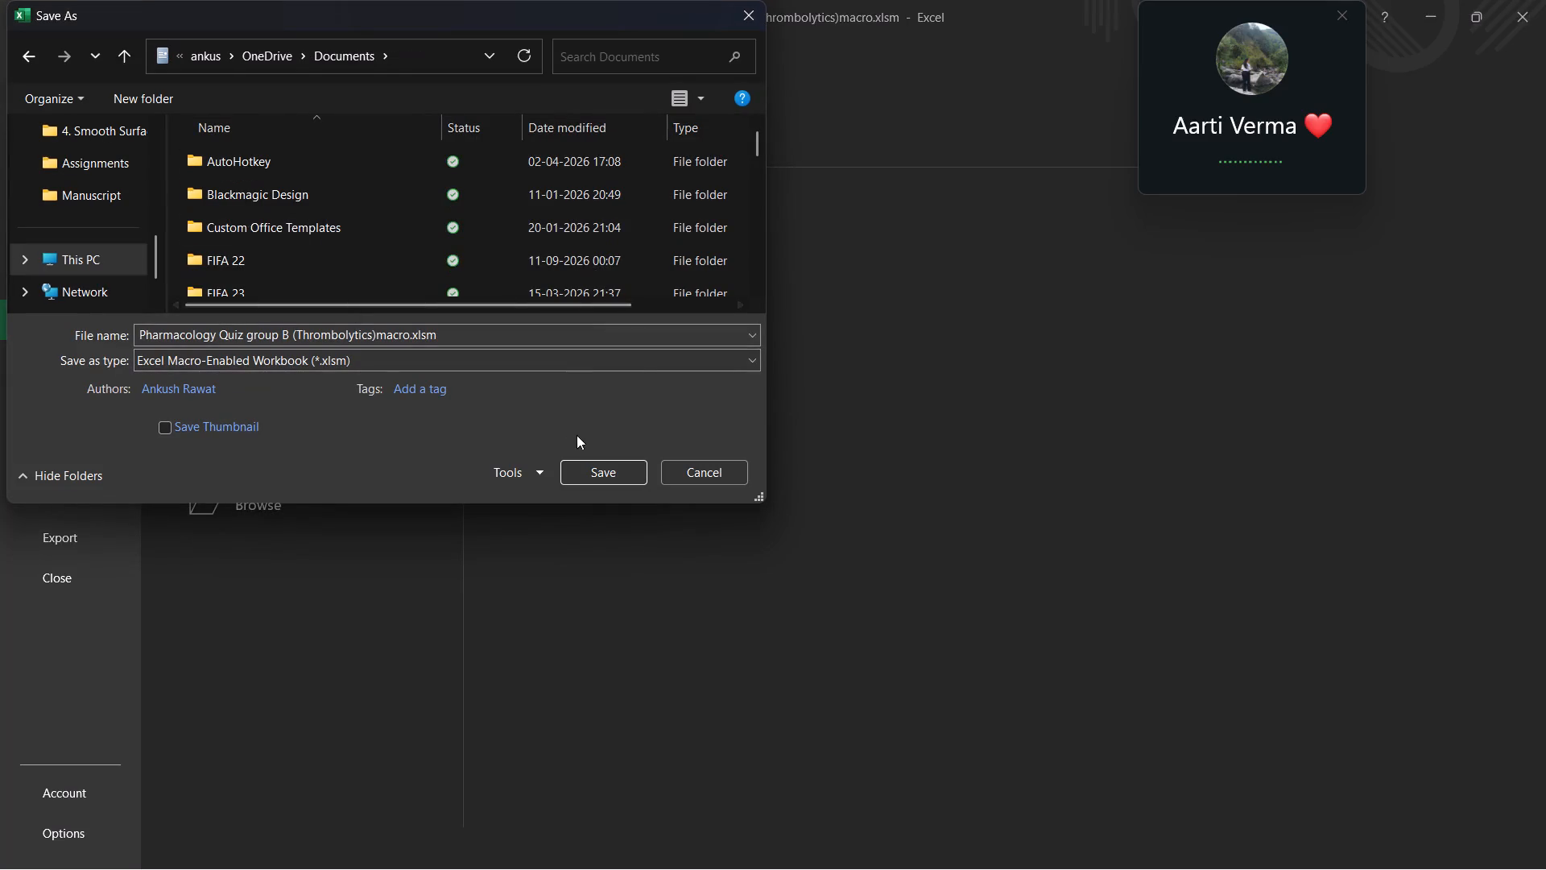
Name the copy "Pharmacology Quiz group B (Penicillin&cephalosporin)macro.xlsm" and save it as a macro-enabled workbook.
{"action": "left_click", "coordinate": [357, 333], "text": "shift"}
{"action": "left_click", "coordinate": [364, 337], "text": "shift"}
{"action": "left_click", "coordinate": [369, 336], "text": "shift"}
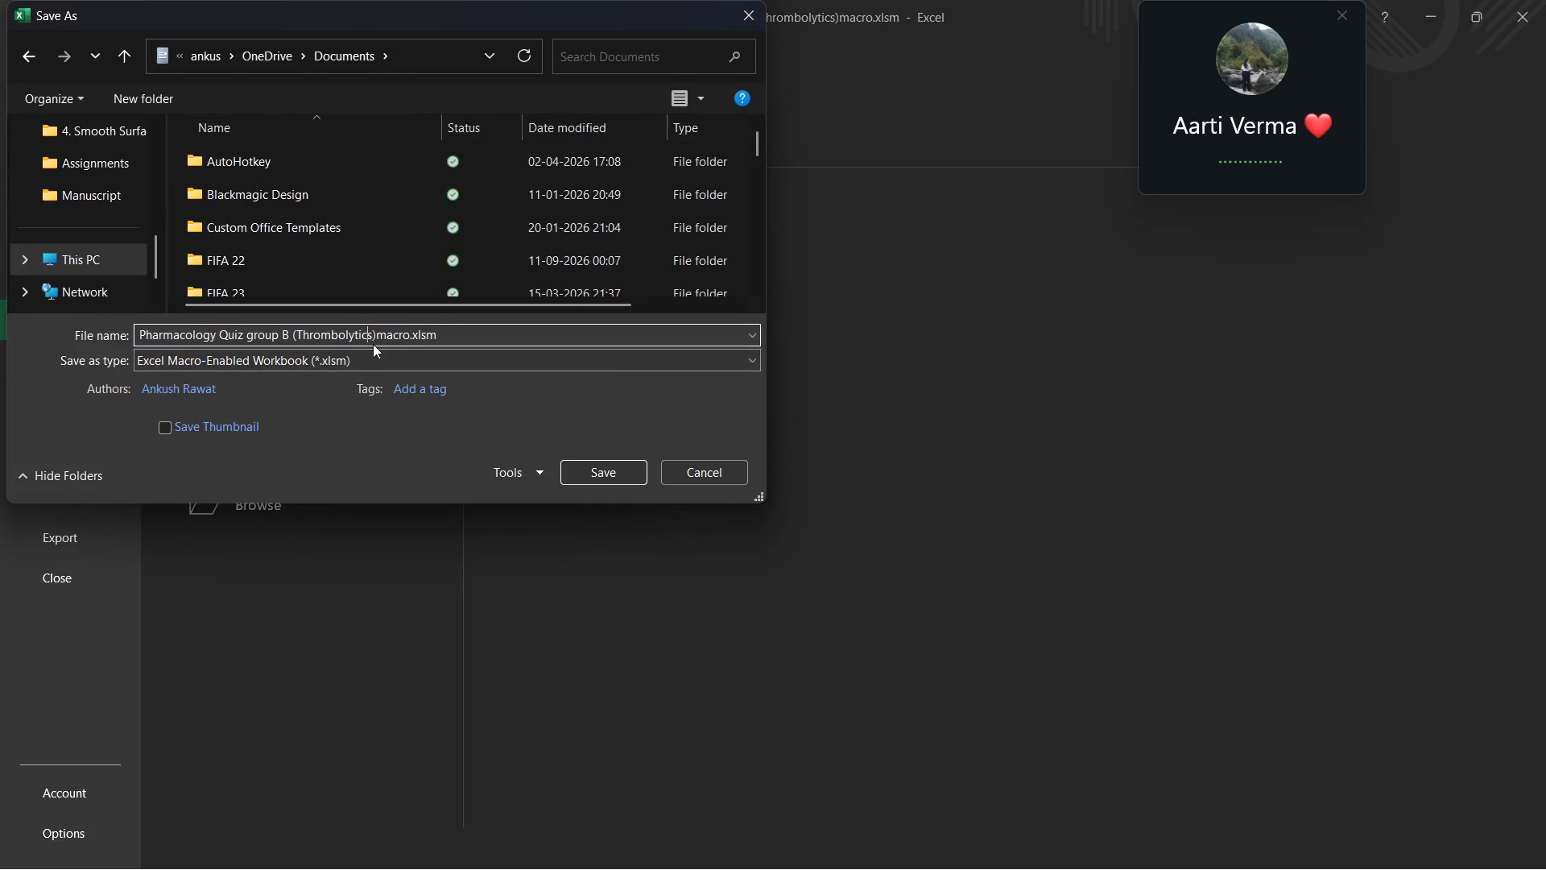
{"action": "left_click", "coordinate": [370, 329], "text": "shift"}
{"action": "key", "text": "BackSpace"}
{"action": "key", "text": "BackSpace"}
{"action": "key", "text": "BackSpace"}
{"action": "key", "text": "BackSpace"}
{"action": "key", "text": "BackSpace"}
{"action": "key", "text": "BackSpace"}
{"action": "key", "text": "BackSpace"}
{"action": "key", "text": "BackSpace"}
{"action": "key", "text": "BackSpace"}
{"action": "key", "text": "BackSpace"}
{"action": "key", "text": "BackSpace"}
{"action": "key", "text": "BackSpace"}
{"action": "key", "text": "BackSpace"}
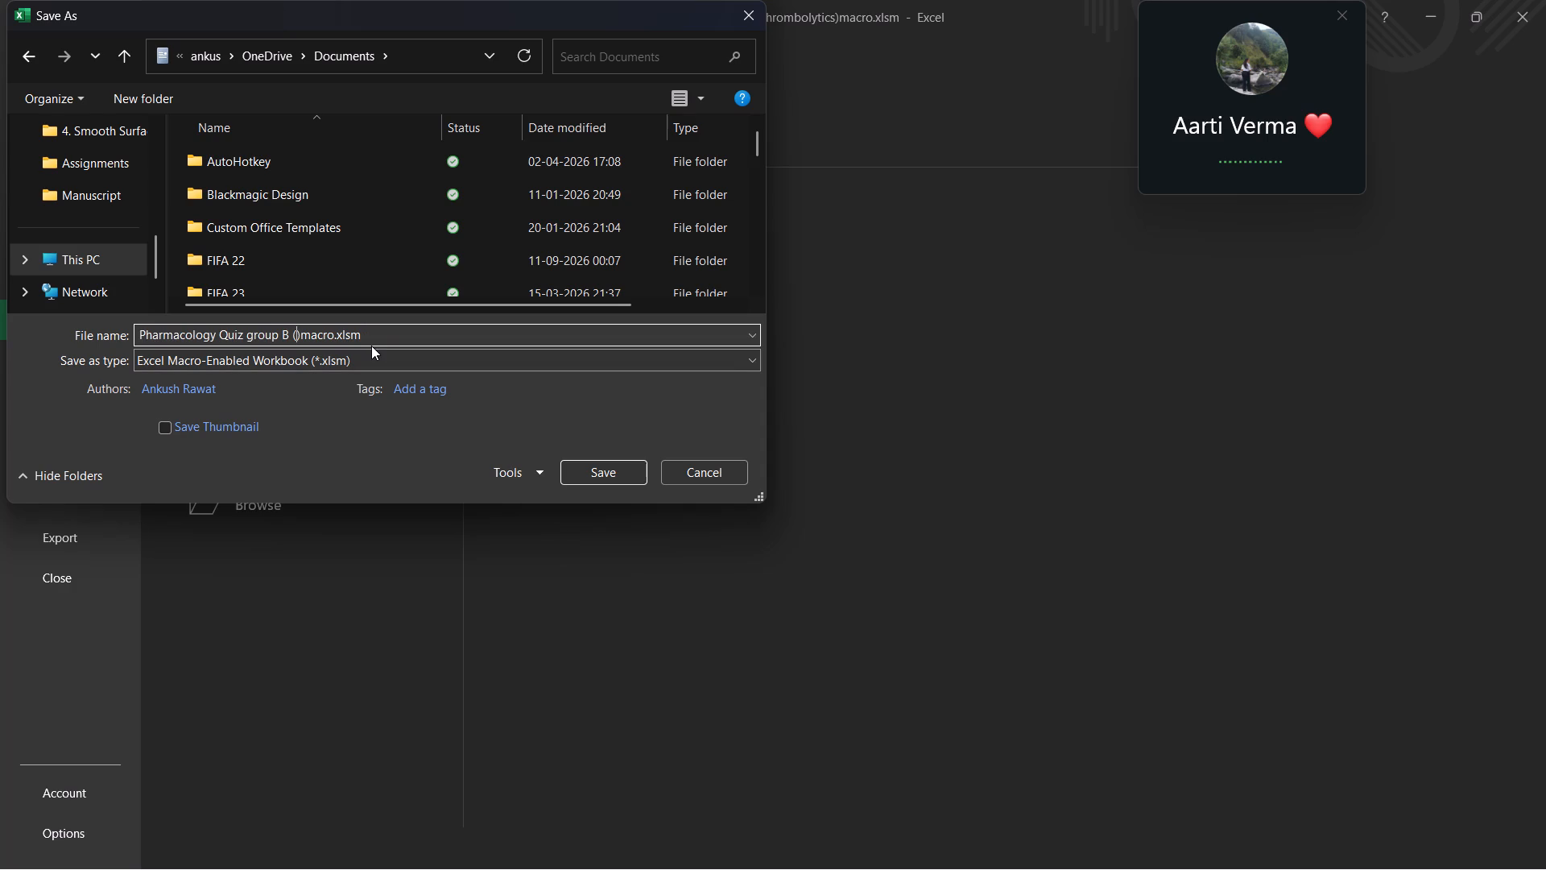
{"action": "type", "text": "Pe"}
{"action": "type", "text": "nicillin"}
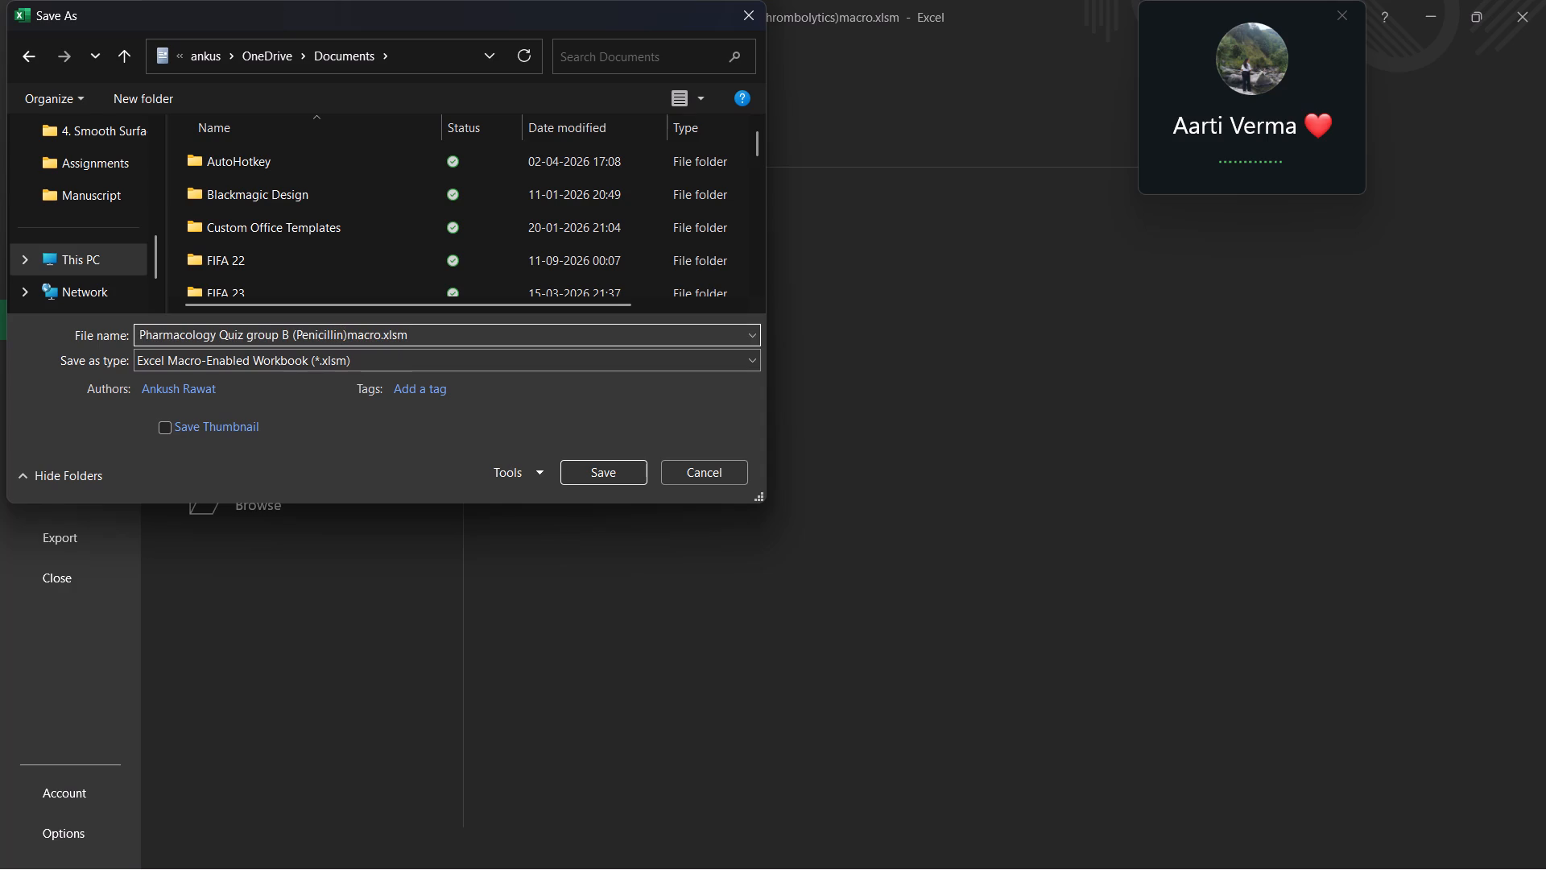
{"action": "key", "text": "shift+ampersand"}
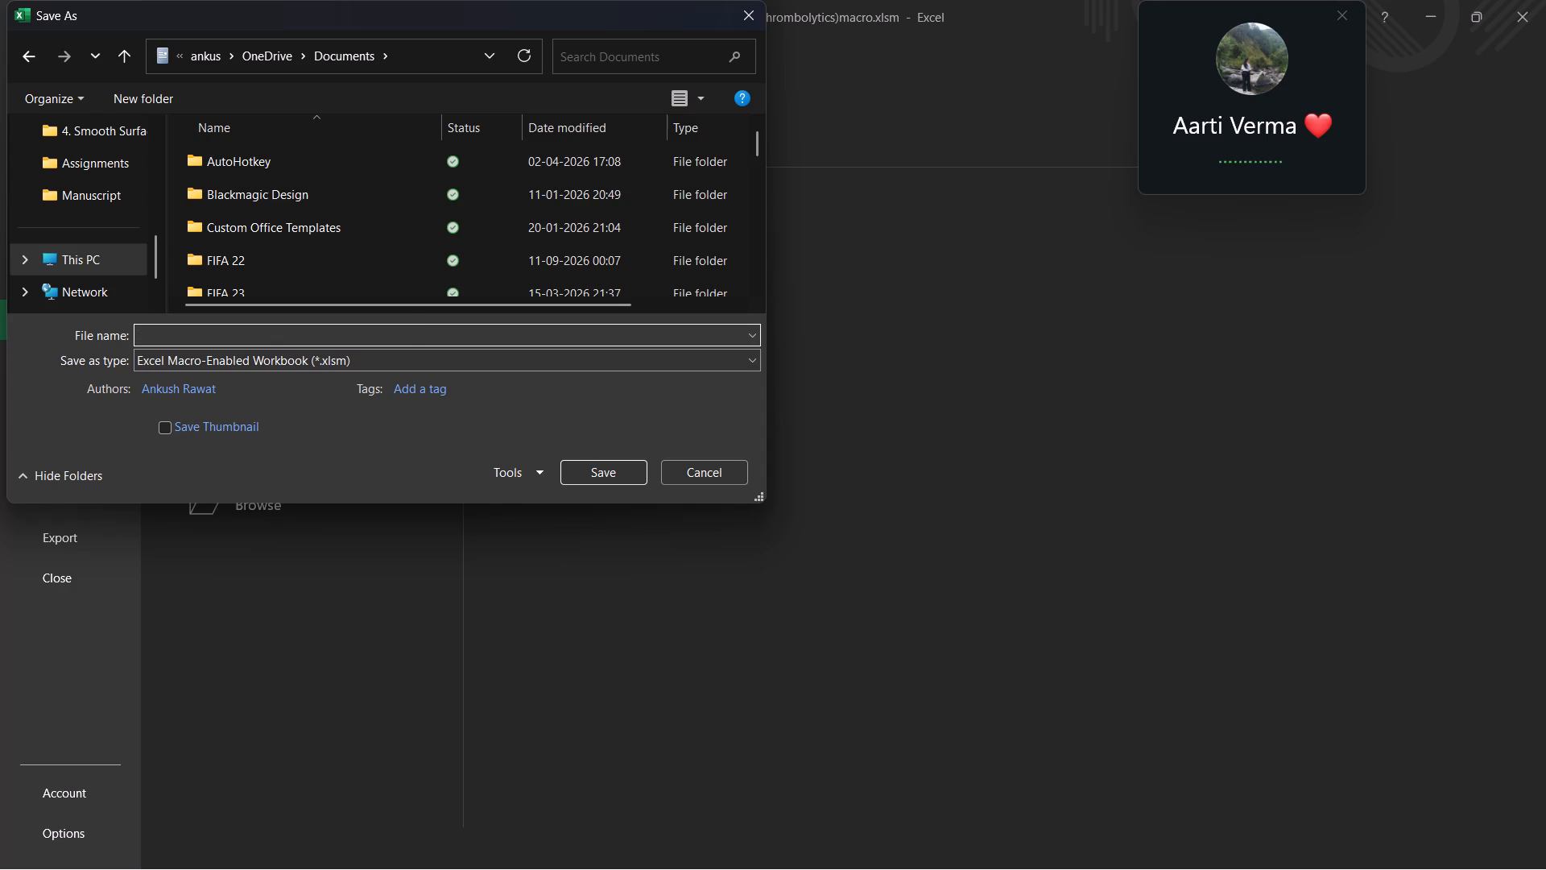
{"action": "key", "text": "c"}
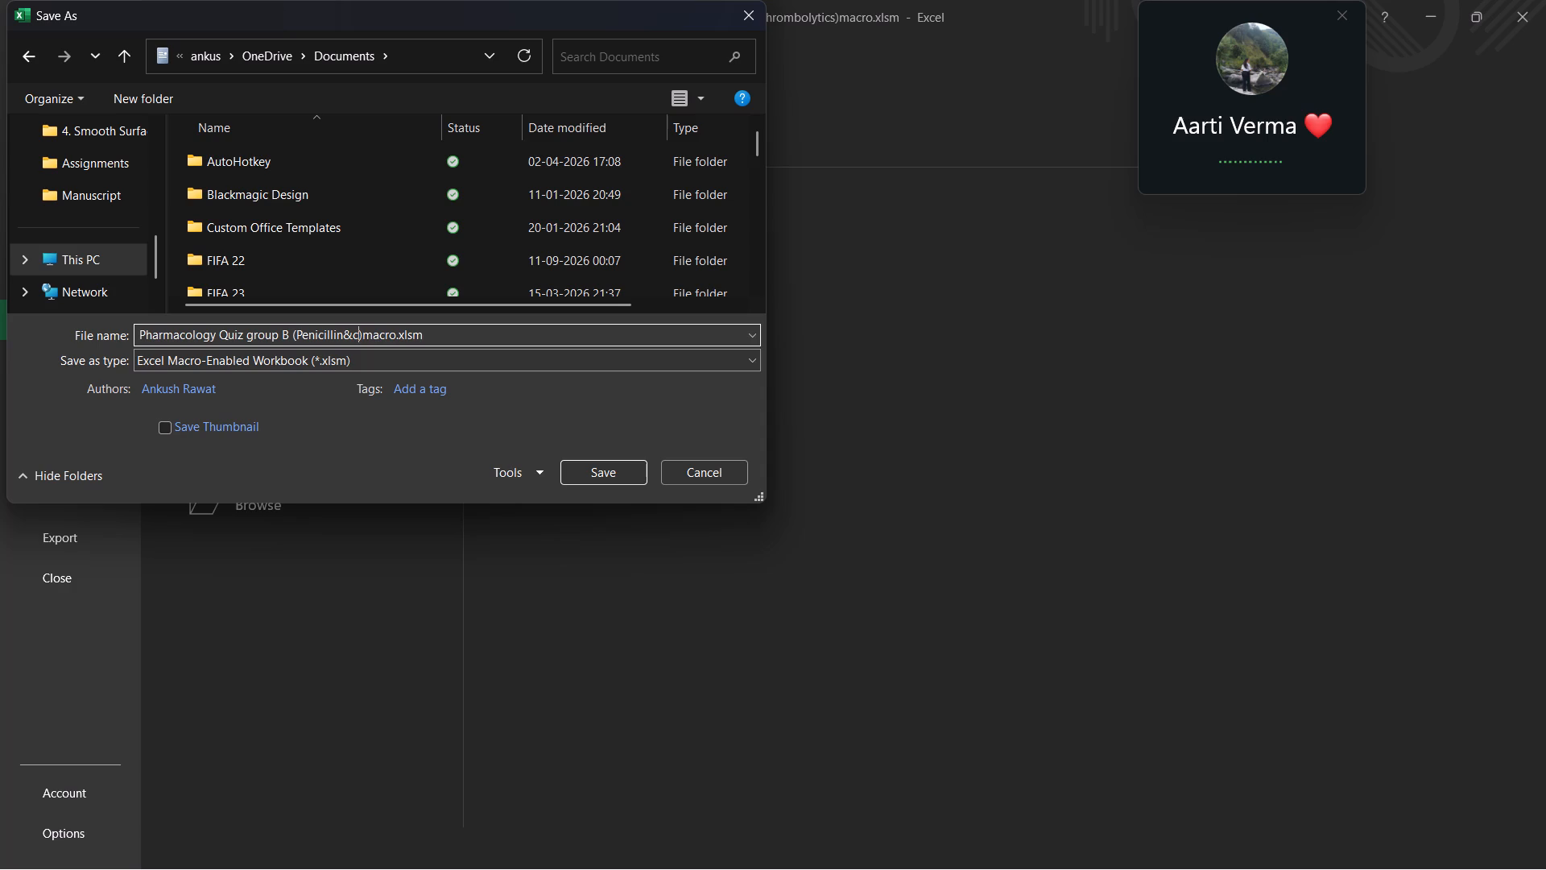
{"action": "key", "text": "e"}
{"action": "key", "text": "p"}
{"action": "type", "text": "halo"}
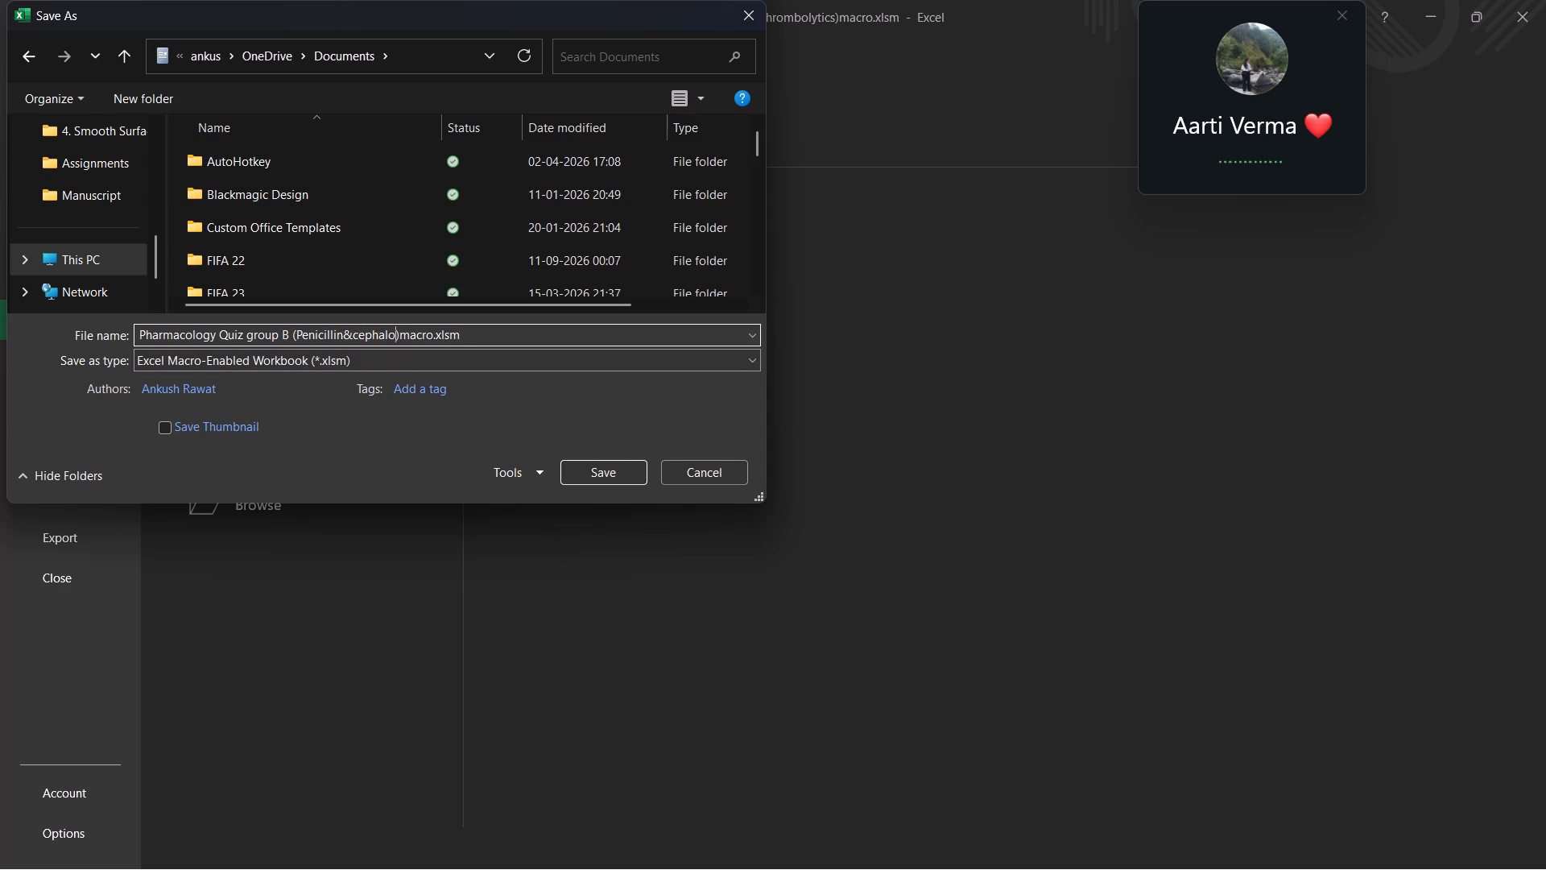
{"action": "type", "text": "sporin"}
{"action": "left_click", "coordinate": [587, 474]}
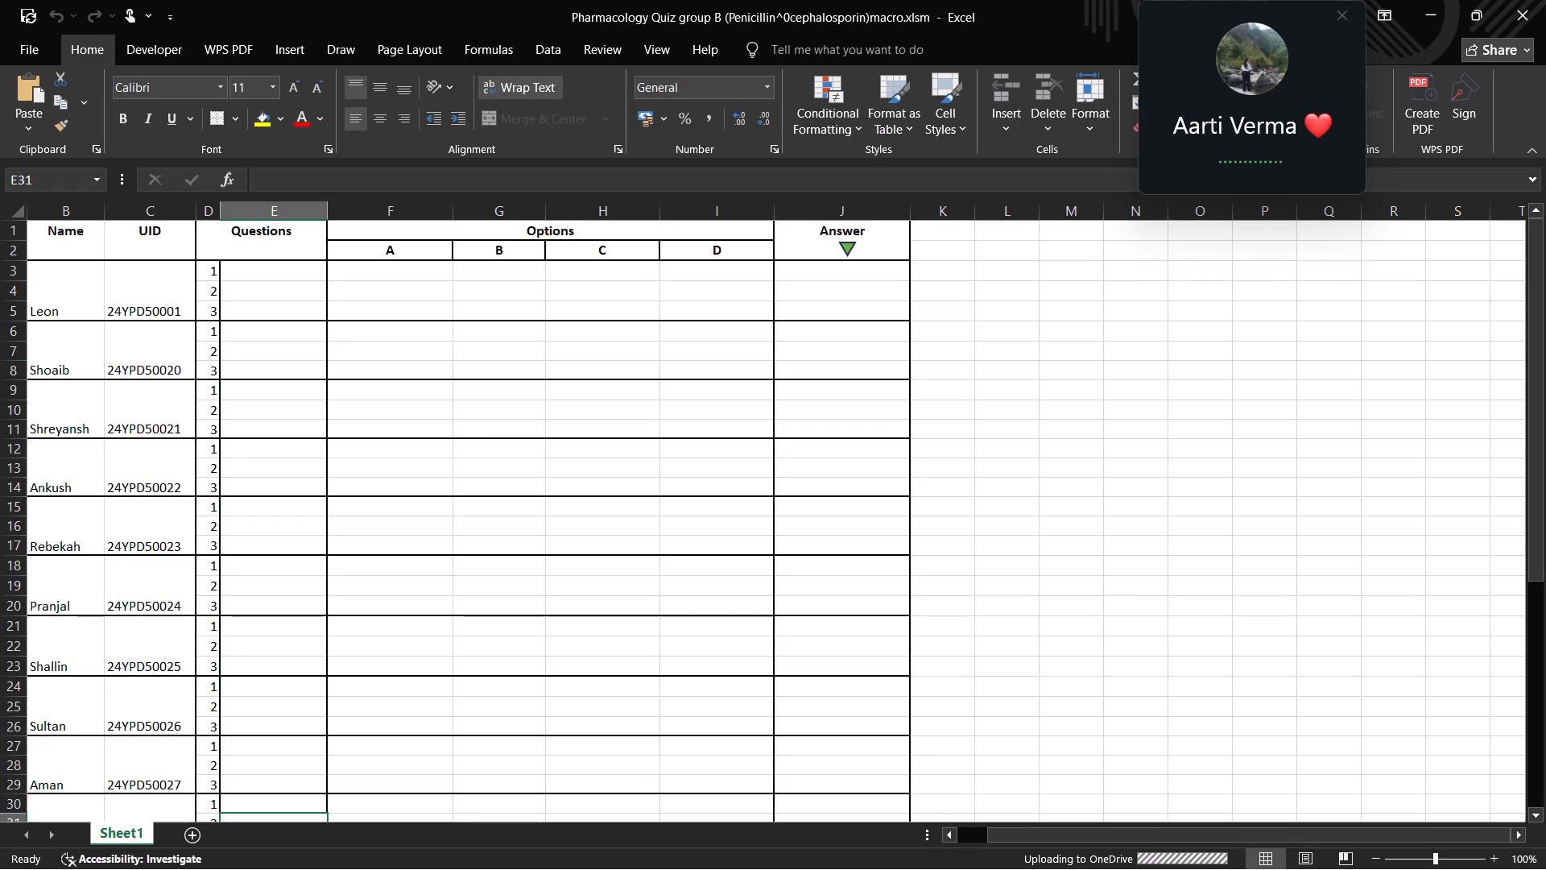
Create and copy a sharing link to the newly saved group B penicillin and cephalosporin workbook.
{"action": "left_click", "coordinate": [1490, 52]}
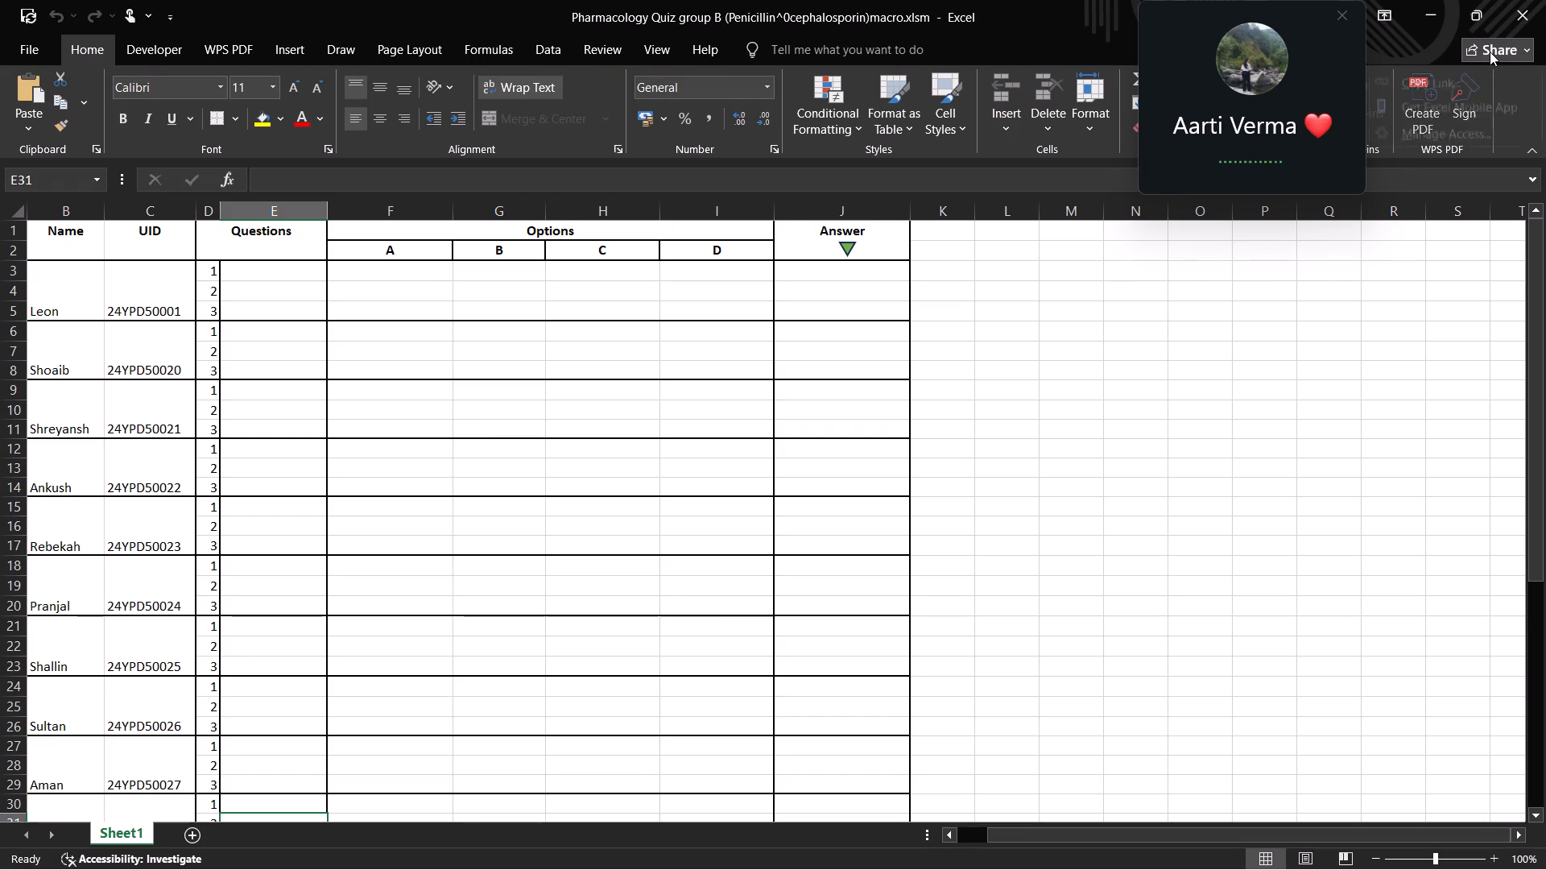
{"action": "left_click", "coordinate": [1444, 107]}
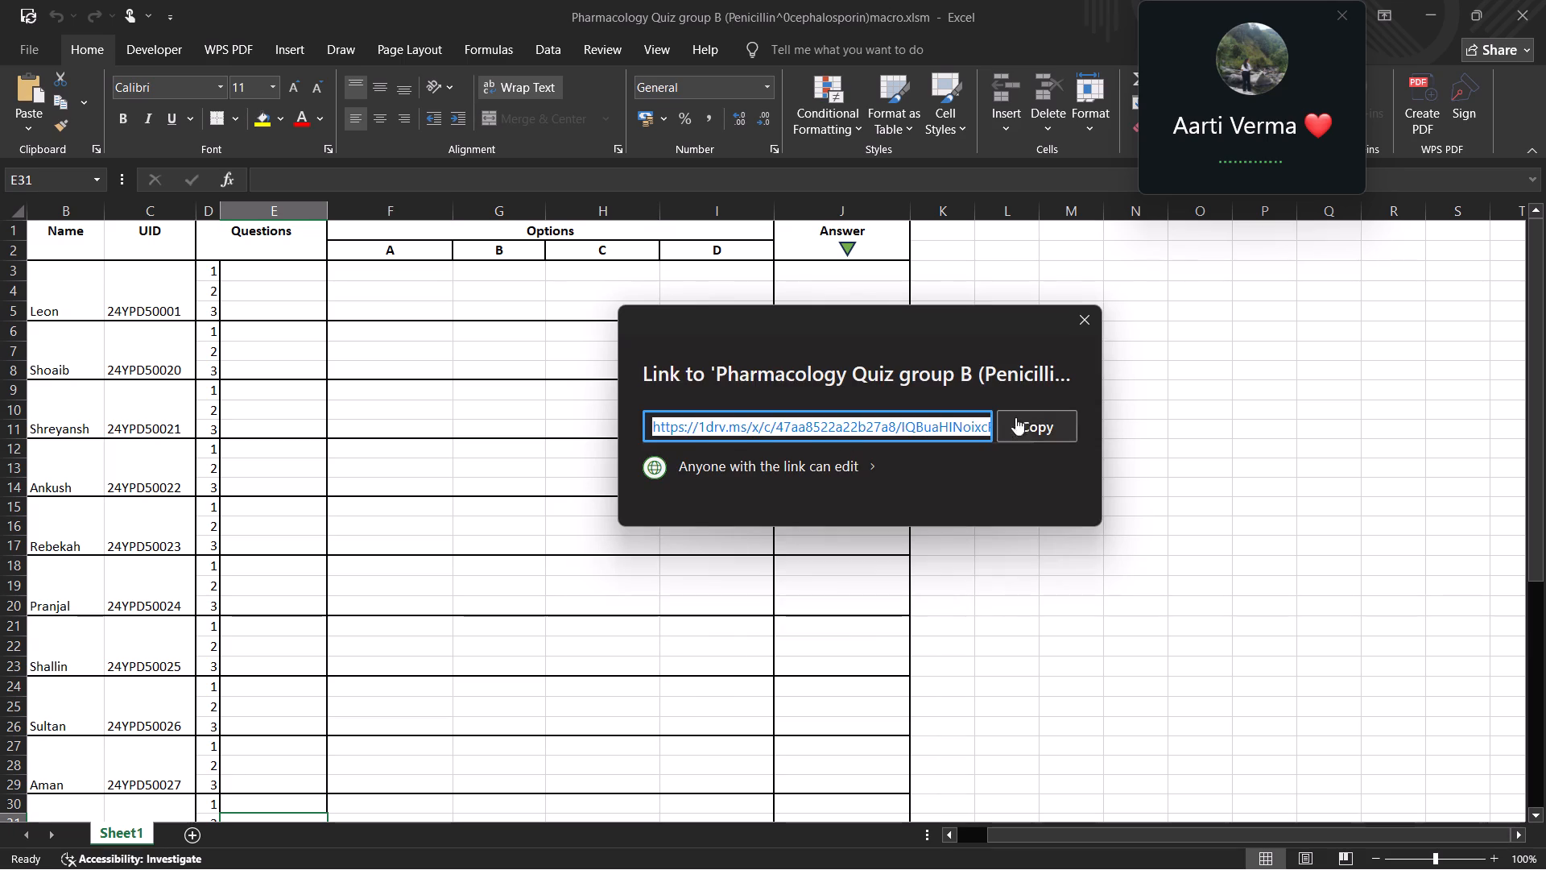
{"action": "left_click", "coordinate": [1035, 420]}
{"action": "left_click", "coordinate": [1029, 432]}
Switch from the workbook to another open window.
{"action": "key", "text": "alt+Tab"}
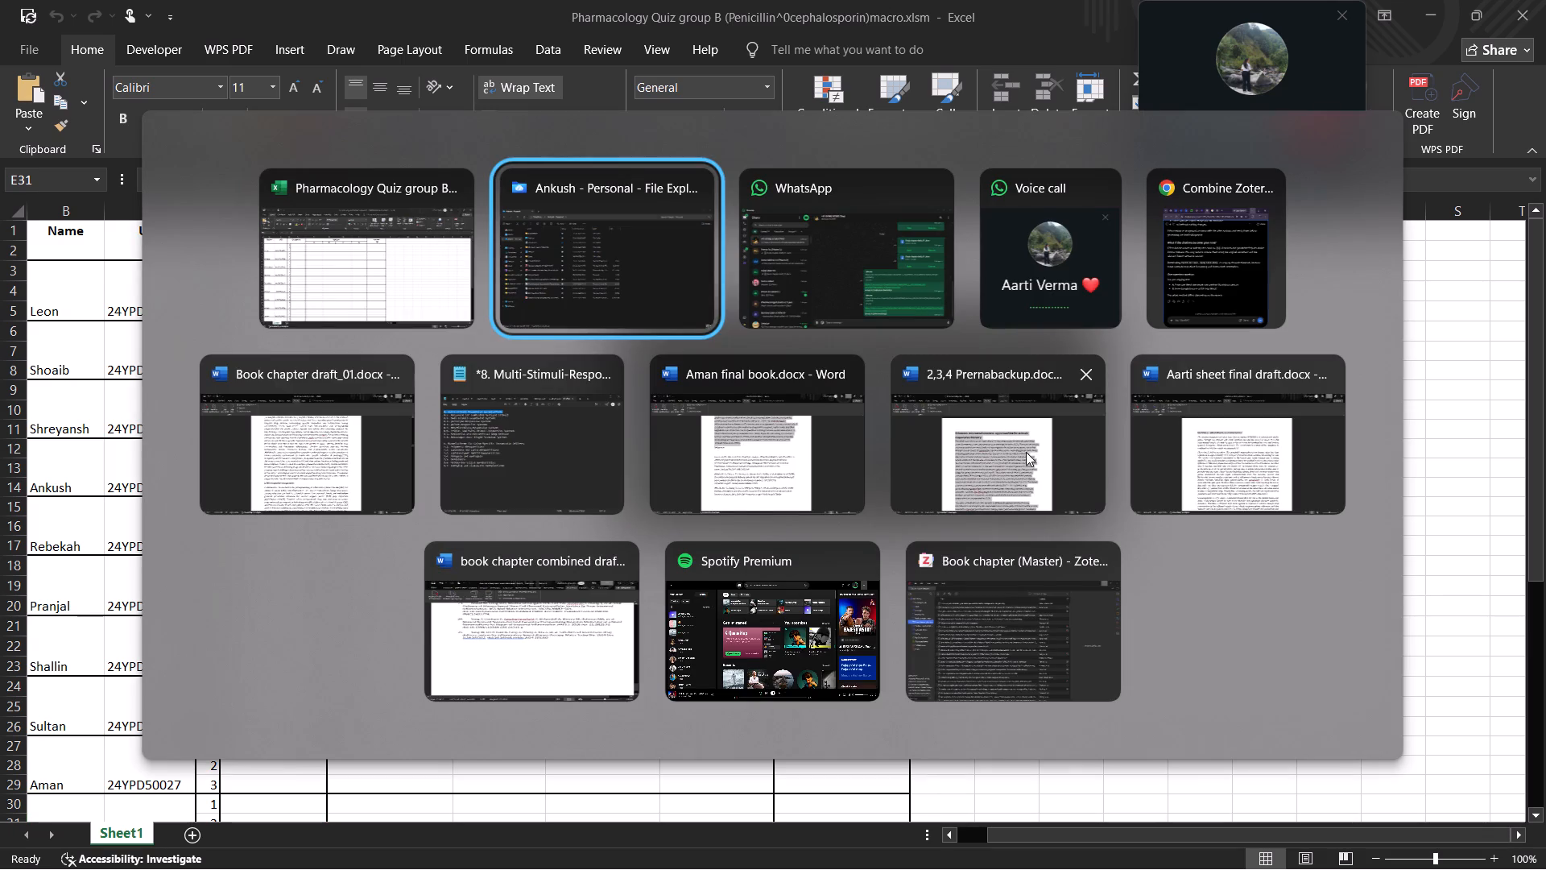
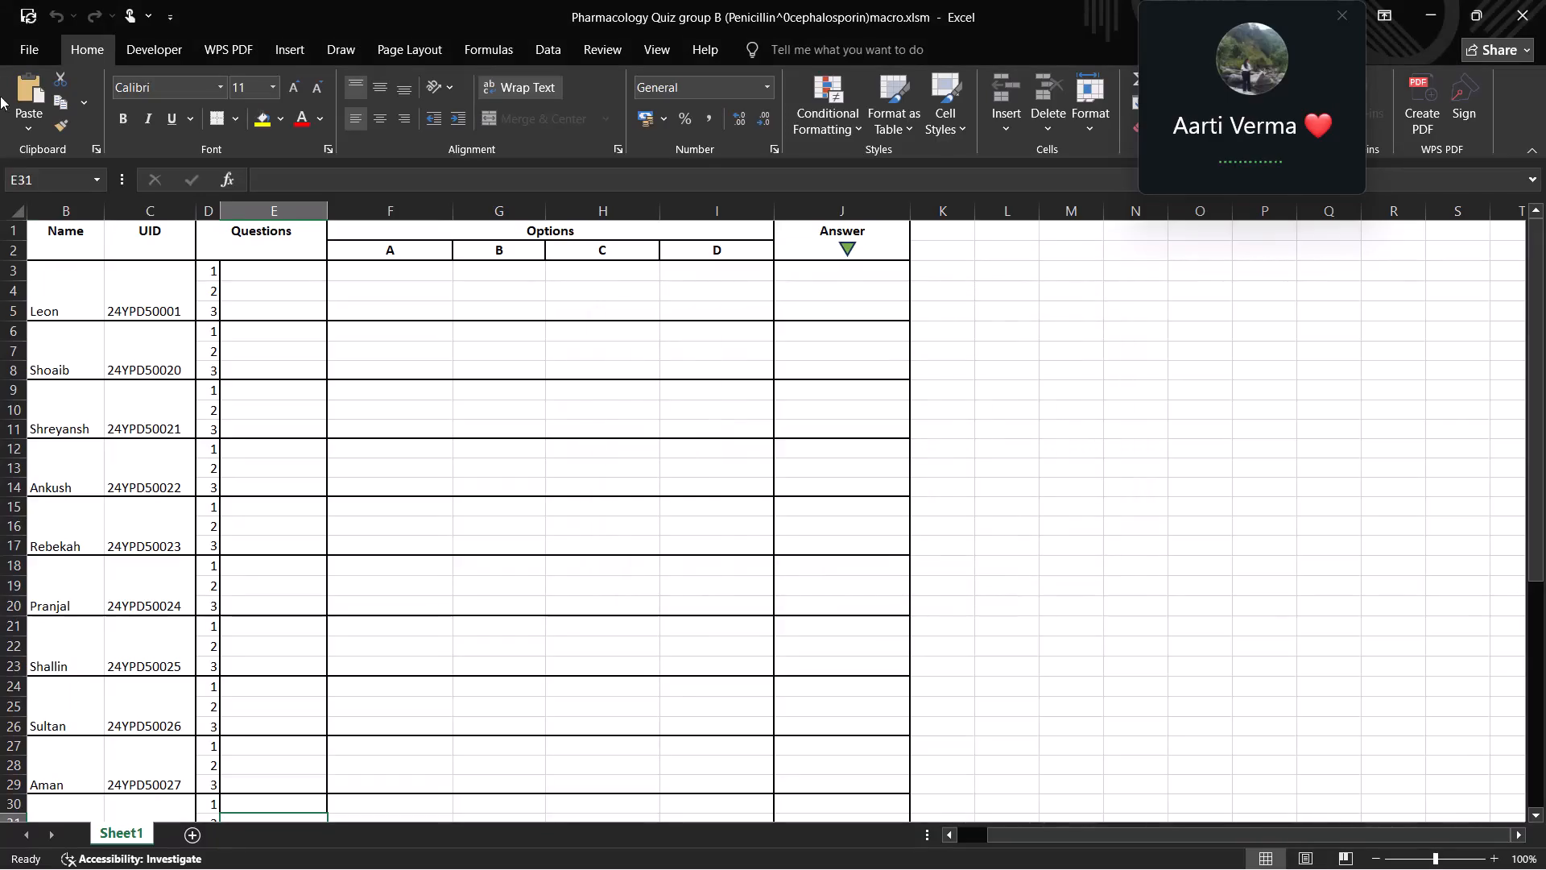
Start saving another copy of the group B workbook in the OneDrive Documents folder.
{"action": "left_click", "coordinate": [23, 40]}
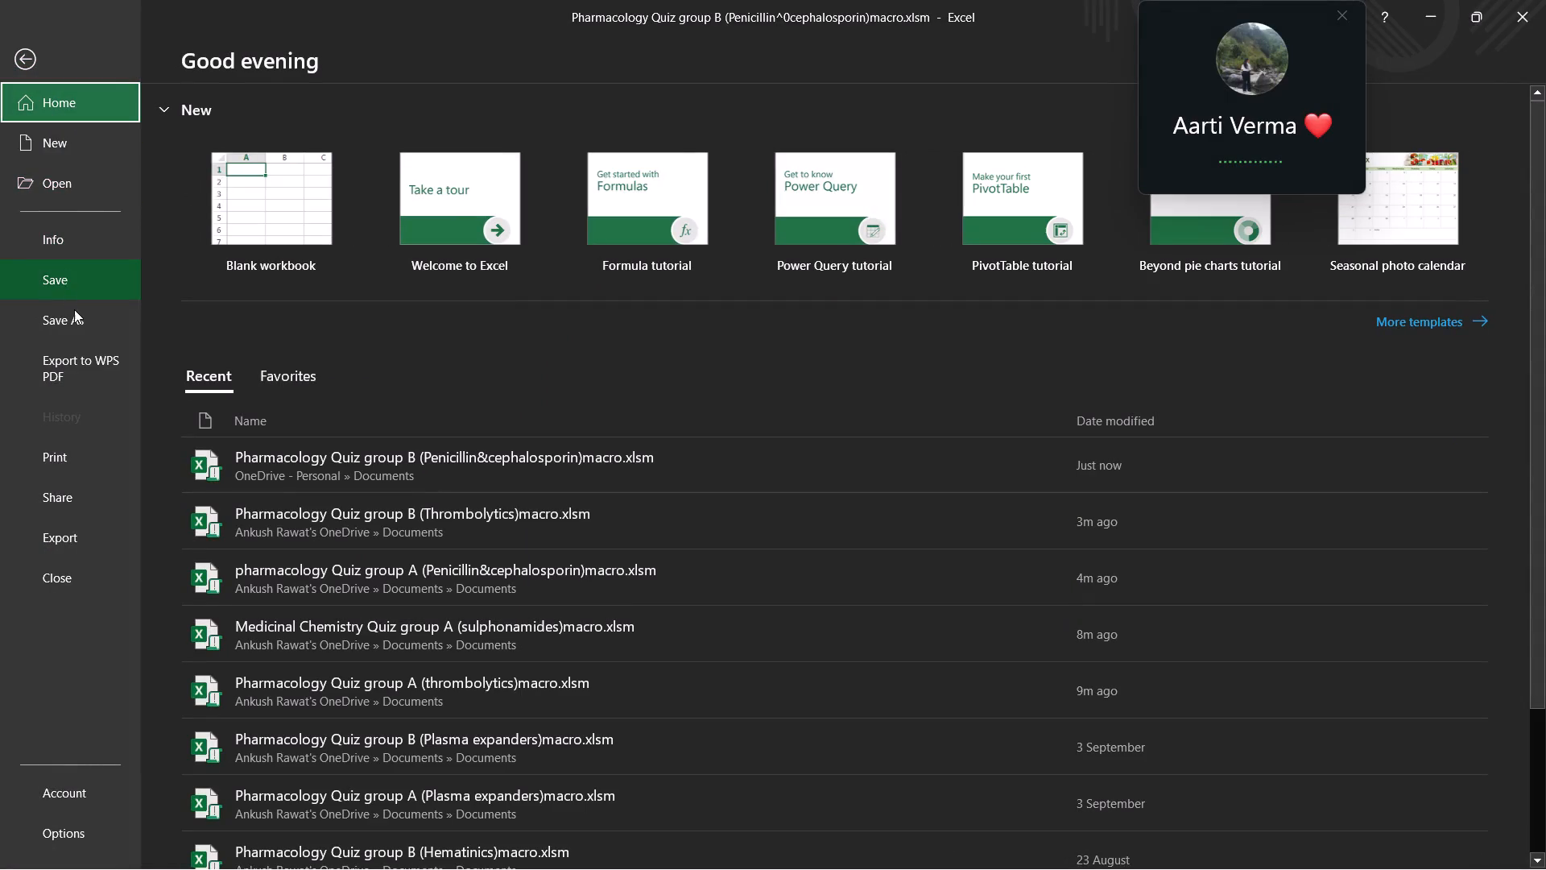
{"action": "left_click", "coordinate": [74, 309]}
{"action": "left_click", "coordinate": [568, 149]}
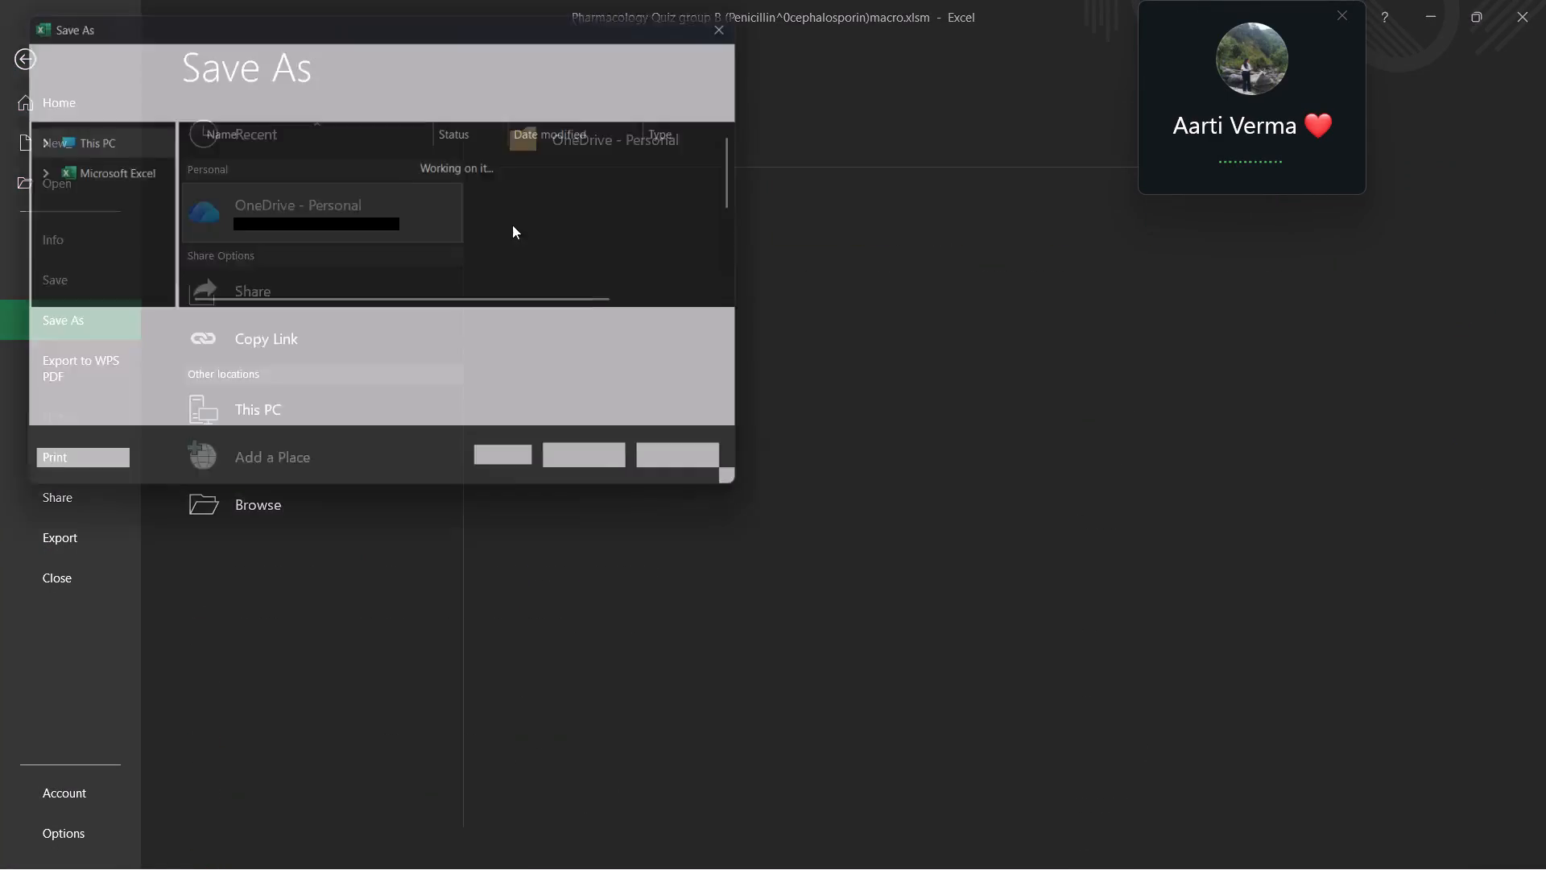
{"action": "double_click", "coordinate": [254, 219]}
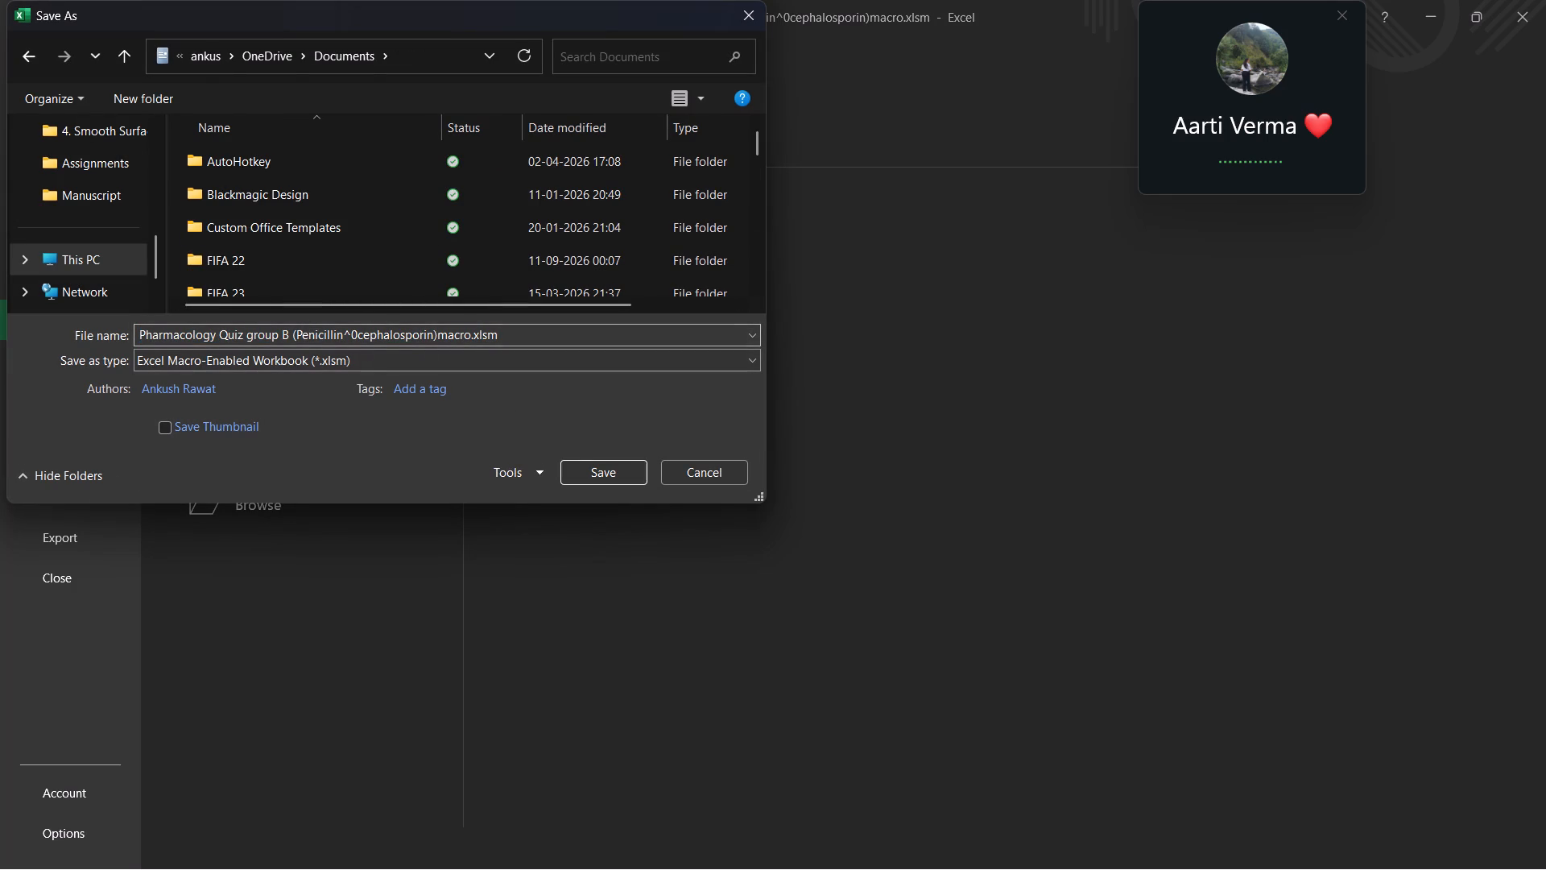
Replace the bracketed topic in the copy's file name with Sulphonamides, giving "Pharmacology Quiz group B (Sulphonamides)macro.xlsm".
{"action": "left_click_drag", "start_coordinate": [214, 334], "coordinate": [118, 333]}
{"action": "left_click", "coordinate": [193, 329]}
{"action": "left_click", "coordinate": [343, 336]}
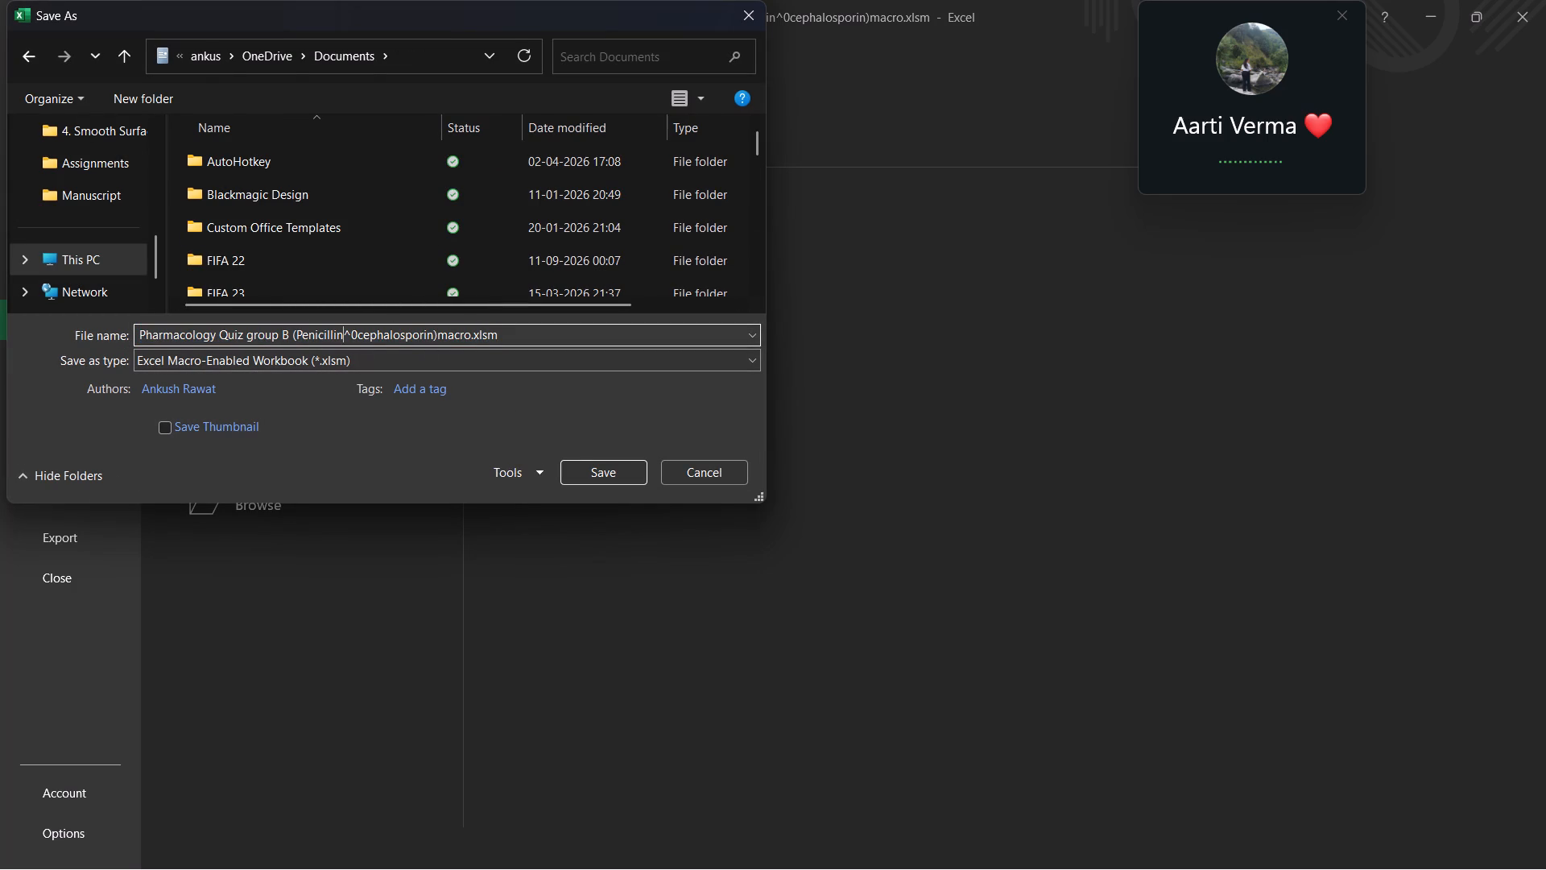
{"action": "left_click", "coordinate": [354, 335]}
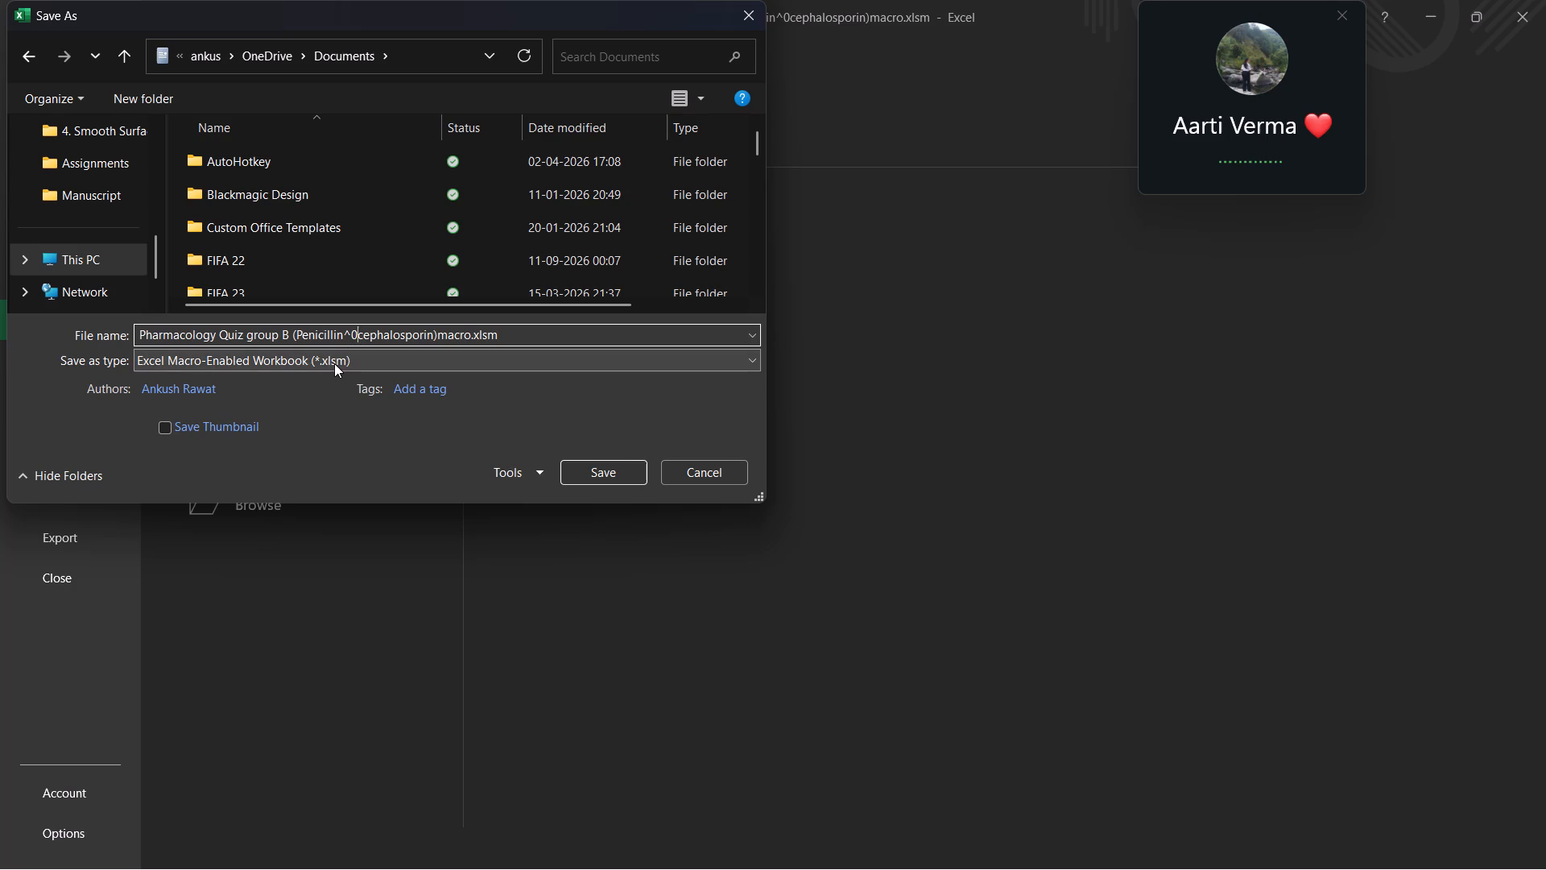
{"action": "key", "text": "BackSpace"}
{"action": "key", "text": "BackSpace"}
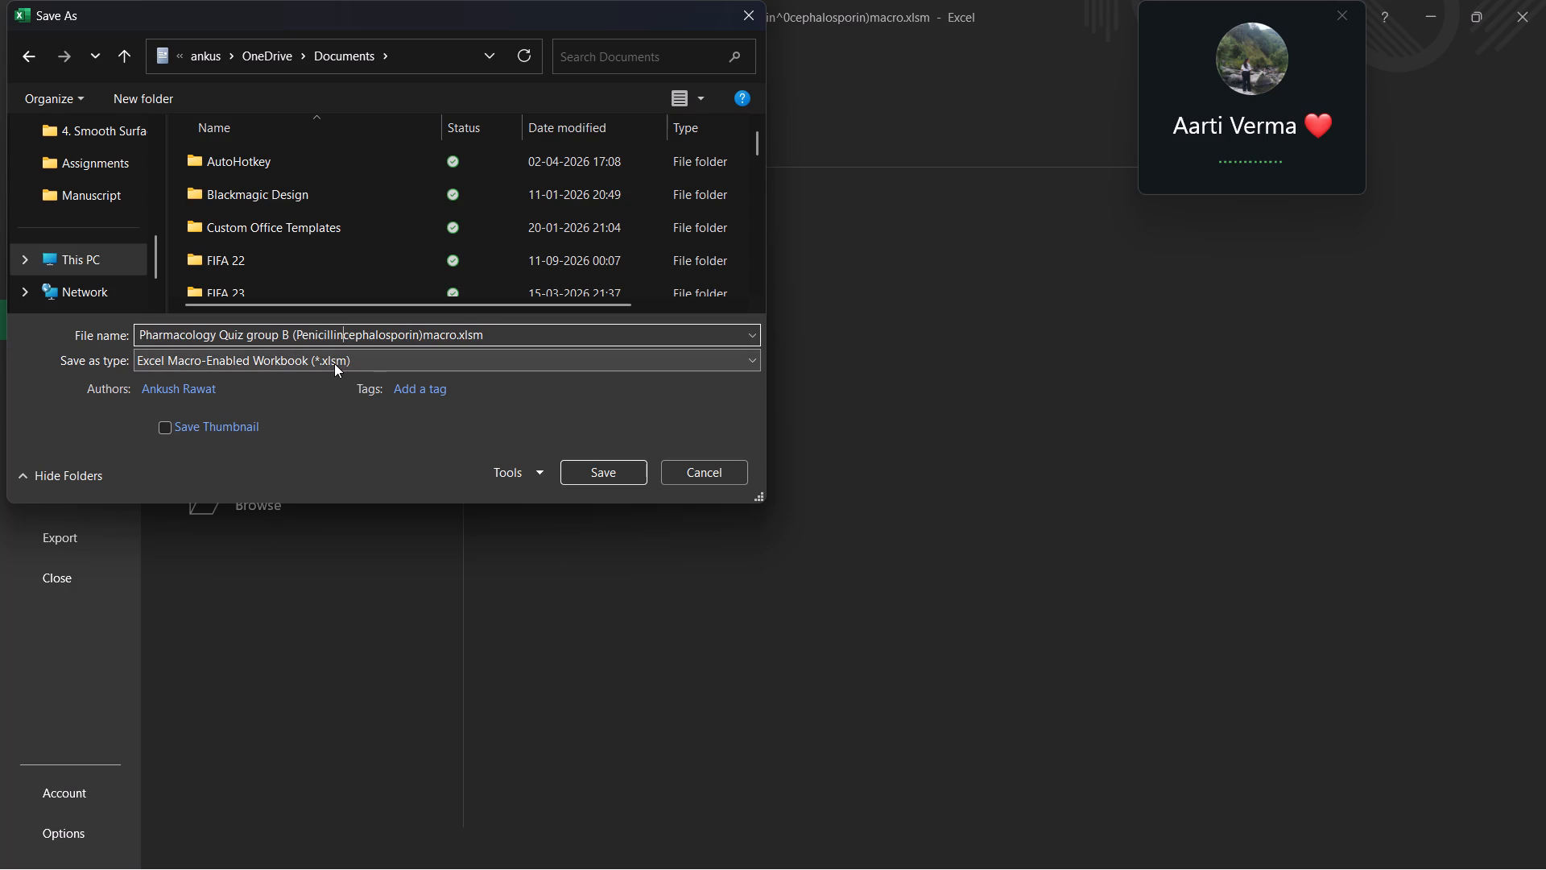
{"action": "key", "text": "Right"}
{"action": "key", "text": "Right"}
{"action": "key", "text": "Right"}
{"action": "key", "text": "Right"}
{"action": "key", "text": "Right"}
{"action": "key", "text": "Right"}
{"action": "key", "text": "Right"}
{"action": "key", "text": "Right"}
{"action": "key", "text": "Right"}
{"action": "key", "text": "Right"}
{"action": "key", "text": "Right"}
{"action": "key", "text": "Right"}
{"action": "key", "text": "Right"}
{"action": "key", "text": "ctrl+shift+Left"}
{"action": "key", "text": "ctrl+shift+Left"}
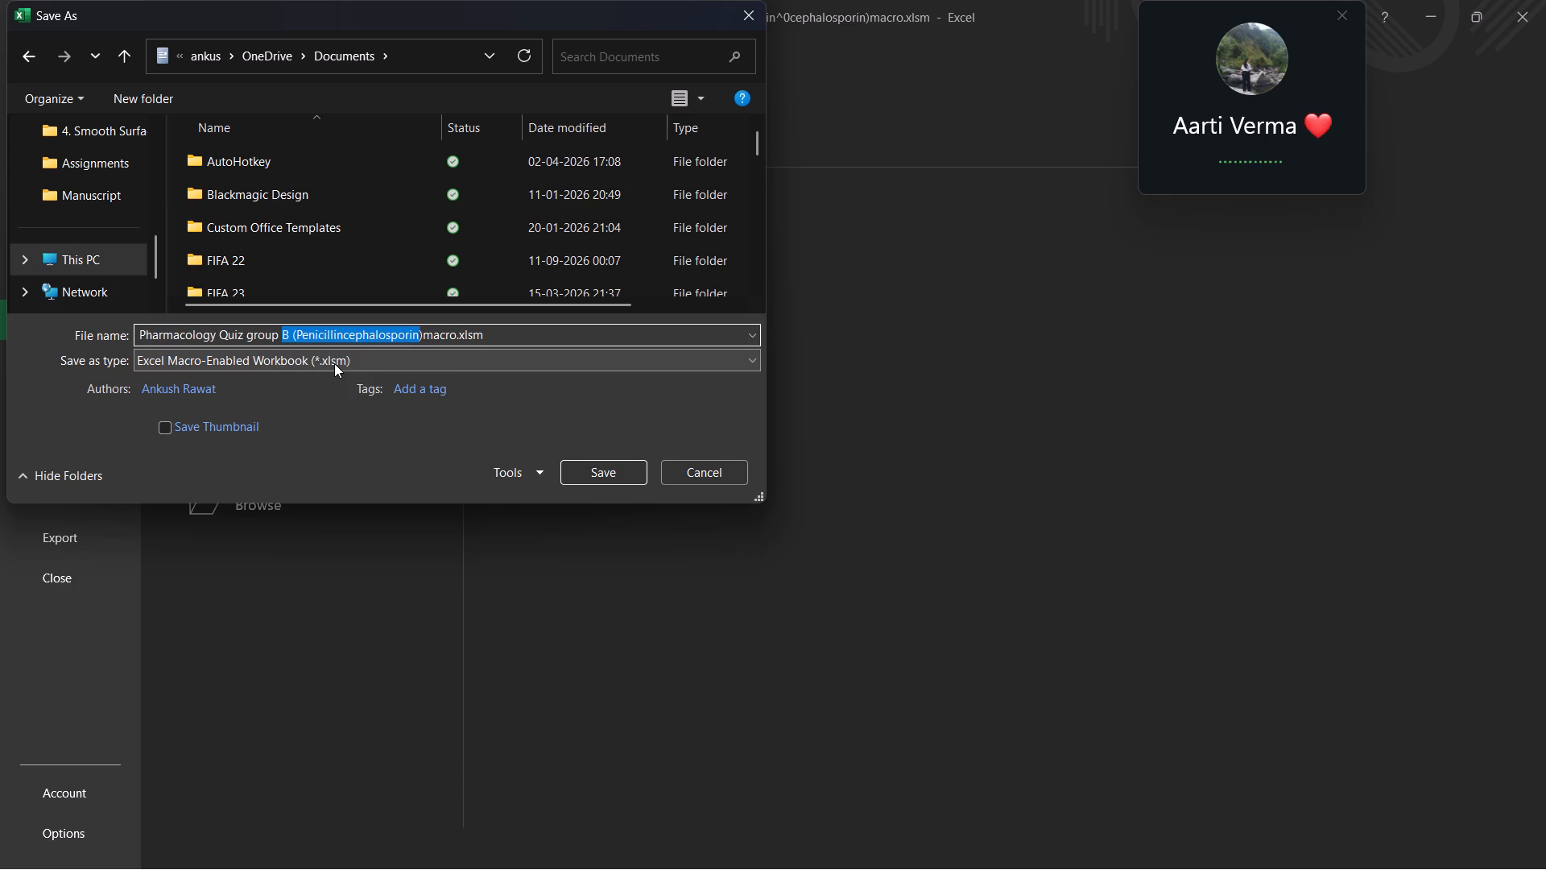
{"action": "key", "text": "ctrl+shift+Right"}
{"action": "key", "text": "BackSpace"}
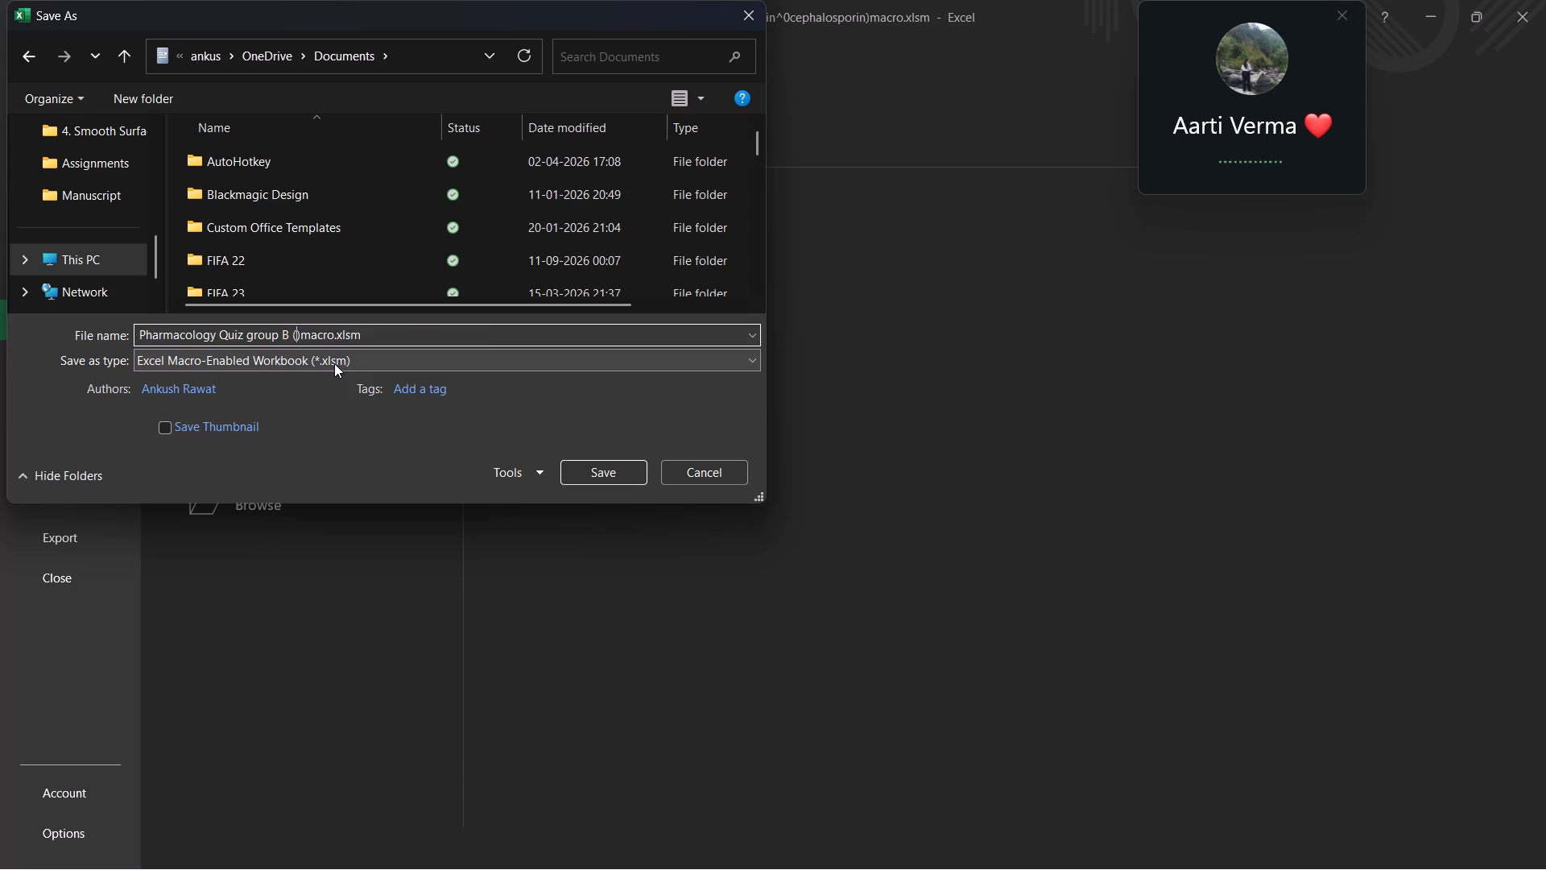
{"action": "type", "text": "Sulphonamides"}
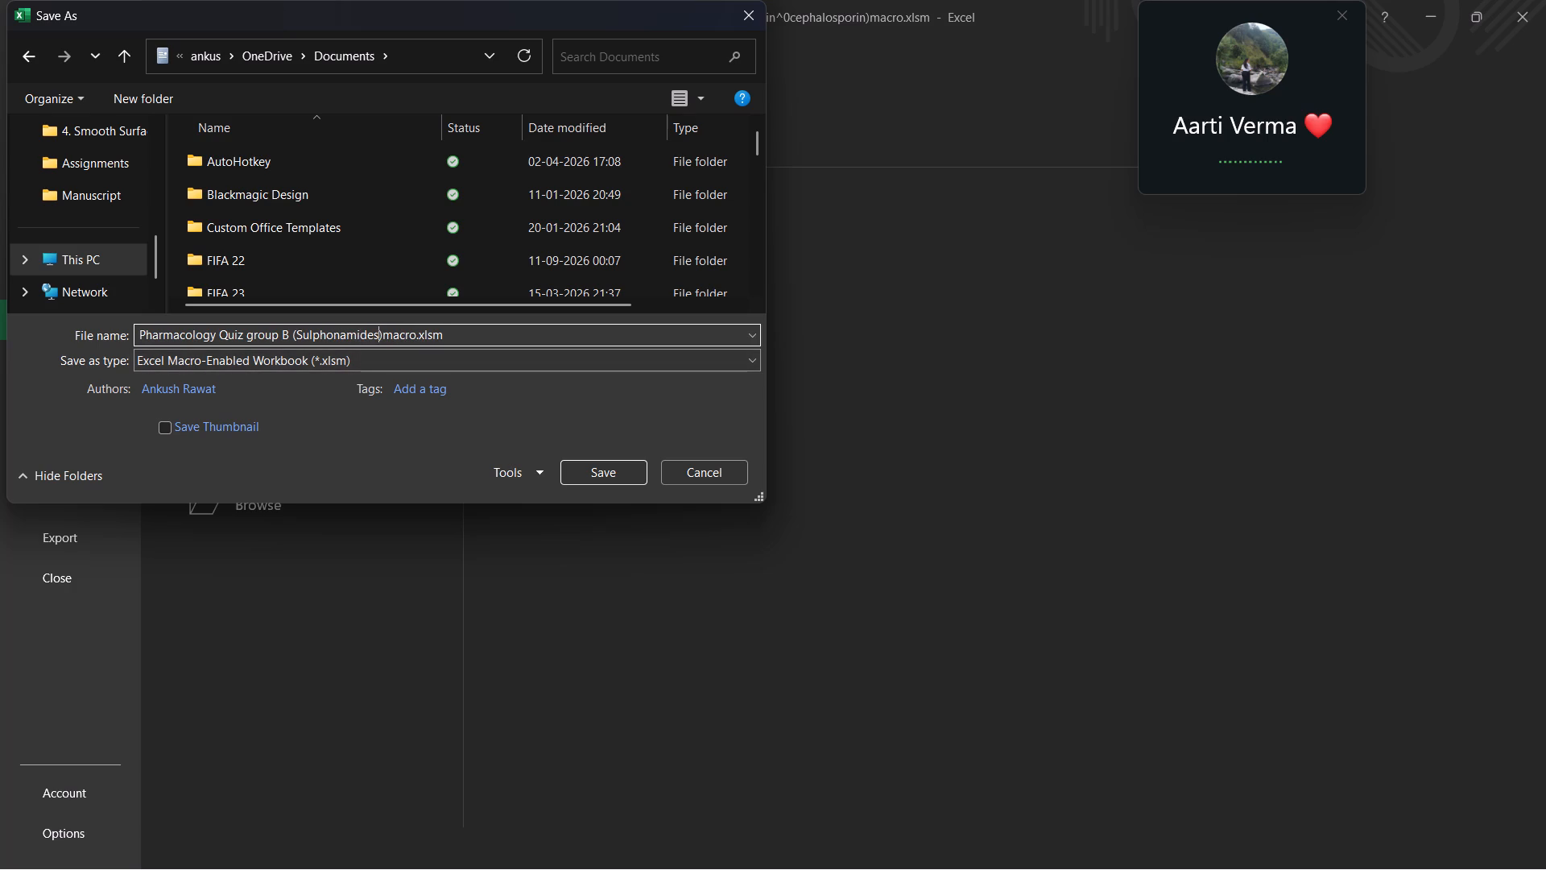
Replace Pharmacology in the file name with Medicinal chemistry and save the copy as "Medicinal chemistry Quiz group B (Sulphonamides)macro.xlsm".
{"action": "left_click", "coordinate": [212, 336]}
{"action": "left_click", "coordinate": [221, 336]}
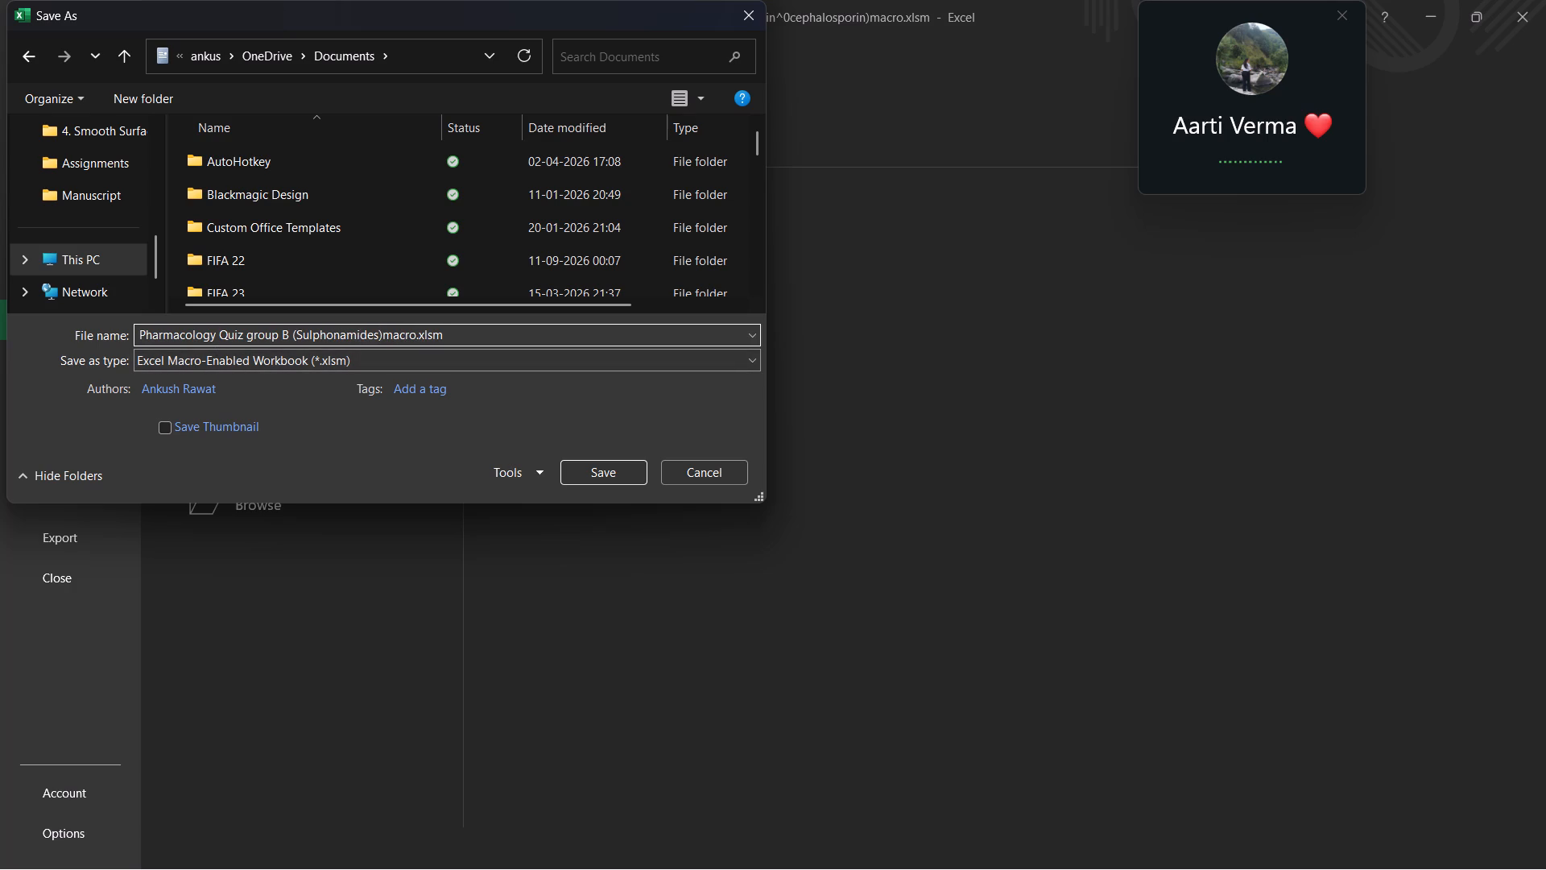
{"action": "left_click", "coordinate": [217, 336]}
{"action": "left_click_drag", "start_coordinate": [217, 336], "coordinate": [67, 332]}
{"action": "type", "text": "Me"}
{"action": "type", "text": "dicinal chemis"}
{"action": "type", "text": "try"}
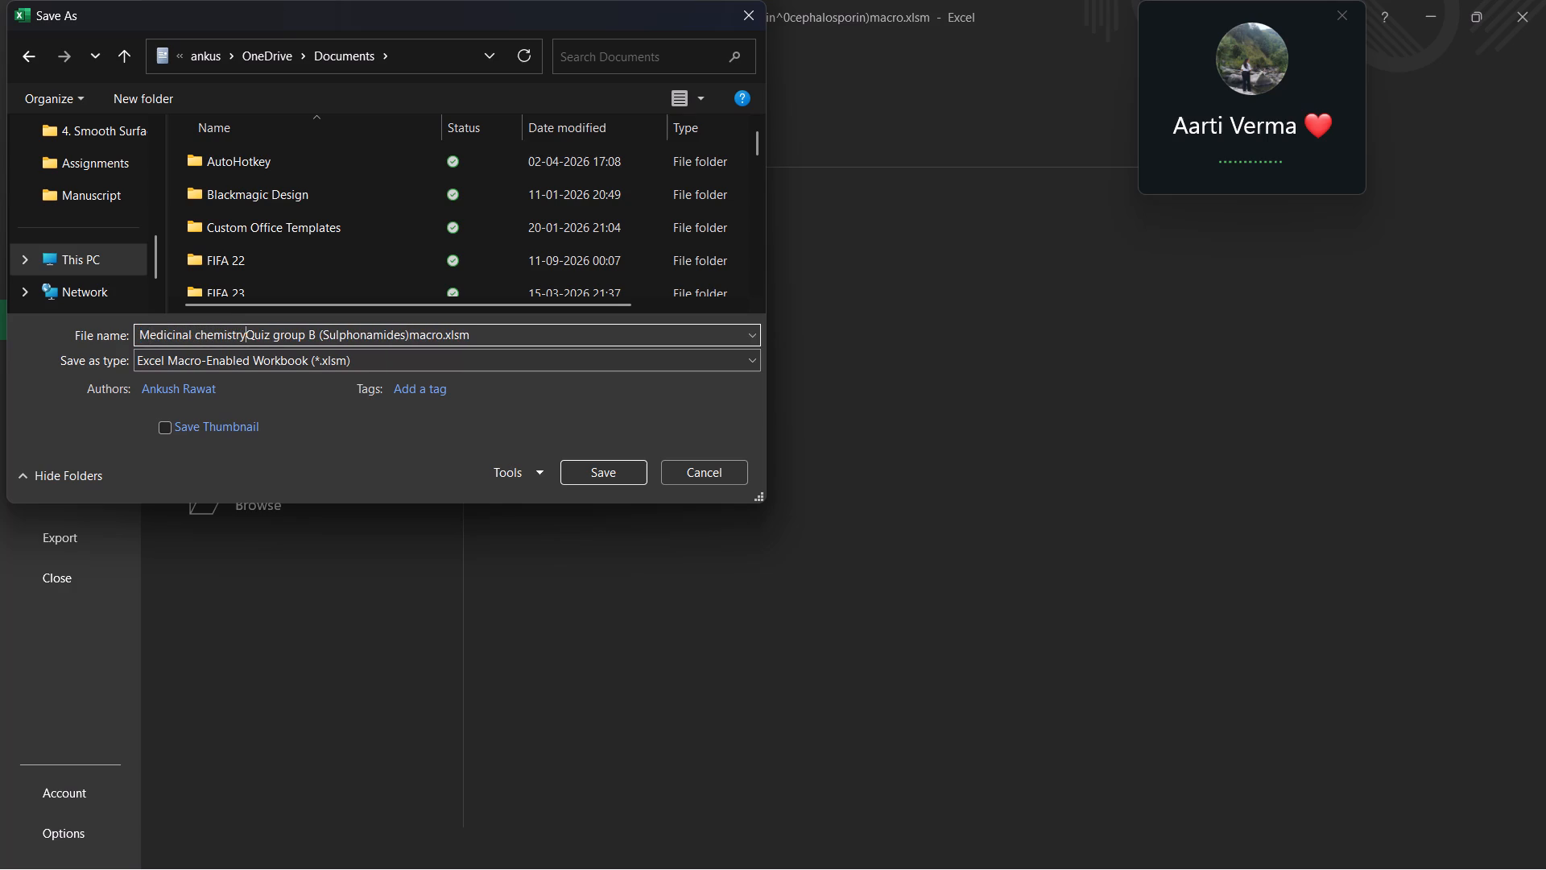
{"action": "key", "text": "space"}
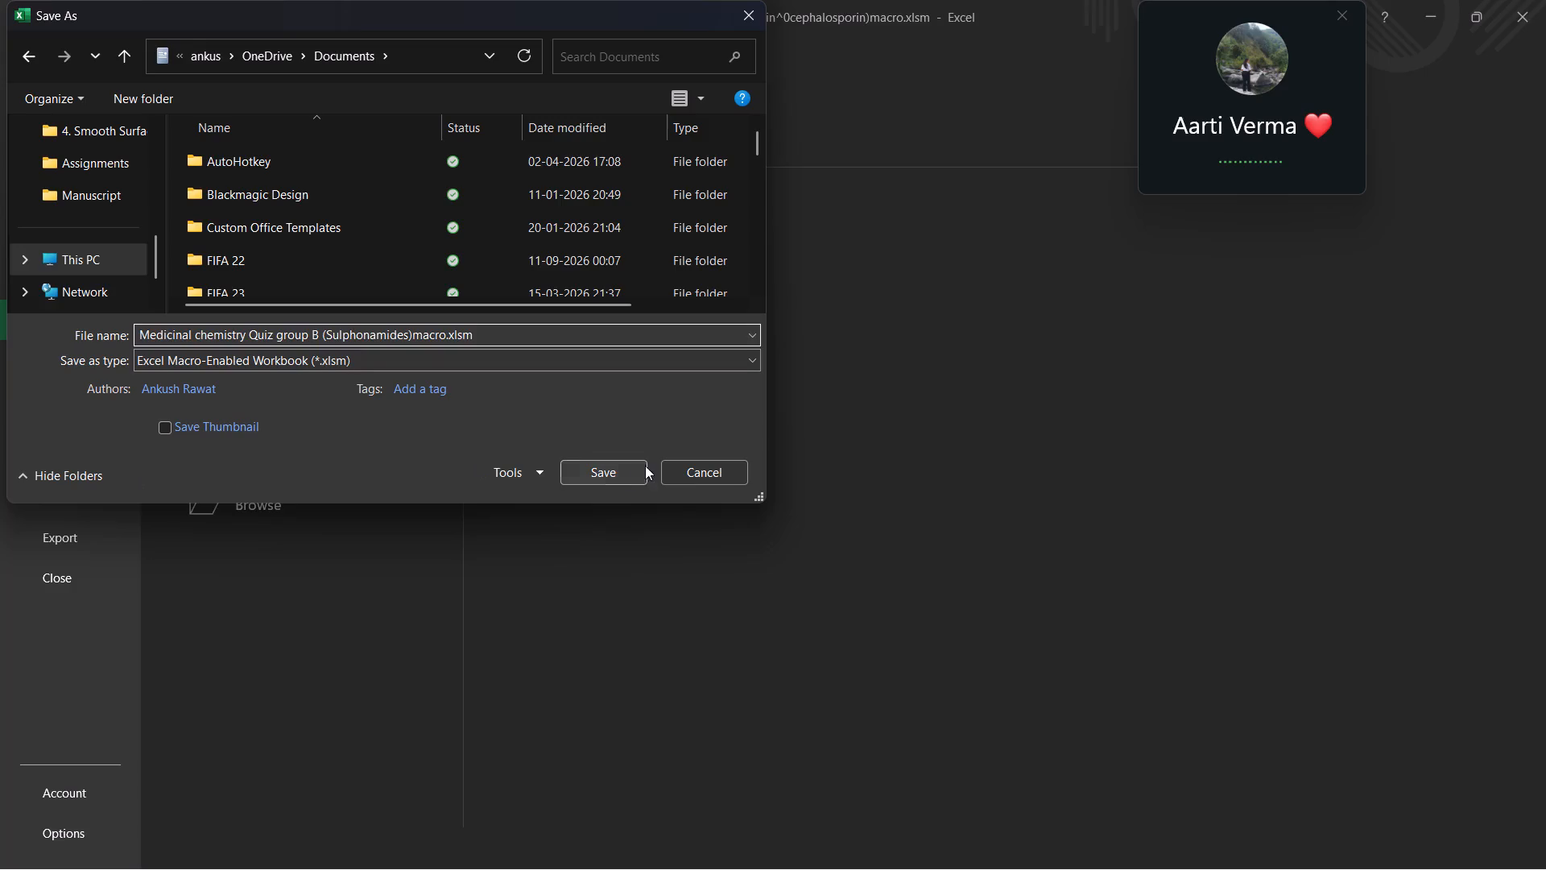